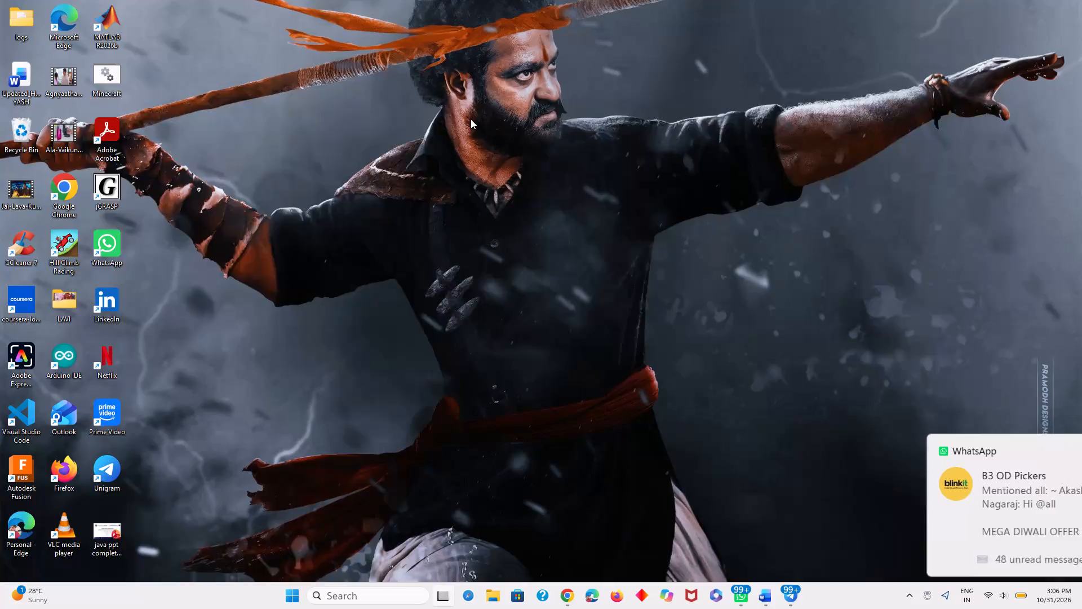
# Close the Google Chrome window showing the "raja" search from the overview of open windows.
pyautogui.click(485, 99)
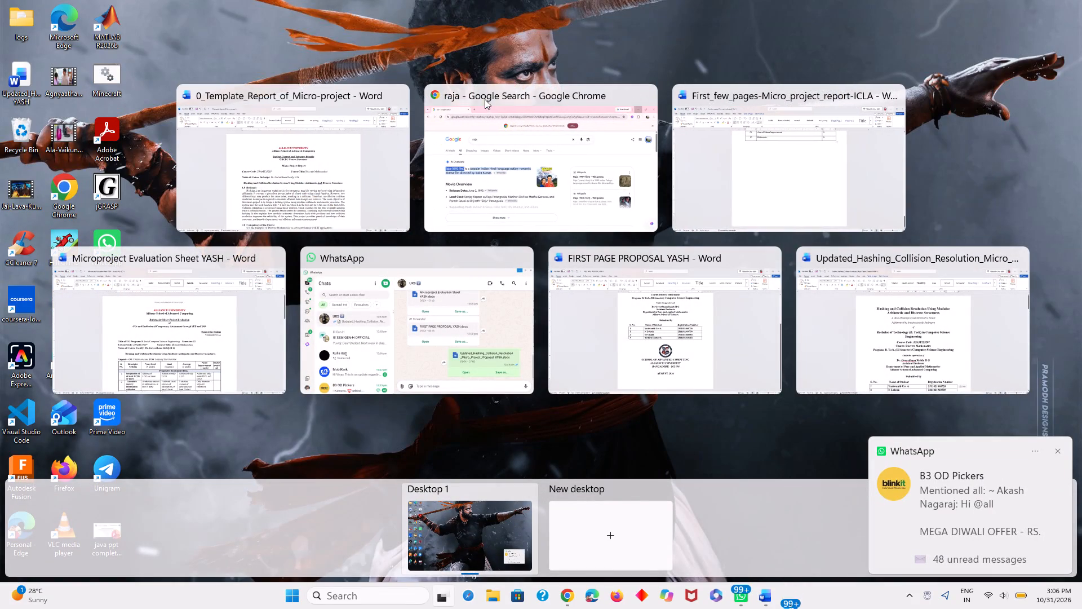
pyautogui.click(647, 92)
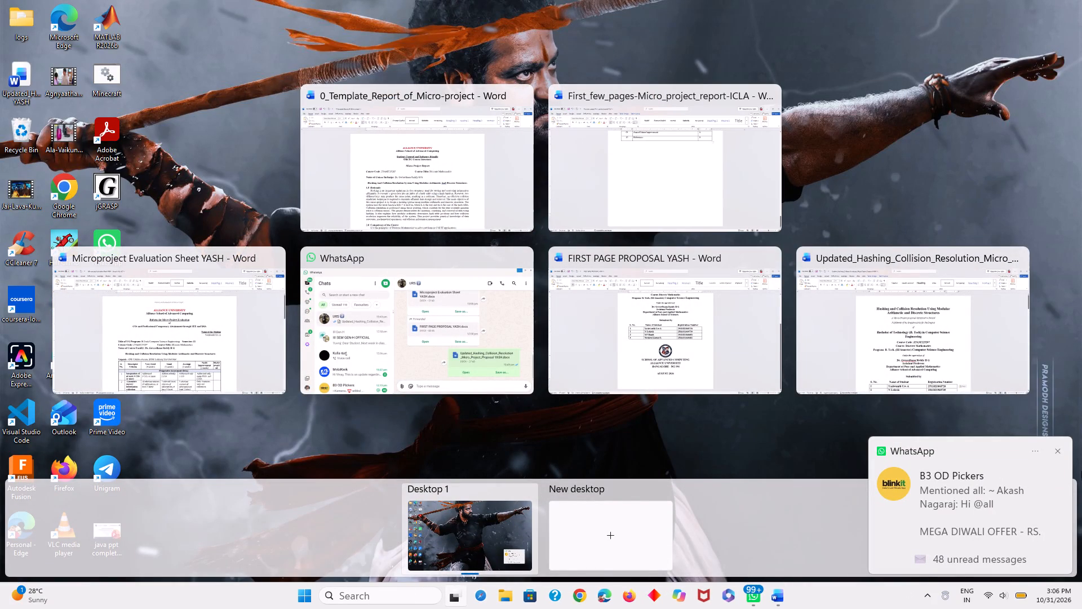
# Dismiss the WhatsApp notification from the B3 OD Pickers group.
pyautogui.click(1061, 450)
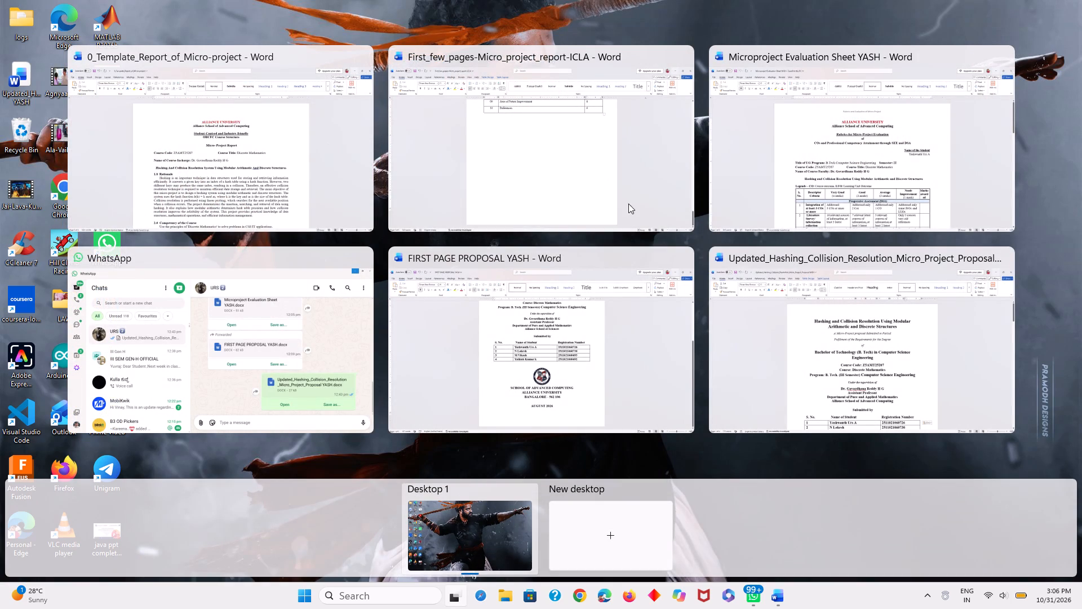
# Switch to the Word window containing the Updated_Hashing_Collision_Resolution_Micro_Project_Proposal document.
pyautogui.click(866, 310)
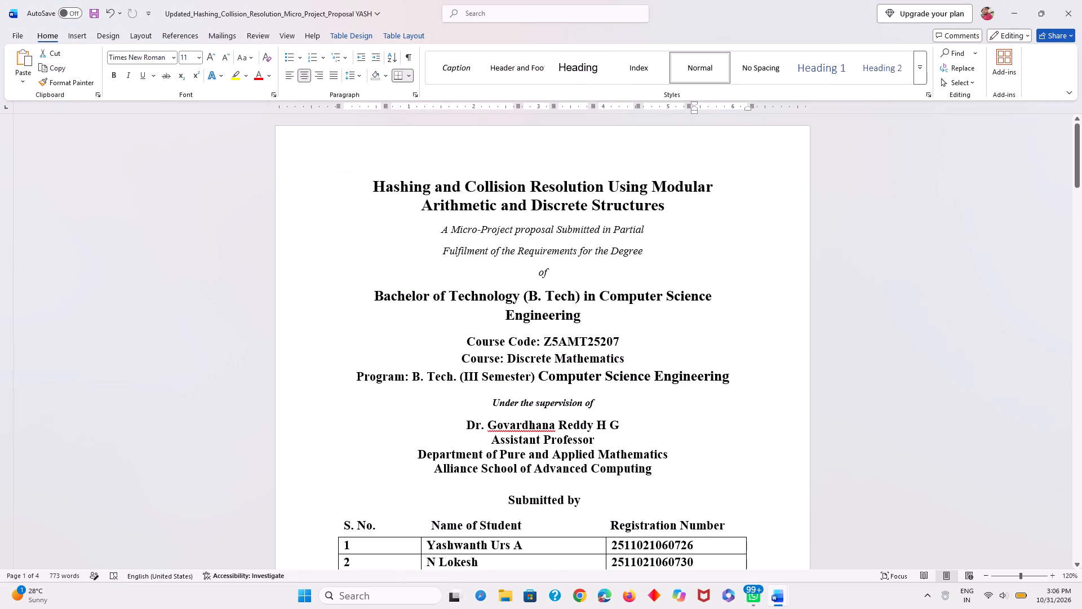
# Ignore all instances of the spelling flag on the supervisor's name on the proposal's cover page.
pyautogui.scroll(-1, 867, 273)
pyautogui.scroll(7, 867, 273)
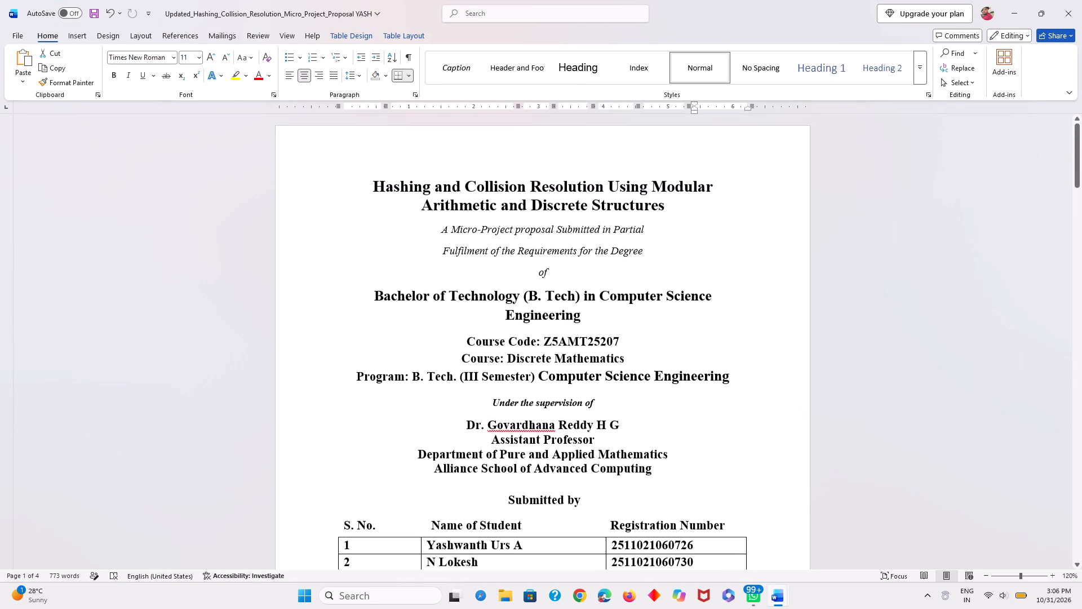
pyautogui.rightClick(537, 427)
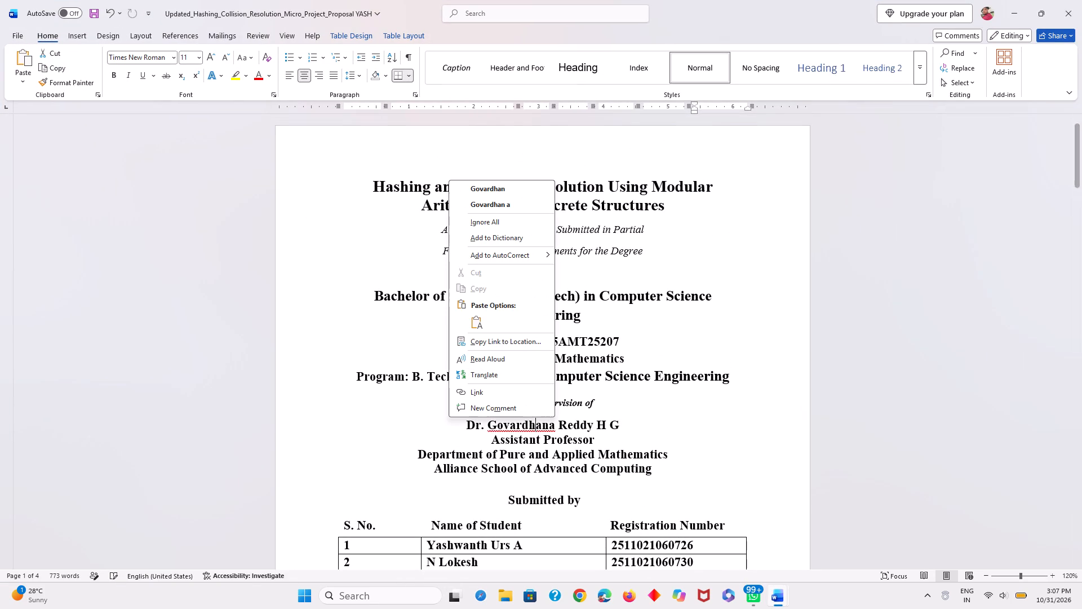
pyautogui.click(512, 222)
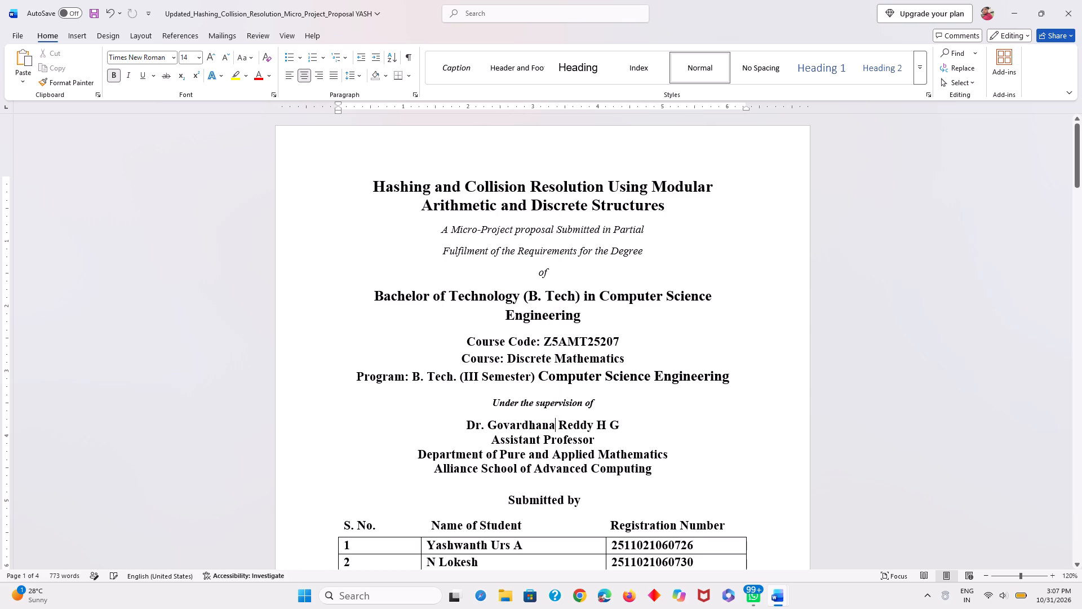
# Insert a line break between the university logo and the SCHOOL OF ADVANCED COMPUTING line on the cover page.
pyautogui.scroll(-1, 617, 278)
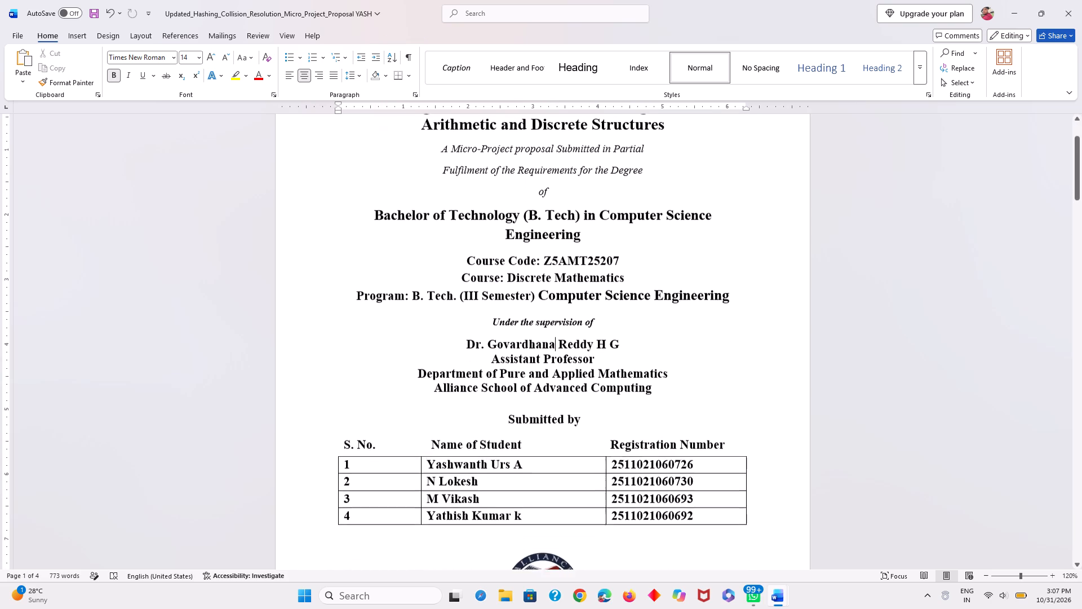
pyautogui.scroll(-1, 617, 278)
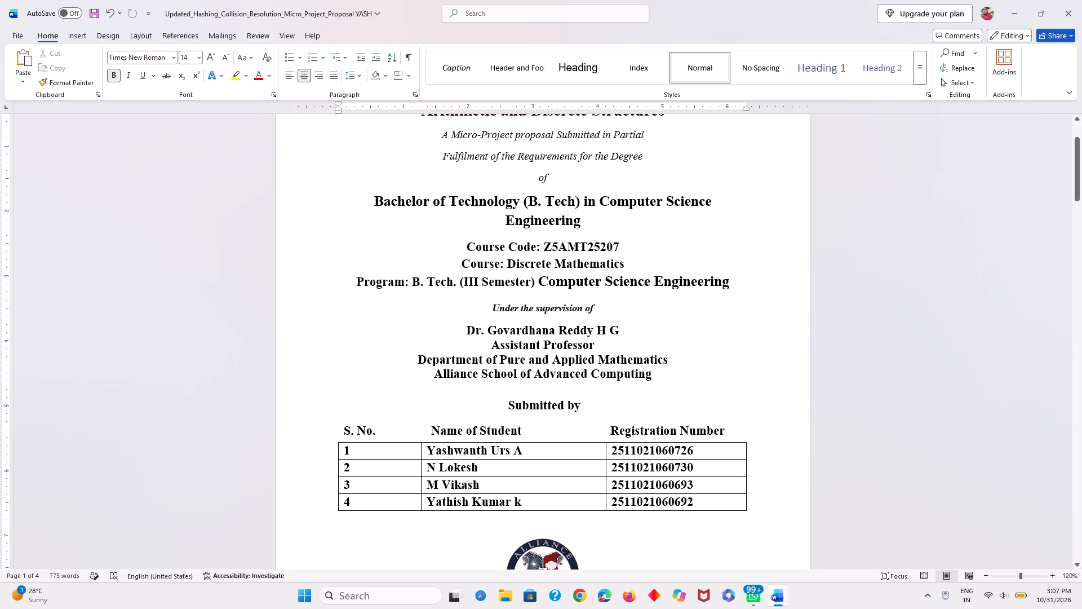
pyautogui.scroll(-1, 544, 341)
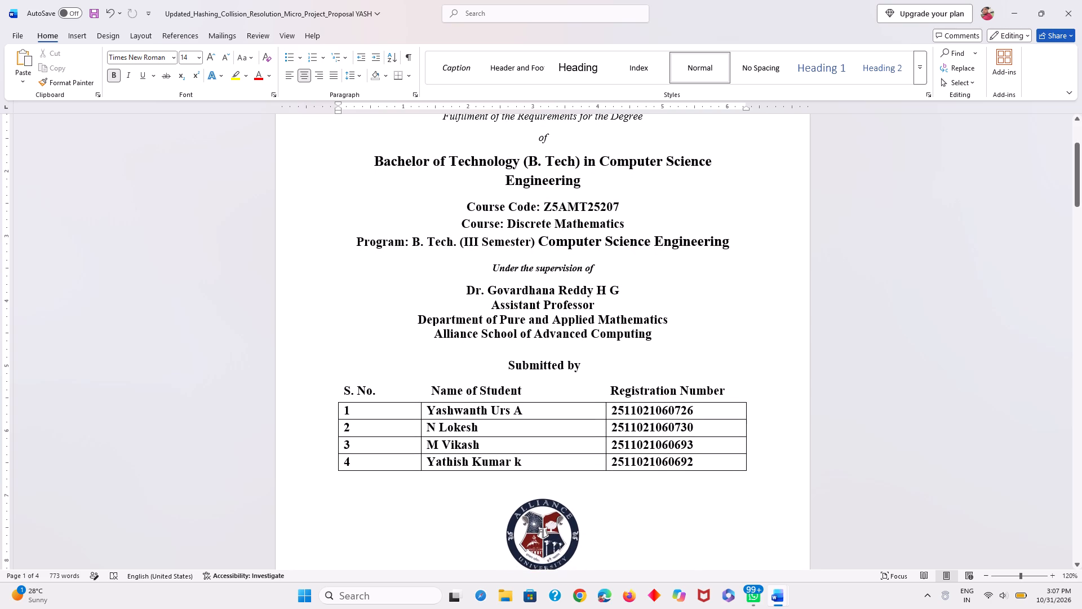
pyautogui.scroll(-1, 546, 328)
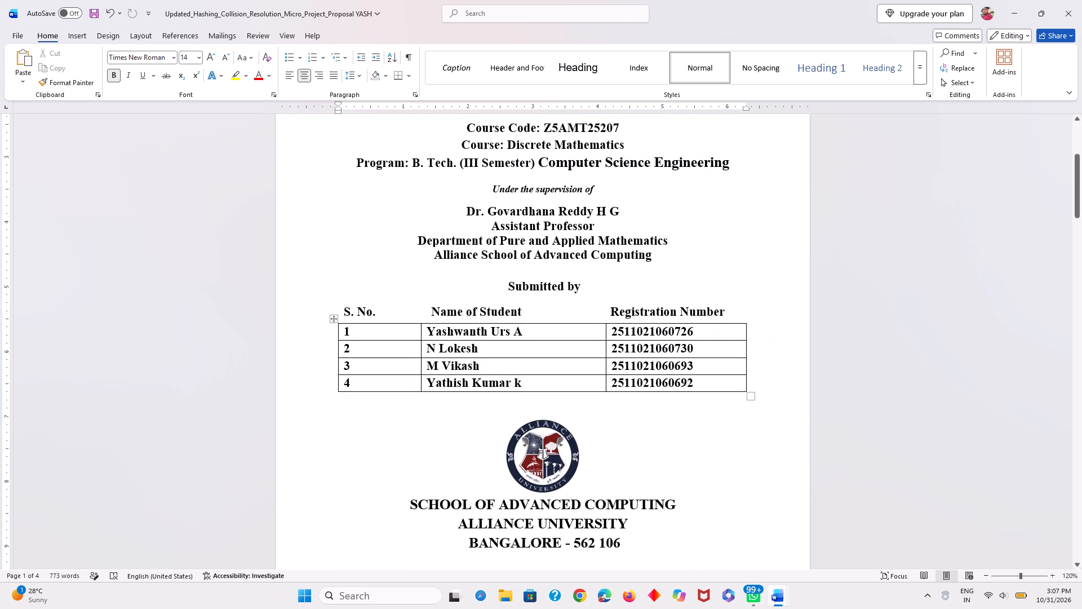
pyautogui.scroll(-1, 648, 427)
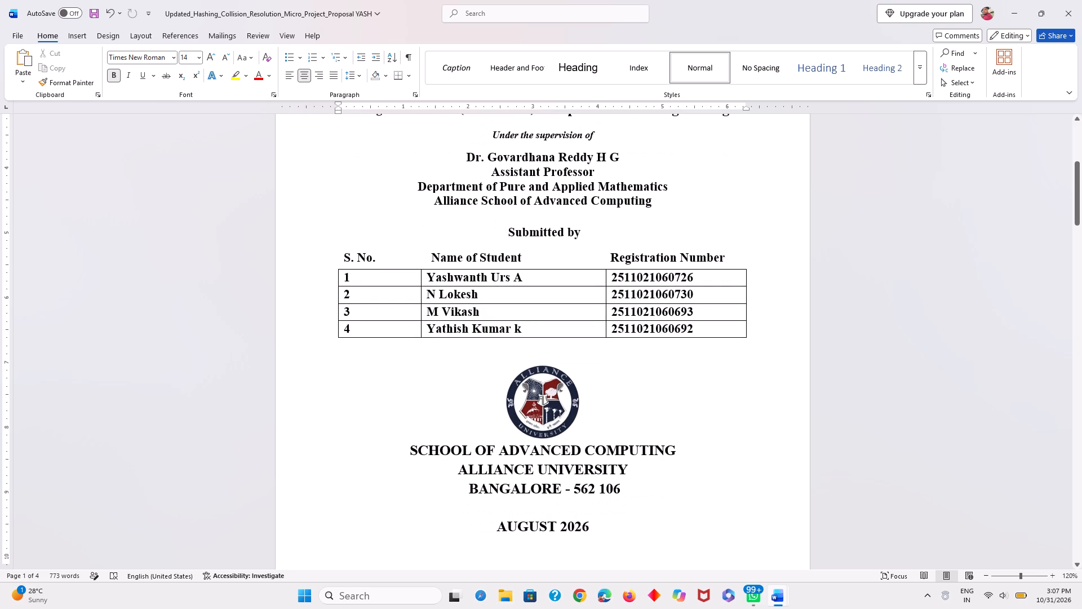
pyautogui.click(607, 423)
pyautogui.press('Return')
pyautogui.scroll(-1, 675, 417)
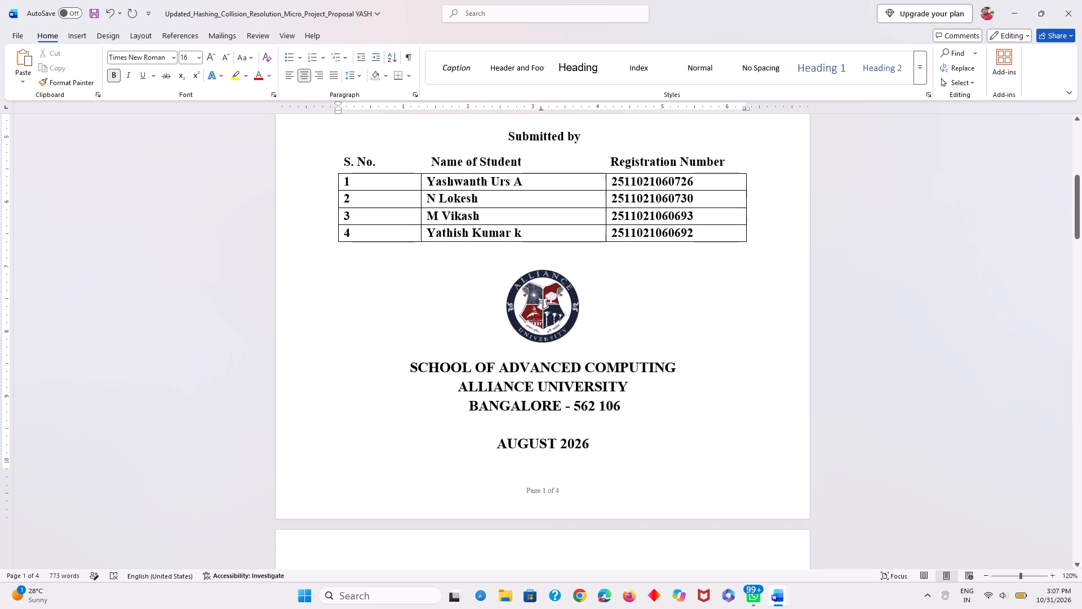
pyautogui.scroll(-2, 675, 417)
pyautogui.scroll(3, 675, 417)
pyautogui.scroll(-1, 675, 417)
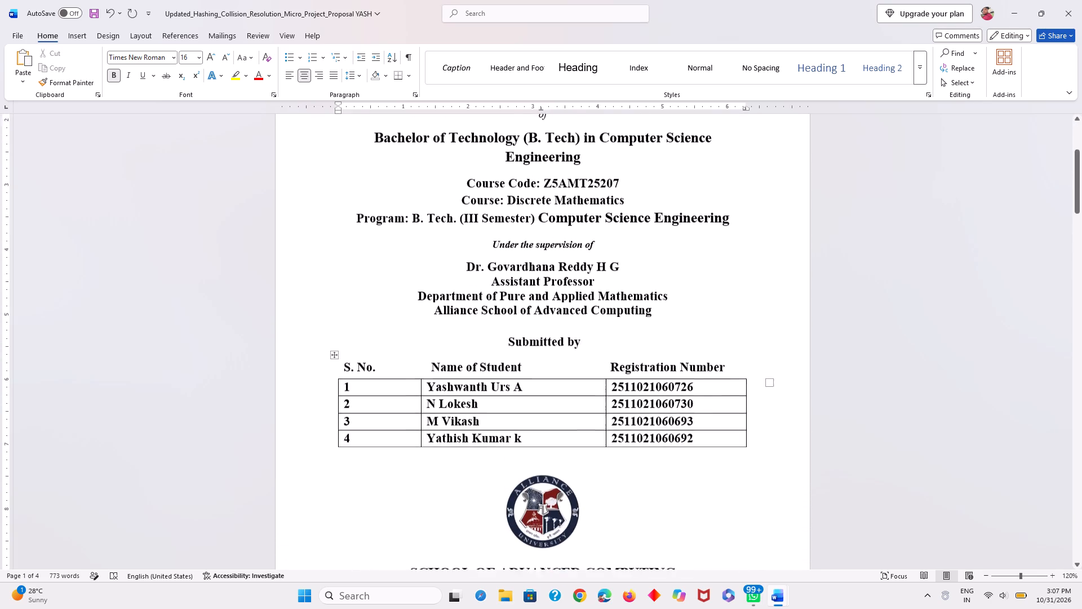
pyautogui.rightClick(675, 417)
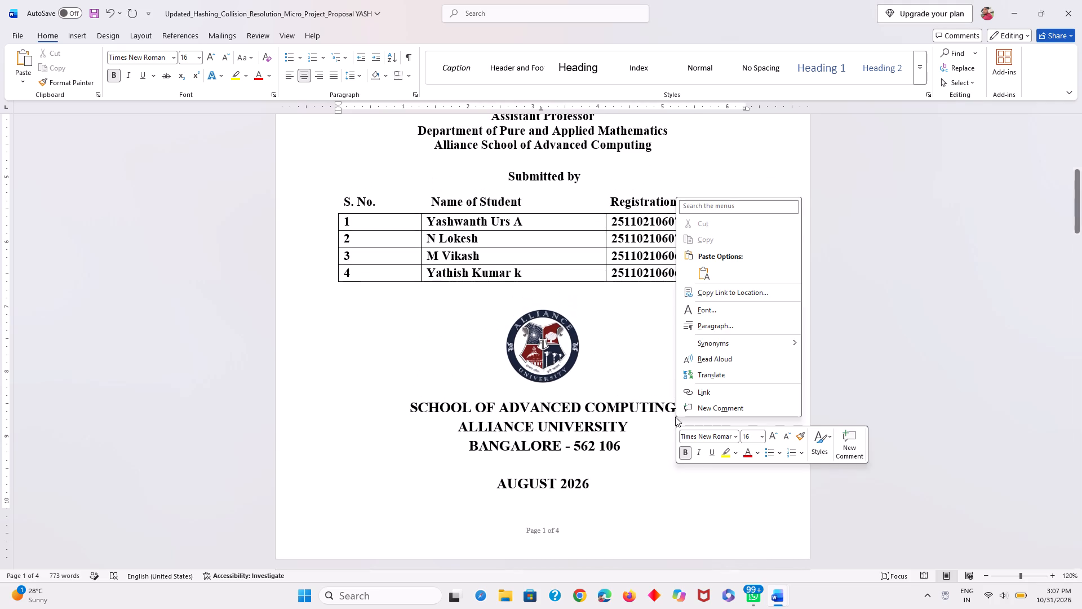
pyautogui.click(885, 316)
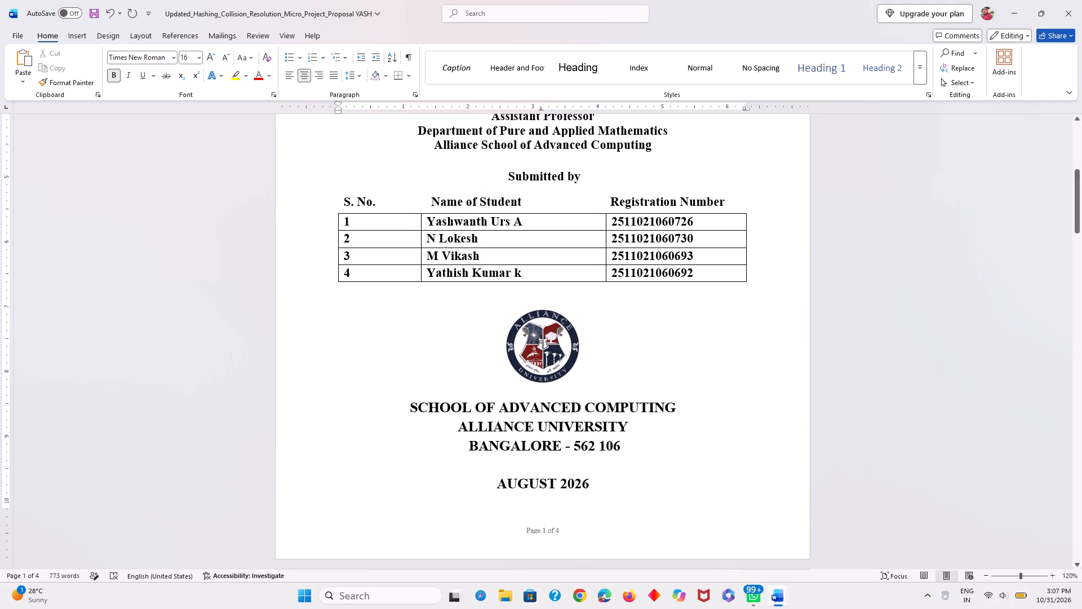
# Review the whole proposal, including the team members, Rationale, Information Gathering, Proposed Methodology, Tentative Action Plan and Tentative Resources Required sections.
pyautogui.scroll(-2, 662, 422)
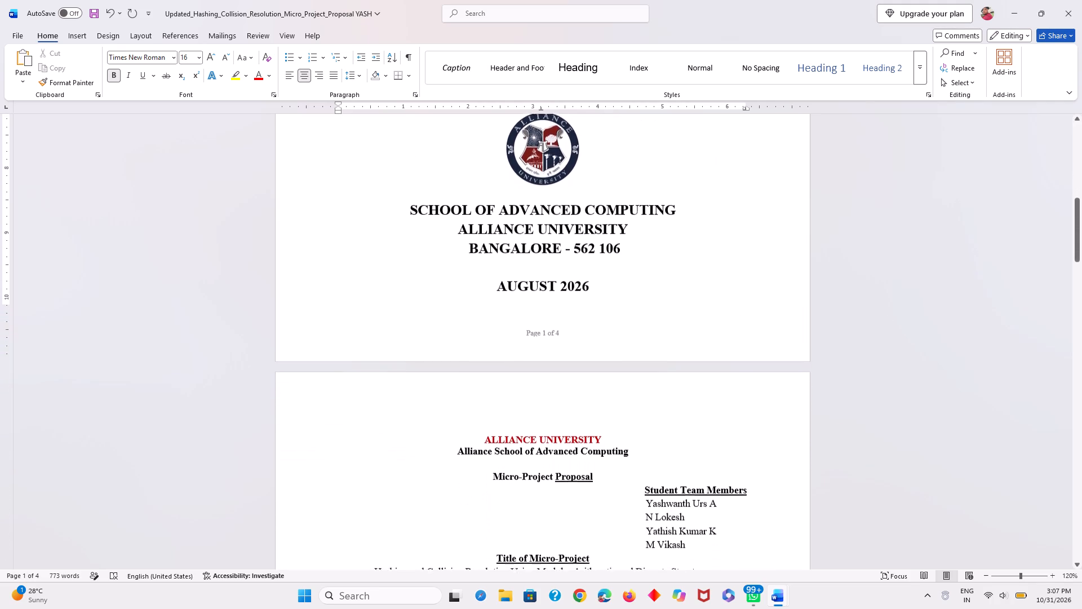
pyautogui.scroll(-3, 662, 422)
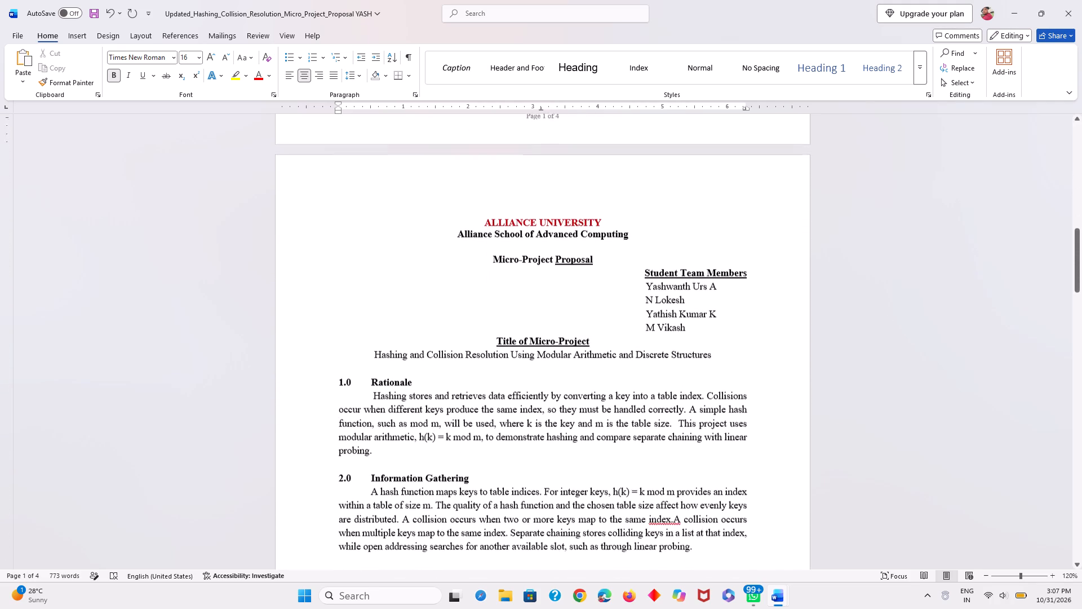
pyautogui.scroll(-1, 662, 422)
pyautogui.scroll(9, 662, 422)
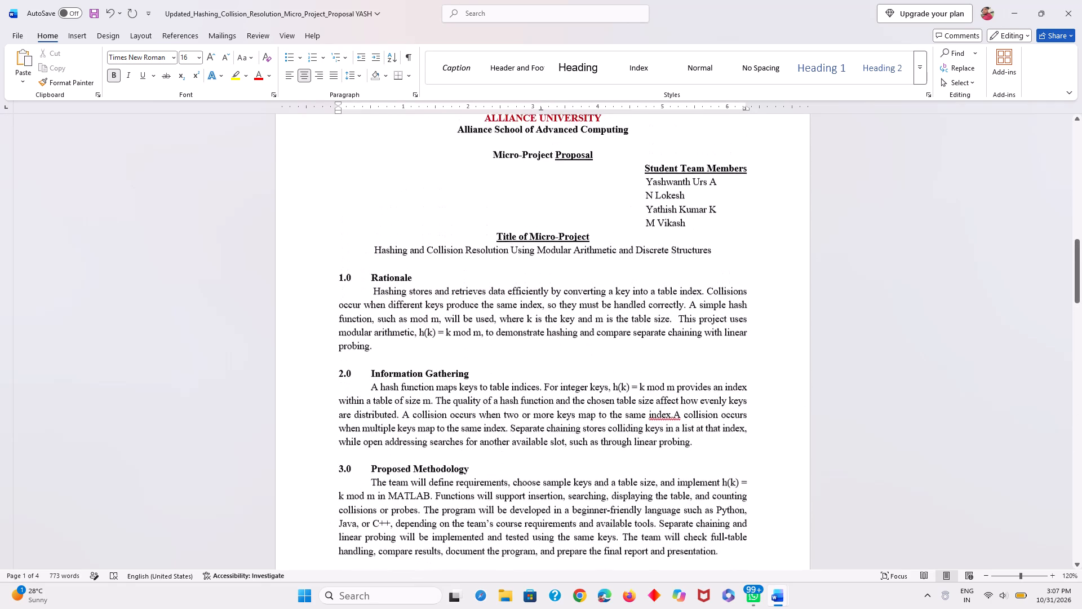
pyautogui.scroll(1, 662, 422)
pyautogui.scroll(-2, 662, 422)
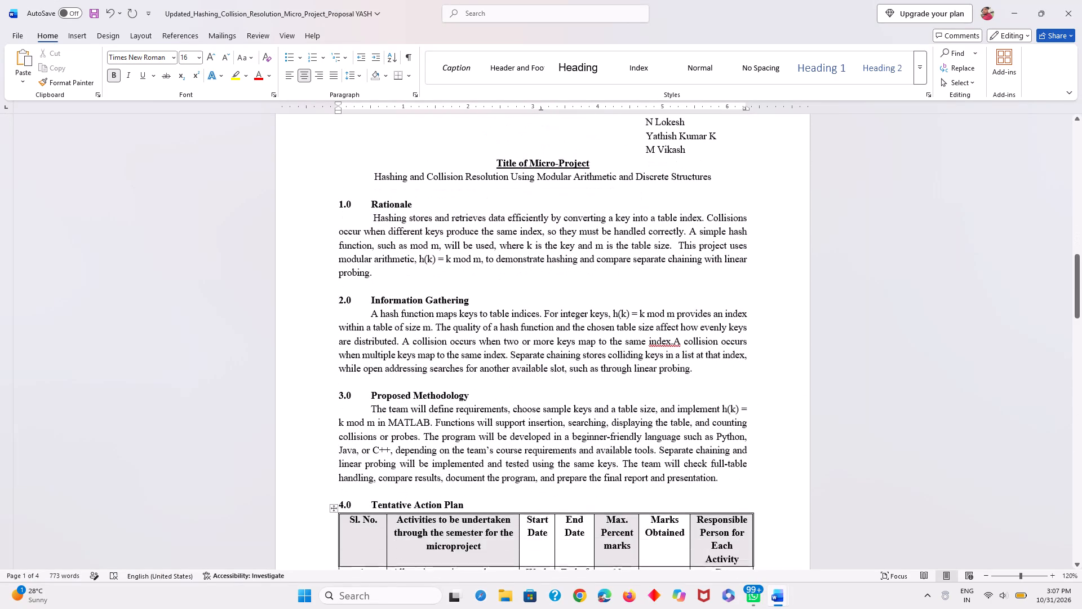
pyautogui.scroll(-1, 662, 422)
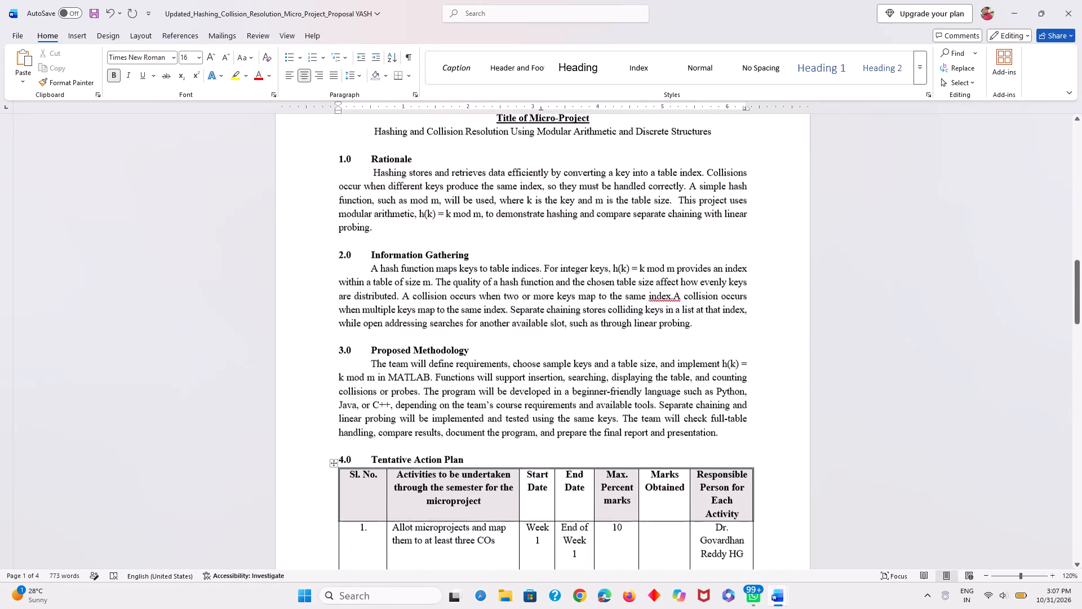
pyautogui.scroll(-1, 662, 422)
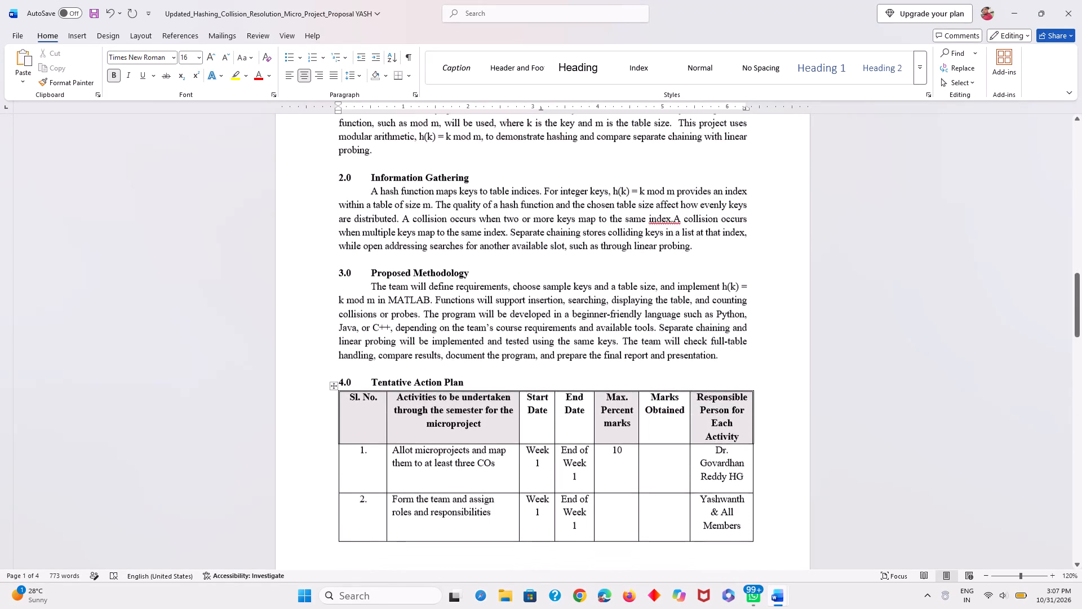
pyautogui.scroll(-5, 662, 422)
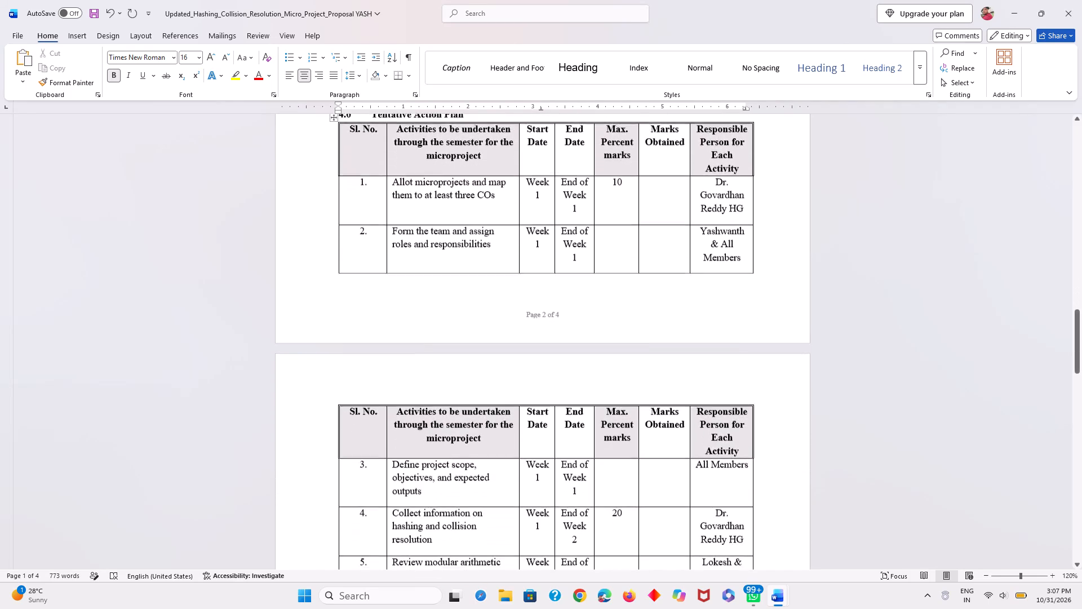
pyautogui.scroll(-5, 662, 422)
pyautogui.scroll(3, 662, 422)
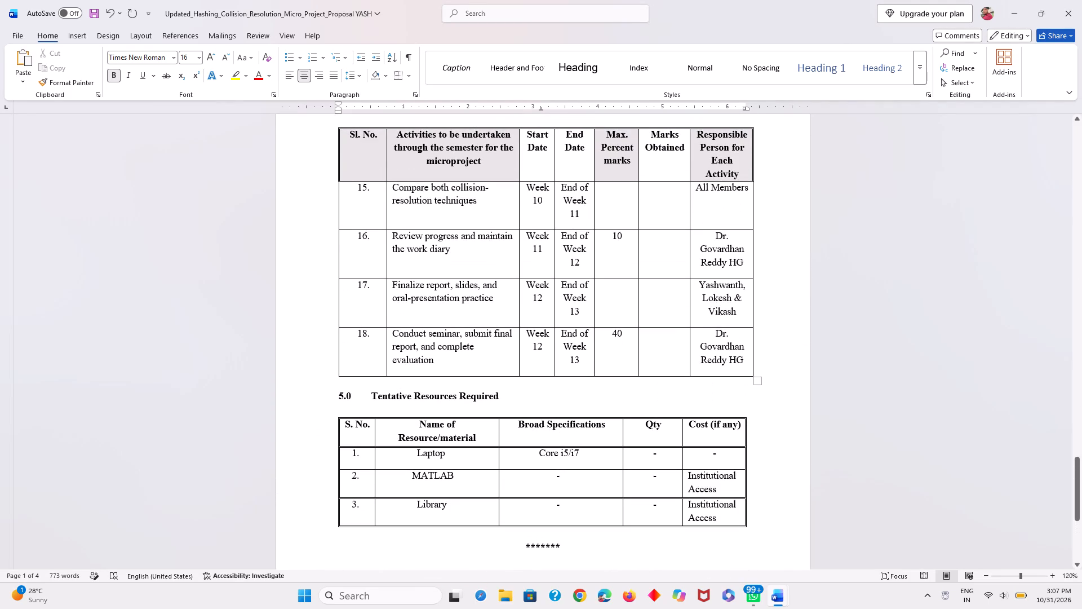
pyautogui.scroll(9, 662, 422)
pyautogui.scroll(-3, 662, 422)
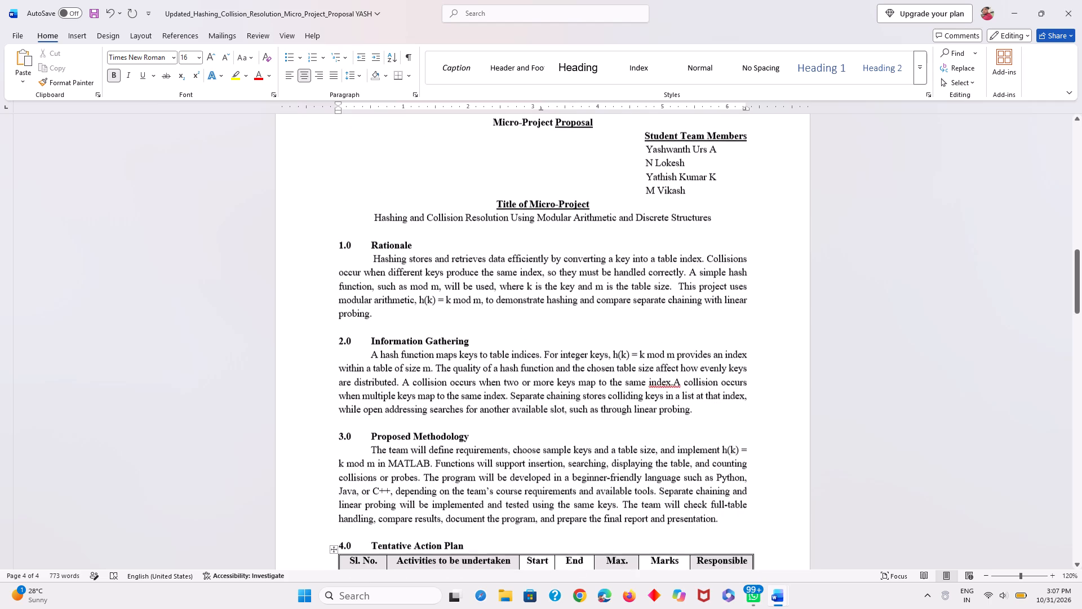
pyautogui.scroll(-5, 662, 422)
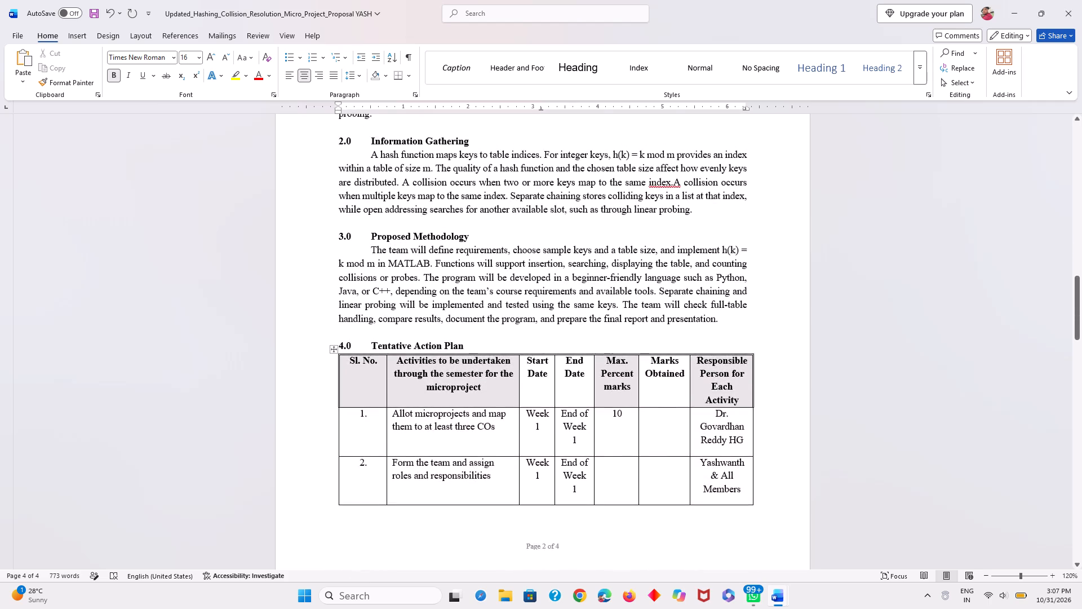
pyautogui.scroll(-1, 662, 422)
pyautogui.scroll(8, 662, 422)
pyautogui.scroll(-8, 662, 422)
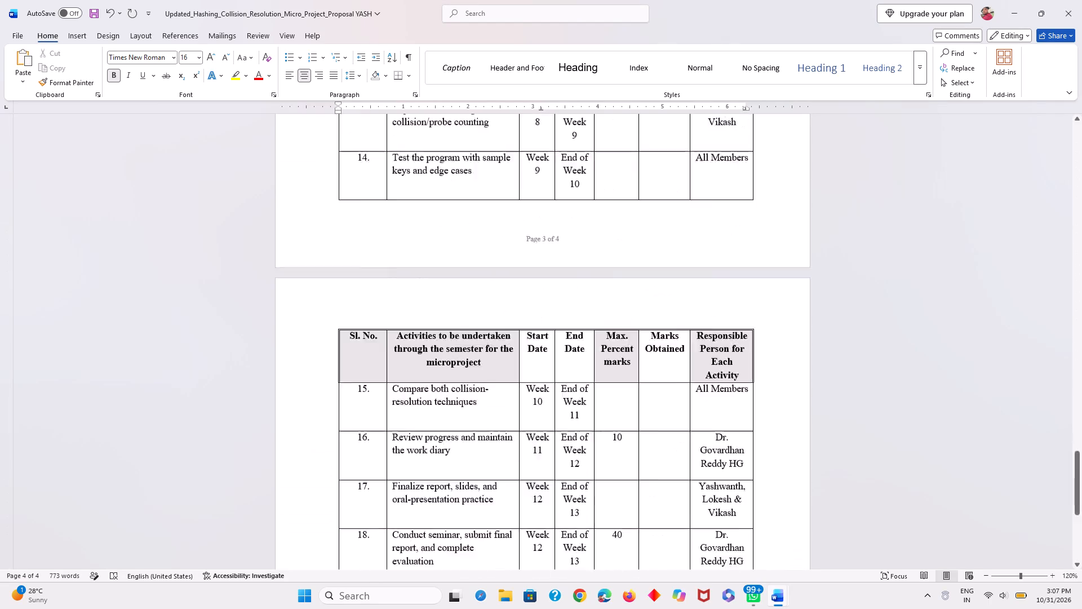
pyautogui.scroll(-6, 662, 422)
pyautogui.scroll(7, 662, 422)
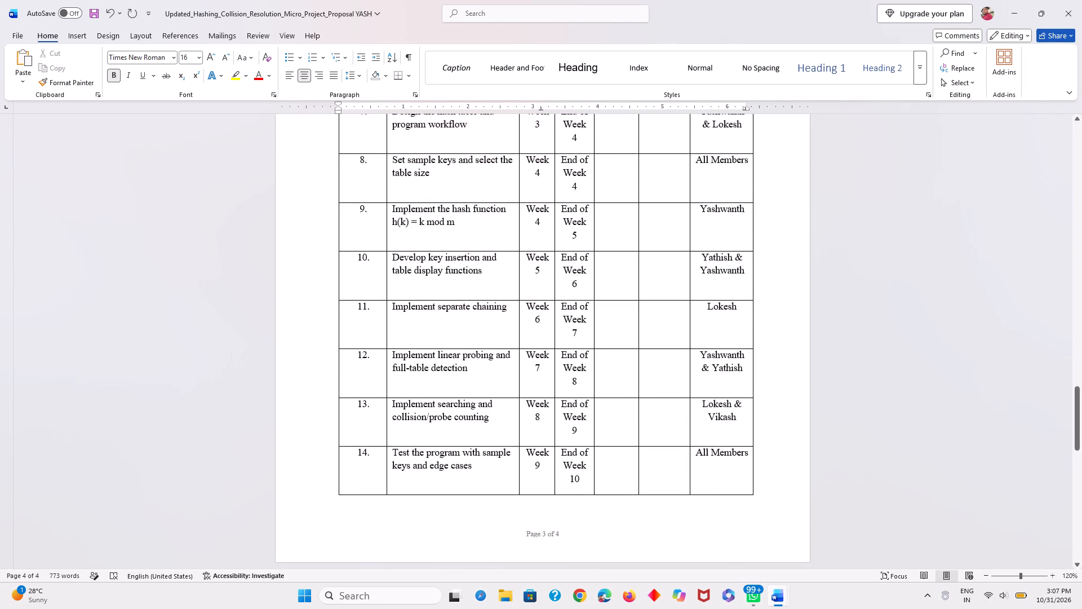
pyautogui.scroll(8, 662, 422)
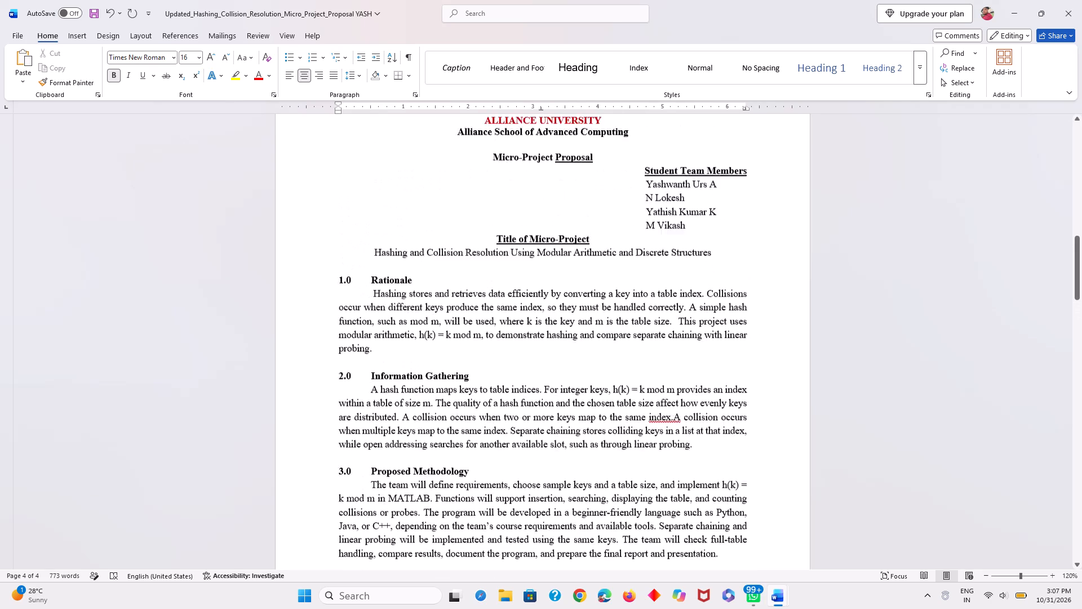
pyautogui.scroll(6, 662, 422)
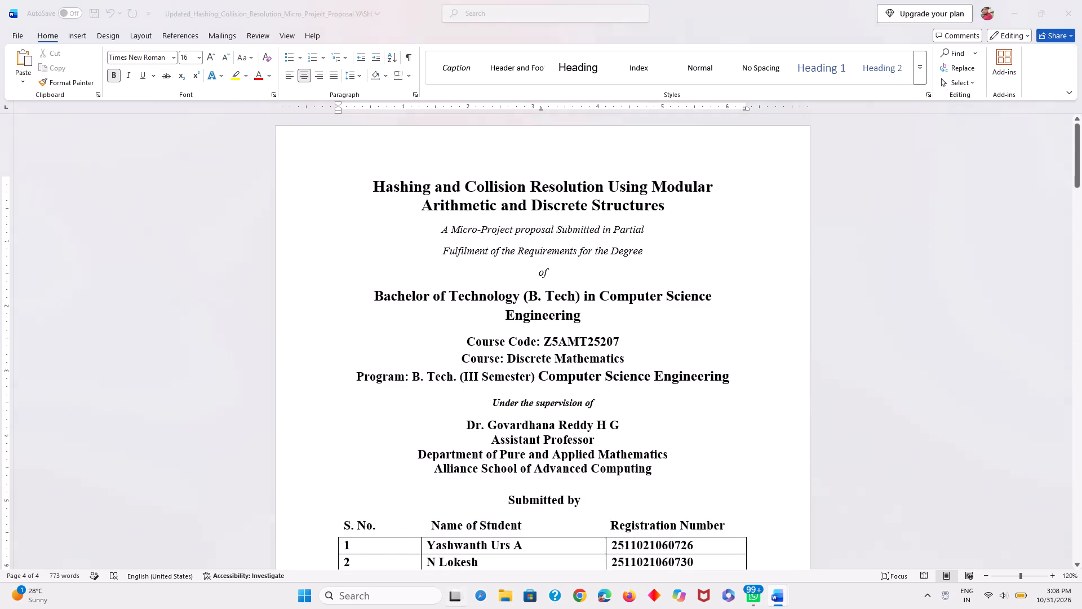
# Switch to the 0_Template_Report_of_Micro-project document and examine its sections from the Rationale to the C++ program.
pyautogui.click(508, 184)
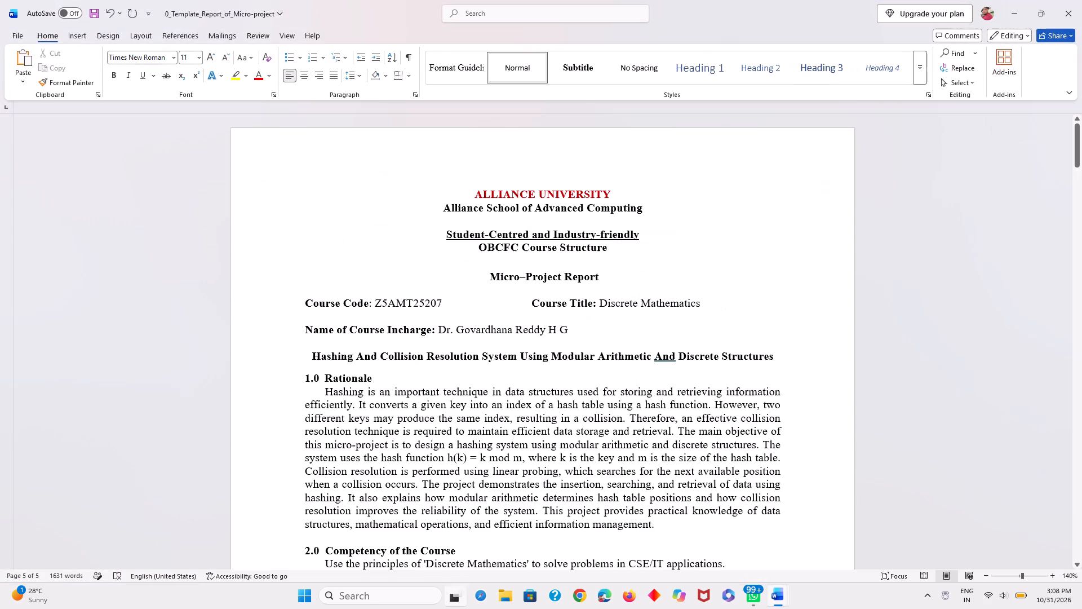
pyautogui.scroll(-3, 627, 218)
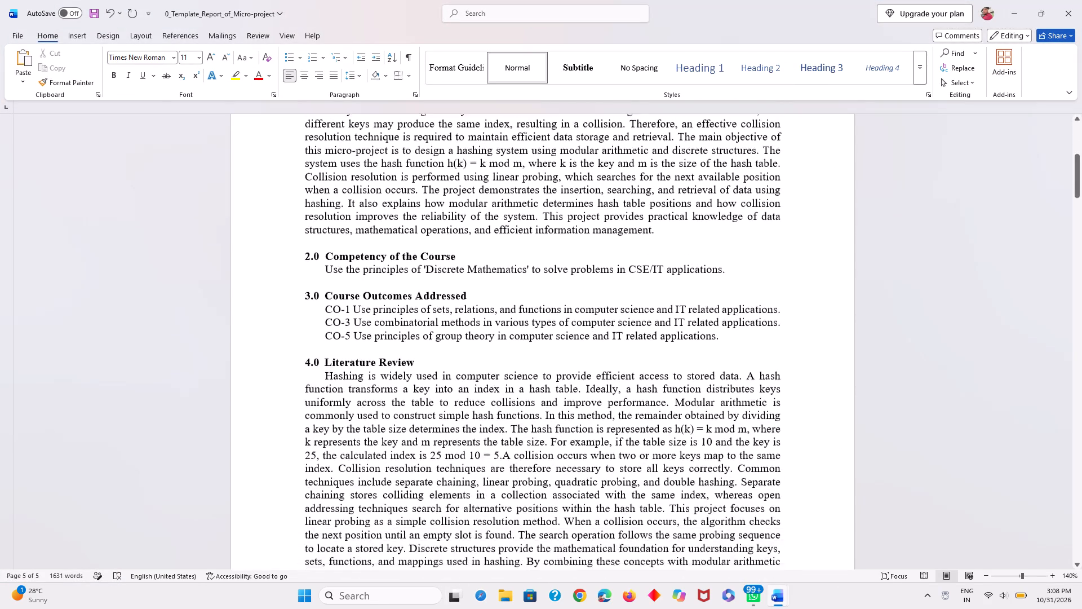
pyautogui.scroll(-7, 627, 218)
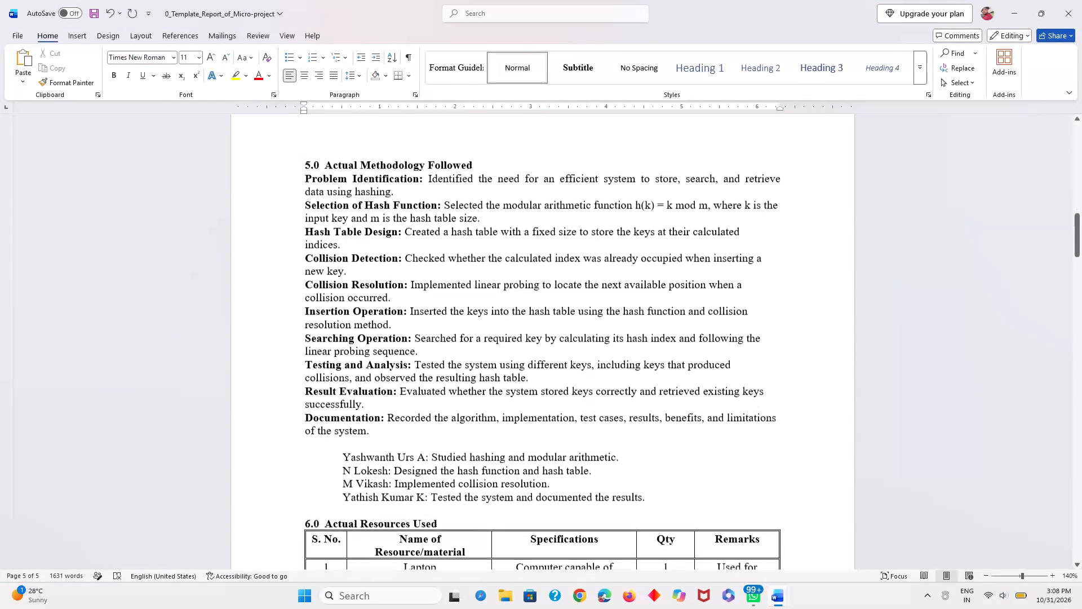
pyautogui.scroll(-6, 627, 218)
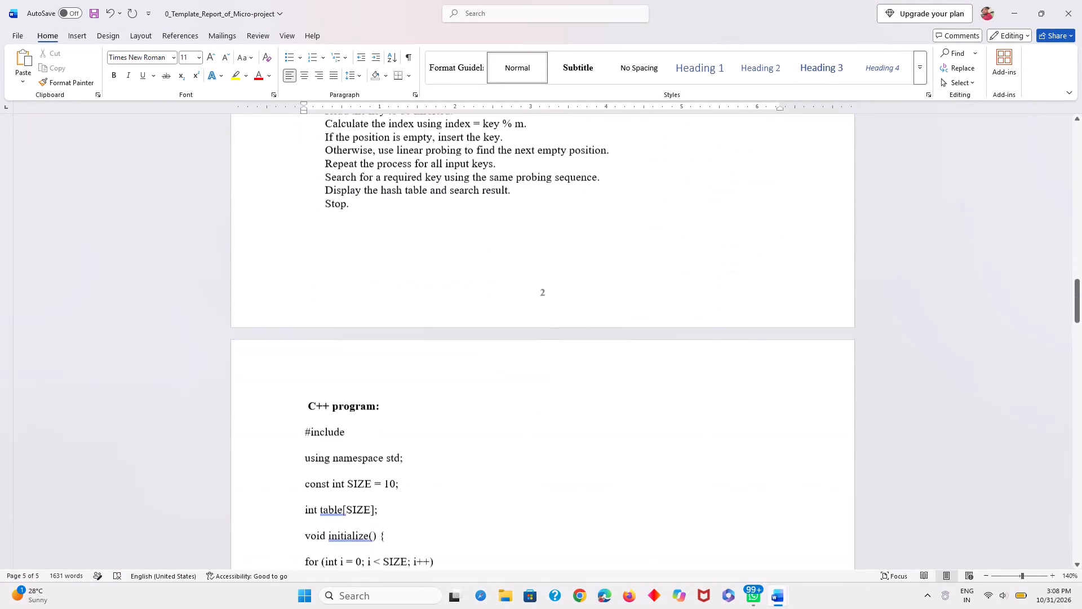
pyautogui.scroll(-2, 627, 218)
pyautogui.scroll(2, 627, 218)
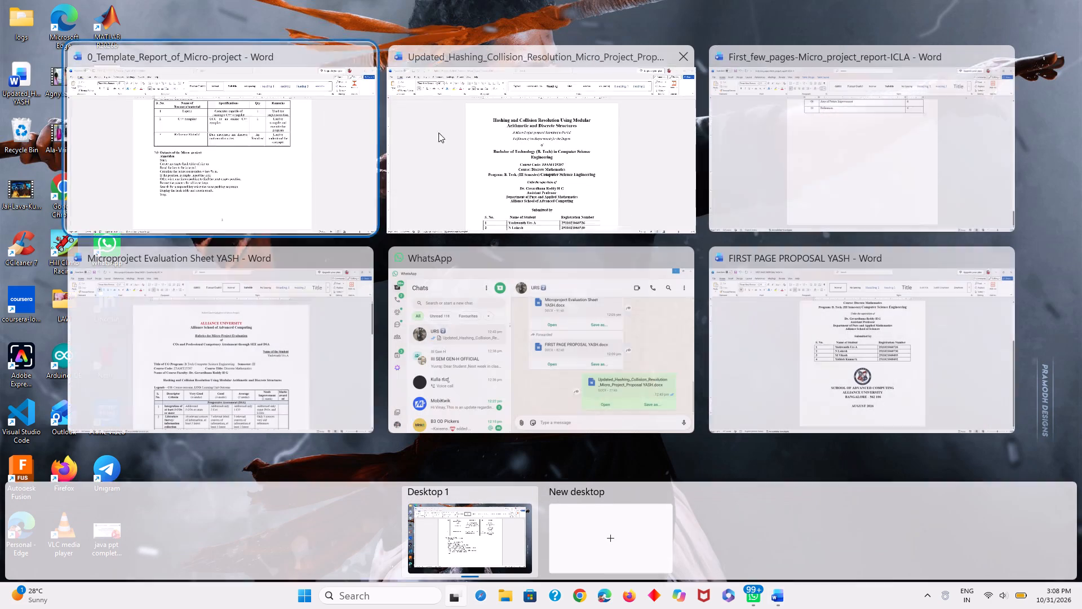
# Switch to the First_few_pages-Micro_project_report-ICLA document and examine it from the cover page through the Declaration and Acknowledgements to the contents table.
pyautogui.click(522, 131)
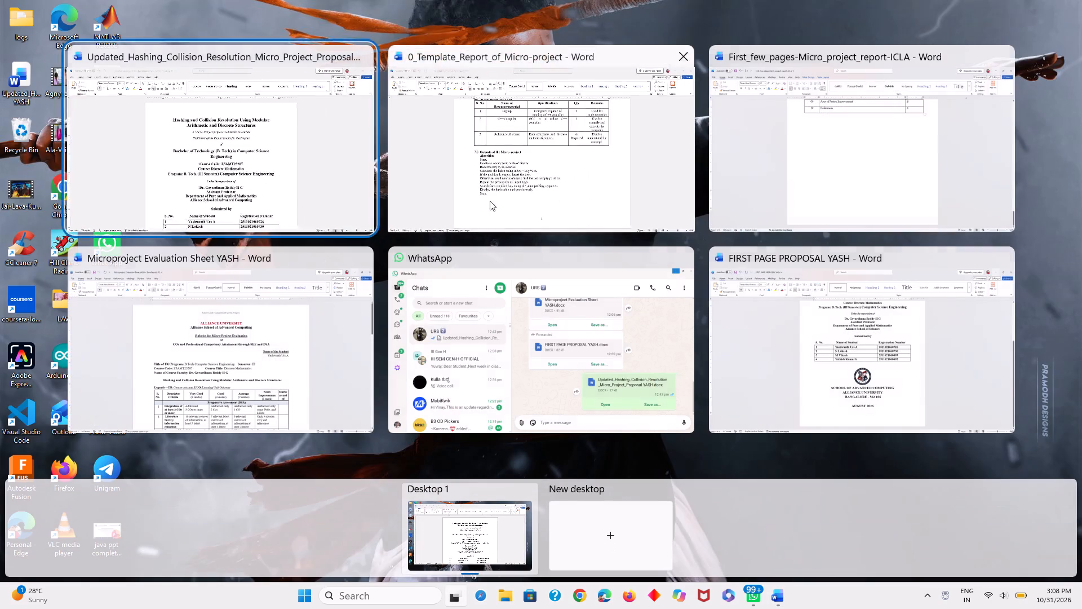
pyautogui.click(805, 125)
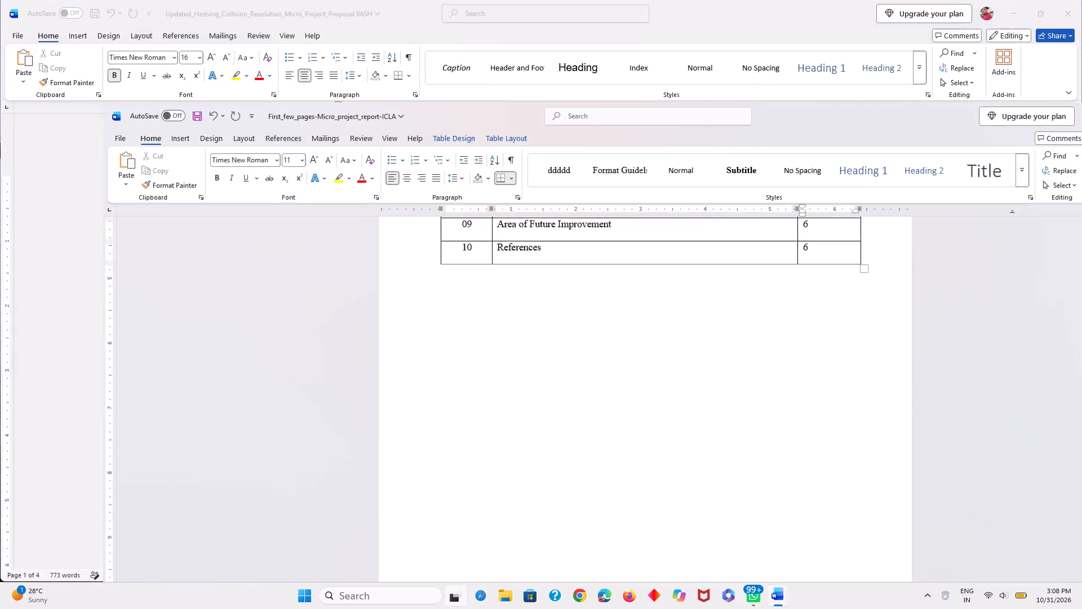
pyautogui.scroll(12, 781, 203)
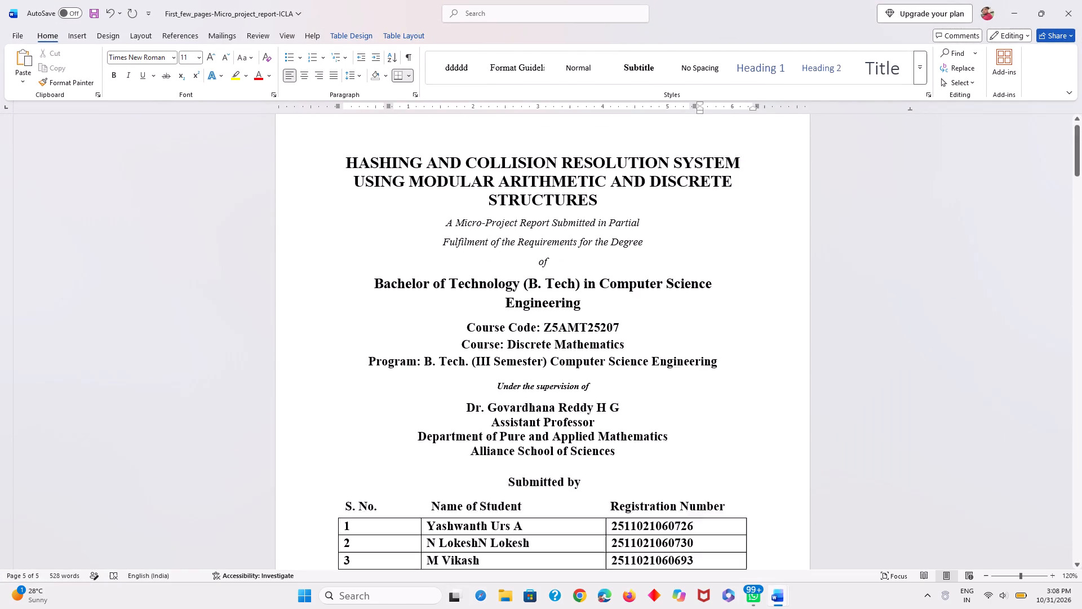
pyautogui.scroll(1, 781, 203)
pyautogui.scroll(-1, 794, 267)
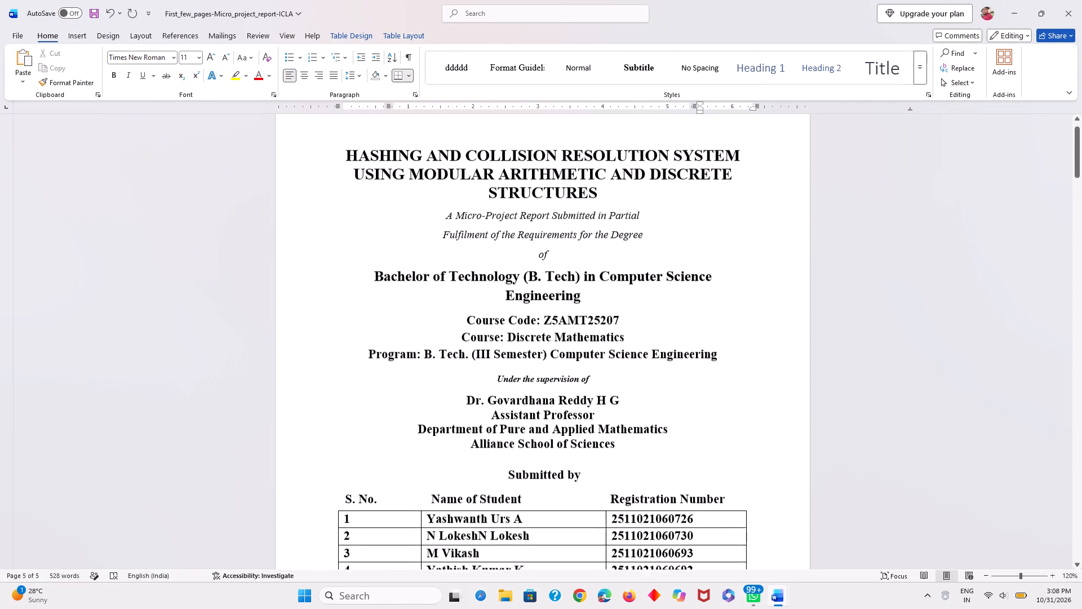
pyautogui.scroll(-5, 794, 267)
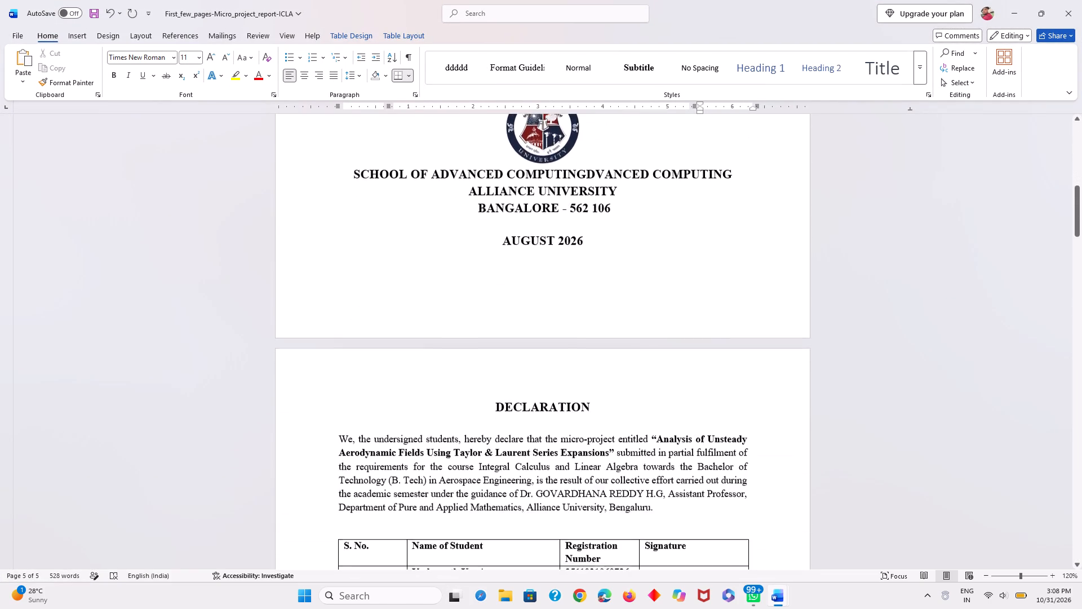
pyautogui.scroll(-7, 794, 267)
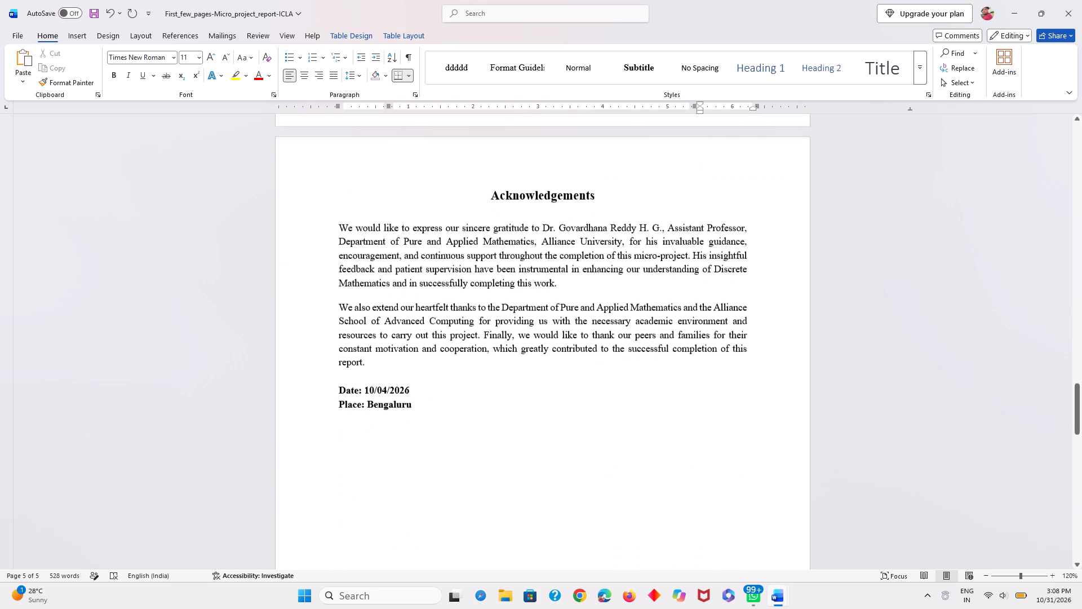
pyautogui.scroll(-4, 794, 267)
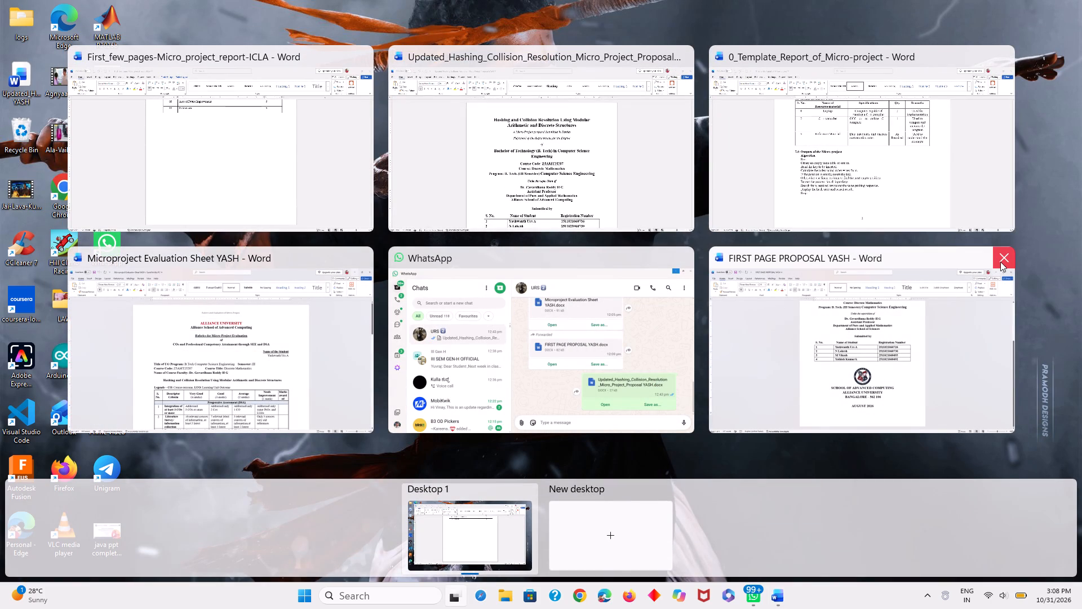
# Close the FIRST PAGE PROPOSAL YASH document, saving its changes.
pyautogui.click(1000, 262)
pyautogui.click(1003, 260)
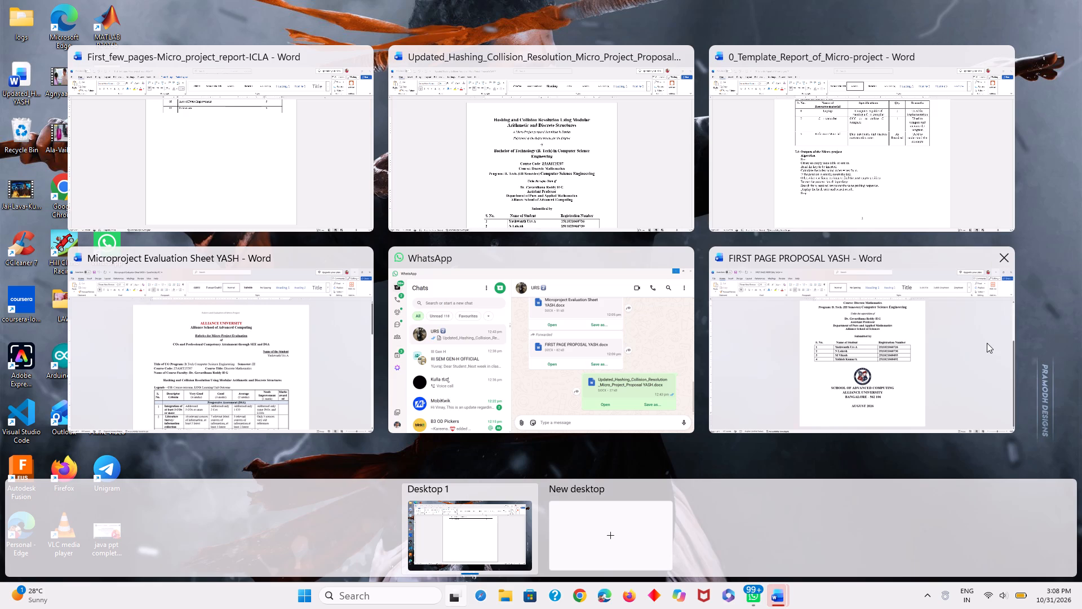
pyautogui.click(987, 343)
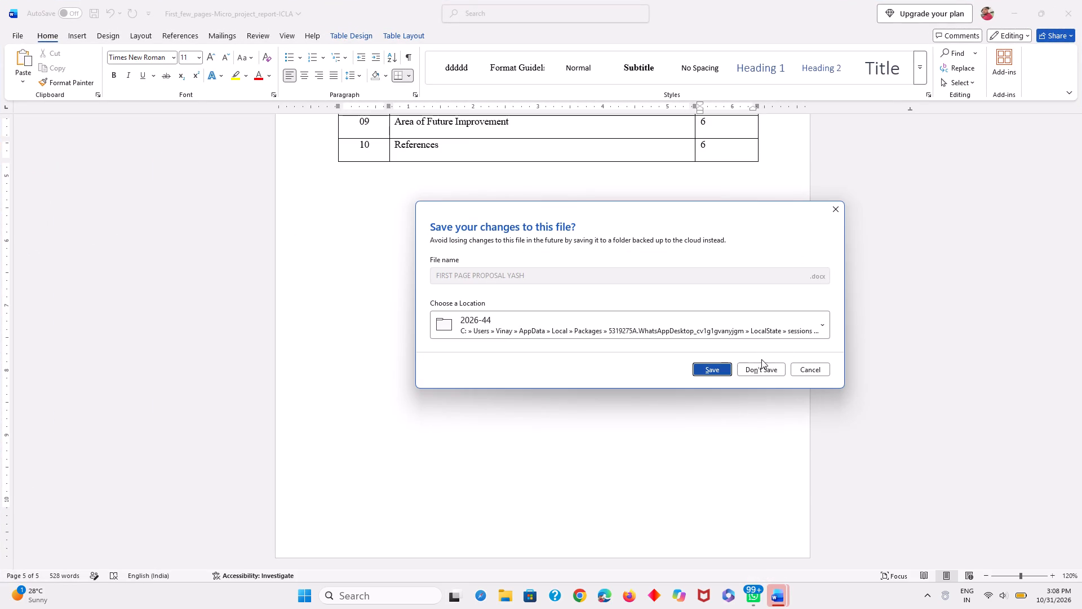
pyautogui.click(717, 371)
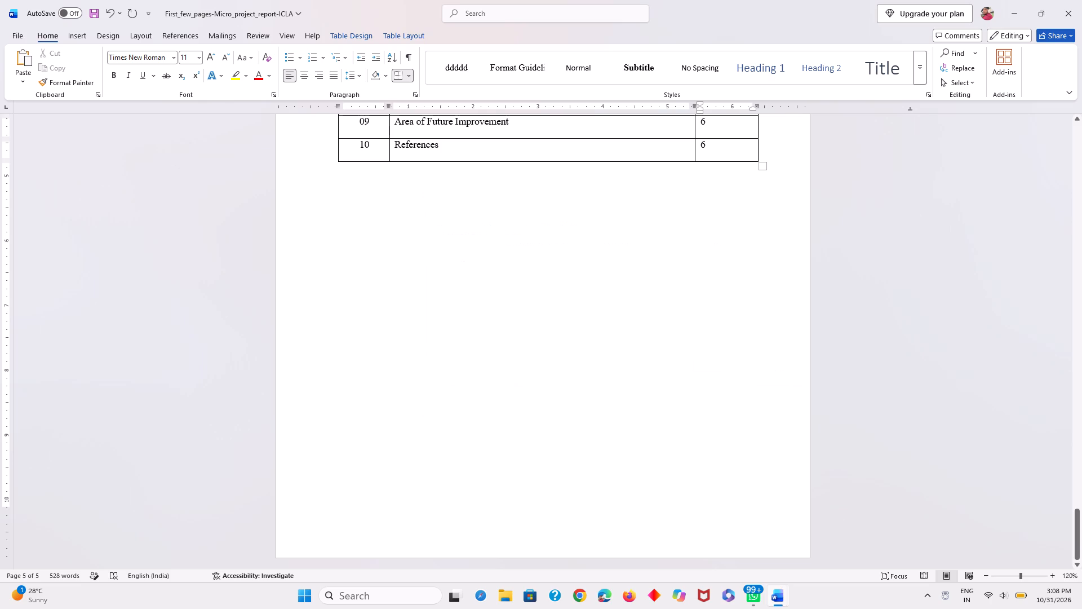
# Re-examine the First_few_pages report's cover page and Declaration page, including the project title, course details and student tables.
pyautogui.scroll(10, 738, 351)
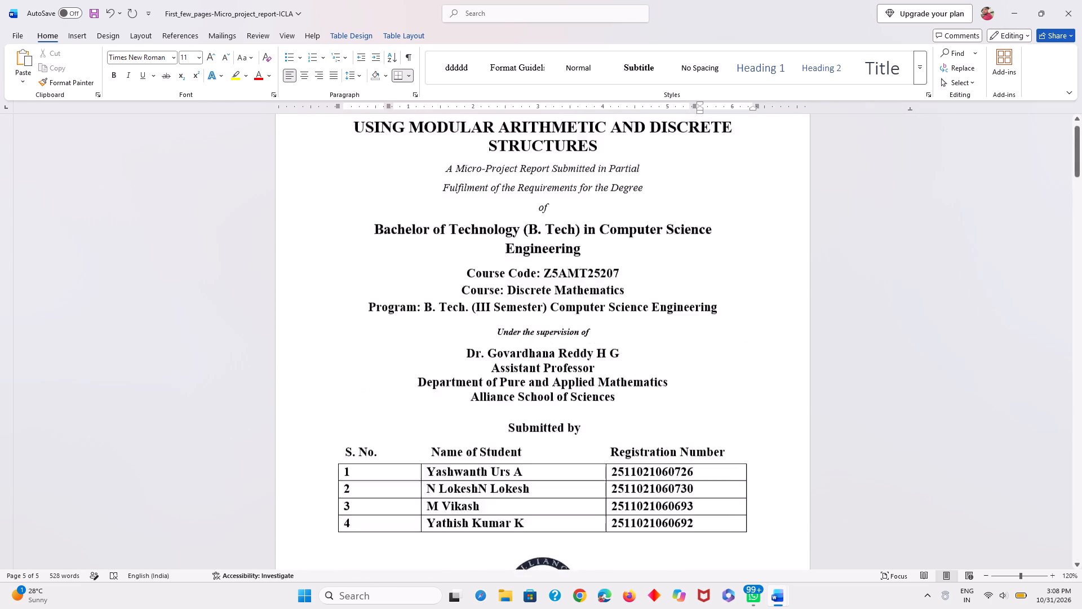
pyautogui.scroll(3, 738, 351)
pyautogui.scroll(-7, 738, 351)
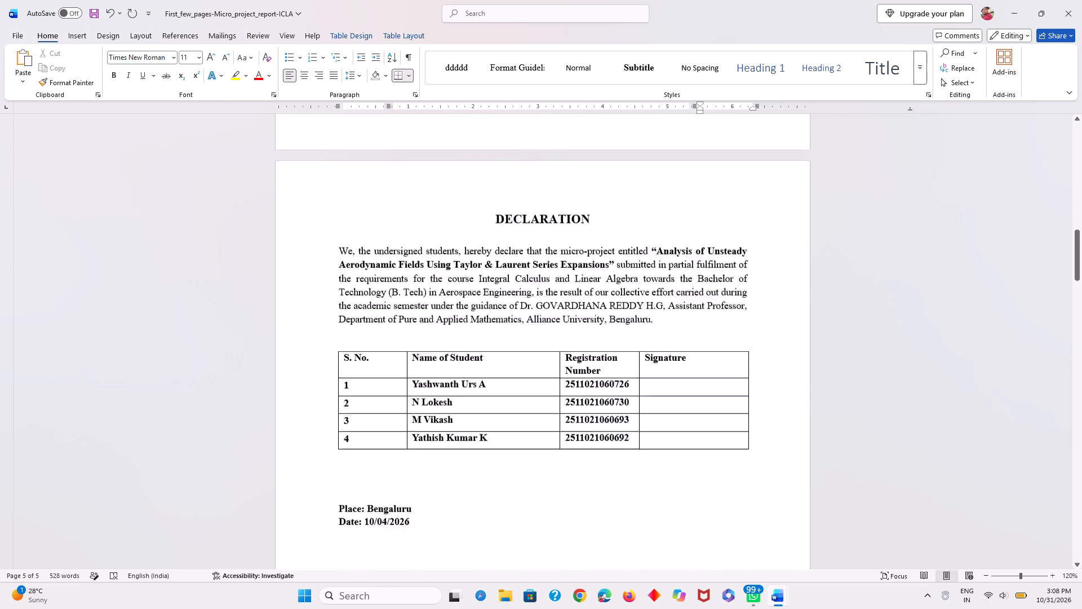
pyautogui.scroll(-5, 738, 351)
pyautogui.scroll(11, 738, 351)
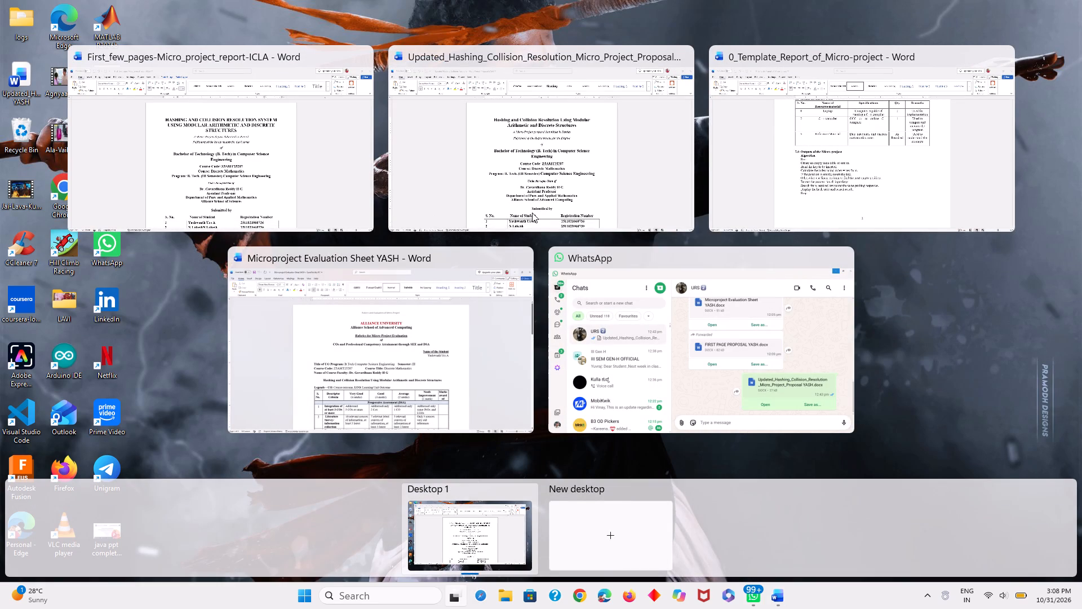
# Switch to the Microproject Evaluation Sheet YASH document and review its header details, assessment rubrics and final evaluation criteria.
pyautogui.click(394, 321)
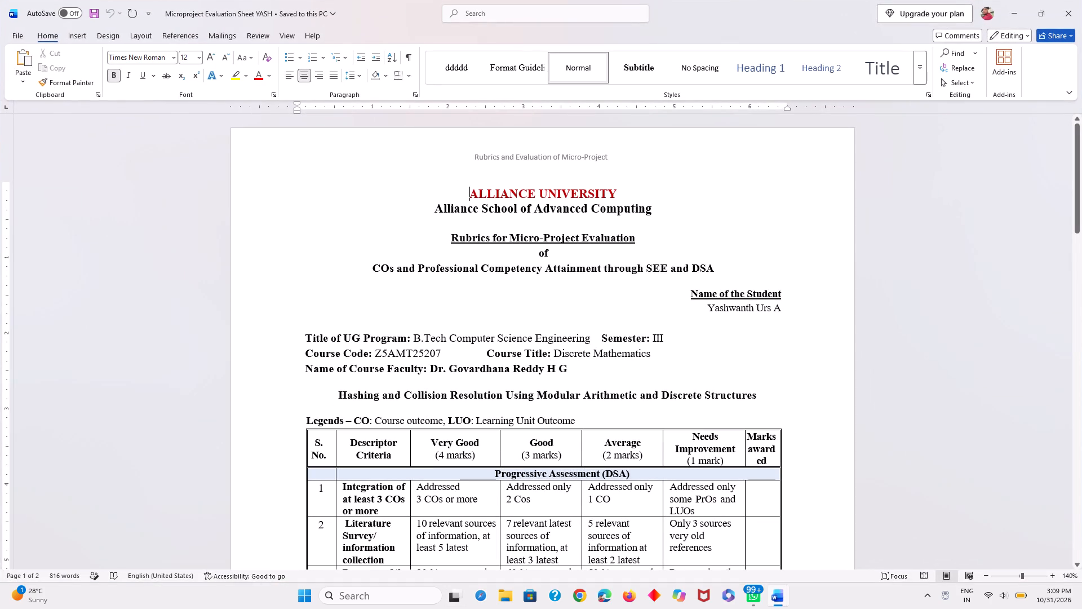
pyautogui.scroll(-1, 601, 242)
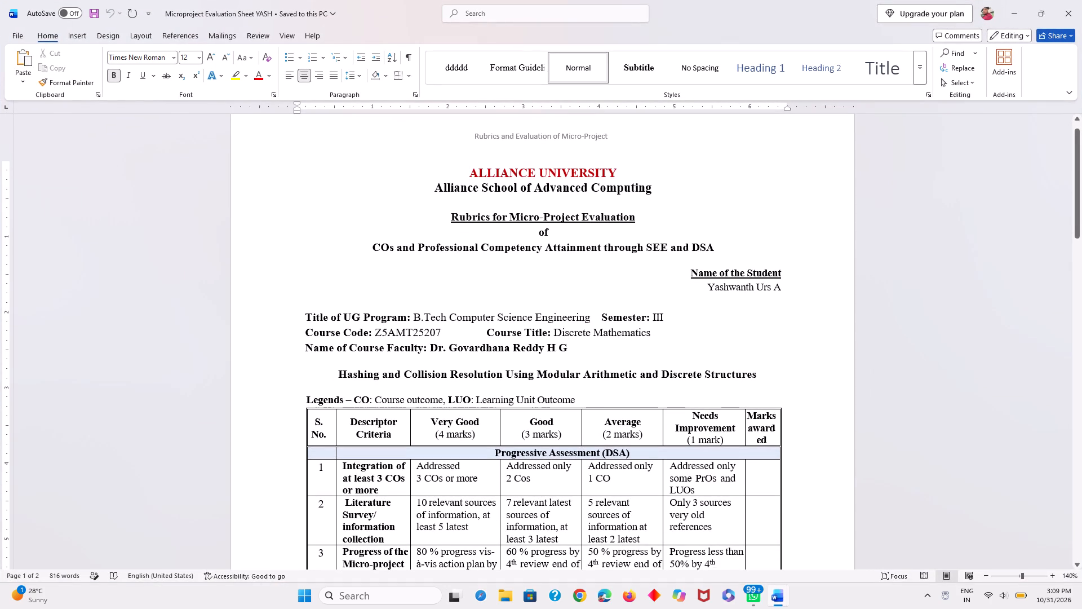
pyautogui.scroll(-2, 601, 242)
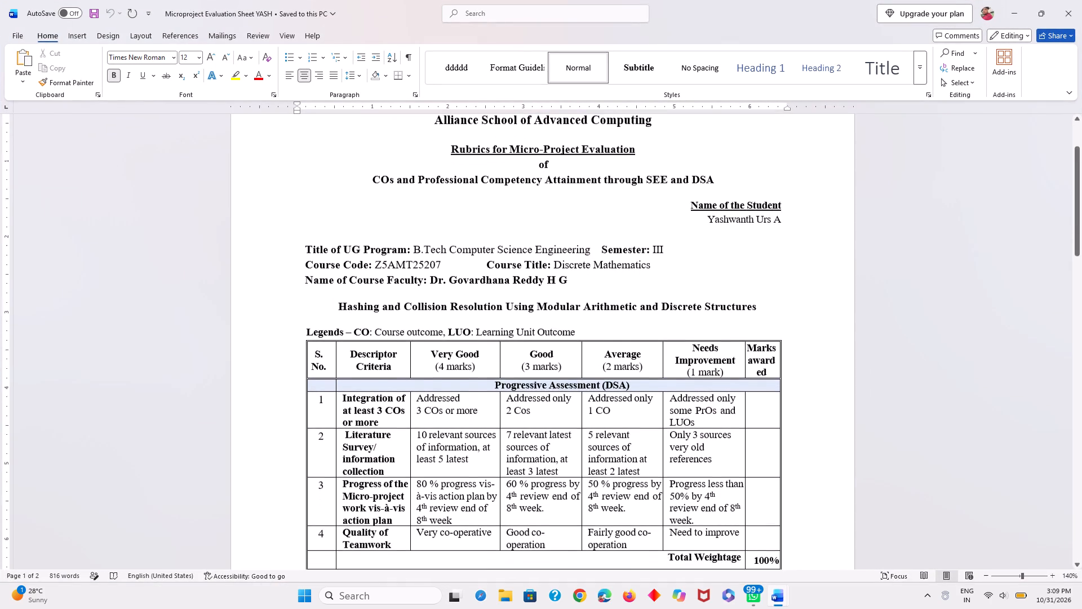
pyautogui.scroll(-4, 601, 242)
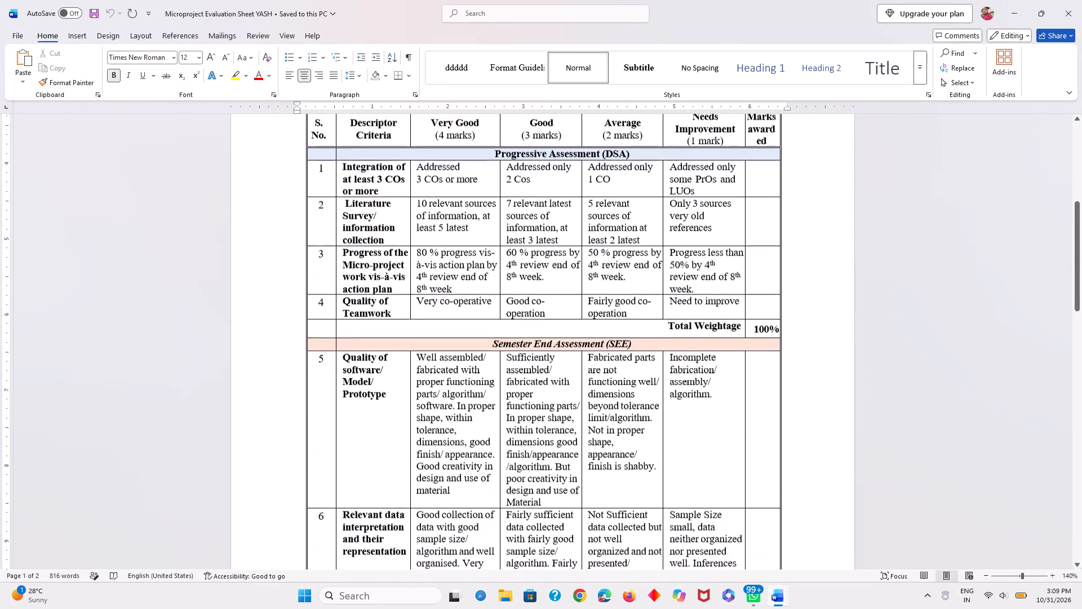
pyautogui.scroll(-8, 601, 242)
pyautogui.scroll(6, 601, 242)
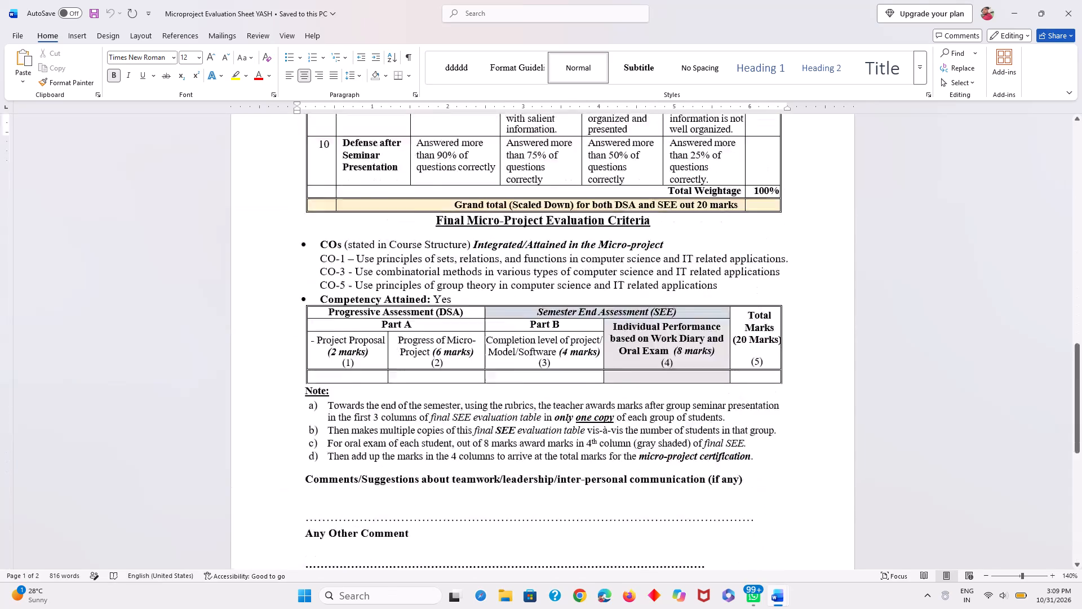
pyautogui.scroll(2, 601, 242)
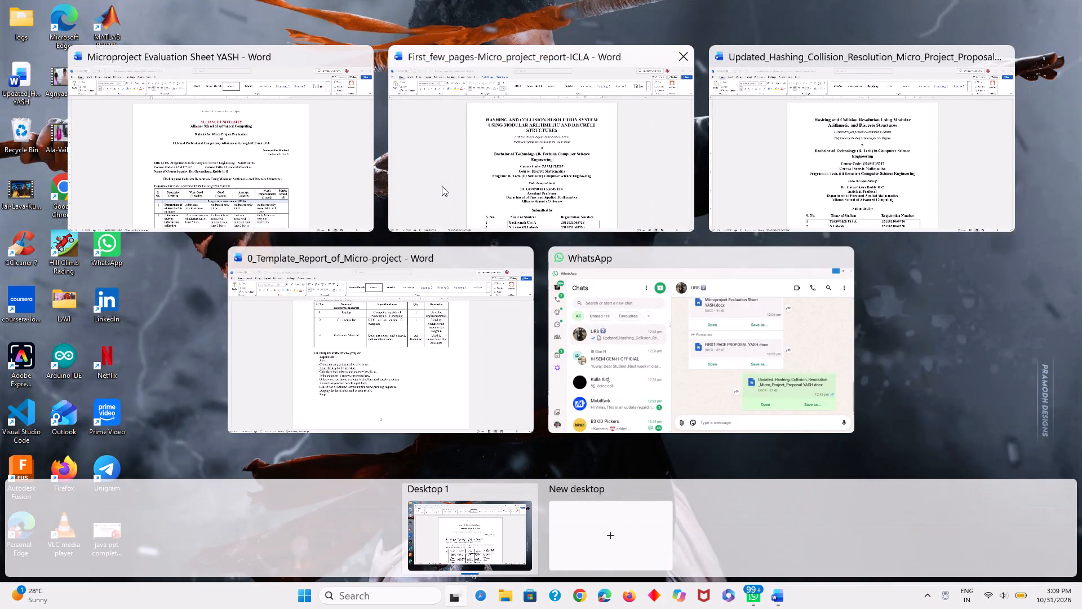
# Look through the First_few_pages report document again, followed by the hashing and collision resolution proposal.
pyautogui.click(442, 186)
pyautogui.scroll(-6, 635, 248)
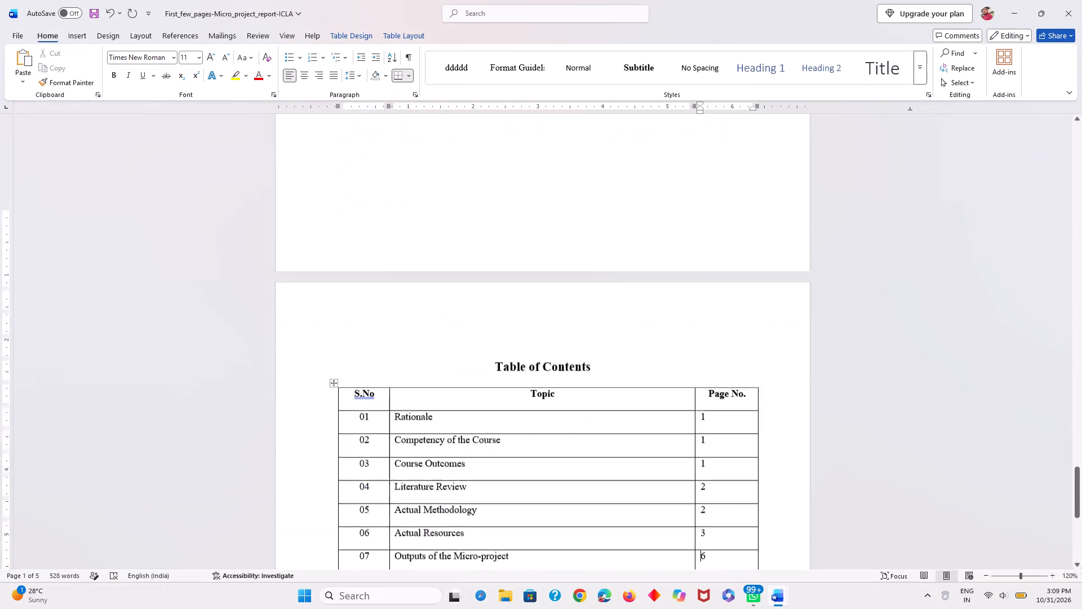
pyautogui.click(801, 184)
pyautogui.scroll(-3, 764, 282)
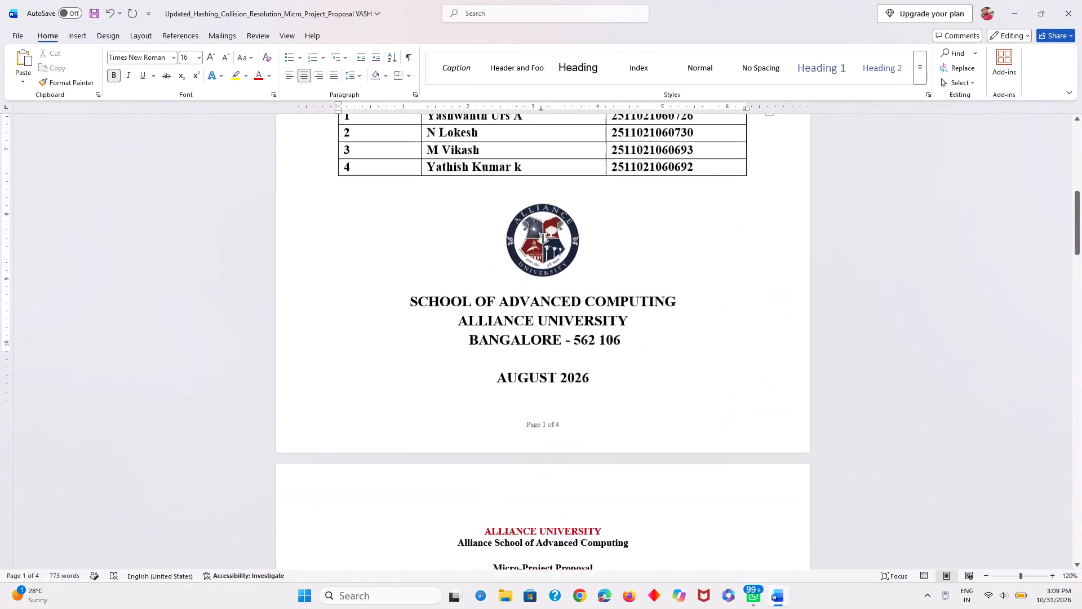
pyautogui.scroll(-3, 764, 282)
# Return to the 0_Template_Report_of_Micro-project document and examine the Algorithm and C++ program in the Outputs section.
pyautogui.click(459, 347)
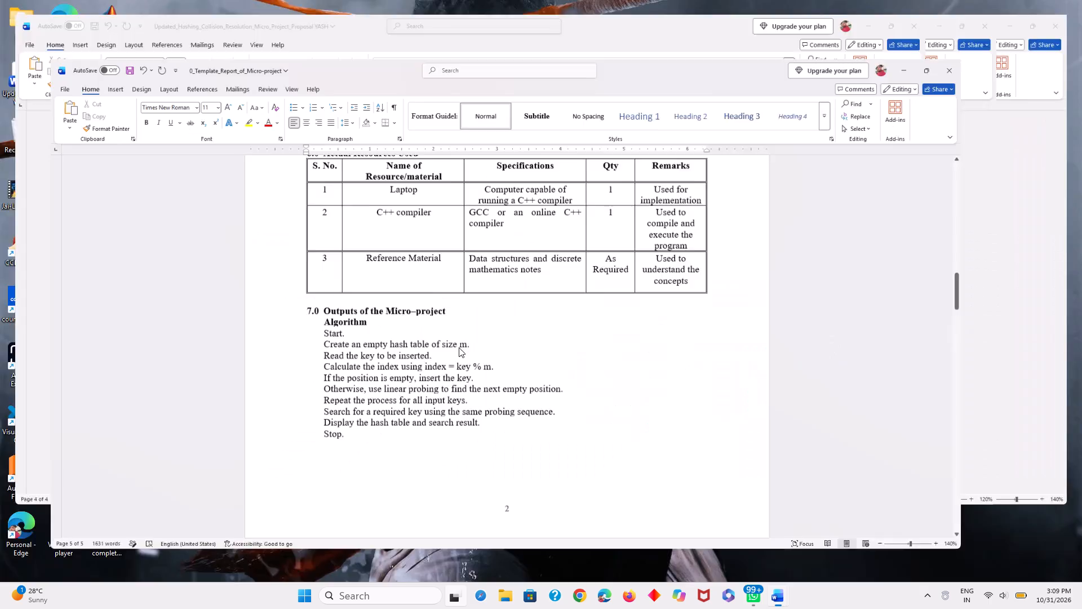
pyautogui.scroll(7, 649, 332)
pyautogui.scroll(-10, 649, 332)
pyautogui.scroll(2, 649, 332)
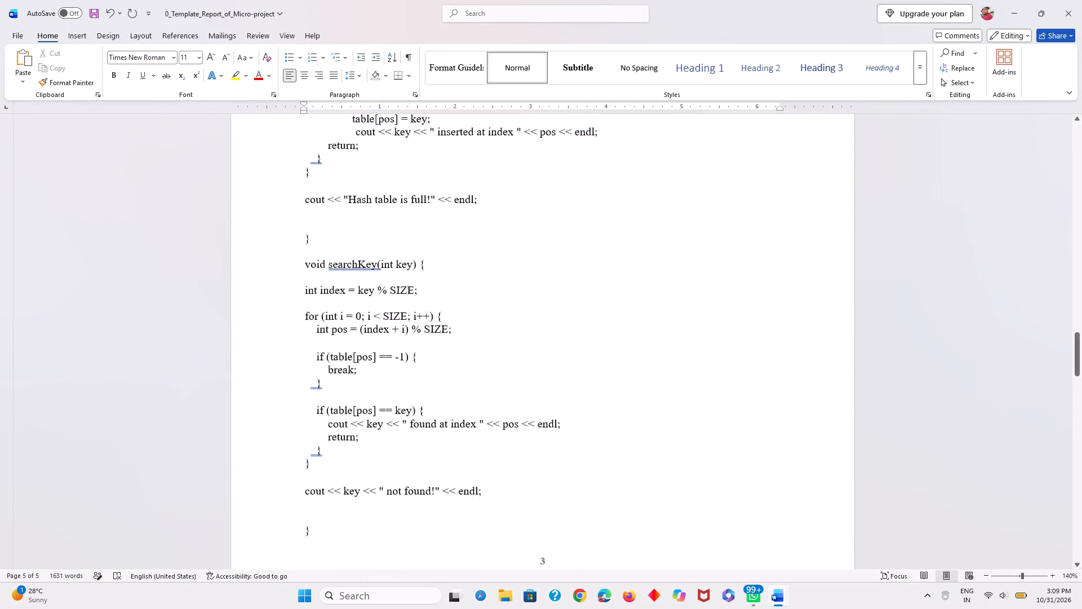
pyautogui.scroll(4, 649, 332)
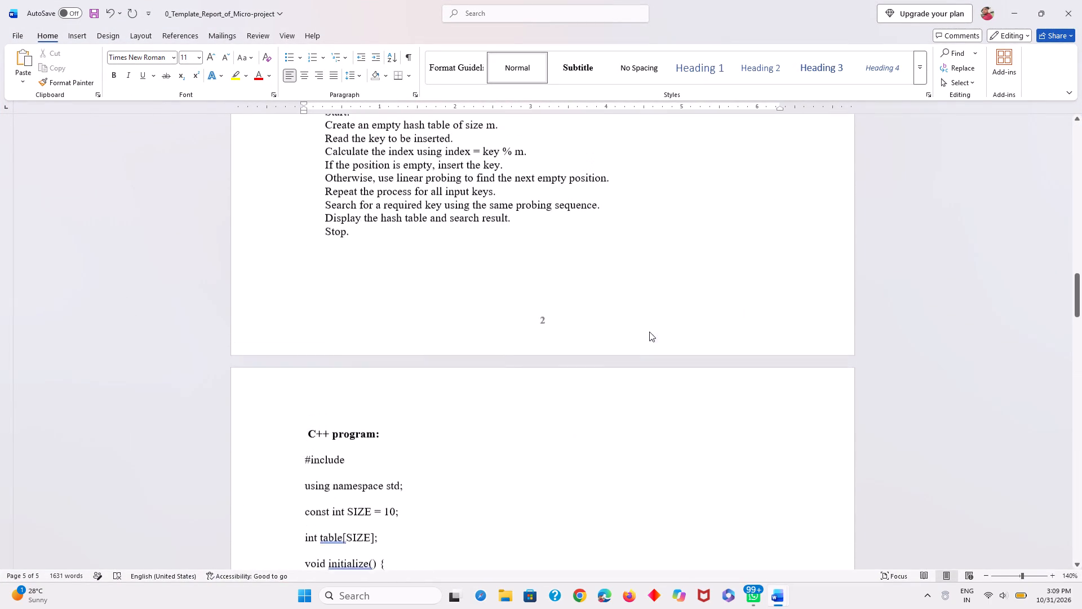
pyautogui.scroll(1, 670, 302)
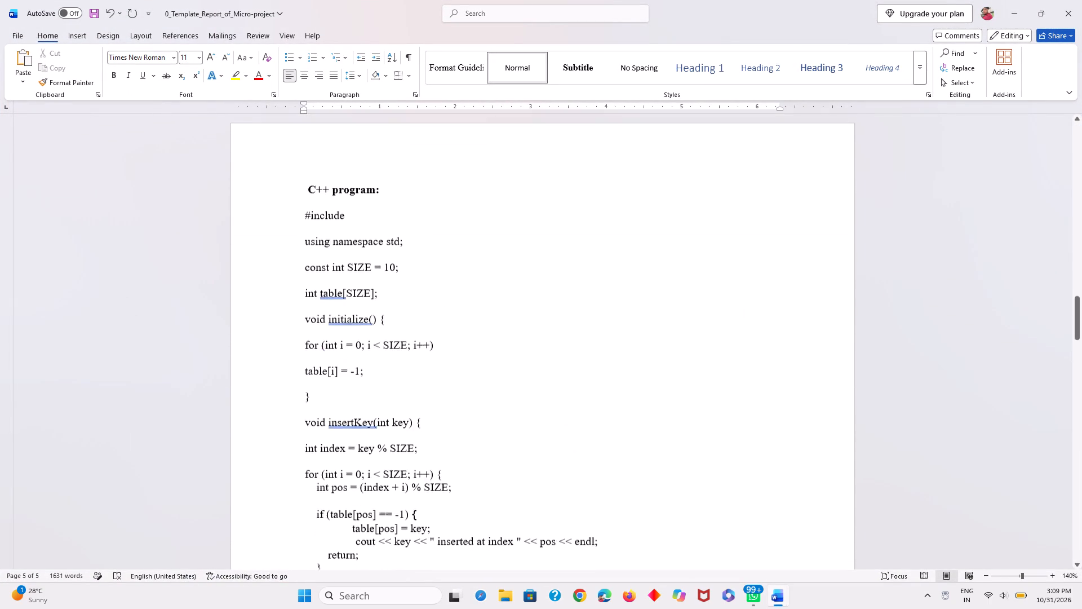
pyautogui.scroll(1, 670, 302)
pyautogui.scroll(-3, 685, 320)
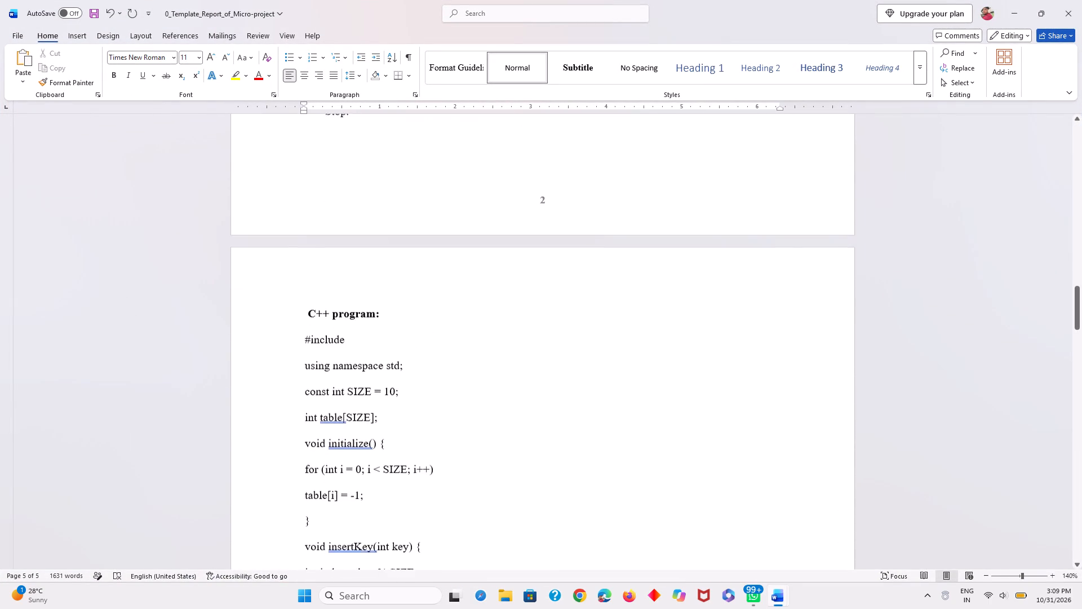
# Examine the remaining C++ program code in the 0_Template_Report_of_Micro-project document.
pyautogui.scroll(-5, 685, 320)
pyautogui.scroll(4, 685, 320)
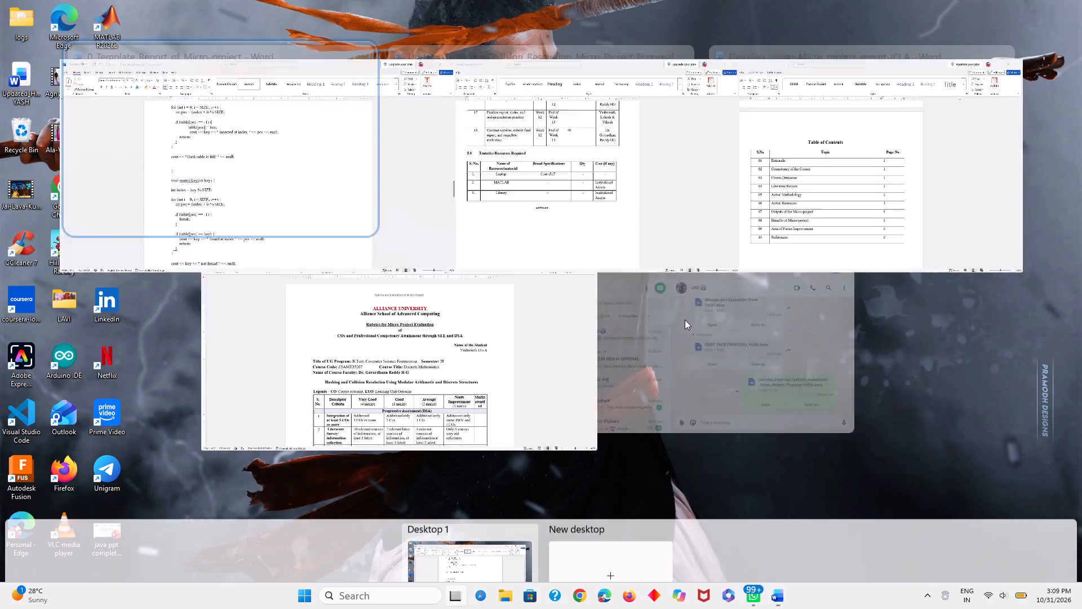
# Switch to the Updated_Hashing_Collision_Resolution_Micro_Project_Proposal document and review its title page, Rationale, Information Gathering and Proposed Methodology sections.
pyautogui.click(563, 137)
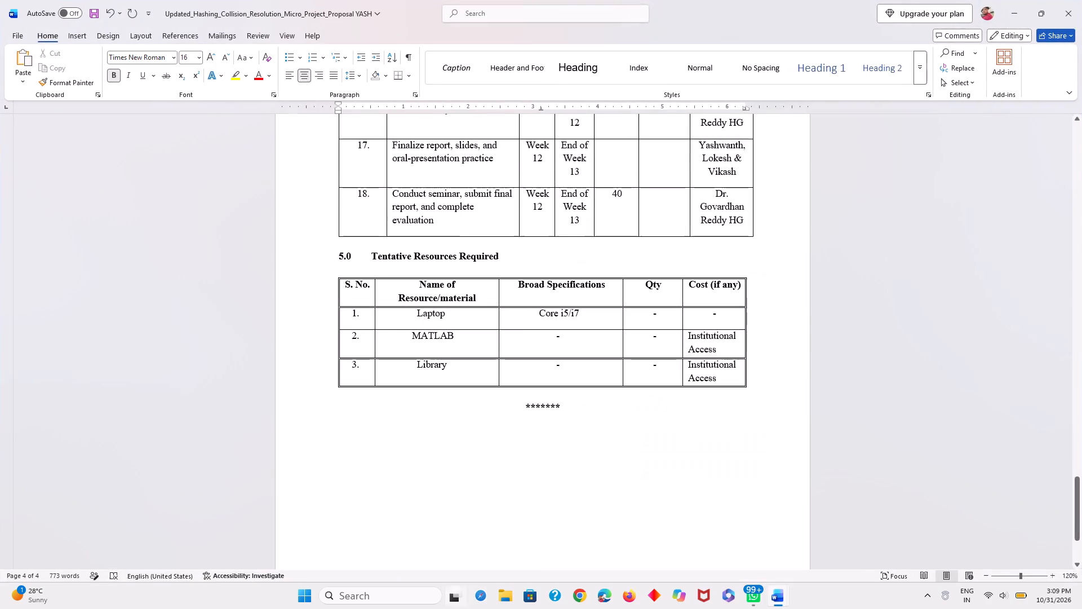
pyautogui.scroll(16, 627, 222)
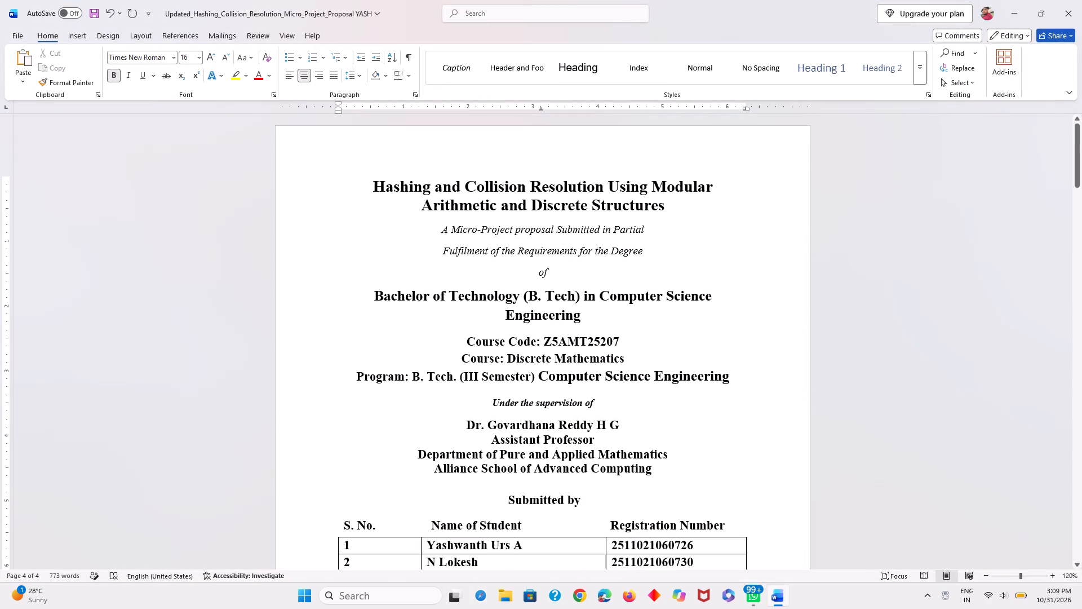
pyautogui.scroll(-5, 713, 307)
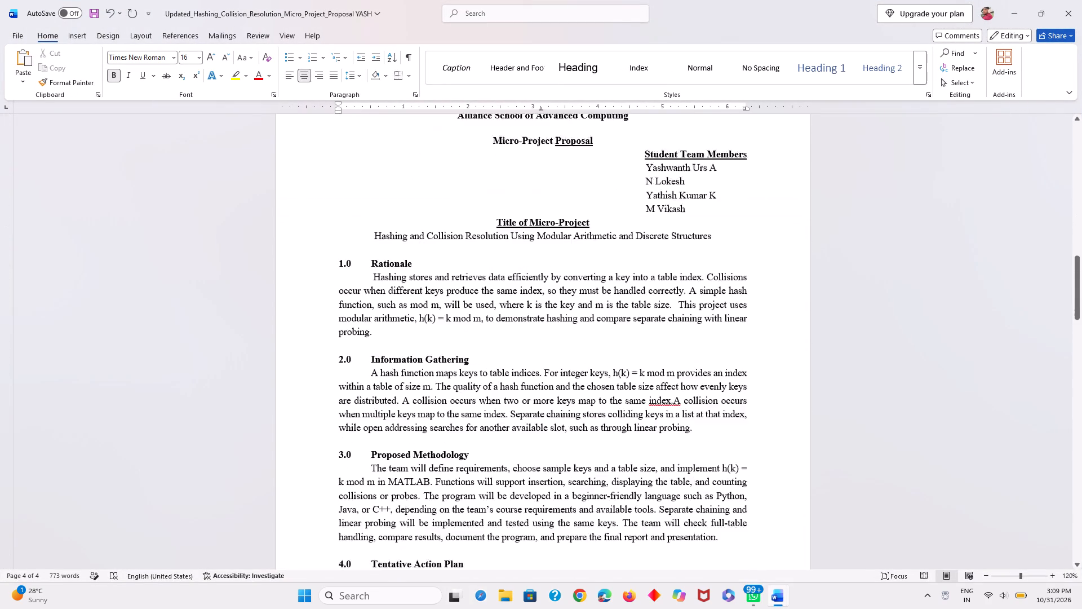
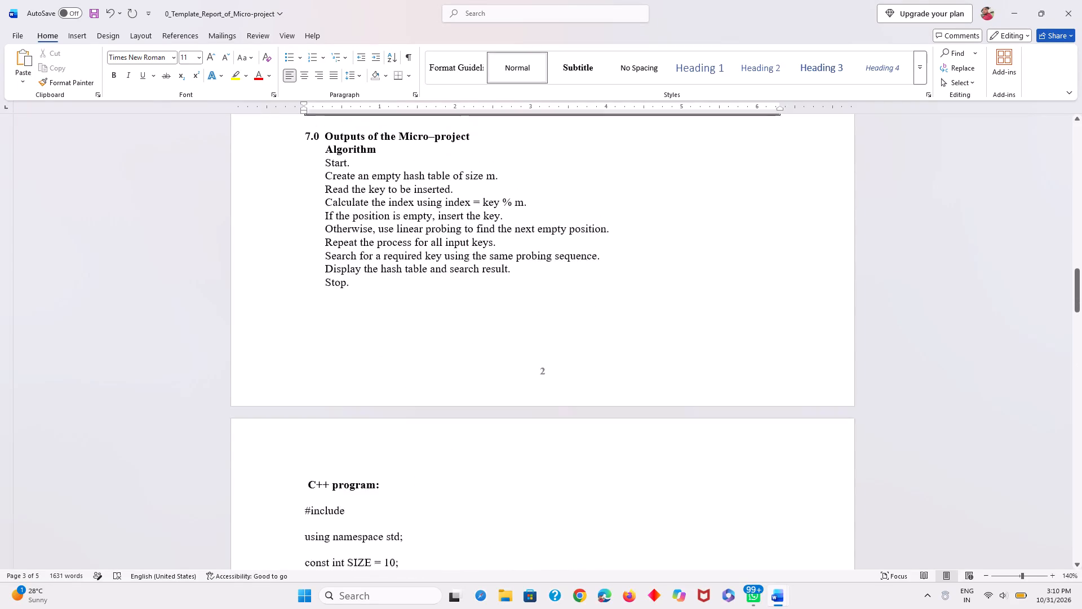
# Look through the report template's Actual Resources Used table, Algorithm and C++ program code.
pyautogui.scroll(-1, 585, 212)
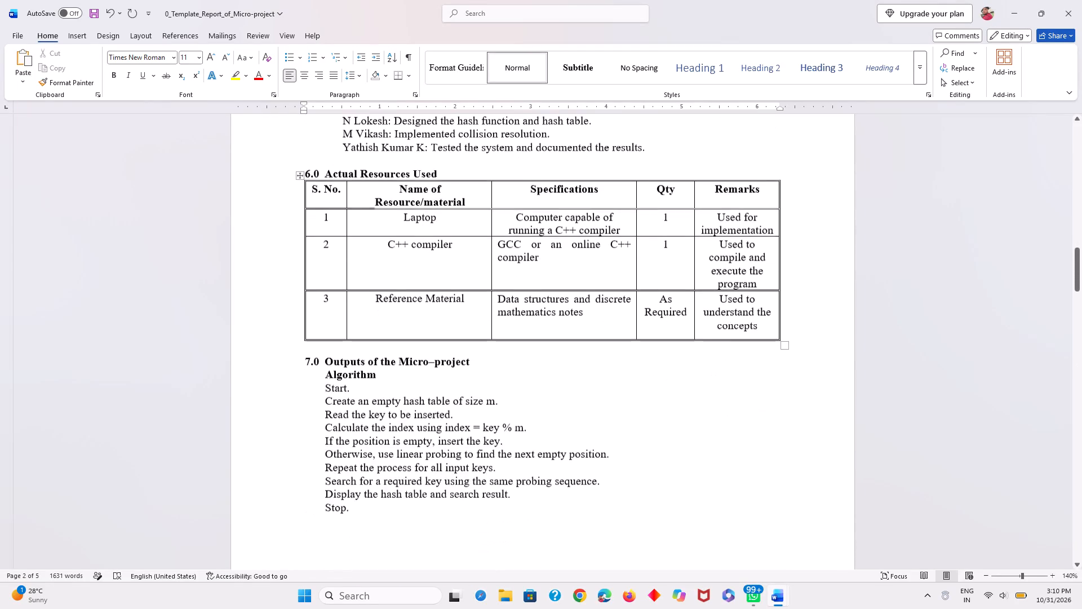
pyautogui.scroll(-1, 585, 212)
pyautogui.scroll(5, 585, 212)
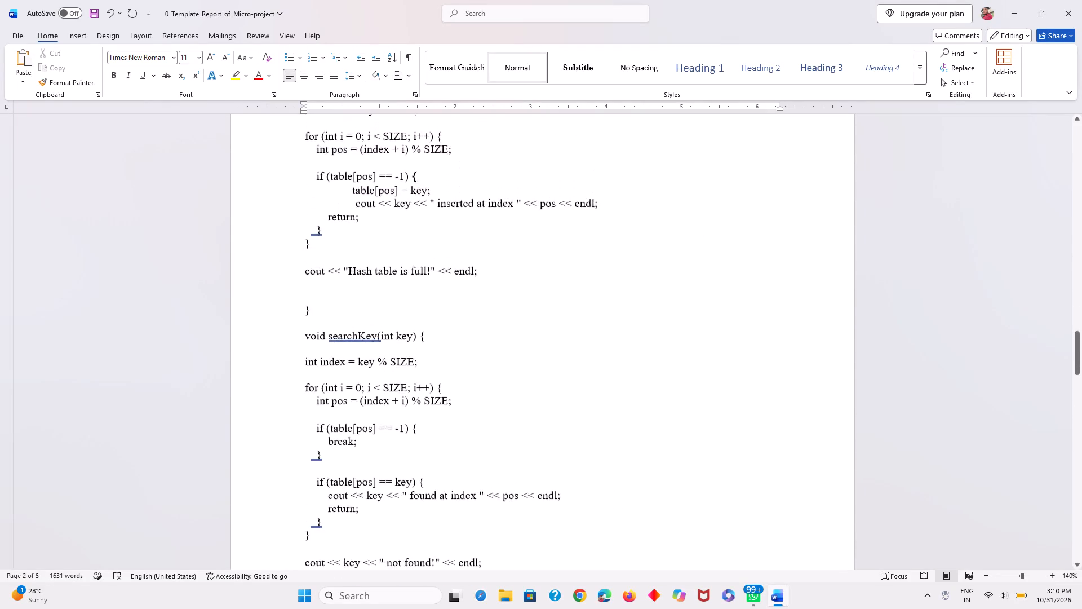
pyautogui.scroll(6, 585, 212)
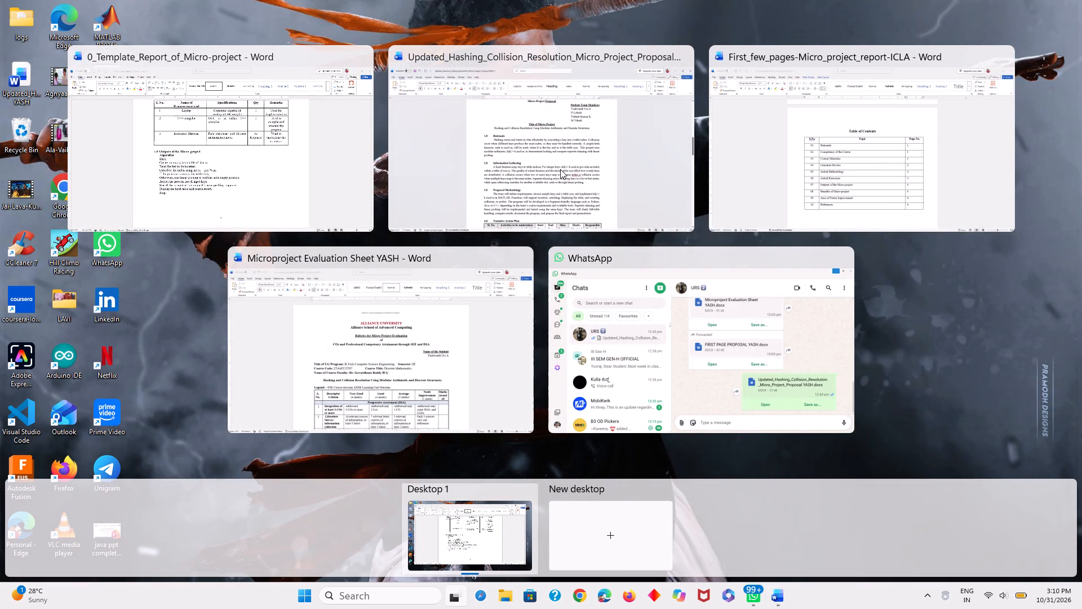
# Switch to the Updated_Hashing_Collision_Resolution proposal and examine its Rationale, Information Gathering, Proposed Methodology and the start of the Tentative Action Plan.
pyautogui.click(560, 169)
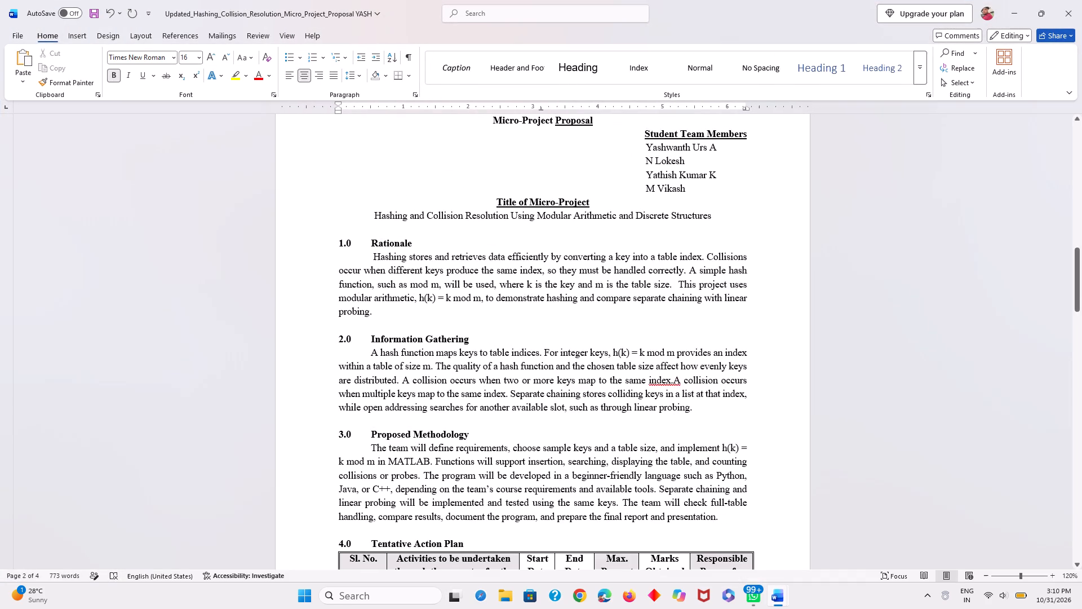
pyautogui.scroll(-1, 620, 234)
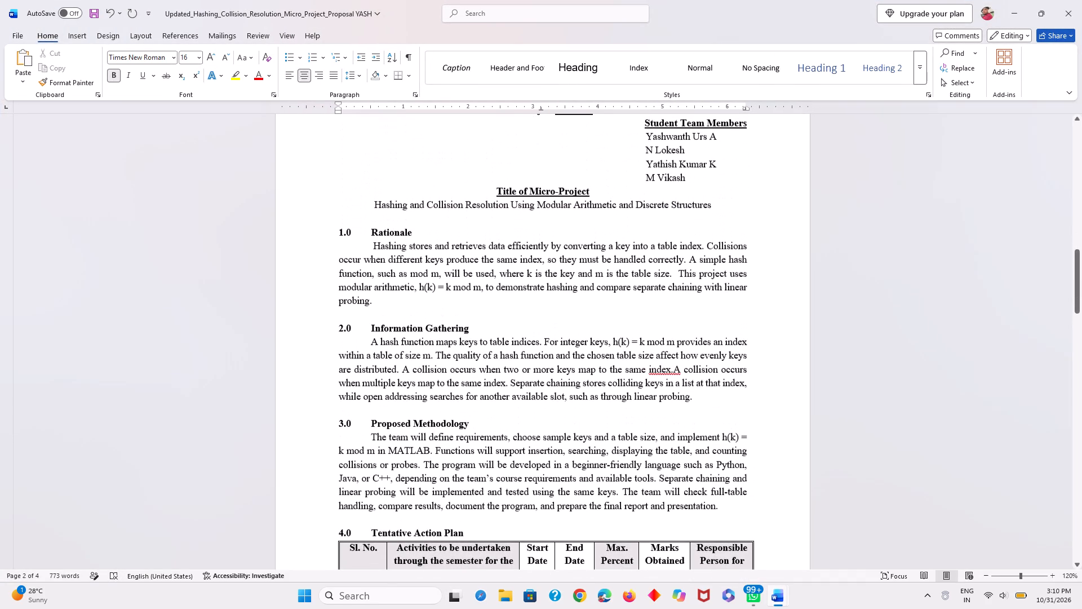
pyautogui.scroll(-1, 620, 234)
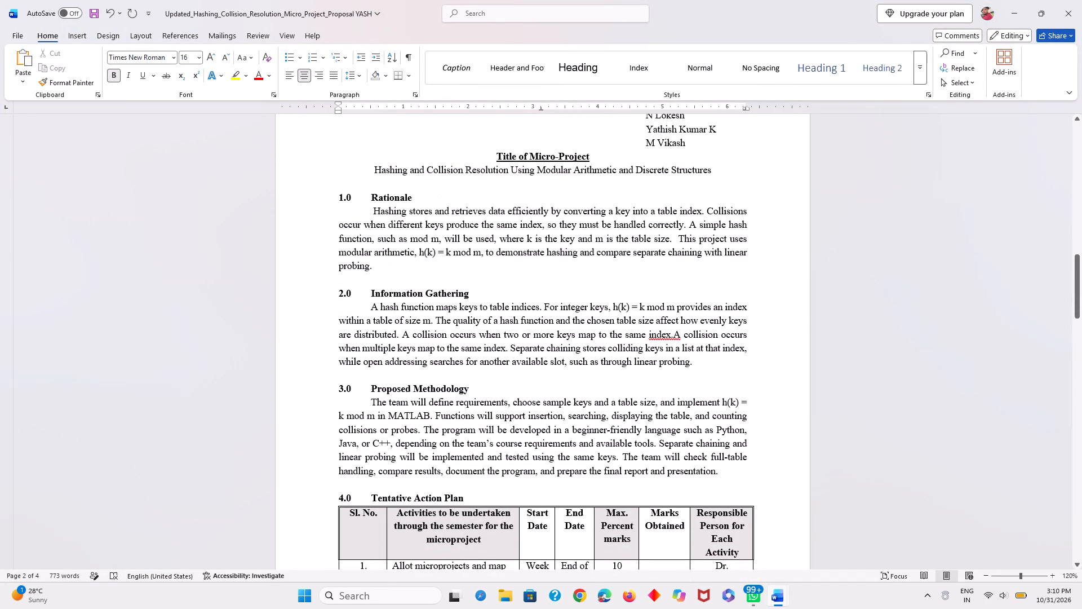
pyautogui.scroll(-4, 620, 234)
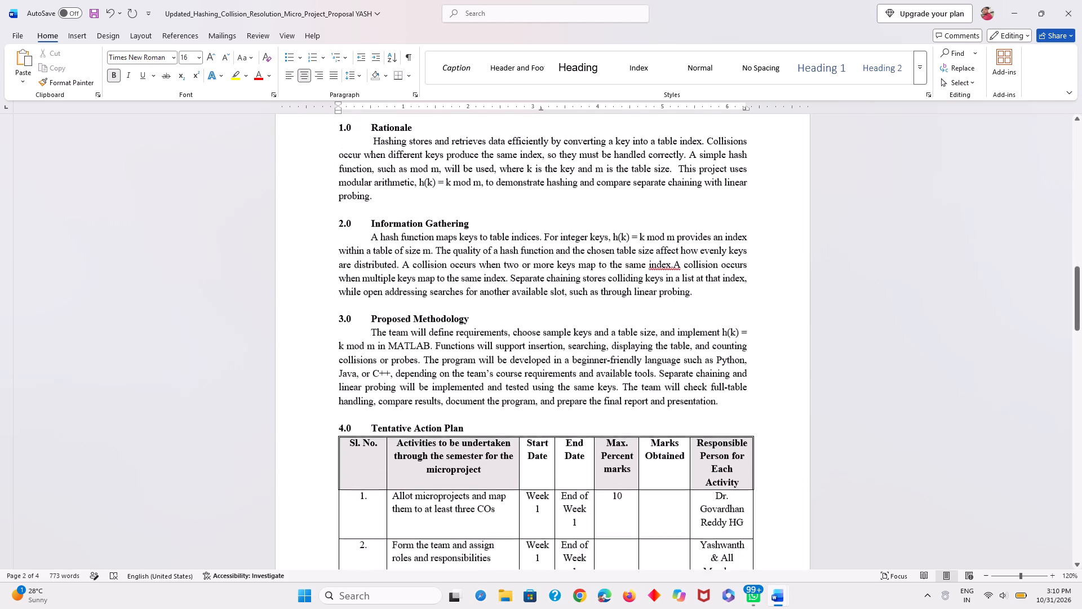
pyautogui.scroll(-3, 620, 234)
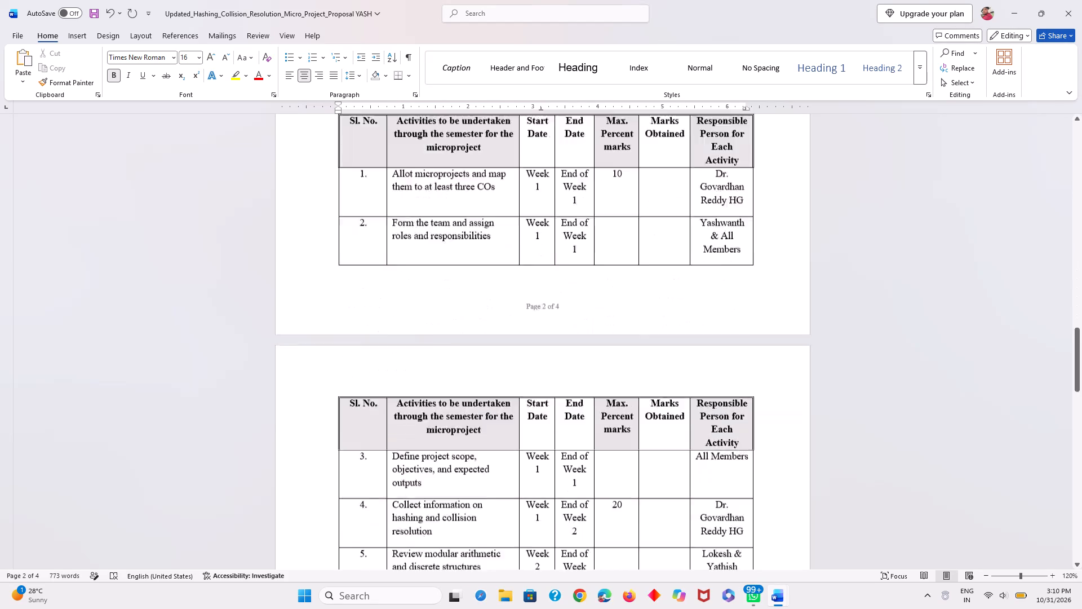
pyautogui.scroll(-2, 620, 234)
pyautogui.scroll(7, 620, 234)
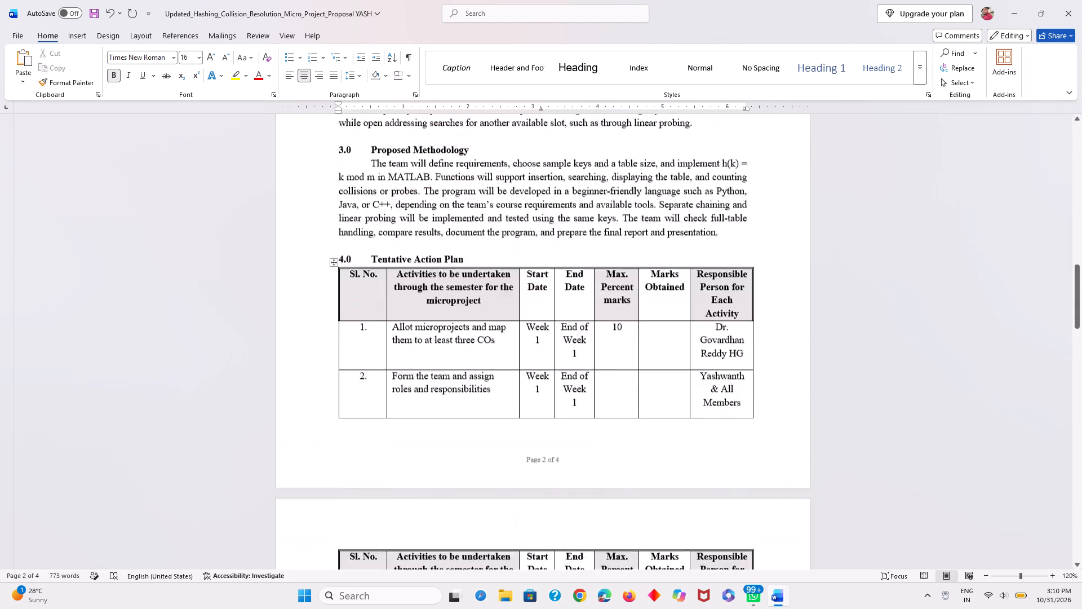
pyautogui.scroll(2, 620, 234)
pyautogui.scroll(-1, 620, 234)
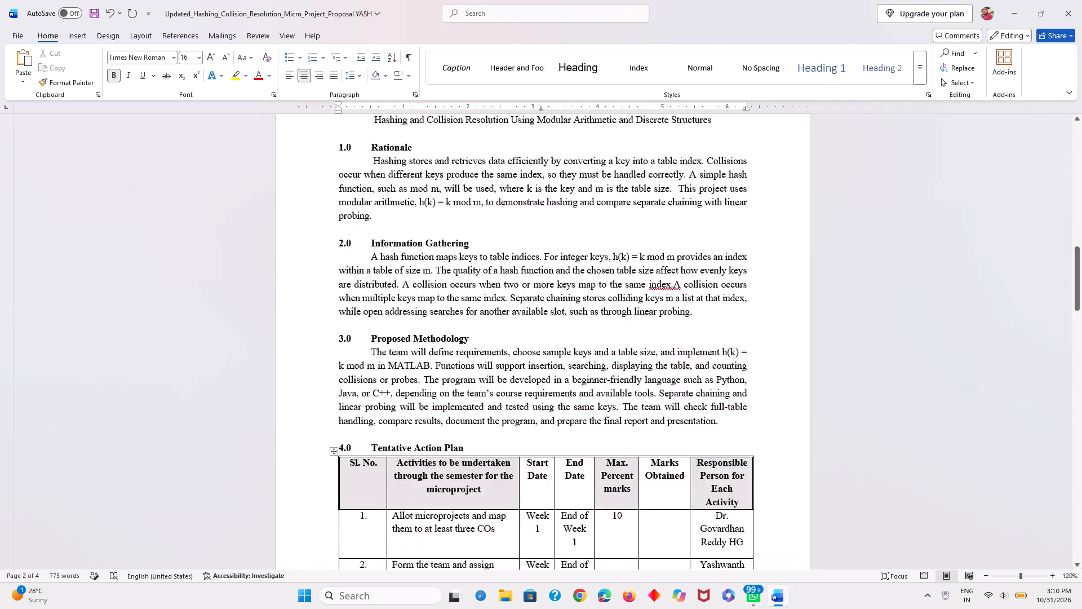
pyautogui.scroll(-1, 620, 234)
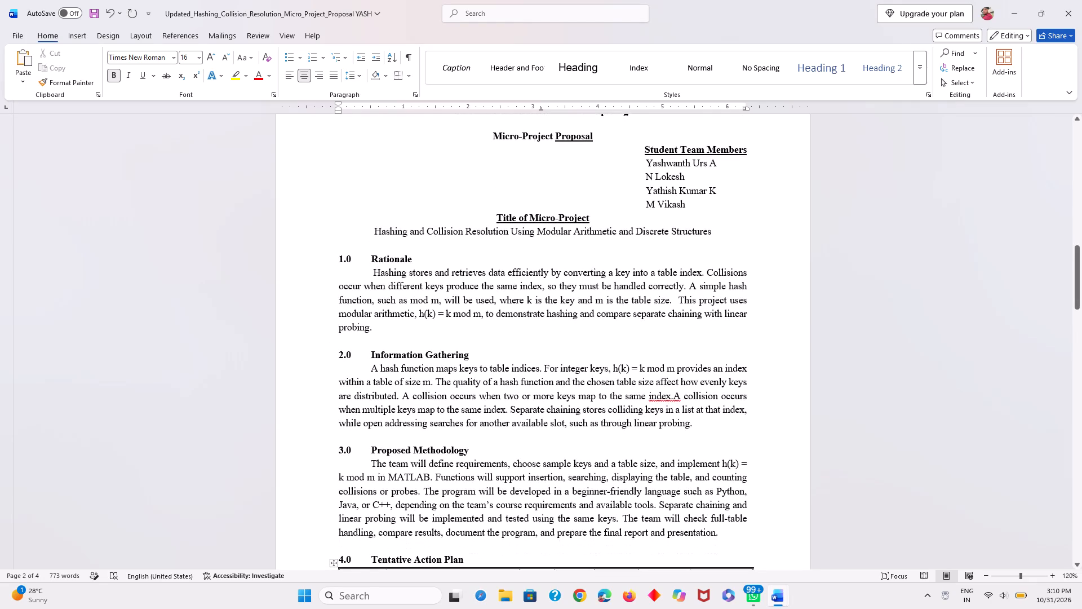
# Examine the remaining Tentative Action Plan activities and the Tentative Resources Required table in the proposal.
pyautogui.scroll(-7, 620, 234)
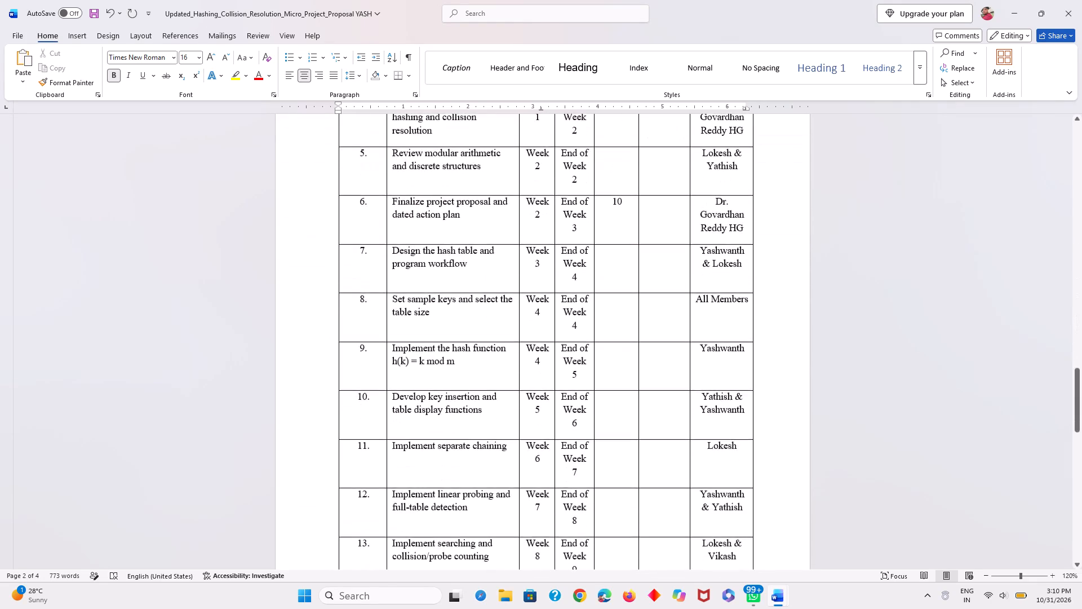
pyautogui.scroll(-7, 620, 234)
pyautogui.scroll(1, 620, 234)
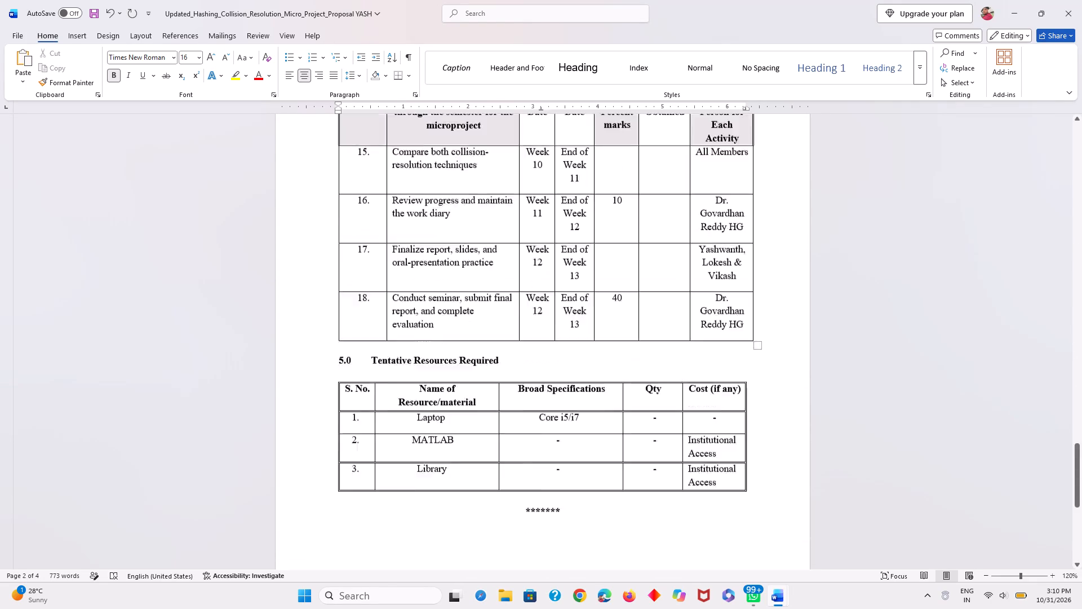
pyautogui.scroll(1, 620, 234)
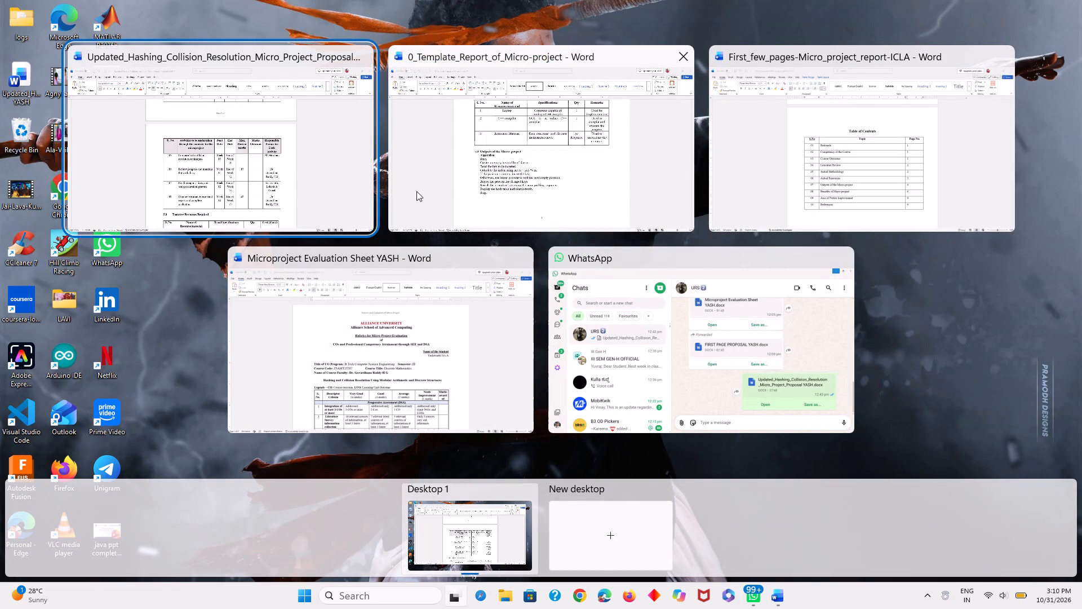
pyautogui.moveTo(376, 178); pyautogui.dragTo(336, 165)
pyautogui.click(336, 165)
pyautogui.moveTo(336, 165); pyautogui.dragTo(538, 253)
pyautogui.click(538, 253)
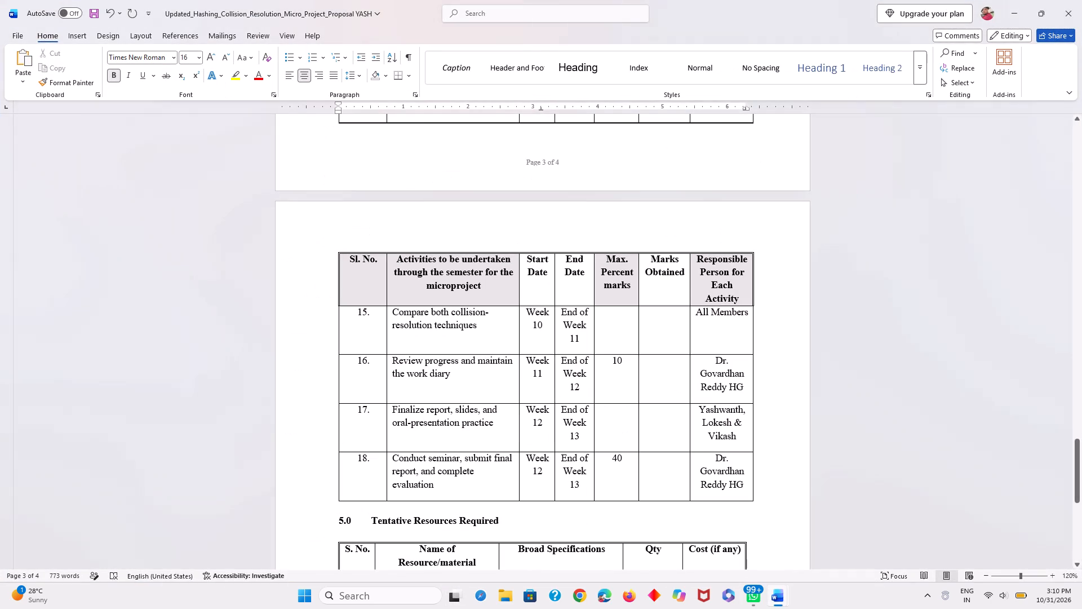
pyautogui.moveTo(538, 253); pyautogui.dragTo(507, 296)
pyautogui.click(507, 296)
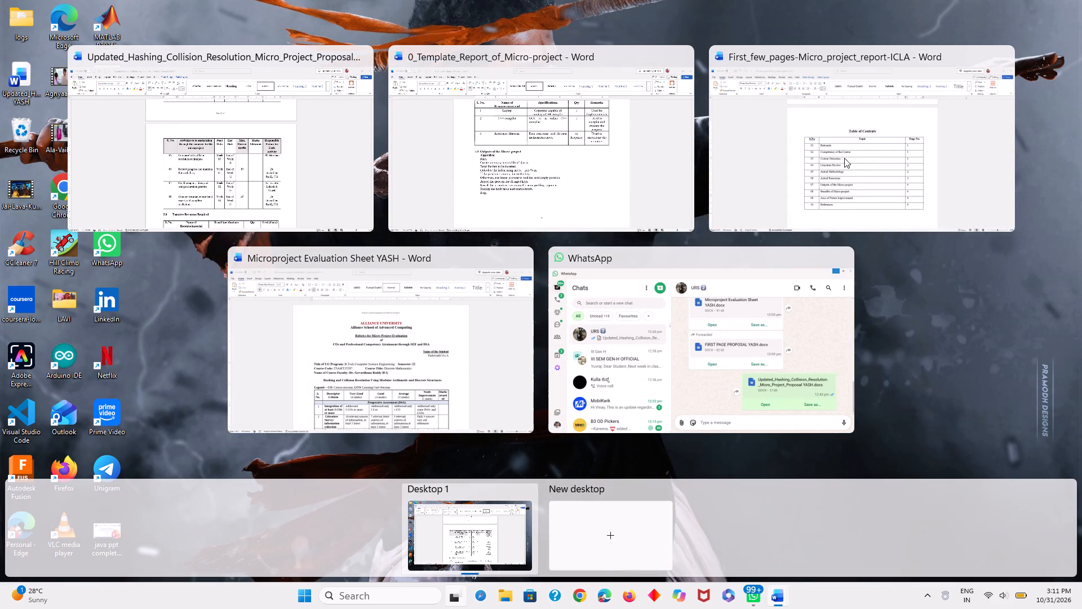
# Switch back to the 0_Template_Report_of_Micro-project document.
pyautogui.click(577, 188)
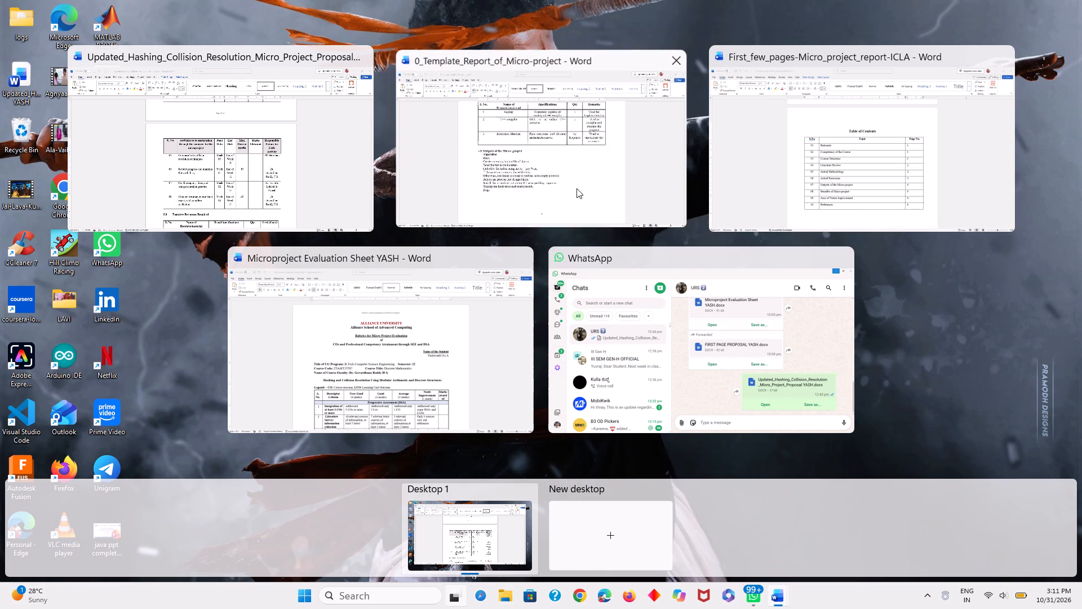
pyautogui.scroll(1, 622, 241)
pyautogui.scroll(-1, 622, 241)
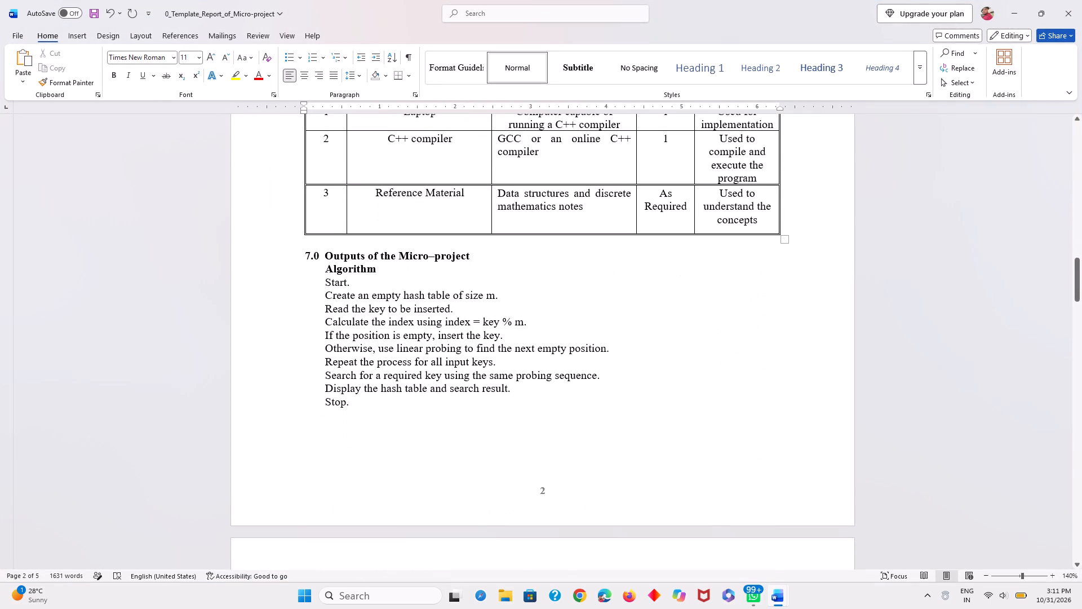
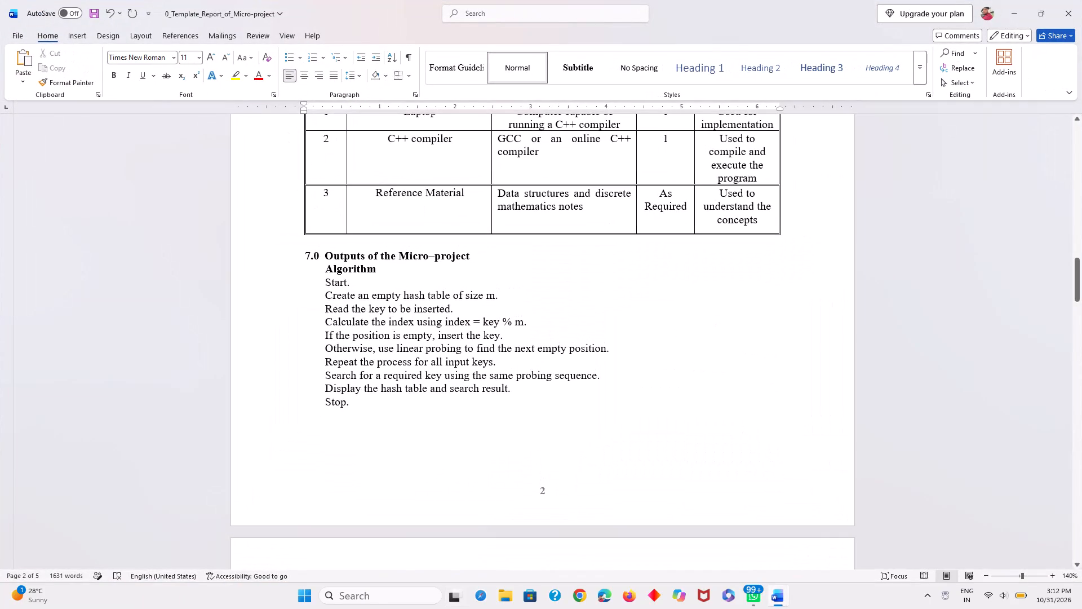
# Paste the copied results paragraph on a new indented line beneath the heading "7.0 Outputs of the Micro–project".
pyautogui.click(483, 255)
pyautogui.press('Return')
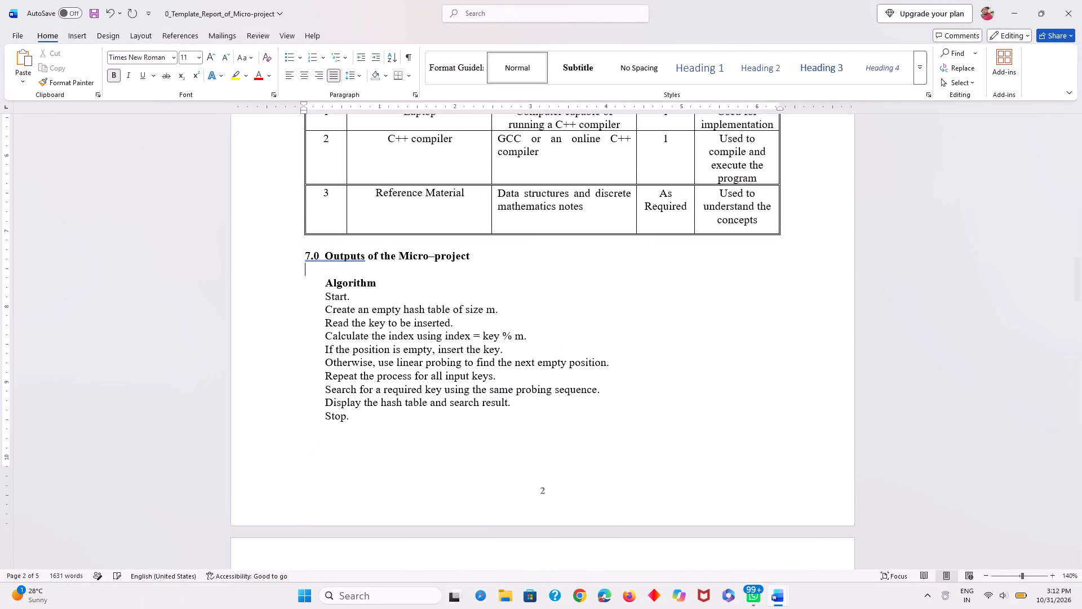
pyautogui.press('space')
pyautogui.press('space')
pyautogui.press('space')
pyautogui.press('space')
pyautogui.press('space')
pyautogui.press('space')
pyautogui.press('space')
pyautogui.press('space')
pyautogui.press('BackSpace')
pyautogui.hotkey('ctrl', 'v')
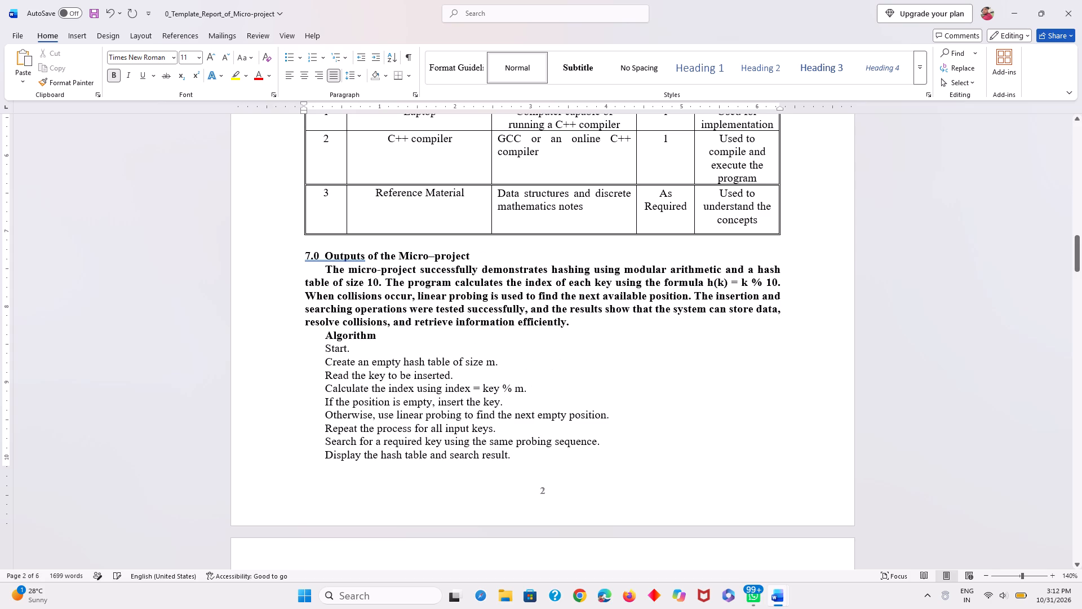
# Remove the bold formatting from the pasted paragraph in section 7.0.
pyautogui.moveTo(577, 327); pyautogui.dragTo(326, 267)
pyautogui.click(338, 249)
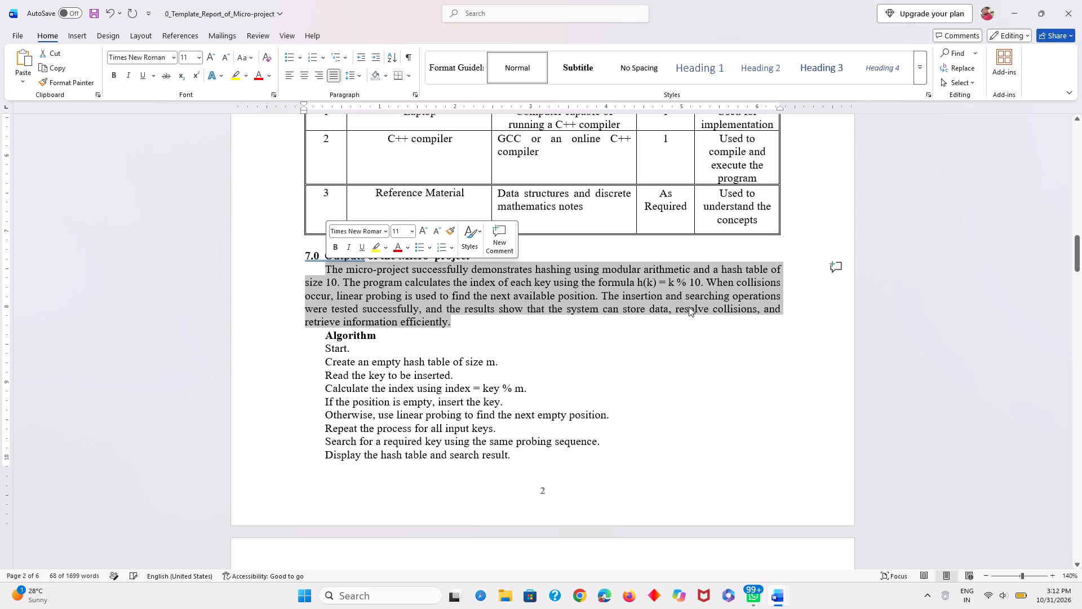
pyautogui.click(926, 309)
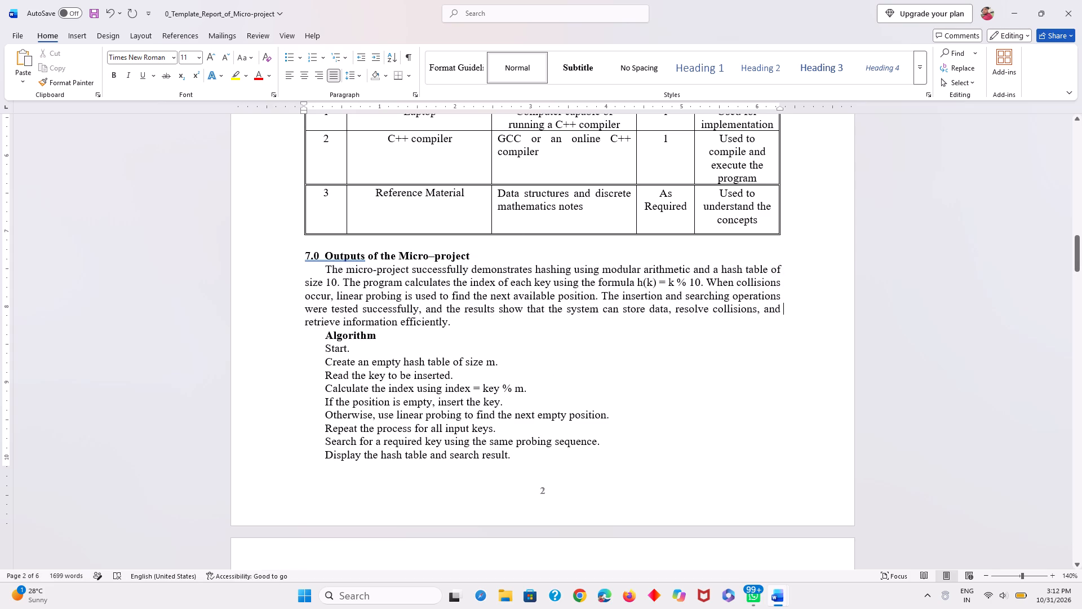
# Add blank lines after the section 7.0 paragraph so the Algorithm block starts on page 3.
pyautogui.click(473, 318)
pyautogui.press('Return')
pyautogui.scroll(1, 605, 337)
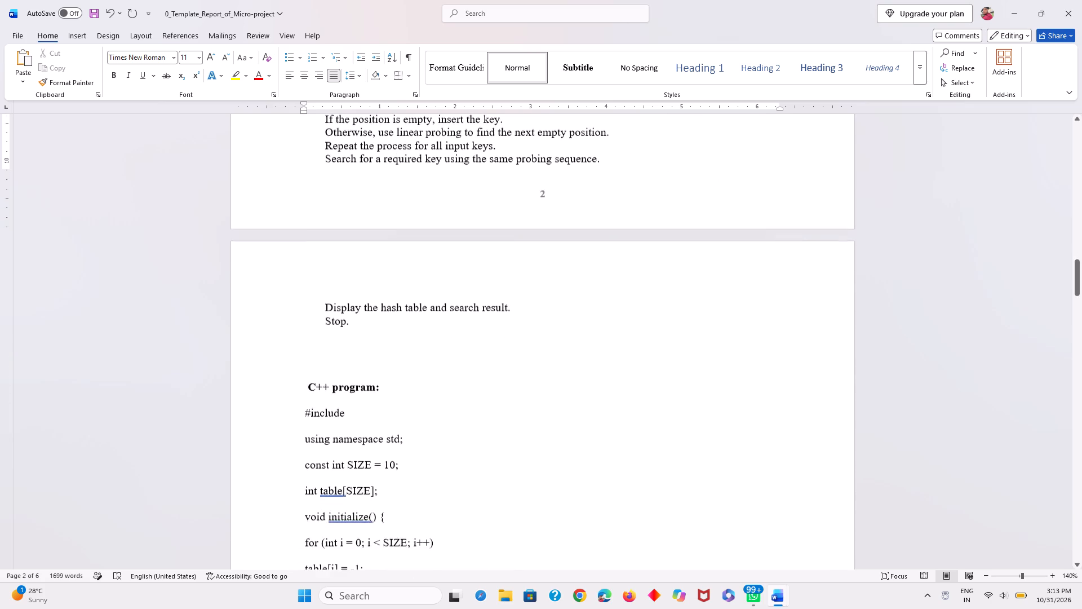
pyautogui.scroll(1, 605, 337)
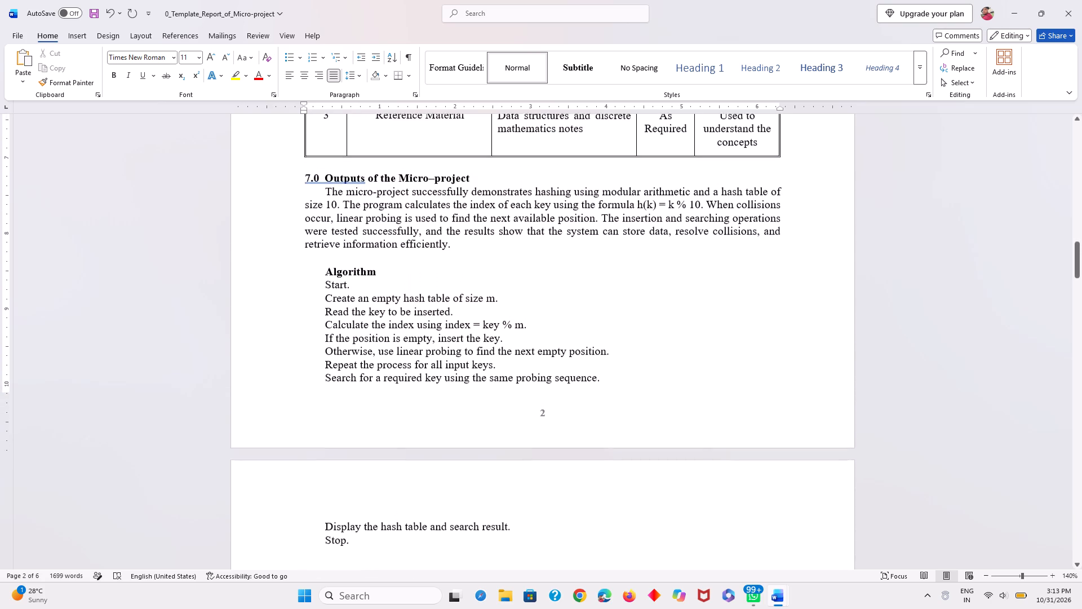
pyautogui.scroll(1, 605, 337)
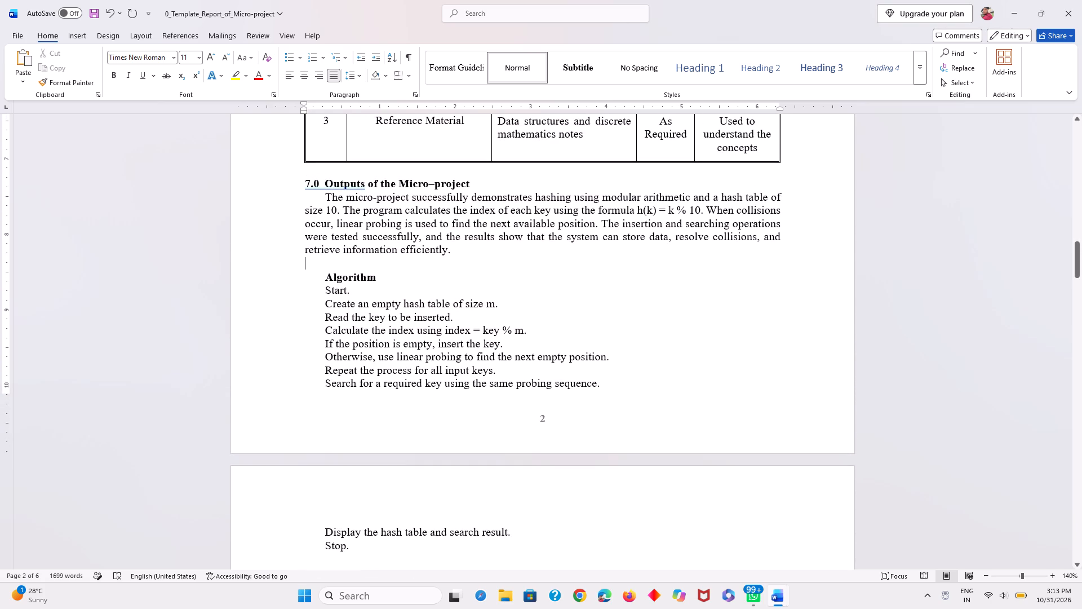
pyautogui.press('Return')
pyautogui.press('Return')
pyautogui.press('Return')
pyautogui.press('Return')
pyautogui.press('Return')
pyautogui.press('Return')
pyautogui.press('Return')
pyautogui.press('Return')
pyautogui.press('Return')
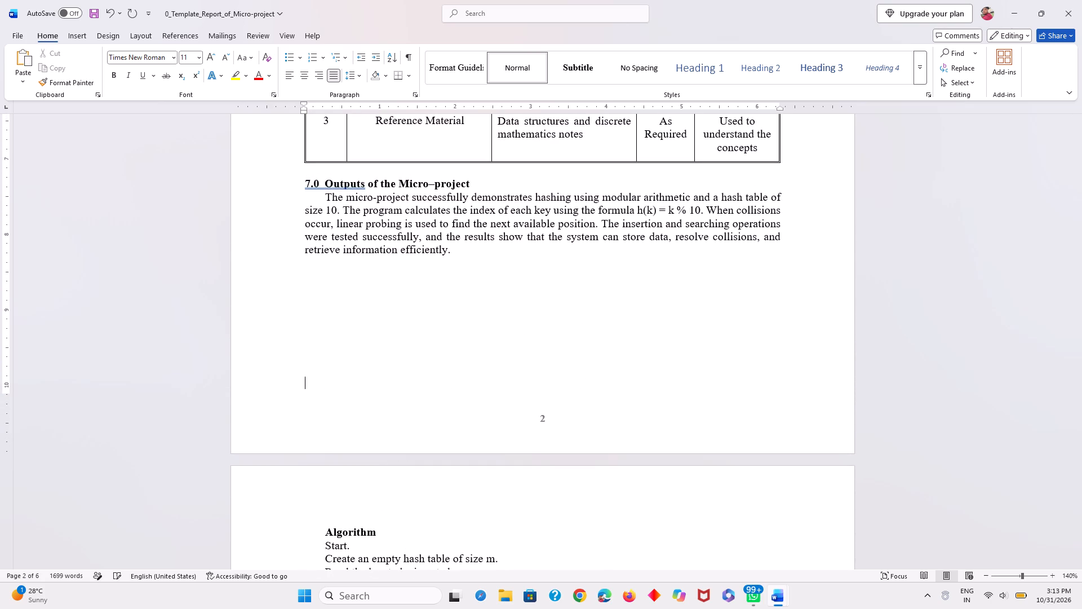
# Ignore the grammar flag on "7.0 Outputs" in the section heading.
pyautogui.rightClick(320, 187)
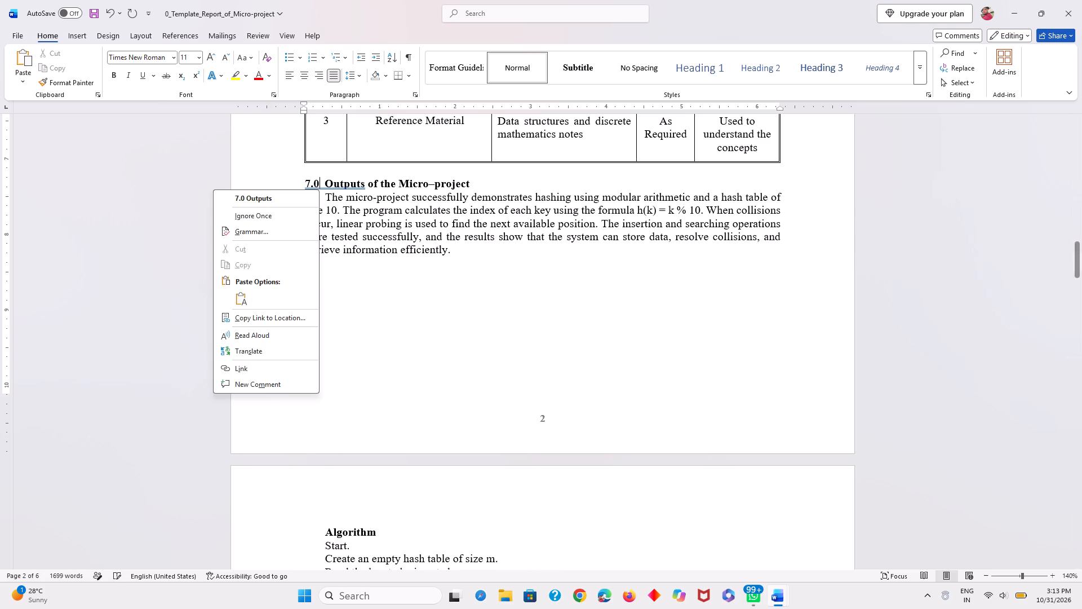
pyautogui.click(286, 214)
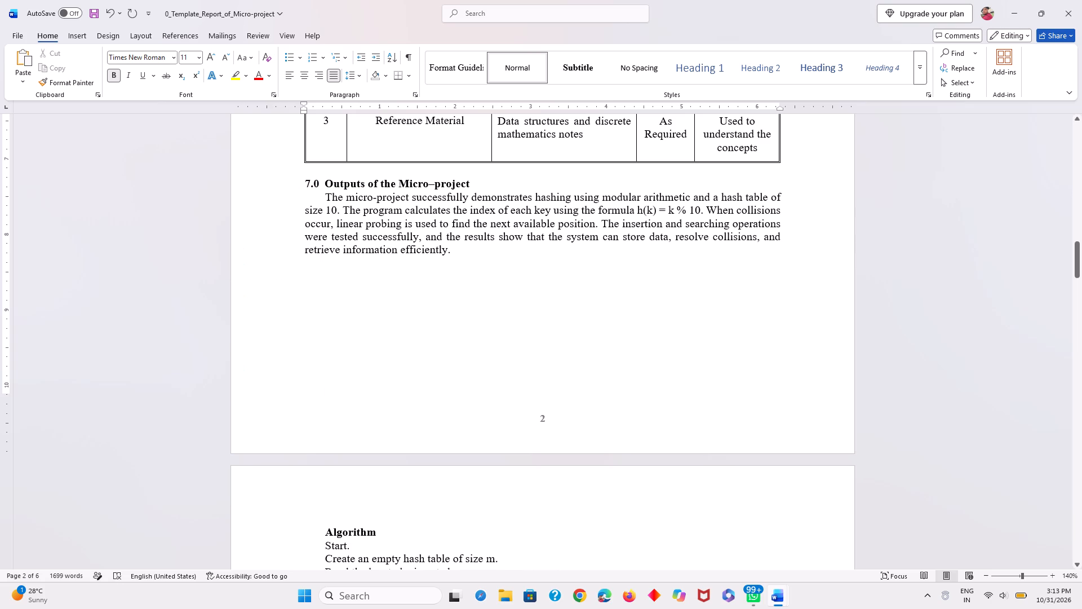
# Delete the extra blank lines between the algorithm's "Stop." line and the "C++ program:" heading.
pyautogui.scroll(4, 460, 277)
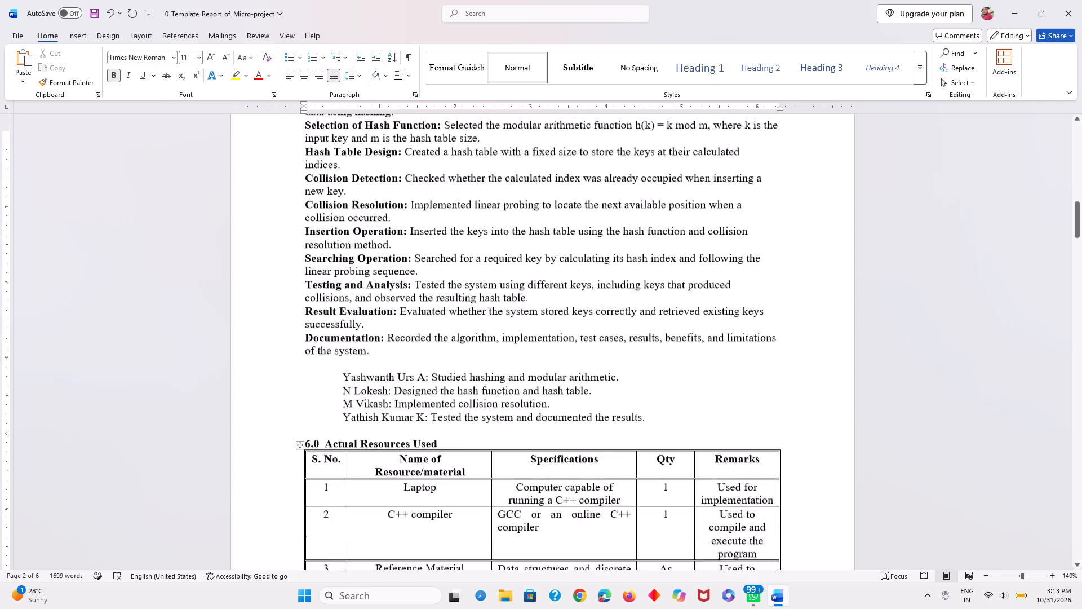
pyautogui.scroll(4, 460, 277)
pyautogui.scroll(-6, 460, 277)
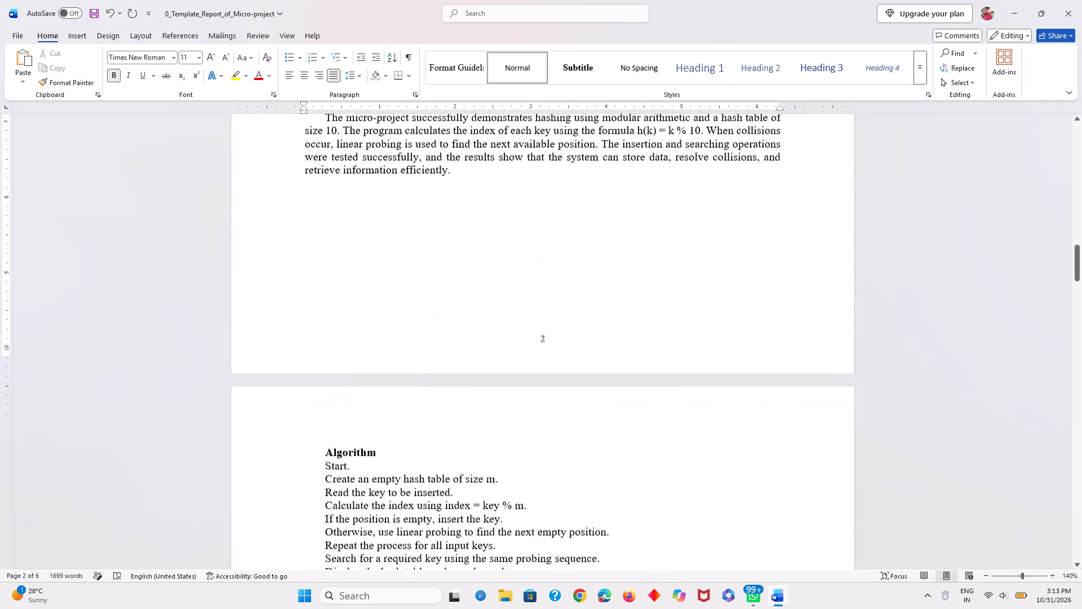
pyautogui.click(403, 370)
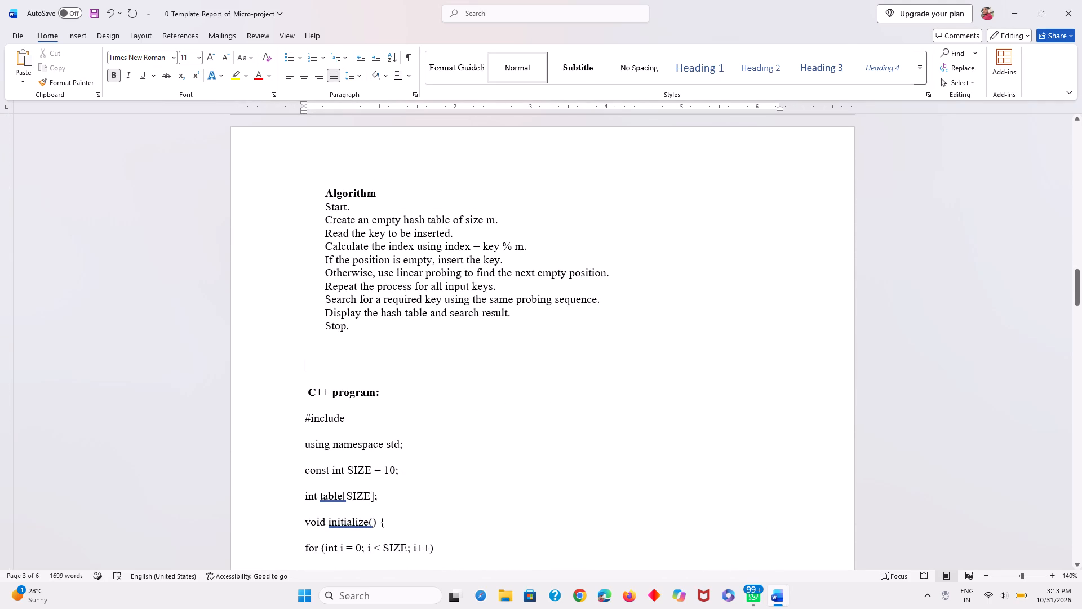
pyautogui.press('BackSpace')
pyautogui.press('BackSpace')
pyautogui.press('BackSpace')
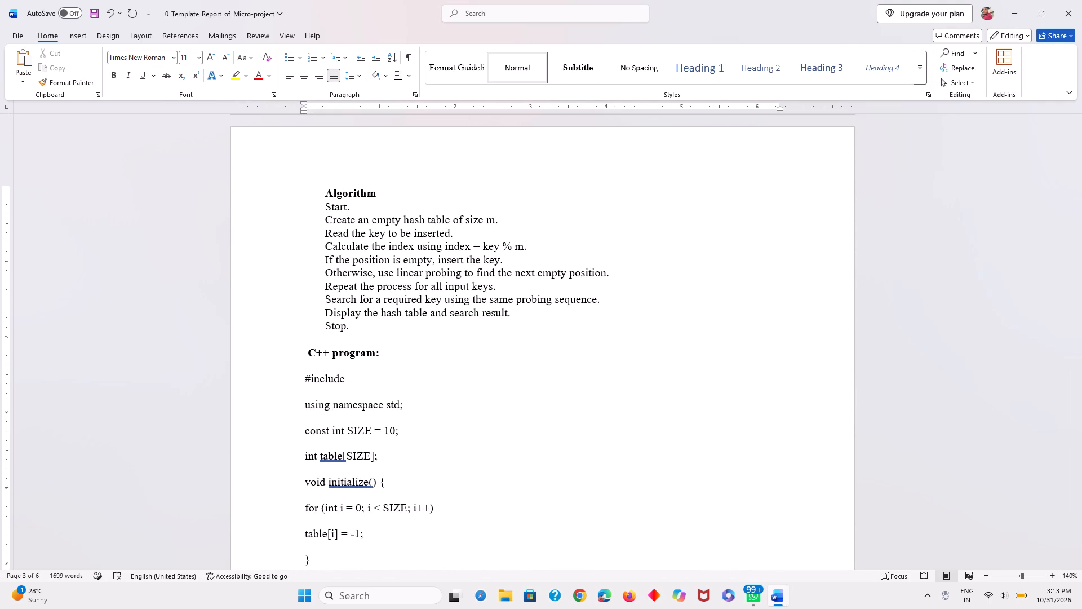
pyautogui.press('Down')
# Remove the leading indent before the "Algorithm" heading, undoing the excess deletions so it stays at the top of page 3.
pyautogui.scroll(1, 458, 366)
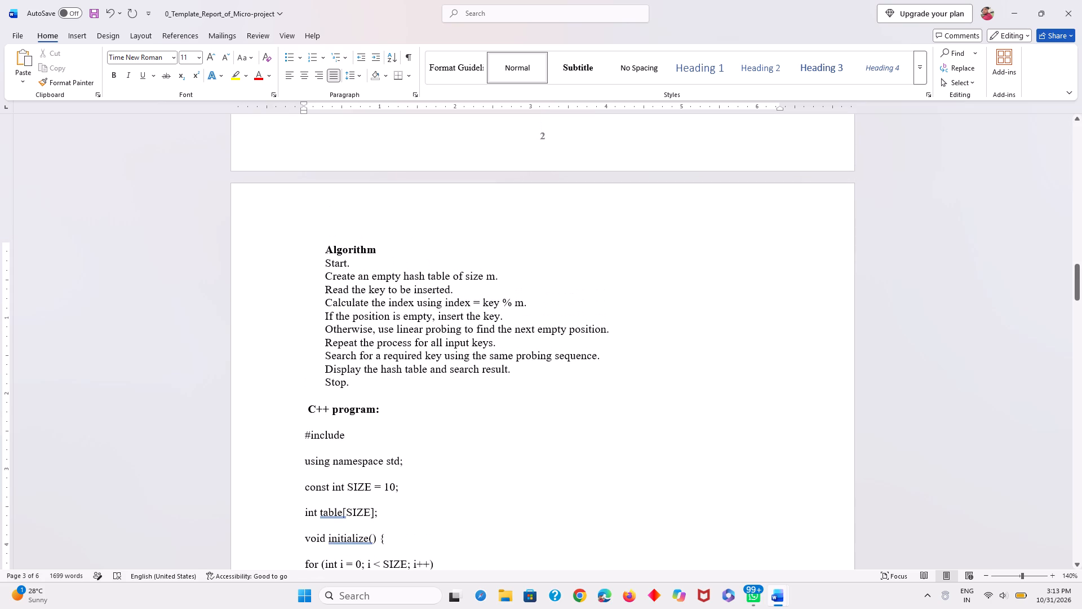
pyautogui.click(323, 250)
pyautogui.press('BackSpace')
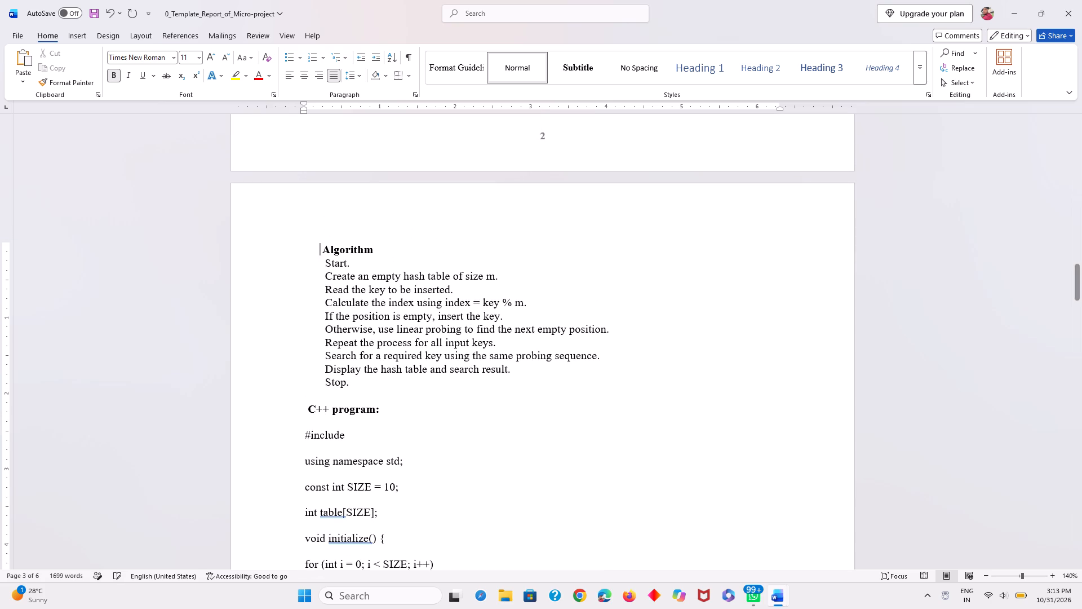
pyautogui.press('BackSpace')
pyautogui.press('BackSpace')
pyautogui.press('BackSpace')
pyautogui.press('BackSpace')
pyautogui.press('BackSpace')
pyautogui.press('BackSpace')
pyautogui.press('BackSpace')
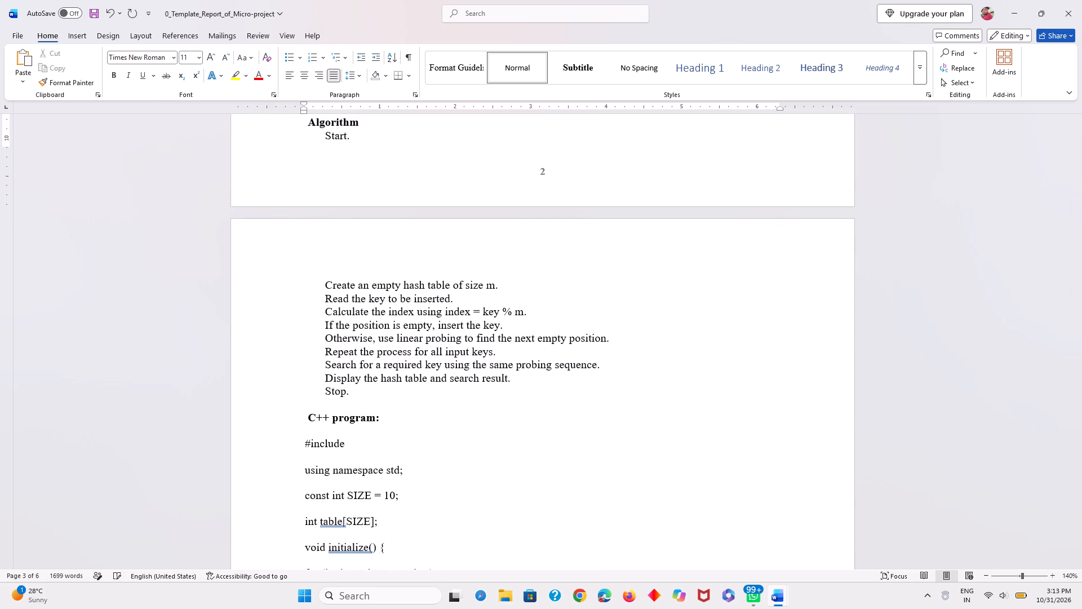
pyautogui.hotkey('ctrl', 'z')
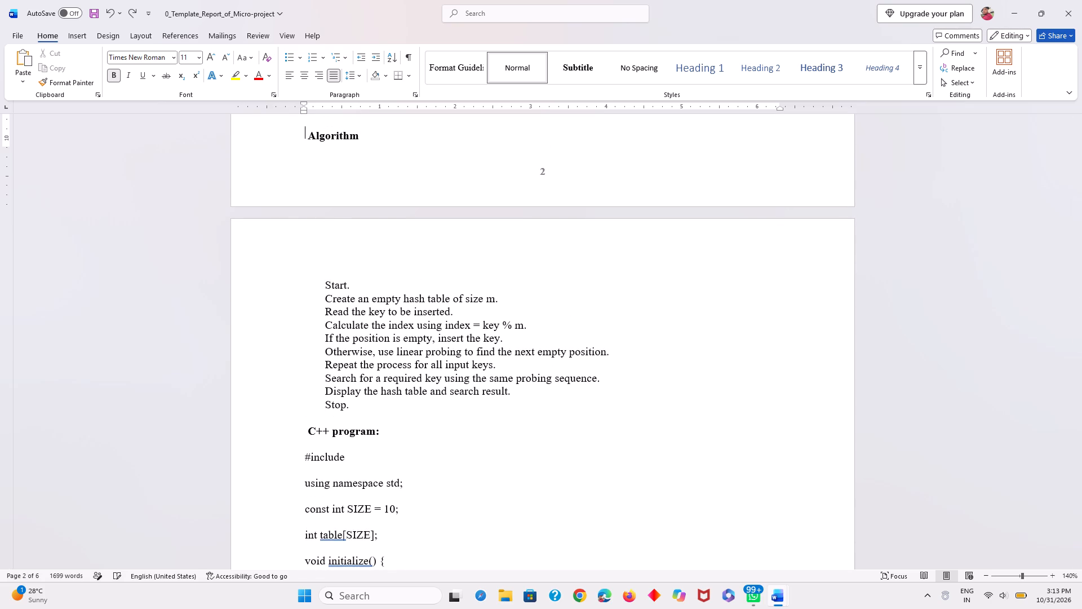
pyautogui.hotkey('ctrl', 'z')
# Delete the indent spaces before the algorithm line "Start." down to a single leading space.
pyautogui.press('Down')
pyautogui.press('Right')
pyautogui.press('Right')
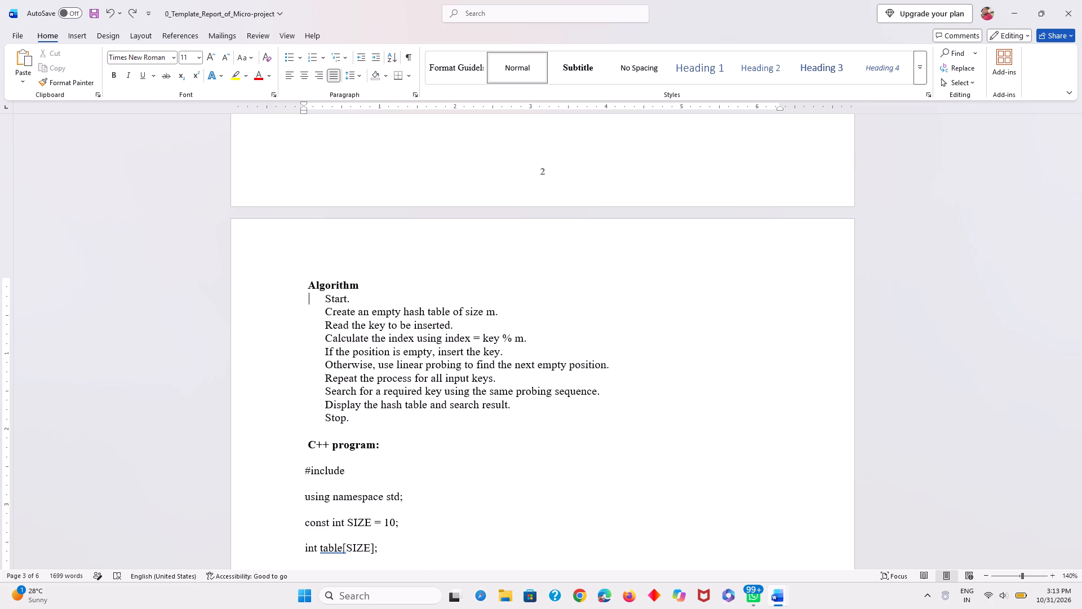
pyautogui.press('Right')
pyautogui.press('Right')
pyautogui.press('Right')
pyautogui.press('Right')
pyautogui.press('Right')
pyautogui.press('BackSpace')
pyautogui.press('BackSpace')
pyautogui.press('BackSpace')
pyautogui.press('BackSpace')
pyautogui.press('BackSpace')
pyautogui.press('BackSpace')
# Align "Create an empty hash table of size m." with the margin, keeping it on its own line.
pyautogui.press('Down')
pyautogui.press('Right')
pyautogui.press('Right')
pyautogui.press('Right')
pyautogui.press('Right')
pyautogui.press('Right')
pyautogui.press('Right')
pyautogui.press('BackSpace')
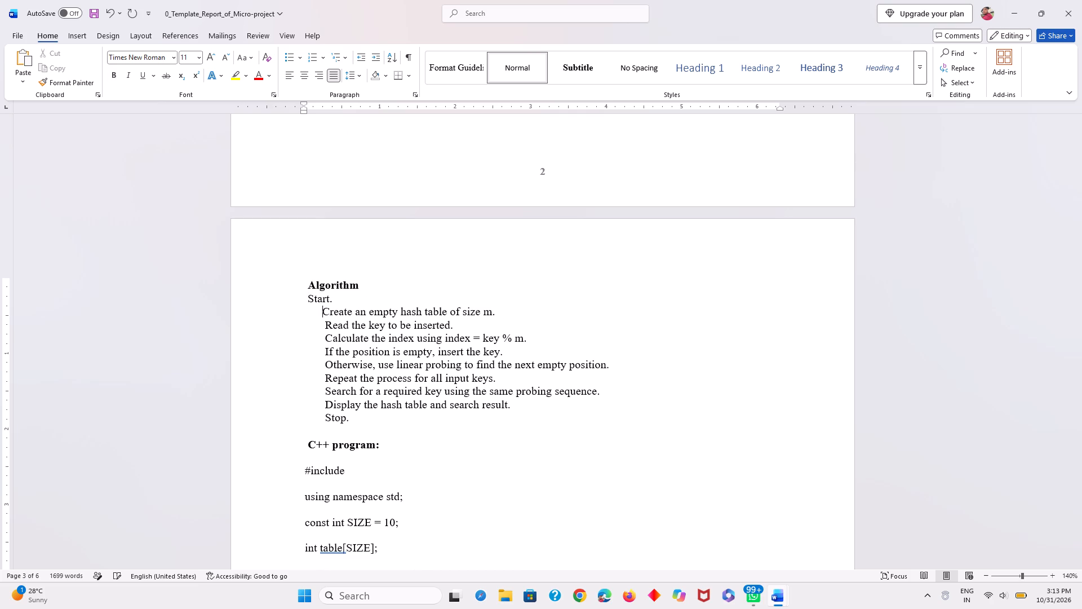
pyautogui.press('BackSpace')
pyautogui.press('BackSpace')
pyautogui.press('BackSpace')
pyautogui.press('BackSpace')
pyautogui.press('BackSpace')
pyautogui.press('BackSpace')
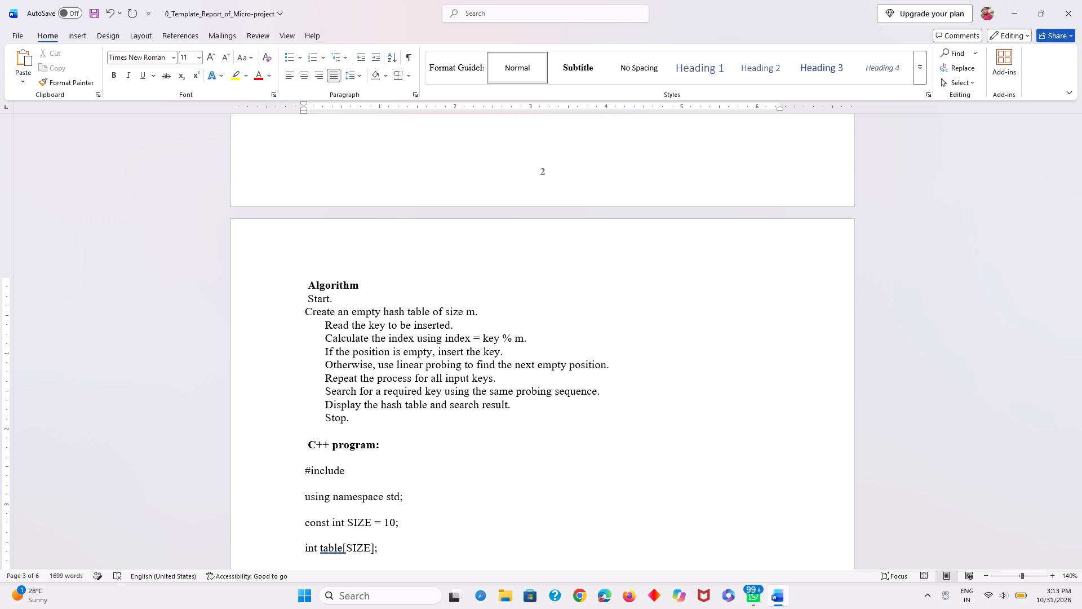
pyautogui.press('BackSpace')
pyautogui.press('Return')
# Remove the single leading space left before "Start." and before the "Algorithm" heading.
pyautogui.press('Up')
pyautogui.press('Right')
pyautogui.press('BackSpace')
pyautogui.press('Up')
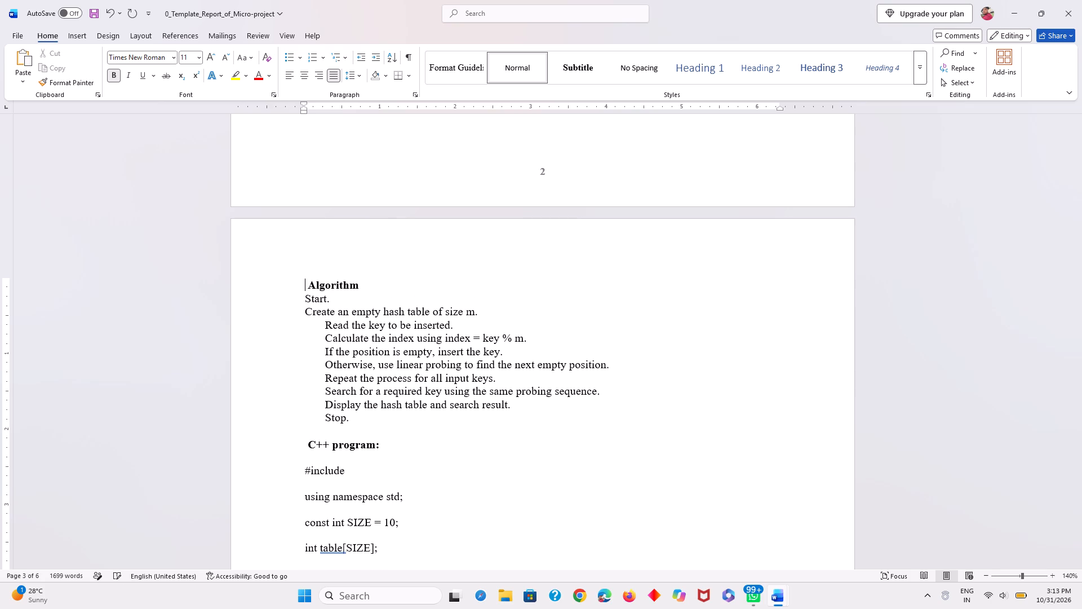
pyautogui.press('Right')
pyautogui.press('BackSpace')
# Delete the leading spaces so the line "Read the key to be inserted." aligns with the margin.
pyautogui.press('Down')
pyautogui.press('Down')
pyautogui.press('Down')
pyautogui.press('Right')
pyautogui.press('Right')
pyautogui.press('Right')
pyautogui.press('Right')
pyautogui.press('Right')
pyautogui.press('Right')
pyautogui.press('Right')
pyautogui.press('Right')
pyautogui.press('Left')
pyautogui.press('BackSpace')
pyautogui.press('BackSpace')
pyautogui.press('BackSpace')
pyautogui.press('BackSpace')
pyautogui.press('BackSpace')
pyautogui.press('BackSpace')
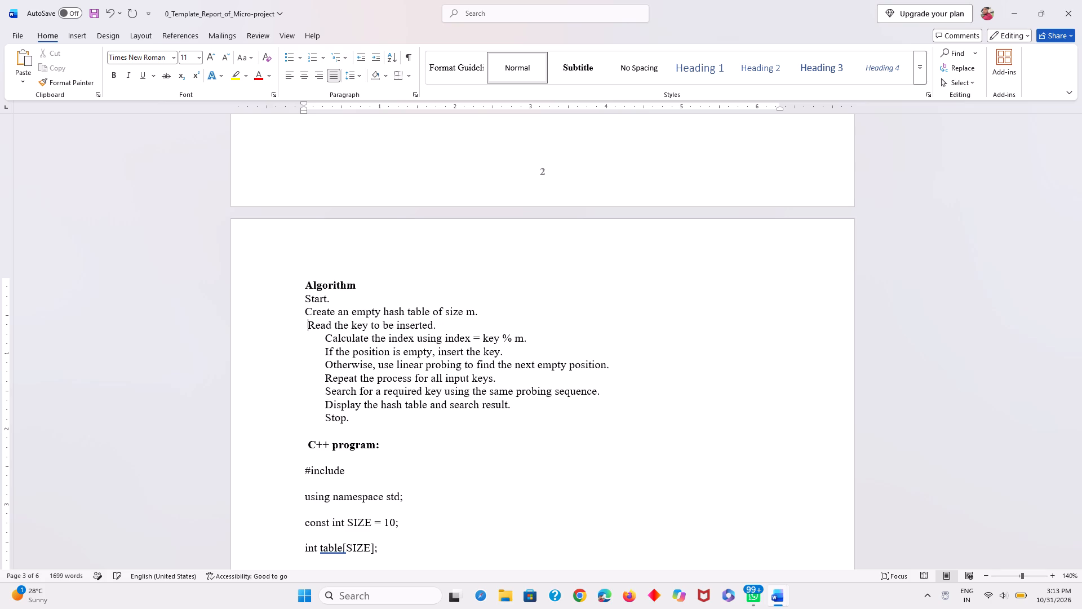
pyautogui.press('BackSpace')
# Align the line "Calculate the index using index = key % m." with the margin, keeping it on its own line.
pyautogui.press('Down')
pyautogui.press('Right')
pyautogui.press('Right')
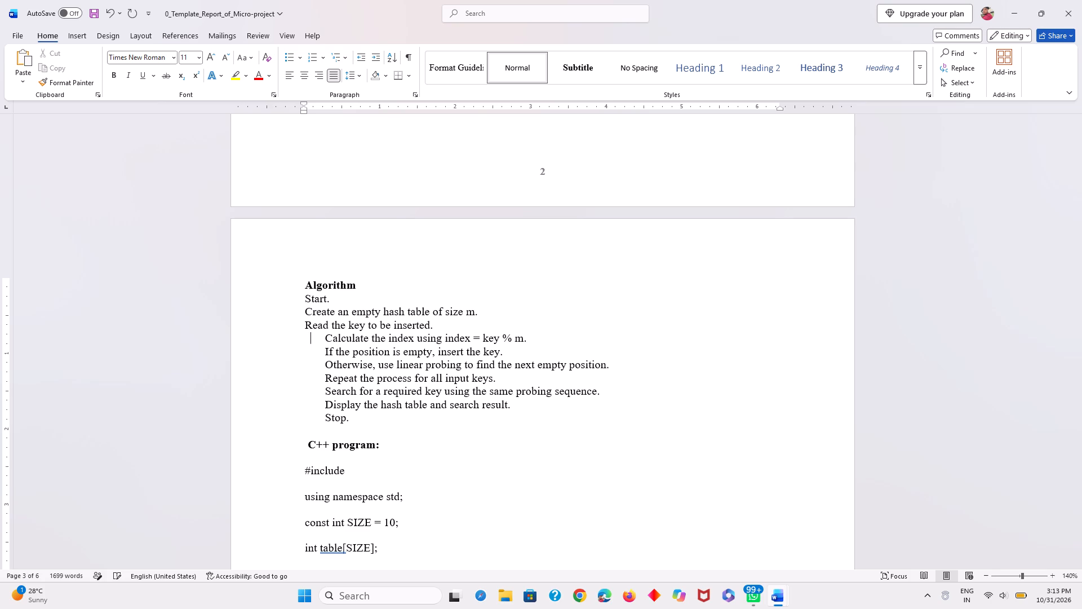
pyautogui.press('Right')
pyautogui.press('Right')
pyautogui.press('Right')
pyautogui.press('Right')
pyautogui.press('Right')
pyautogui.press('BackSpace')
pyautogui.press('BackSpace')
pyautogui.press('BackSpace')
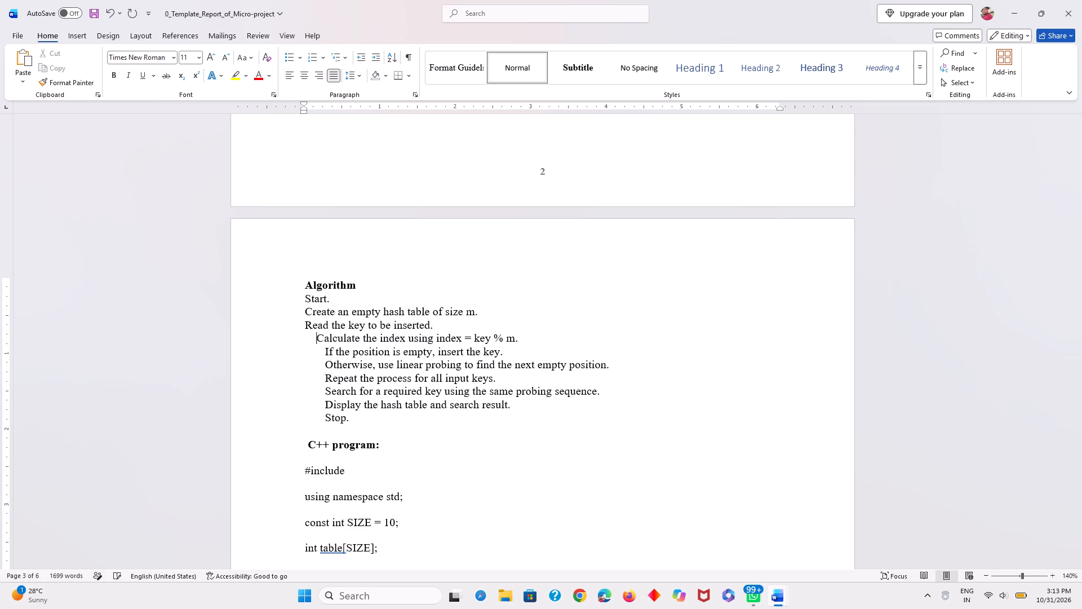
pyautogui.press('BackSpace')
pyautogui.press('BackSpace')
pyautogui.press('BackSpace')
pyautogui.press('BackSpace')
pyautogui.press('BackSpace')
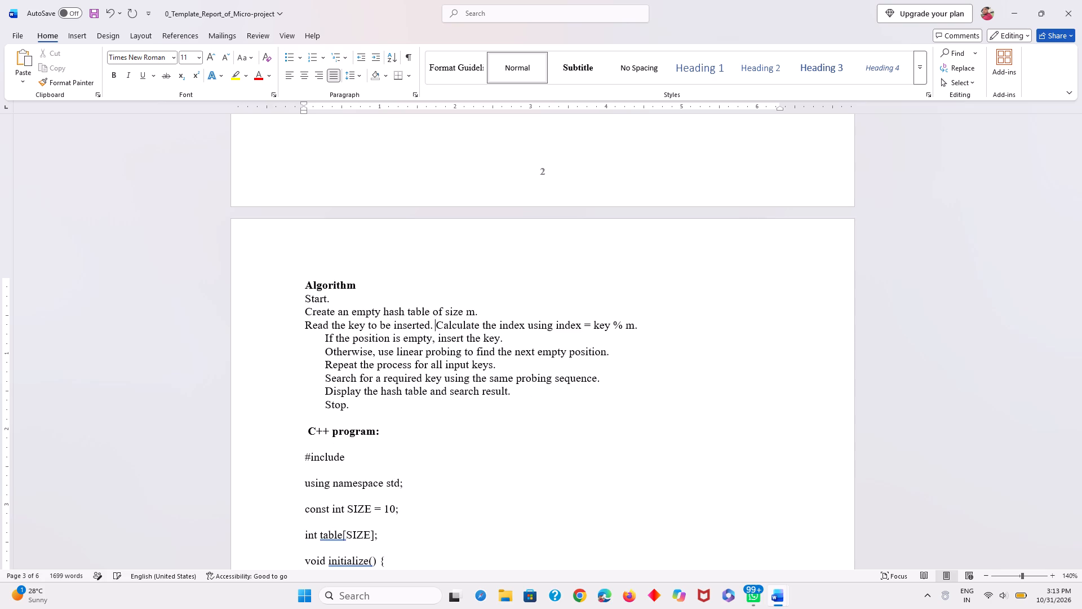
pyautogui.press('Return')
# Delete the leading spaces so the line "If the position is empty, insert the key." aligns with the margin.
pyautogui.press('Down')
pyautogui.press('Right')
pyautogui.press('Right')
pyautogui.press('Right')
pyautogui.press('Right')
pyautogui.press('Right')
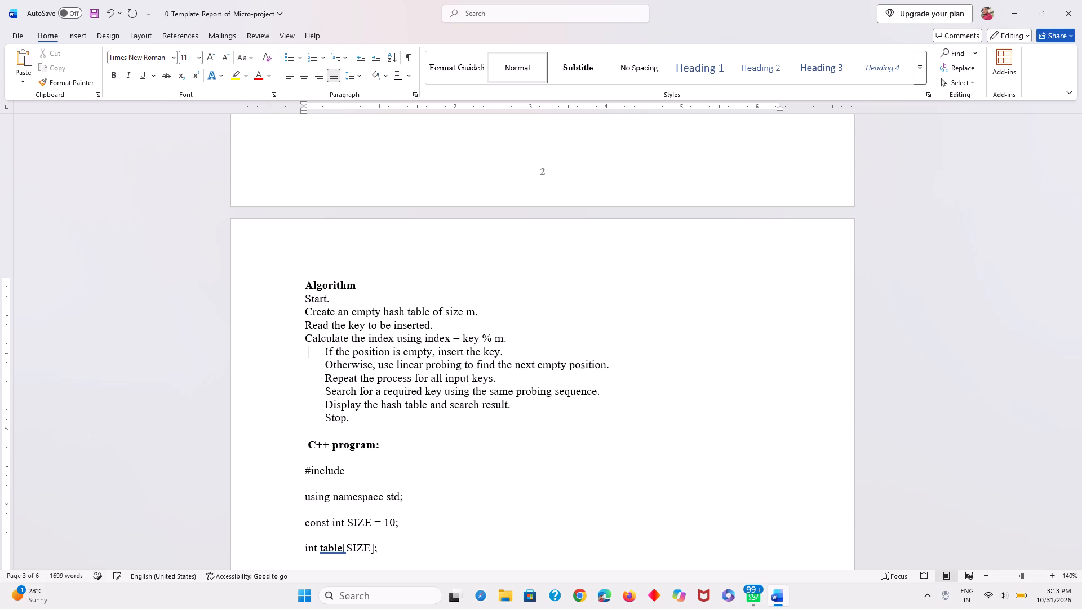
pyautogui.press('Right')
pyautogui.press('Right')
pyautogui.press('BackSpace')
pyautogui.press('BackSpace')
pyautogui.press('BackSpace')
pyautogui.press('BackSpace')
pyautogui.press('BackSpace')
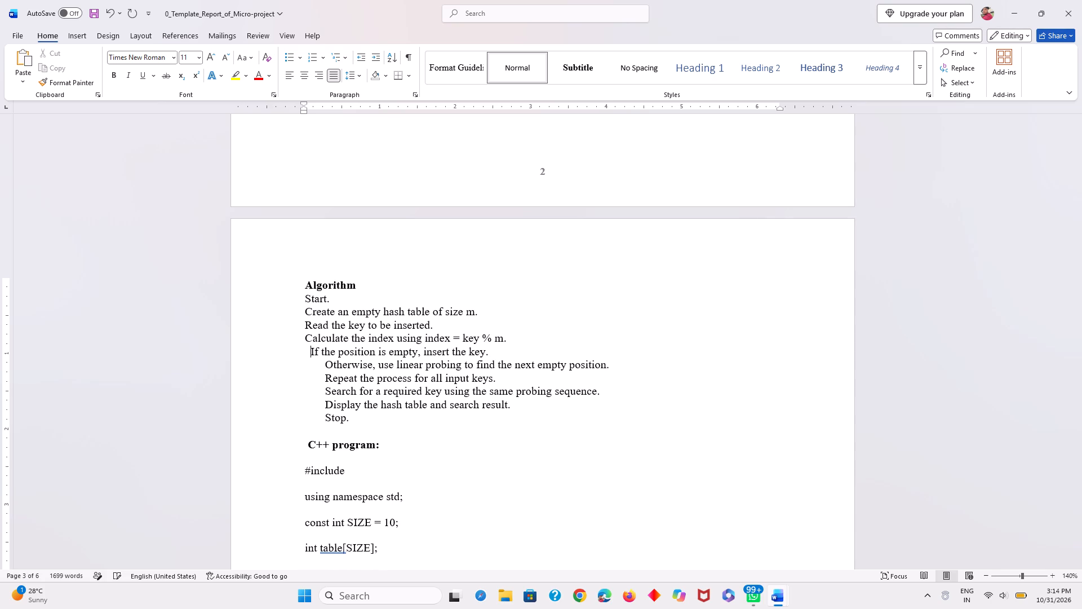
pyautogui.press('BackSpace')
pyautogui.press('BackSpace')
pyautogui.press('Right')
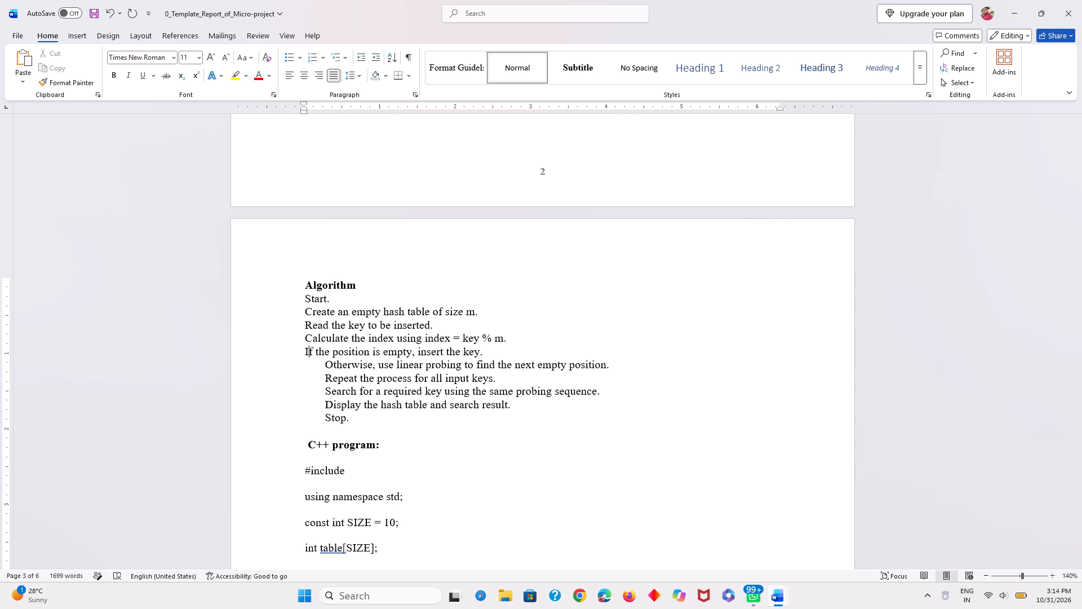
# Align "Otherwise, use linear probing to find the next empty position." with the margin, keeping it on its own line.
pyautogui.press('Down')
pyautogui.press('Right')
pyautogui.press('Right')
pyautogui.press('Right')
pyautogui.press('Right')
pyautogui.press('Right')
pyautogui.press('Right')
pyautogui.press('BackSpace')
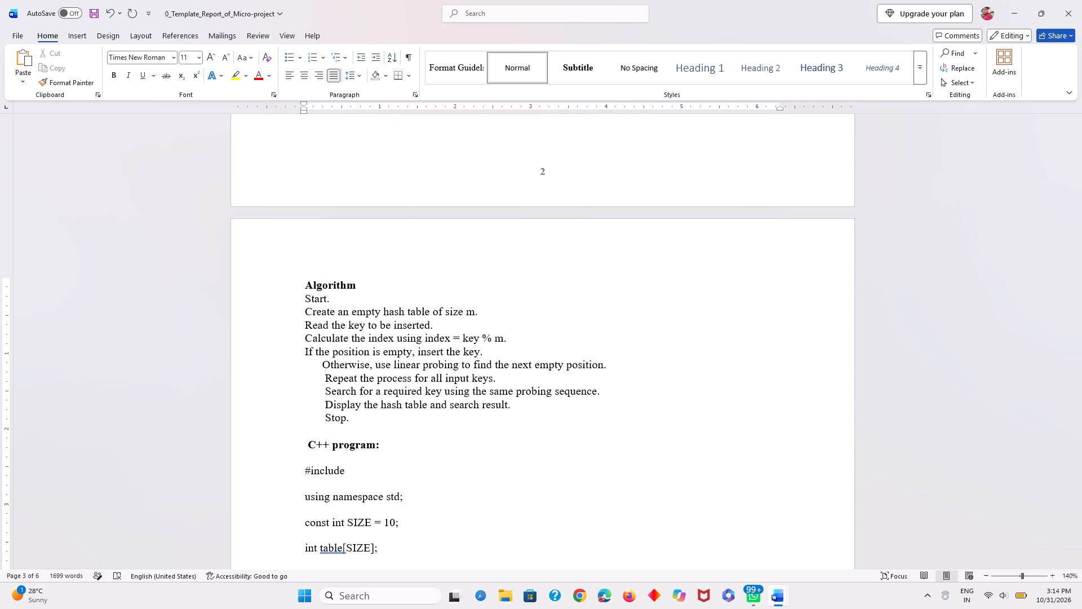
pyautogui.press('BackSpace')
pyautogui.press('BackSpace')
pyautogui.press('BackSpace')
pyautogui.press('BackSpace')
pyautogui.press('BackSpace')
pyautogui.press('BackSpace')
pyautogui.press('BackSpace')
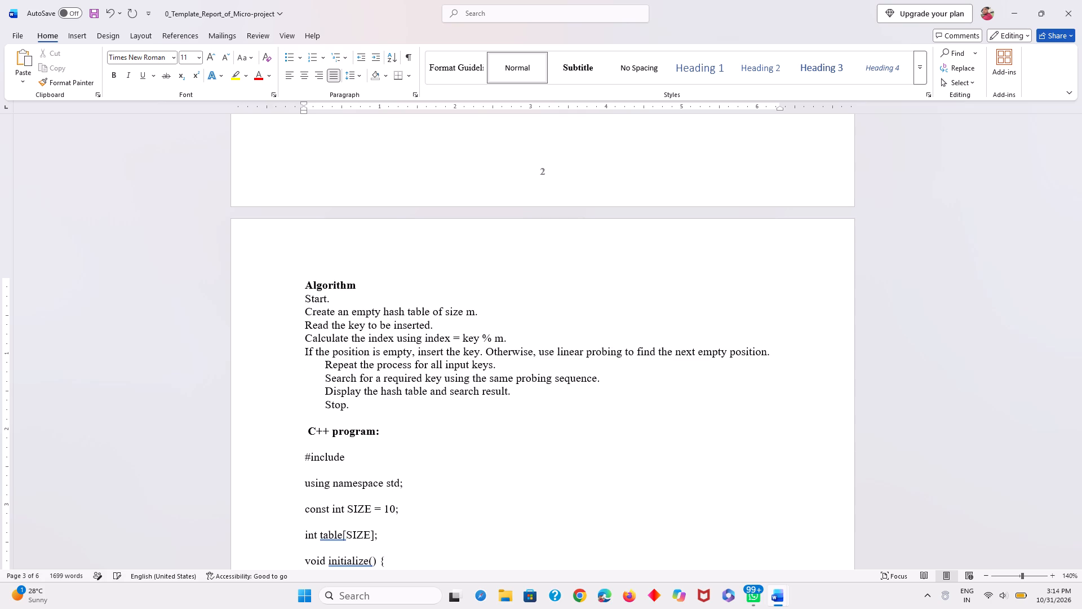
pyautogui.press('Return')
# Delete the leading spaces so the line "Repeat the process for all input keys." aligns with the margin.
pyautogui.press('Down')
pyautogui.press('Right')
pyautogui.press('Right')
pyautogui.press('Right')
pyautogui.press('Right')
pyautogui.press('Right')
pyautogui.press('Right')
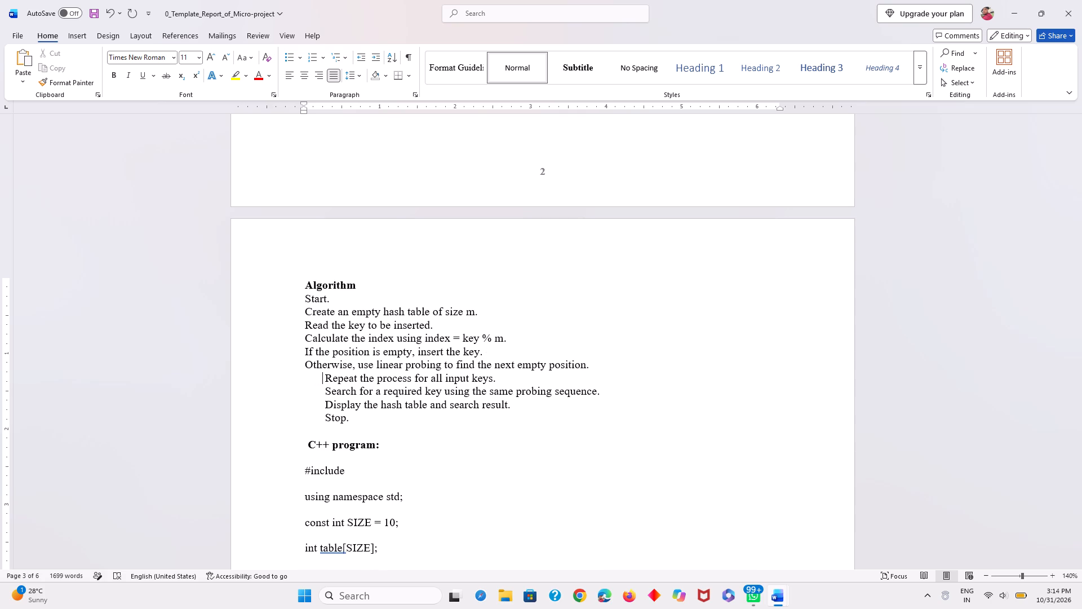
pyautogui.press('Right')
pyautogui.press('BackSpace')
pyautogui.press('BackSpace')
pyautogui.press('BackSpace')
pyautogui.press('BackSpace')
pyautogui.press('BackSpace')
pyautogui.press('BackSpace')
pyautogui.press('BackSpace')
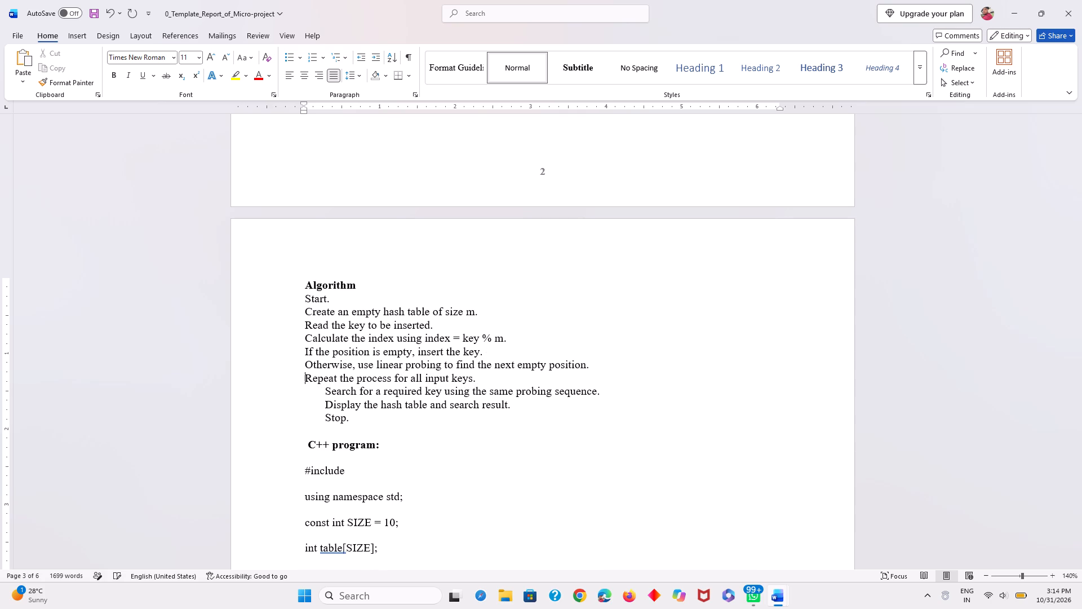
# Delete the leading spaces so "Search for a required key using the same probing sequence." aligns with the margin.
pyautogui.press('Down')
pyautogui.press('Right')
pyautogui.press('Right')
pyautogui.press('Right')
pyautogui.press('Right')
pyautogui.press('Right')
pyautogui.press('Right')
pyautogui.press('Right')
pyautogui.press('BackSpace')
pyautogui.press('BackSpace')
pyautogui.press('BackSpace')
pyautogui.press('BackSpace')
pyautogui.press('BackSpace')
pyautogui.press('BackSpace')
pyautogui.press('BackSpace')
# Delete the leading spaces so the line "Display the hash table and search result." aligns with the margin.
pyautogui.press('Down')
pyautogui.press('Right')
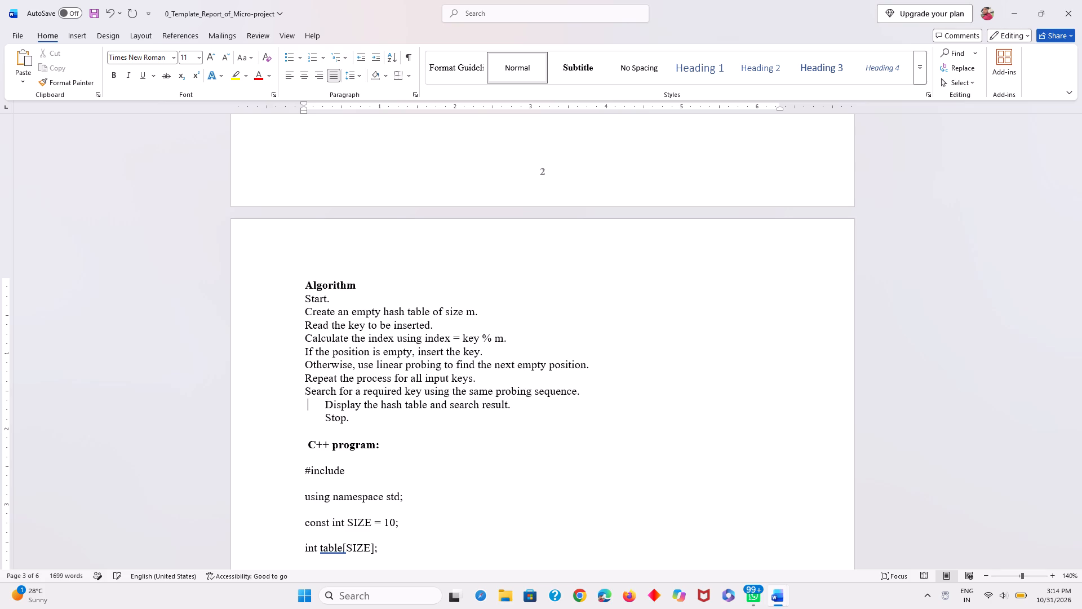
pyautogui.press('Right')
pyautogui.press('Right')
pyautogui.press('Right')
pyautogui.press('Right')
pyautogui.press('Right')
pyautogui.press('Right')
pyautogui.press('Right')
pyautogui.press('Left')
pyautogui.press('BackSpace')
pyautogui.press('BackSpace')
pyautogui.press('BackSpace')
pyautogui.press('BackSpace')
pyautogui.press('BackSpace')
pyautogui.press('BackSpace')
pyautogui.press('BackSpace')
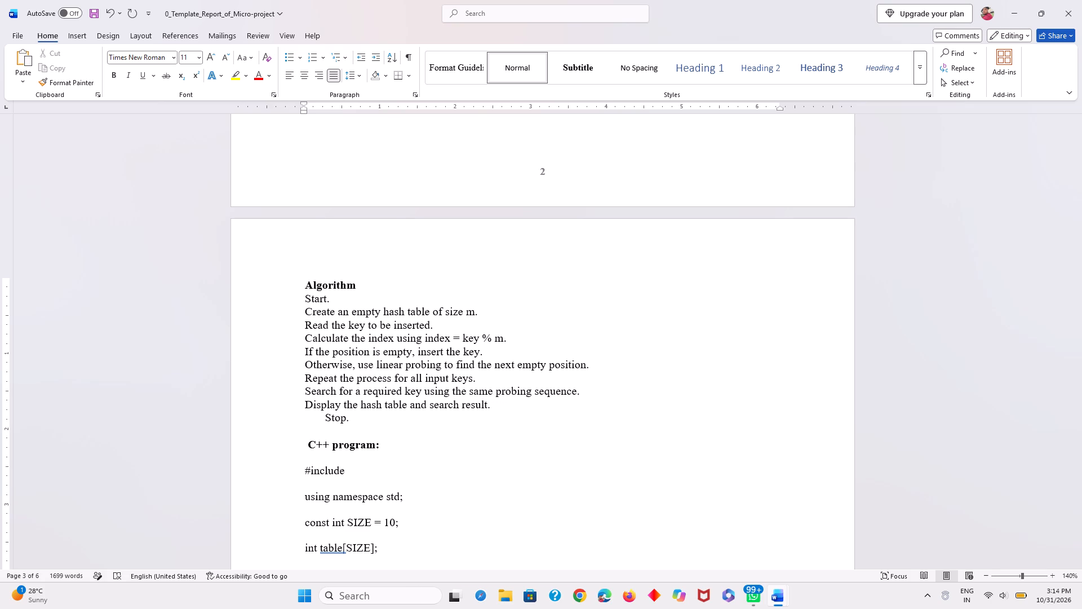
# Delete the leading spaces so the algorithm's final line "Stop." aligns with the margin.
pyautogui.press('Down')
pyautogui.press('Right')
pyautogui.press('Right')
pyautogui.press('Right')
pyautogui.press('Right')
pyautogui.press('Right')
pyautogui.press('Right')
pyautogui.press('Right')
pyautogui.press('BackSpace')
pyautogui.press('BackSpace')
pyautogui.press('BackSpace')
pyautogui.press('BackSpace')
pyautogui.press('BackSpace')
pyautogui.press('BackSpace')
pyautogui.press('BackSpace')
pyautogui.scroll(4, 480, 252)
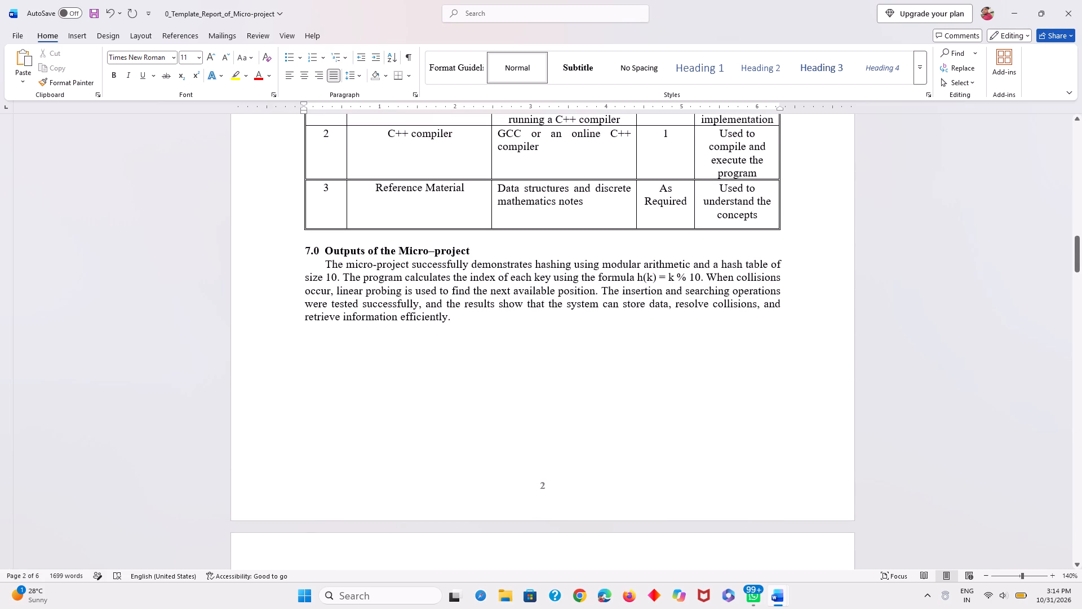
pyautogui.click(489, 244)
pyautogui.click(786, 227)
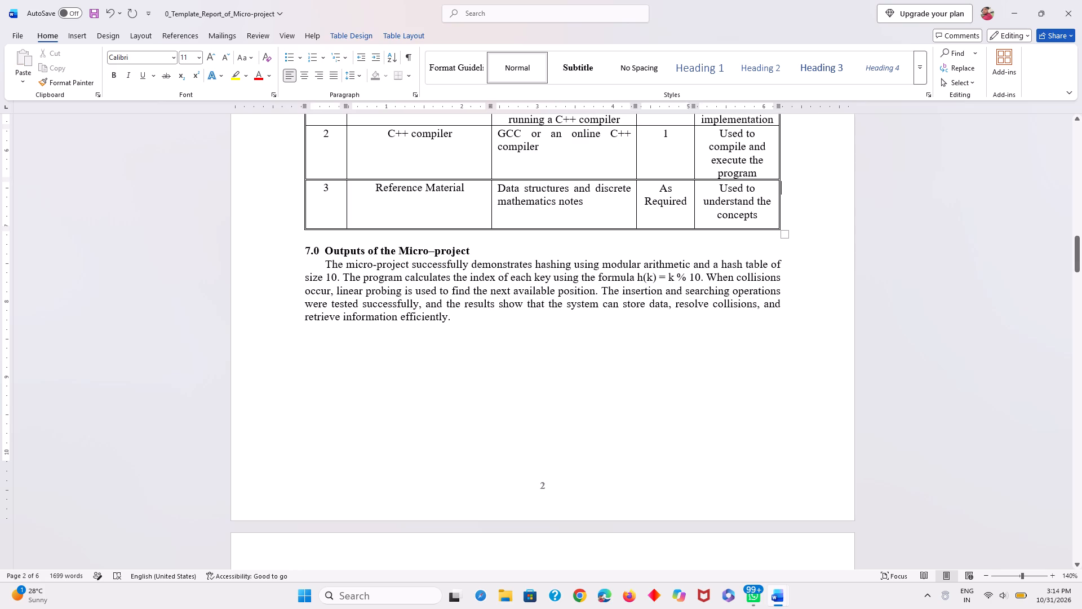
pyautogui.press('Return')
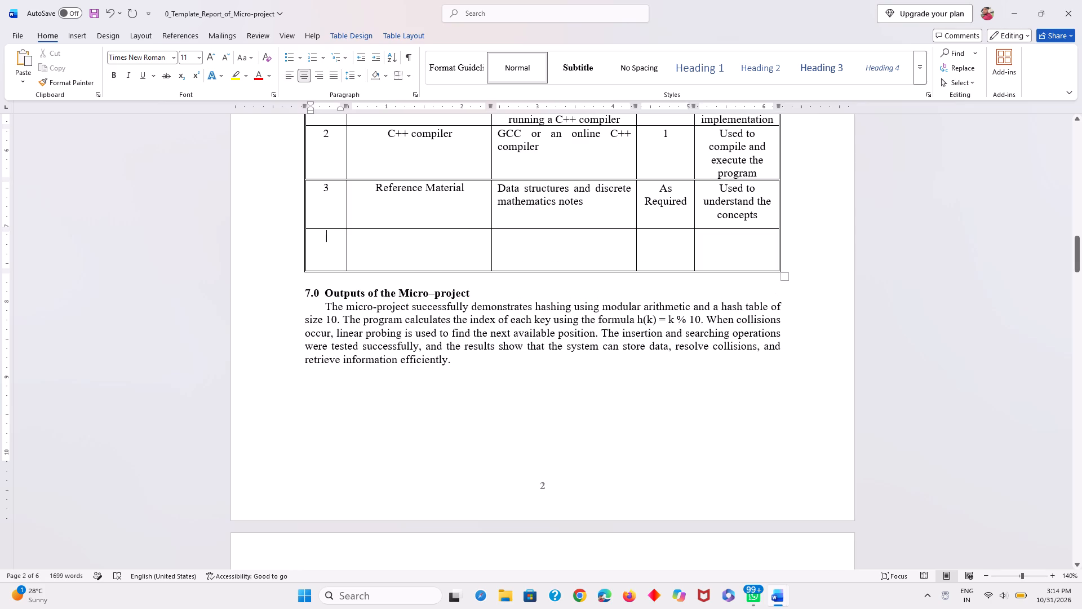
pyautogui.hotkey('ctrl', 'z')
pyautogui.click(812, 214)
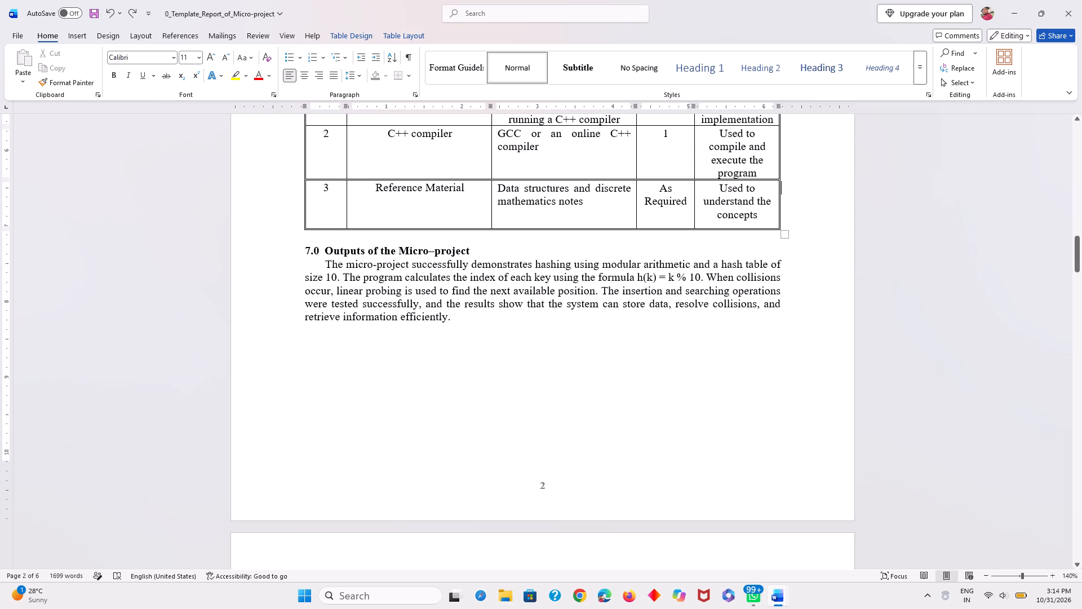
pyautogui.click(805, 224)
# Insert a blank line between the resources table and the heading "7.0 Outputs of the Micro-project".
pyautogui.click(302, 252)
pyautogui.press('Return')
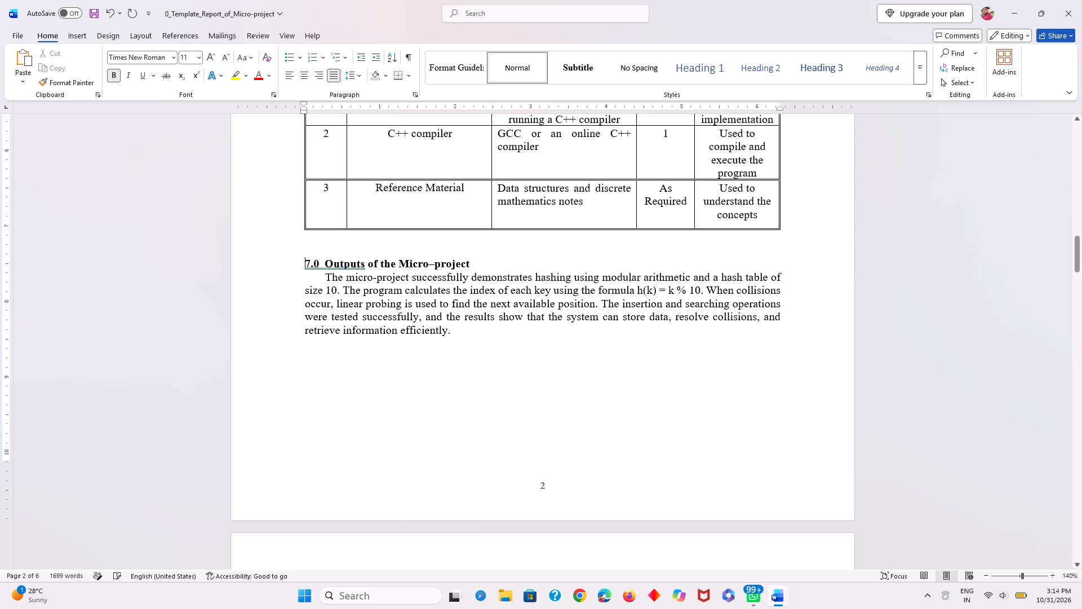
# Ignore once the grammar flag on "7.0 Outputs" in the section heading.
pyautogui.click(329, 268)
pyautogui.rightClick(347, 268)
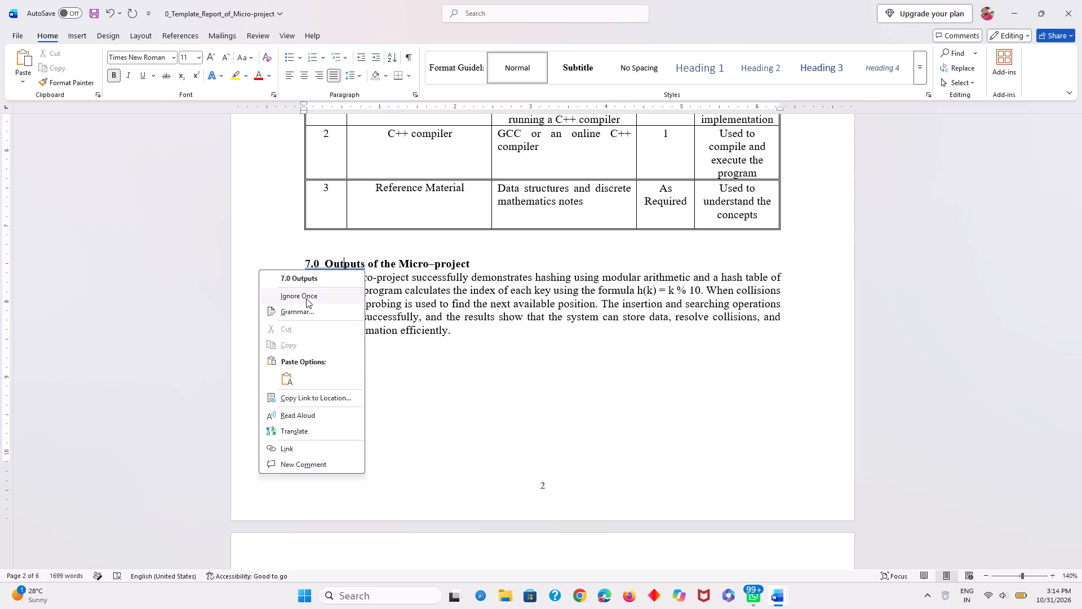
pyautogui.click(306, 298)
# Insert a blank line before the heading "10.0 References" so it moves to the page with its reference list.
pyautogui.scroll(-2, 775, 342)
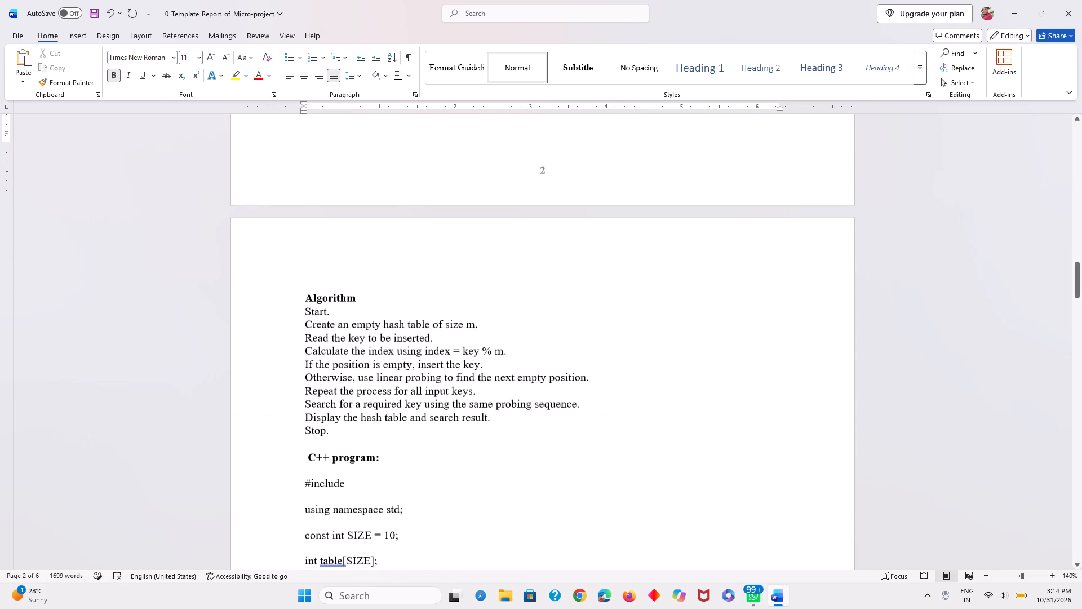
pyautogui.scroll(-6, 775, 342)
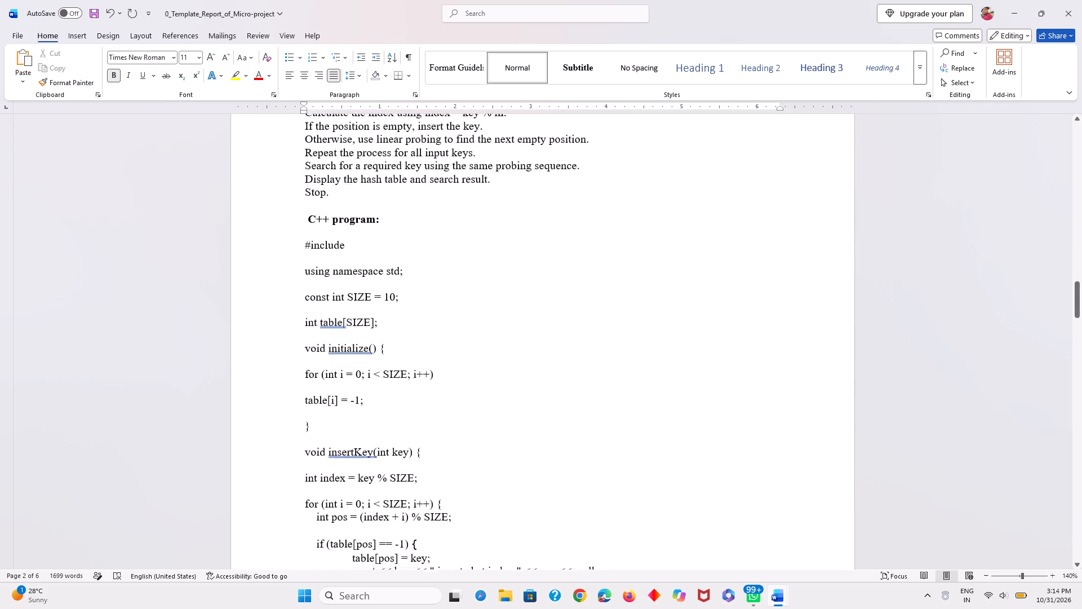
pyautogui.scroll(-7, 775, 342)
pyautogui.scroll(5, 775, 342)
pyautogui.scroll(-1, 775, 342)
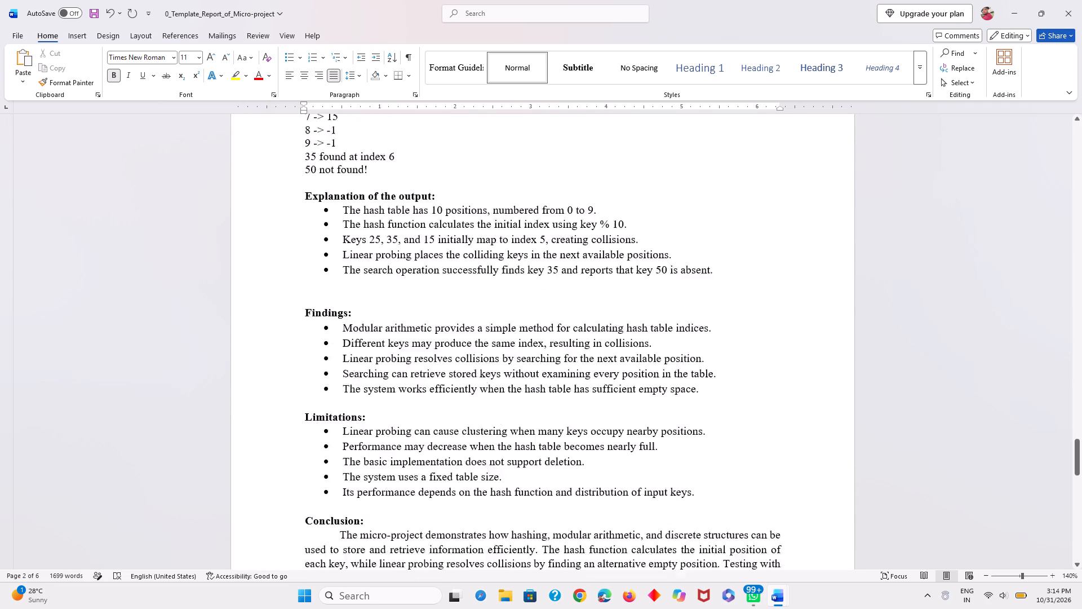
pyautogui.scroll(-1, 775, 342)
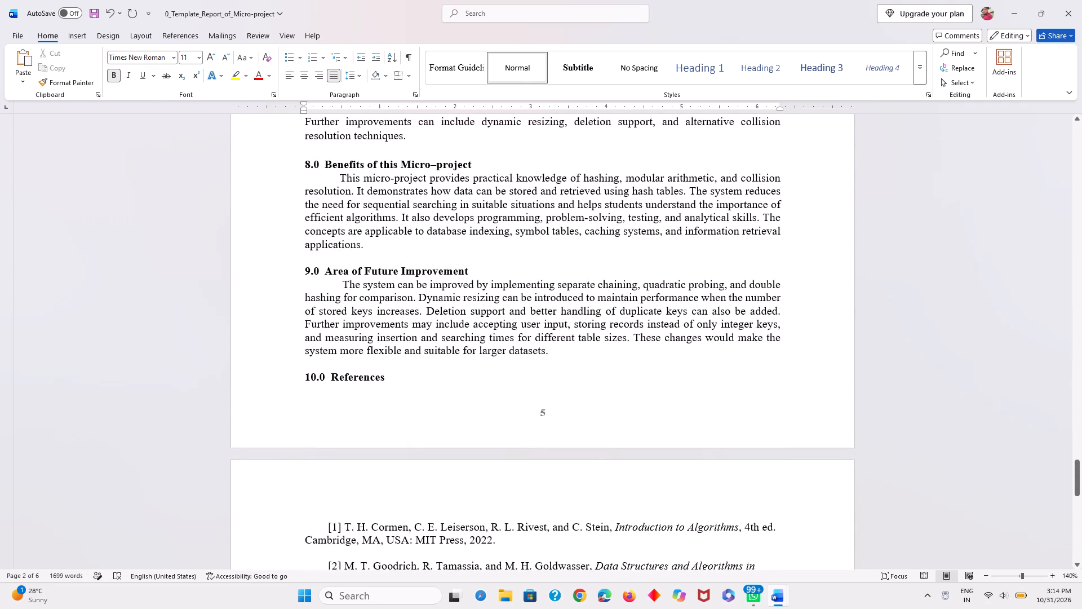
pyautogui.click(298, 377)
pyautogui.press('Return')
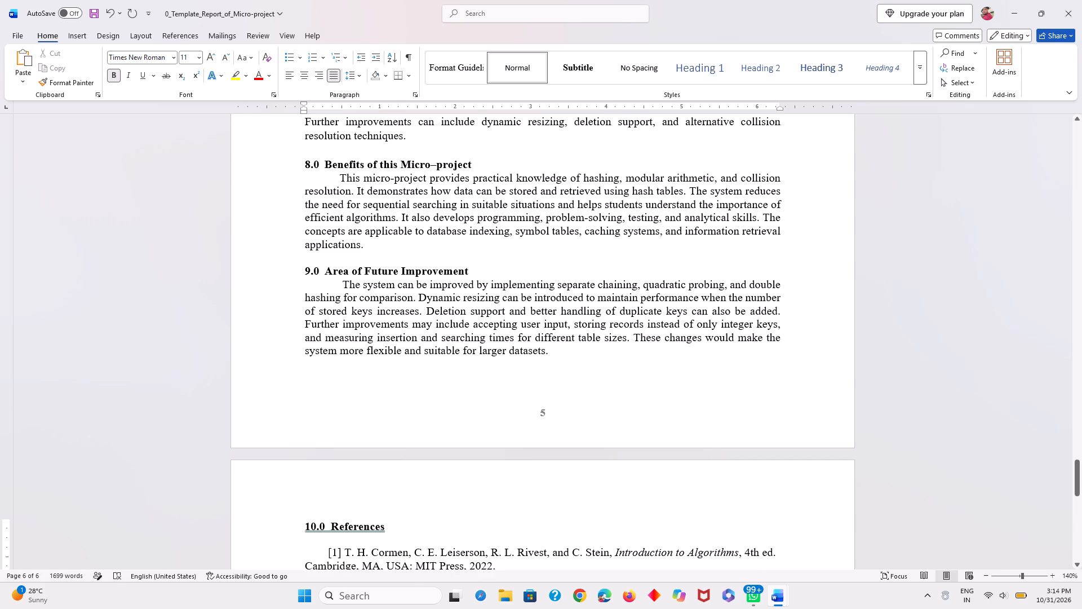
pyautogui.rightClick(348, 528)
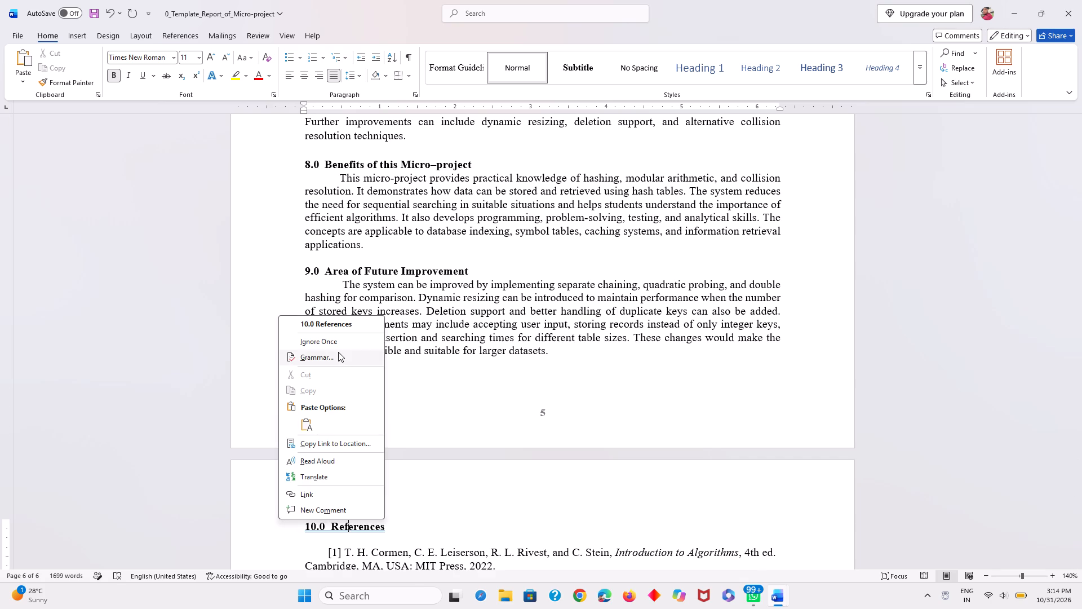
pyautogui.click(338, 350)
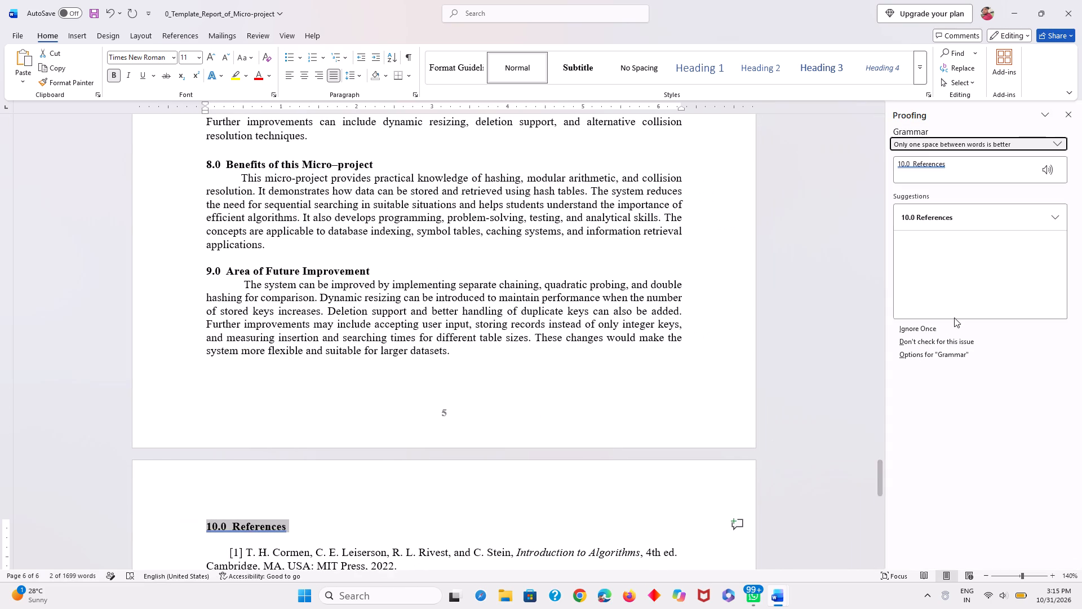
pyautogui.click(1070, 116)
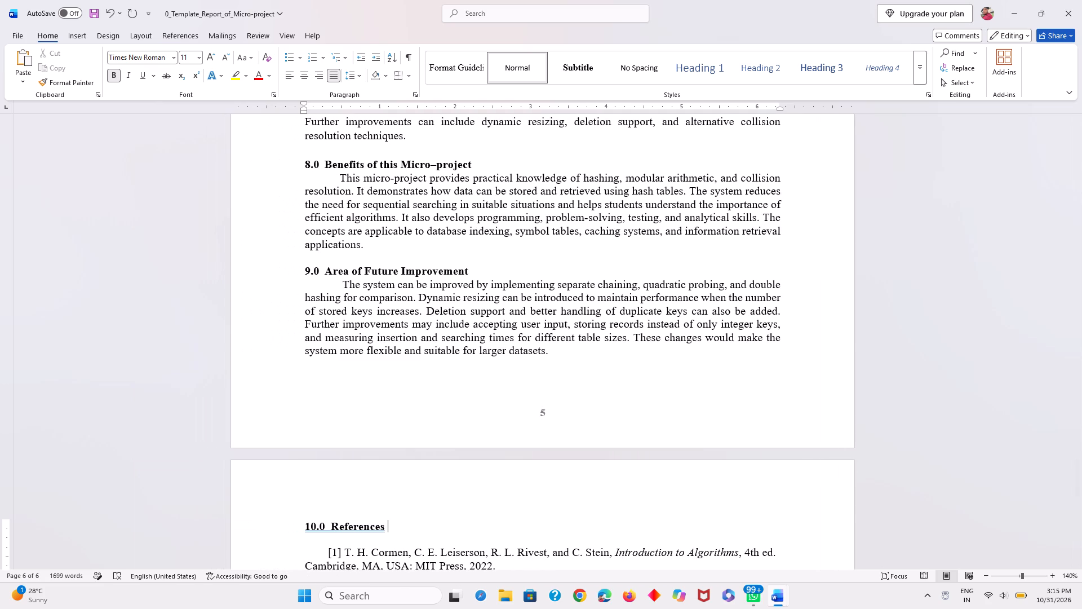
# Ignore once the grammar flag on the section heading "10.0 References".
pyautogui.scroll(2, 1008, 101)
pyautogui.click(334, 533)
pyautogui.click(334, 533)
pyautogui.rightClick(334, 533)
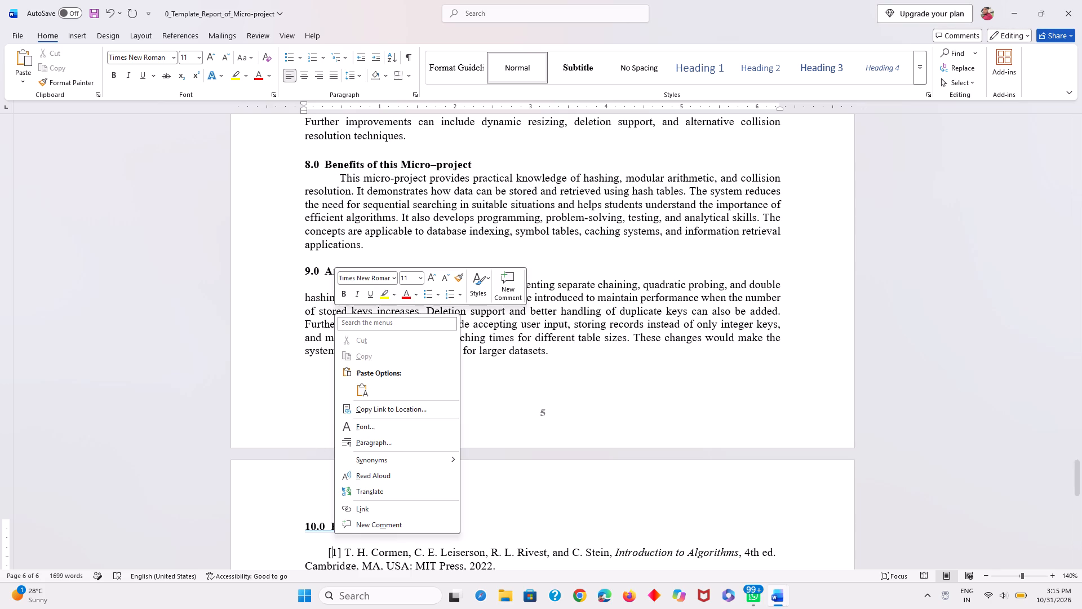
pyautogui.click(472, 427)
pyautogui.rightClick(362, 522)
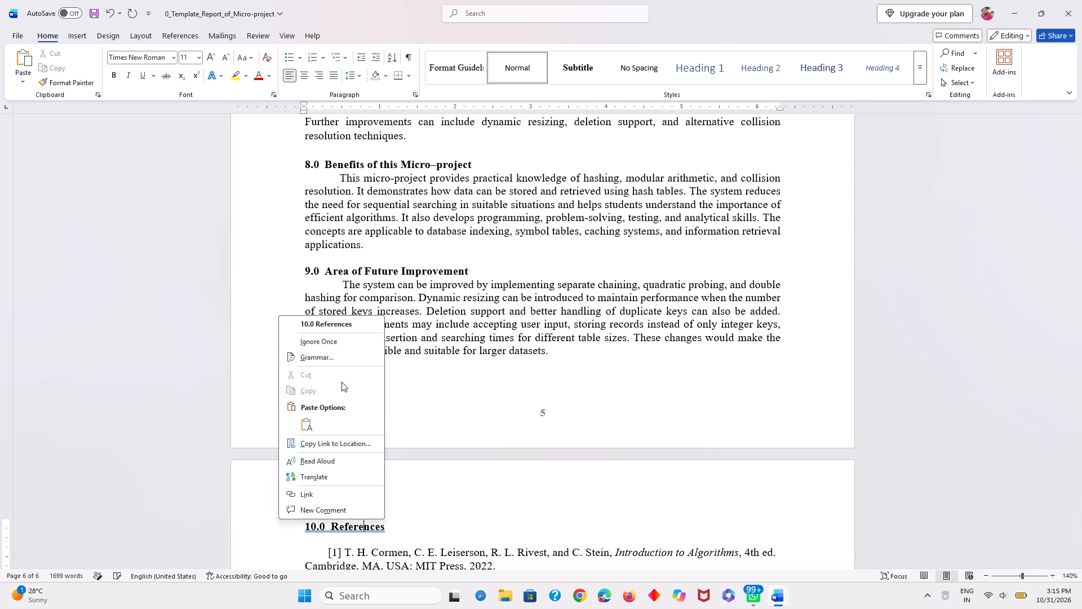
pyautogui.click(332, 332)
pyautogui.click(334, 341)
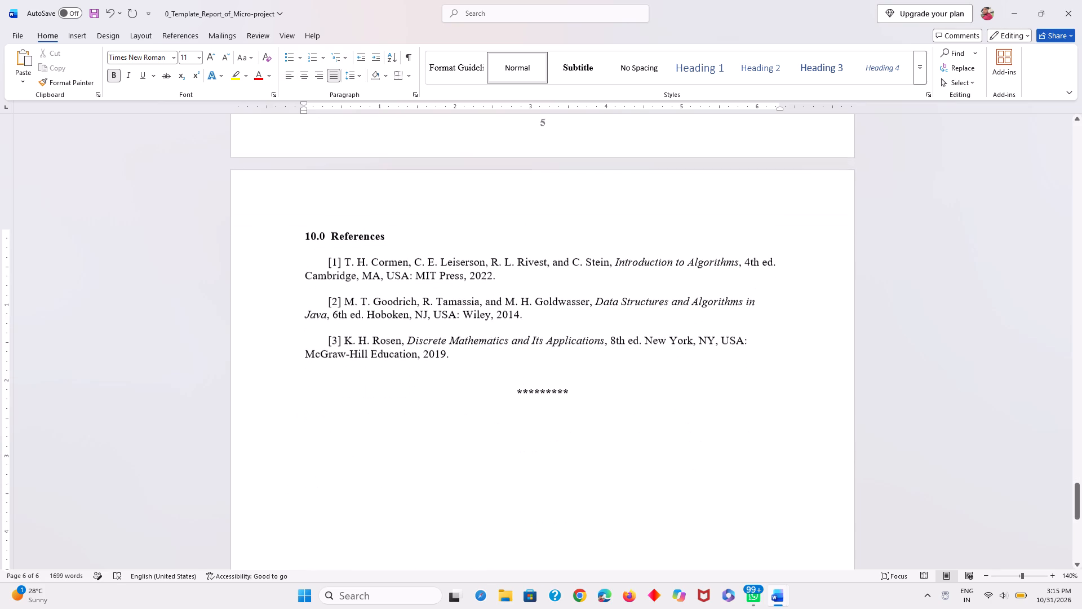
# Review the whole micro-project report from the references back to the first page, checking its layout and section spacing.
pyautogui.scroll(2, 499, 477)
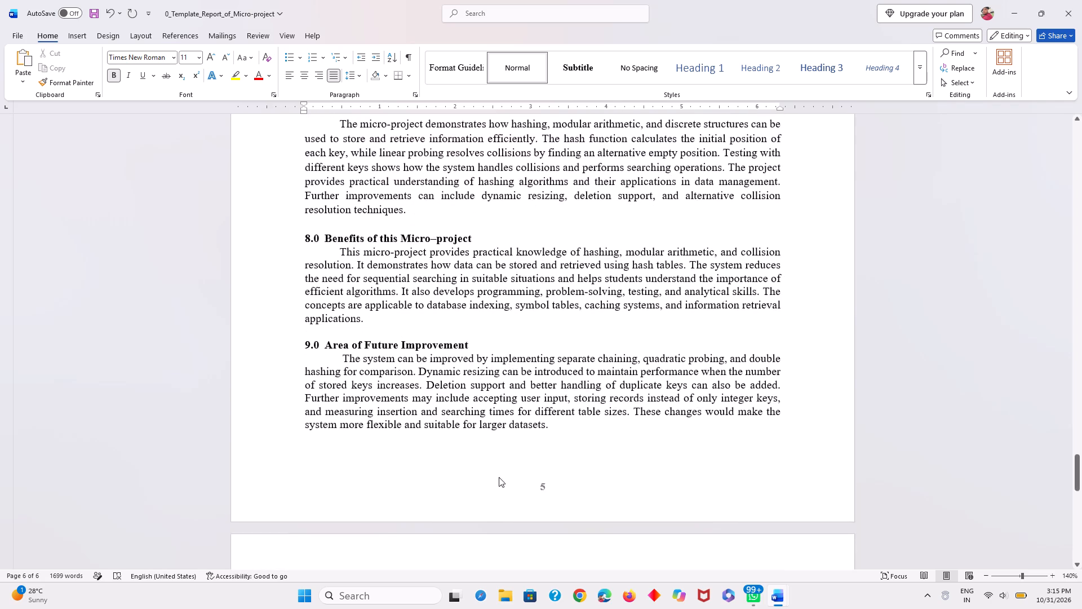
pyautogui.scroll(6, 499, 477)
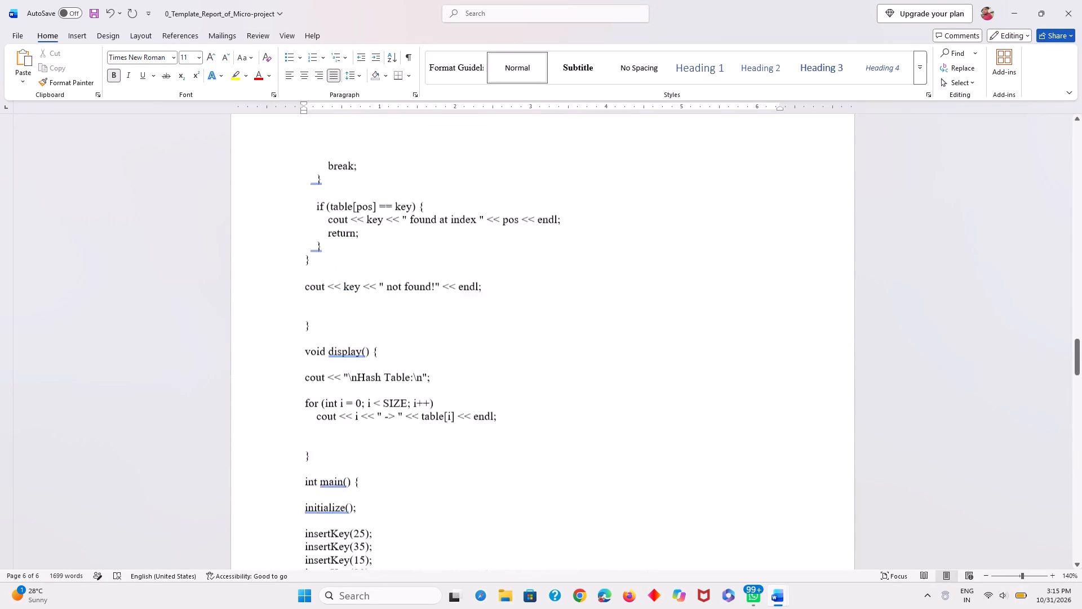
pyautogui.scroll(6, 499, 477)
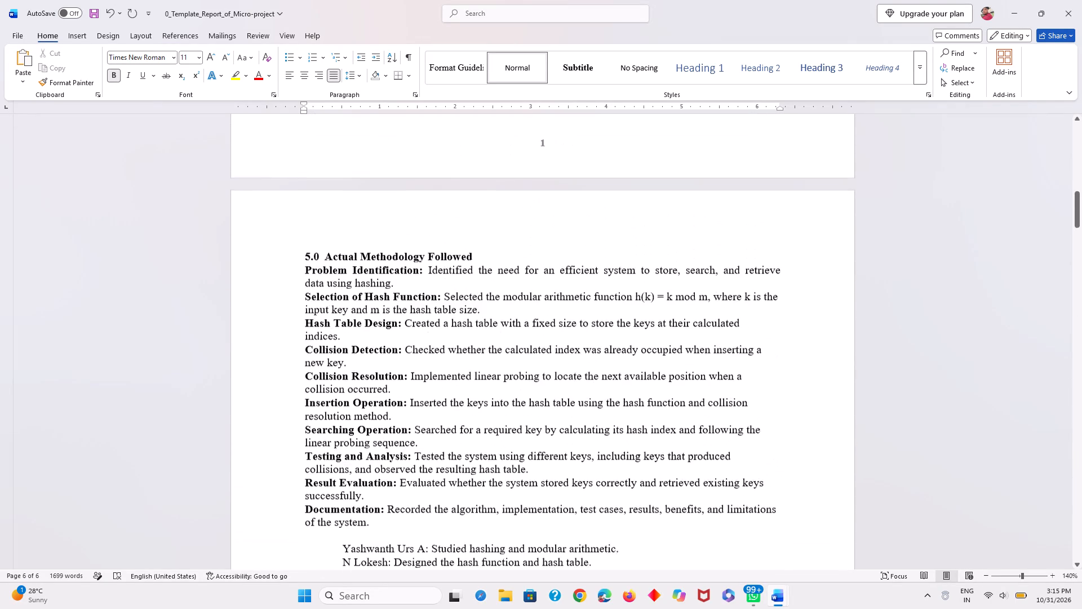
pyautogui.scroll(4, 499, 477)
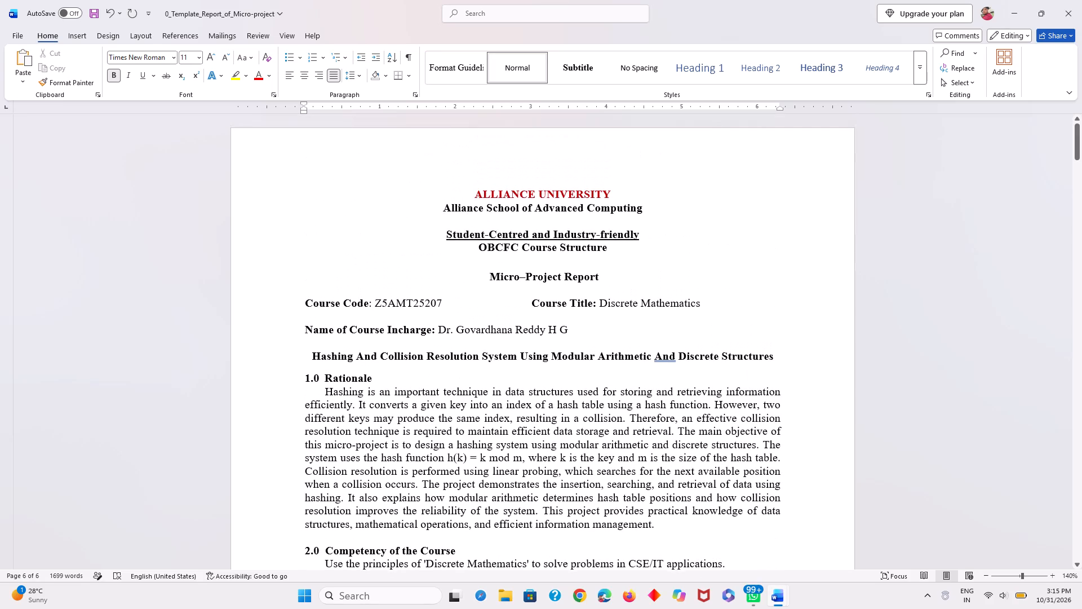
pyautogui.scroll(-5, 584, 493)
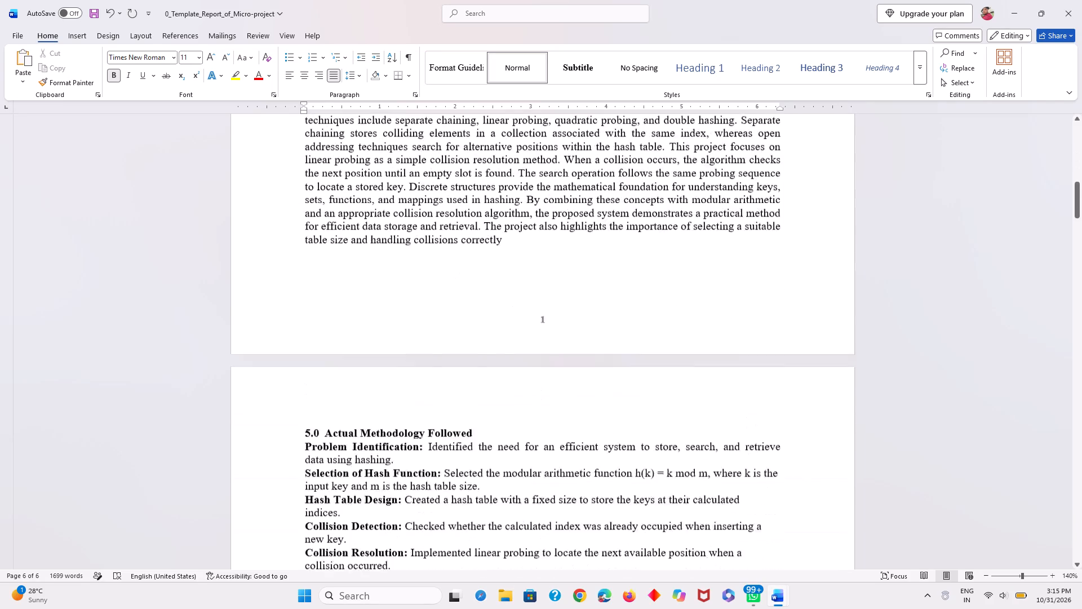
pyautogui.scroll(-12, 584, 493)
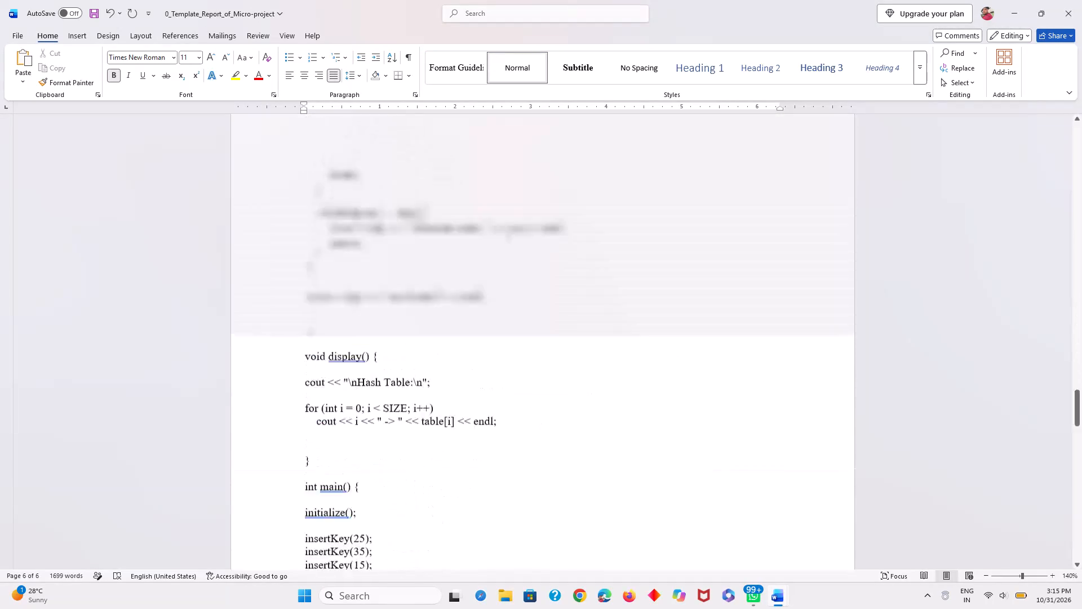
pyautogui.scroll(-4, 584, 493)
pyautogui.scroll(2, 512, 461)
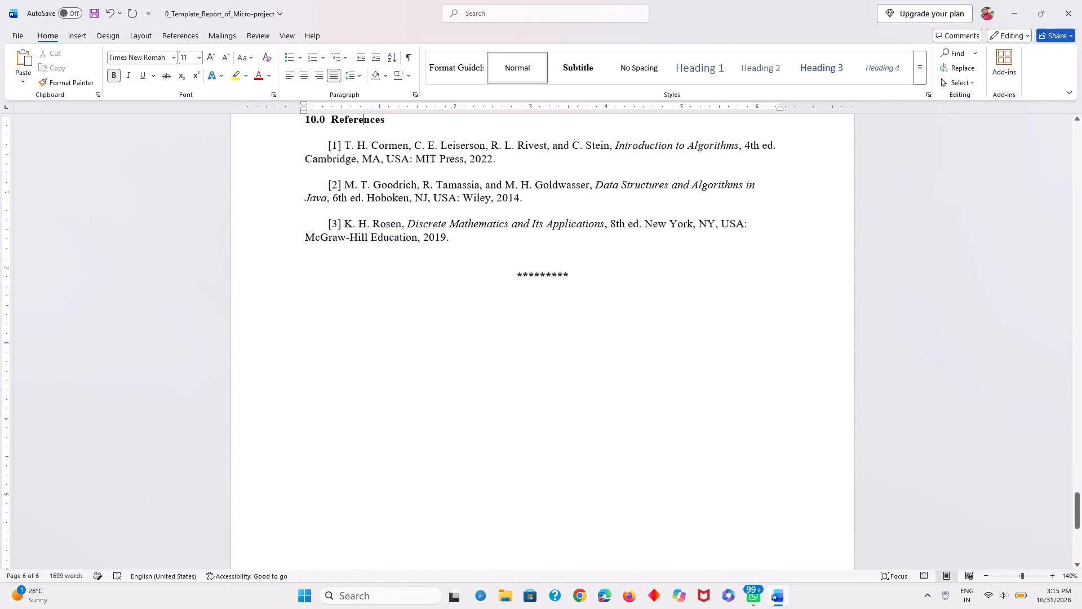
pyautogui.scroll(-1, 512, 461)
pyautogui.scroll(7, 512, 461)
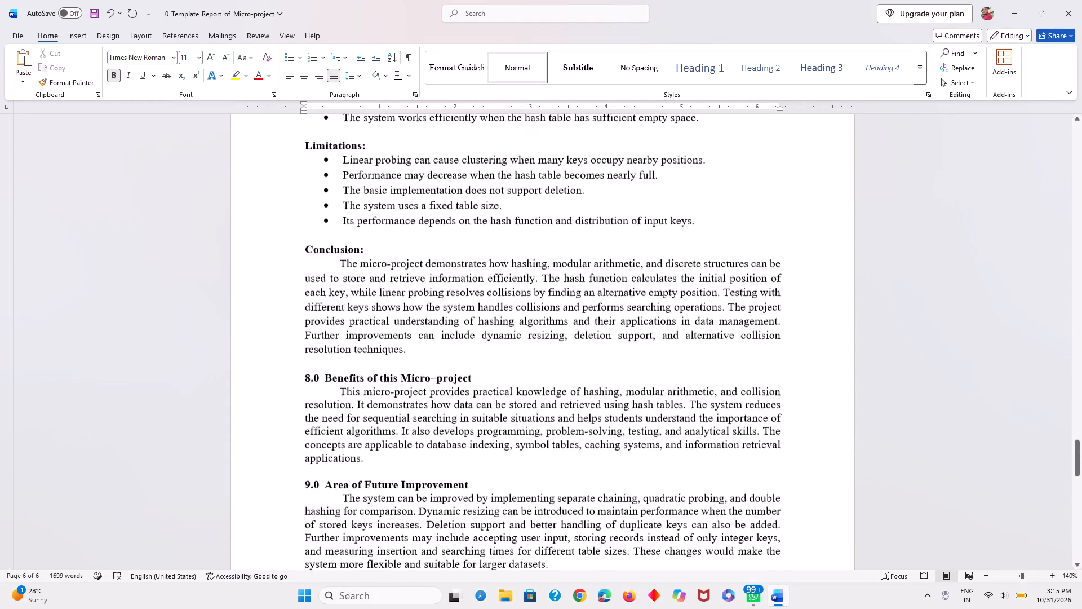
pyautogui.scroll(11, 512, 461)
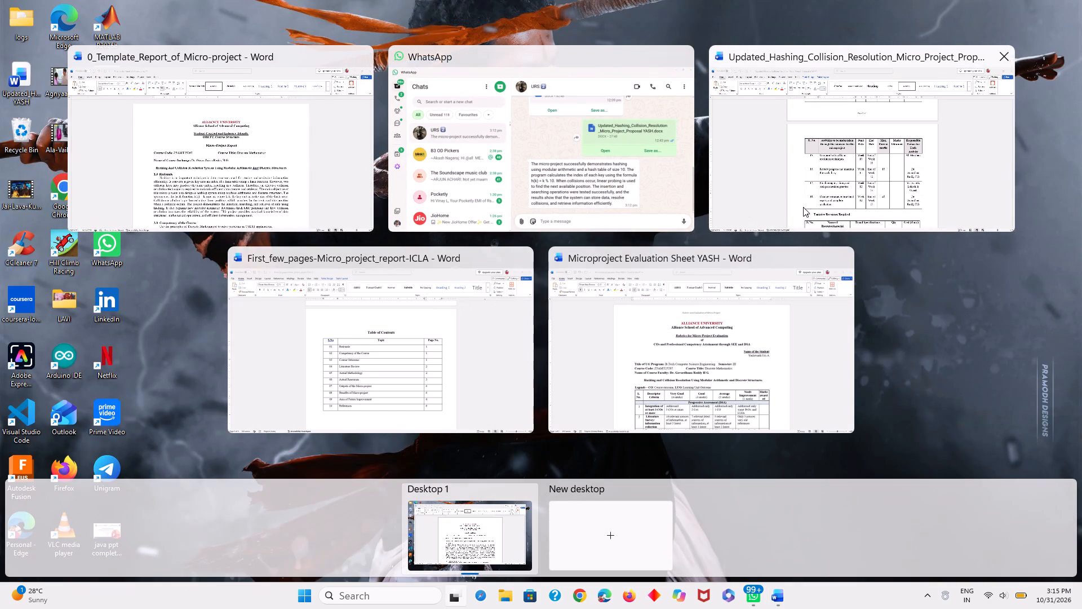
# Replace the paragraph under "1.0 Rationale" in the micro-project proposal with the Rationale paragraph copied from the micro-project report.
pyautogui.click(789, 169)
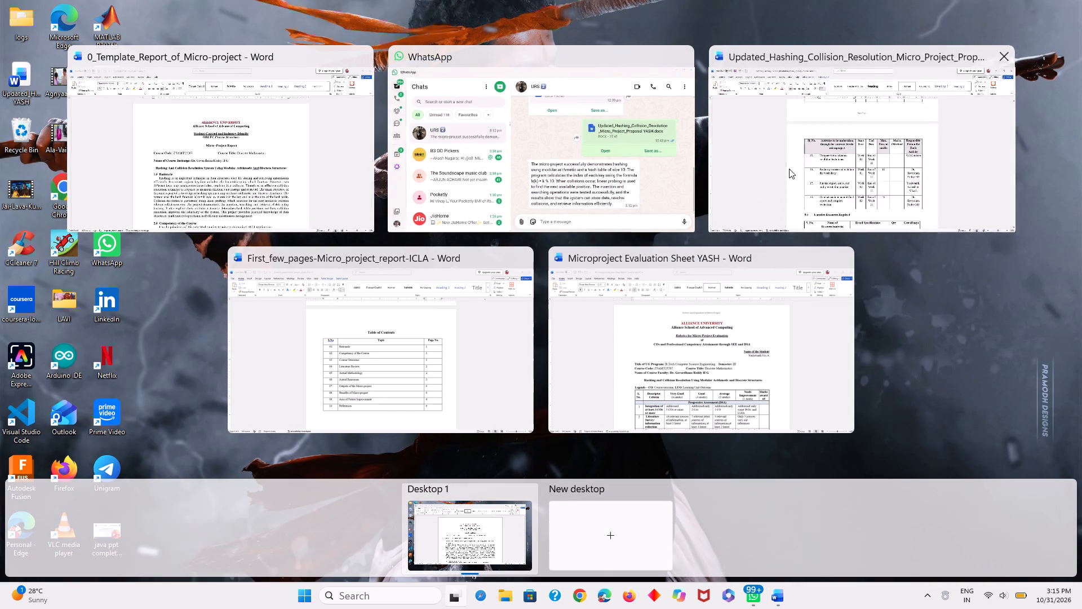
pyautogui.scroll(15, 606, 232)
pyautogui.scroll(-1, 606, 232)
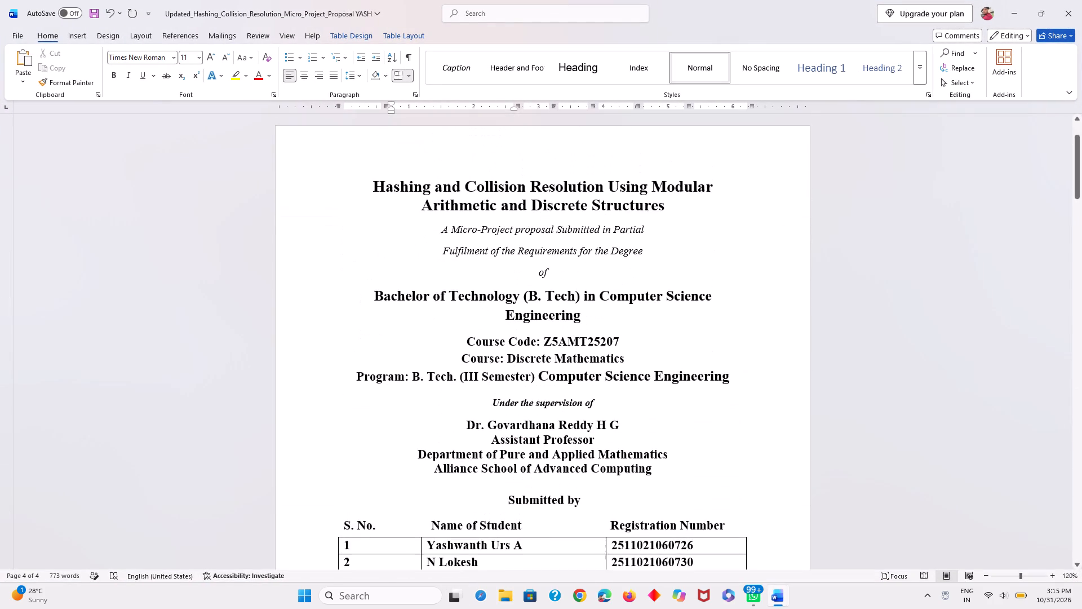
pyautogui.scroll(-3, 606, 232)
pyautogui.scroll(1, 606, 232)
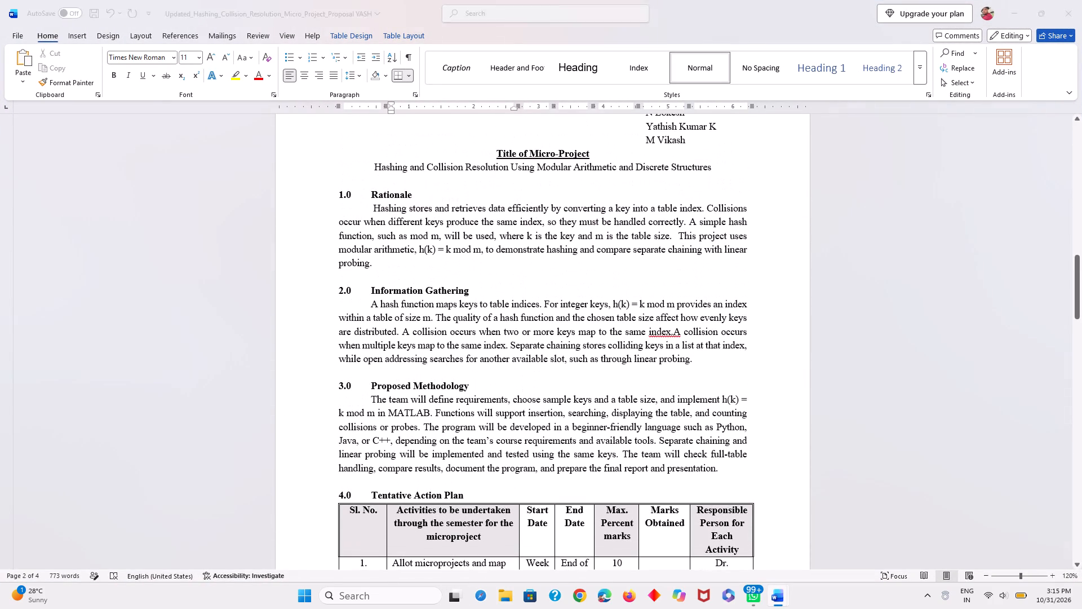
pyautogui.click(529, 207)
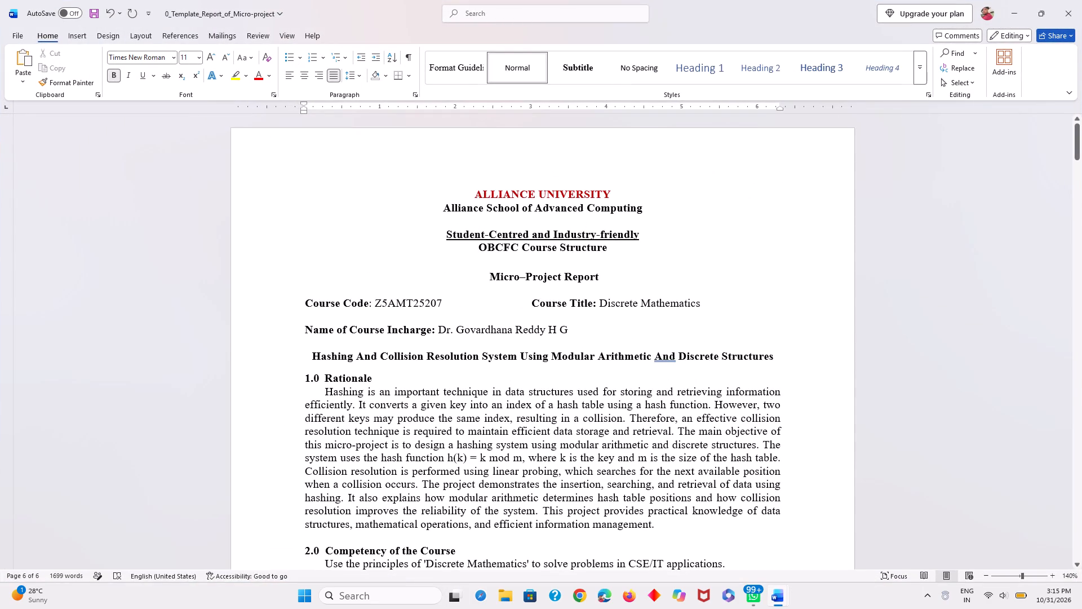
pyautogui.moveTo(325, 388); pyautogui.dragTo(688, 525)
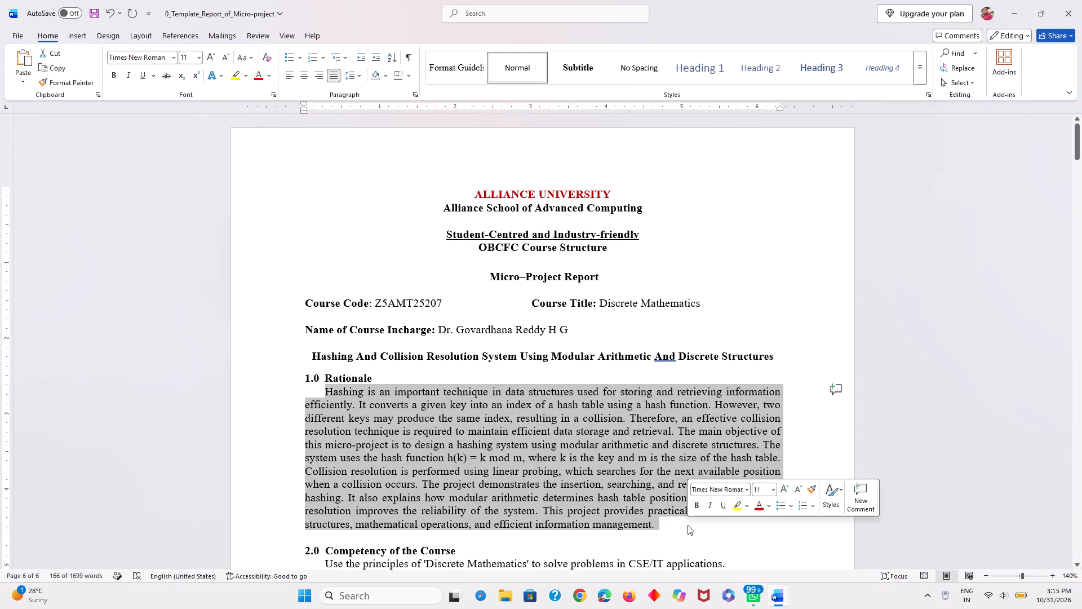
pyautogui.hotkey('ctrl', 'c')
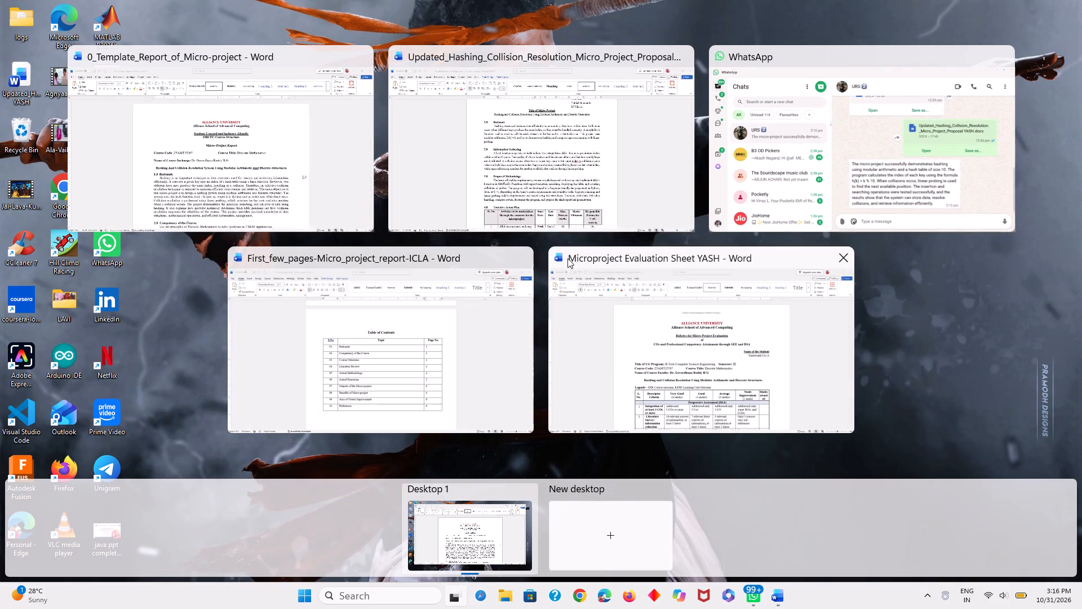
pyautogui.click(555, 190)
pyautogui.moveTo(371, 202); pyautogui.dragTo(370, 263)
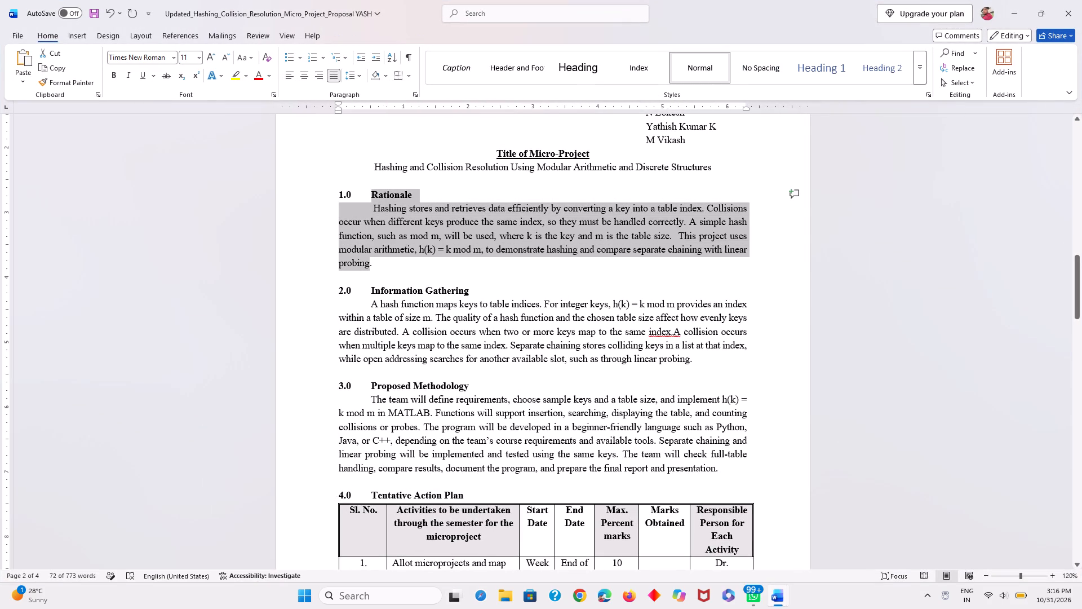
pyautogui.click(368, 214)
pyautogui.moveTo(370, 207); pyautogui.dragTo(376, 262)
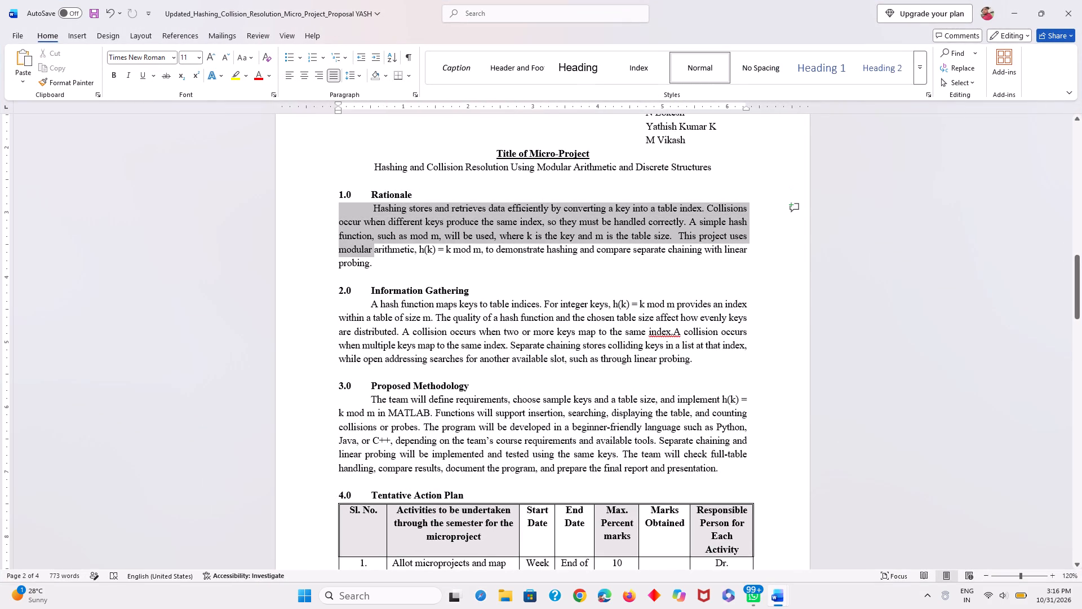
pyautogui.moveTo(376, 262); pyautogui.dragTo(378, 267)
pyautogui.hotkey('ctrl', 'v')
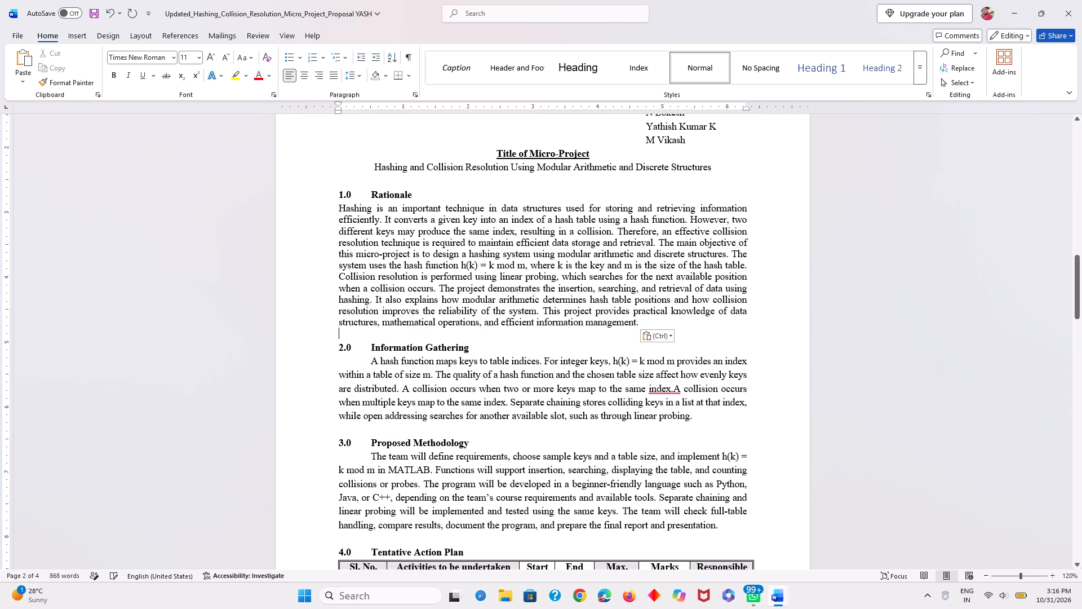
# Indent the first line of the proposal's new Rationale paragraph with spaces so it lines up with the heading word "Rationale".
pyautogui.click(336, 215)
pyautogui.press('Up')
pyautogui.press('space')
pyautogui.press('space')
pyautogui.press('space')
pyautogui.press('space')
pyautogui.press('space')
pyautogui.press('space')
pyautogui.press('space')
pyautogui.press('space')
pyautogui.press('space')
pyautogui.press('space')
pyautogui.press('space')
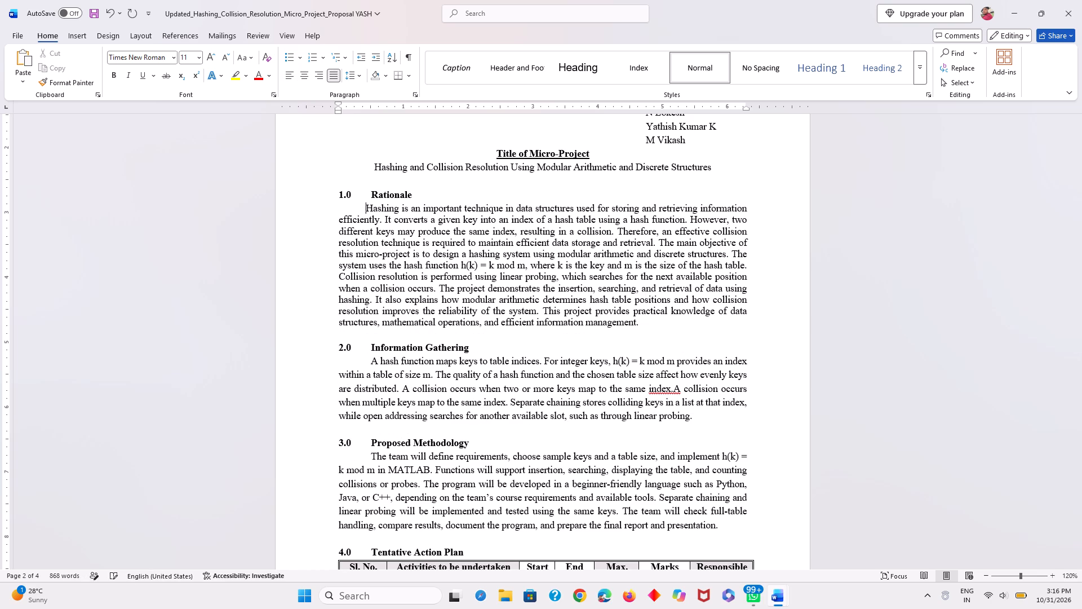
pyautogui.press('space')
pyautogui.press('space')
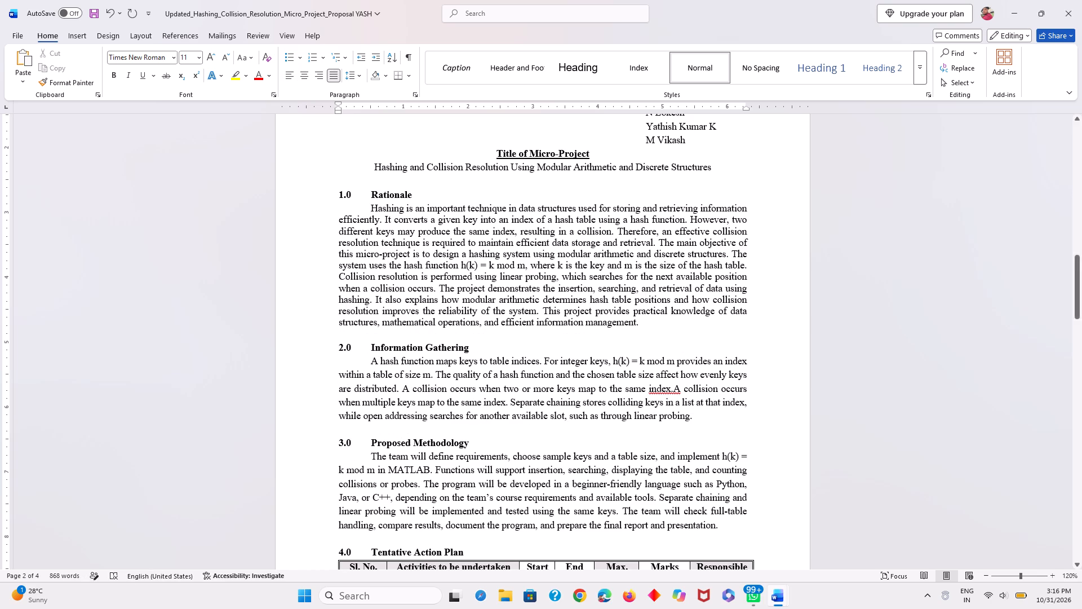
# Review the proposal's sections, action plan table and resources table for content and layout.
pyautogui.scroll(1, 351, 268)
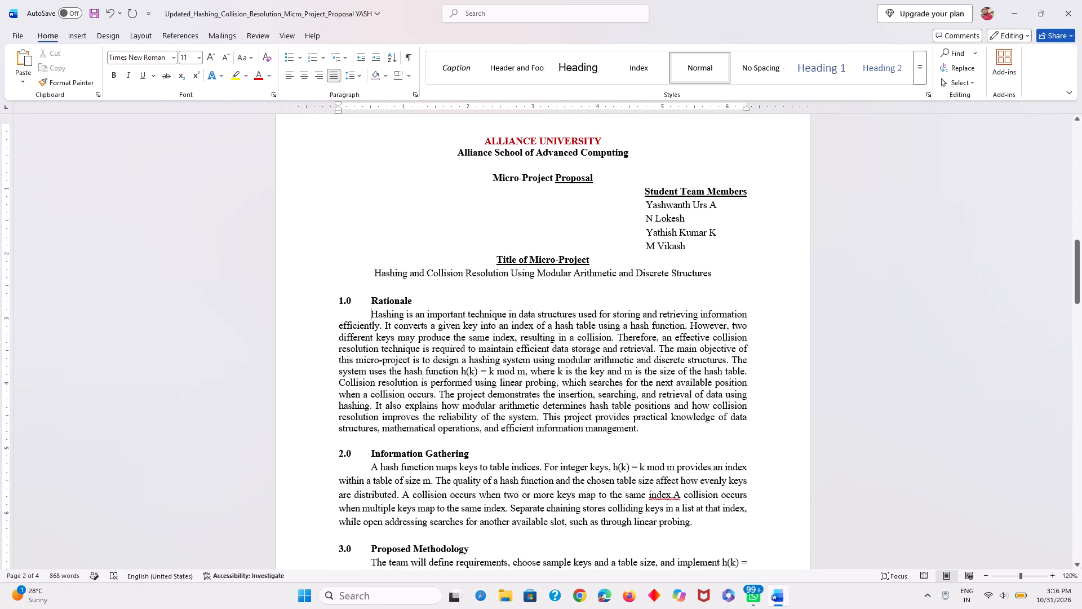
pyautogui.scroll(-12, 556, 385)
pyautogui.scroll(5, 556, 385)
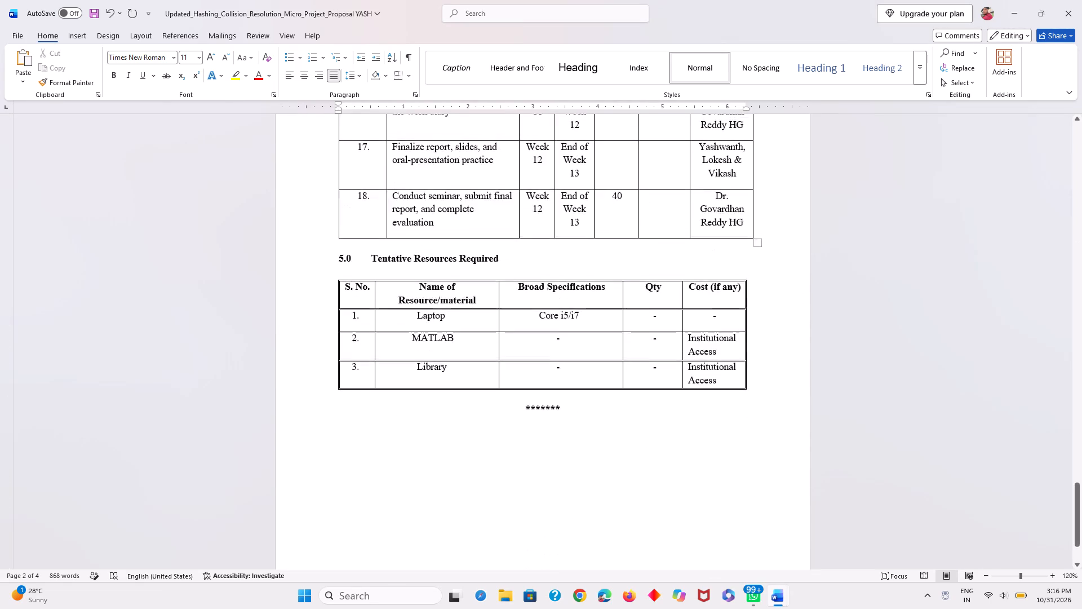
pyautogui.scroll(11, 556, 385)
pyautogui.scroll(-4, 600, 447)
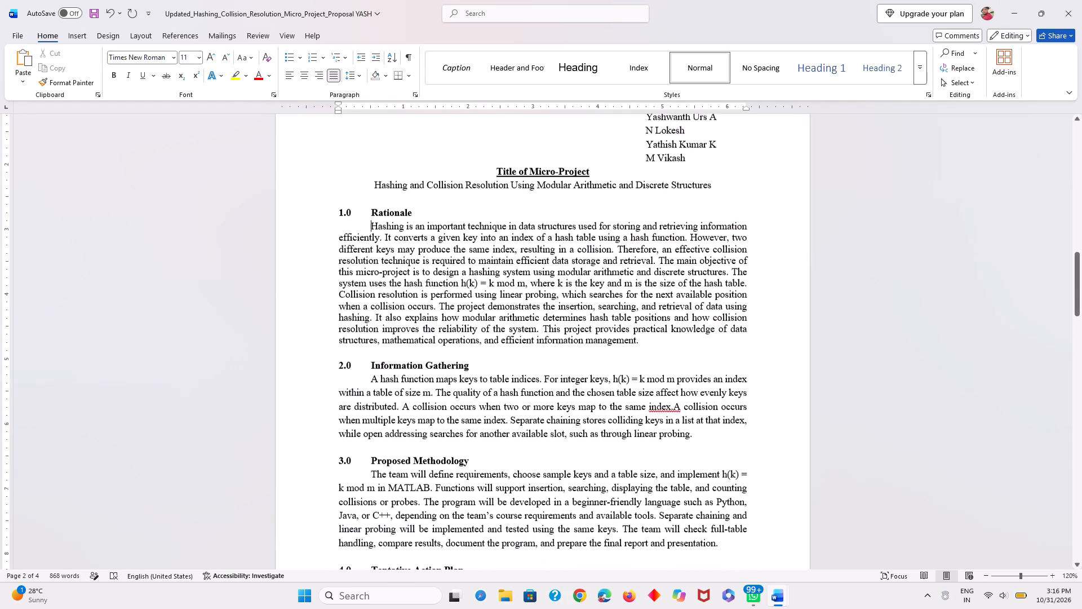
pyautogui.scroll(-1, 645, 425)
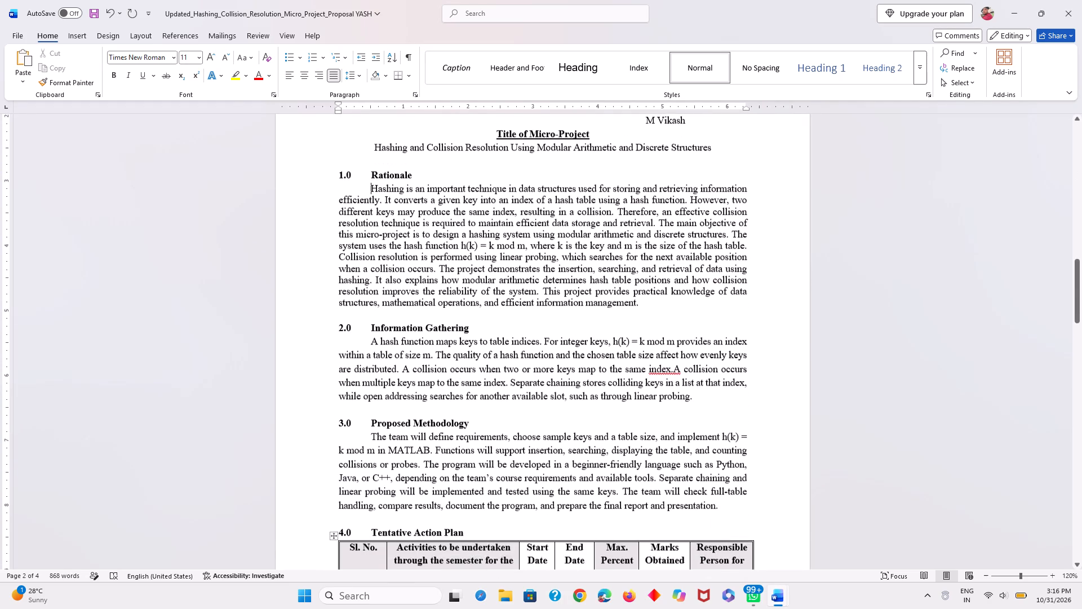
pyautogui.scroll(-1, 645, 425)
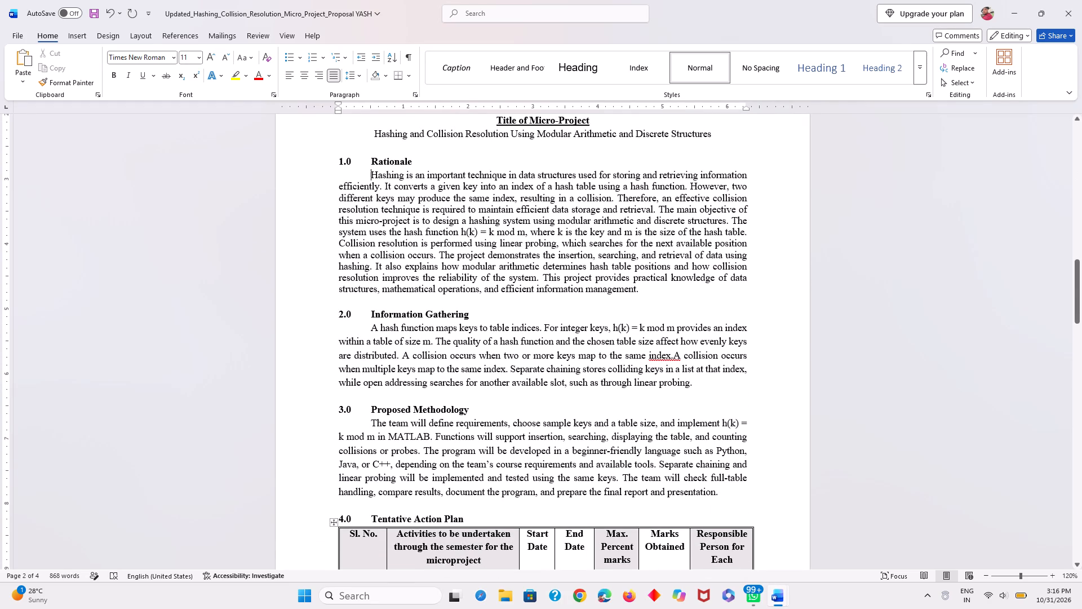
pyautogui.scroll(-5, 684, 379)
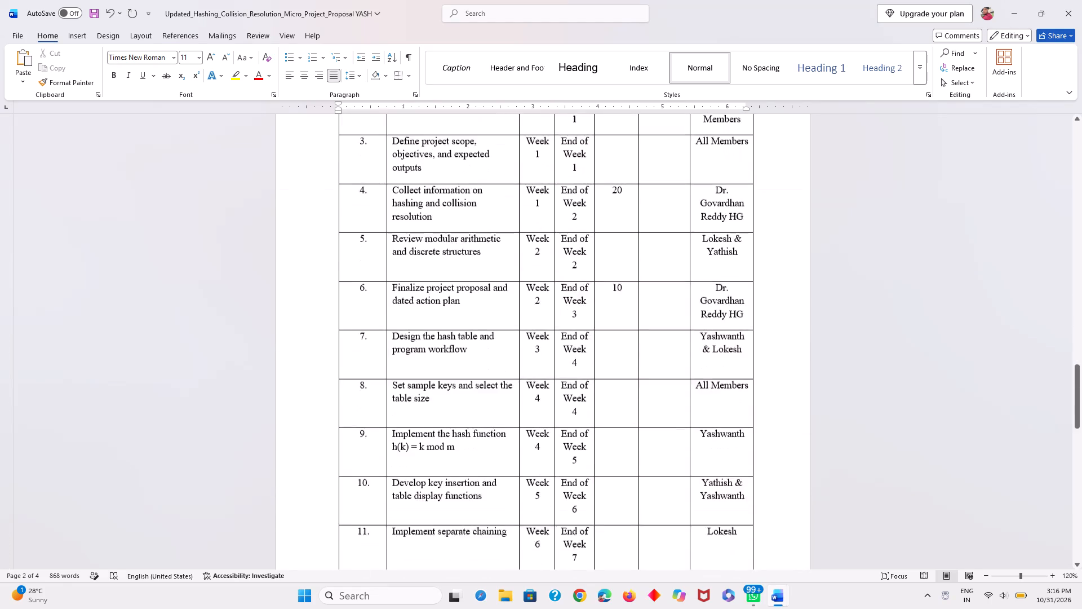
pyautogui.scroll(-4, 684, 379)
pyautogui.scroll(8, 684, 379)
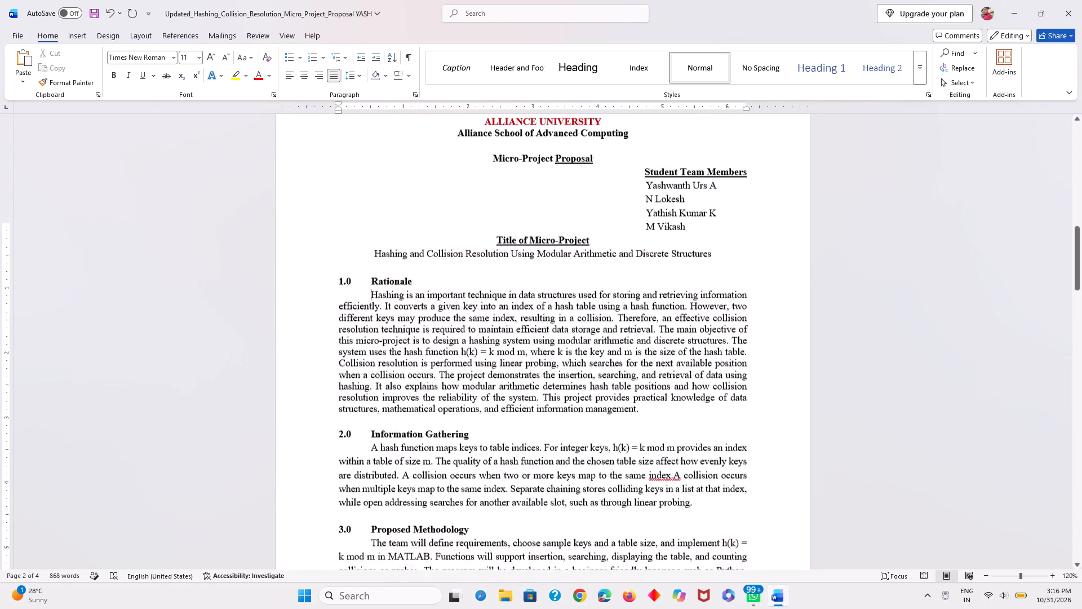
pyautogui.scroll(1, 684, 379)
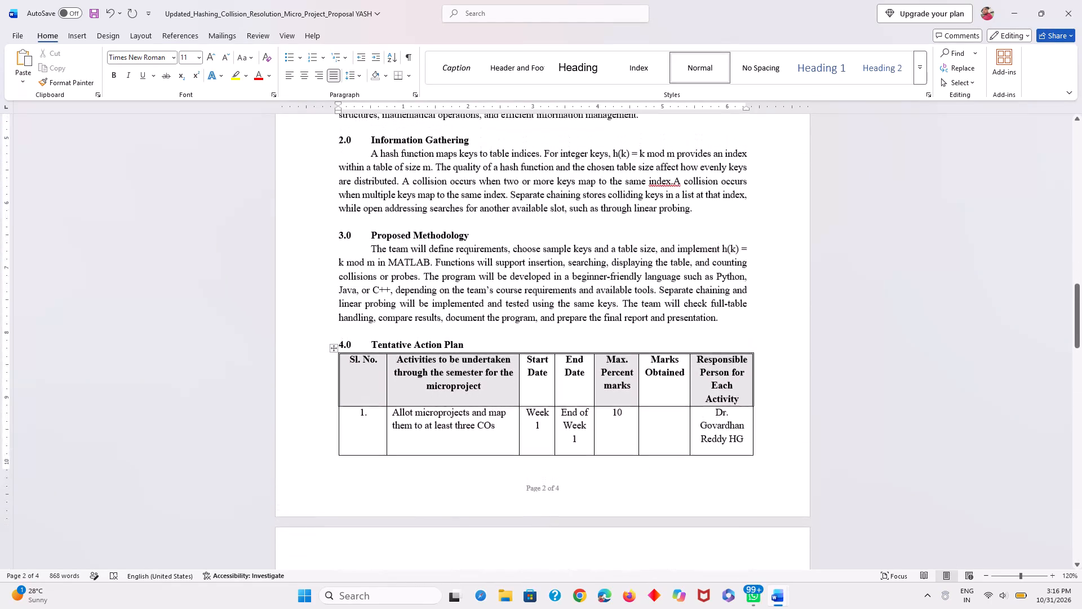
pyautogui.scroll(1, 684, 379)
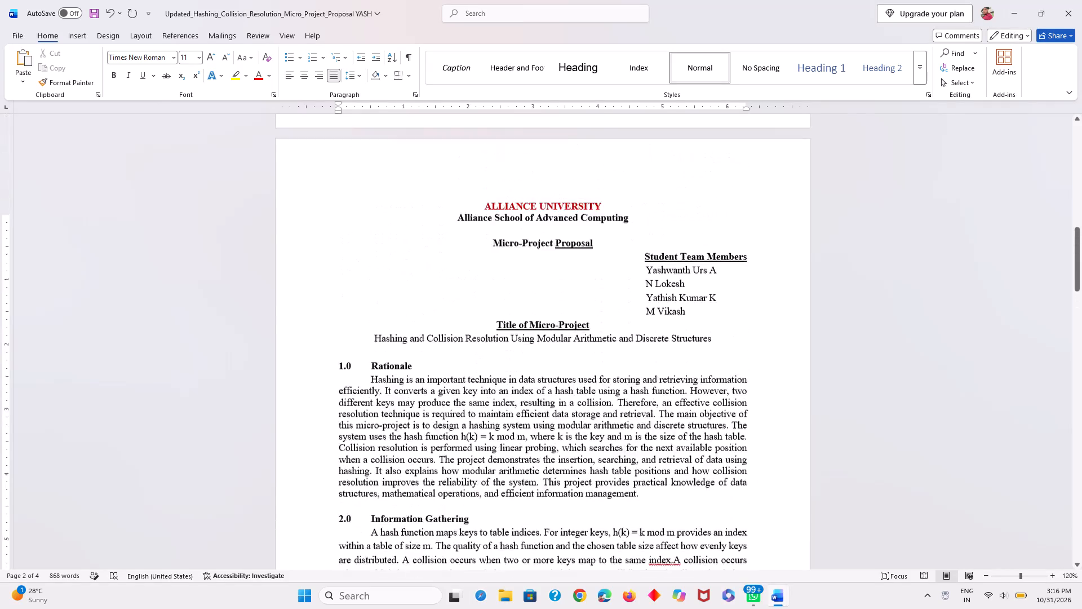
# Check the proposal's cover page and the title block and Rationale section on its second page.
pyautogui.scroll(6, 684, 379)
pyautogui.scroll(-3, 684, 379)
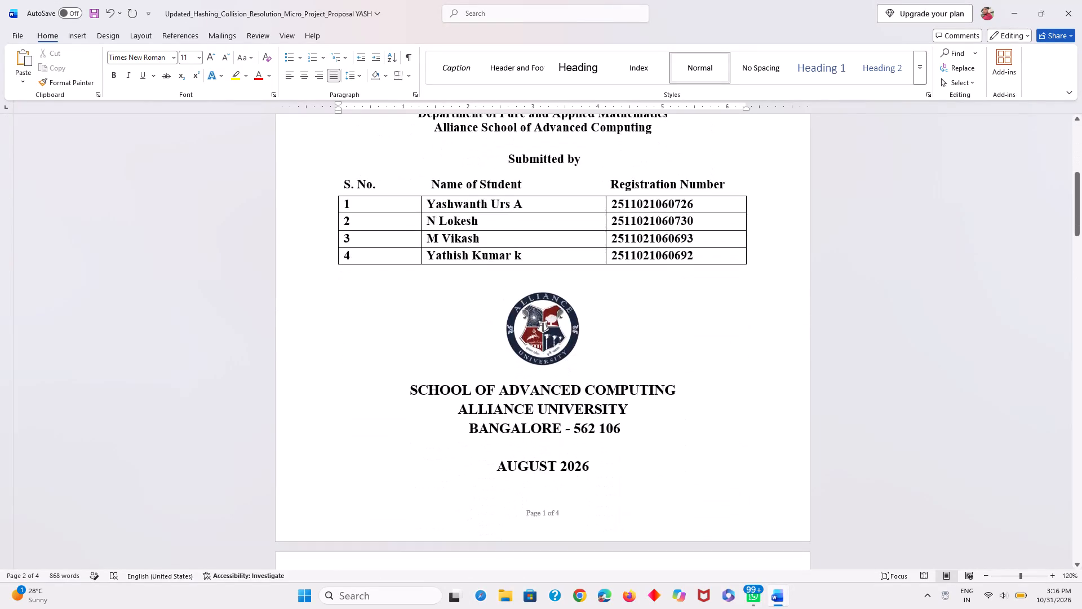
pyautogui.scroll(-4, 684, 379)
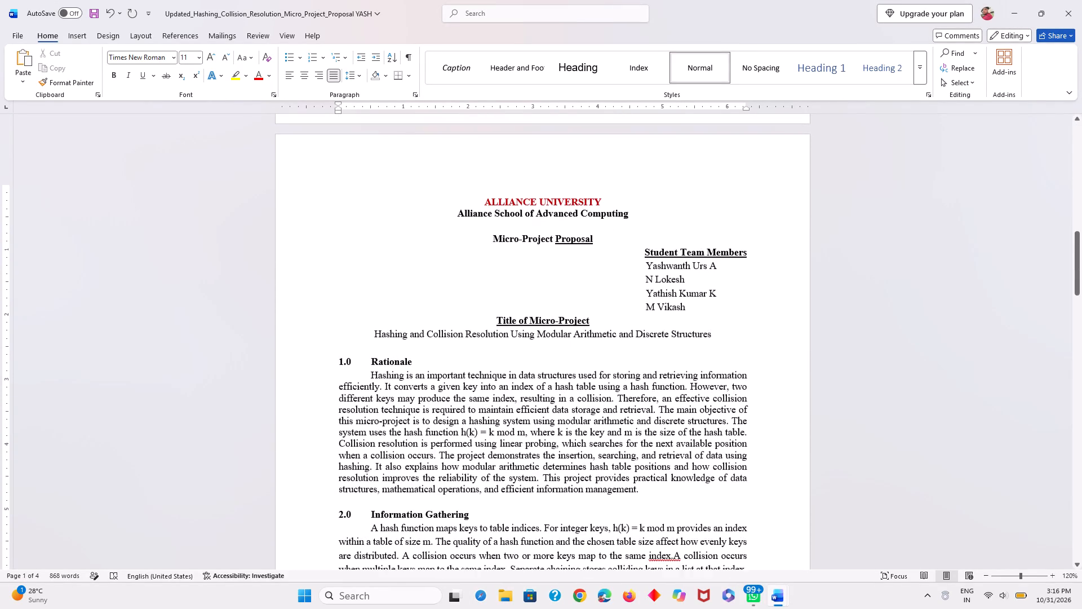
pyautogui.scroll(-1, 684, 379)
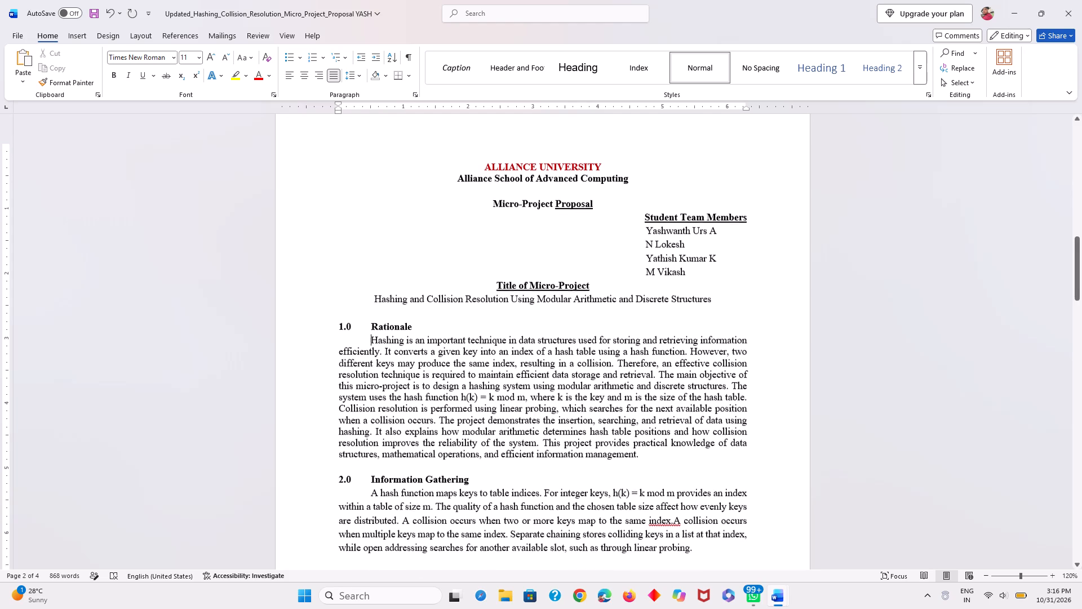
# Ignore the proofing flags on "index.A" in the proposal's Information Gathering paragraph and insert a space between "index." and "A".
pyautogui.scroll(-3, 684, 379)
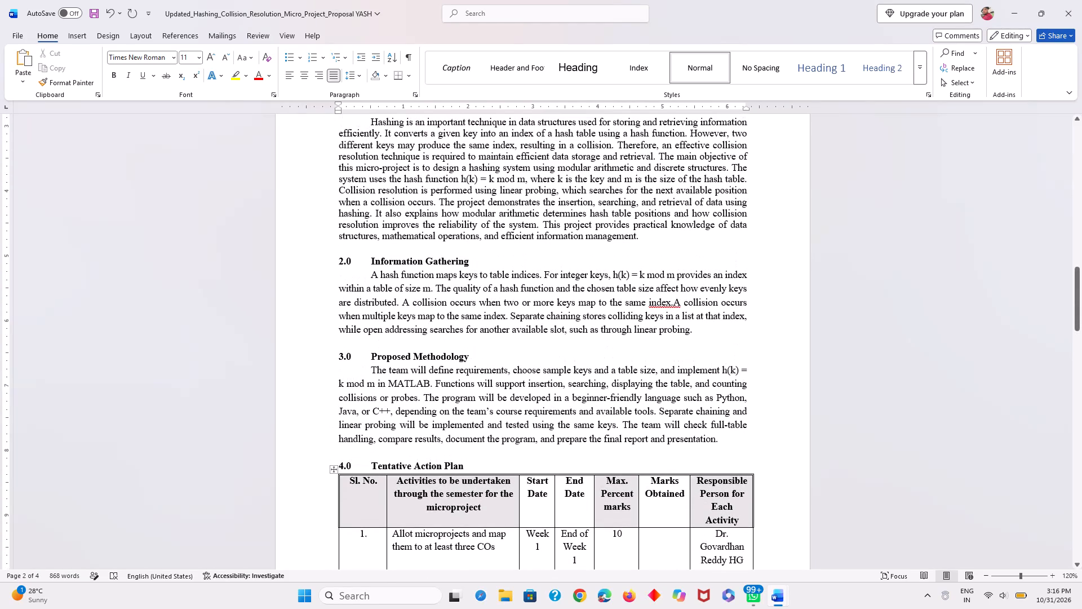
pyautogui.rightClick(667, 303)
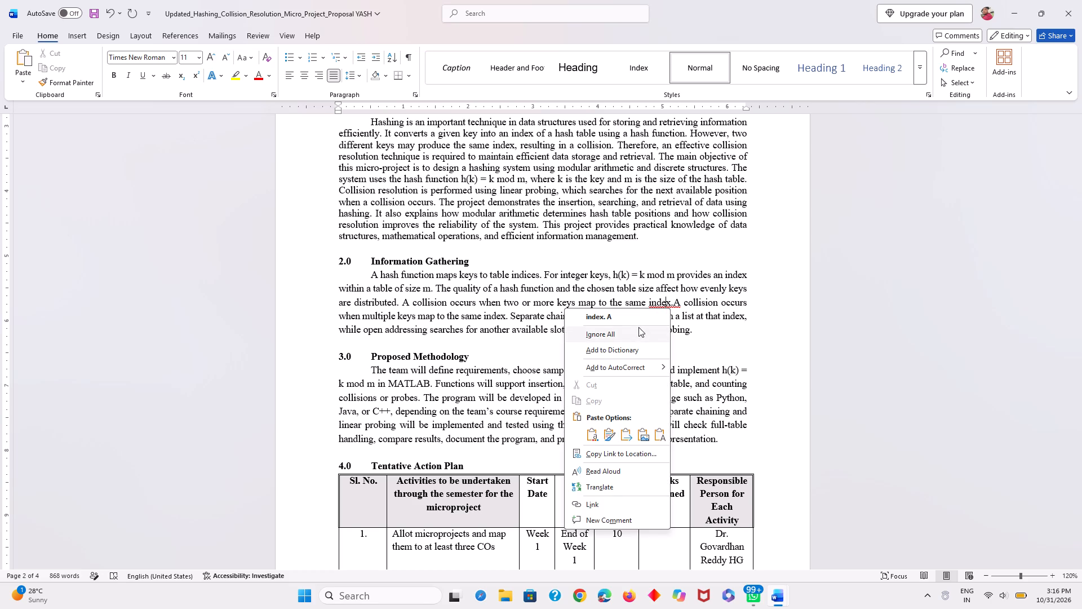
pyautogui.click(638, 327)
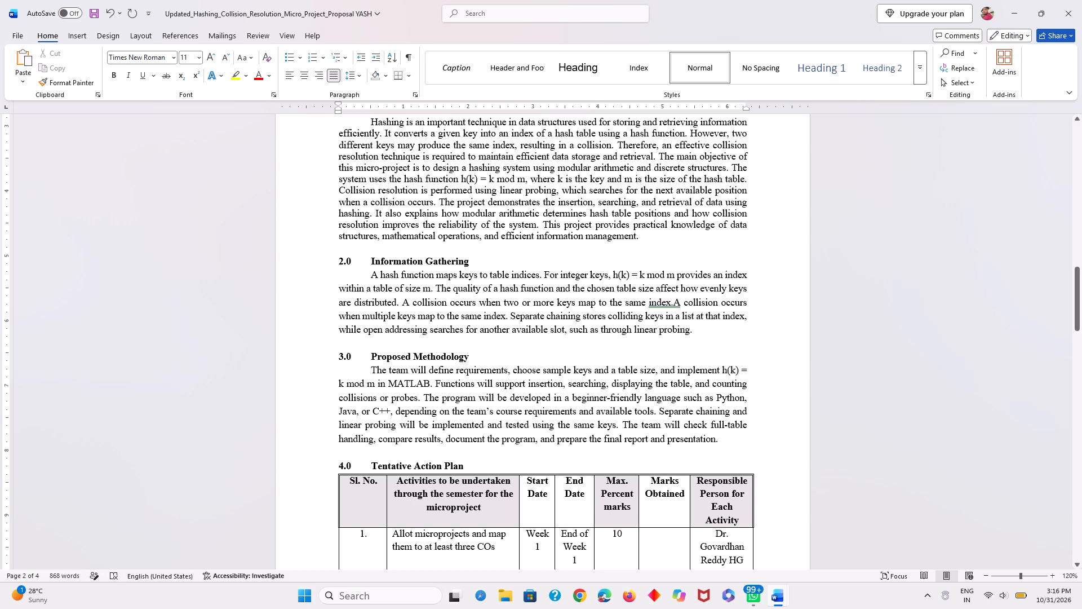
pyautogui.rightClick(671, 301)
pyautogui.click(628, 338)
pyautogui.press('Right')
pyautogui.press('space')
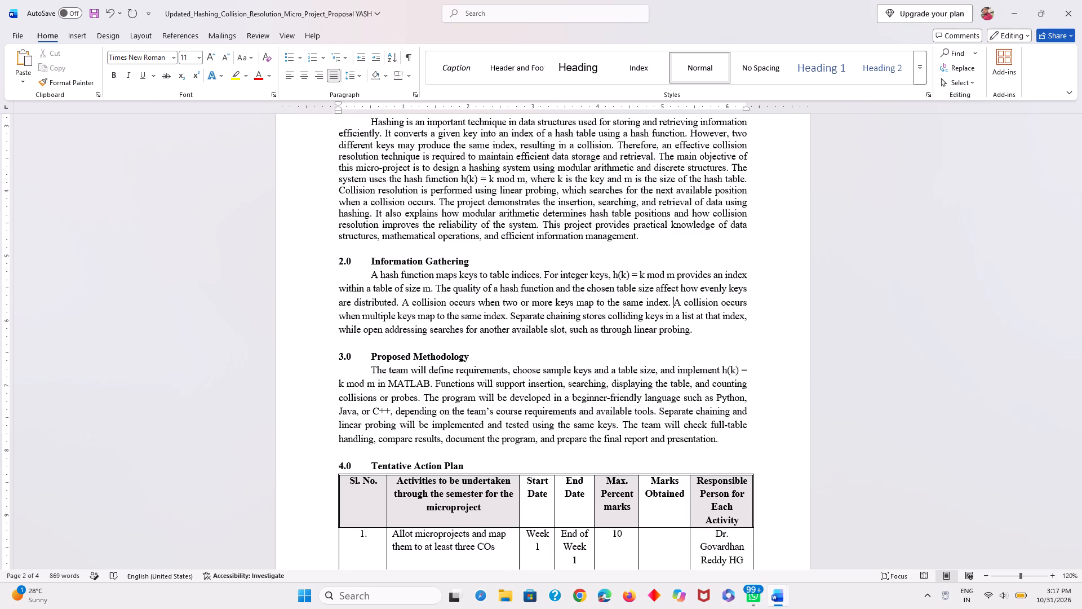
pyautogui.click(759, 437)
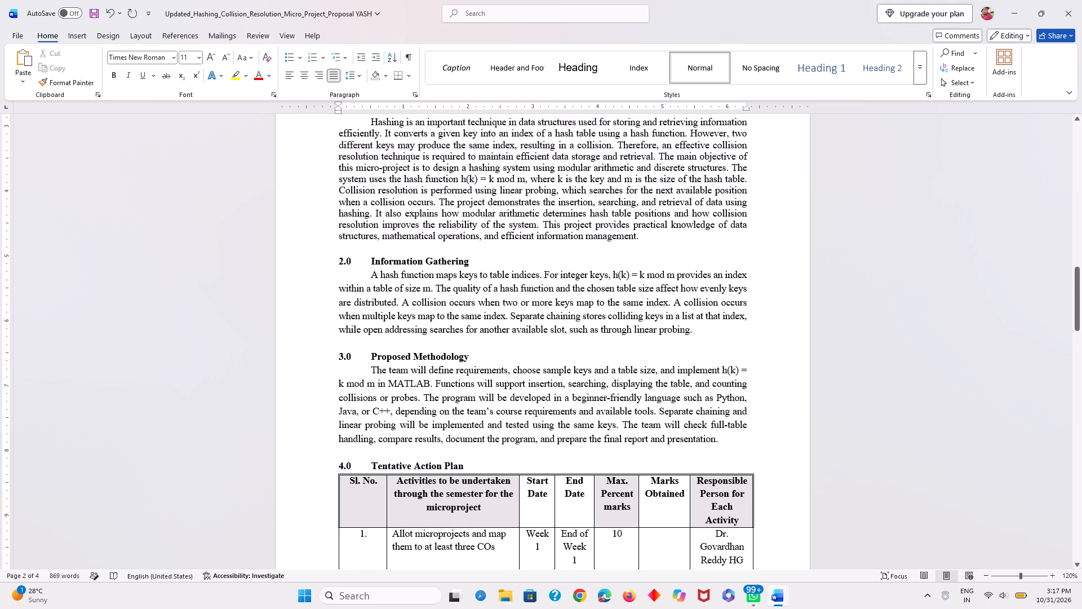
# Review the proposal again from the end of the cover page through the action plan table and back to the Rationale.
pyautogui.scroll(5, 726, 395)
pyautogui.scroll(-5, 726, 395)
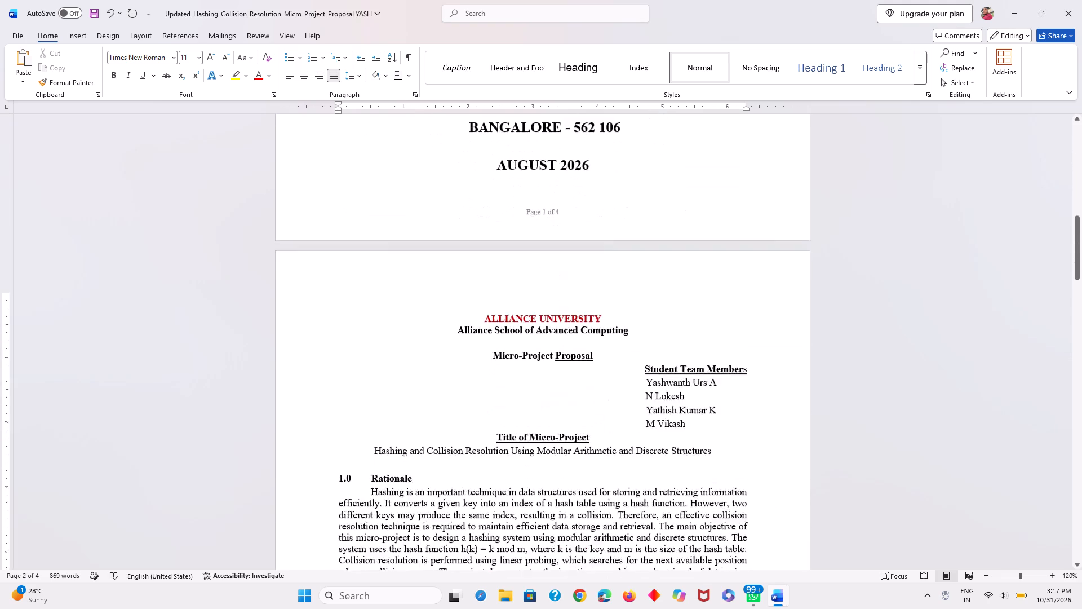
pyautogui.scroll(-9, 726, 395)
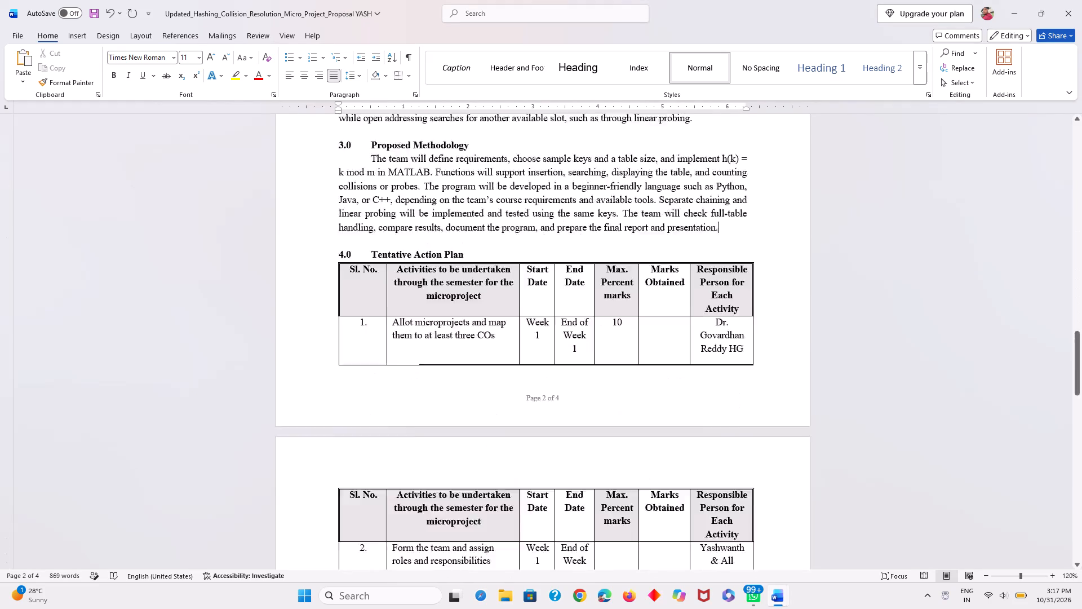
pyautogui.scroll(-4, 726, 395)
pyautogui.scroll(5, 726, 395)
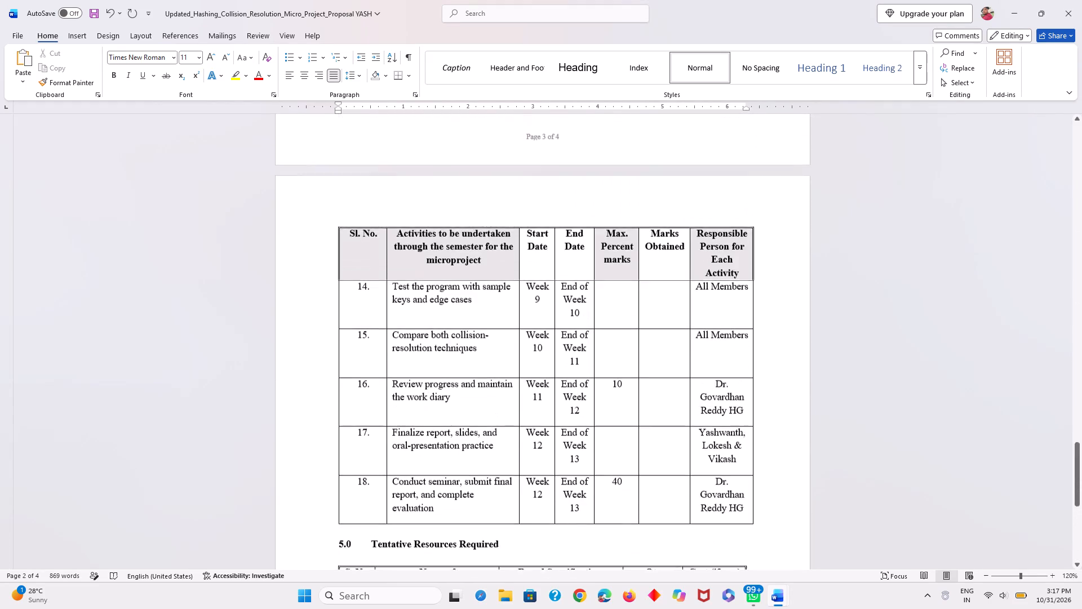
pyautogui.scroll(4, 726, 395)
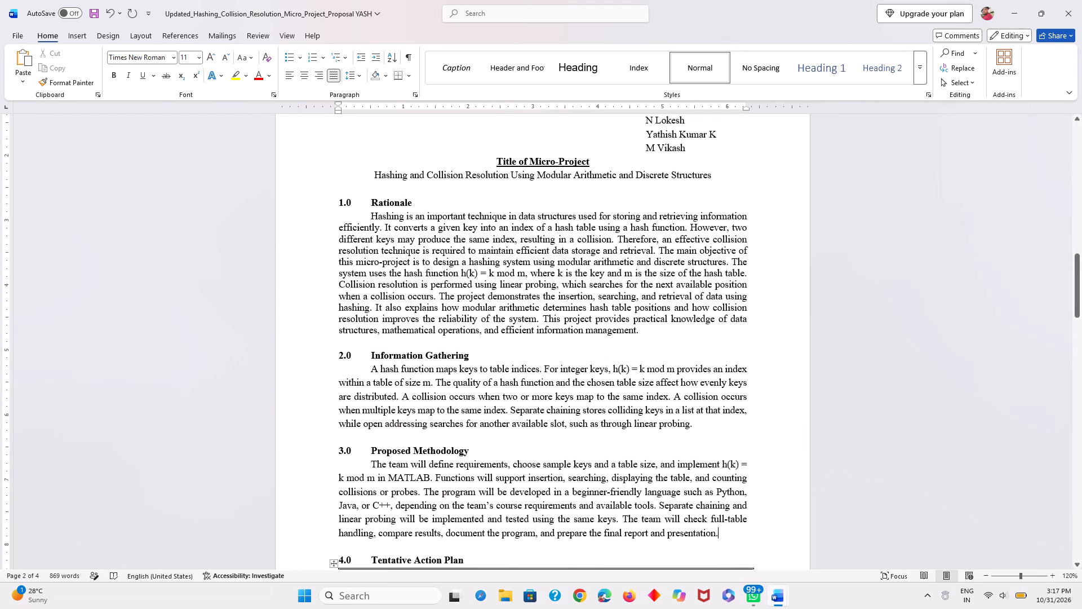
pyautogui.scroll(1, 726, 395)
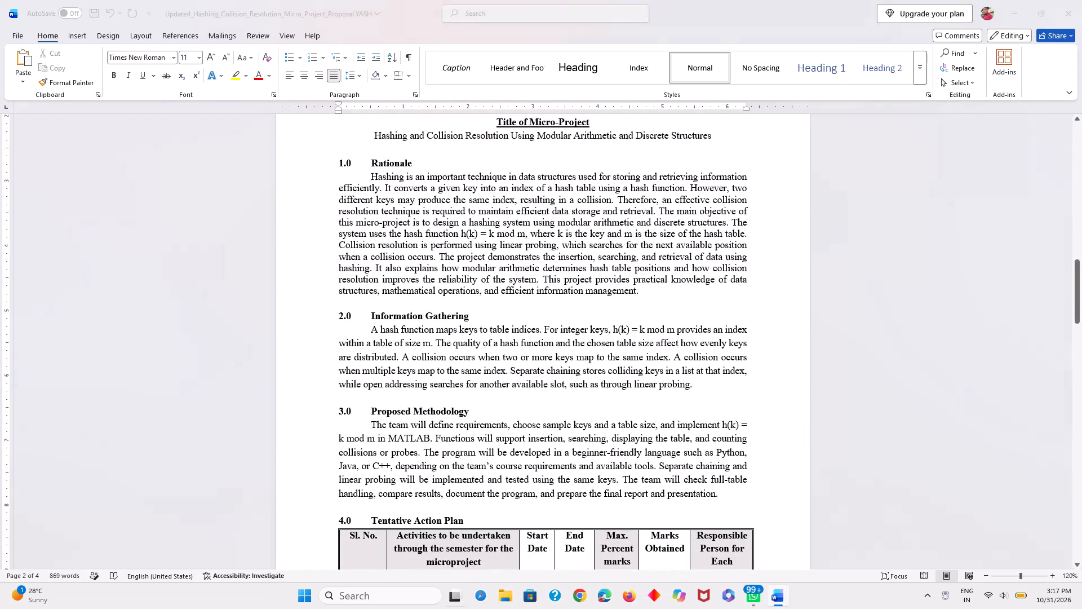
# Switch to the micro-project report, look through it from the Rationale to the resources and outputs sections, and return to the proposal.
pyautogui.click(589, 187)
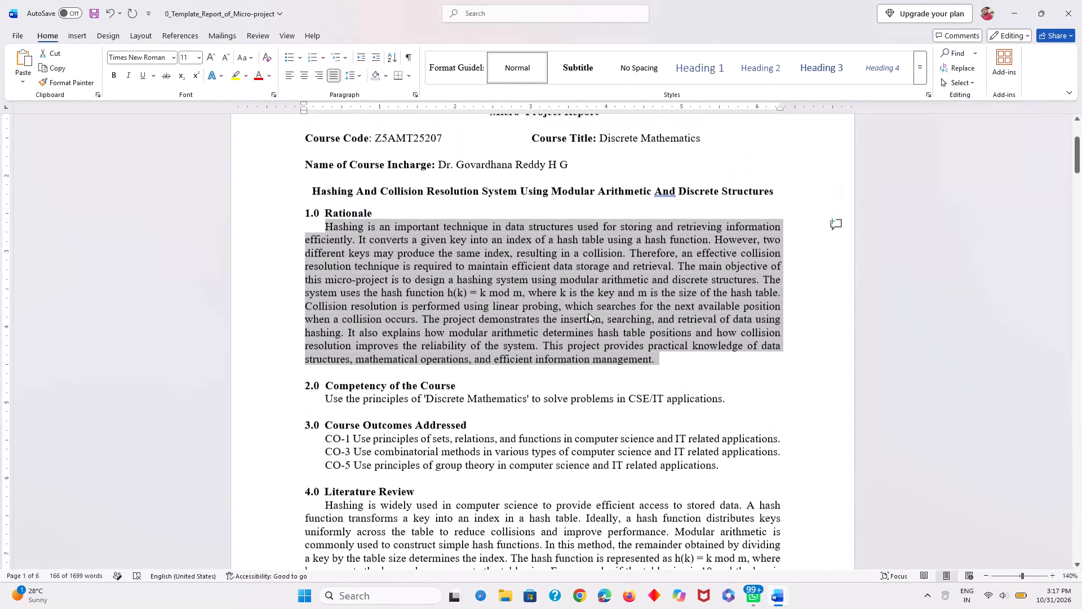
pyautogui.click(844, 308)
pyautogui.scroll(-2, 605, 367)
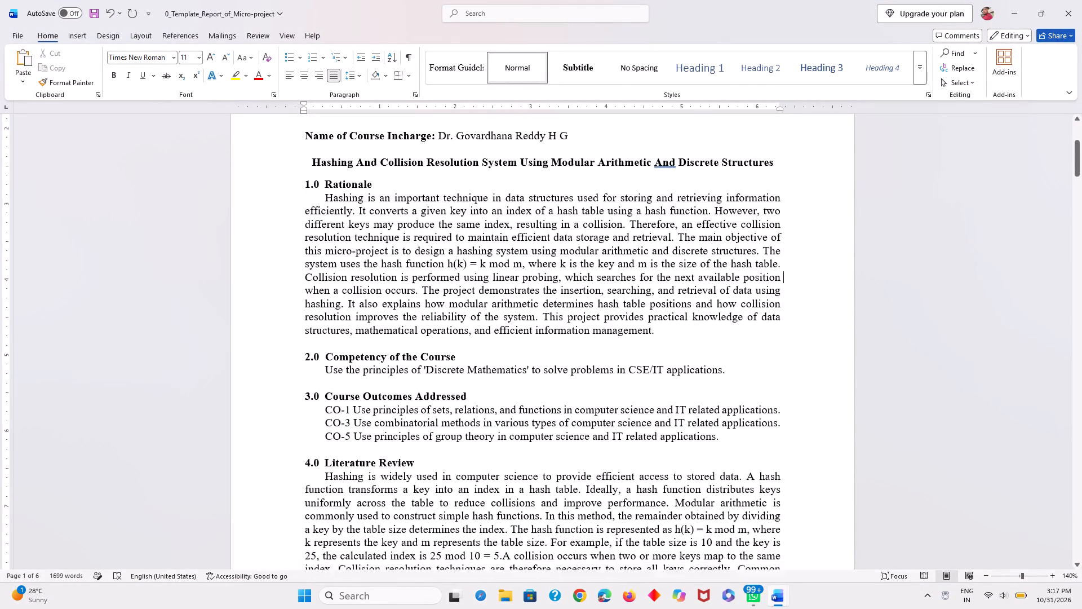
pyautogui.scroll(-6, 605, 367)
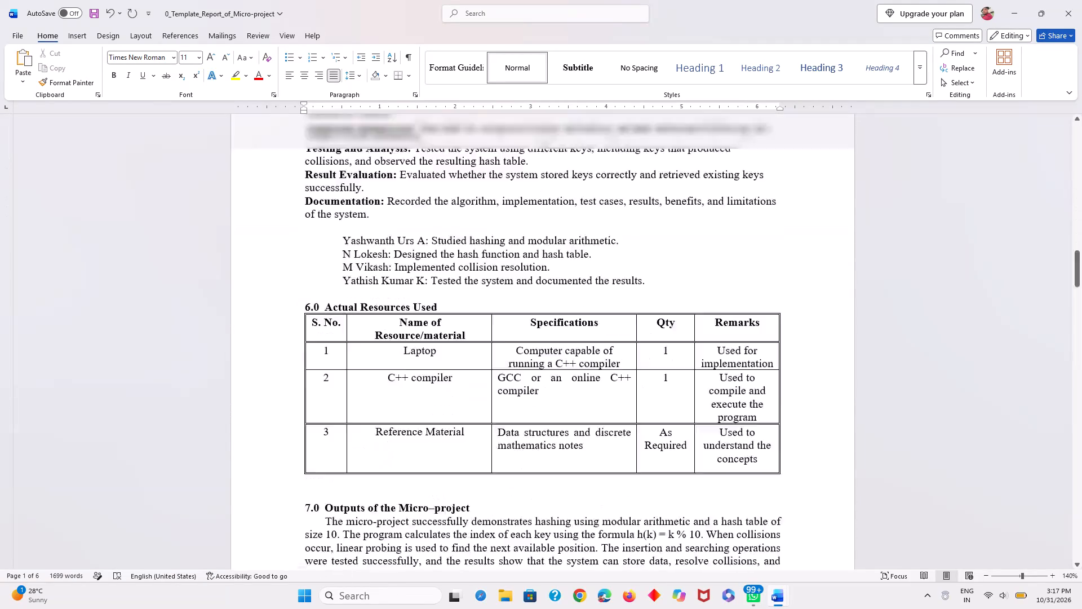
pyautogui.scroll(-1, 605, 367)
pyautogui.click(542, 218)
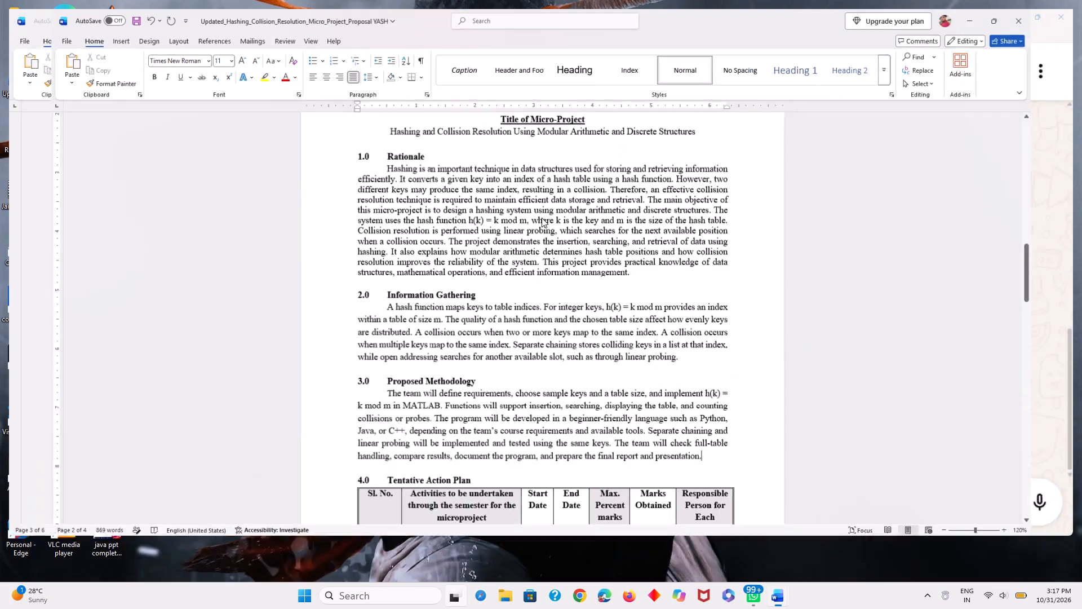
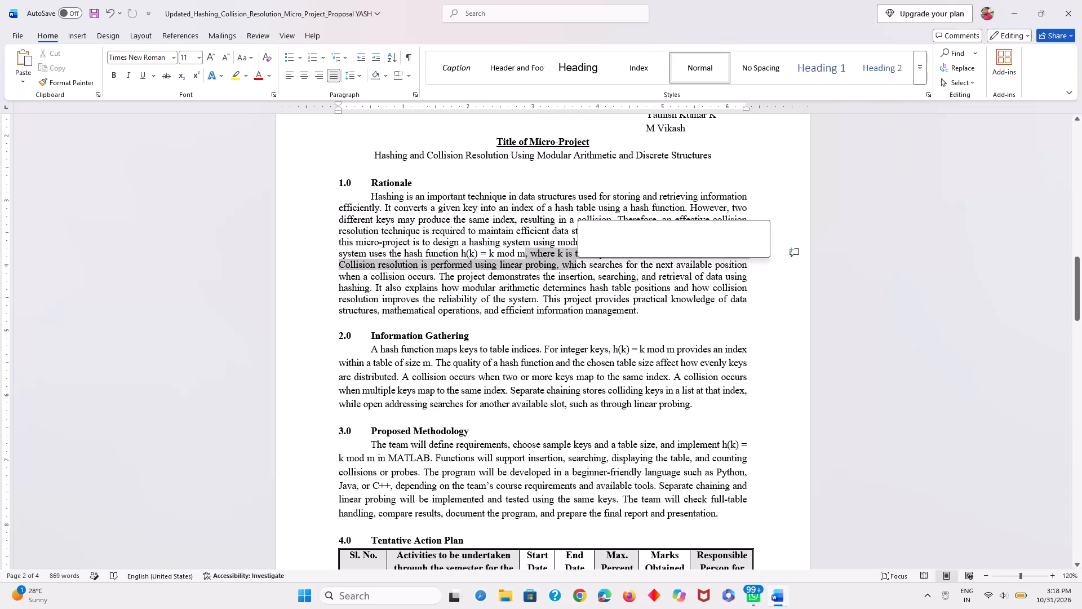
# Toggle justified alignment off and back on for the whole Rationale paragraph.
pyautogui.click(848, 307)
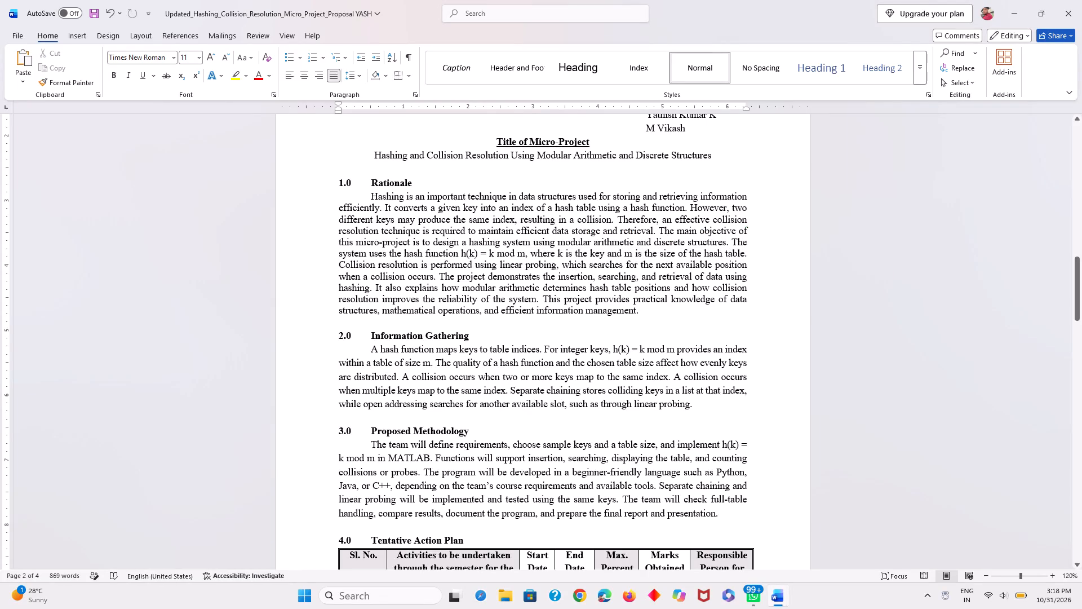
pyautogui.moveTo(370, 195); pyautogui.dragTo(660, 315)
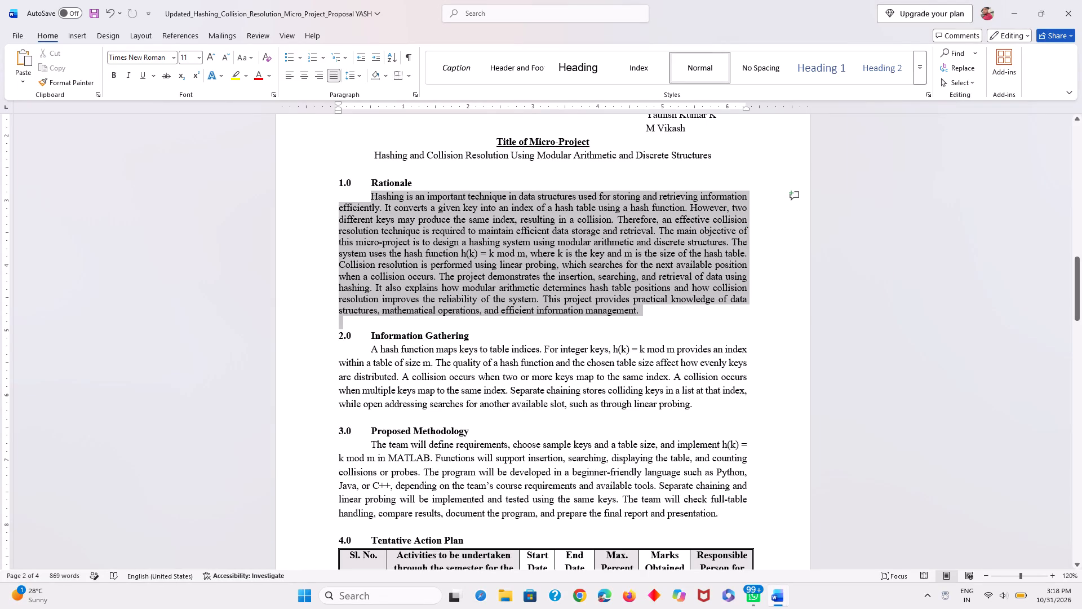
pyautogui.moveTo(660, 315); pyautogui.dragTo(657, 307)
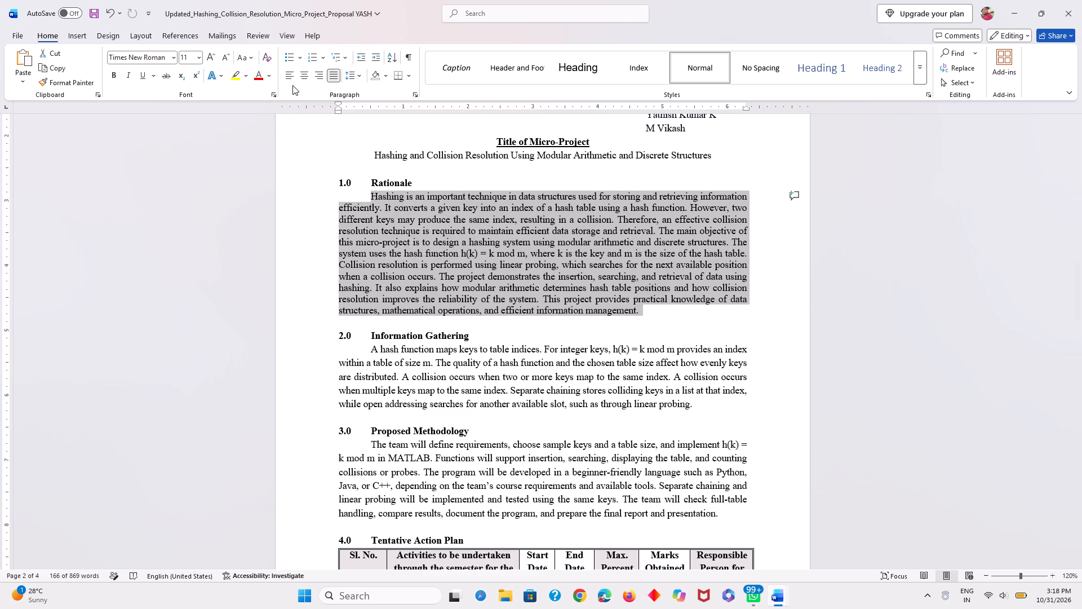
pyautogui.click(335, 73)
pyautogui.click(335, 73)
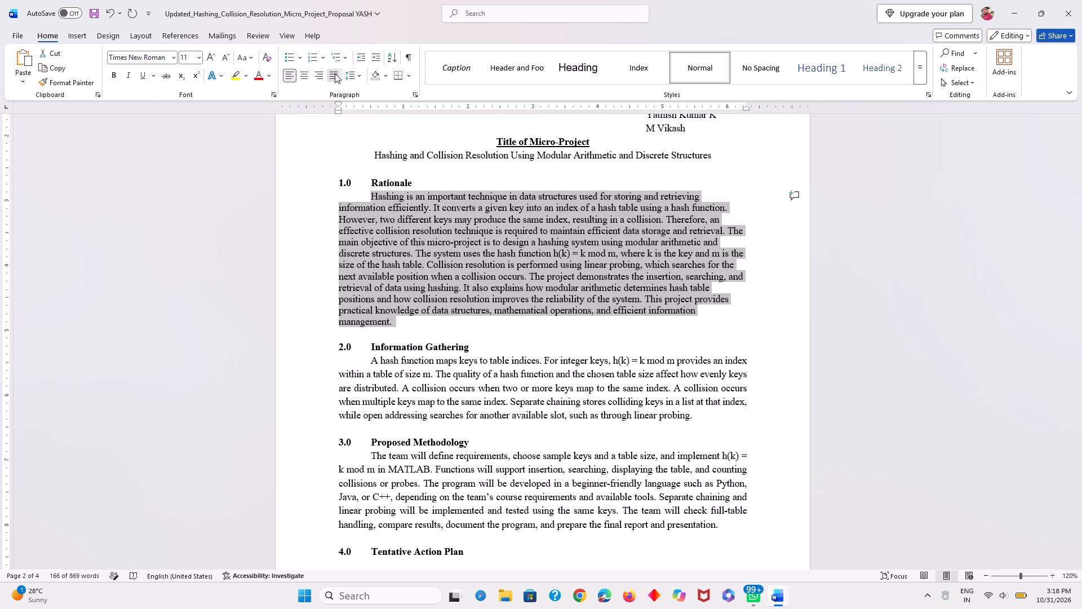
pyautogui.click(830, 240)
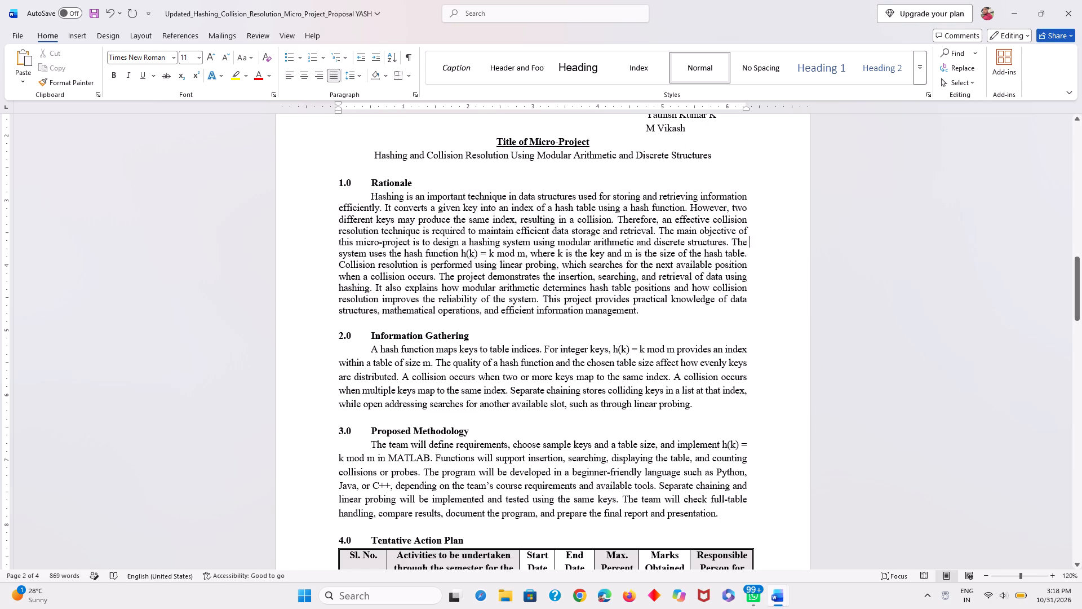
# Replace the Information Gathering paragraph with the copied text beginning "Information was collected from textbooks, study materials, and online resources".
pyautogui.moveTo(370, 347); pyautogui.dragTo(740, 427)
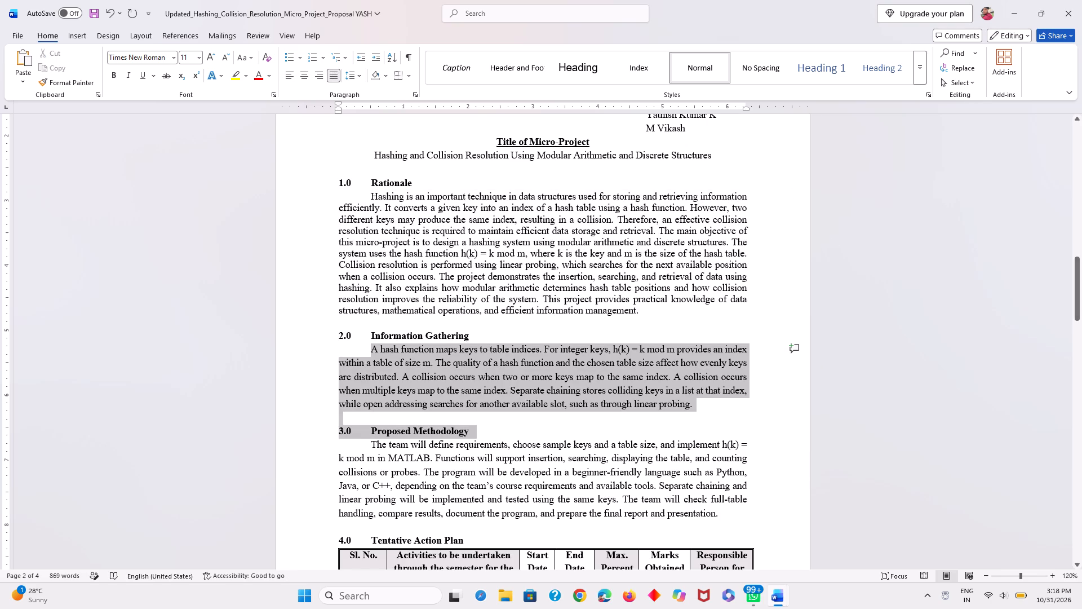
pyautogui.moveTo(740, 427); pyautogui.dragTo(721, 403)
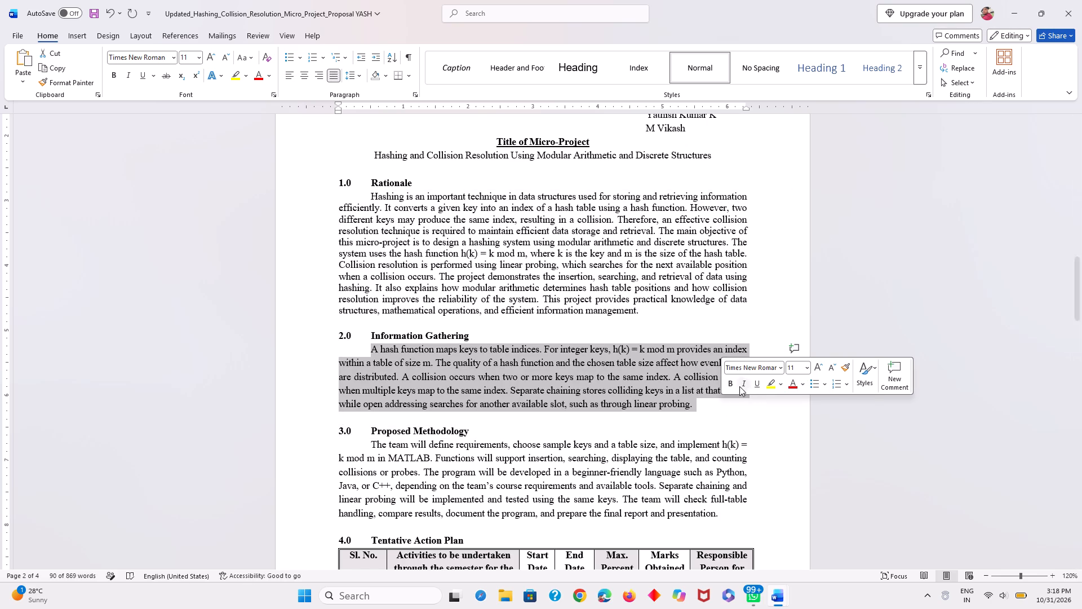
pyautogui.hotkey('ctrl', 'v')
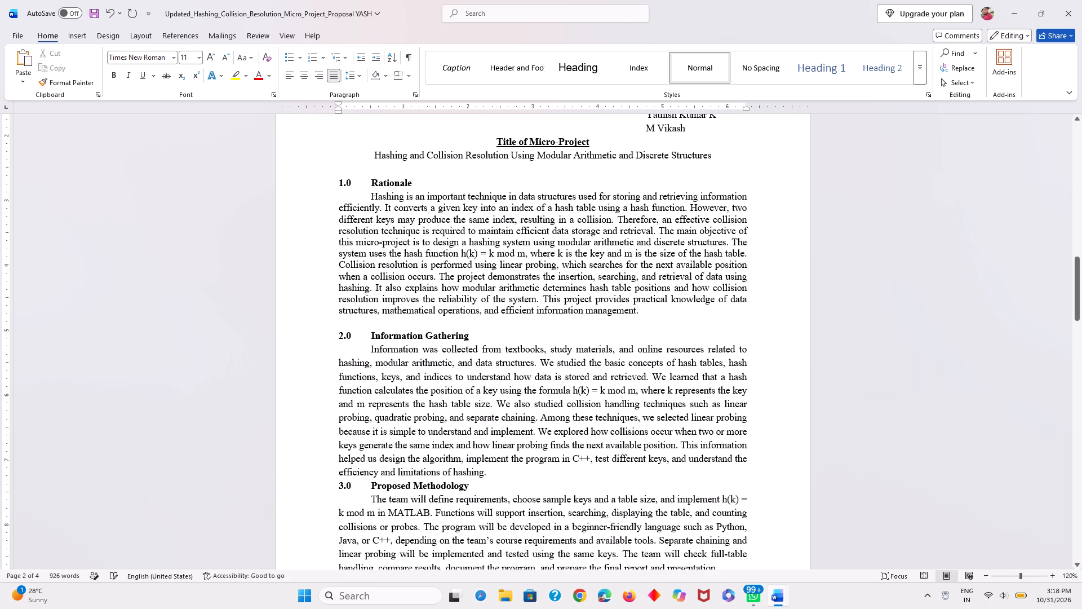
# Insert a blank line between the Information Gathering paragraph and the 3.0 Proposed Methodology heading.
pyautogui.scroll(-11, 775, 388)
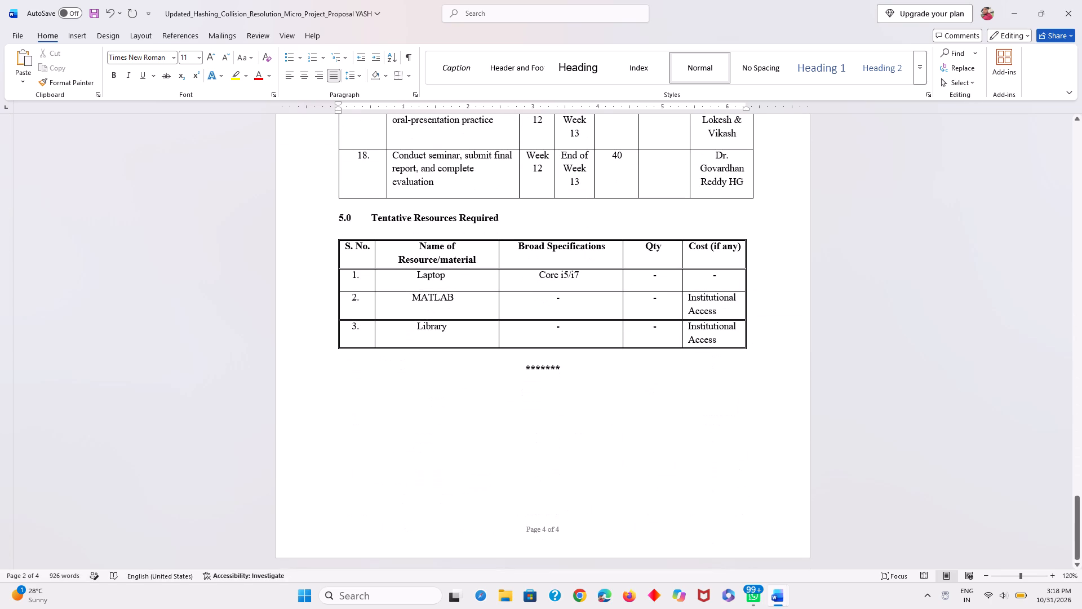
pyautogui.scroll(7, 775, 388)
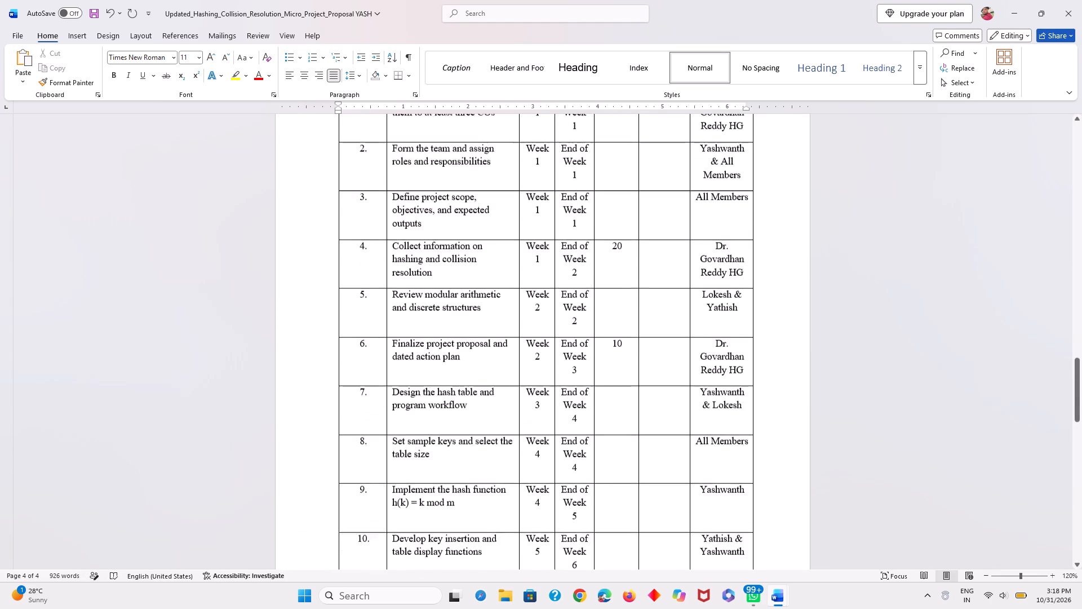
pyautogui.scroll(4, 775, 388)
pyautogui.scroll(-1, 677, 423)
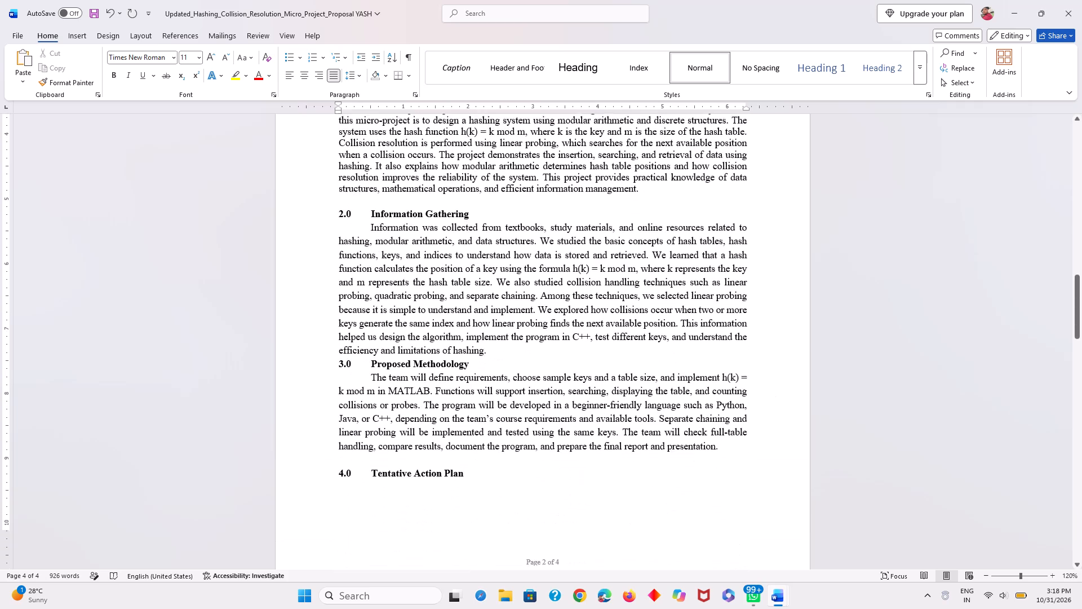
pyautogui.scroll(-1, 677, 423)
pyautogui.press('Return')
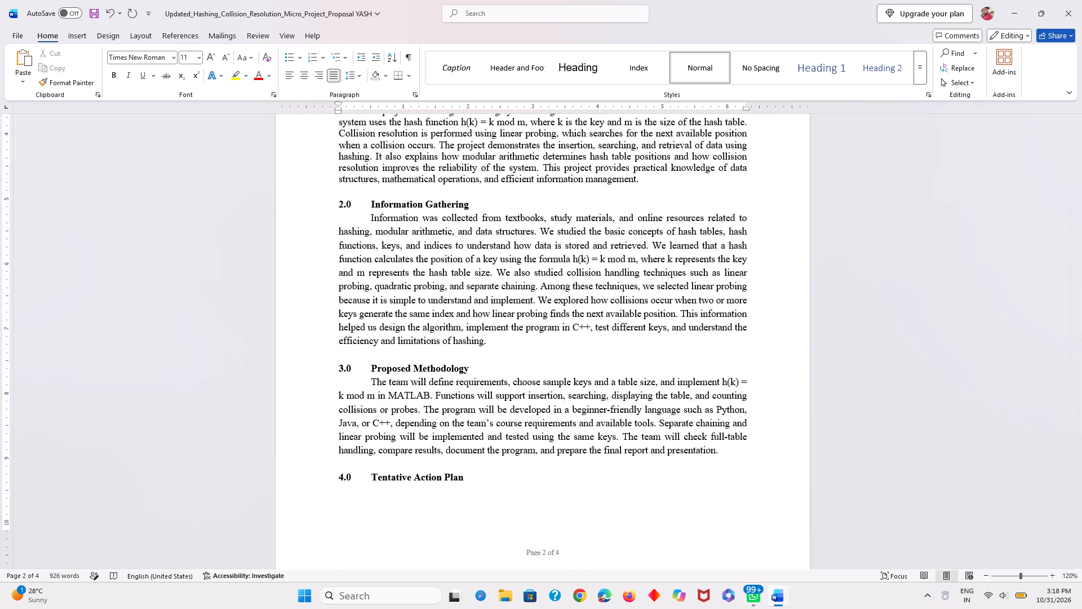
# Add four blank lines before the 4.0 Tentative Action Plan heading to move it onto page 3 above its table.
pyautogui.click(338, 474)
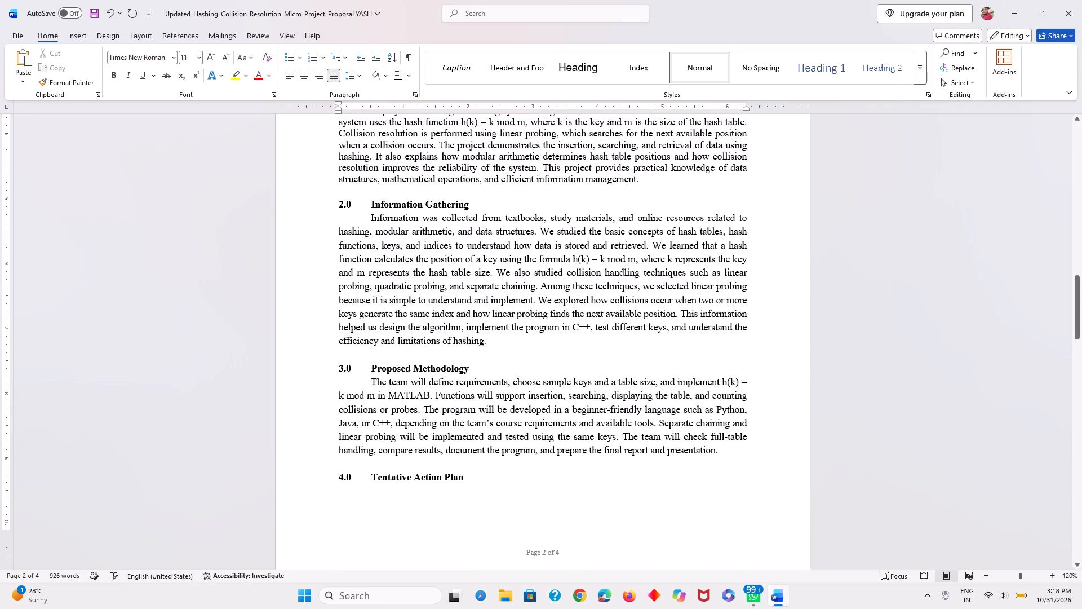
pyautogui.press('Return')
pyautogui.press('Return')
pyautogui.press('Return')
pyautogui.press('Return')
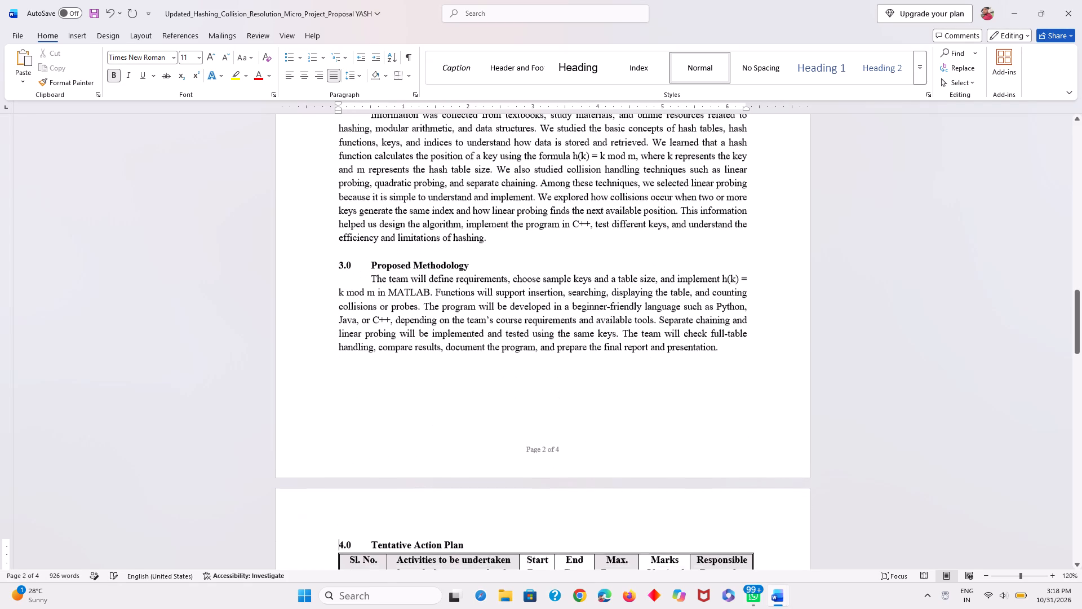
# Review the proposal's layout from the action plan table through the resources table and back to the Rationale.
pyautogui.scroll(-19, 421, 474)
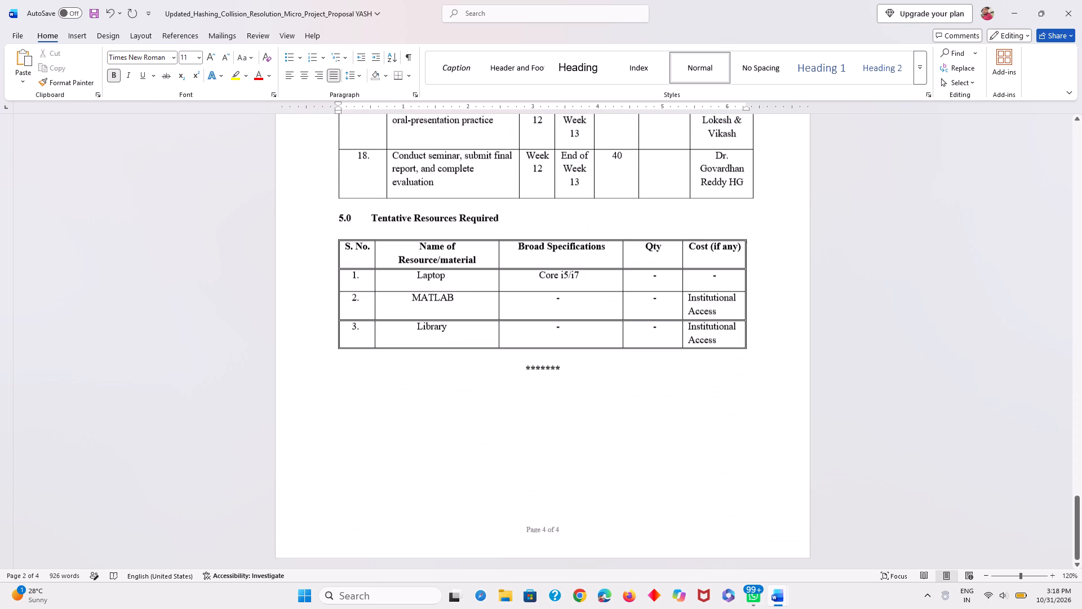
pyautogui.scroll(4, 421, 474)
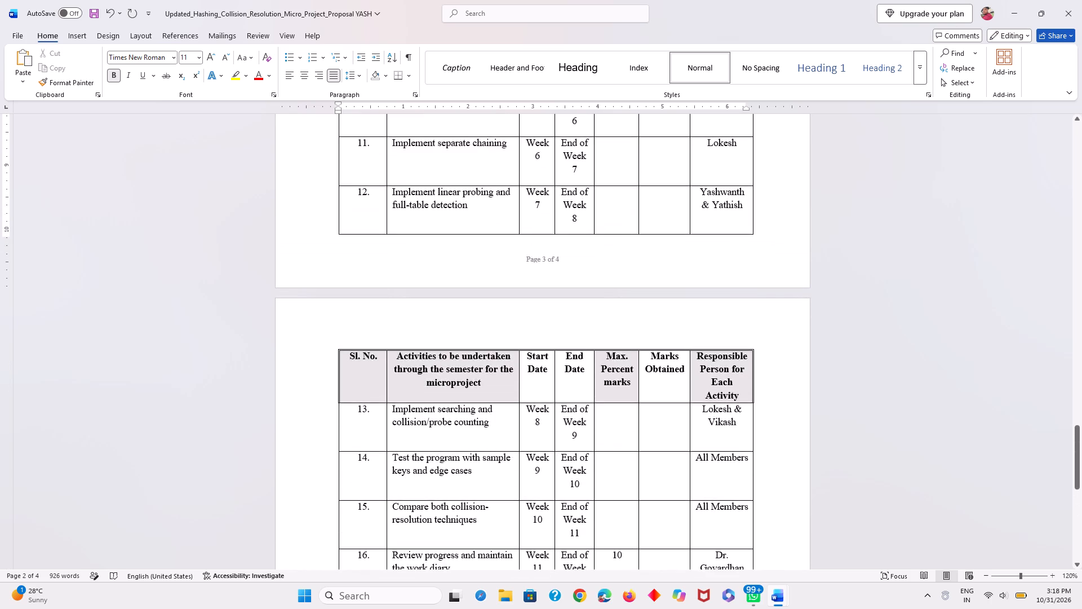
pyautogui.scroll(-2, 421, 474)
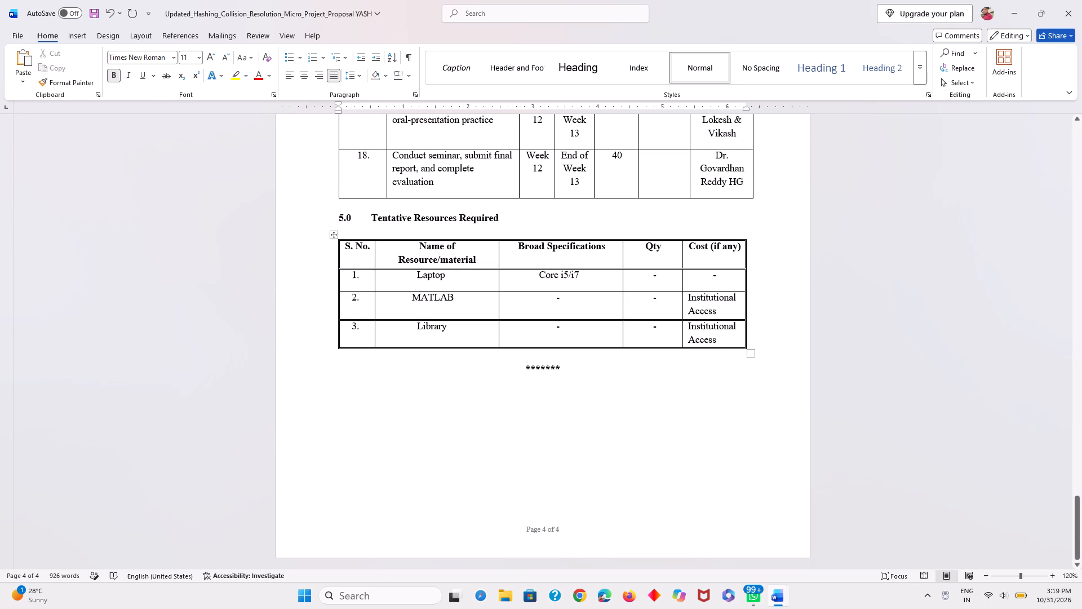
pyautogui.scroll(4, 562, 457)
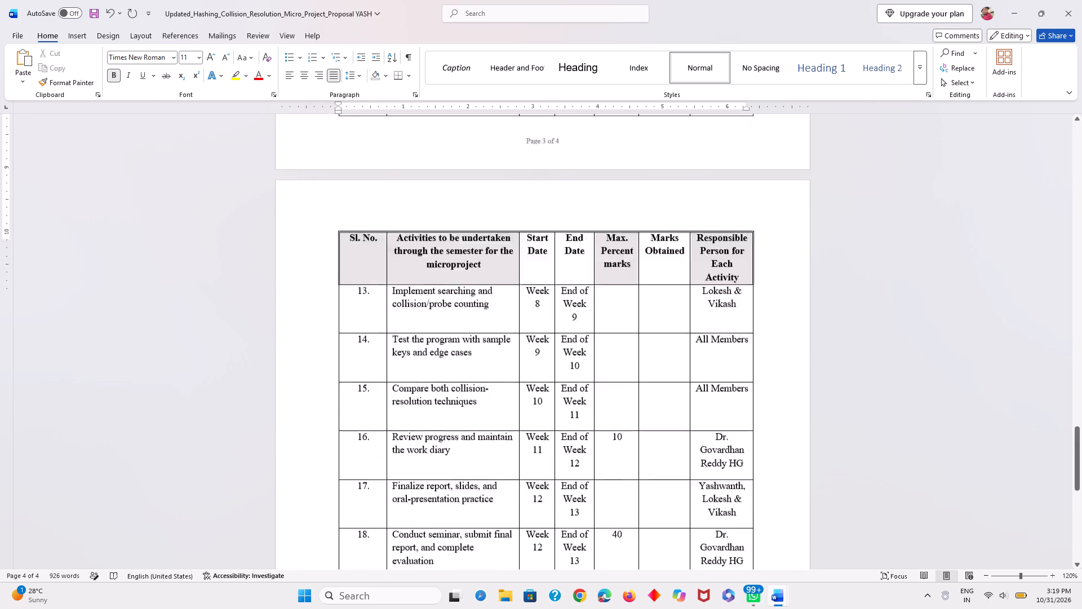
pyautogui.scroll(5, 562, 457)
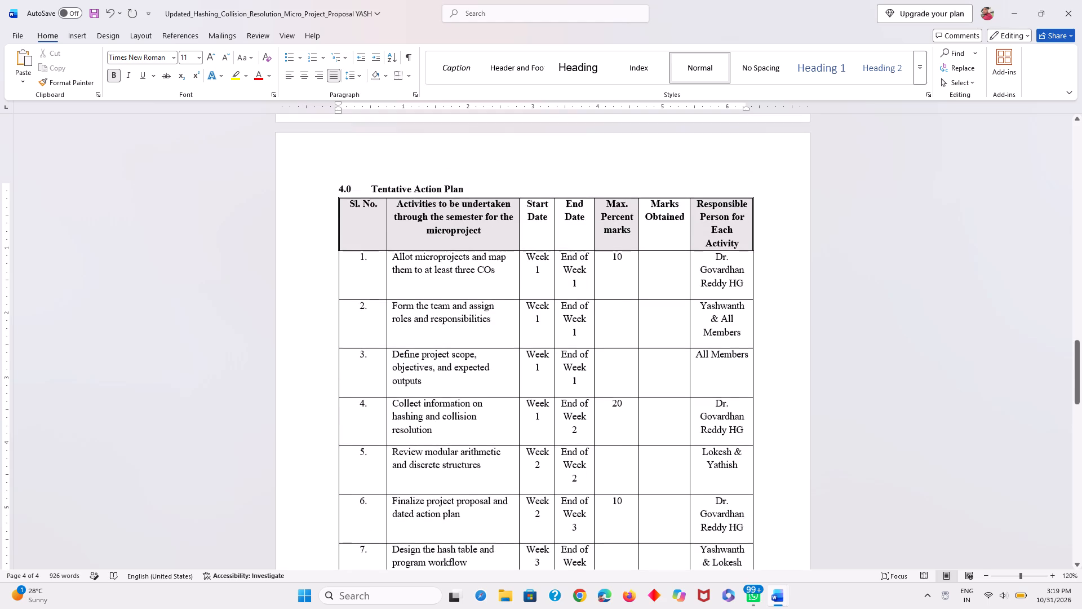
pyautogui.scroll(4, 562, 457)
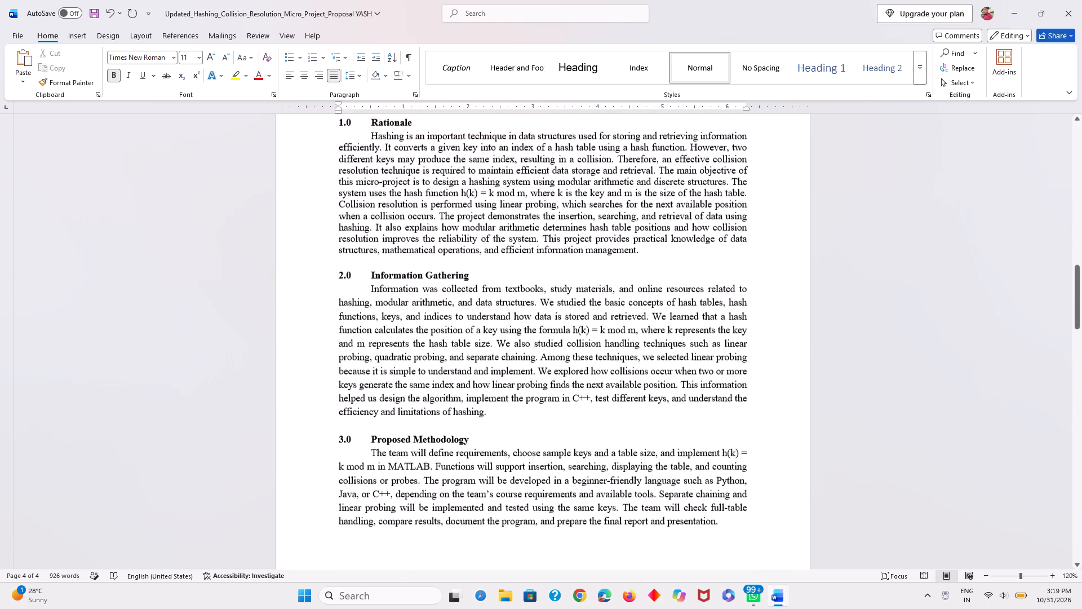
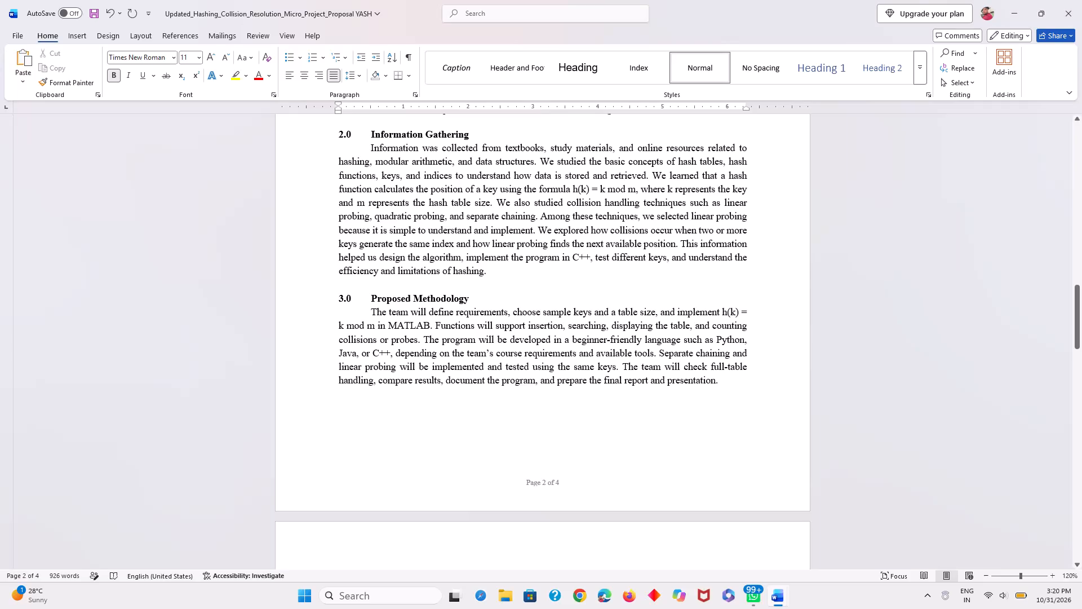
# Replace the Proposed Methodology paragraph with the copied text beginning "The proposed methodology involves designing and implementing a hashing system".
pyautogui.moveTo(375, 310); pyautogui.dragTo(693, 386)
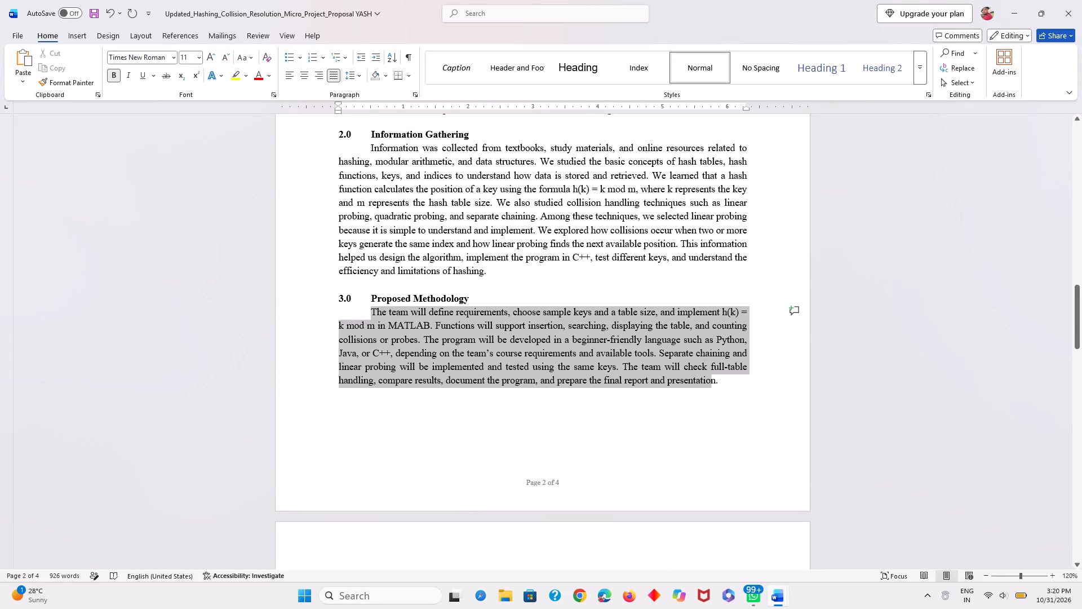
pyautogui.moveTo(693, 386); pyautogui.dragTo(722, 387)
pyautogui.hotkey('ctrl', 'v')
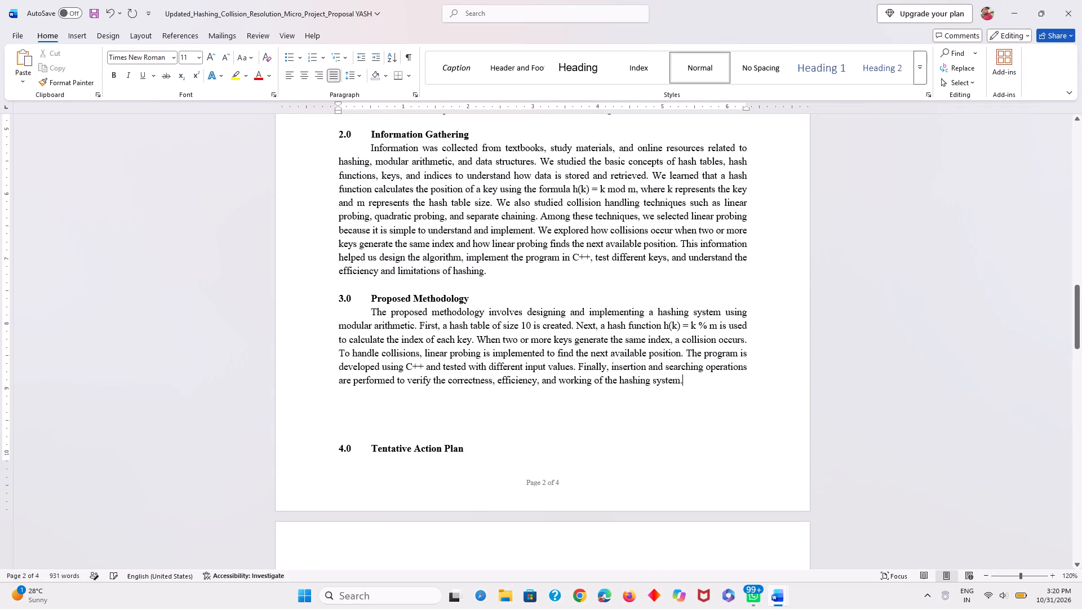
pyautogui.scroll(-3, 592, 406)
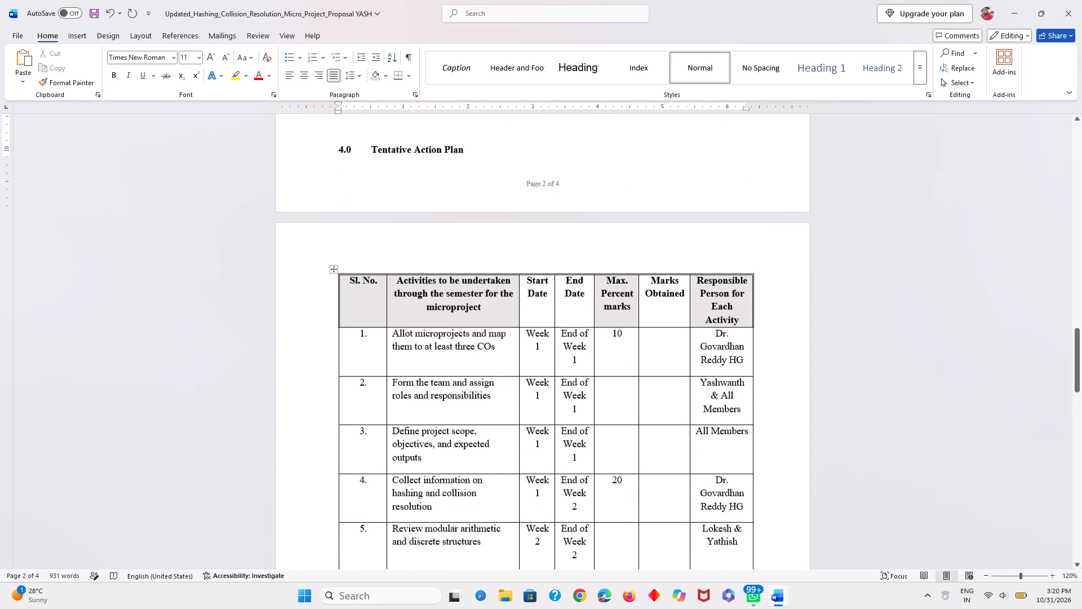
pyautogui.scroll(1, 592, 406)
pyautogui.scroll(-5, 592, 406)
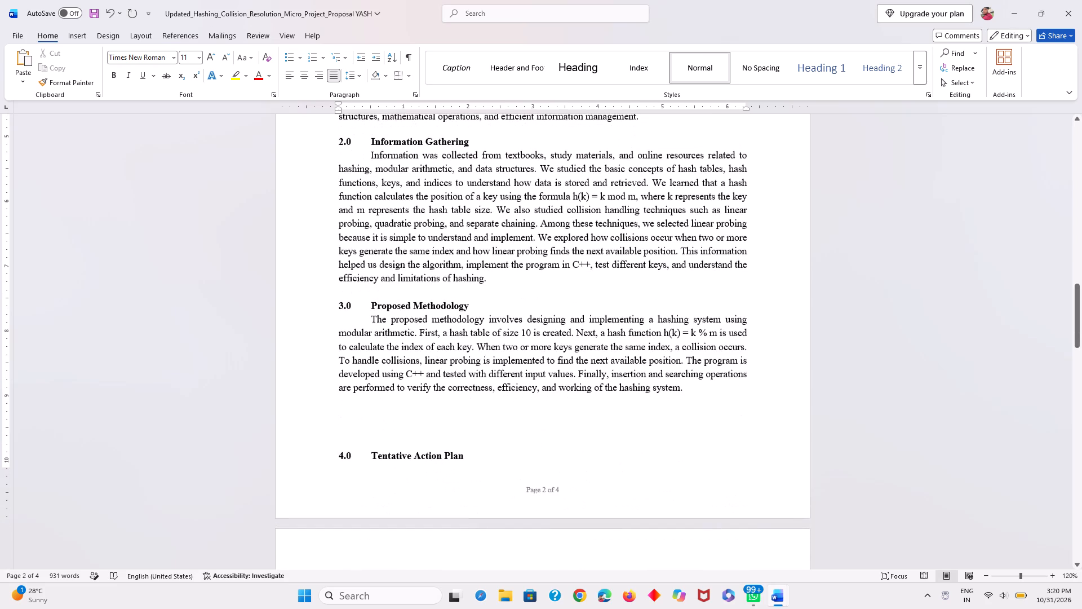
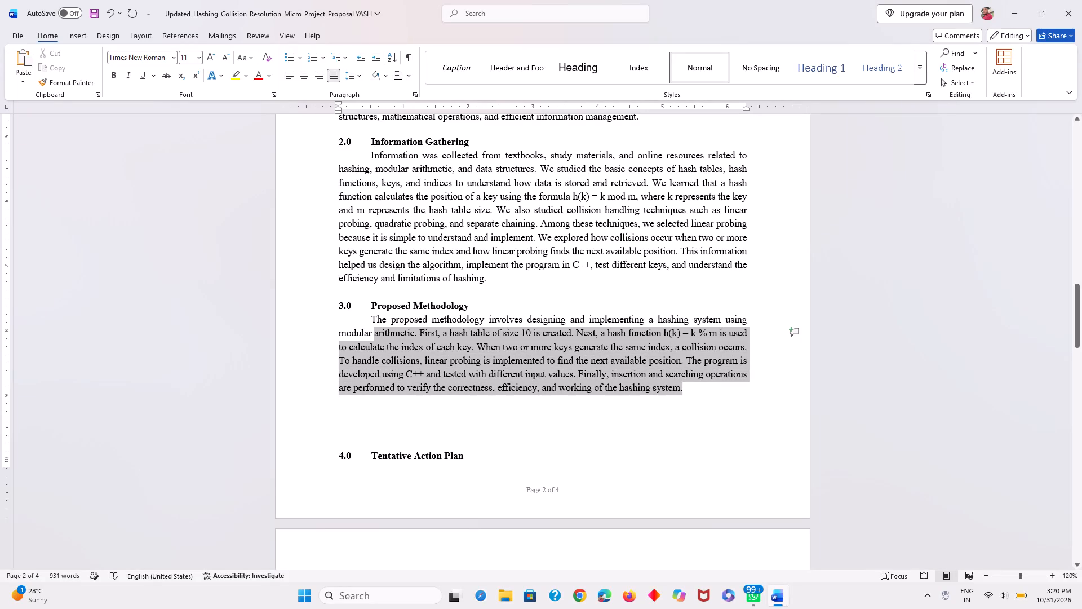
# Replace the selected Proposed Methodology text with the copied paragraph on designing and implementing an efficient hashing system.
pyautogui.hotkey('ctrl', 'v')
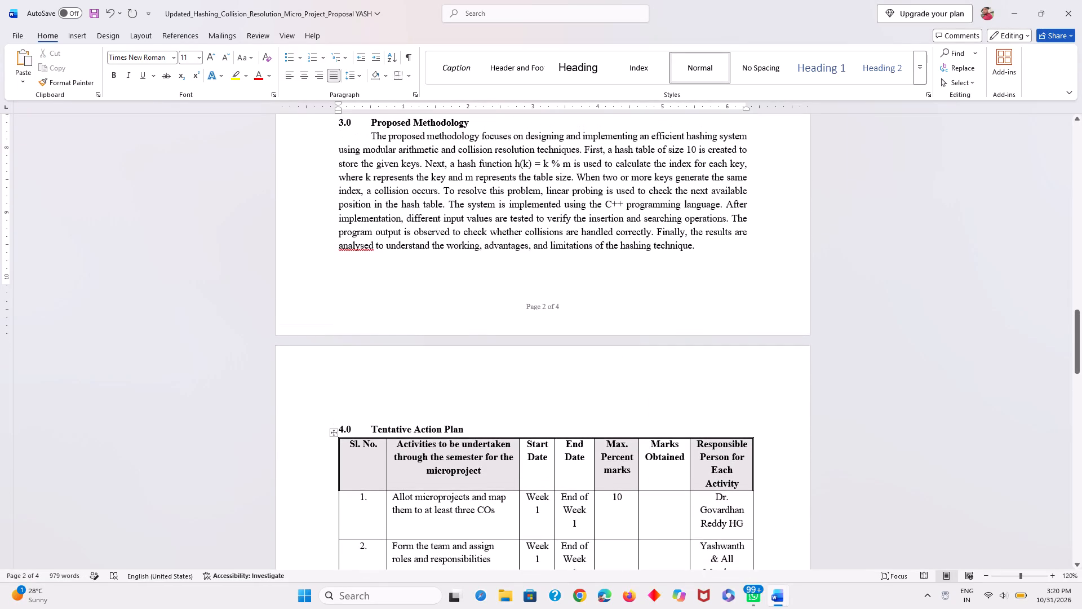
# Remove two blank lines above the 4.0 Tentative Action Plan heading so it sits at the start of page 3.
pyautogui.click(469, 401)
pyautogui.press('Down')
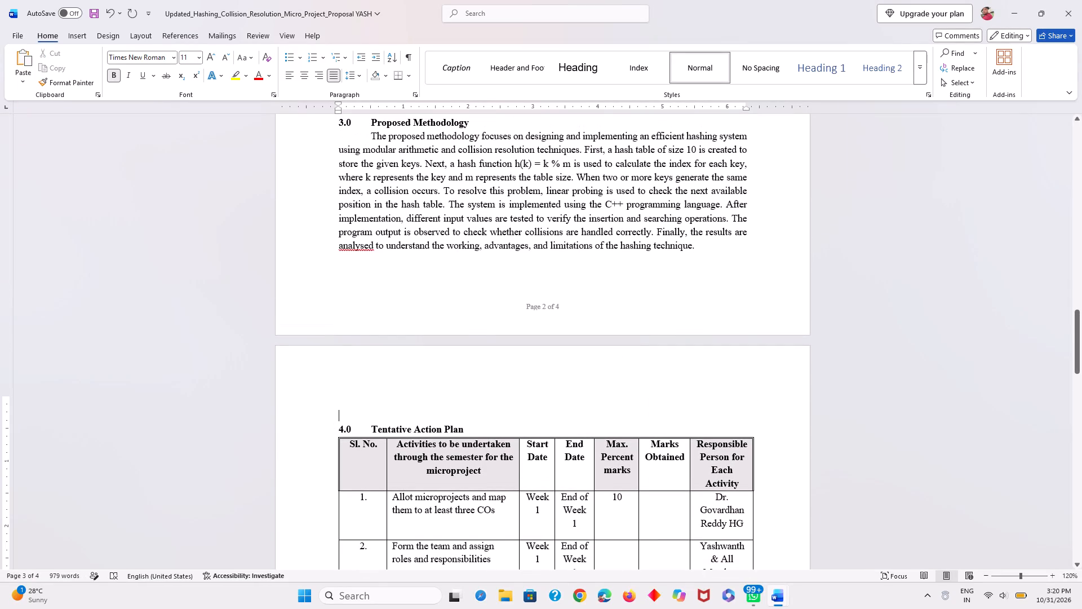
pyautogui.press('BackSpace')
pyautogui.press('BackSpace')
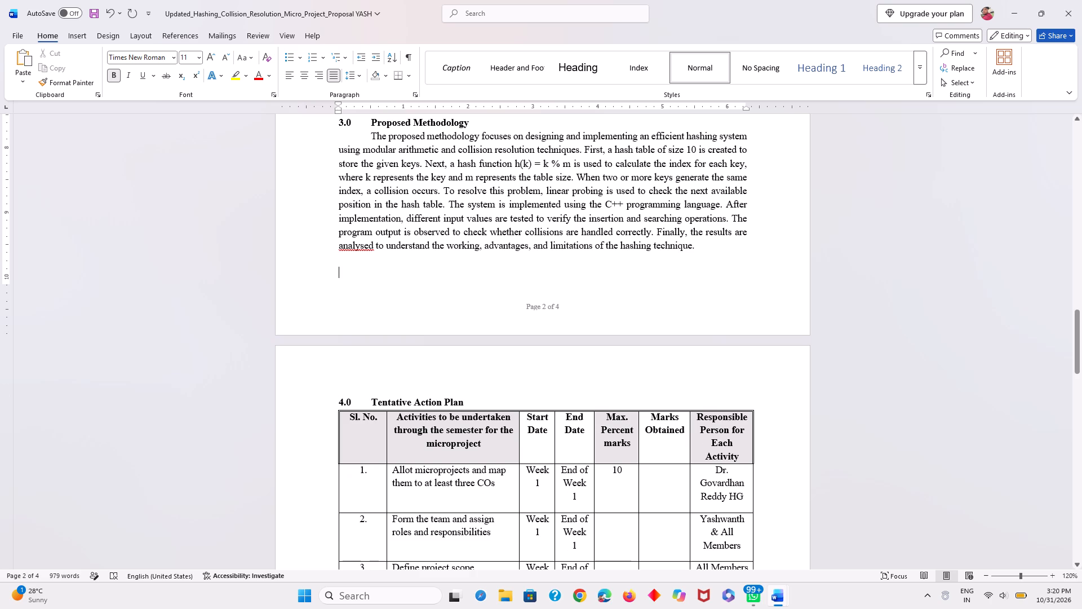
# Ignore all spelling flags for the word "analysed" in the Proposed Methodology paragraph.
pyautogui.rightClick(348, 245)
pyautogui.click(335, 291)
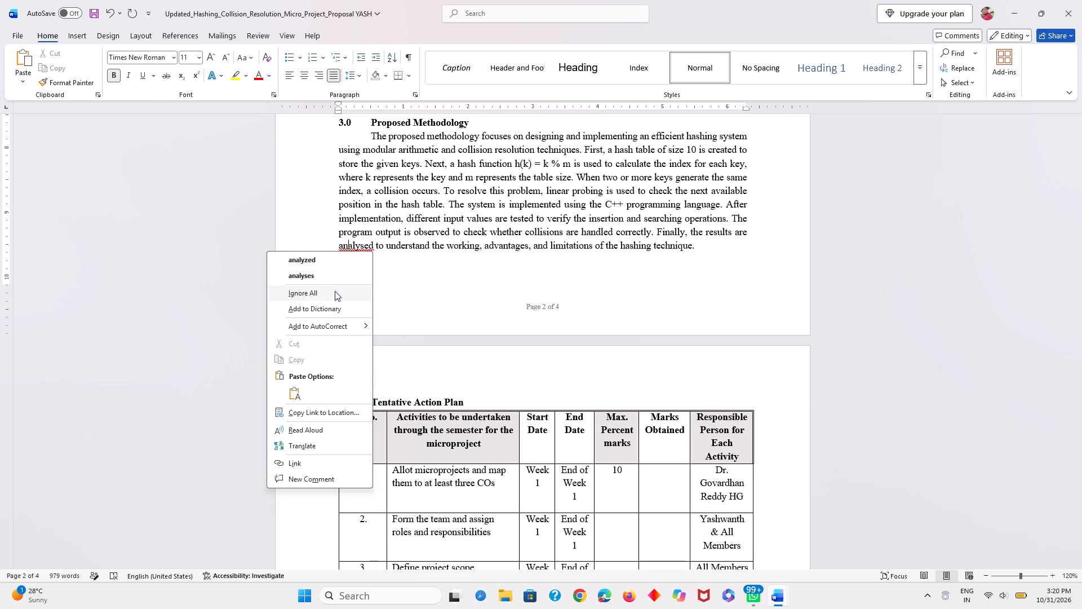
# Review the whole proposal, from the title page through the section text and action plan to the Tentative Resources Required table.
pyautogui.scroll(14, 488, 311)
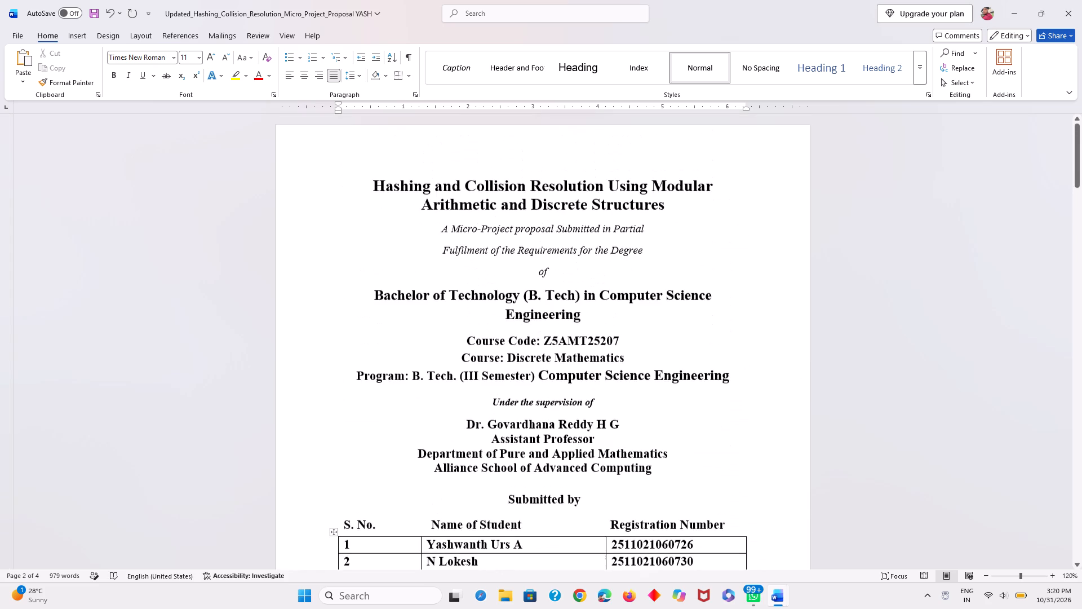
pyautogui.scroll(3, 488, 311)
pyautogui.scroll(-6, 488, 311)
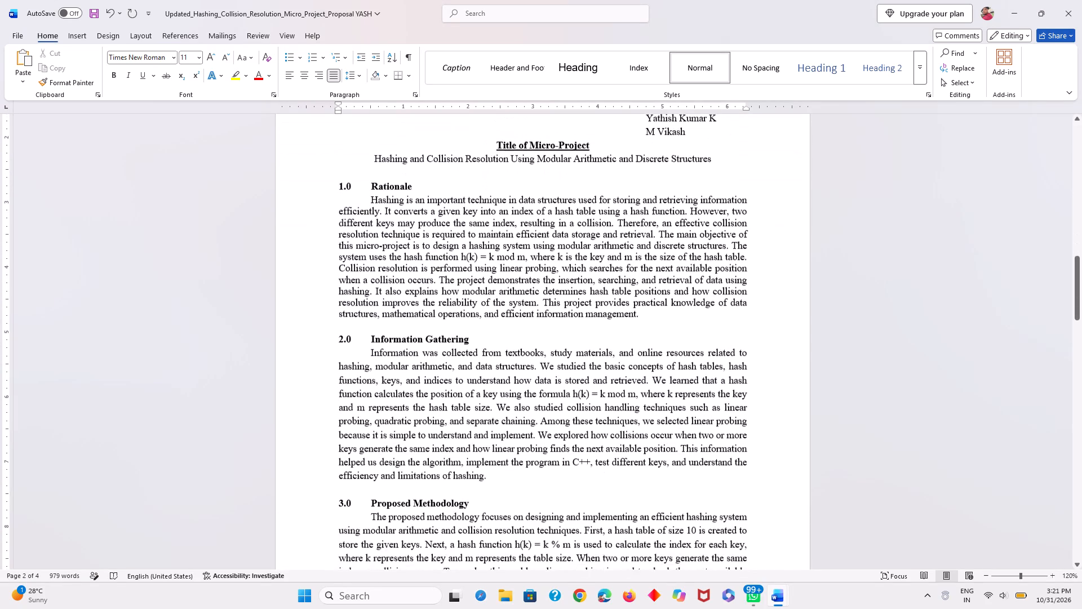
pyautogui.scroll(-2, 488, 311)
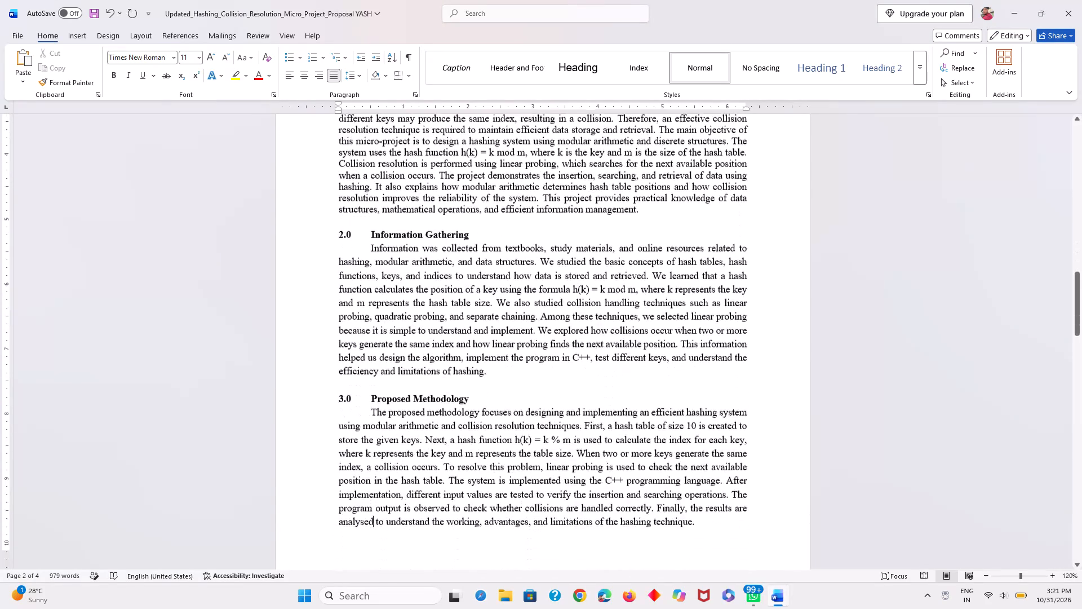
pyautogui.scroll(-3, 488, 311)
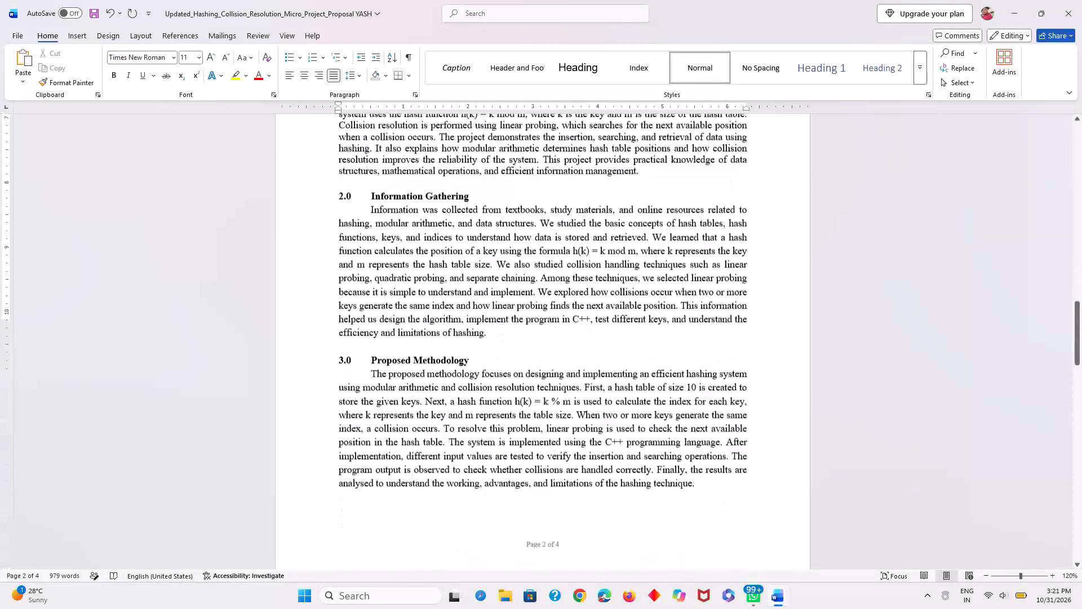
pyautogui.scroll(-10, 488, 311)
pyautogui.scroll(5, 488, 311)
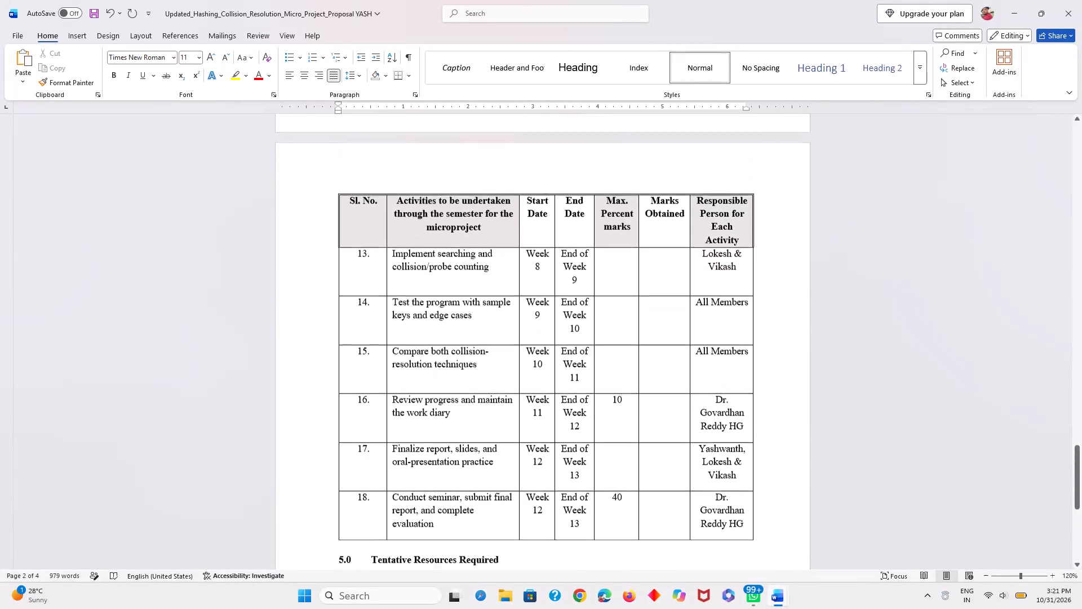
pyautogui.scroll(7, 488, 311)
pyautogui.scroll(-1, 488, 311)
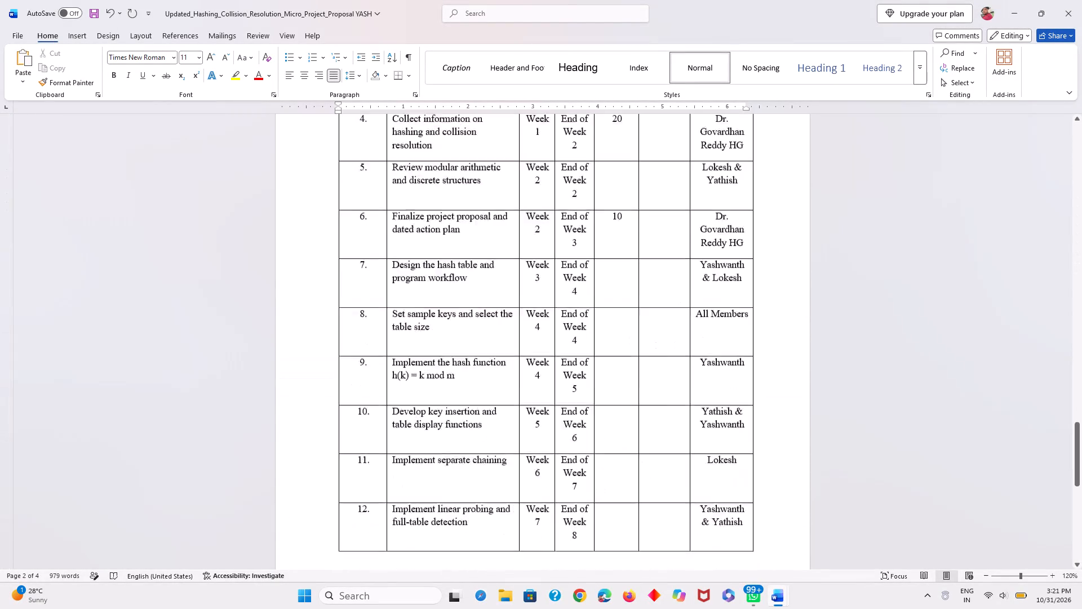
pyautogui.scroll(2, 488, 311)
pyautogui.scroll(-1, 488, 311)
pyautogui.scroll(1, 488, 311)
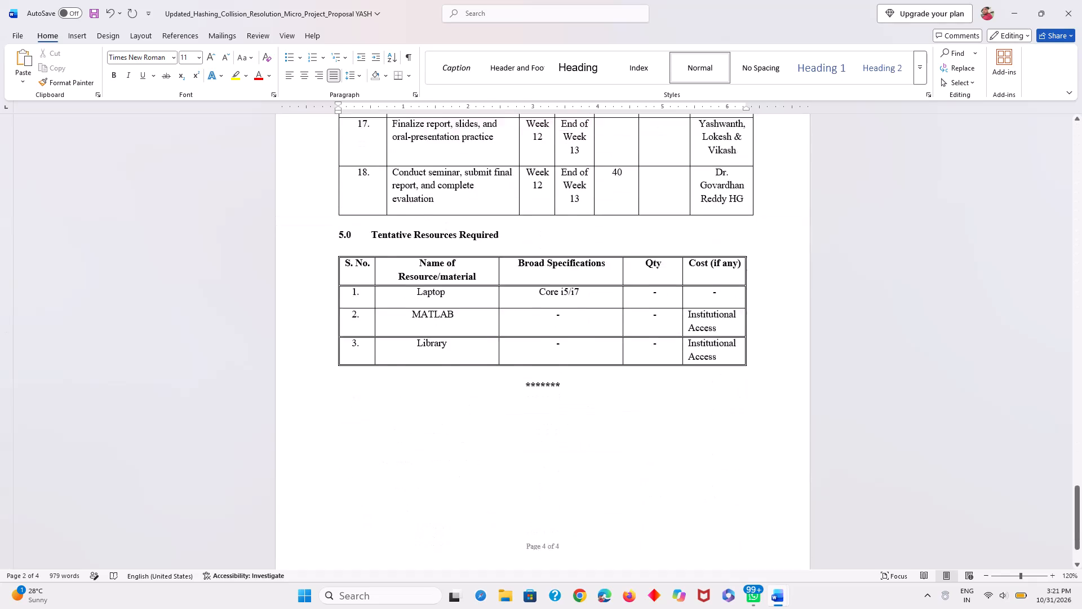
pyautogui.scroll(6, 488, 311)
pyautogui.scroll(-1, 488, 311)
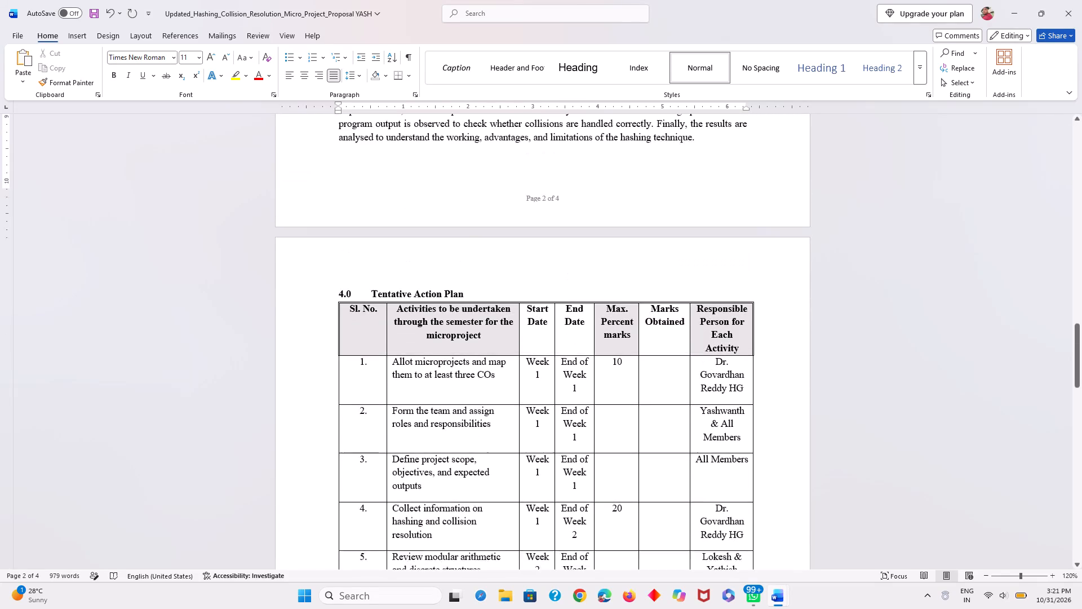
pyautogui.scroll(-3, 488, 311)
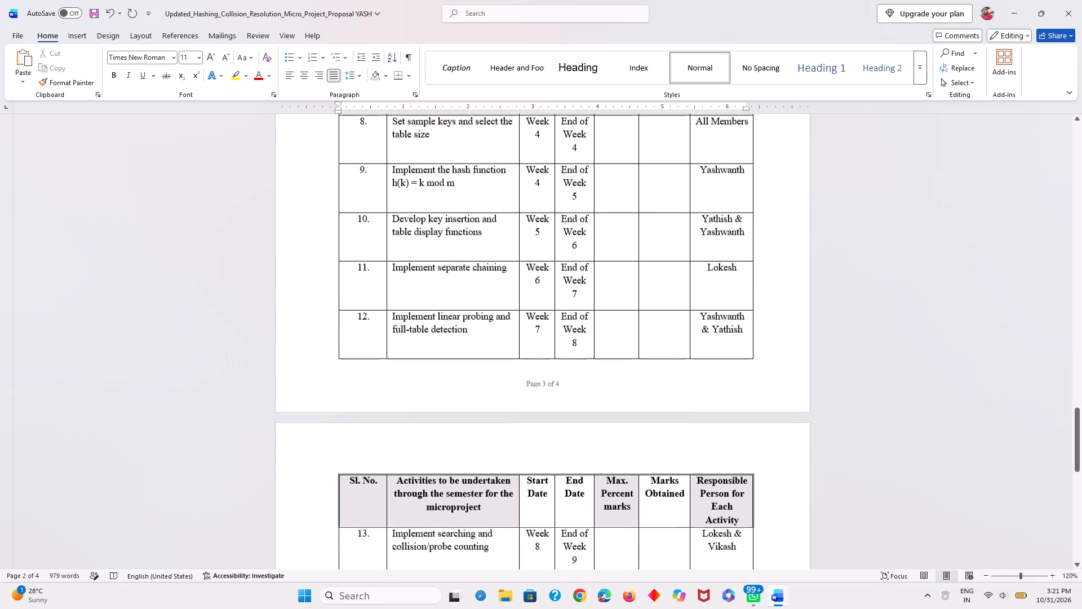
pyautogui.scroll(-4, 488, 311)
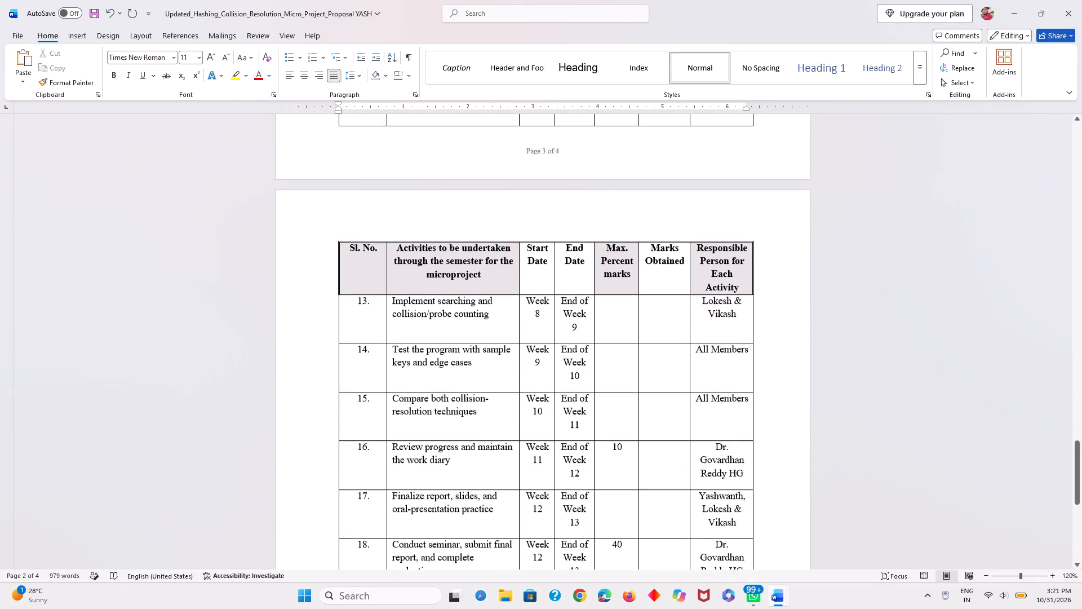
pyautogui.scroll(-3, 488, 311)
pyautogui.scroll(1, 488, 311)
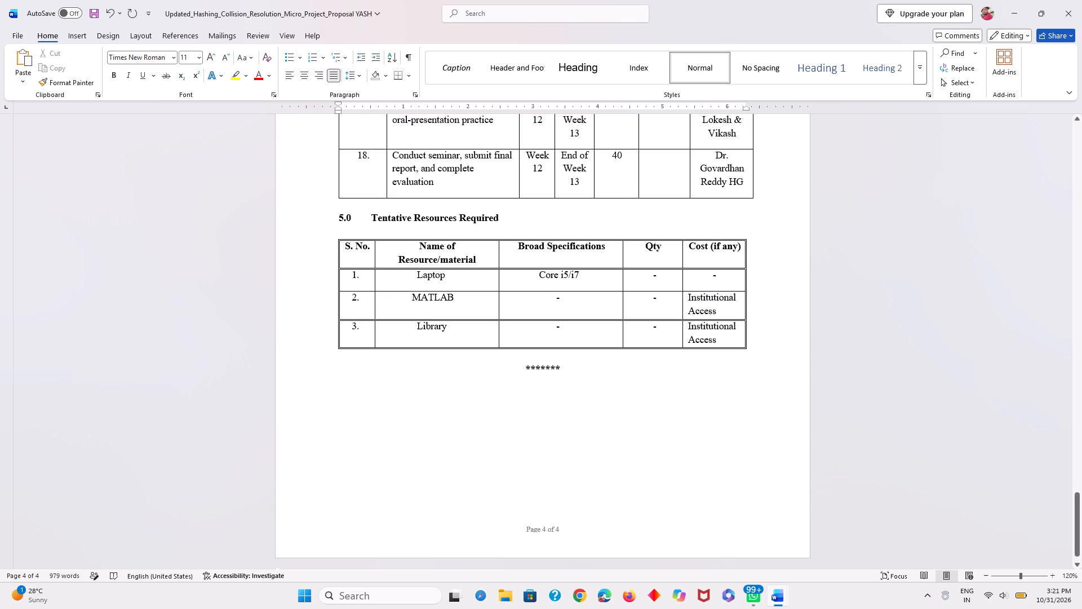
pyautogui.scroll(4, 488, 311)
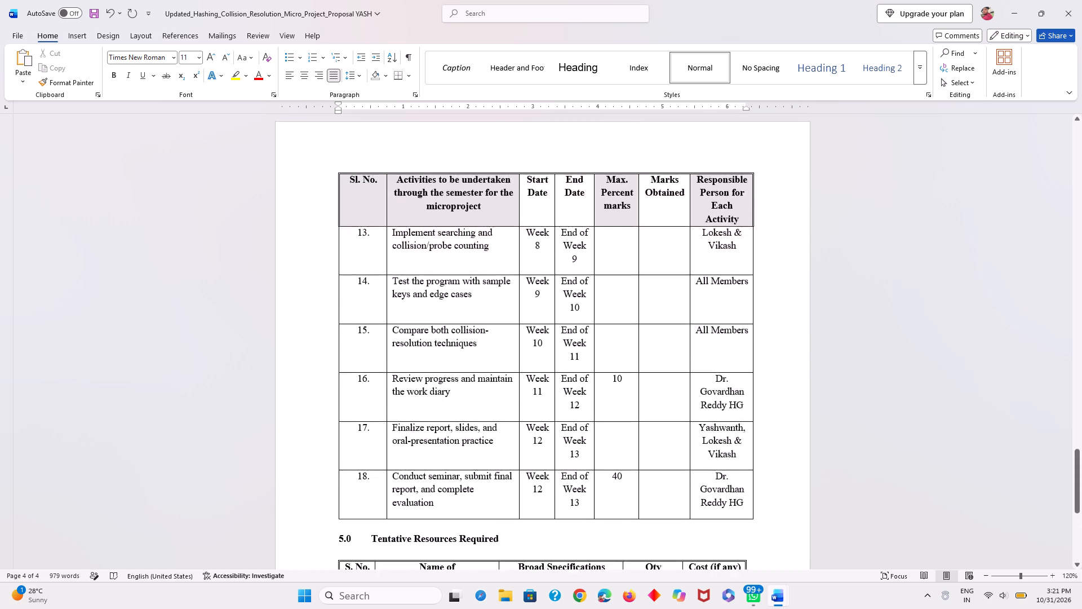
pyautogui.scroll(8, 488, 311)
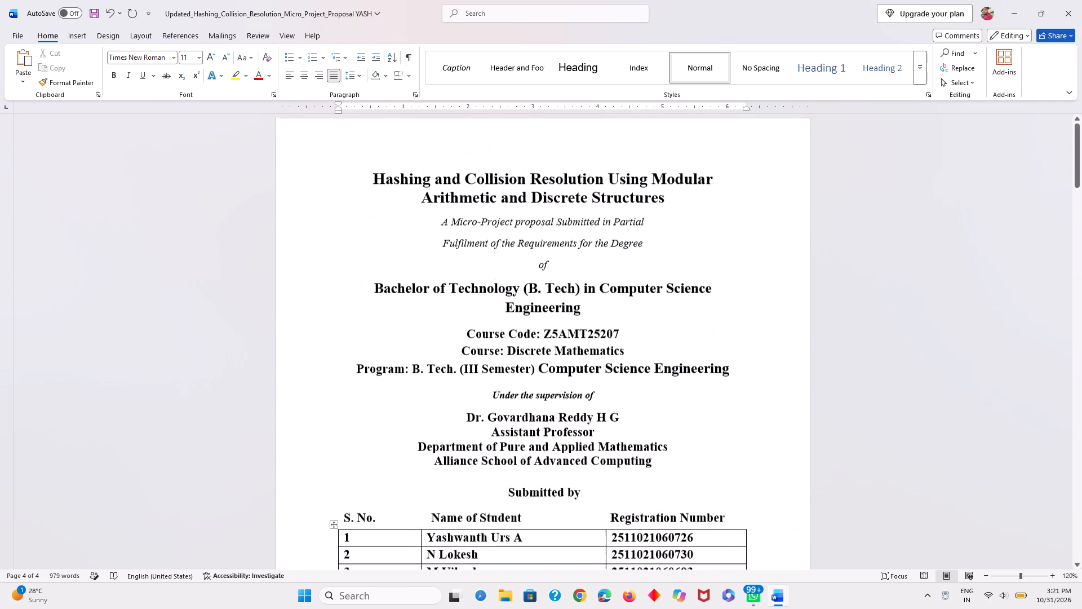
pyautogui.scroll(1, 488, 311)
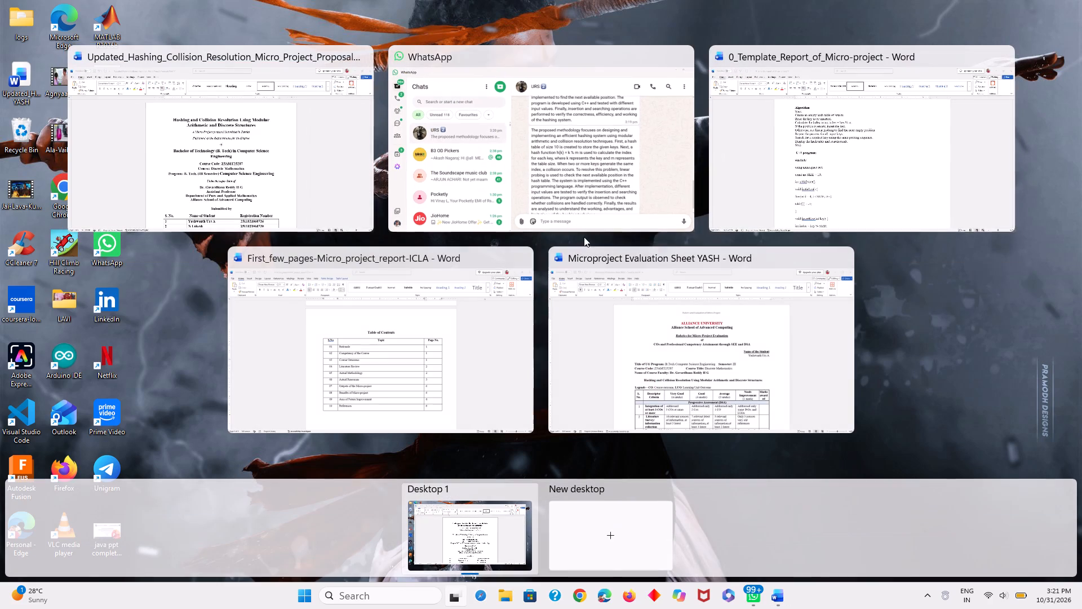
# Switch to the 0_Template_Report_of_Micro-project document and remove a blank line above the Algorithm heading on page 3.
pyautogui.click(810, 117)
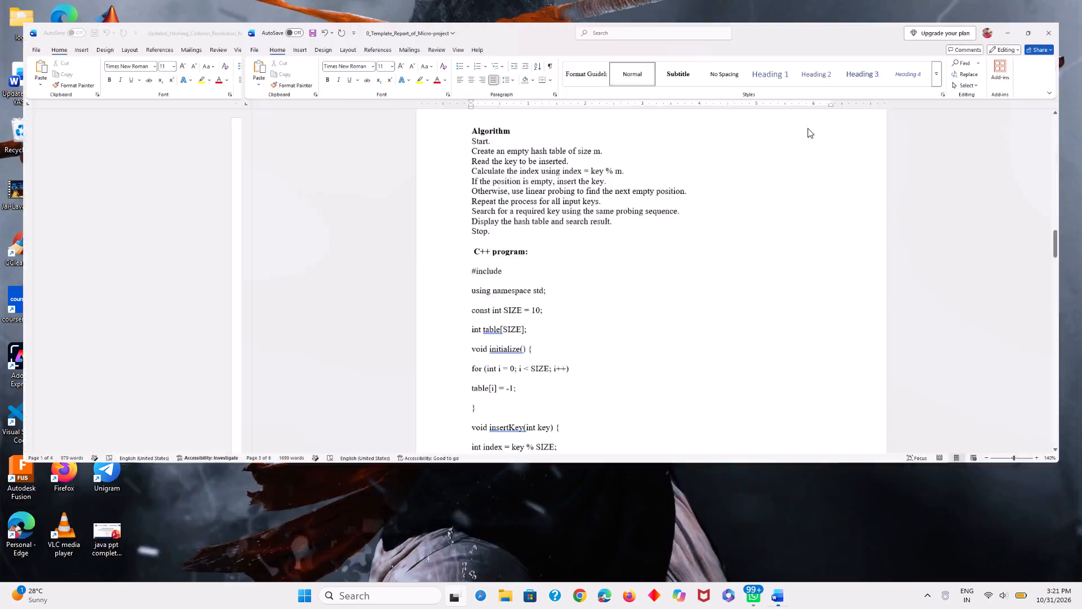
pyautogui.scroll(5, 614, 283)
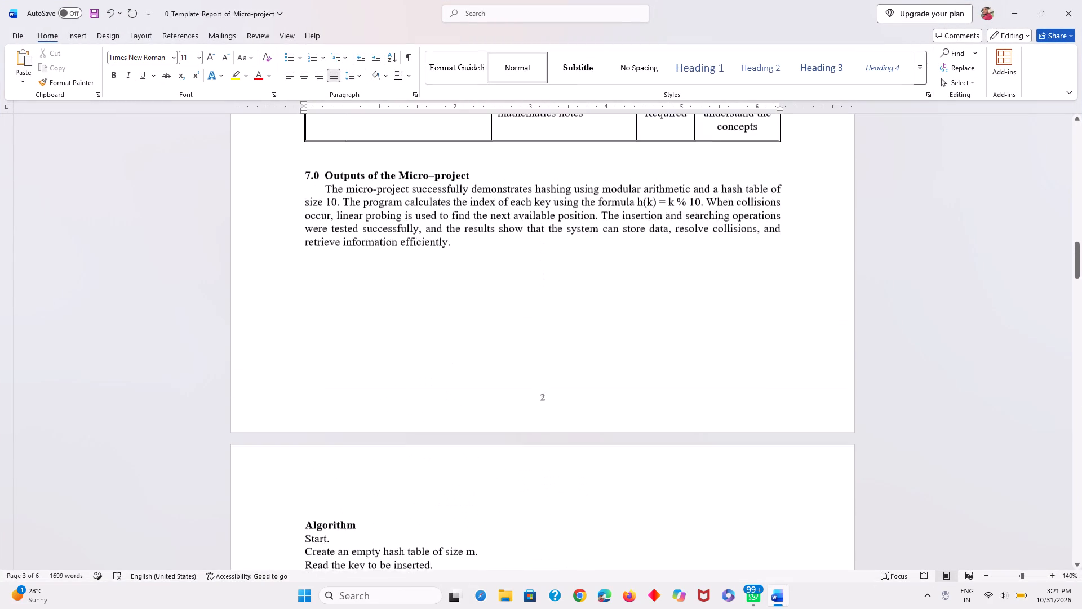
pyautogui.click(335, 527)
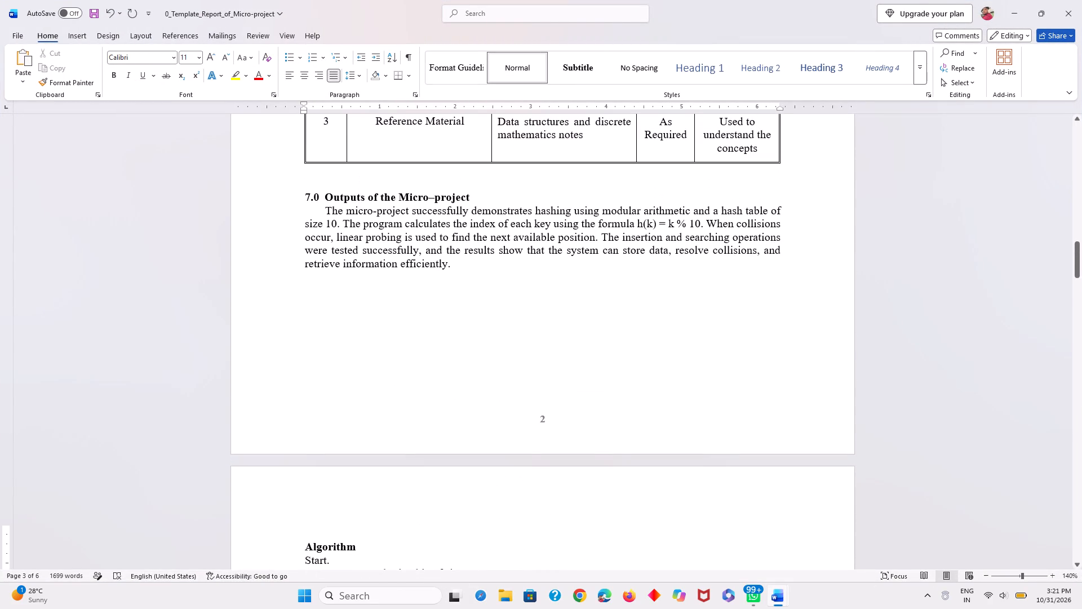
pyautogui.press('BackSpace')
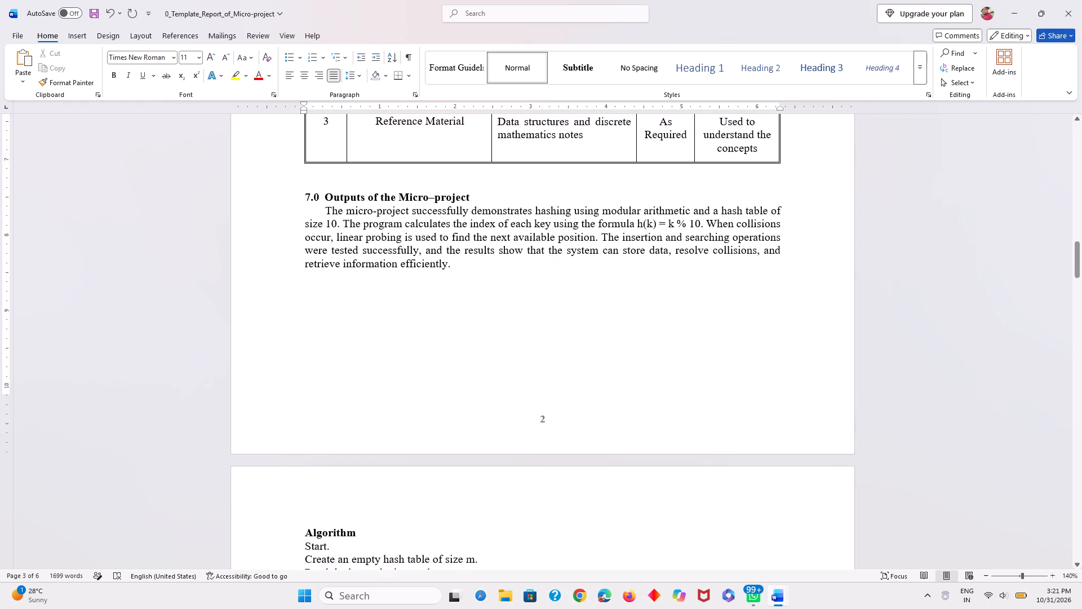
pyautogui.scroll(1, 403, 509)
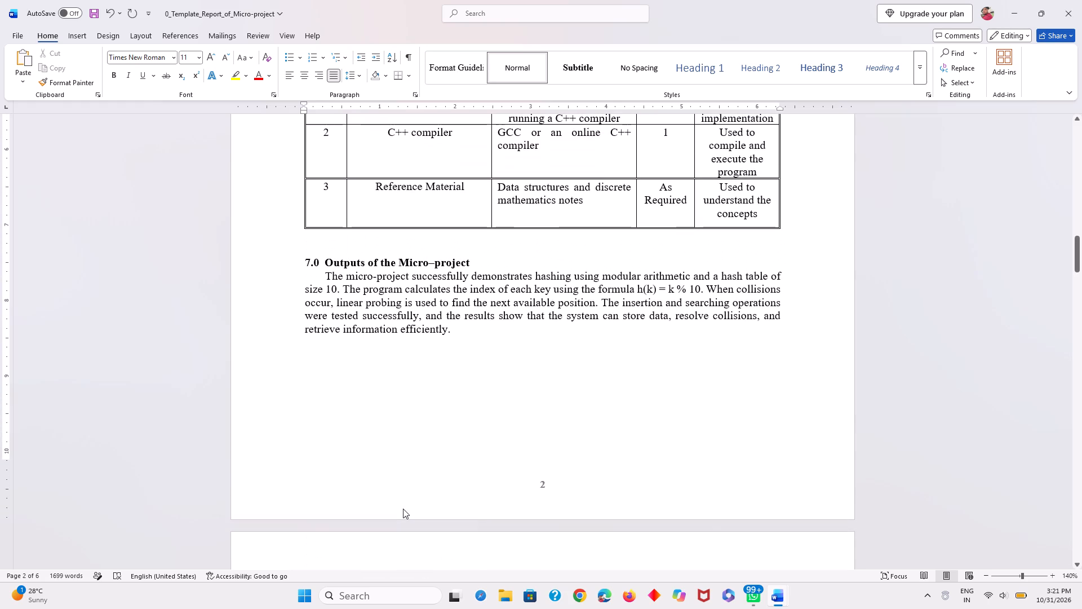
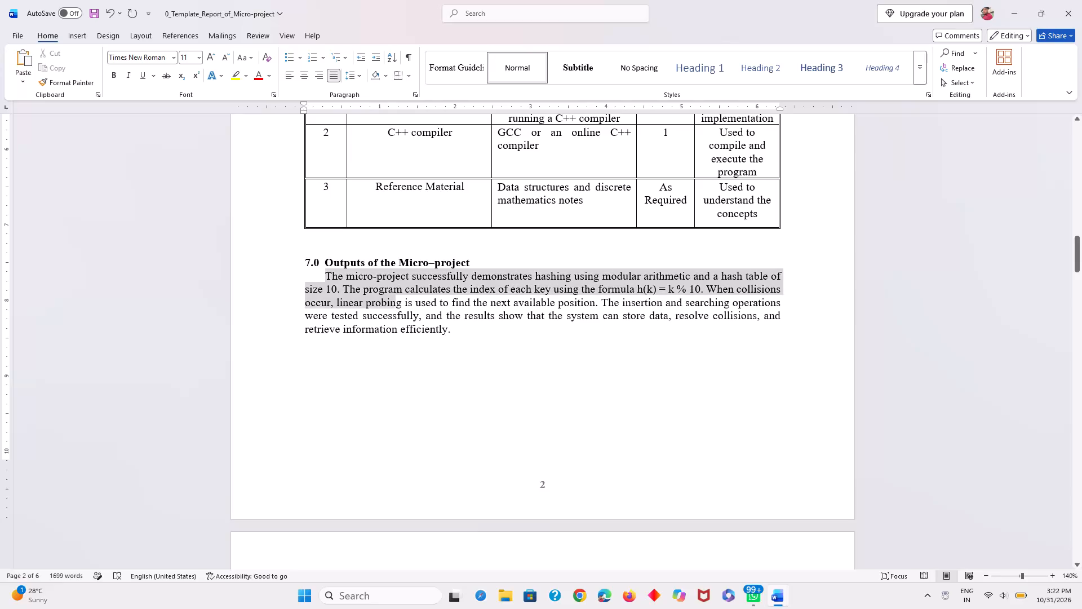
# Replace the 7.0 Outputs of the Micro-project paragraph with the copied longer text on implementing the hashing system with linear probing.
pyautogui.hotkey('ctrl', 'v')
# Remove the surplus blank lines above the Algorithm heading so that it starts near the top of page 3.
pyautogui.scroll(-1, 550, 356)
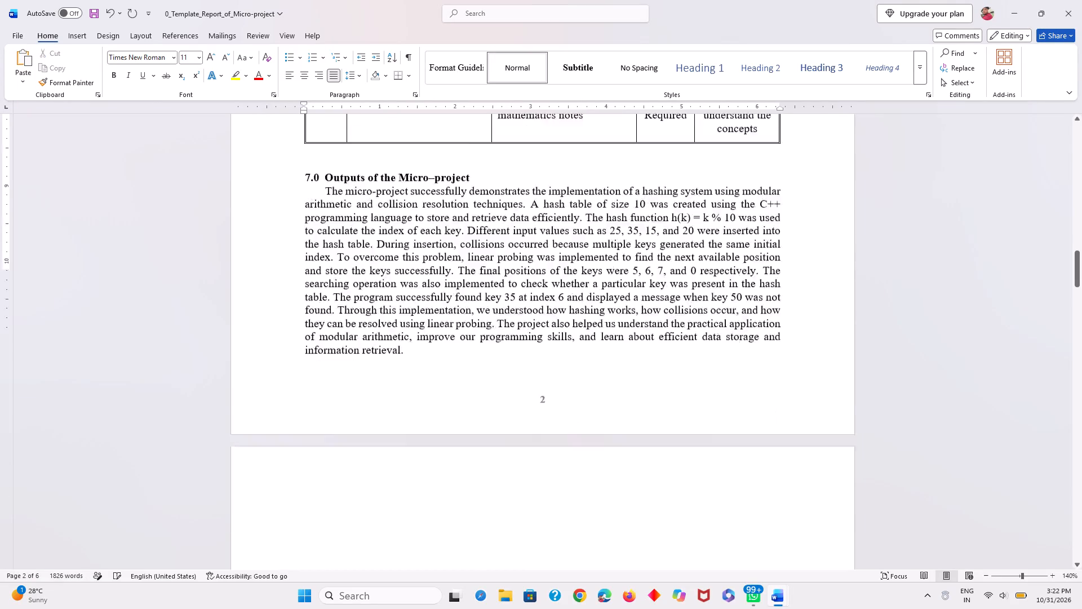
pyautogui.scroll(-2, 550, 356)
pyautogui.scroll(1, 550, 356)
pyautogui.click(352, 396)
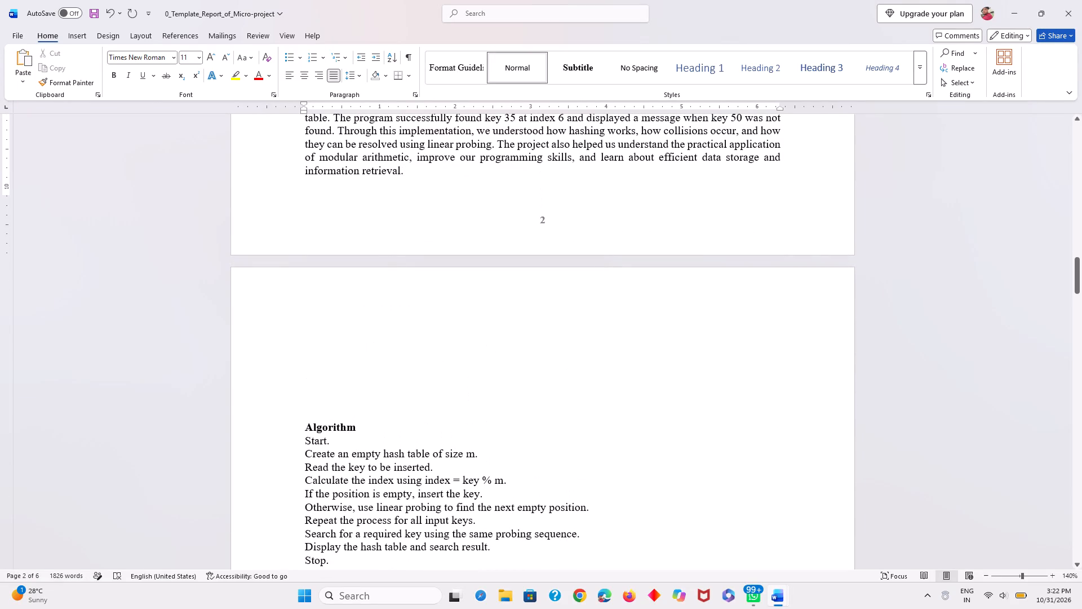
pyautogui.press('Down')
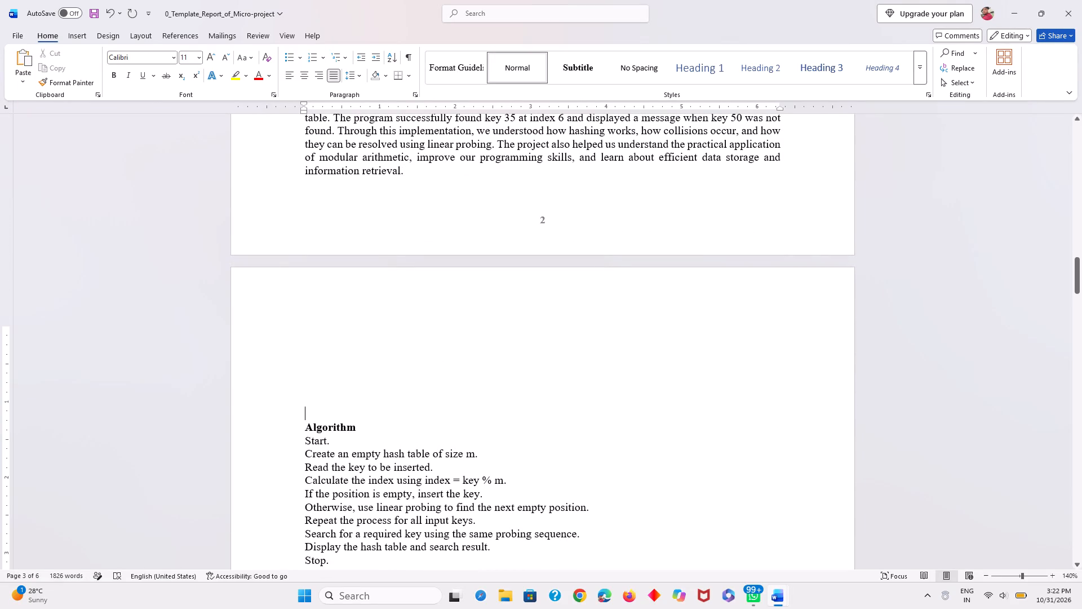
pyautogui.press('Down')
pyautogui.press('BackSpace')
pyautogui.press('BackSpace')
pyautogui.press('BackSpace')
pyautogui.press('BackSpace')
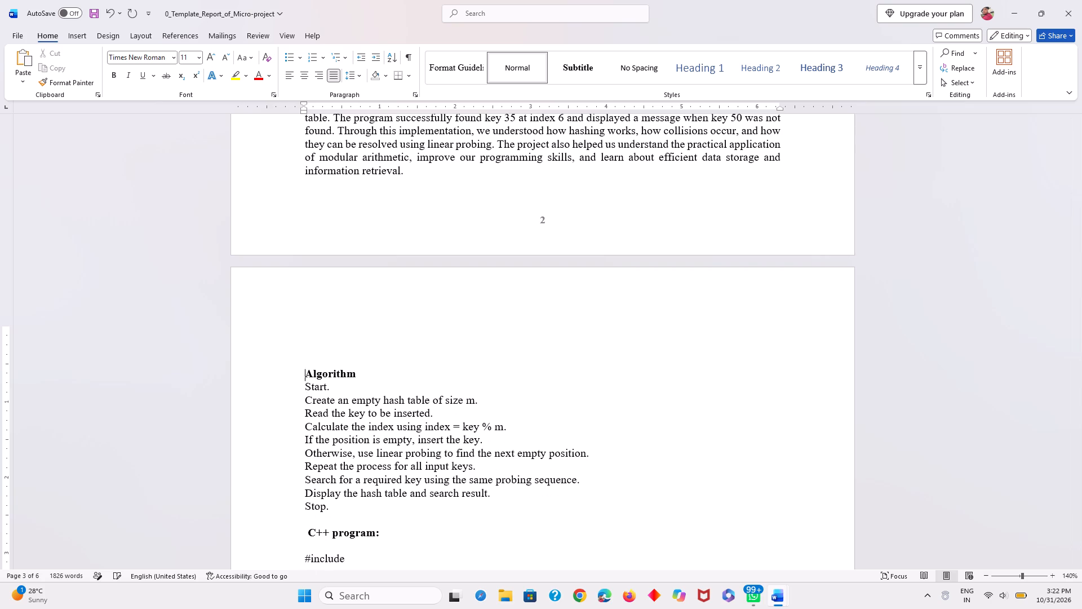
pyautogui.press('BackSpace')
pyautogui.press('BackSpace')
pyautogui.press('BackSpace')
pyautogui.press('BackSpace')
pyautogui.press('Return')
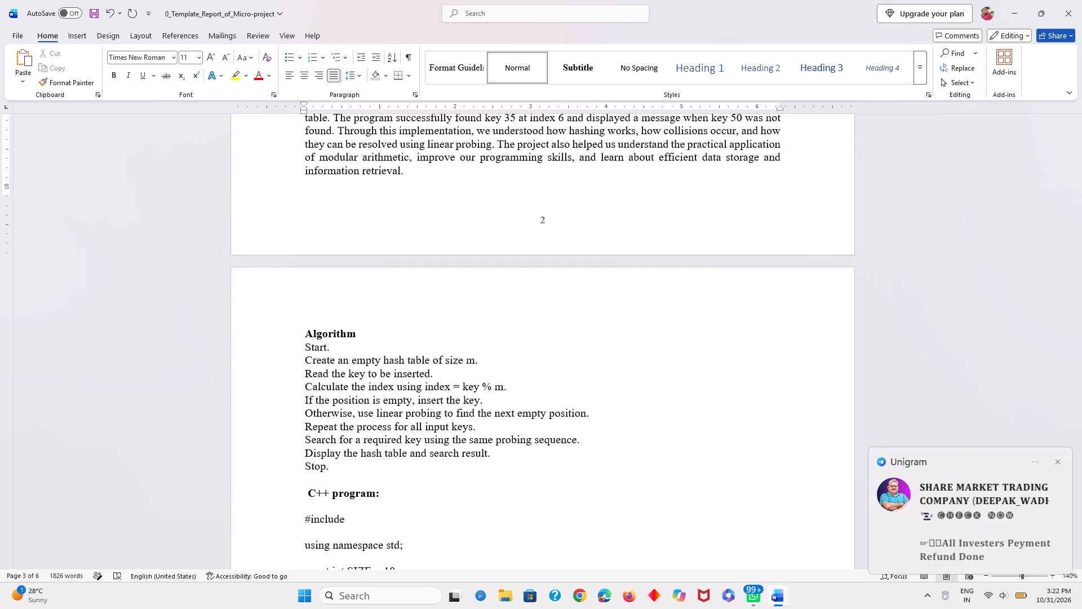
# Review the report's page layout from the Algorithm section to the references, and from the Rationale to the Outputs section.
pyautogui.scroll(-5, 420, 416)
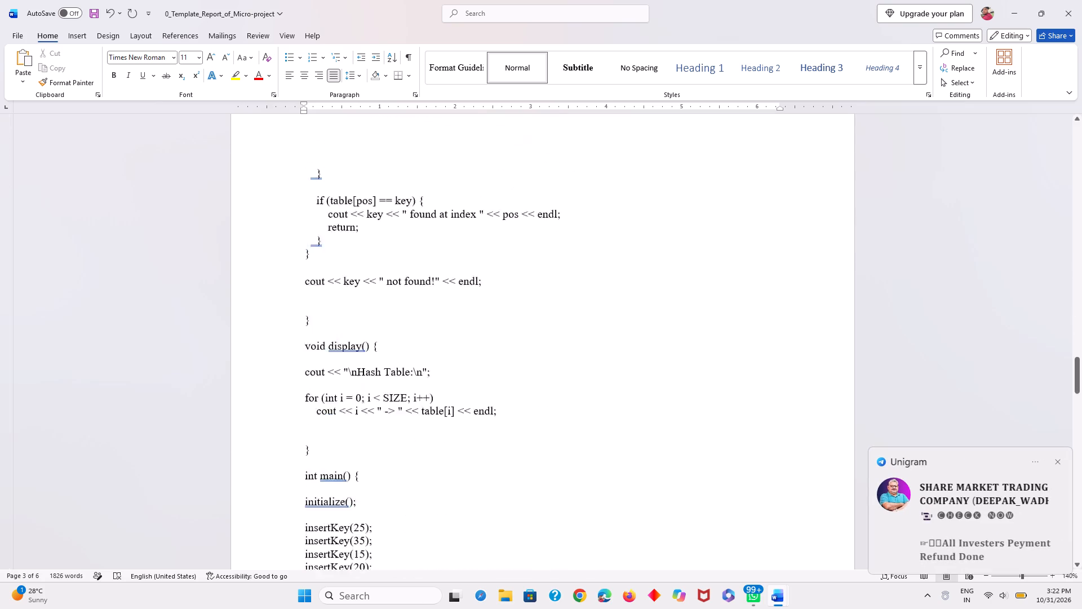
pyautogui.scroll(-9, 420, 416)
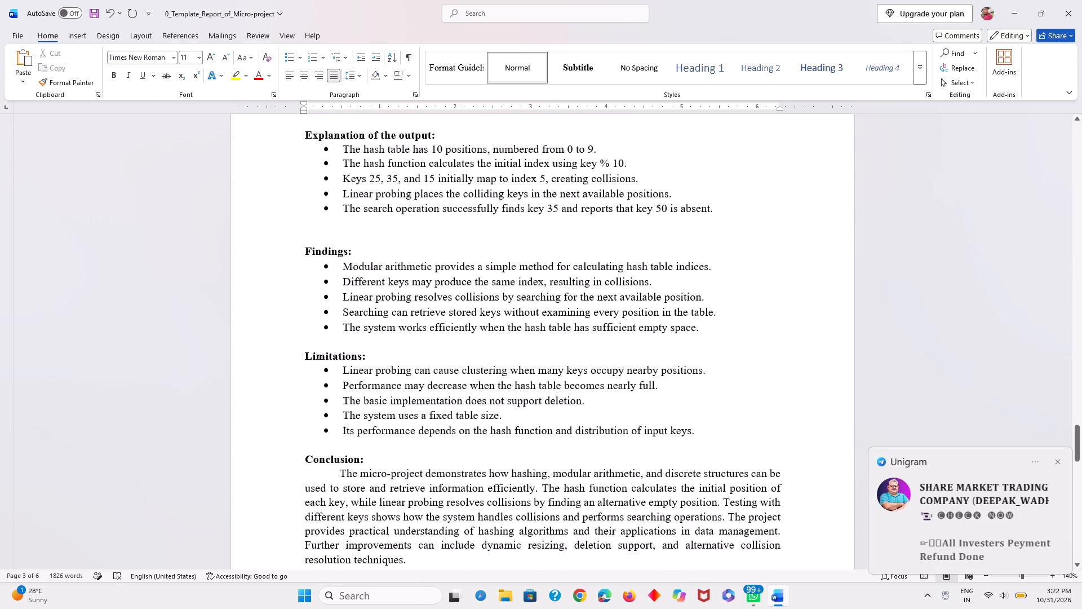
pyautogui.scroll(-4, 420, 416)
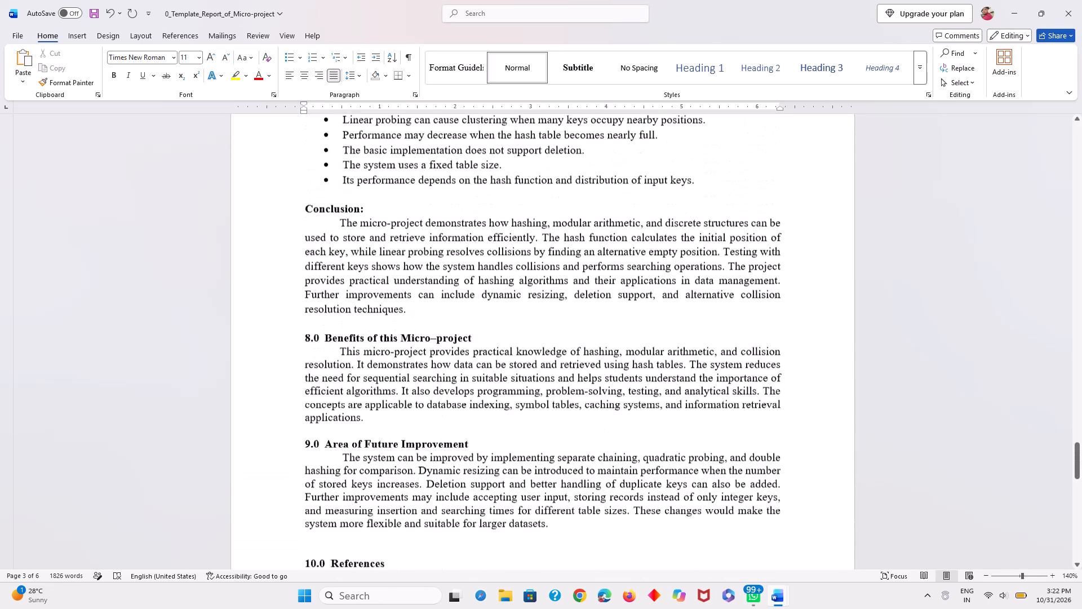
pyautogui.scroll(-4, 420, 416)
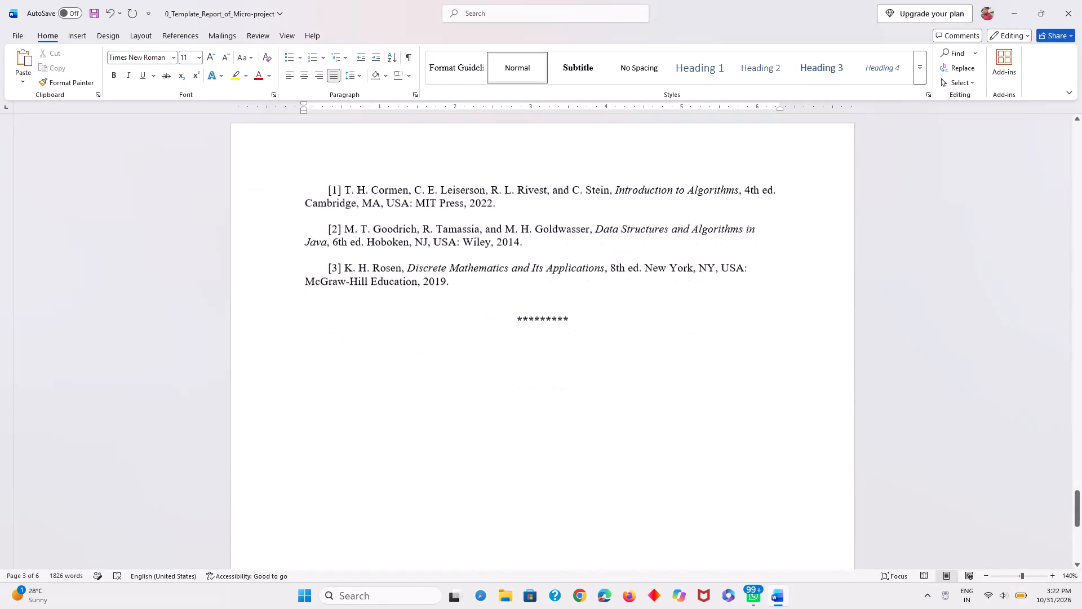
pyautogui.scroll(14, 420, 416)
pyautogui.scroll(-3, 420, 416)
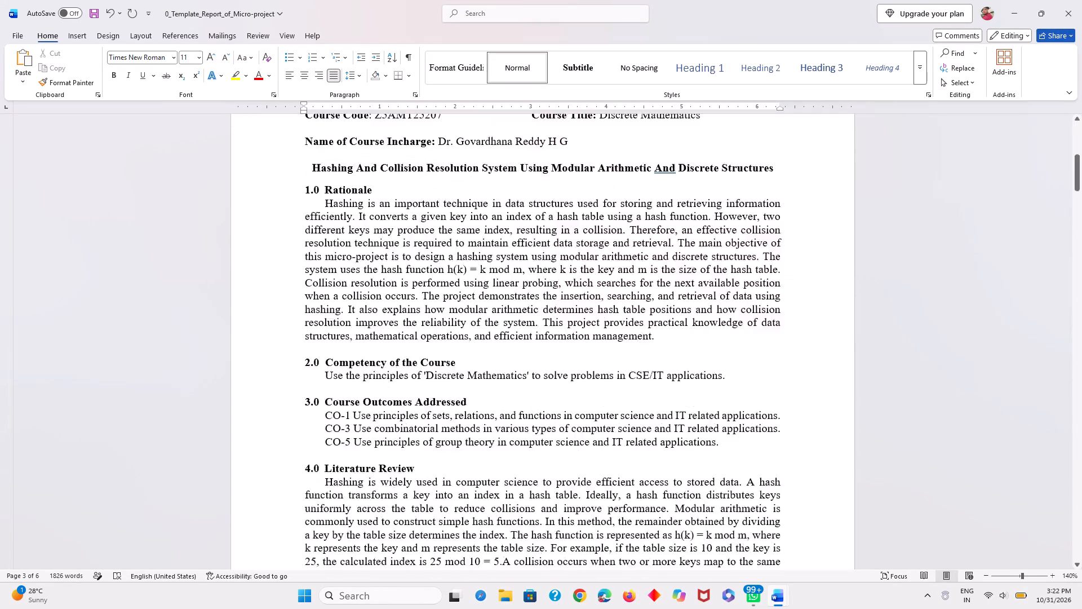
pyautogui.scroll(-5, 420, 416)
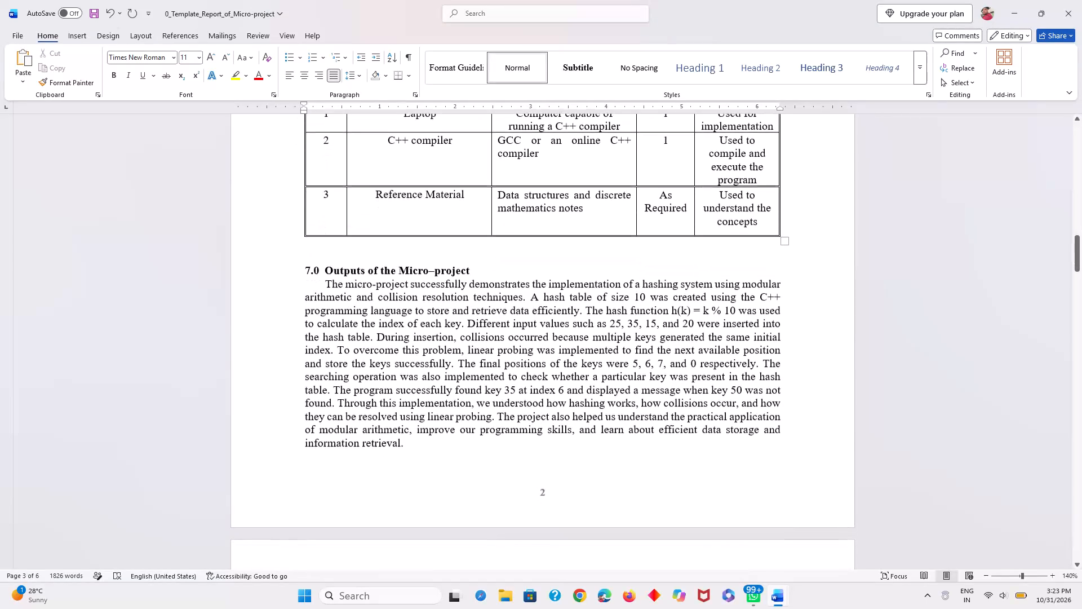
# Delete the end of the 7.0 Outputs of the Micro-project paragraph, everything after "store the keys successfully.".
pyautogui.scroll(-1, 420, 416)
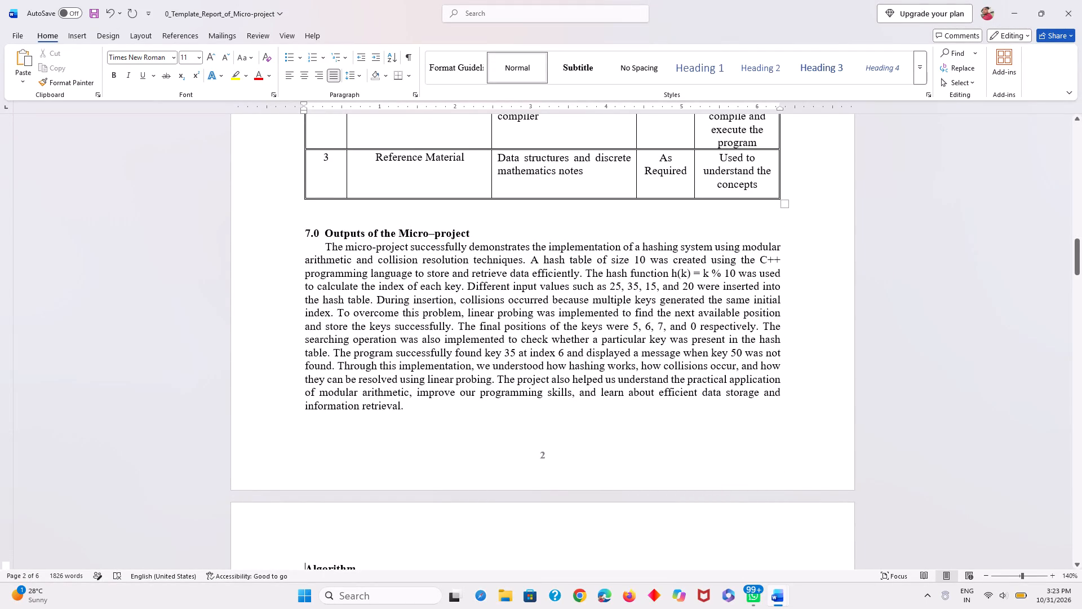
pyautogui.moveTo(407, 405); pyautogui.dragTo(288, 348)
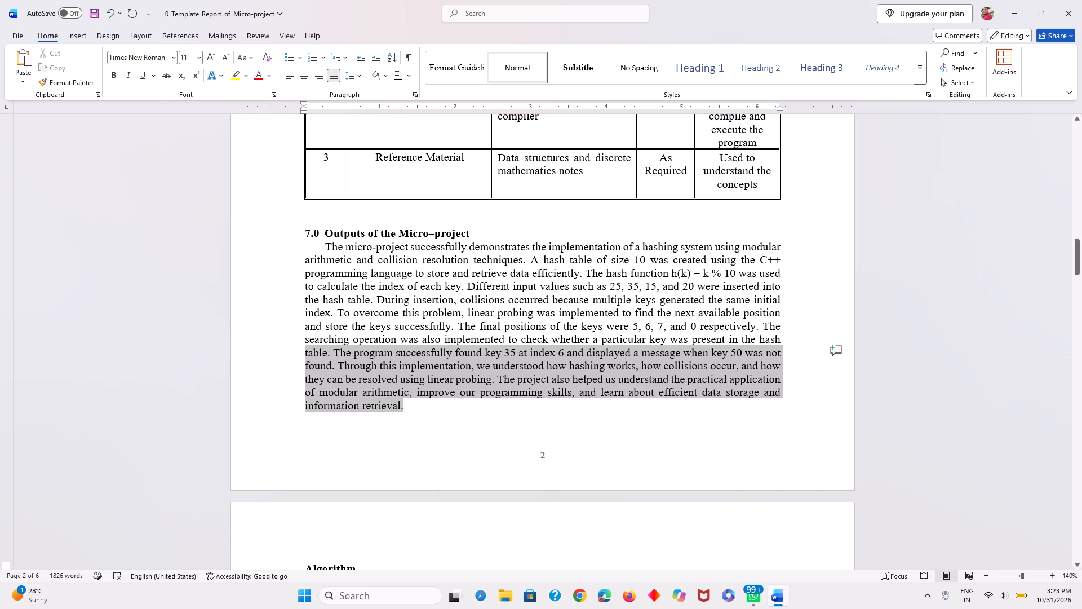
pyautogui.moveTo(288, 348); pyautogui.dragTo(287, 342)
pyautogui.press('BackSpace')
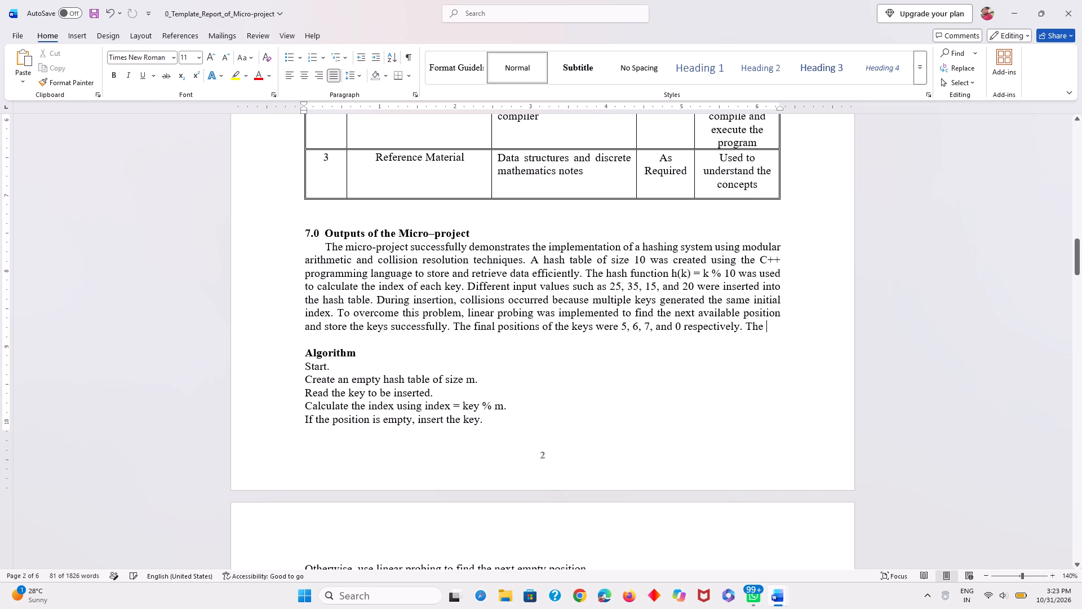
pyautogui.press('BackSpace')
pyautogui.press('BackSpace')
pyautogui.press('BackSpace')
pyautogui.press('BackSpace')
pyautogui.press('BackSpace')
pyautogui.press('BackSpace')
pyautogui.press('BackSpace')
pyautogui.press('BackSpace')
pyautogui.press('BackSpace')
pyautogui.press('BackSpace')
pyautogui.press('BackSpace')
pyautogui.press('BackSpace')
pyautogui.press('BackSpace')
pyautogui.press('BackSpace')
pyautogui.press('BackSpace')
pyautogui.press('BackSpace')
pyautogui.press('BackSpace')
pyautogui.press('BackSpace')
pyautogui.press('BackSpace')
pyautogui.press('BackSpace')
pyautogui.press('BackSpace')
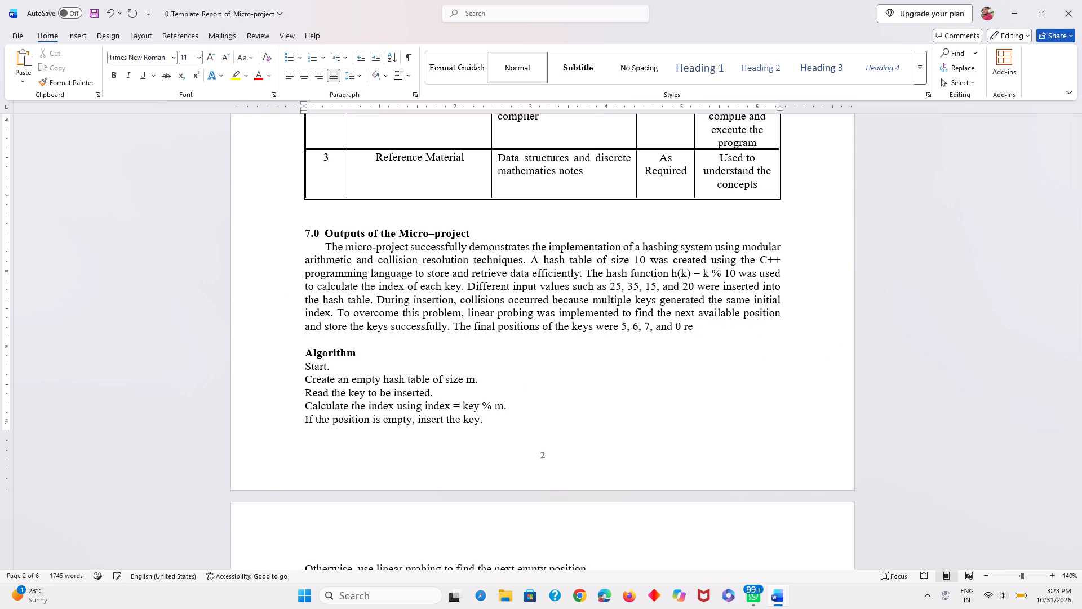
pyautogui.press('BackSpace')
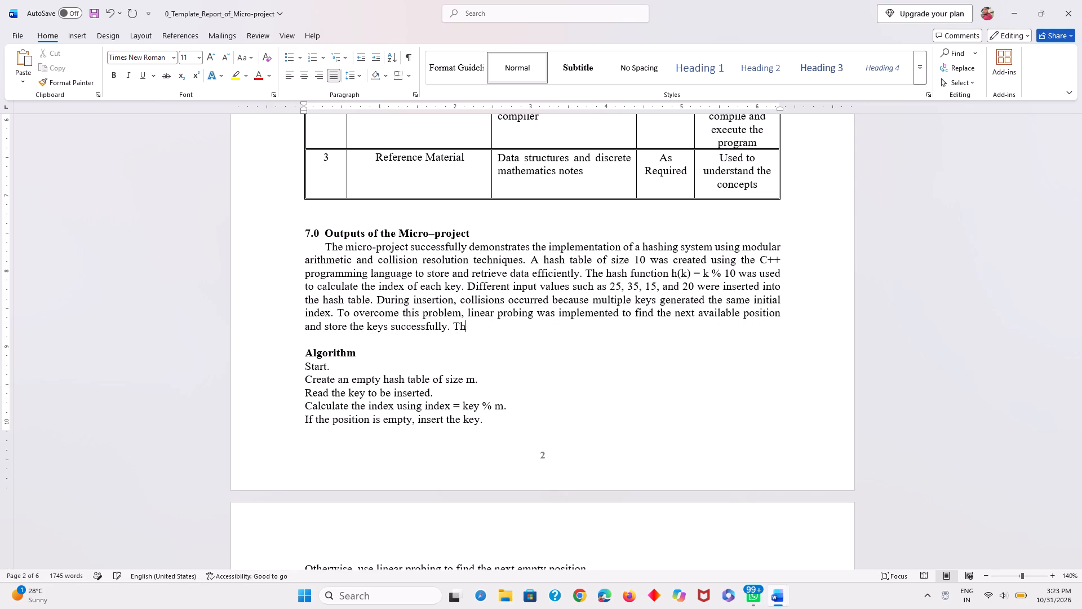
pyautogui.press('BackSpace')
pyautogui.press('BackSpace')
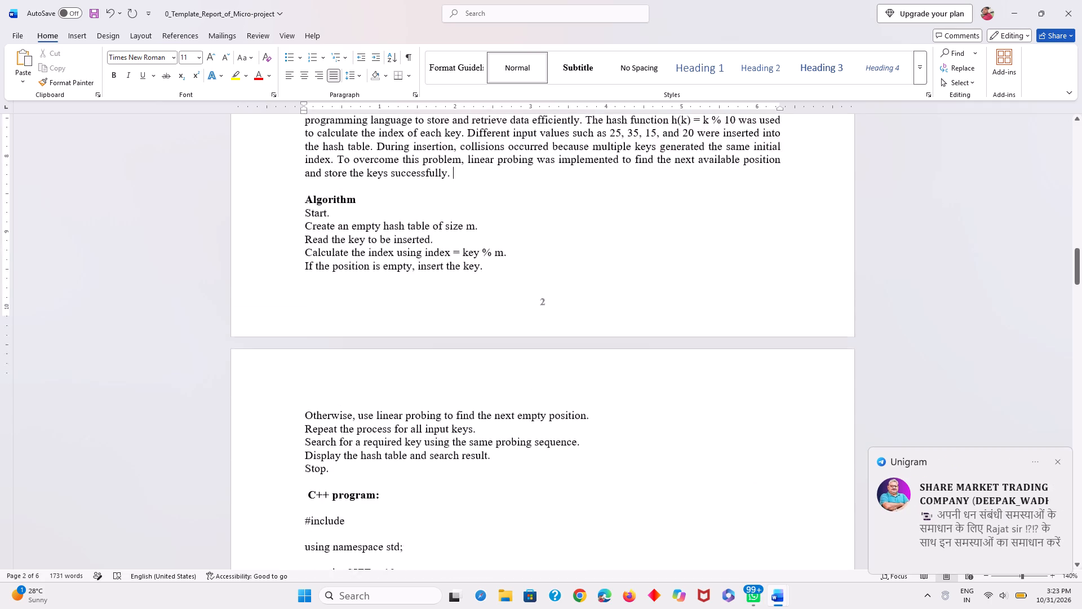
# Insert blank lines after the shortened Outputs paragraph so the Algorithm heading starts on page 3.
pyautogui.press('Return')
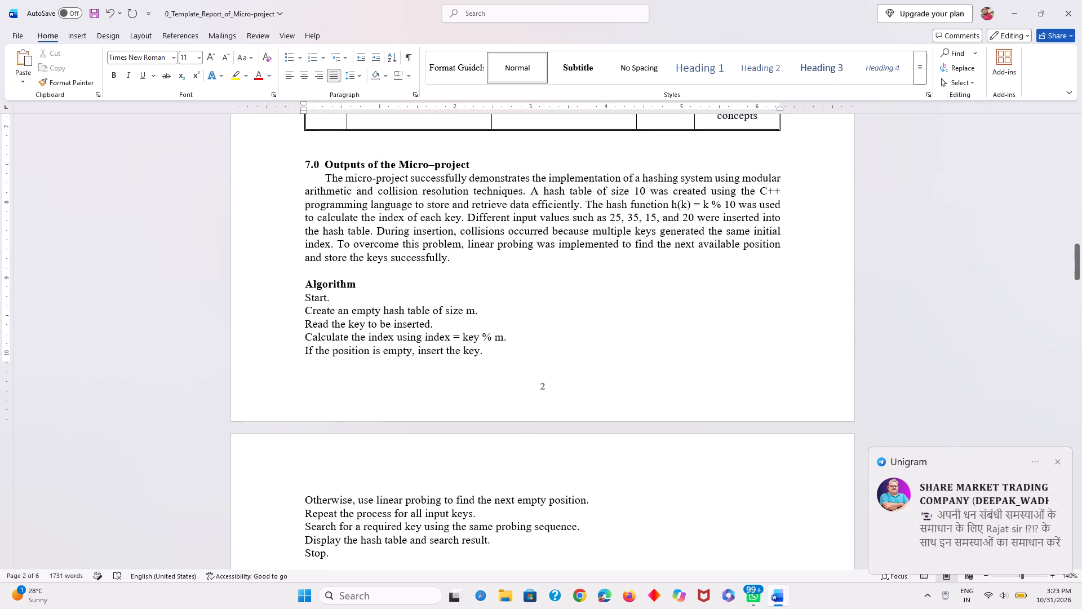
pyautogui.press('Return')
pyautogui.press('Return')
pyautogui.press('Return')
pyautogui.press('Return')
pyautogui.press('Return')
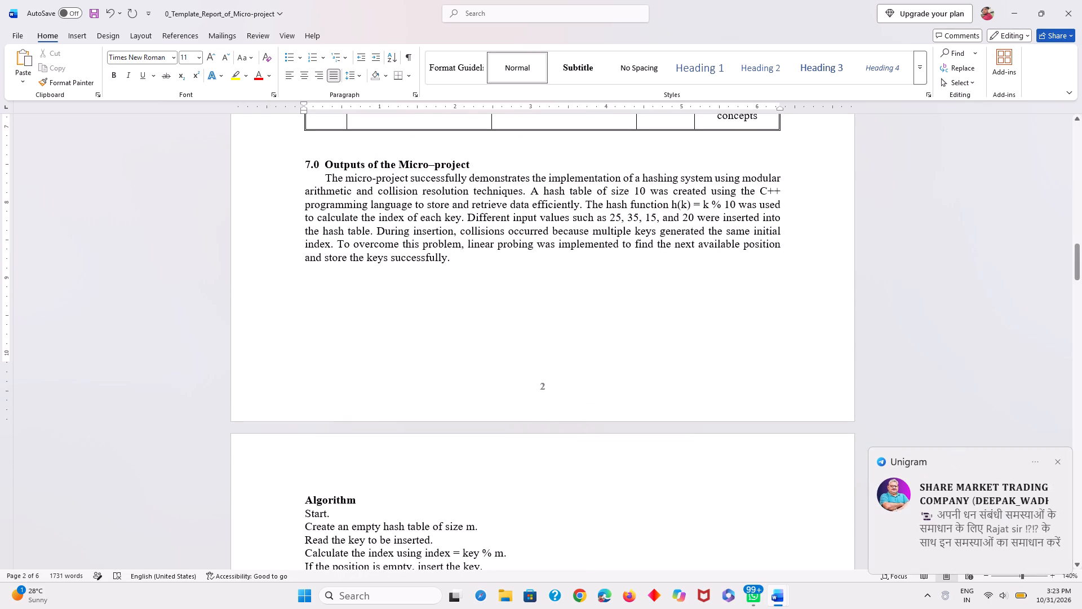
# Check the report's layout from the Rationale through the resources table and C++ program to the last page.
pyautogui.scroll(-2, 572, 358)
pyautogui.scroll(9, 572, 358)
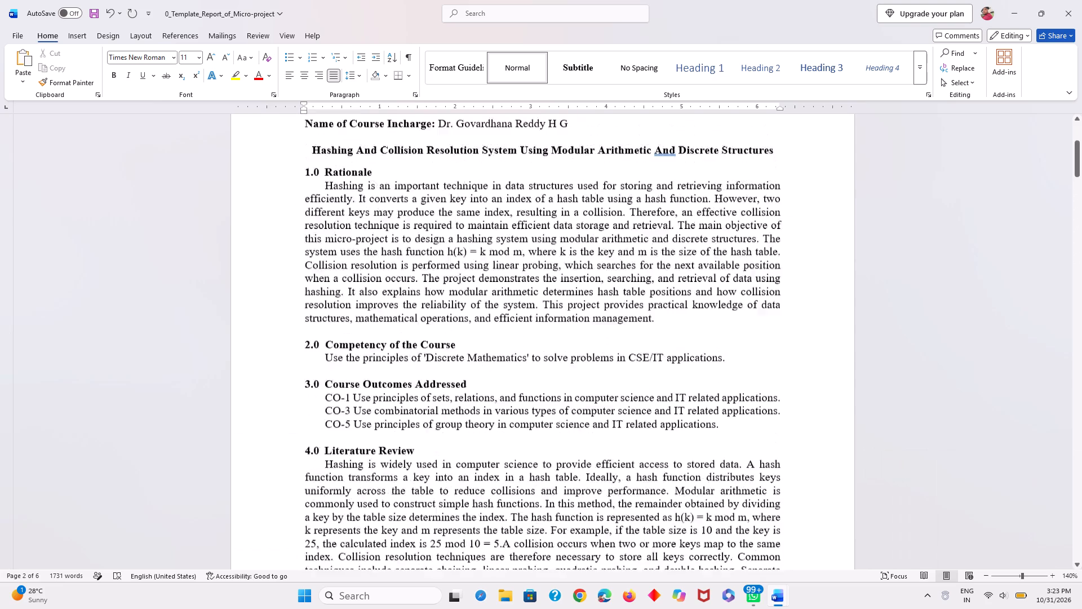
pyautogui.scroll(3, 572, 358)
pyautogui.scroll(-9, 572, 358)
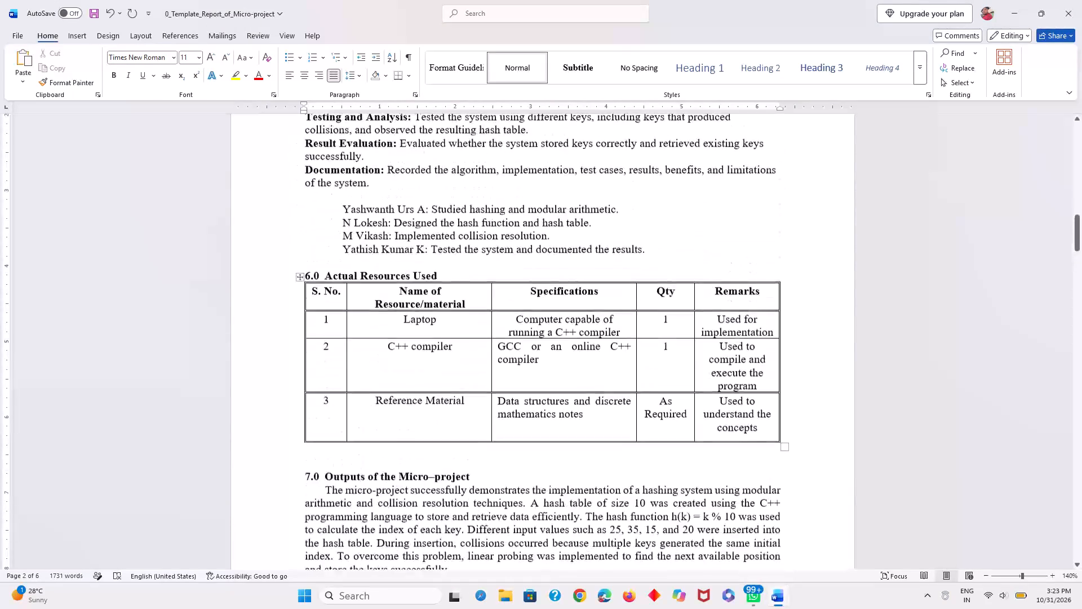
pyautogui.scroll(-1, 572, 358)
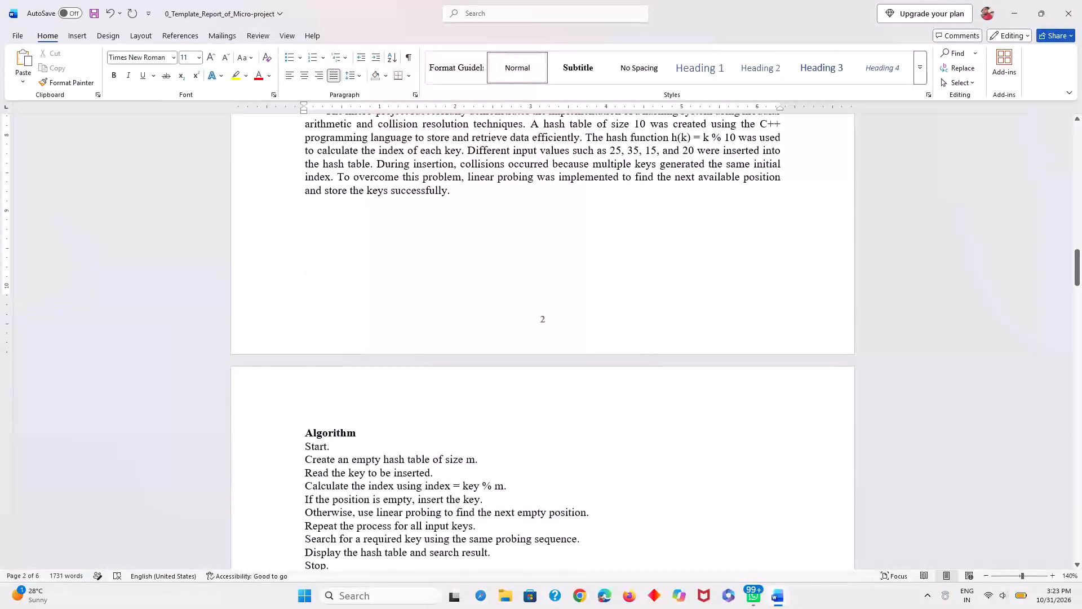
pyautogui.click(947, 319)
pyautogui.scroll(-5, 706, 364)
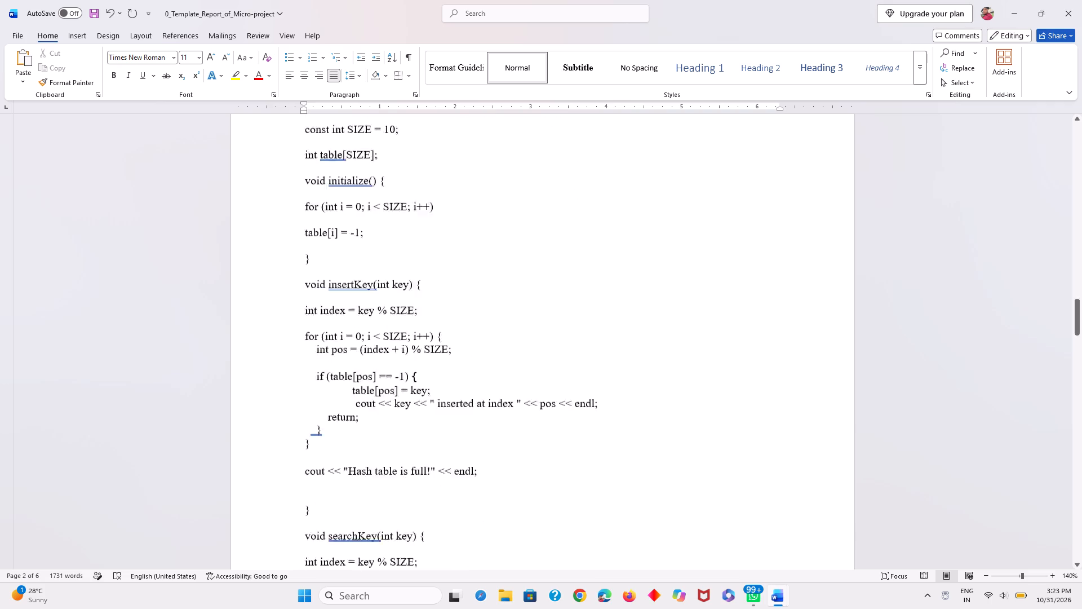
pyautogui.scroll(-8, 706, 364)
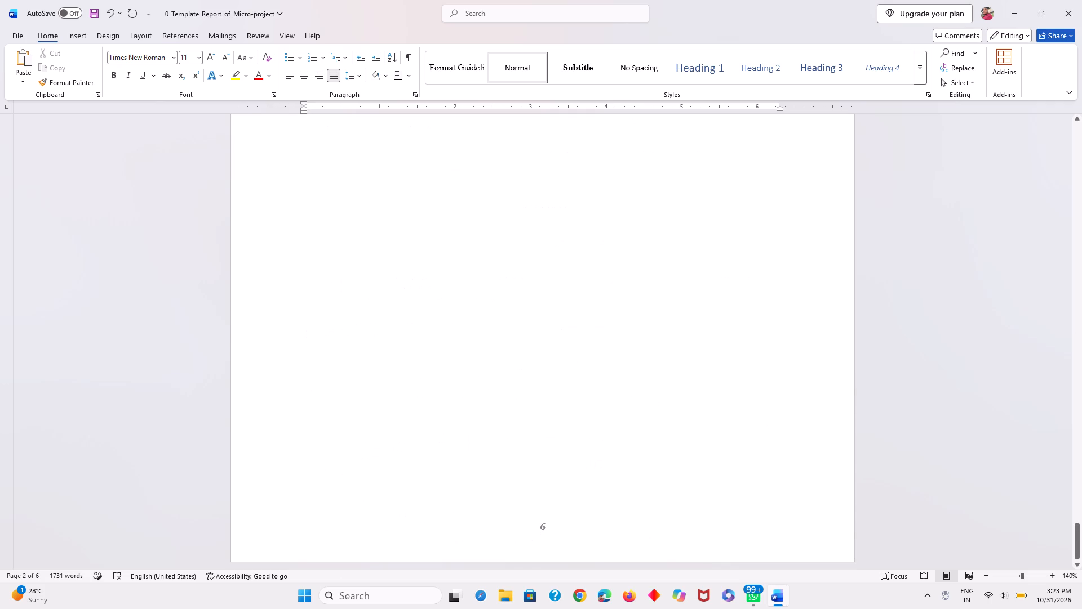
# Insert a blank line before the 10.0 References heading so it moves to page 6 with its reference list.
pyautogui.scroll(5, 706, 364)
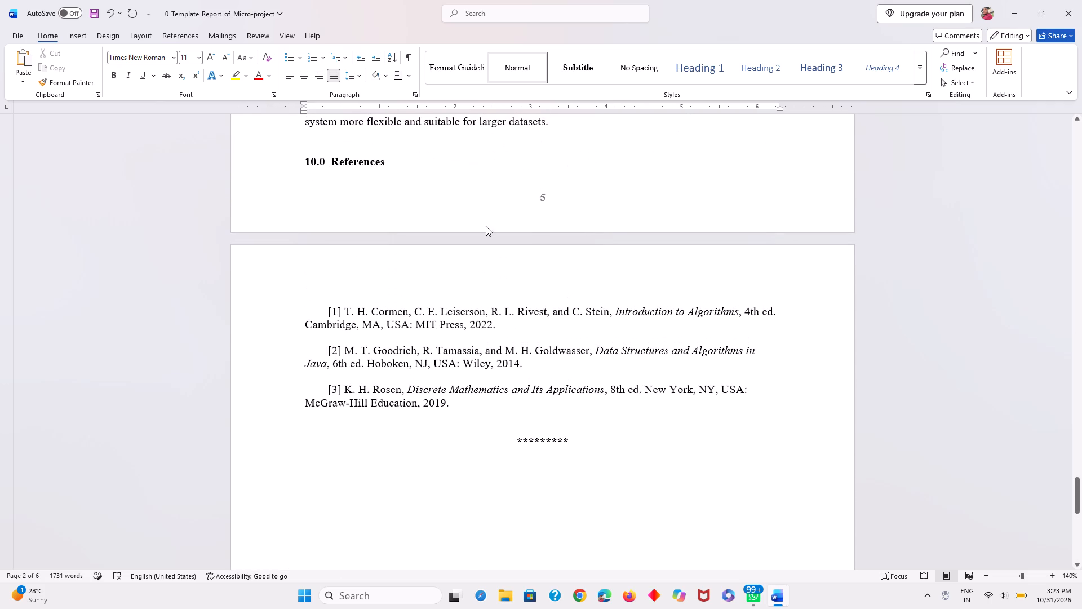
pyautogui.click(304, 161)
pyautogui.press('Return')
# Ignore once the grammar flag on the 10.0 References heading.
pyautogui.scroll(1, 354, 173)
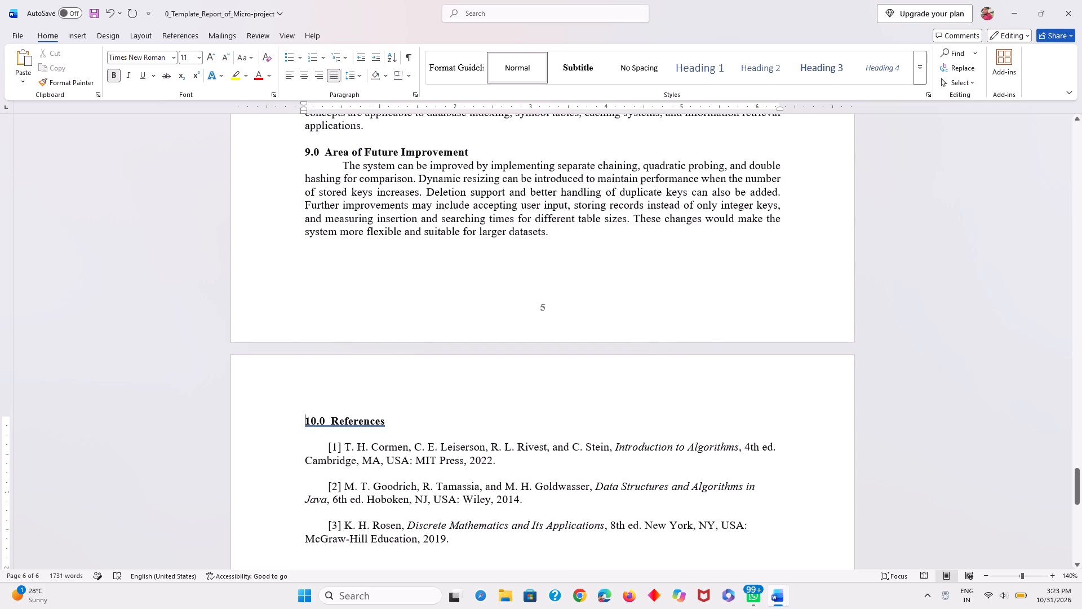
pyautogui.scroll(2, 424, 339)
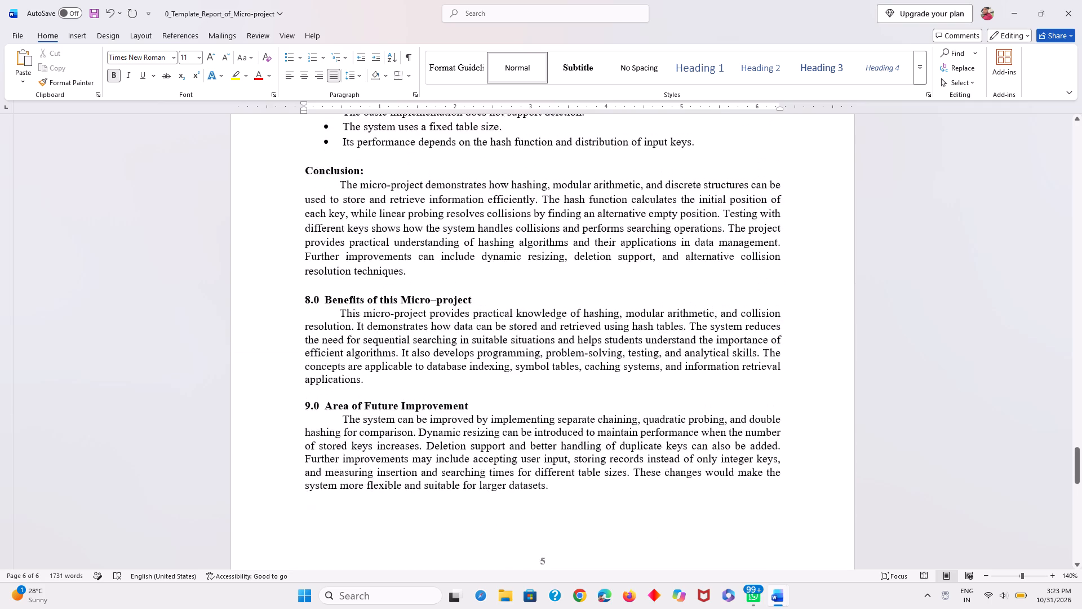
pyautogui.scroll(2, 424, 339)
pyautogui.scroll(-2, 424, 339)
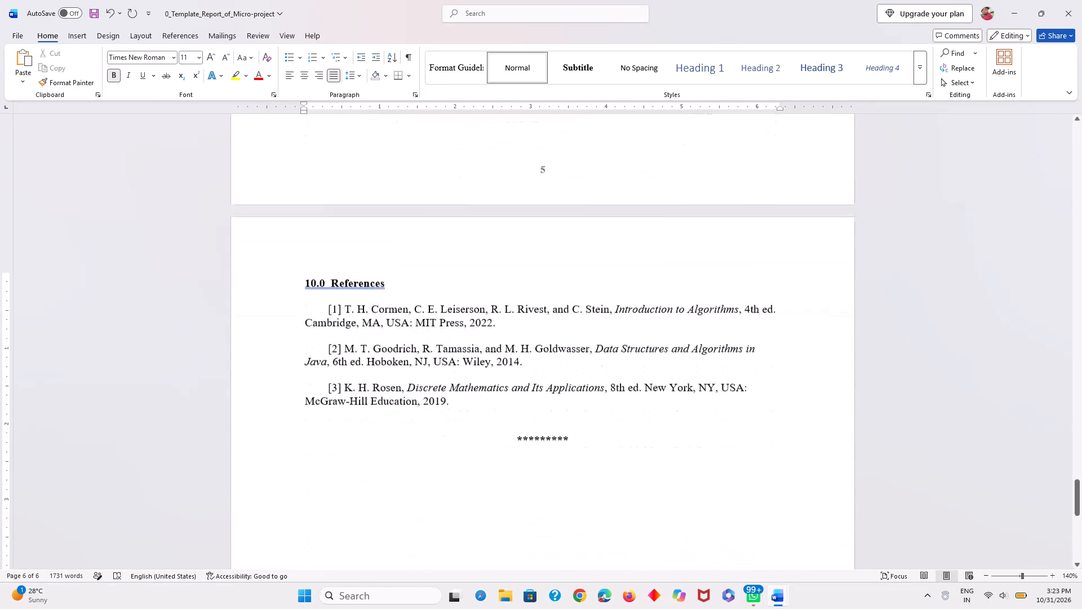
pyautogui.rightClick(332, 282)
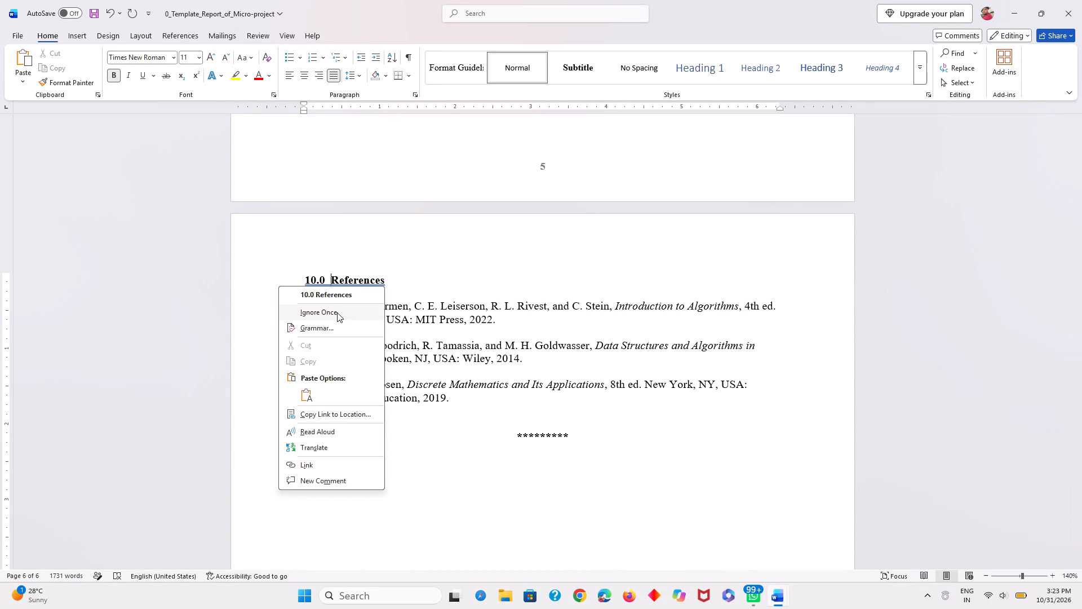
pyautogui.click(337, 312)
# Review the report backwards from the Area of Future Improvement section through the sample output and C++ program to the title block.
pyautogui.scroll(2, 475, 283)
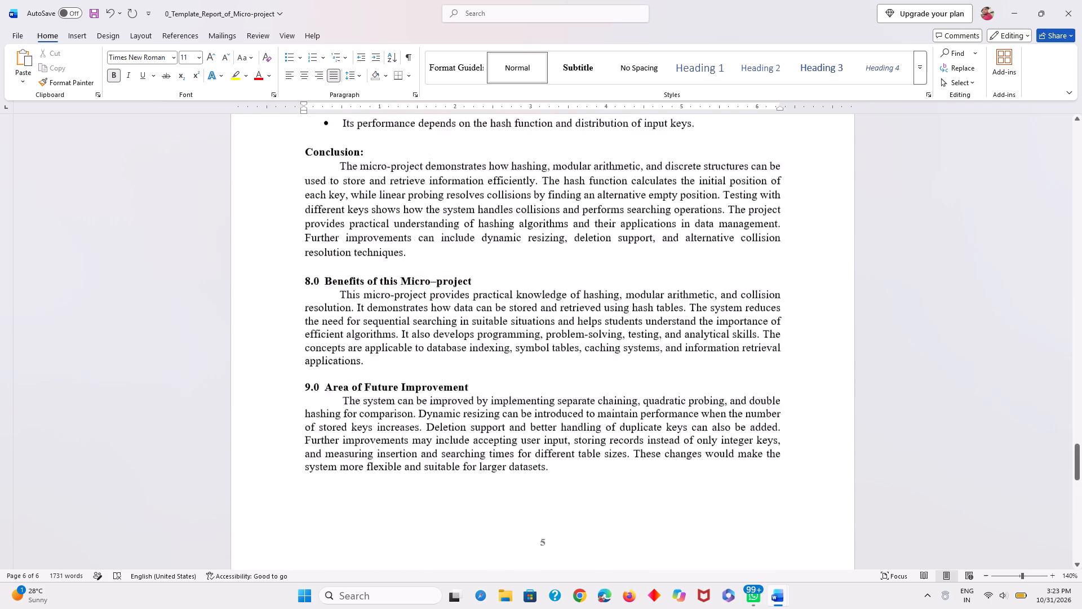
pyautogui.scroll(3, 475, 283)
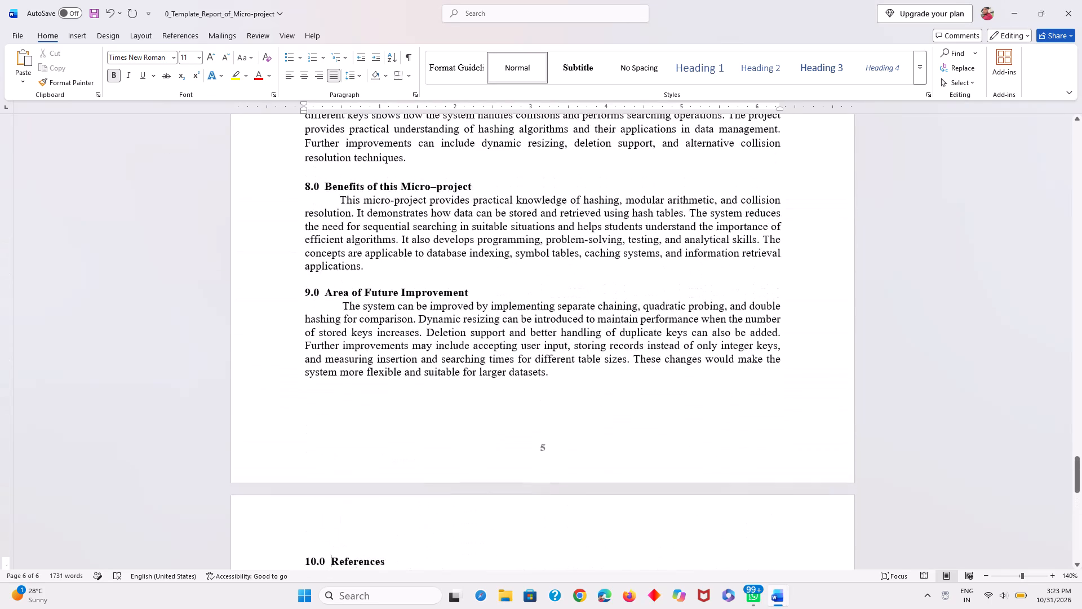
pyautogui.scroll(3, 475, 283)
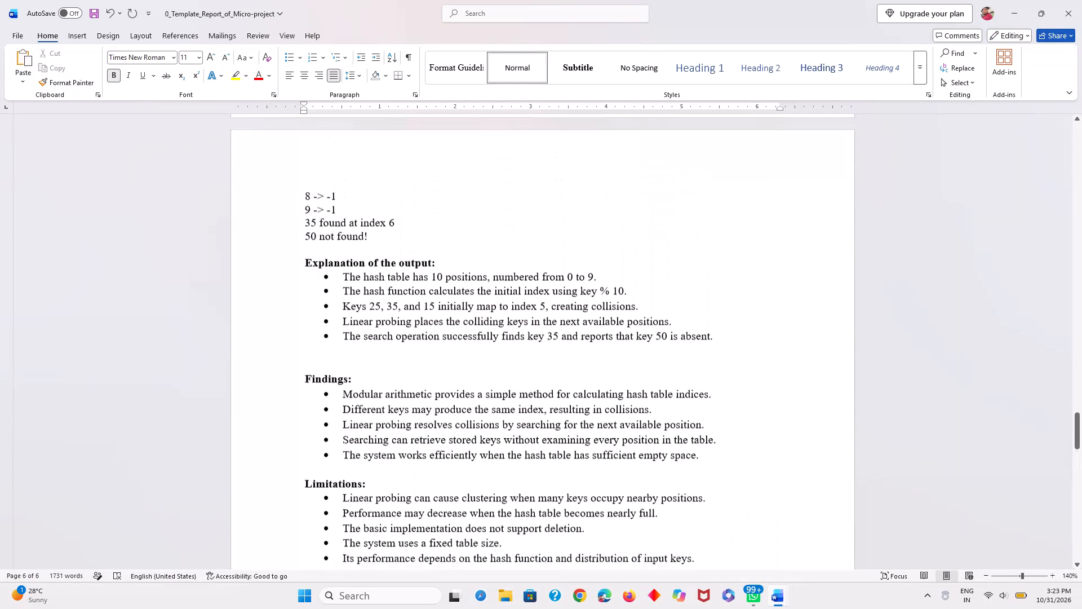
pyautogui.scroll(1, 475, 283)
pyautogui.scroll(-1, 475, 283)
pyautogui.scroll(1, 475, 283)
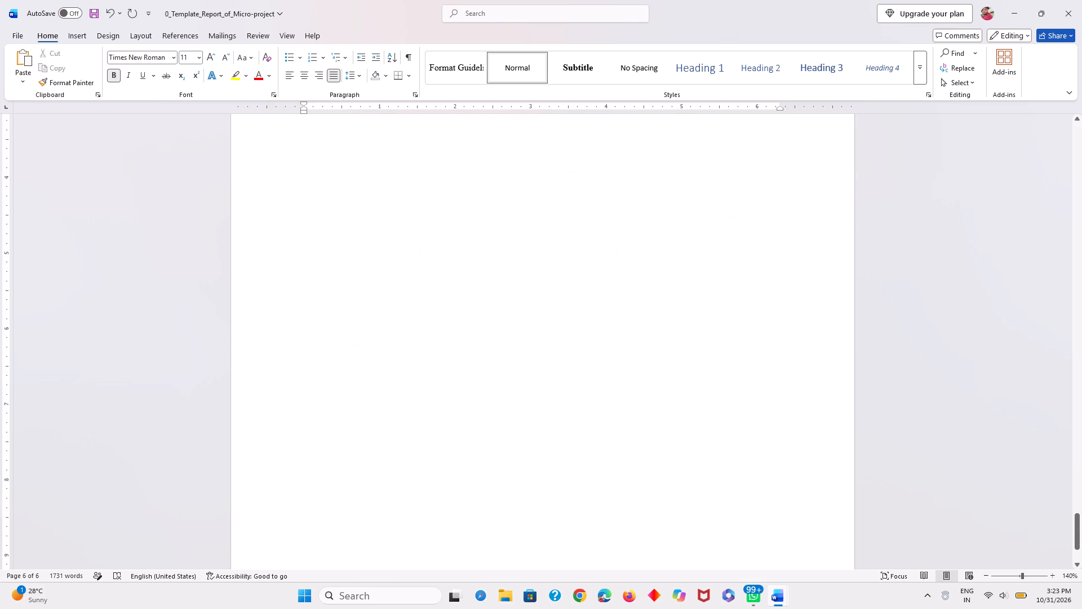
pyautogui.scroll(8, 475, 283)
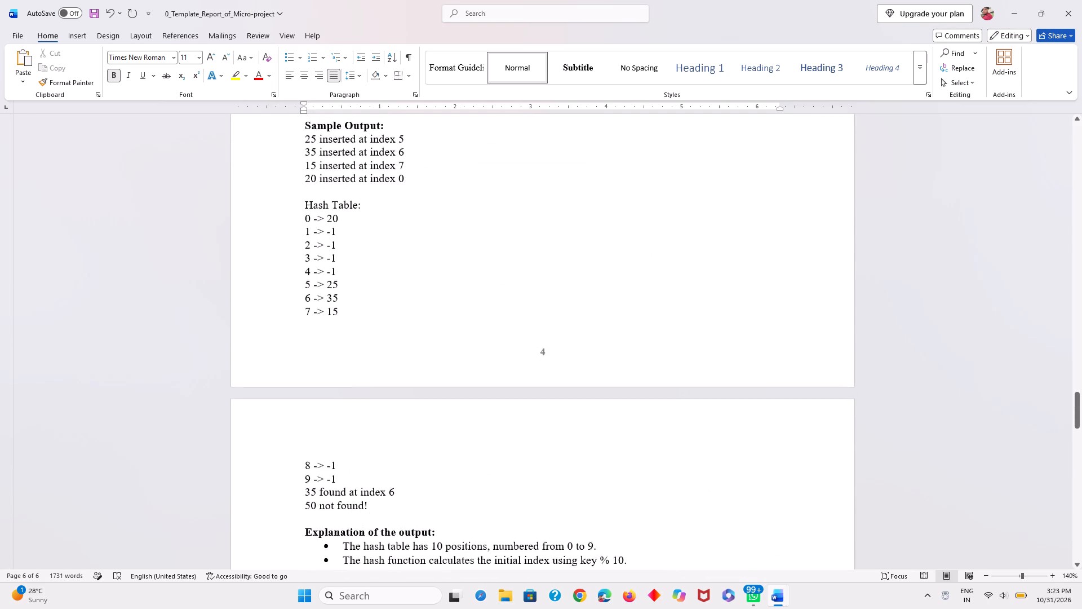
pyautogui.scroll(1, 475, 283)
pyautogui.scroll(1, 384, 297)
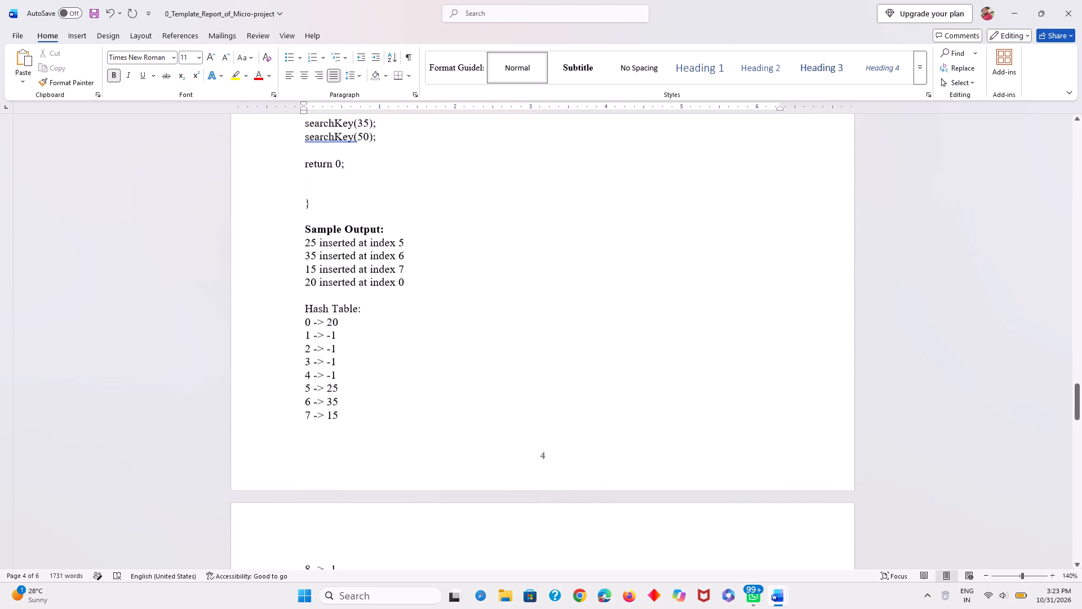
pyautogui.scroll(1, 384, 297)
pyautogui.scroll(2, 451, 294)
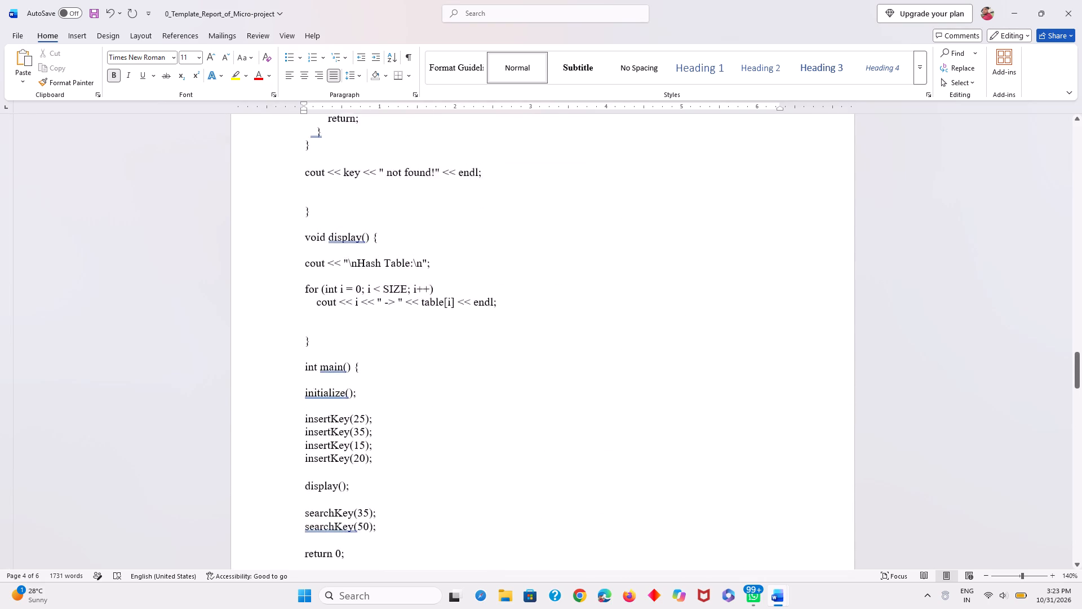
pyautogui.scroll(5, 451, 294)
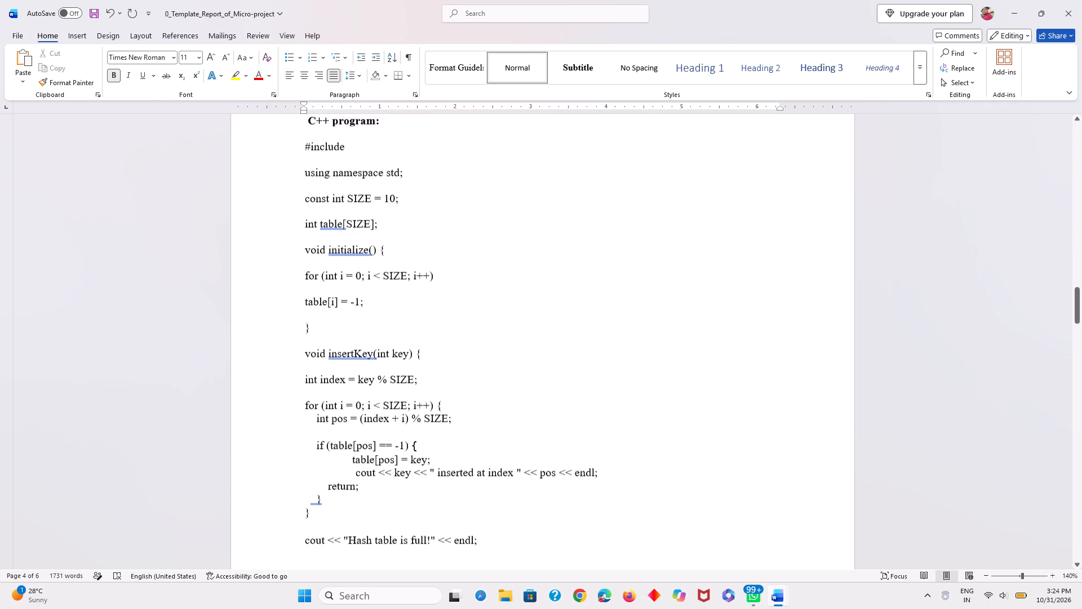
pyautogui.scroll(7, 451, 294)
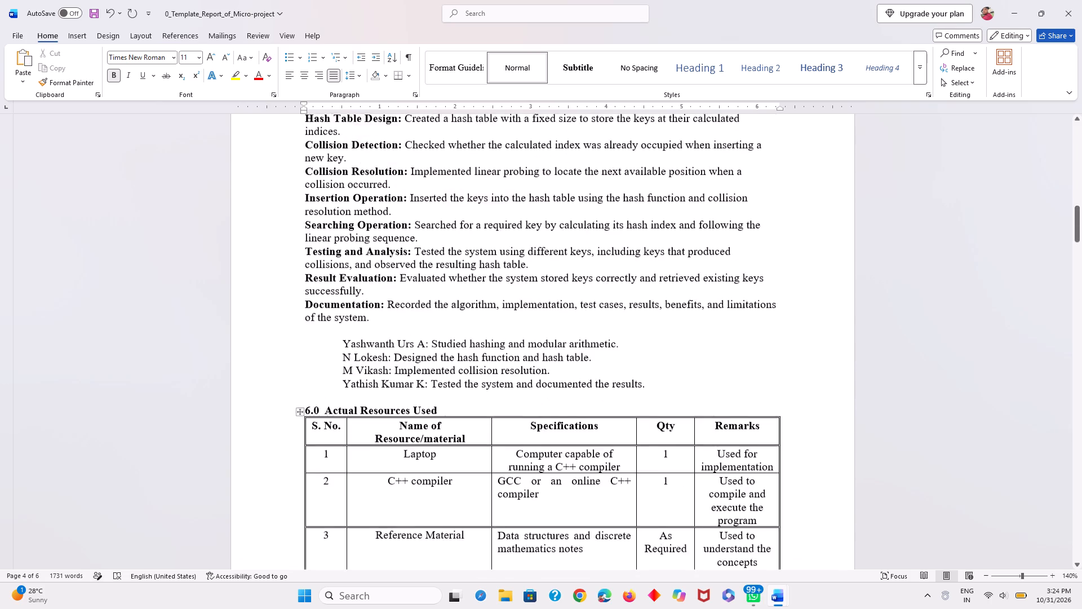
pyautogui.scroll(3, 451, 294)
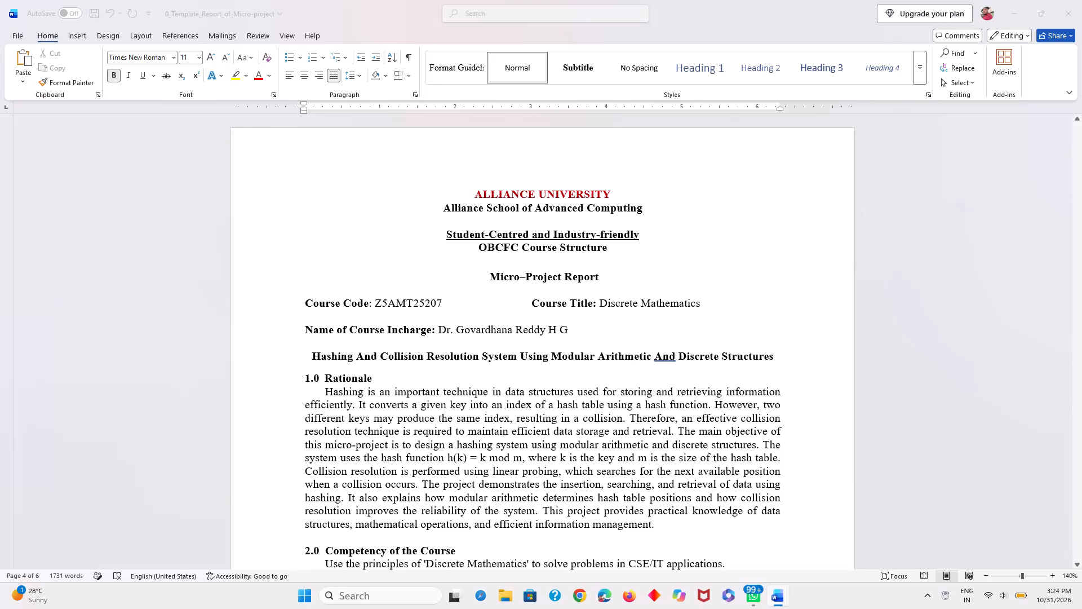
# Switch to the Micro-Project Proposal document and look over its cover page and the Rationale, Information Gathering and Proposed Methodology sections.
pyautogui.click(739, 180)
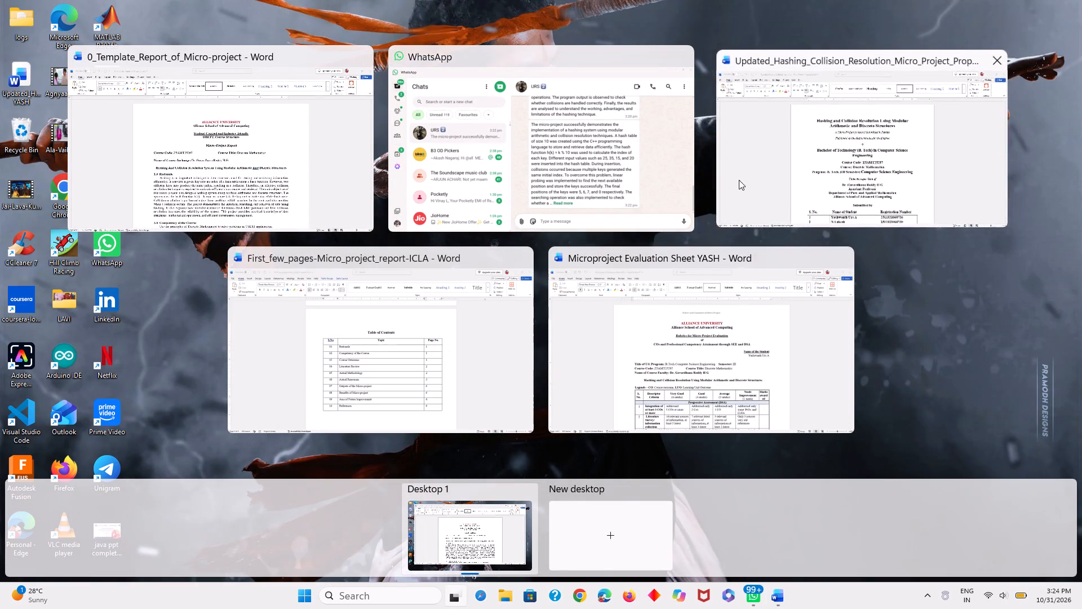
pyautogui.scroll(-7, 695, 276)
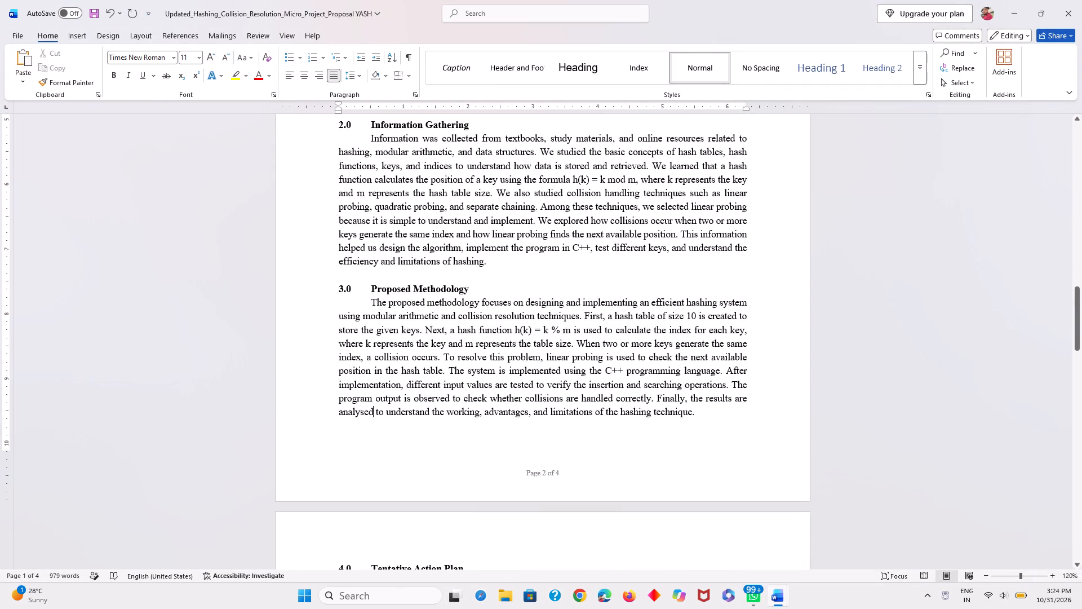
pyautogui.keyDown('ctrl'); pyautogui.scroll(-2, 695, 281); pyautogui.keyUp('ctrl')
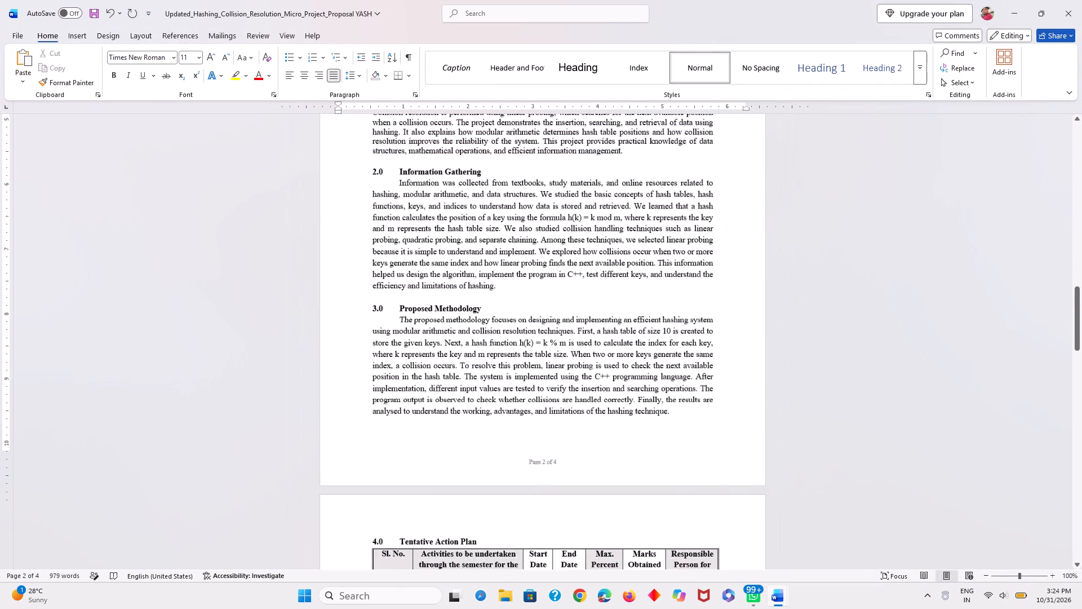
pyautogui.scroll(1, 695, 283)
pyautogui.keyDown('ctrl'); pyautogui.scroll(-1, 695, 283); pyautogui.keyUp('ctrl')
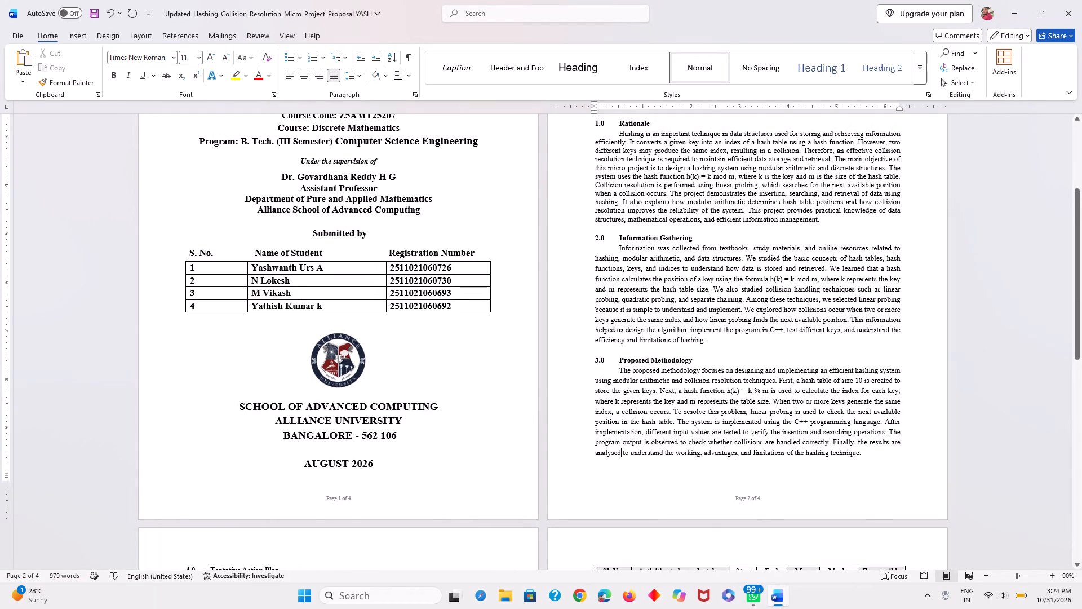
pyautogui.keyDown('ctrl'); pyautogui.scroll(3, 695, 283); pyautogui.keyUp('ctrl')
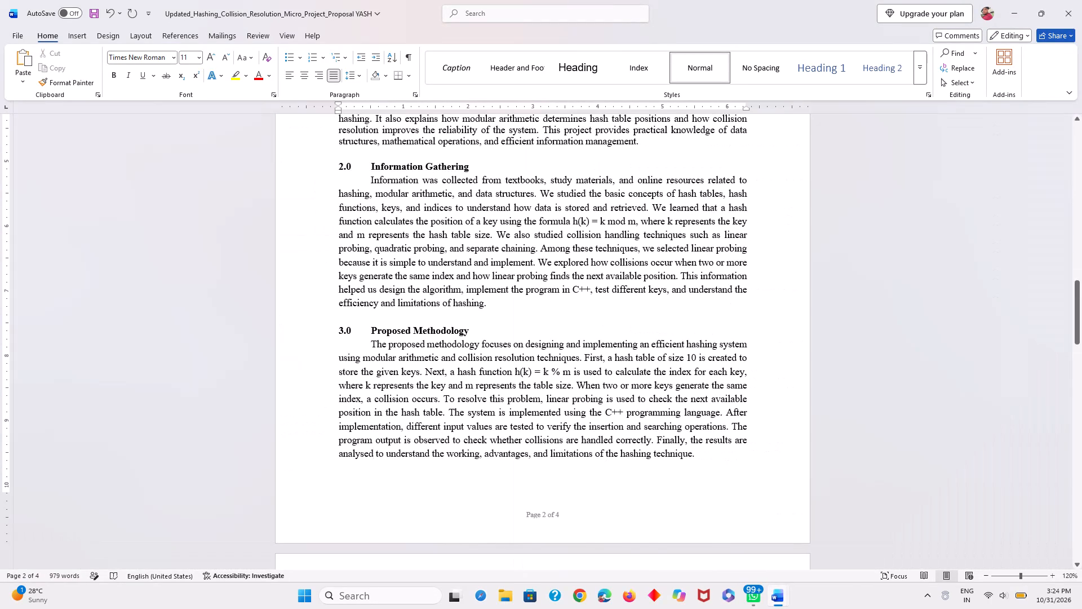
pyautogui.scroll(1, 695, 327)
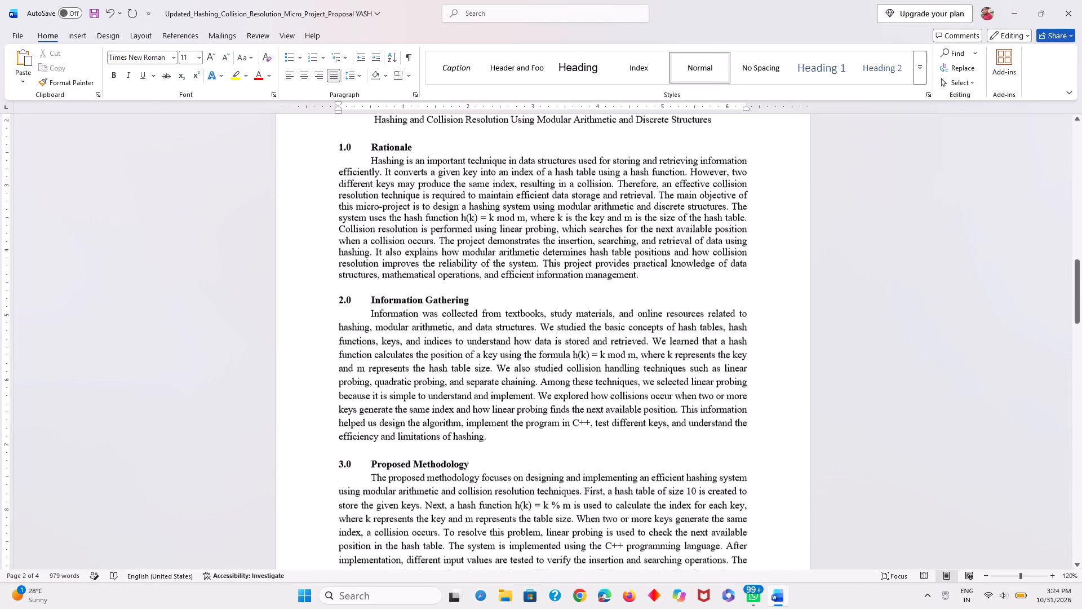
pyautogui.scroll(1, 695, 327)
pyautogui.keyDown('ctrl'); pyautogui.scroll(-1, 695, 327); pyautogui.keyUp('ctrl')
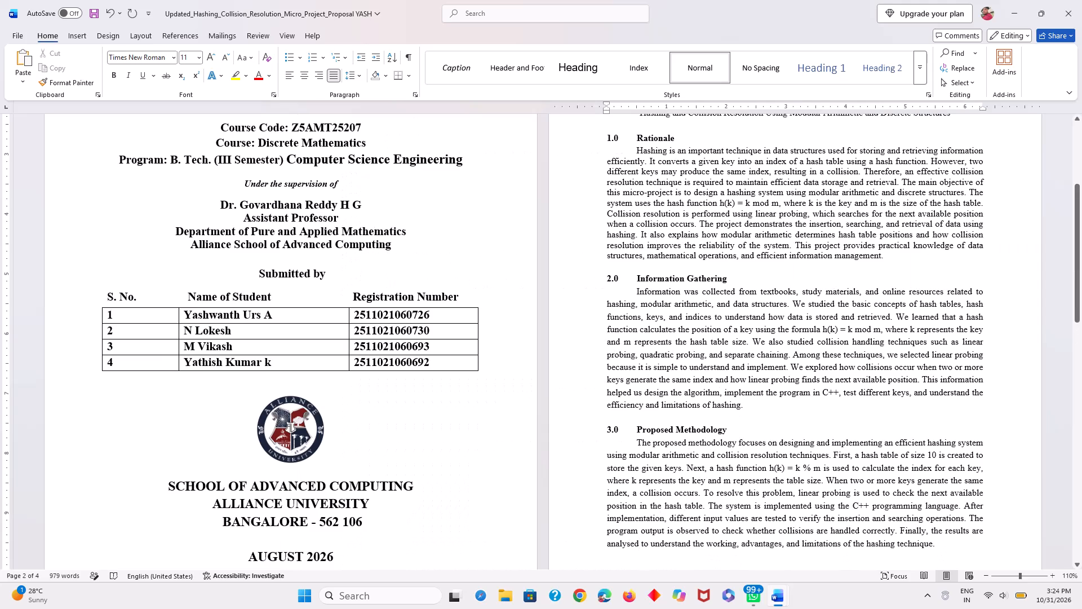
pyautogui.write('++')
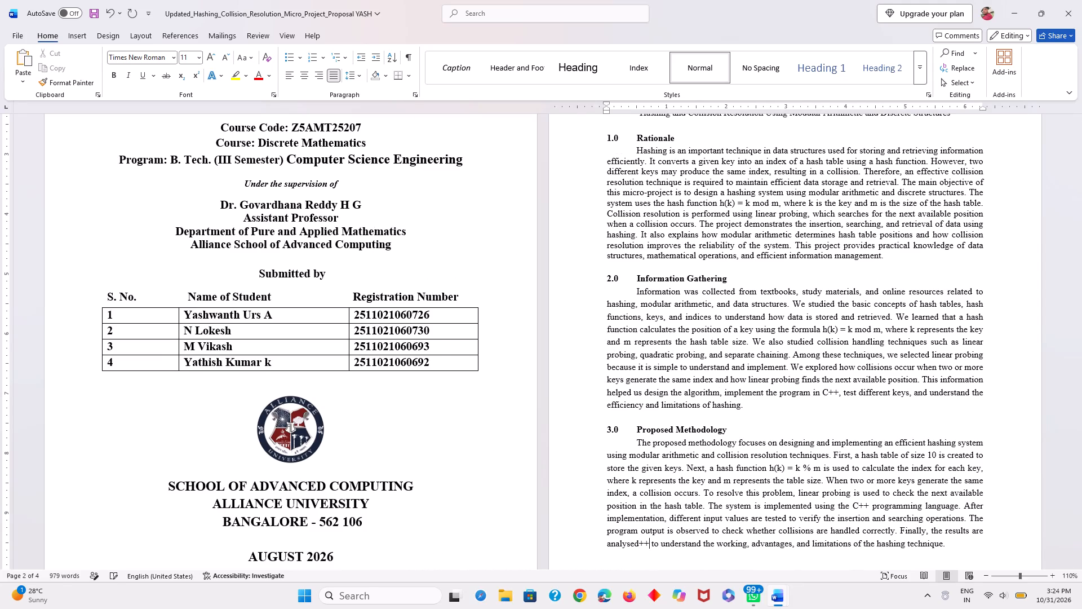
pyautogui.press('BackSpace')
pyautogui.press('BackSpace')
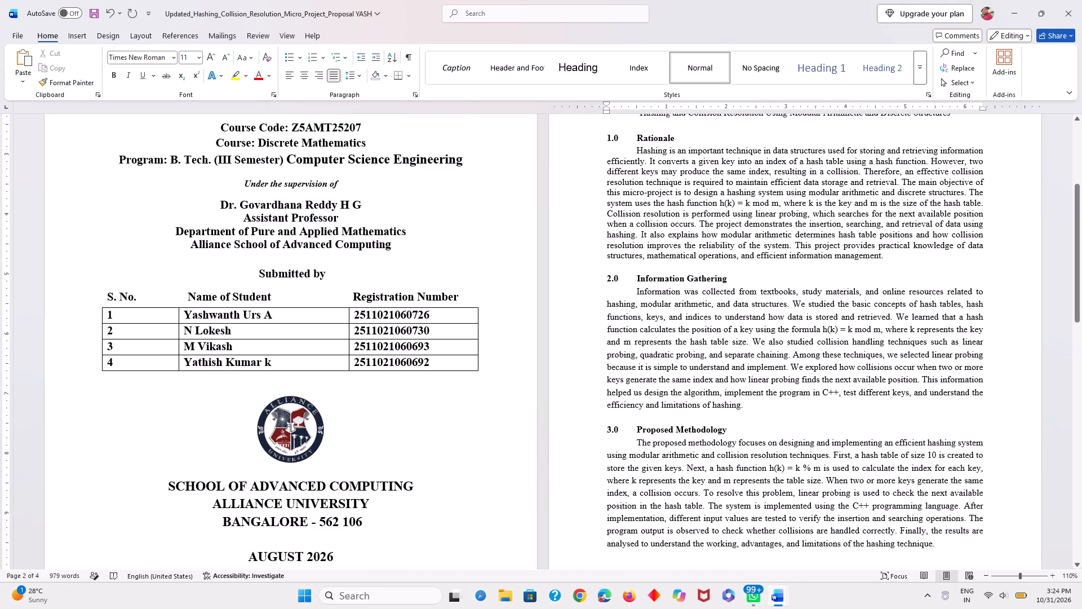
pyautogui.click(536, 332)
# Examine the proposal's cover page and its Rationale-to-Methodology page side by side, checking the overall page layout.
pyautogui.keyDown('ctrl'); pyautogui.scroll(-1, 536, 332); pyautogui.keyUp('ctrl')
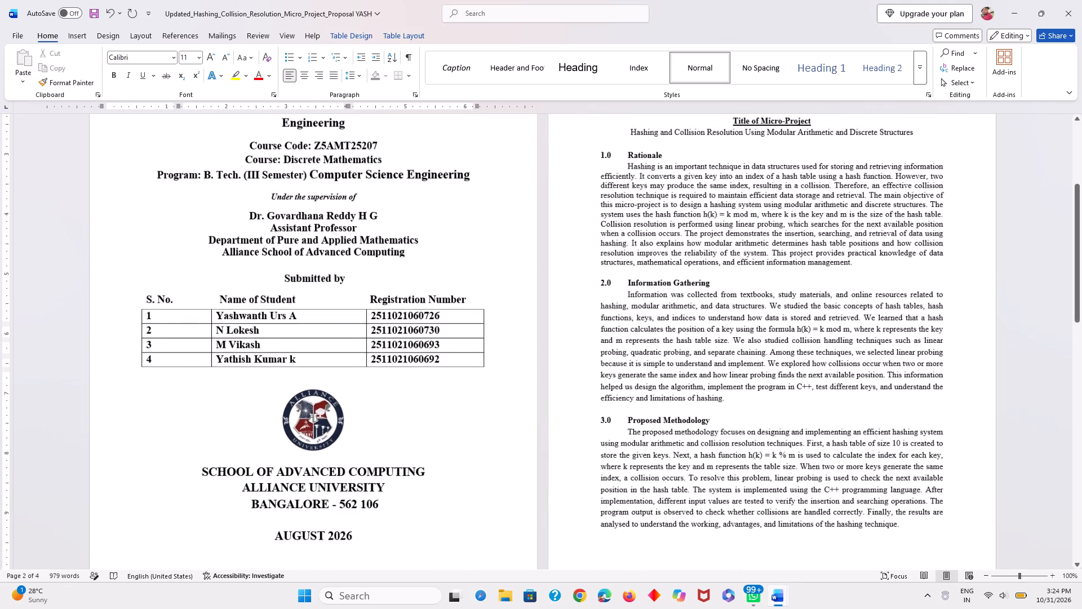
pyautogui.keyDown('ctrl'); pyautogui.scroll(-2, 536, 332); pyautogui.keyUp('ctrl')
pyautogui.keyDown('ctrl'); pyautogui.scroll(2, 536, 332); pyautogui.keyUp('ctrl')
pyautogui.keyDown('ctrl'); pyautogui.scroll(-4, 536, 332); pyautogui.keyUp('ctrl')
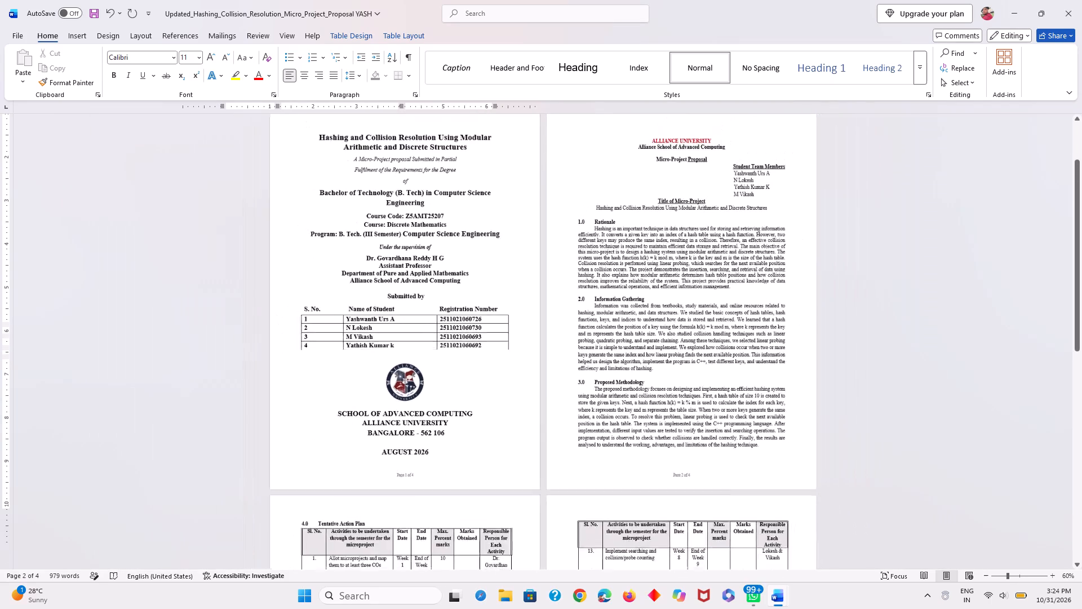
pyautogui.keyDown('ctrl'); pyautogui.scroll(6, 536, 332); pyautogui.keyUp('ctrl')
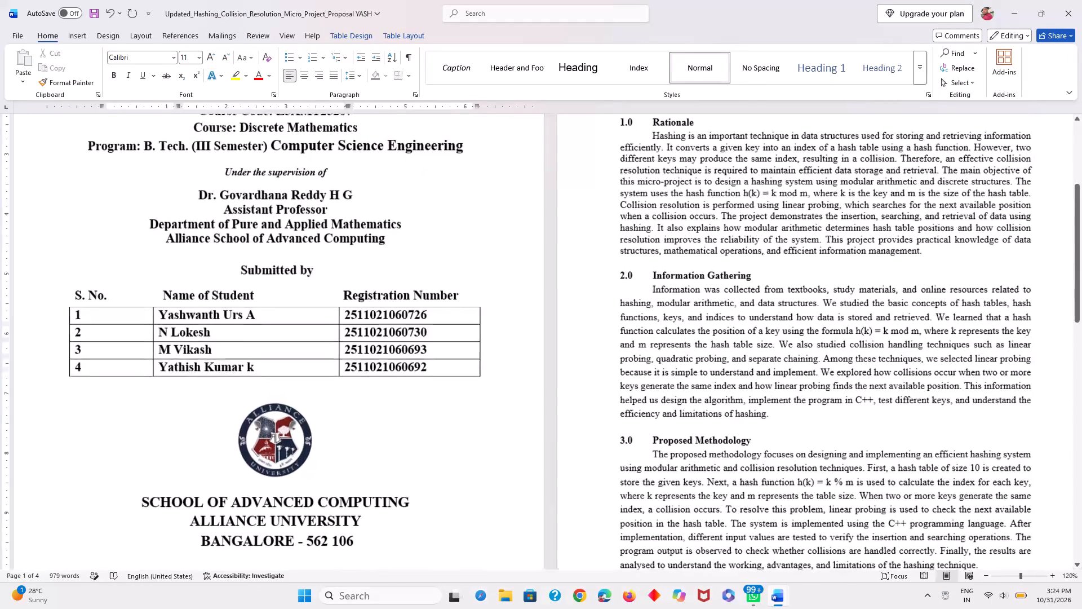
pyautogui.scroll(-4, 536, 332)
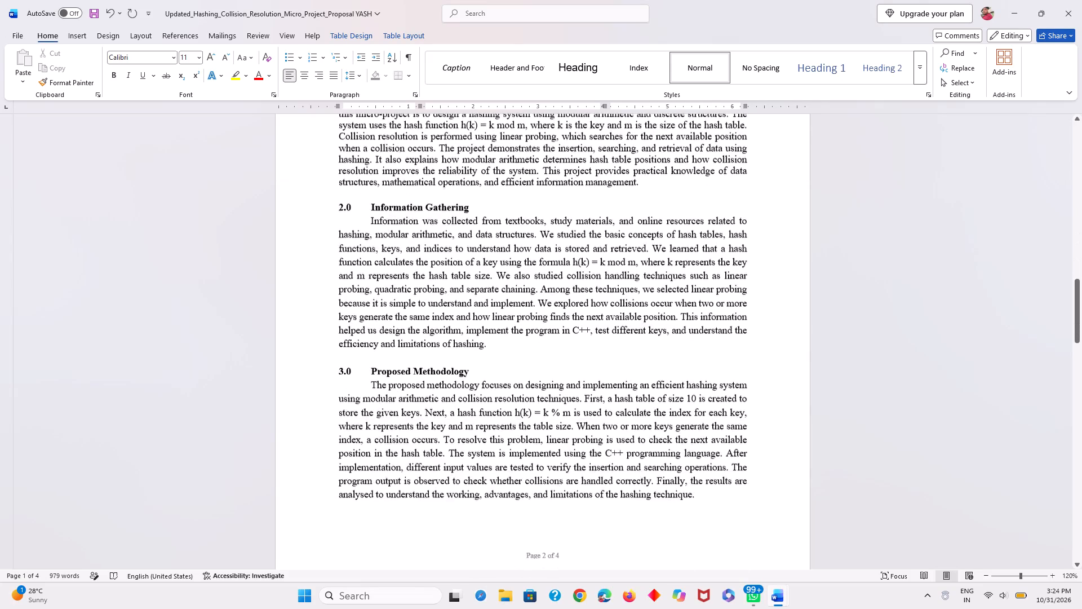
# Check the proposal from the Rationale through the Tentative Action Plan table to the Tentative Resources Required heading and back.
pyautogui.scroll(-1, 536, 332)
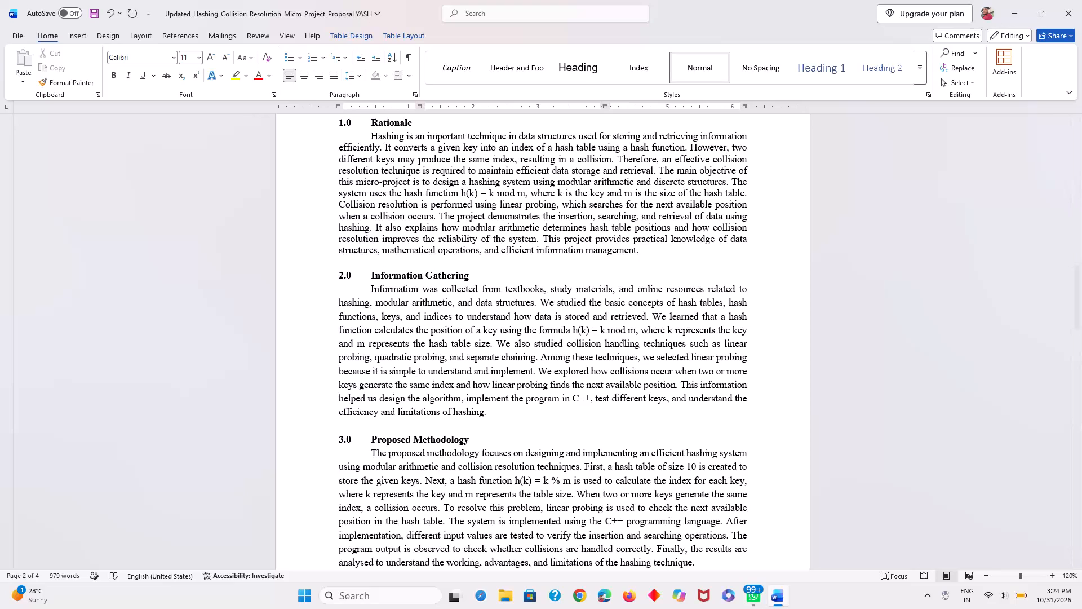
pyautogui.scroll(-3, 536, 332)
pyautogui.scroll(1, 536, 332)
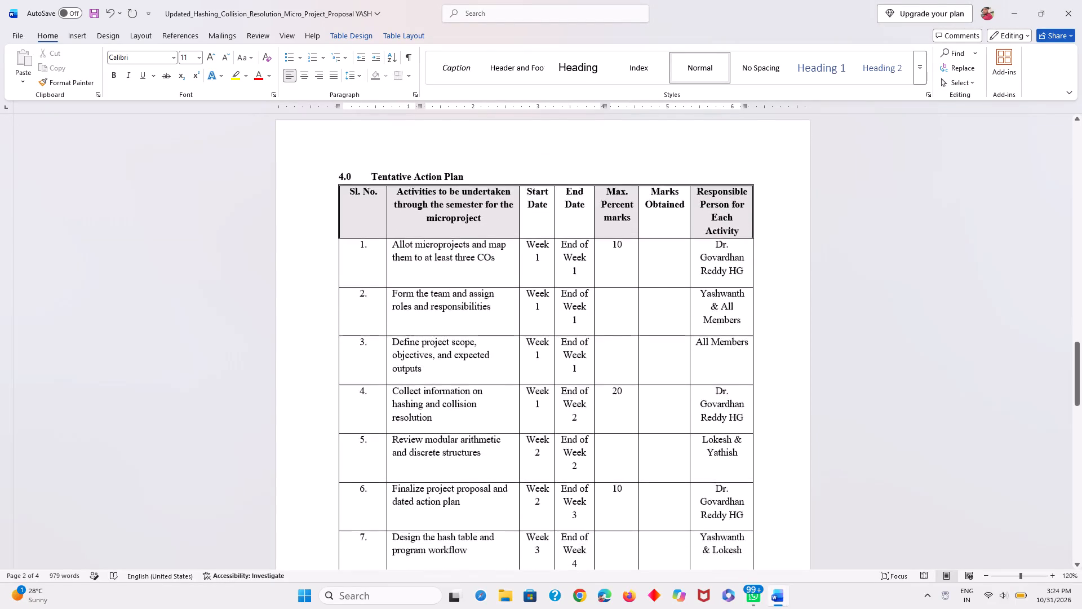
pyautogui.scroll(1, 536, 332)
pyautogui.scroll(-4, 536, 332)
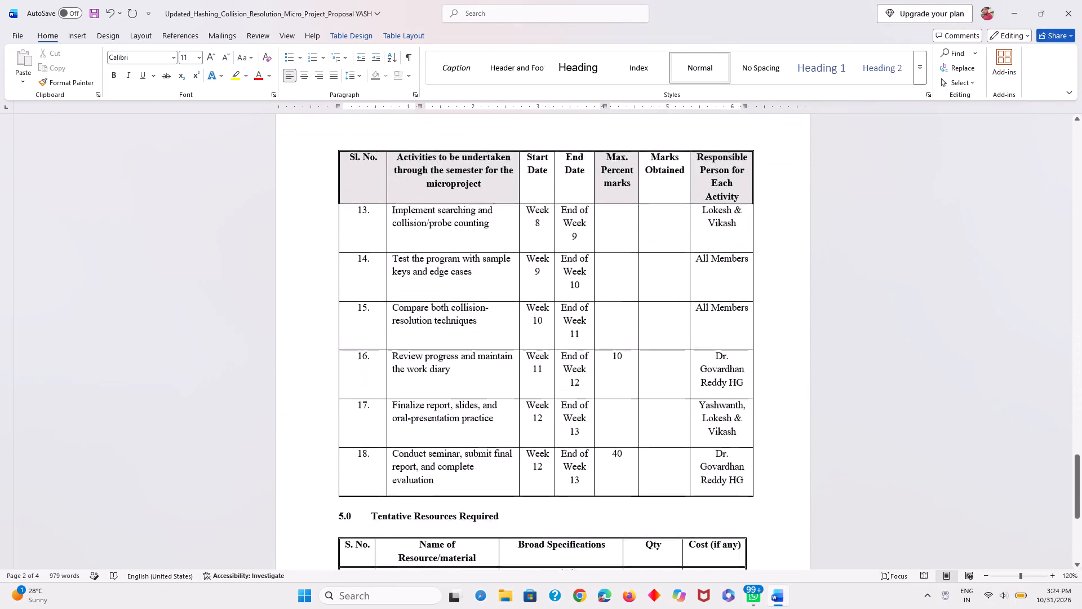
pyautogui.scroll(2, 536, 332)
pyautogui.scroll(-4, 536, 332)
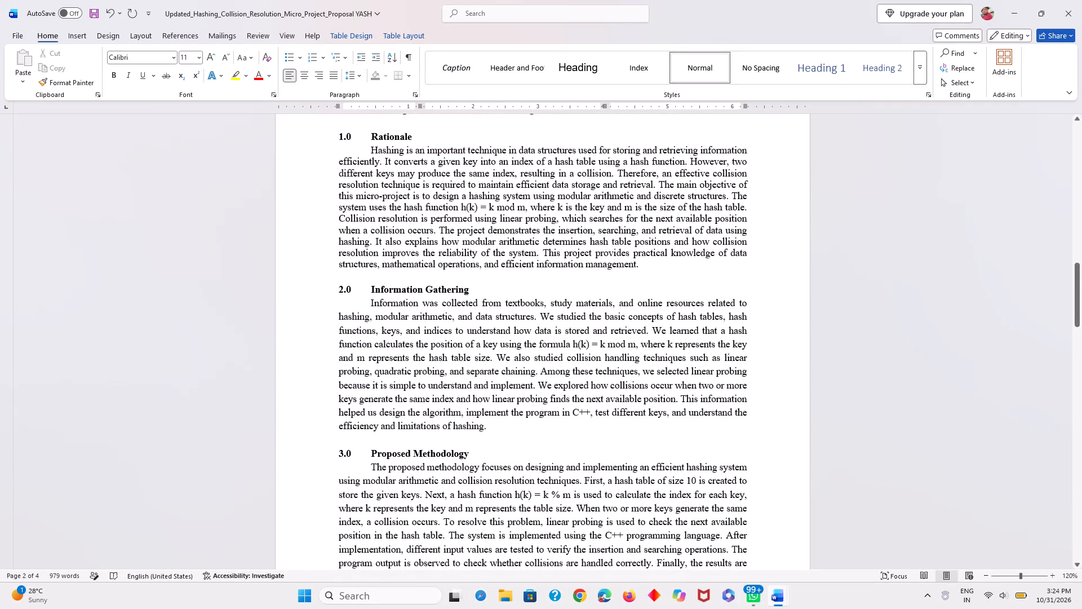
pyautogui.scroll(-1, 536, 332)
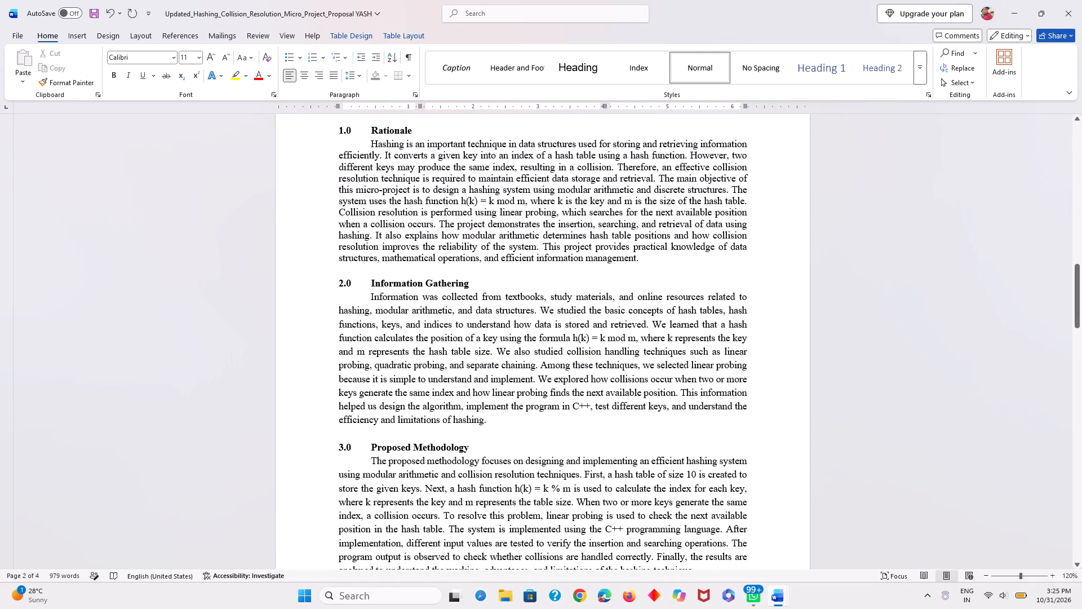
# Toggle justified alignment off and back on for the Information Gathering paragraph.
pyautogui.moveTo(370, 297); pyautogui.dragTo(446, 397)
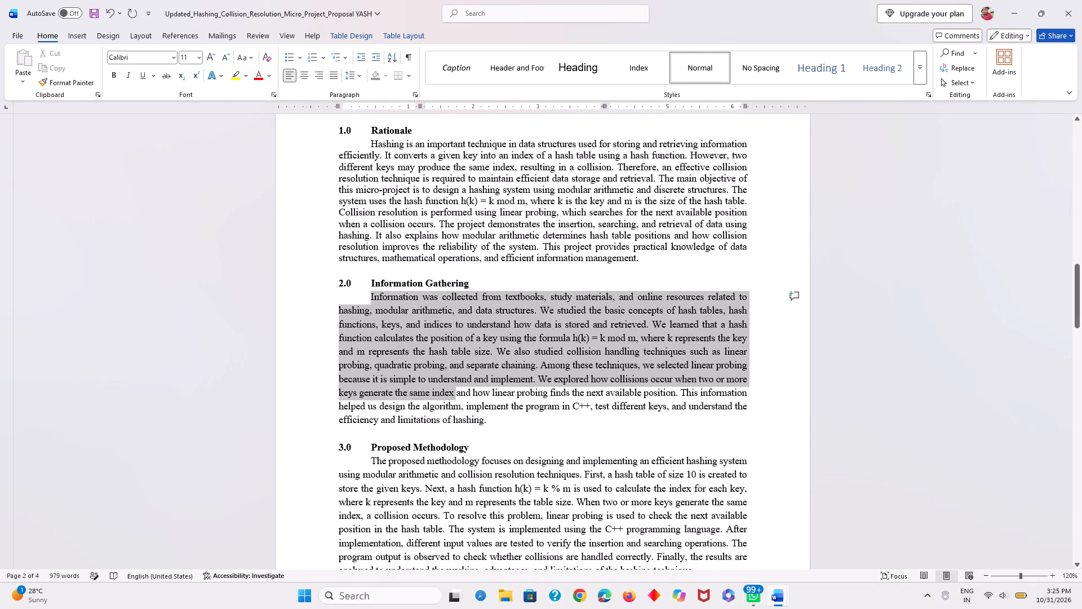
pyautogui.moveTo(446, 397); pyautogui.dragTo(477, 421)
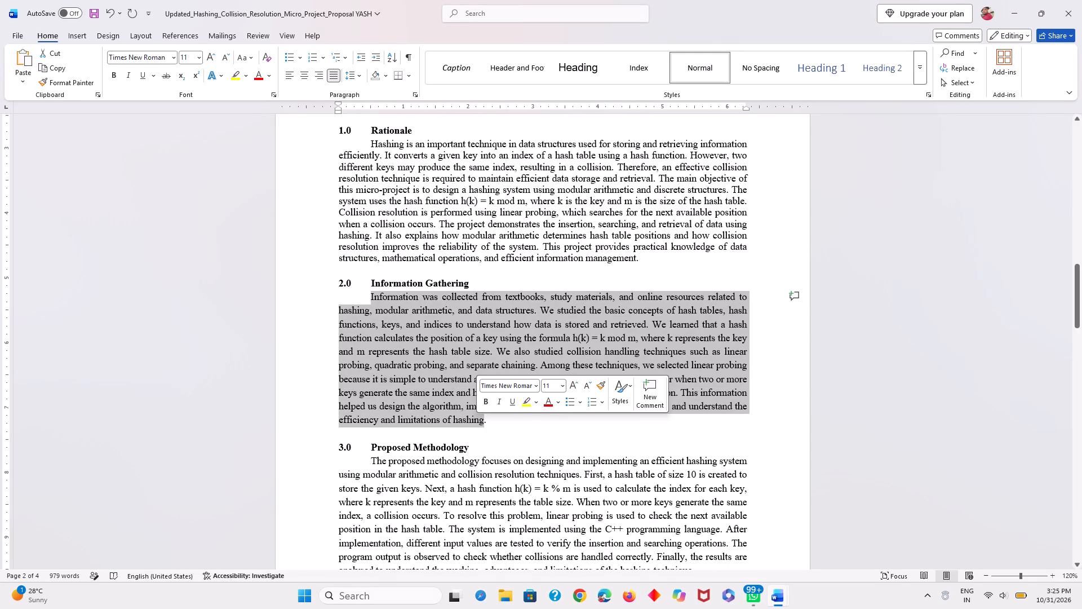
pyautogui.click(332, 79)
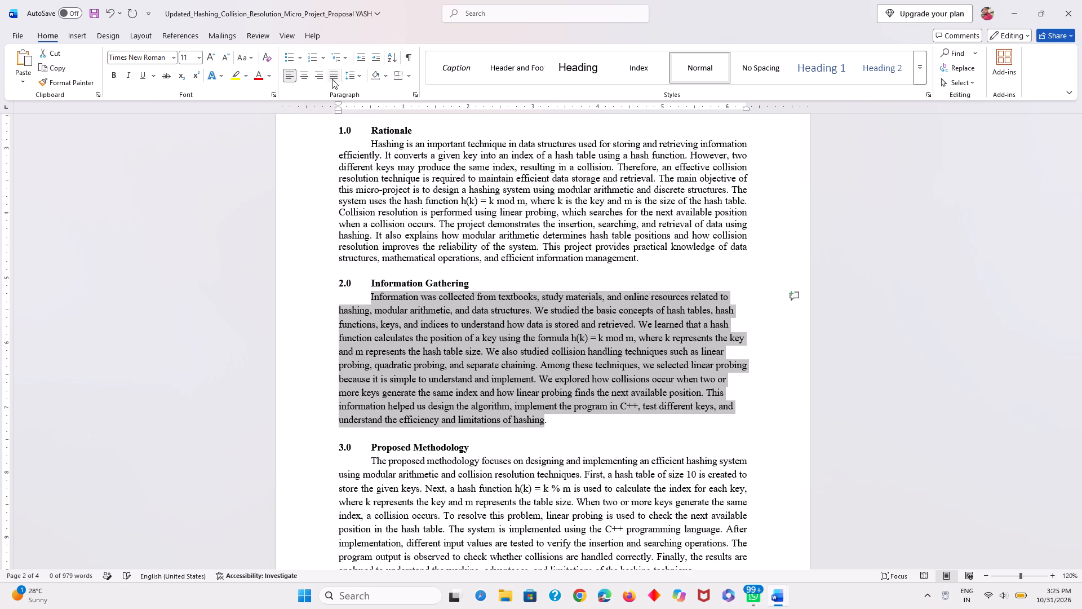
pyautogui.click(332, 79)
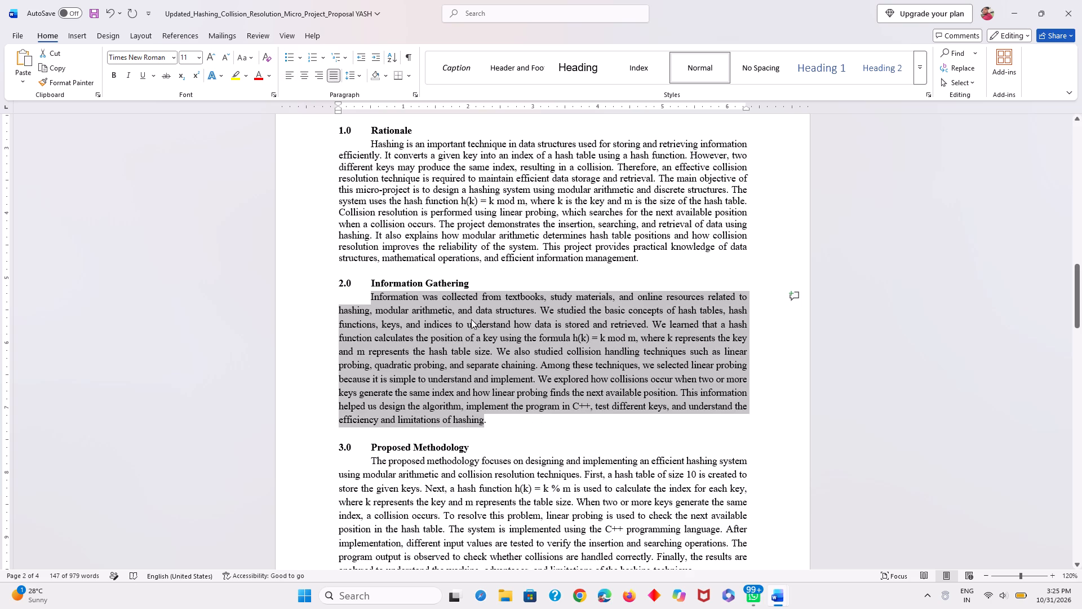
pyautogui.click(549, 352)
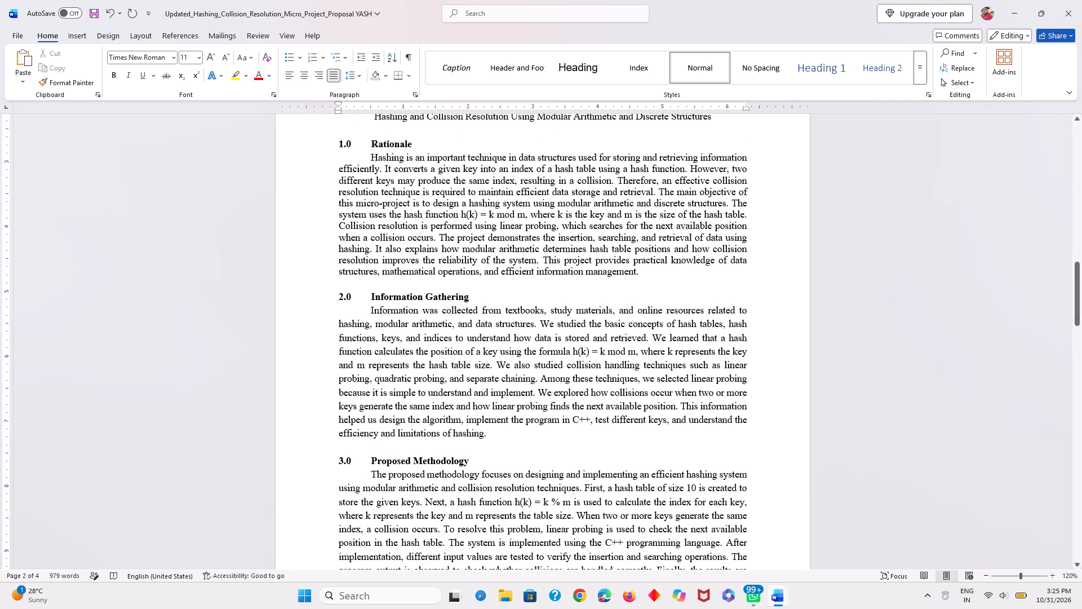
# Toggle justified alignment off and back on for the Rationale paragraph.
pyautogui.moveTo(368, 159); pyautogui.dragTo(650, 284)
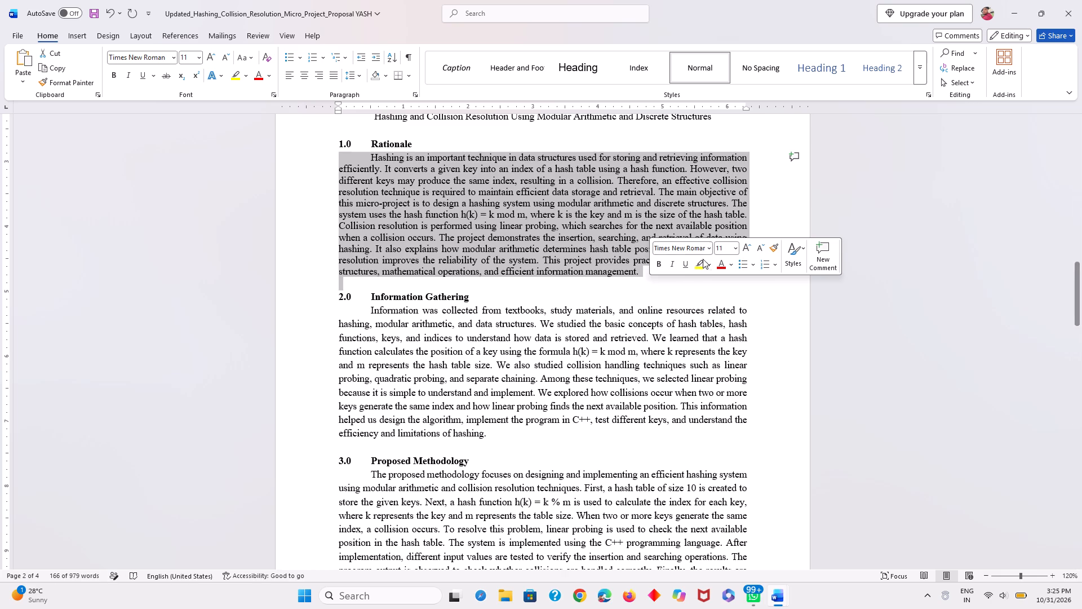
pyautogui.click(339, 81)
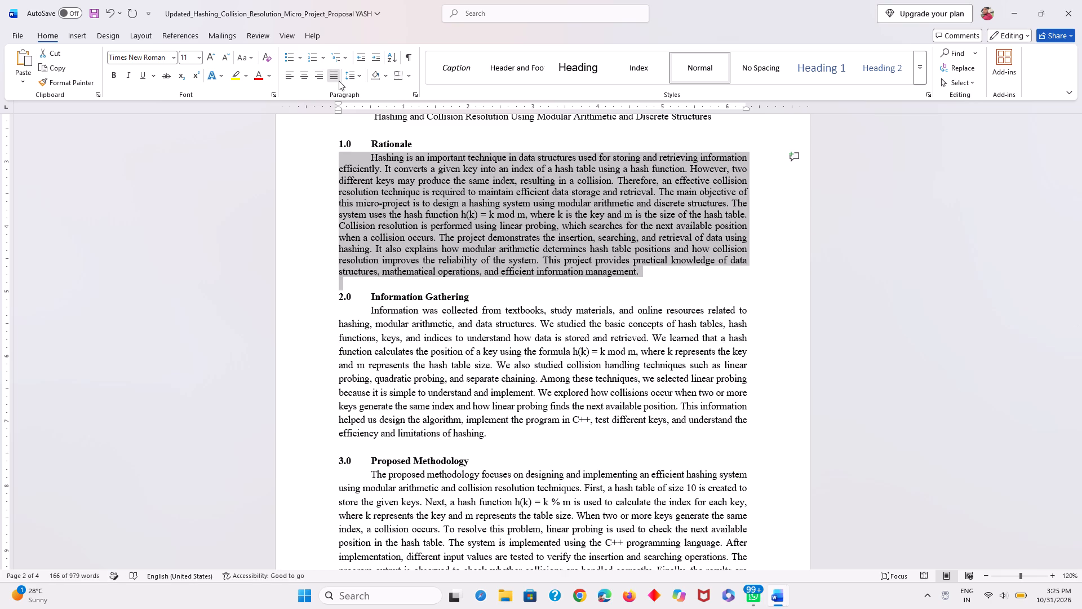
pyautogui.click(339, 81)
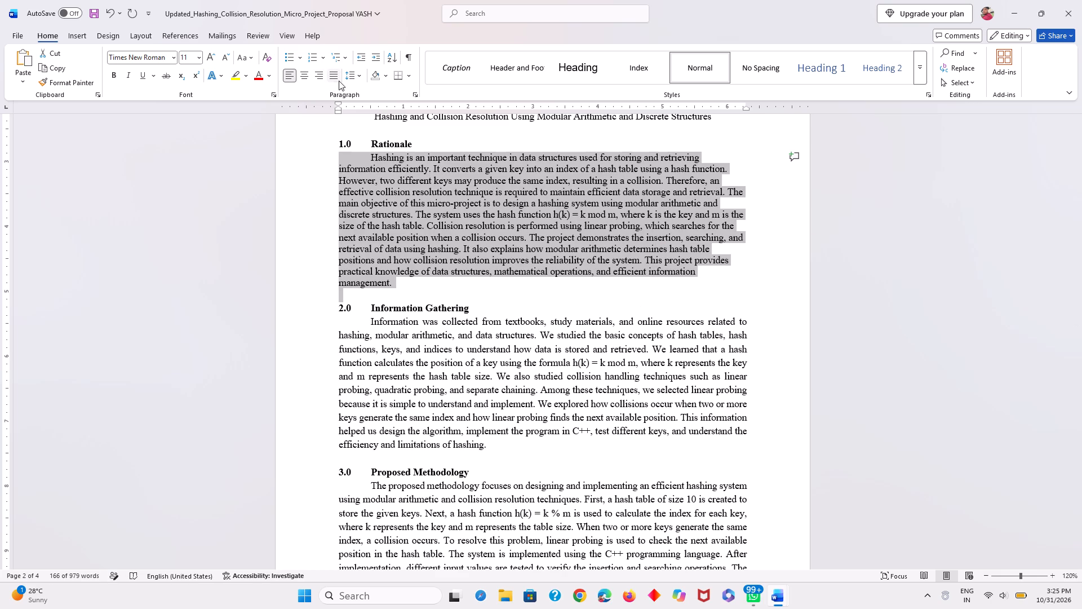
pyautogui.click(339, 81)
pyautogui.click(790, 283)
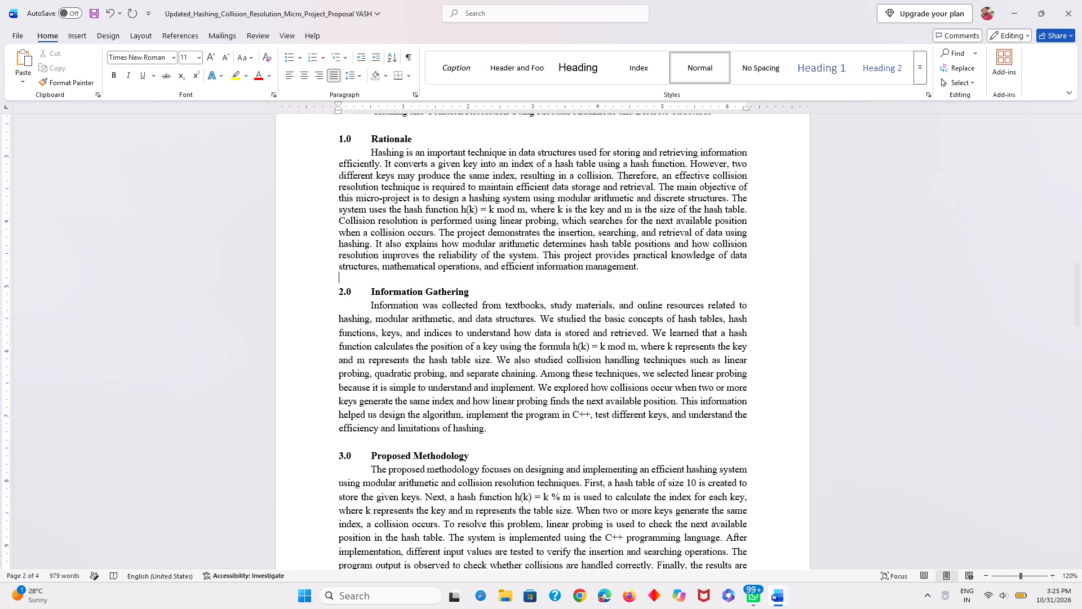
# Review the proposal's text layout from the end of the cover page through the Rationale, Information Gathering and Proposed Methodology sections.
pyautogui.scroll(1, 583, 209)
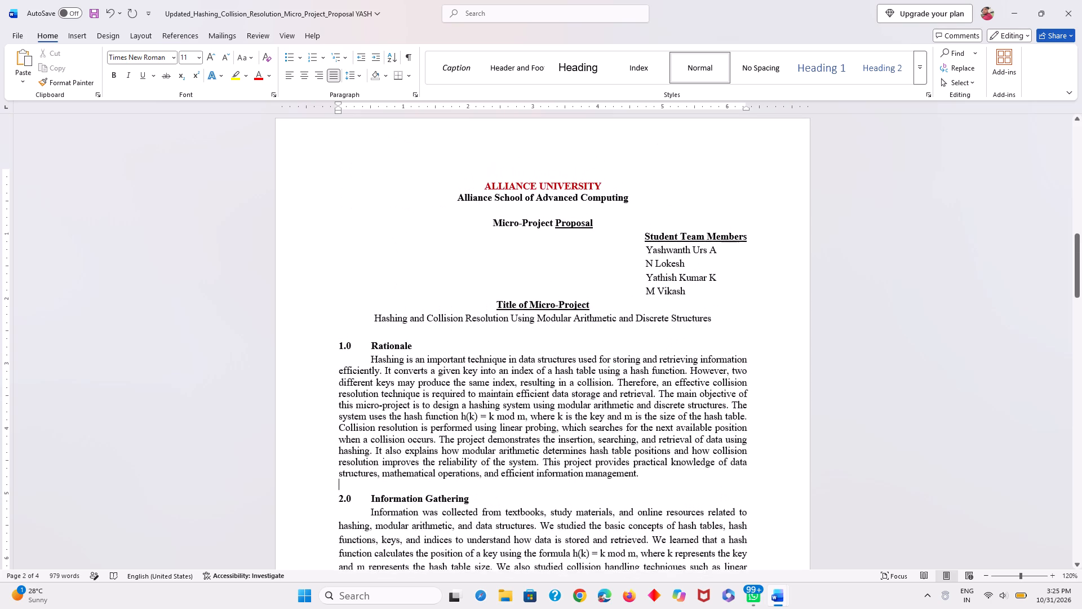
pyautogui.scroll(2, 583, 209)
pyautogui.scroll(-1, 583, 209)
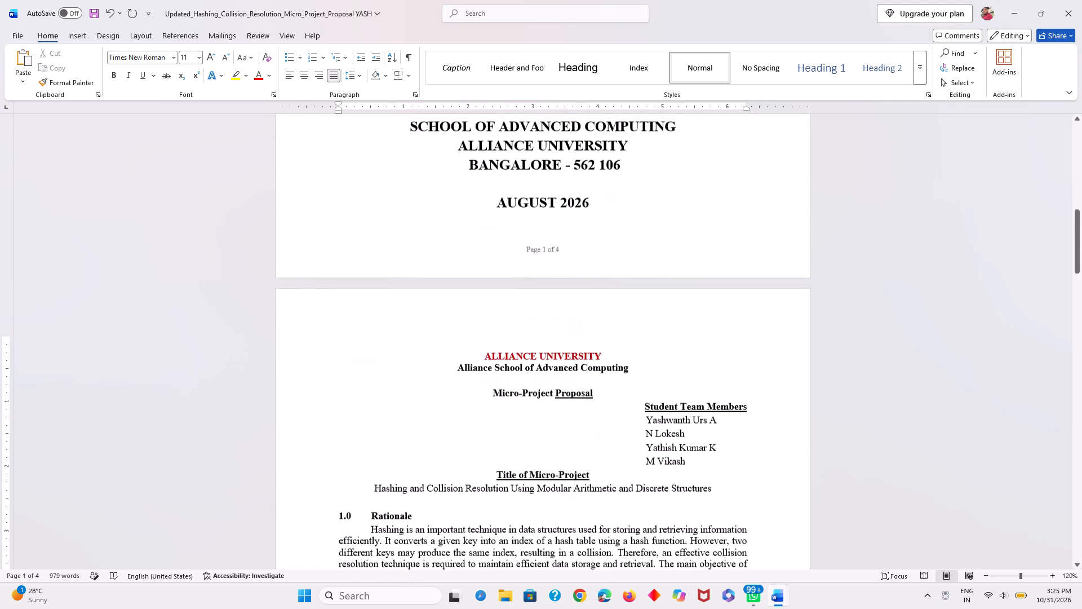
pyautogui.scroll(-3, 583, 209)
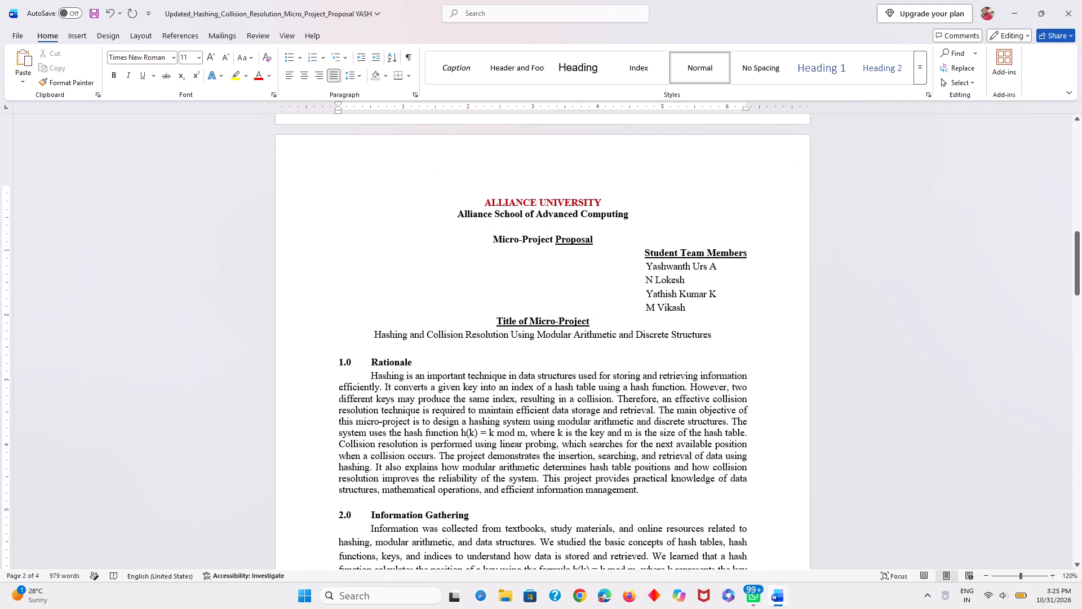
pyautogui.scroll(-1, 656, 286)
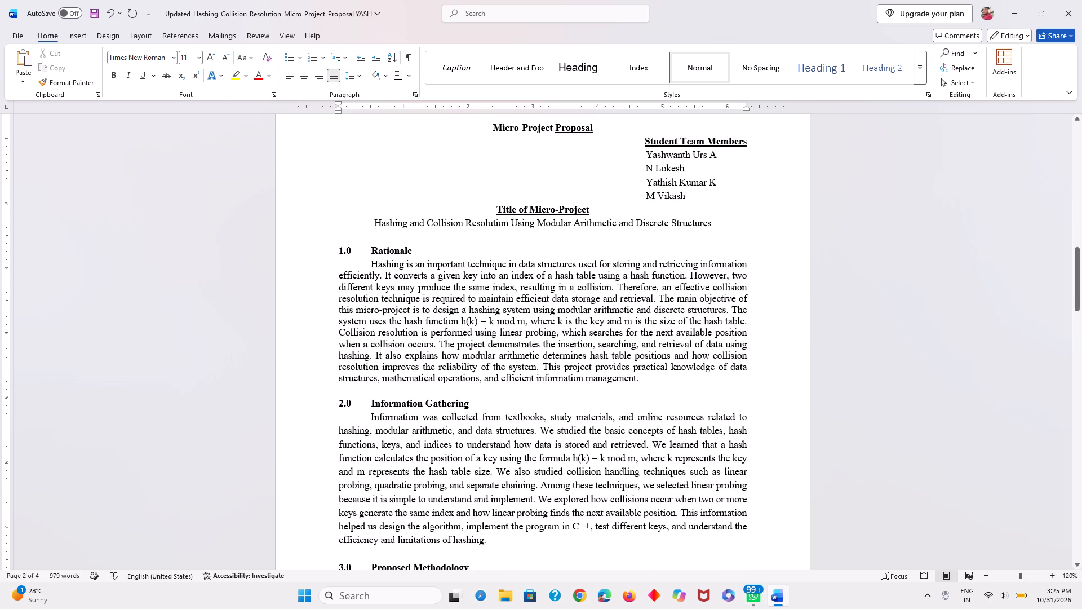
pyautogui.scroll(-1, 656, 286)
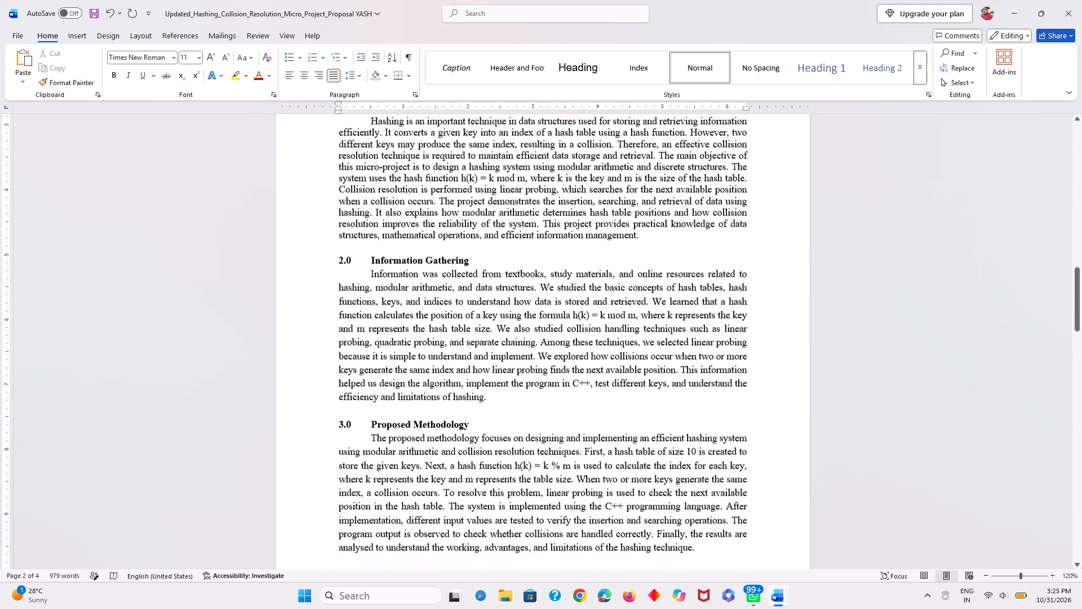
pyautogui.scroll(1, 656, 286)
pyautogui.scroll(-1, 656, 286)
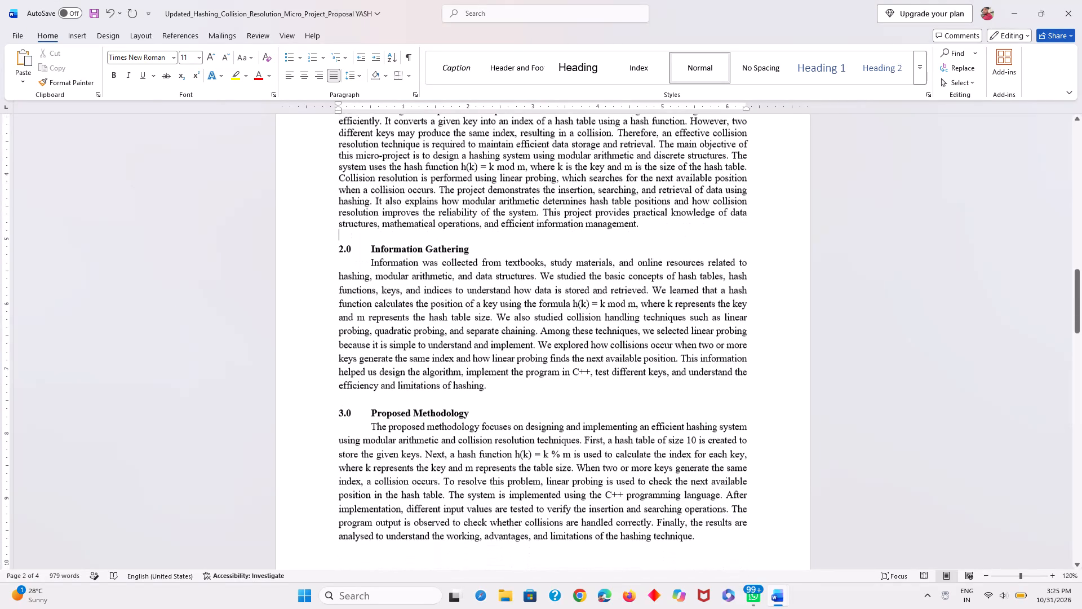
pyautogui.scroll(-1, 656, 286)
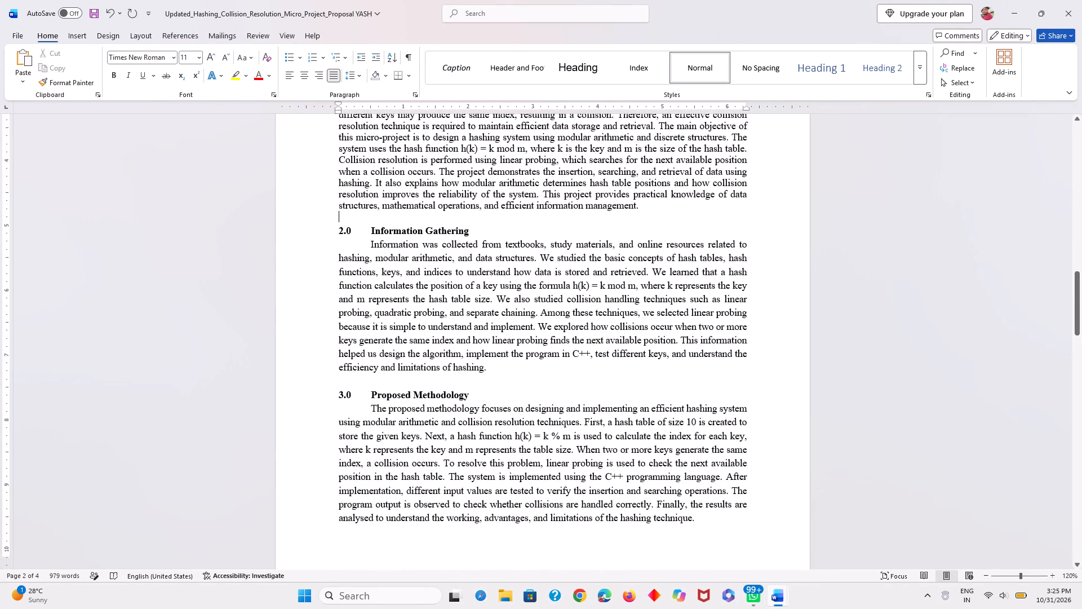
pyautogui.scroll(1, 468, 357)
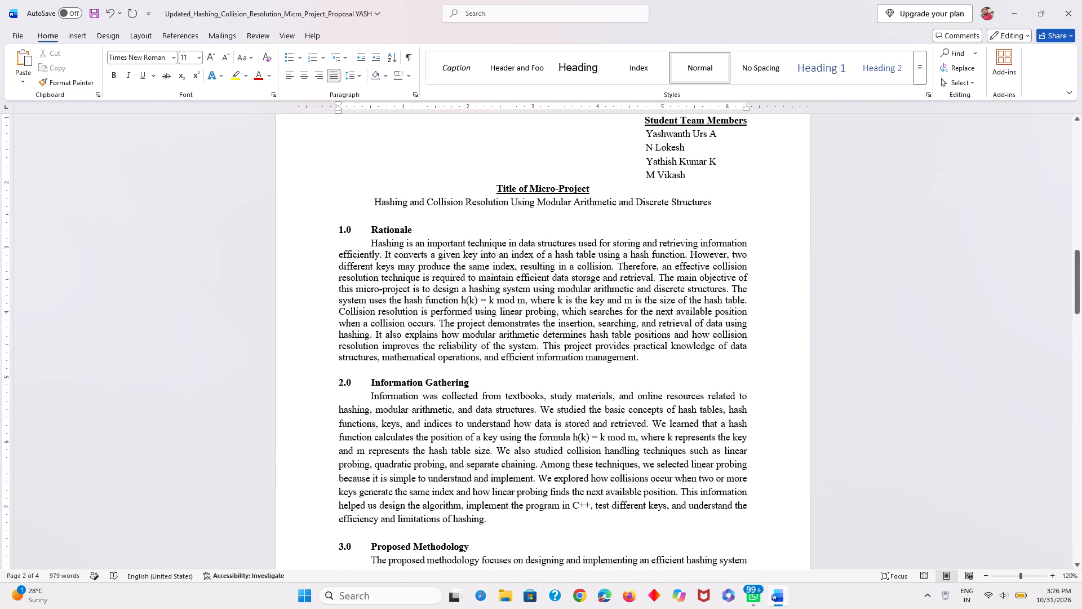
# Compare the text formatting of the Rationale and Information Gathering paragraphs.
pyautogui.moveTo(364, 239); pyautogui.dragTo(650, 386)
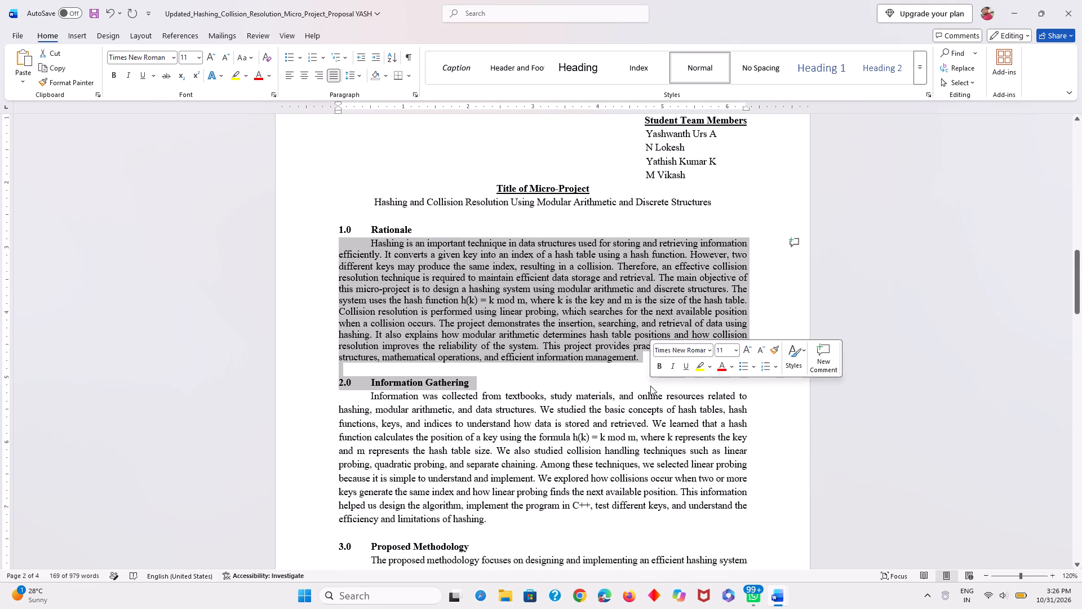
pyautogui.click(826, 307)
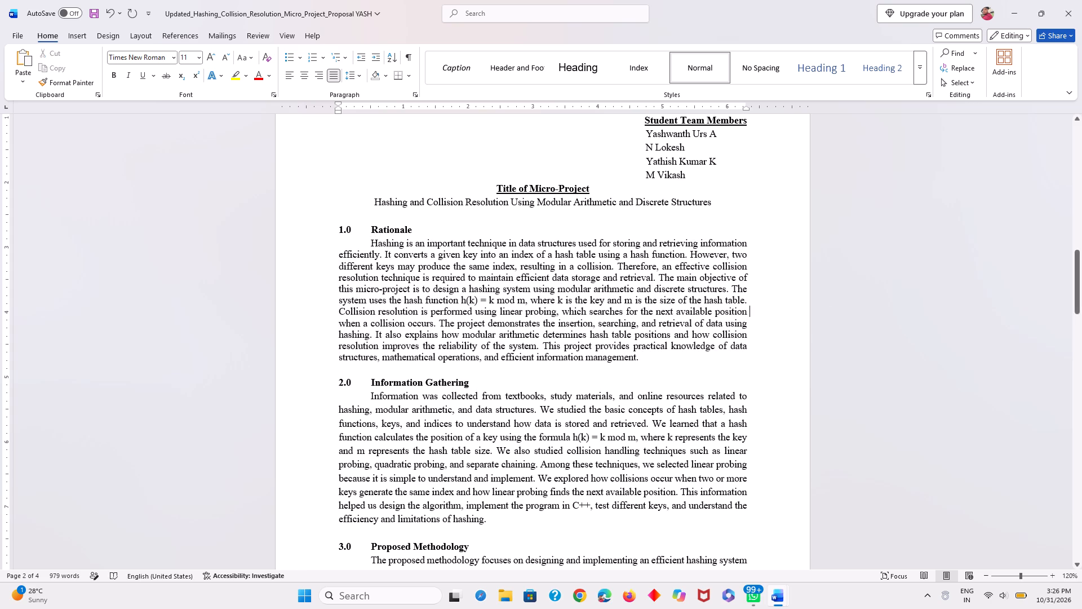
pyautogui.moveTo(480, 395); pyautogui.dragTo(569, 433)
pyautogui.click(825, 299)
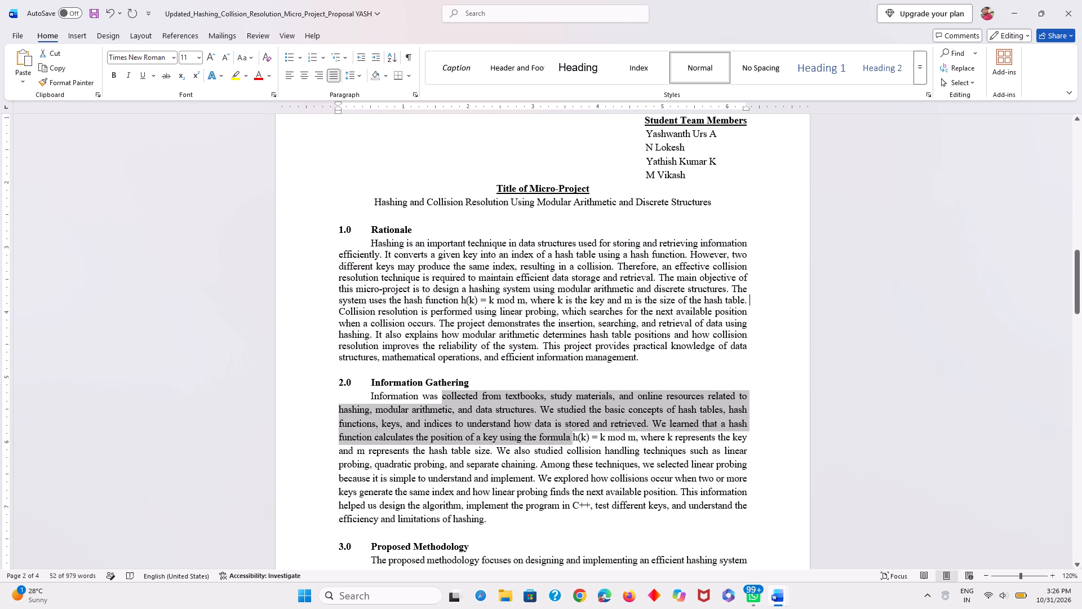
pyautogui.moveTo(483, 280); pyautogui.dragTo(575, 298)
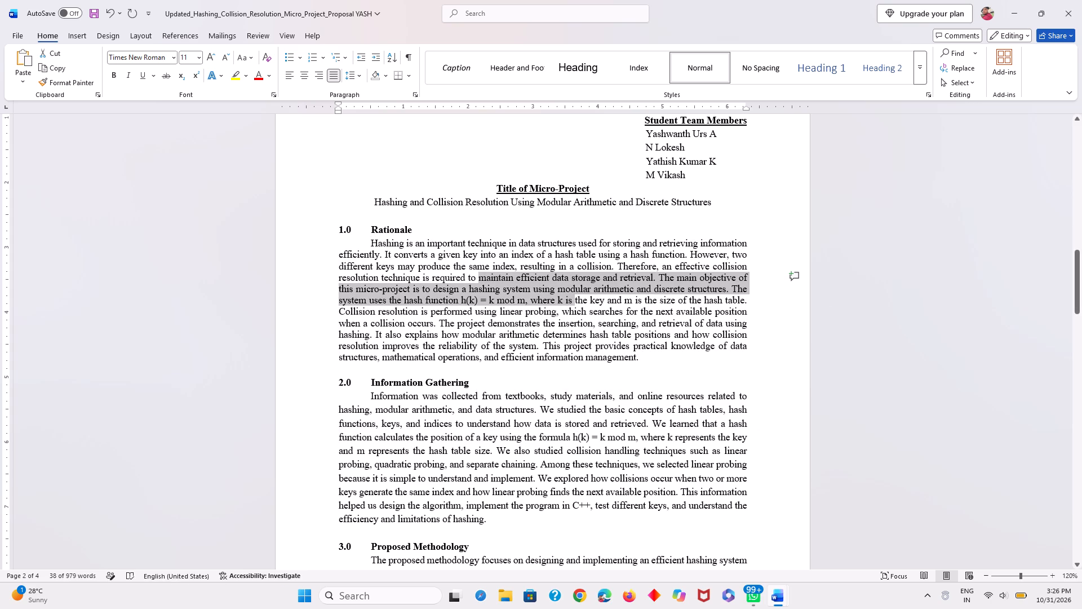
pyautogui.click(813, 405)
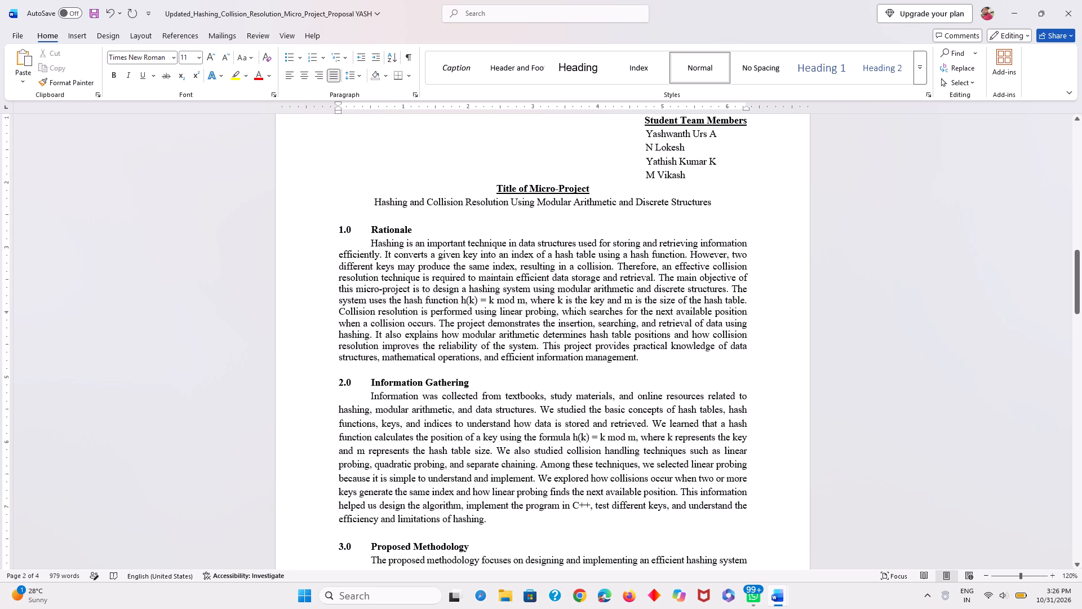
pyautogui.moveTo(368, 240); pyautogui.dragTo(662, 376)
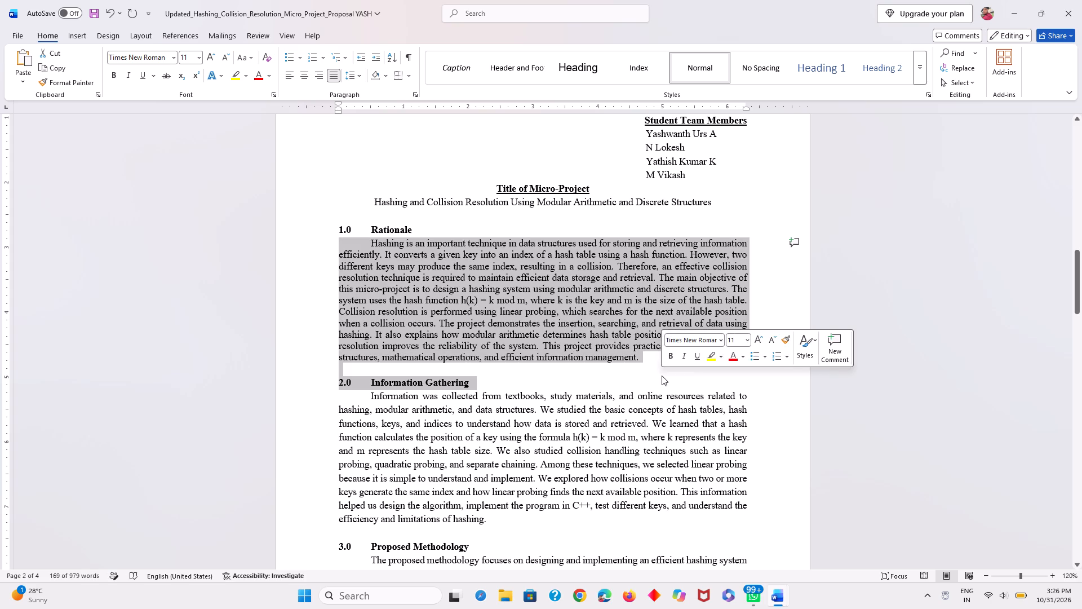
pyautogui.click(916, 262)
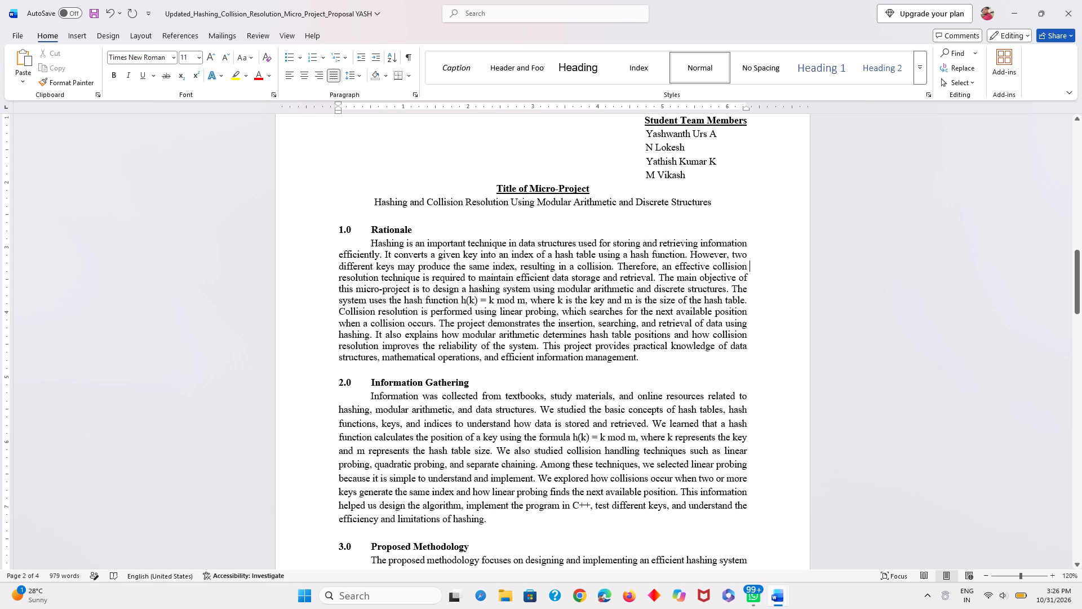
# Apply the Times New Roman font to the whole Rationale paragraph.
pyautogui.moveTo(371, 239); pyautogui.dragTo(644, 351)
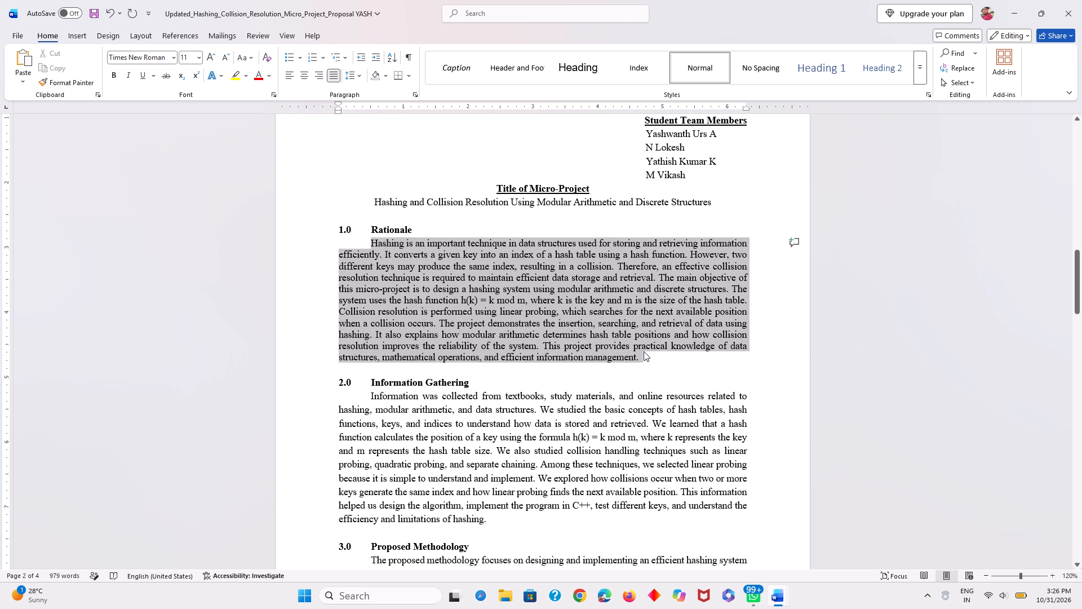
pyautogui.click(700, 317)
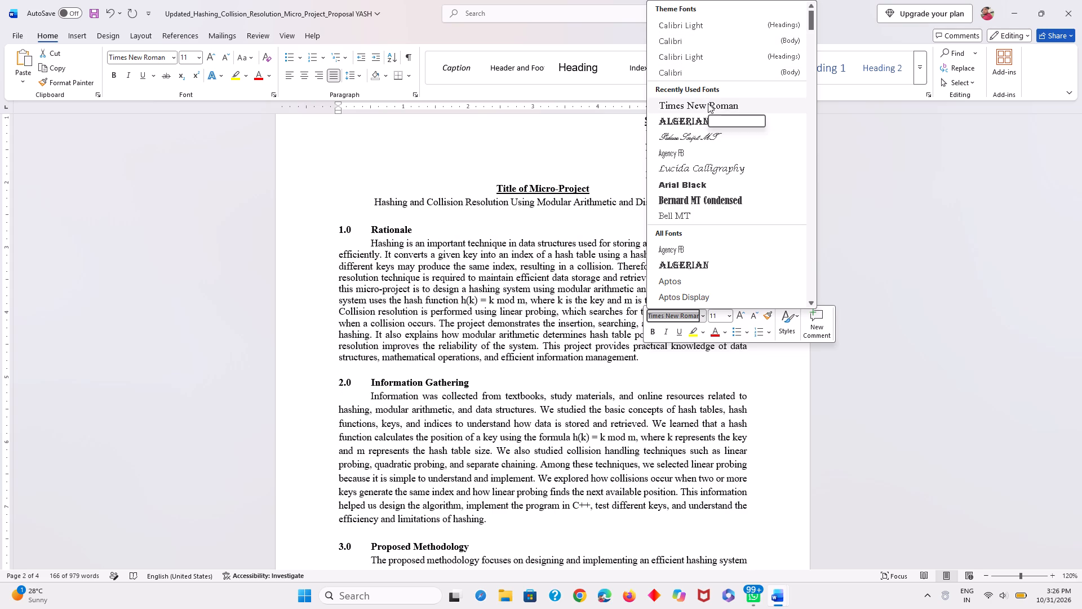
pyautogui.click(708, 103)
# Apply the Times New Roman font to the Information Gathering paragraph.
pyautogui.scroll(-1, 540, 316)
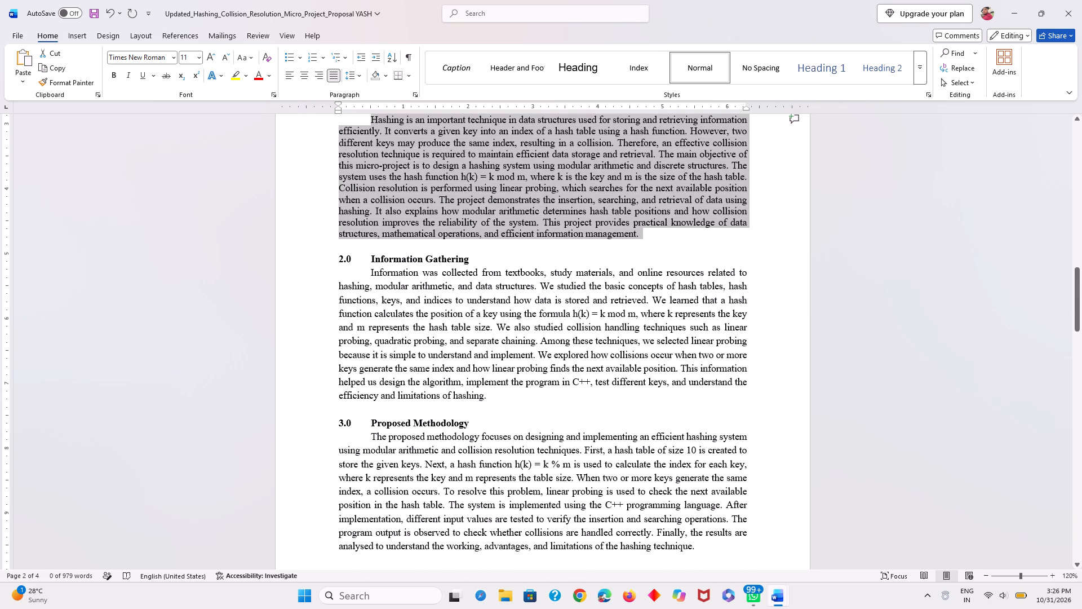
pyautogui.moveTo(371, 273); pyautogui.dragTo(481, 393)
pyautogui.click(536, 361)
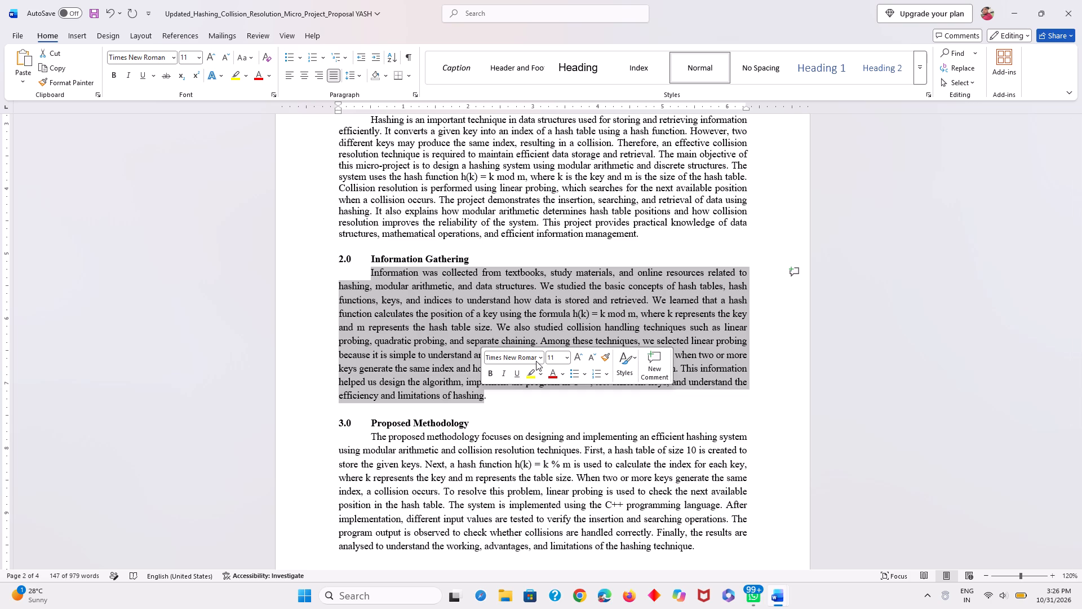
pyautogui.click(540, 360)
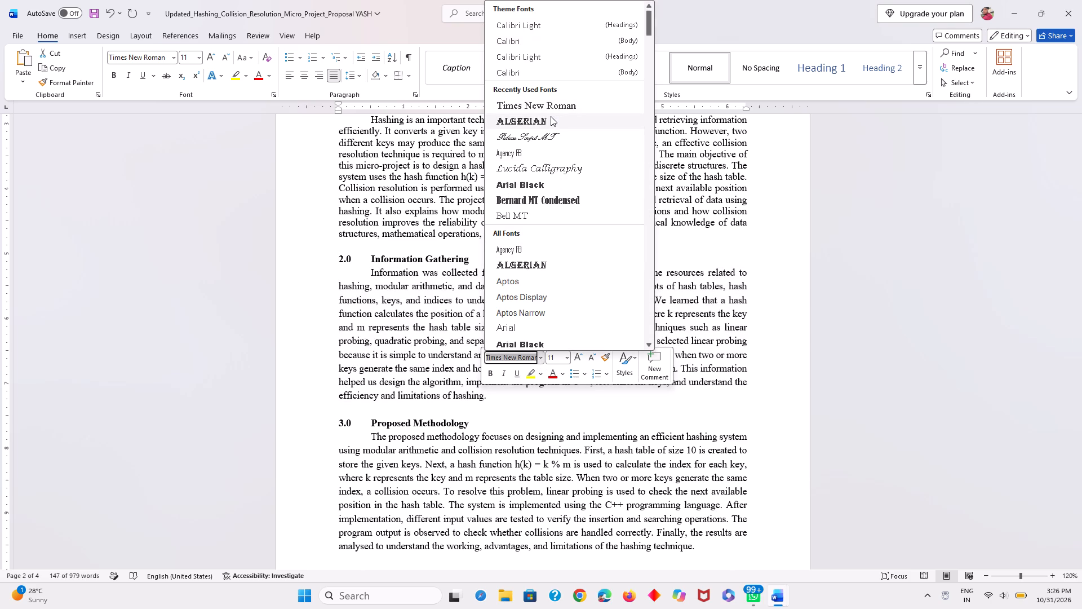
pyautogui.click(549, 111)
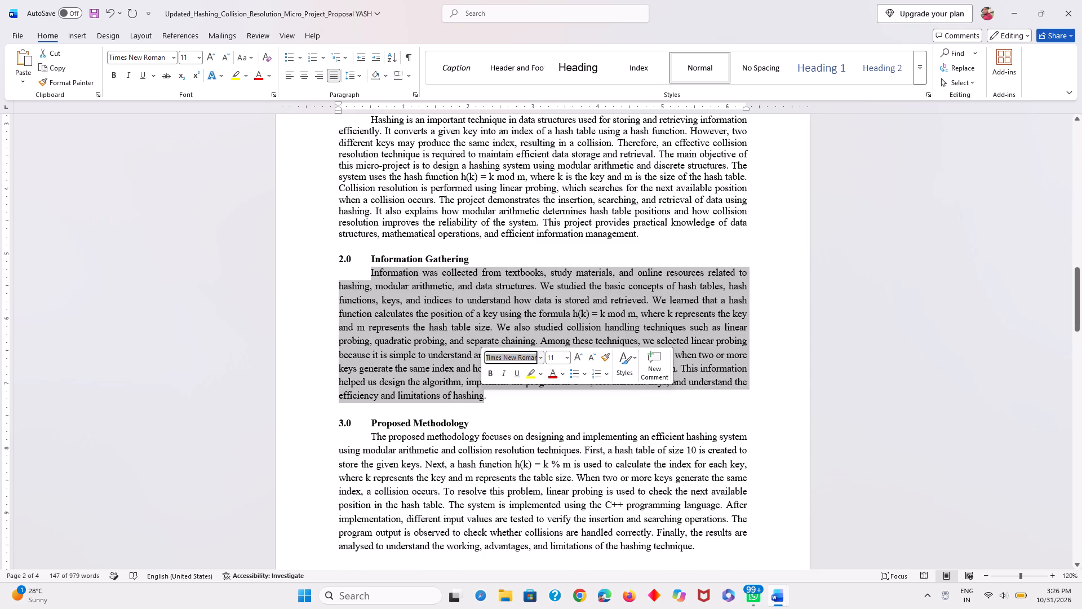
pyautogui.click(857, 264)
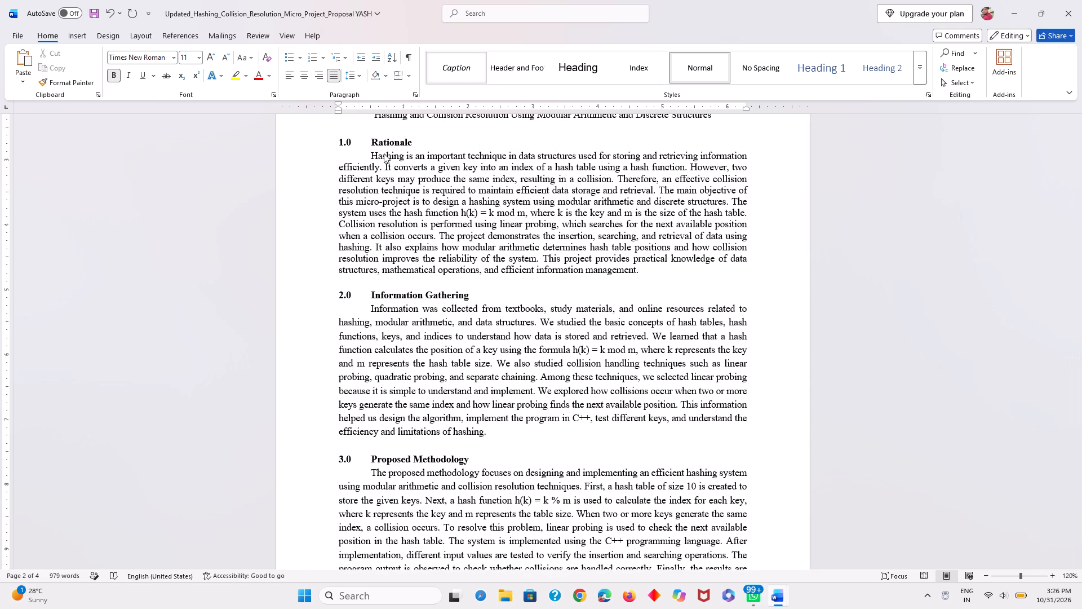
# Set the line spacing of the Rationale paragraph to 1.15.
pyautogui.moveTo(369, 155); pyautogui.dragTo(640, 258)
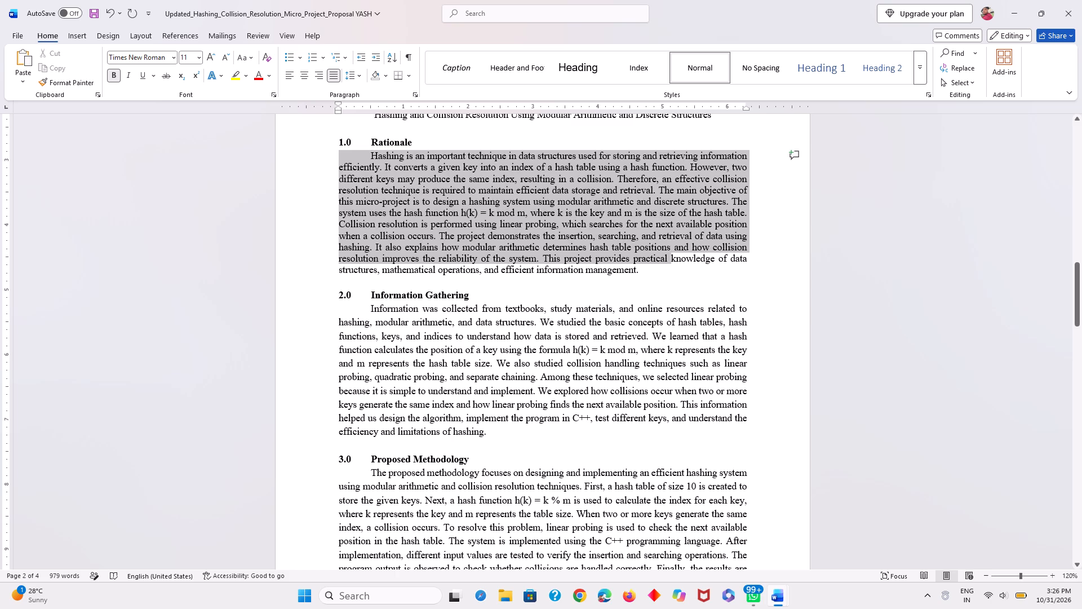
pyautogui.moveTo(640, 258); pyautogui.dragTo(638, 265)
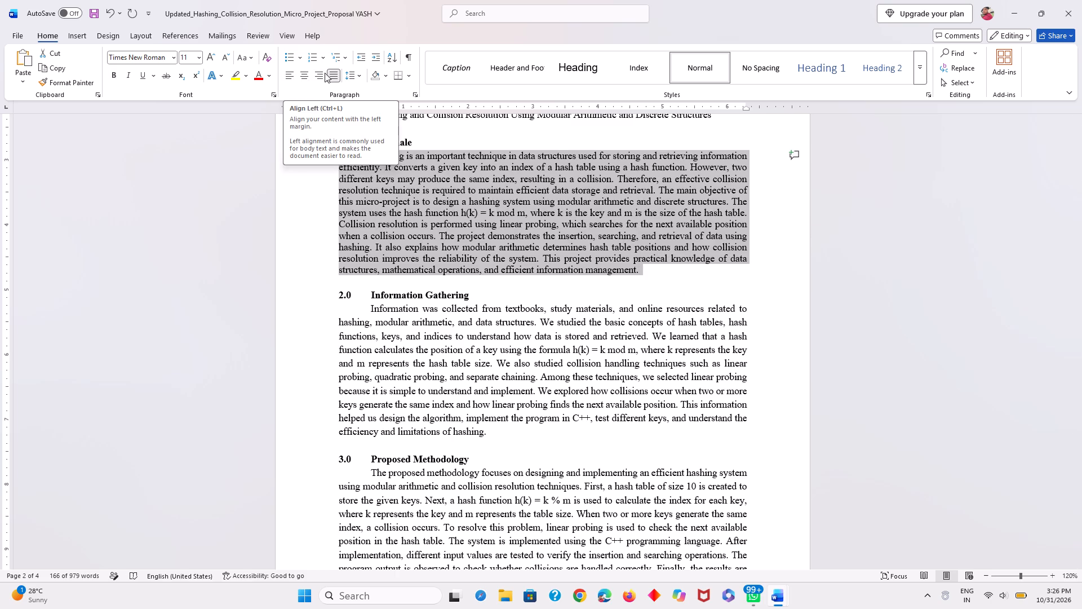
pyautogui.click(359, 79)
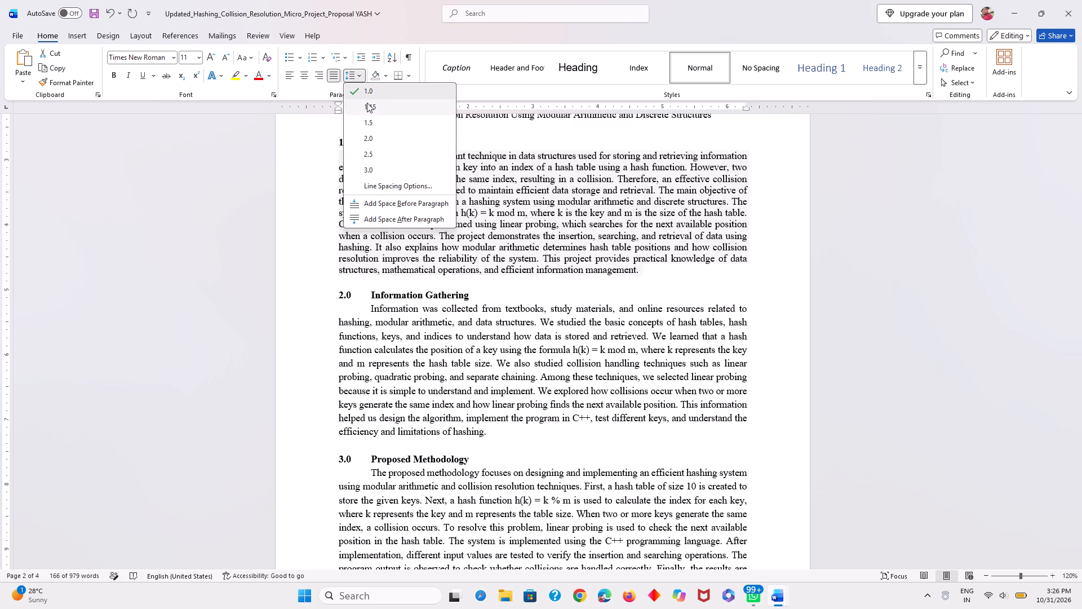
pyautogui.click(367, 103)
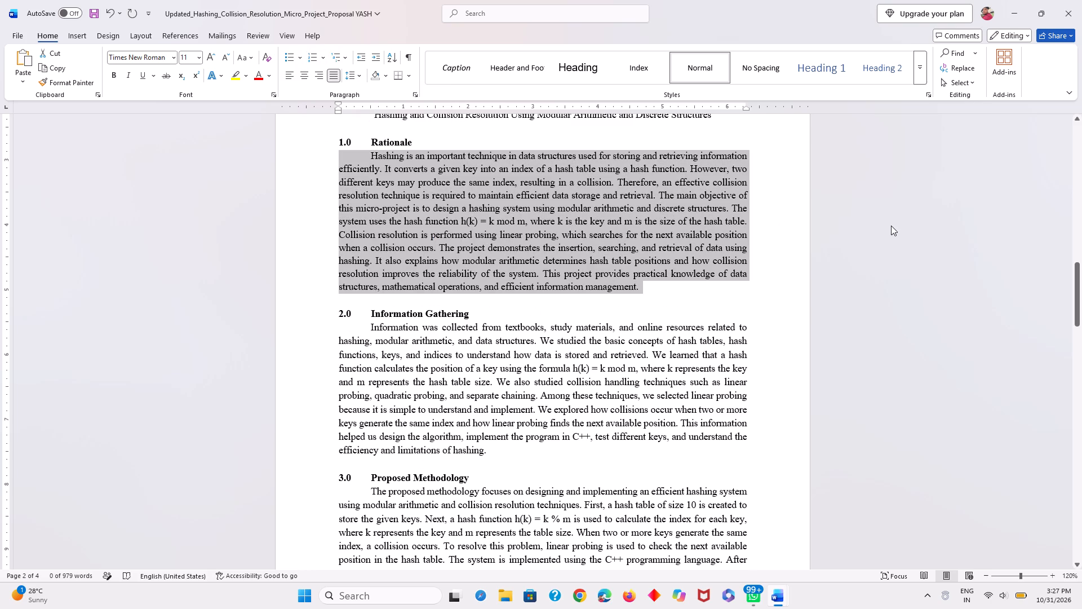
pyautogui.click(891, 226)
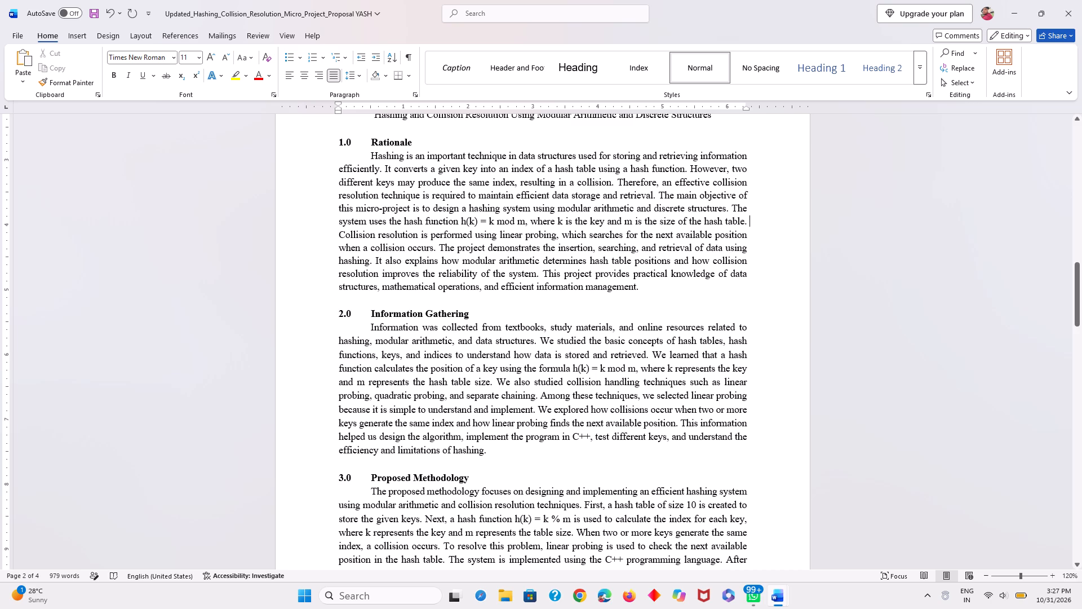
# Set the line spacing of the Information Gathering paragraph to 1.15.
pyautogui.moveTo(371, 325); pyautogui.dragTo(465, 414)
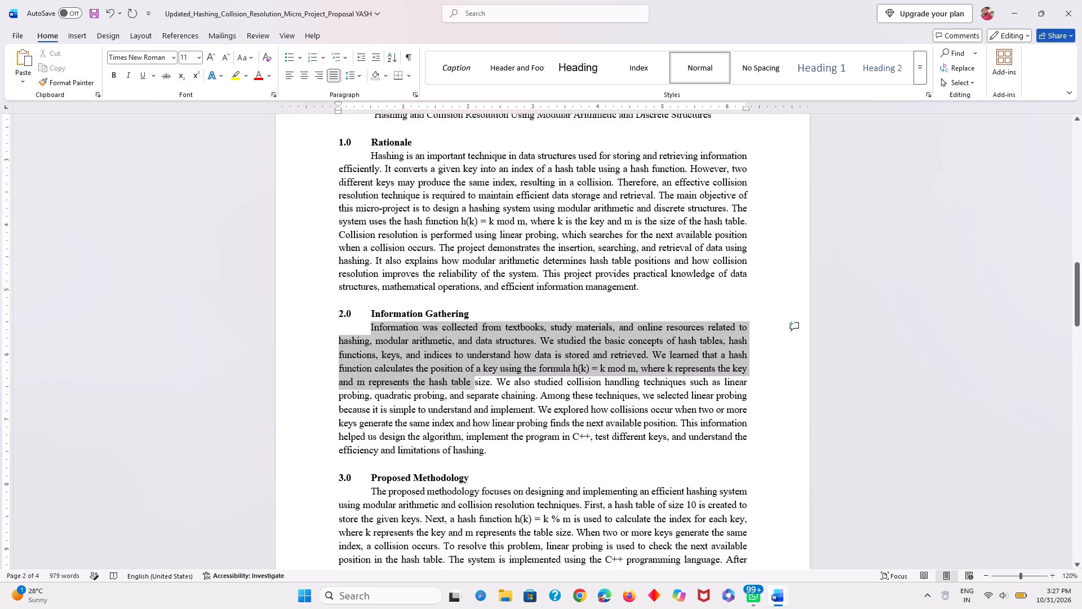
pyautogui.moveTo(465, 414); pyautogui.dragTo(484, 449)
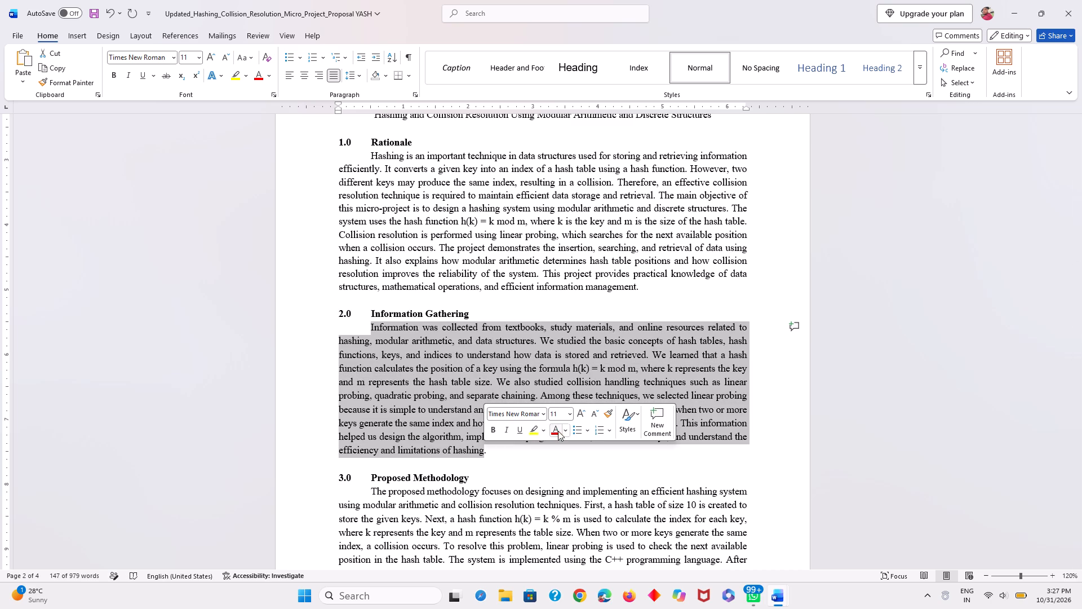
pyautogui.click(362, 73)
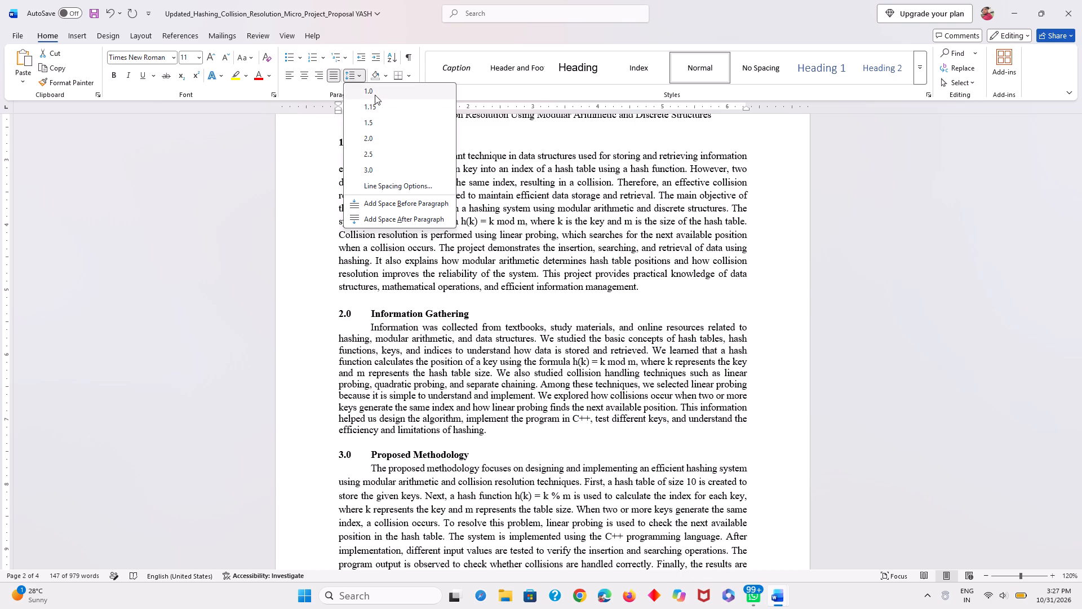
pyautogui.click(376, 101)
pyautogui.click(283, 179)
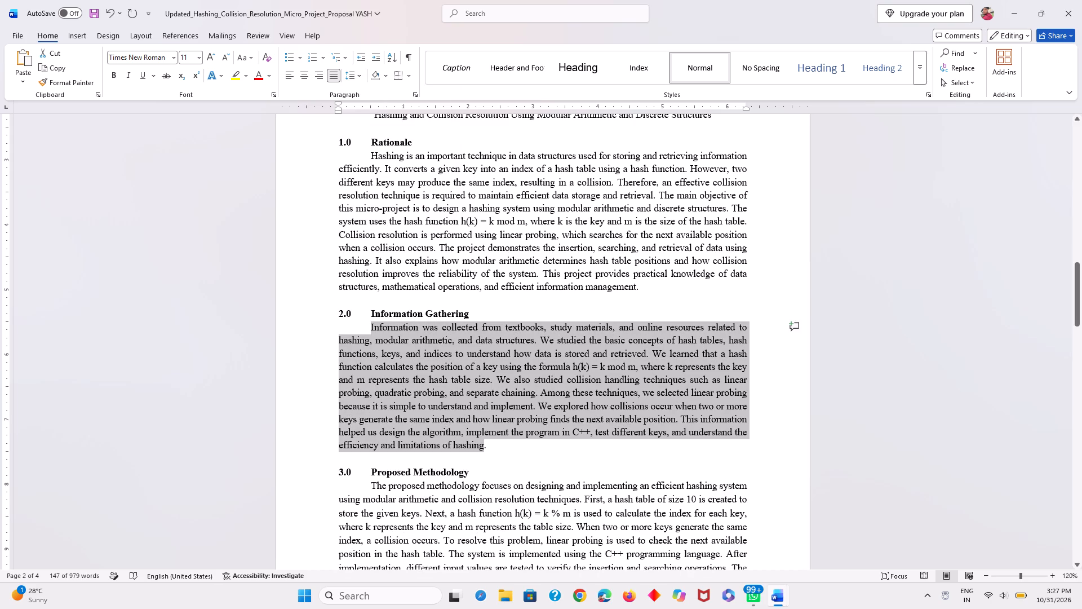
pyautogui.click(265, 228)
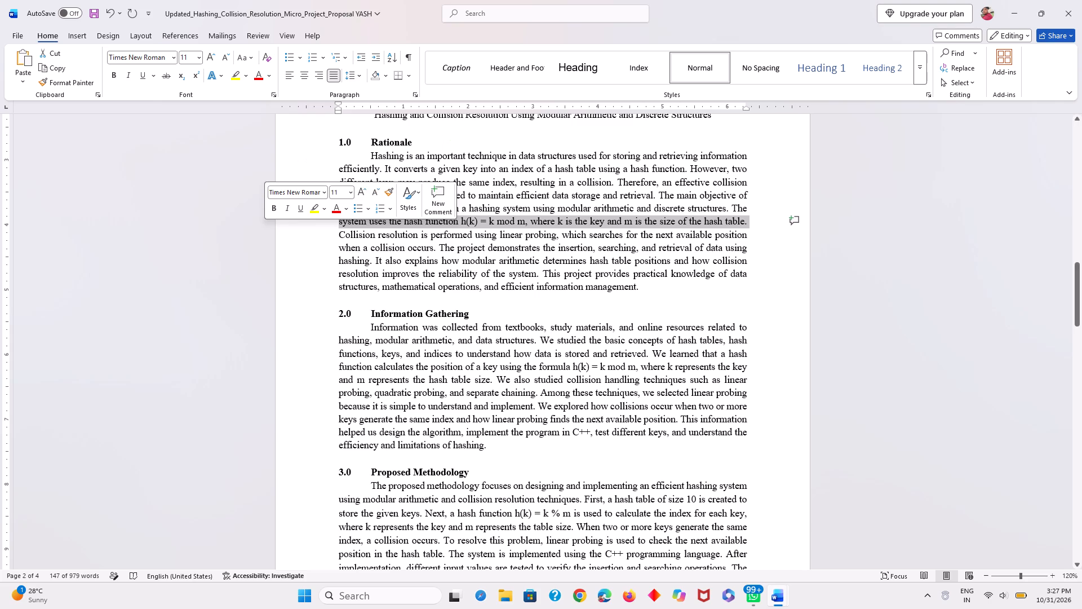
pyautogui.click(894, 162)
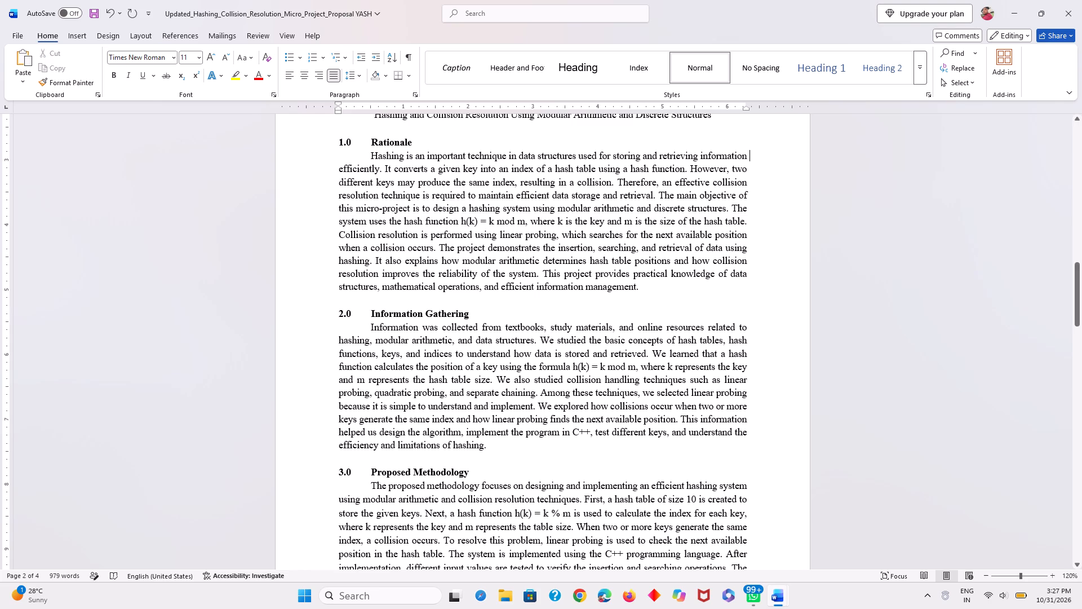
# Check the line spacing setting of the Rationale paragraph.
pyautogui.tripleClick(385, 178)
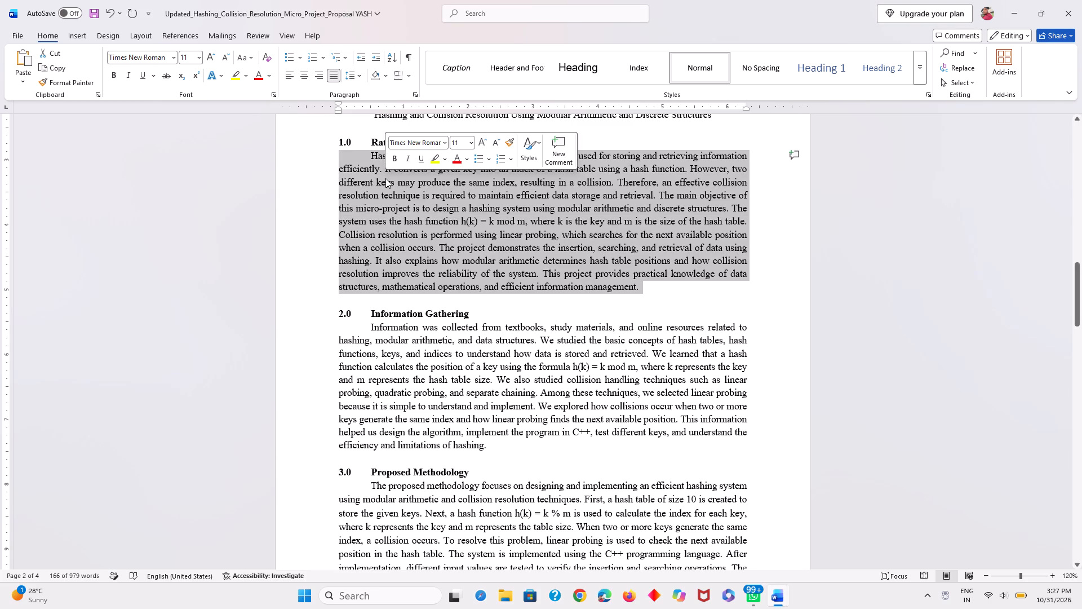
pyautogui.click(358, 76)
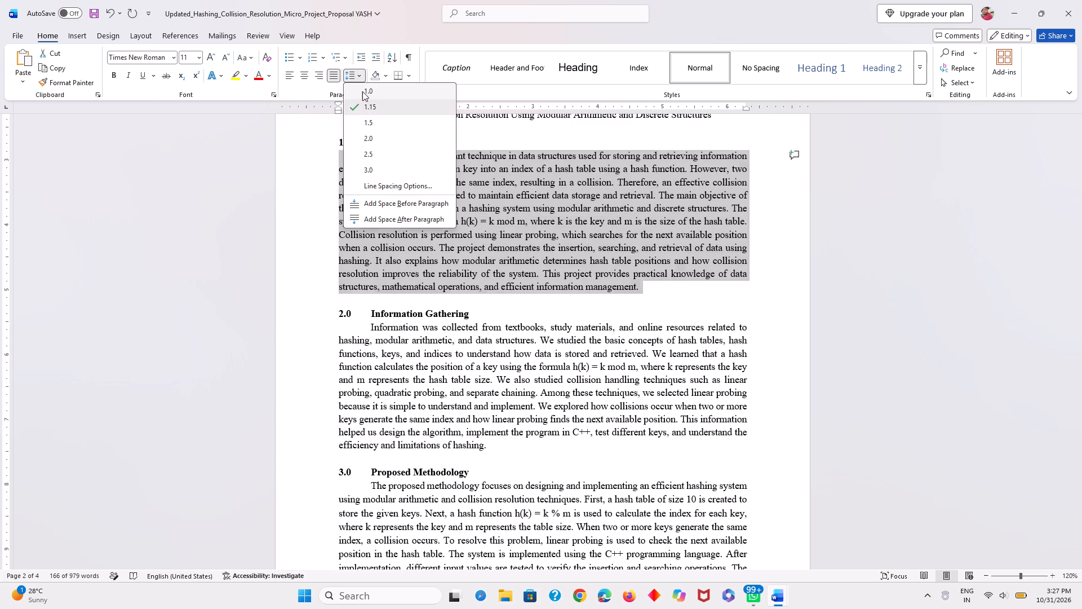
pyautogui.click(247, 165)
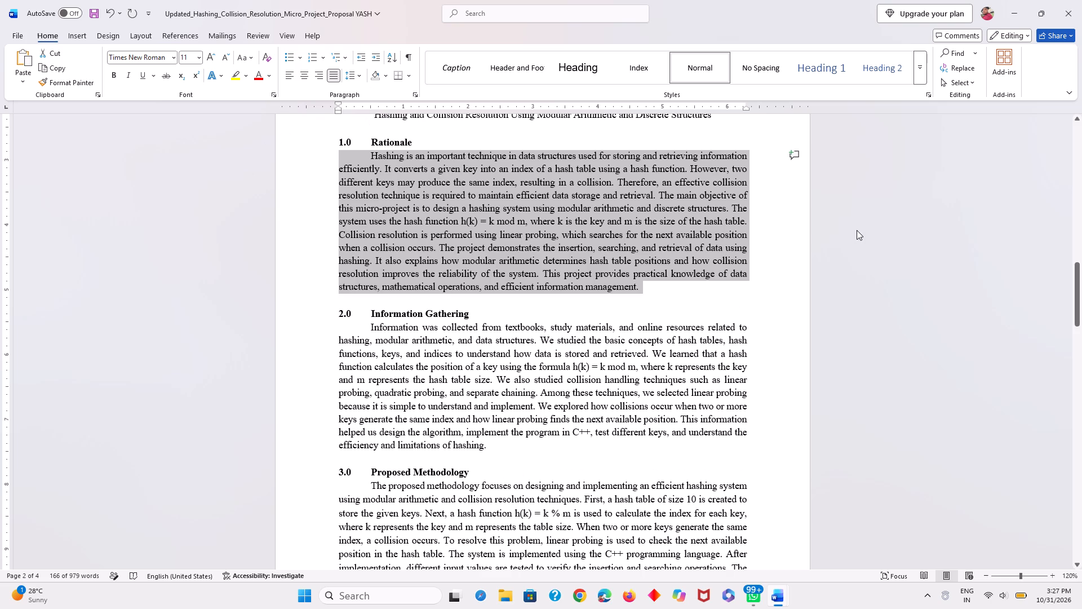
pyautogui.click(858, 230)
# Set the line spacing of the Proposed Methodology paragraph to 1.15.
pyautogui.scroll(-1, 744, 250)
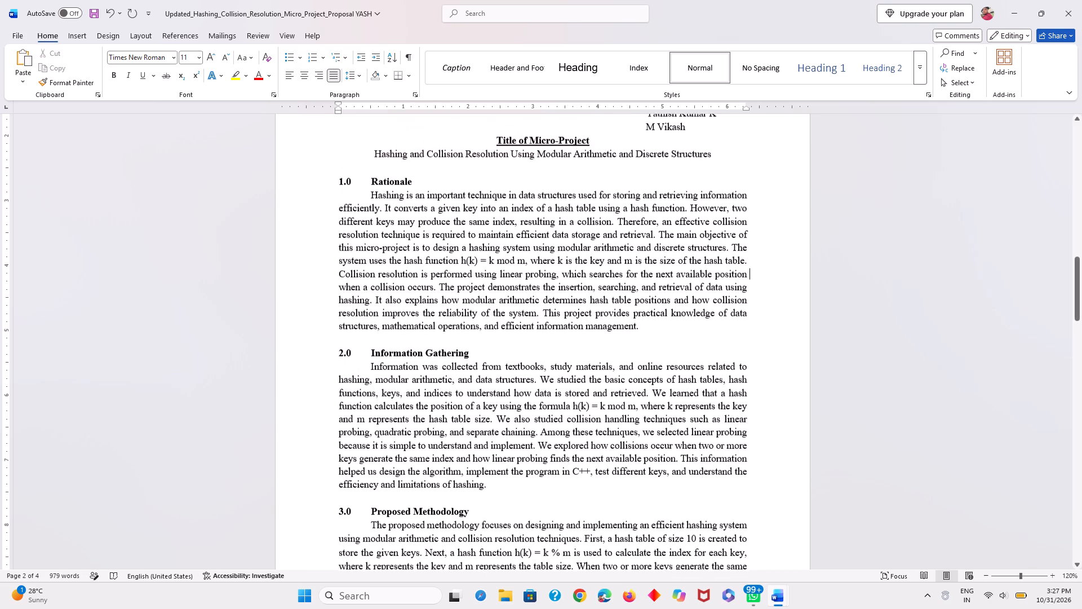
pyautogui.scroll(-3, 744, 250)
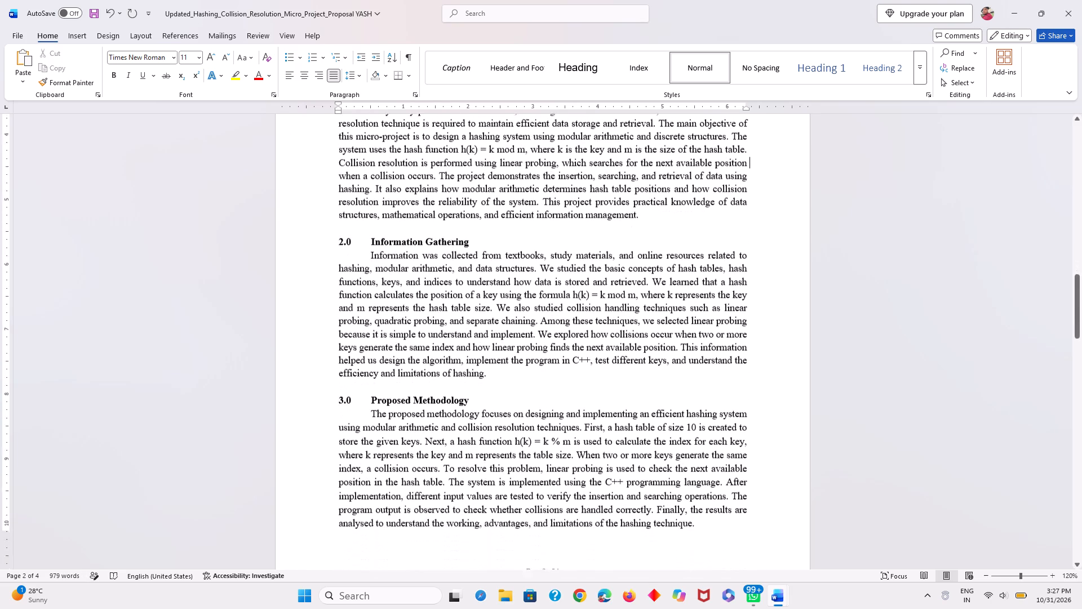
pyautogui.scroll(-6, 744, 250)
pyautogui.scroll(7, 744, 250)
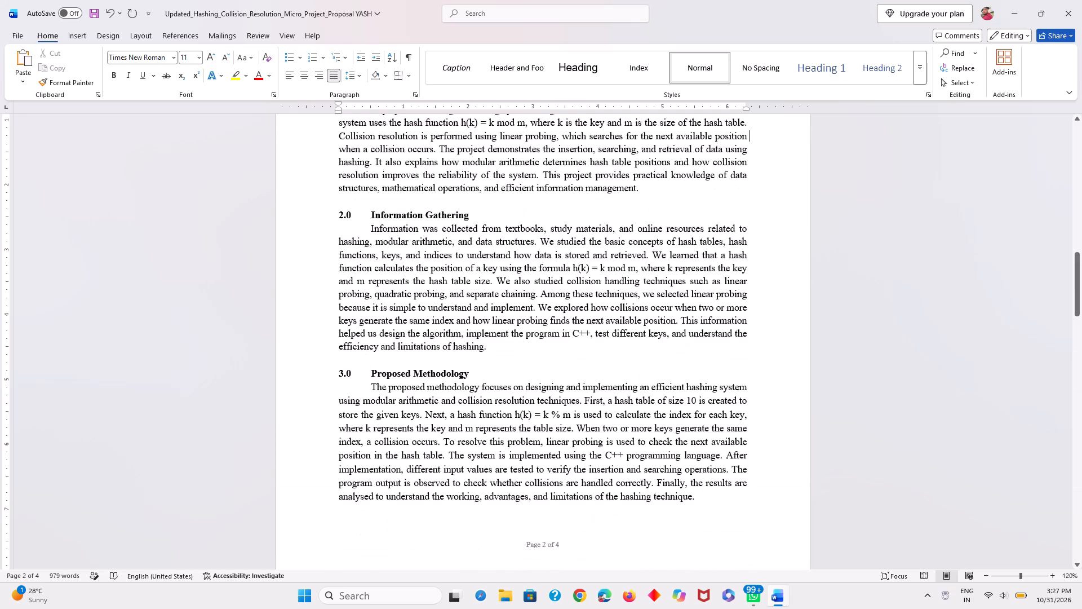
pyautogui.scroll(-3, 744, 250)
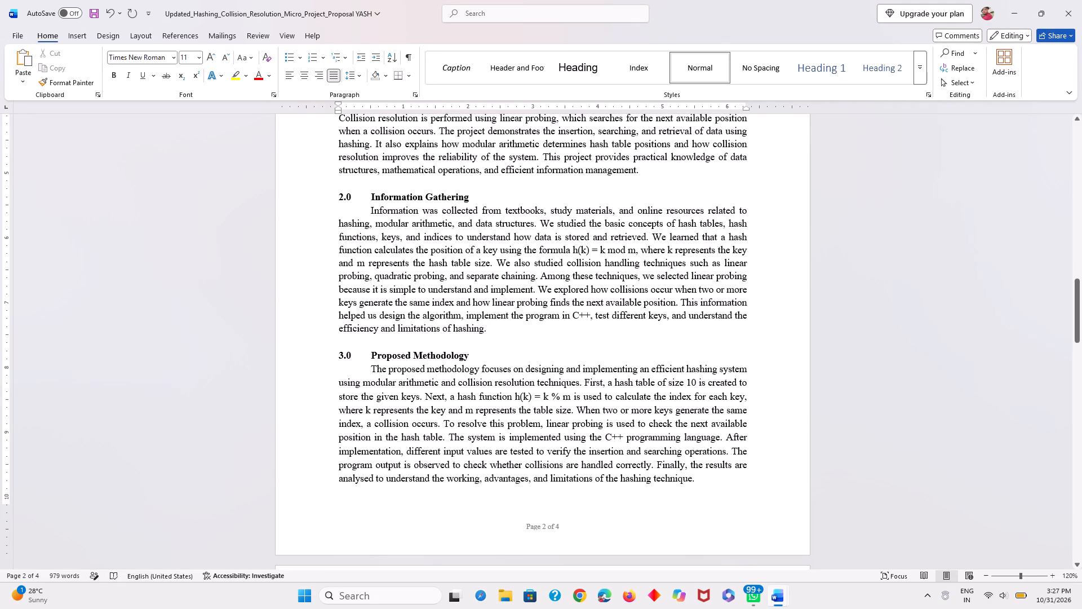
pyautogui.moveTo(366, 369); pyautogui.dragTo(695, 475)
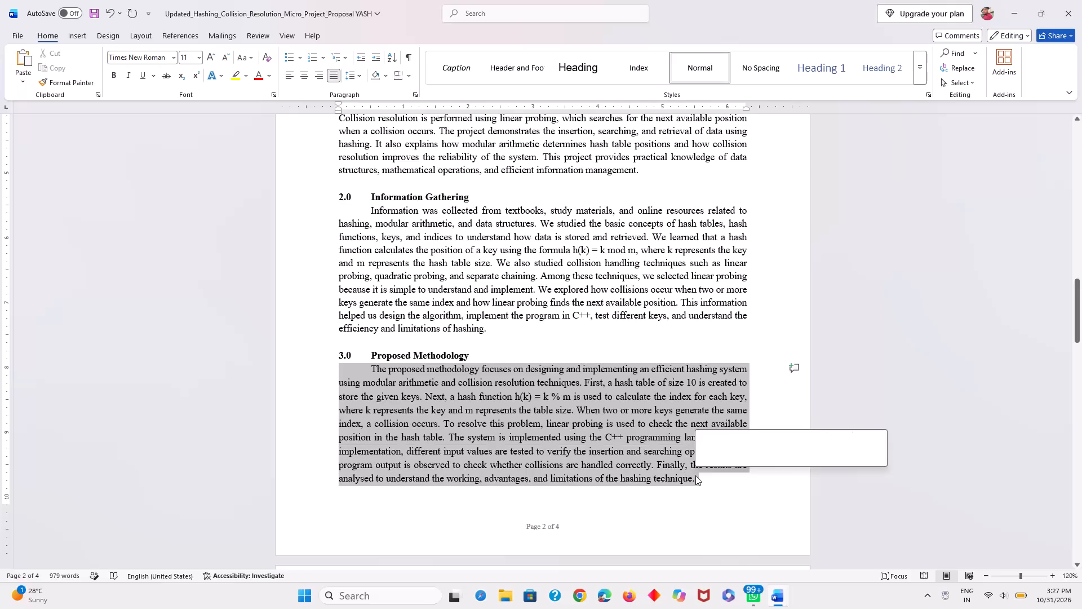
pyautogui.click(360, 74)
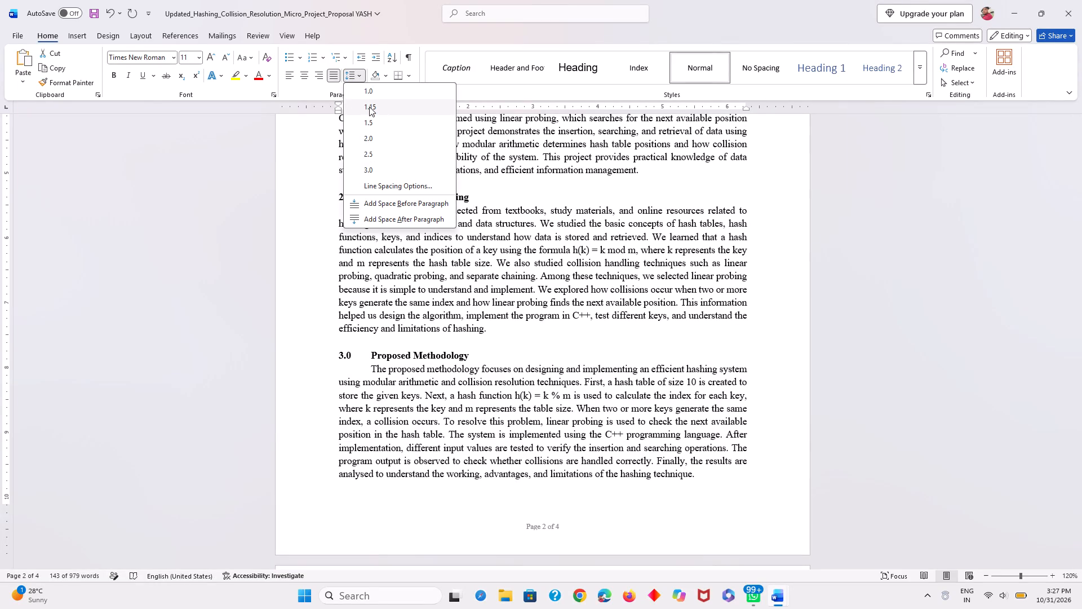
pyautogui.click(369, 107)
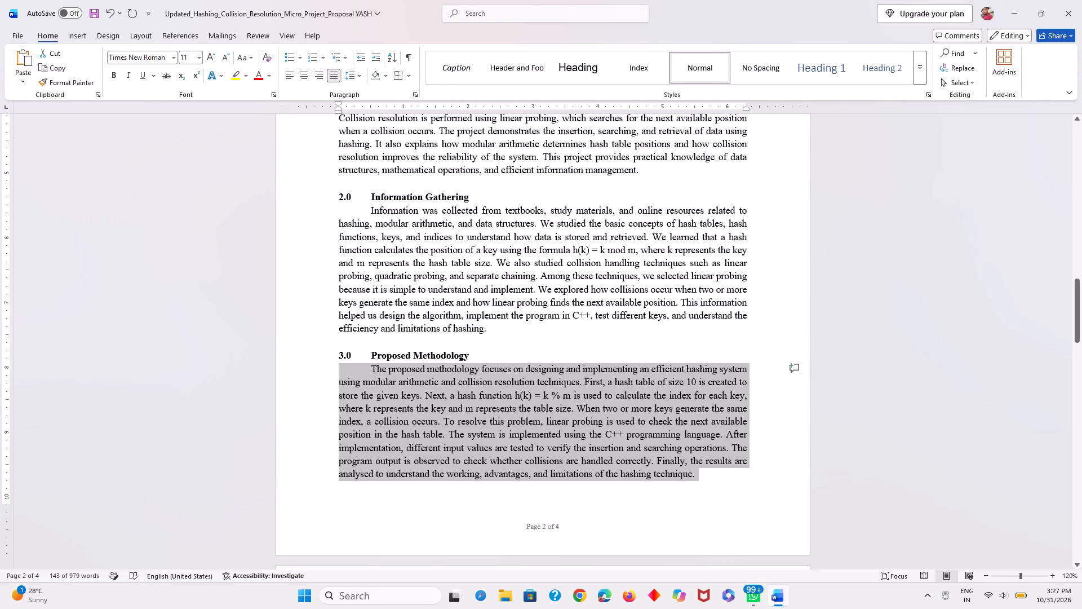
# Reapply 1.15 line spacing to the Proposed Methodology paragraph together with the blank line below it.
pyautogui.click(934, 220)
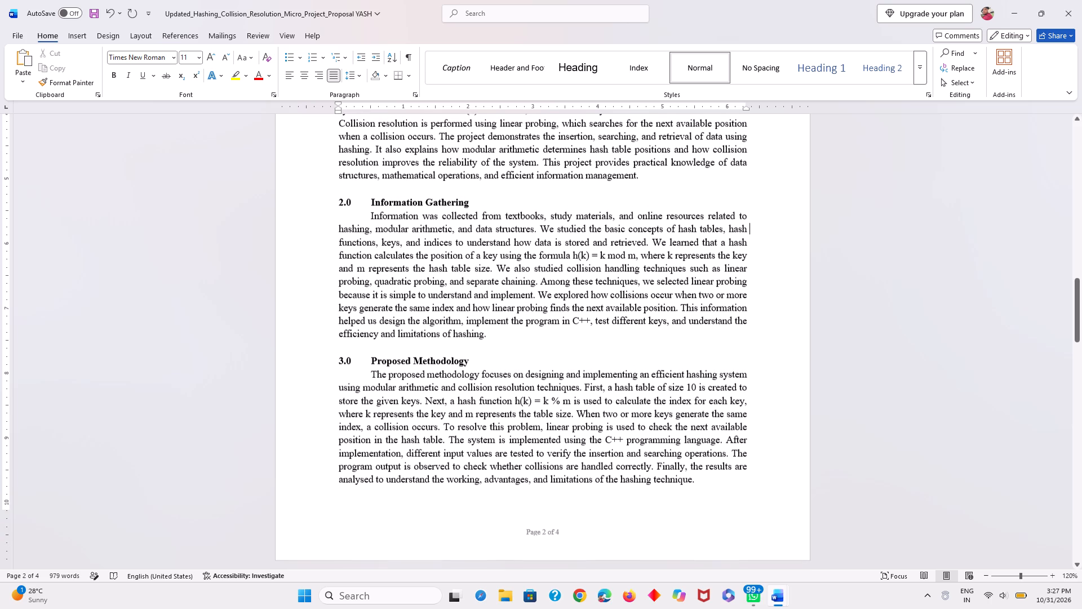
pyautogui.moveTo(367, 373); pyautogui.dragTo(691, 480)
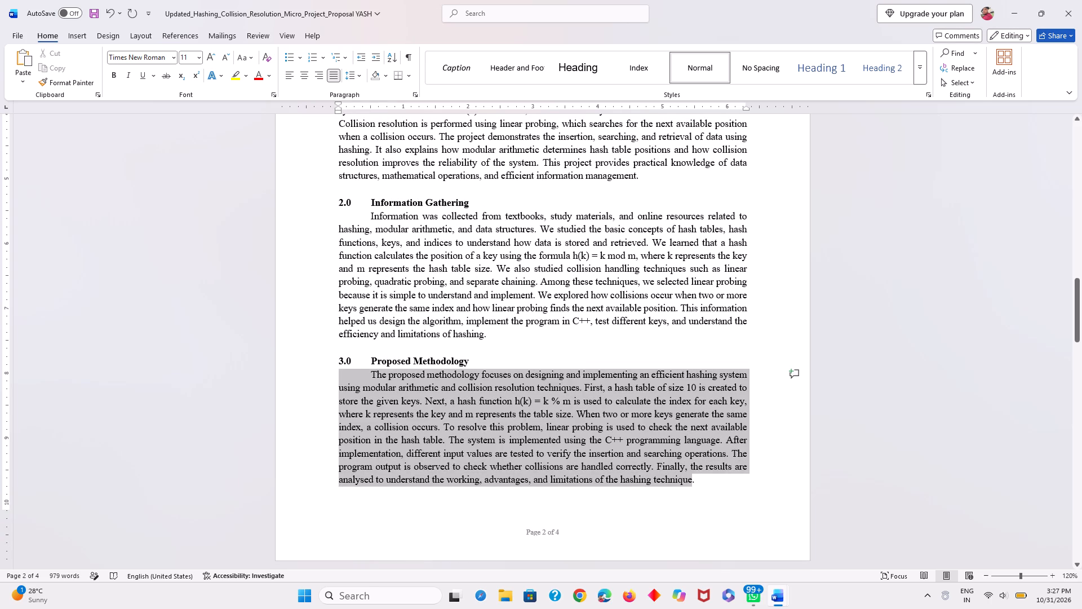
pyautogui.moveTo(691, 480); pyautogui.dragTo(716, 489)
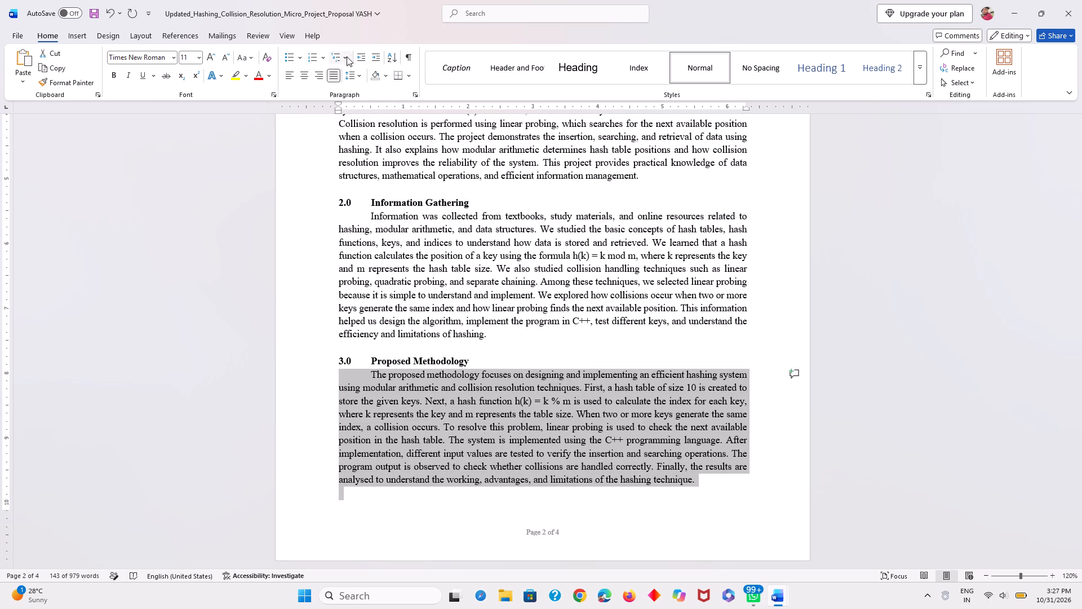
pyautogui.click(356, 79)
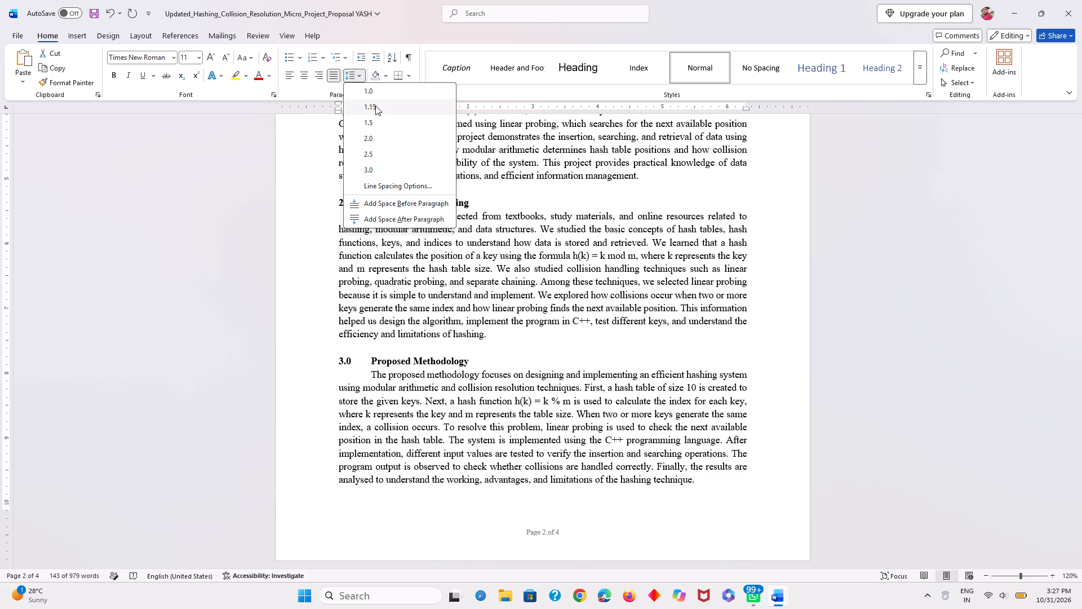
pyautogui.click(375, 105)
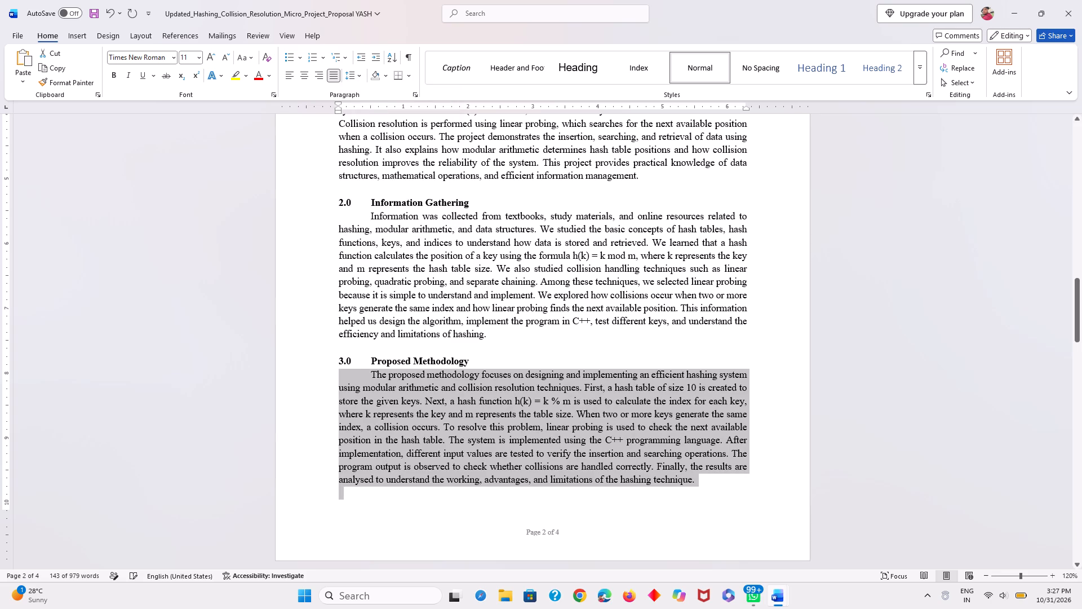
pyautogui.click(939, 247)
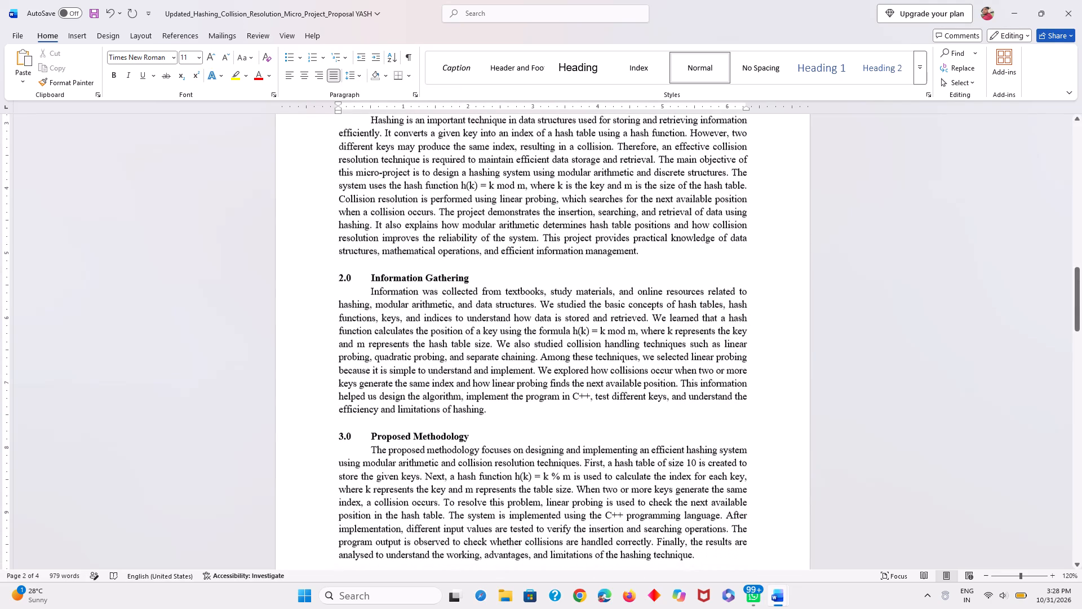
# Review the whole proposal, checking the layout of the title page, text sections, action plan table and resources table.
pyautogui.keyDown('ctrl'); pyautogui.scroll(-1, 724, 272); pyautogui.keyUp('ctrl')
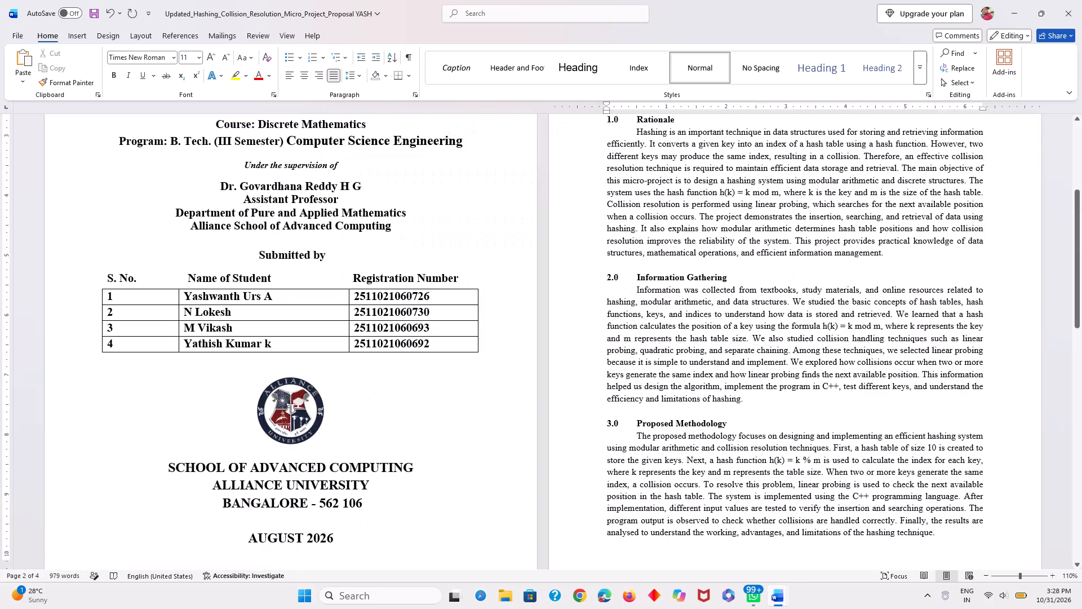
pyautogui.keyDown('ctrl'); pyautogui.scroll(1, 621, 360); pyautogui.keyUp('ctrl')
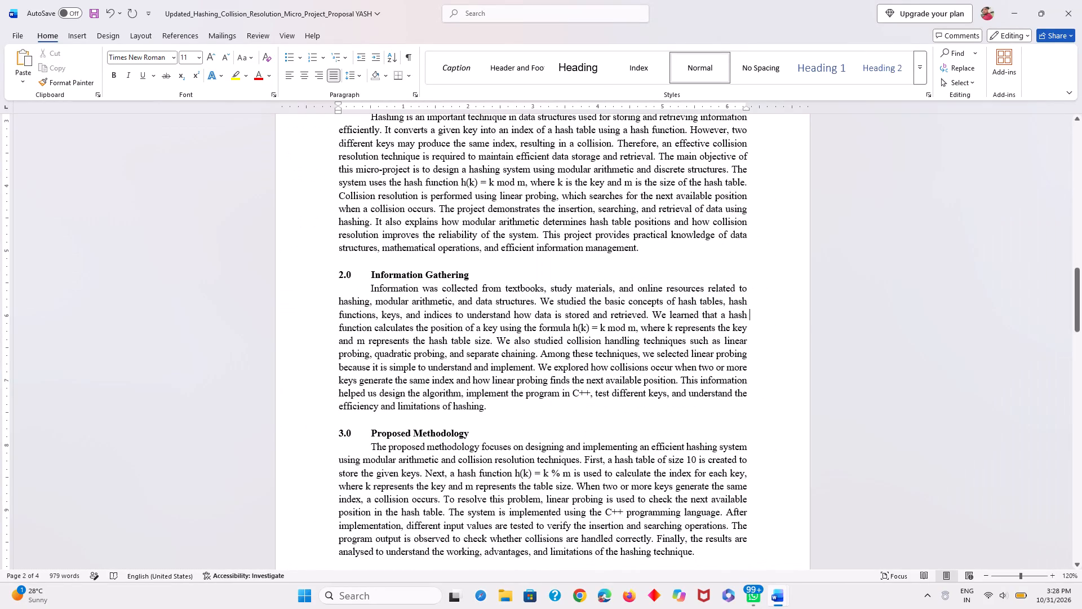
pyautogui.scroll(8, 723, 338)
pyautogui.scroll(-8, 723, 338)
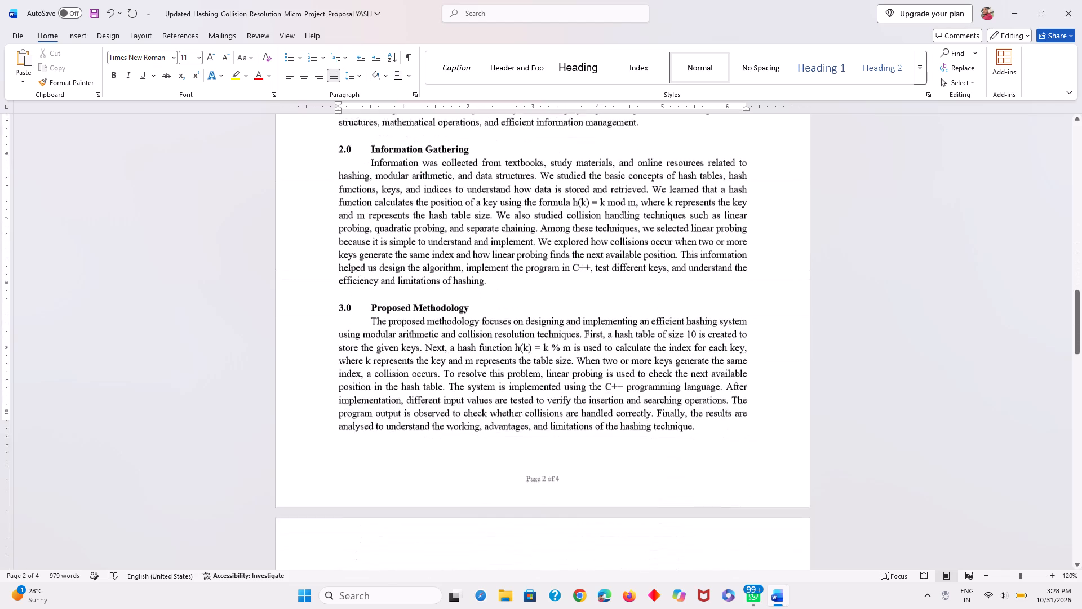
pyautogui.scroll(-3, 723, 338)
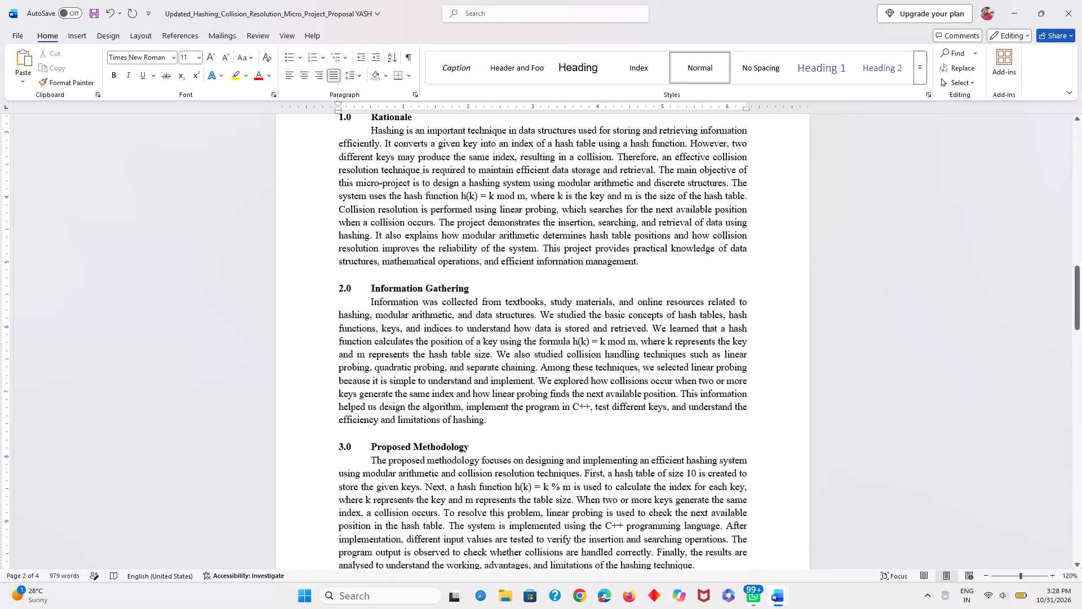
pyautogui.scroll(-1, 723, 338)
pyautogui.scroll(1, 723, 338)
pyautogui.scroll(-1, 723, 338)
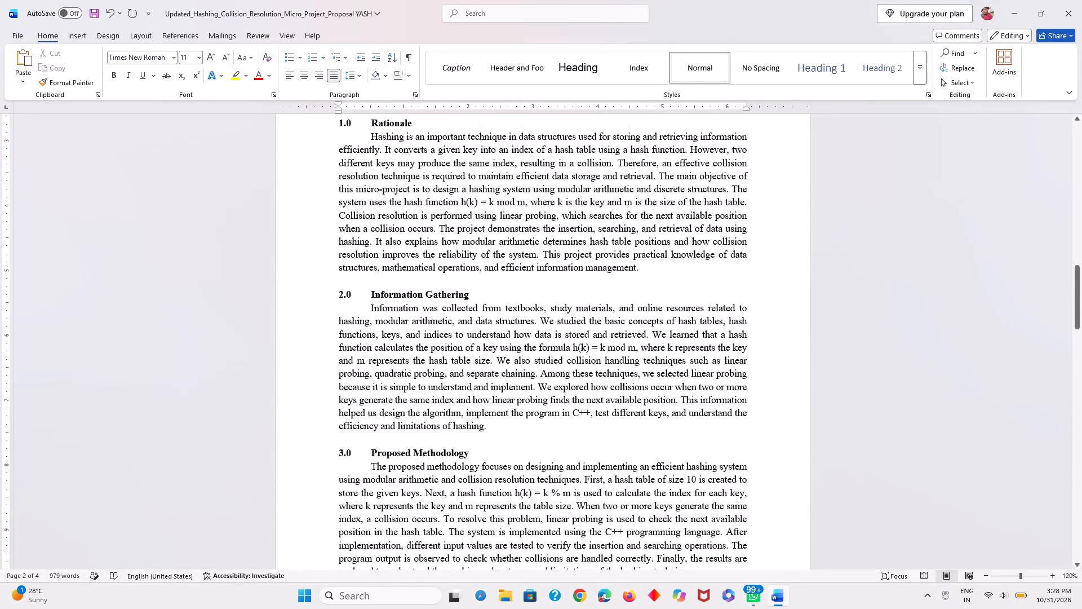
pyautogui.scroll(-1, 723, 338)
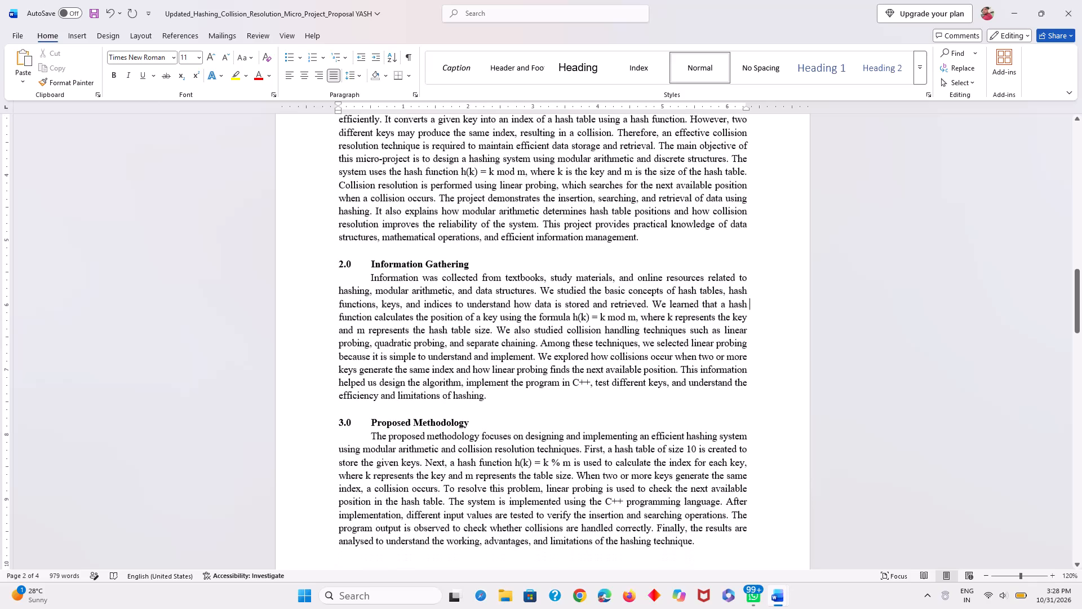
pyautogui.scroll(-4, 723, 338)
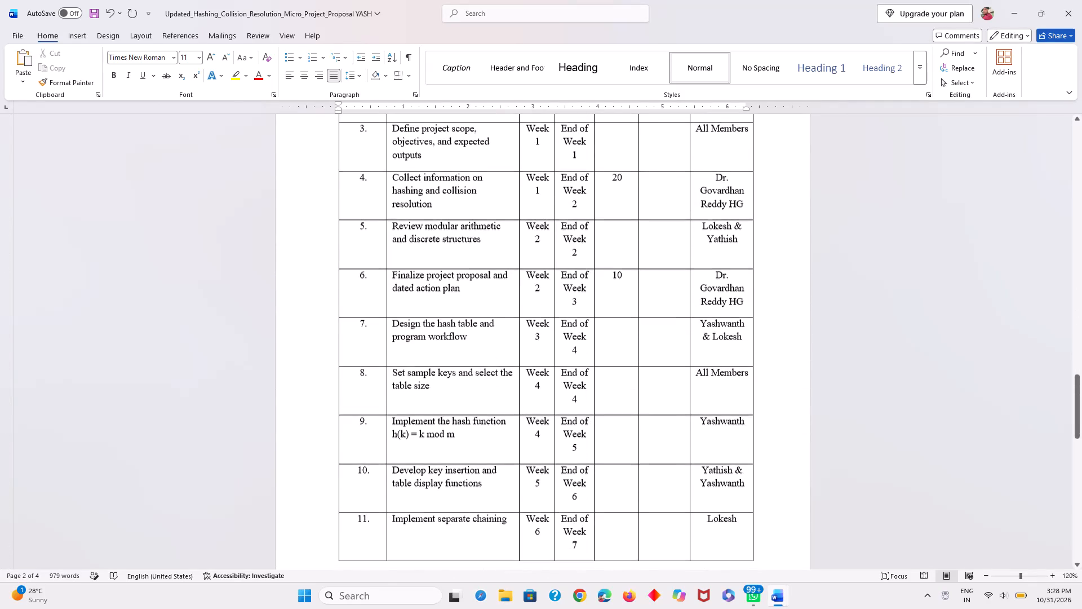
pyautogui.scroll(-4, 723, 338)
pyautogui.scroll(2, 723, 338)
pyautogui.scroll(-1, 723, 338)
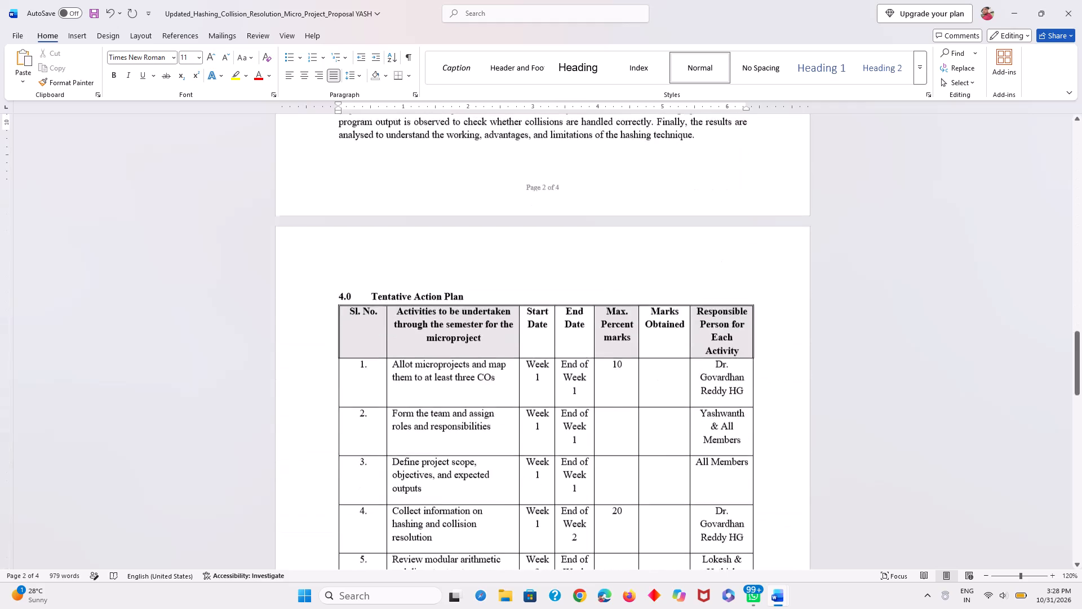
pyautogui.scroll(1, 723, 338)
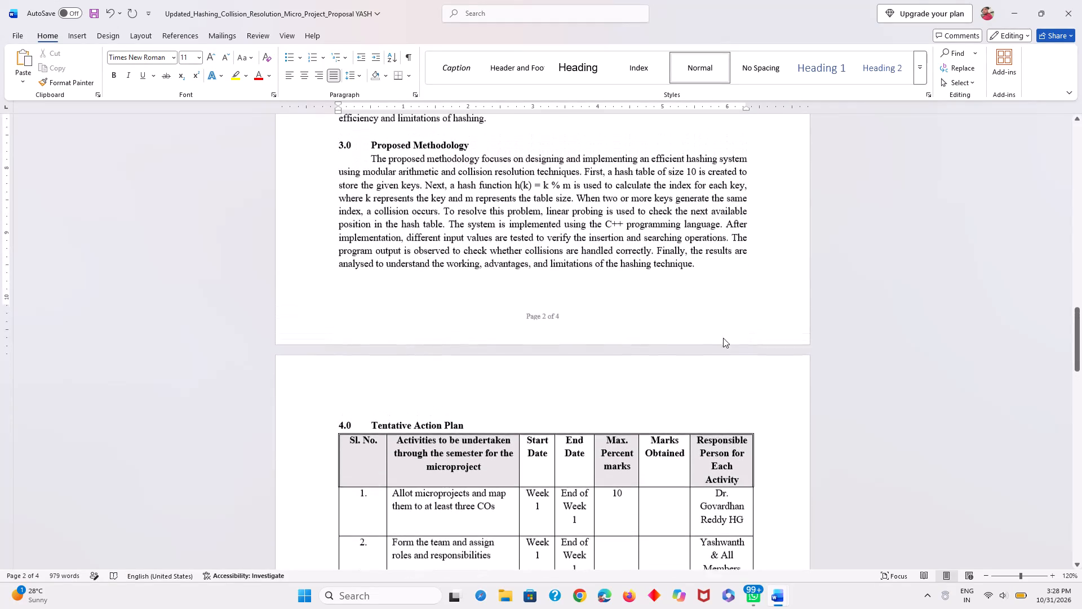
pyautogui.scroll(1, 723, 338)
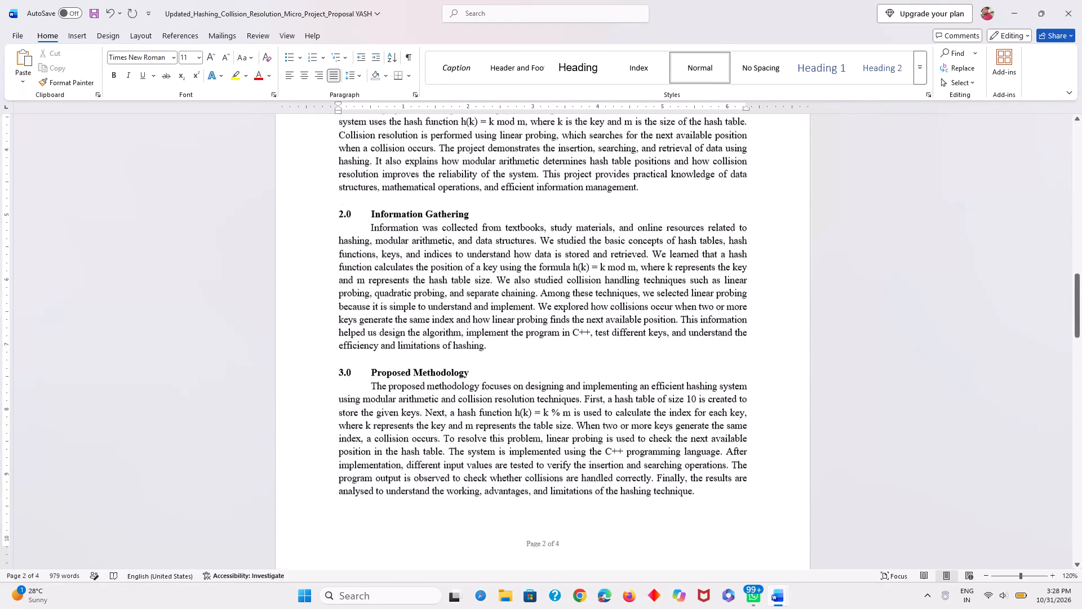
pyautogui.scroll(1, 723, 338)
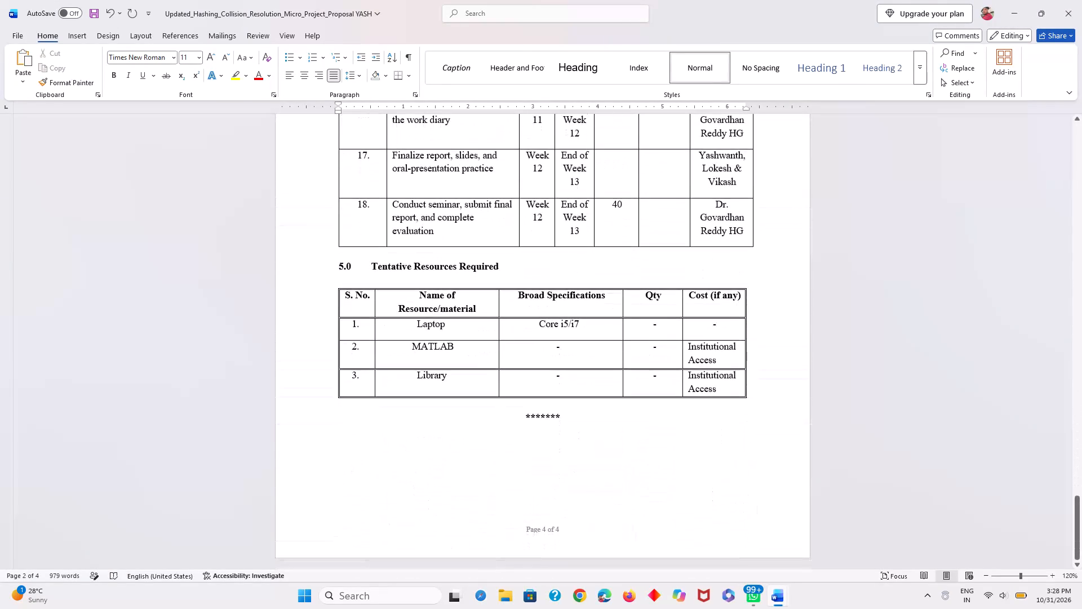
pyautogui.scroll(1, 723, 338)
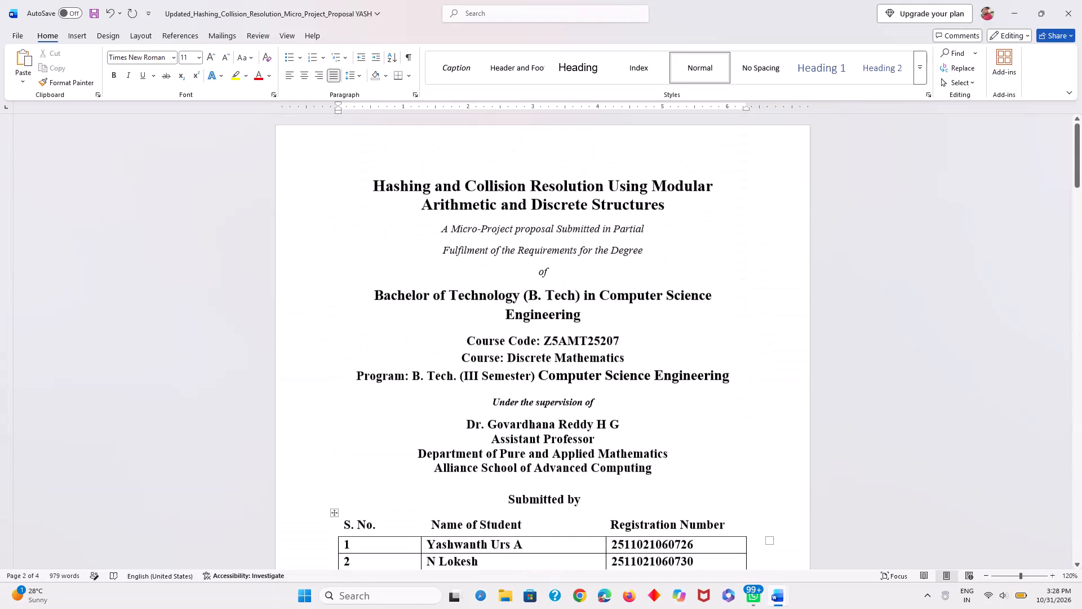
pyautogui.scroll(-7, 723, 338)
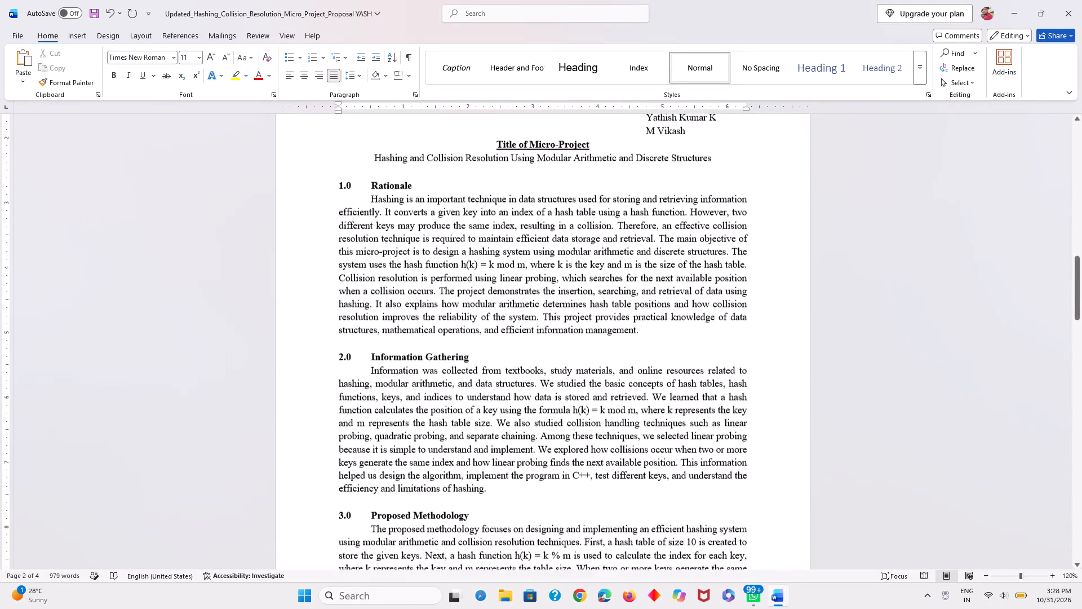
pyautogui.scroll(-1, 723, 338)
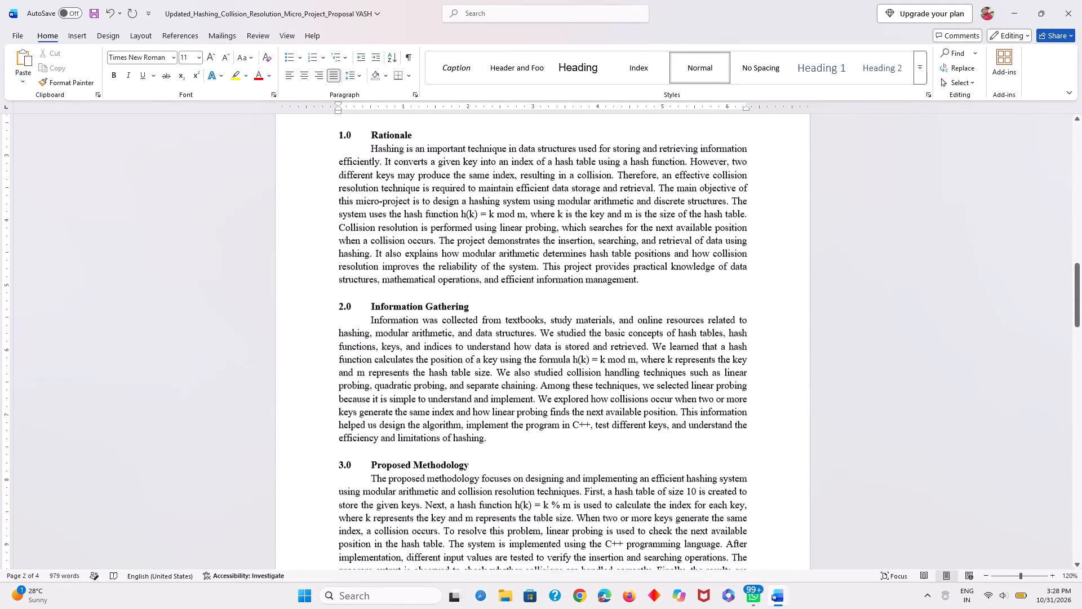
pyautogui.scroll(-1, 723, 338)
pyautogui.scroll(1, 723, 338)
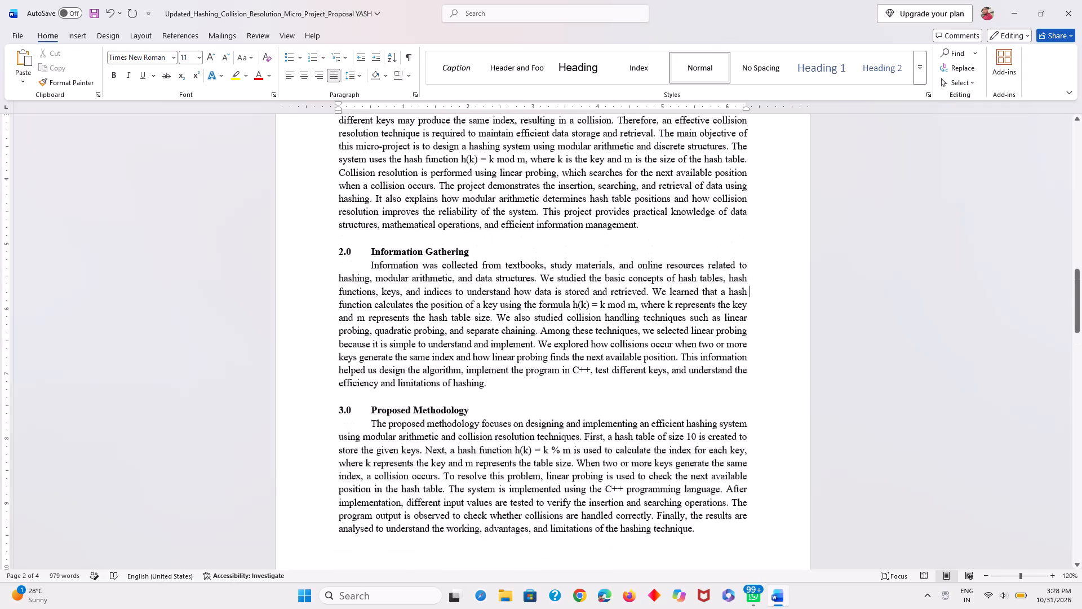
pyautogui.scroll(1, 723, 338)
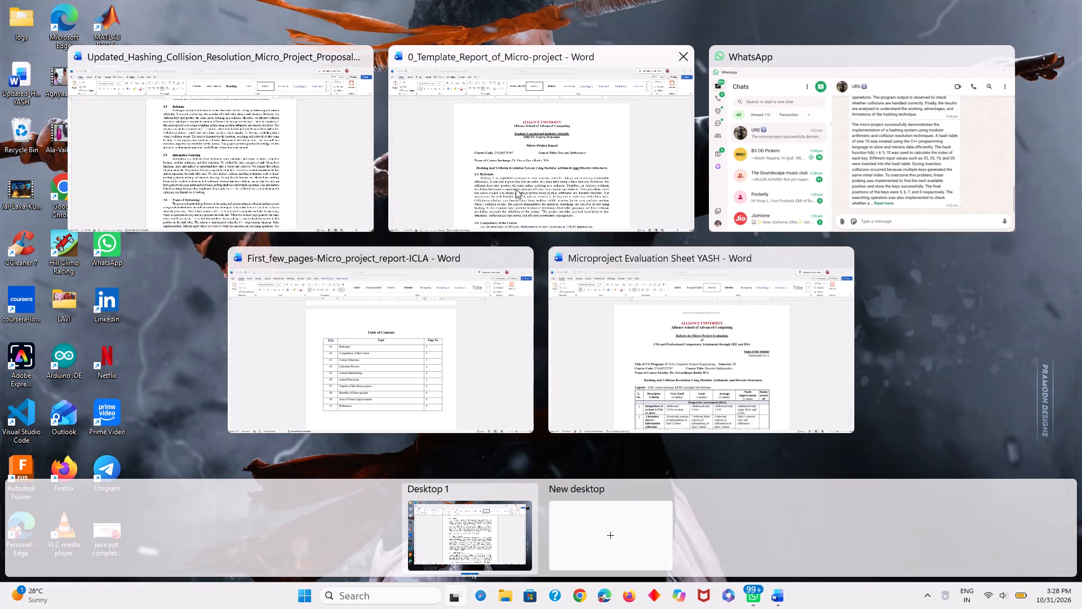
# Switch to the 0_Template_Report_of_Micro-project document and examine its sections from Rationale to Outputs of the Micro-project.
pyautogui.click(516, 187)
pyautogui.scroll(-2, 695, 308)
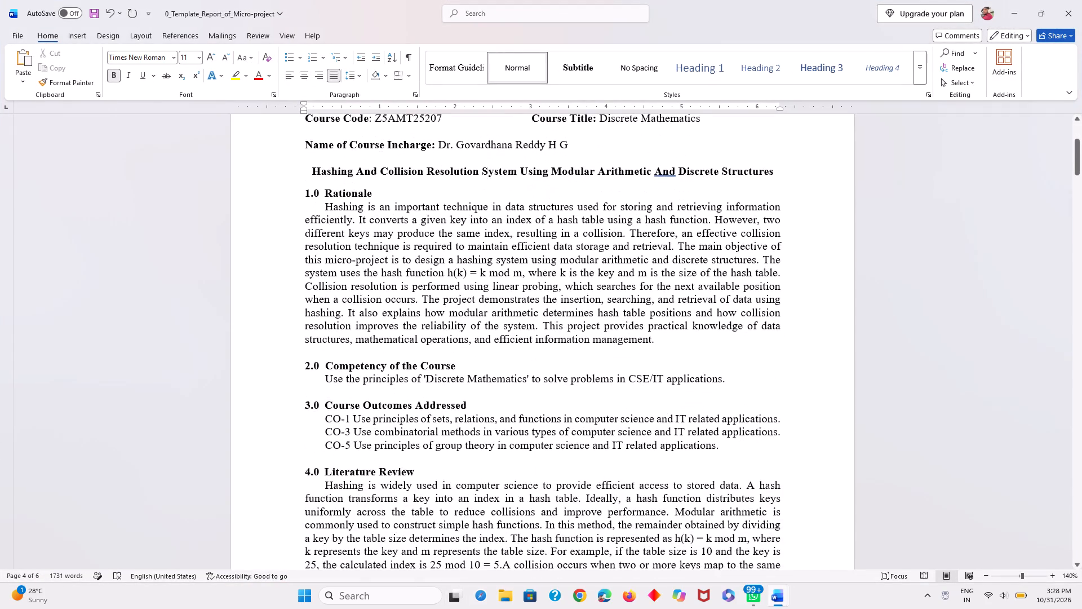
pyautogui.scroll(-2, 695, 308)
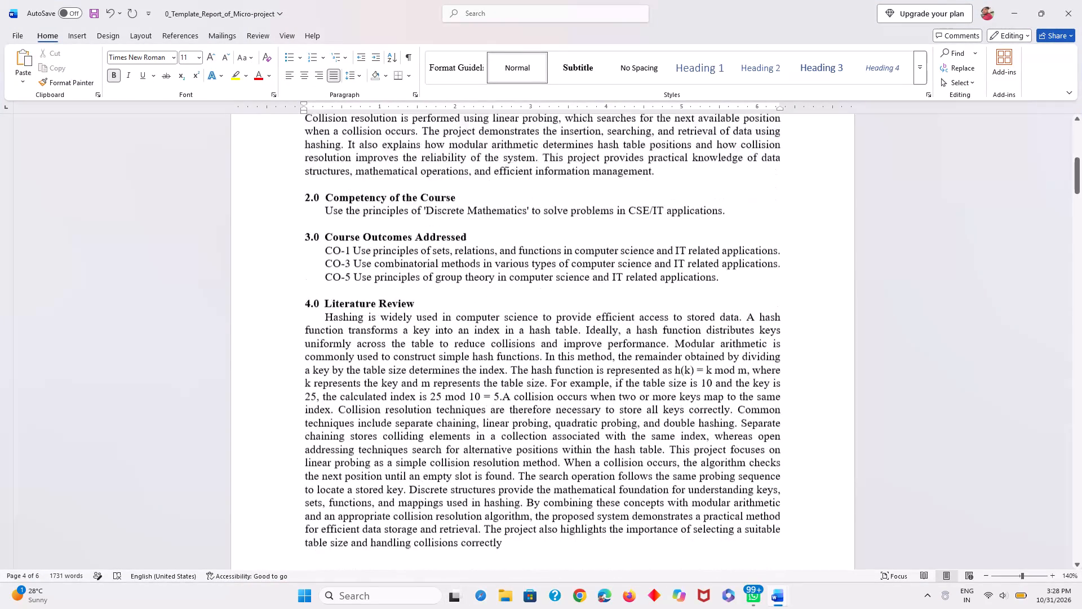
pyautogui.scroll(-4, 695, 308)
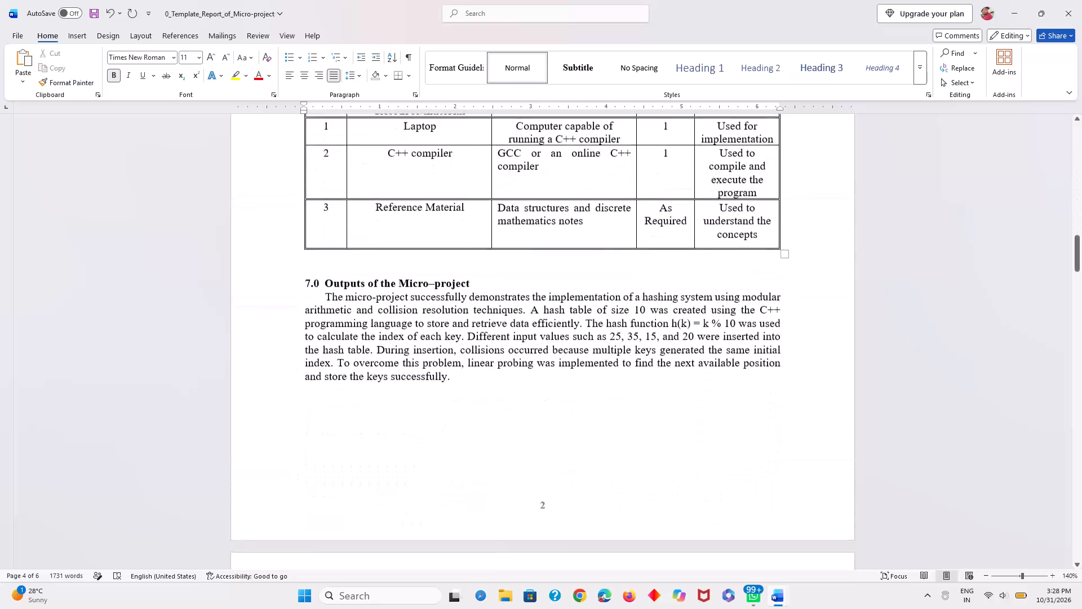
pyautogui.scroll(-2, 695, 308)
pyautogui.scroll(1, 695, 308)
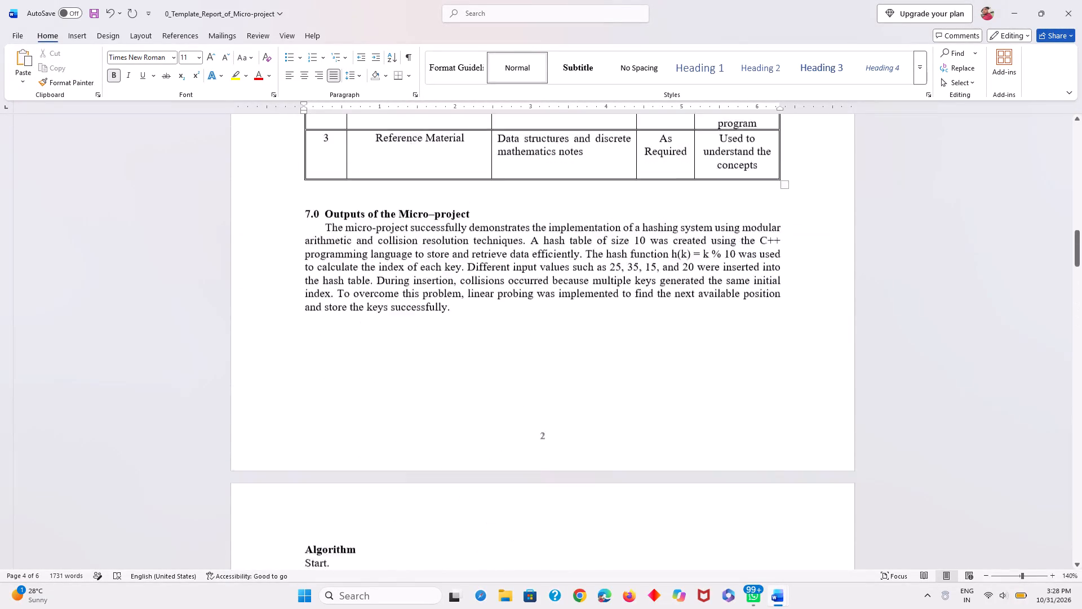
pyautogui.scroll(1, 695, 308)
pyautogui.scroll(-1, 695, 308)
# Return to the micro-project proposal and examine its text sections and the Tentative Action Plan table.
pyautogui.click(568, 195)
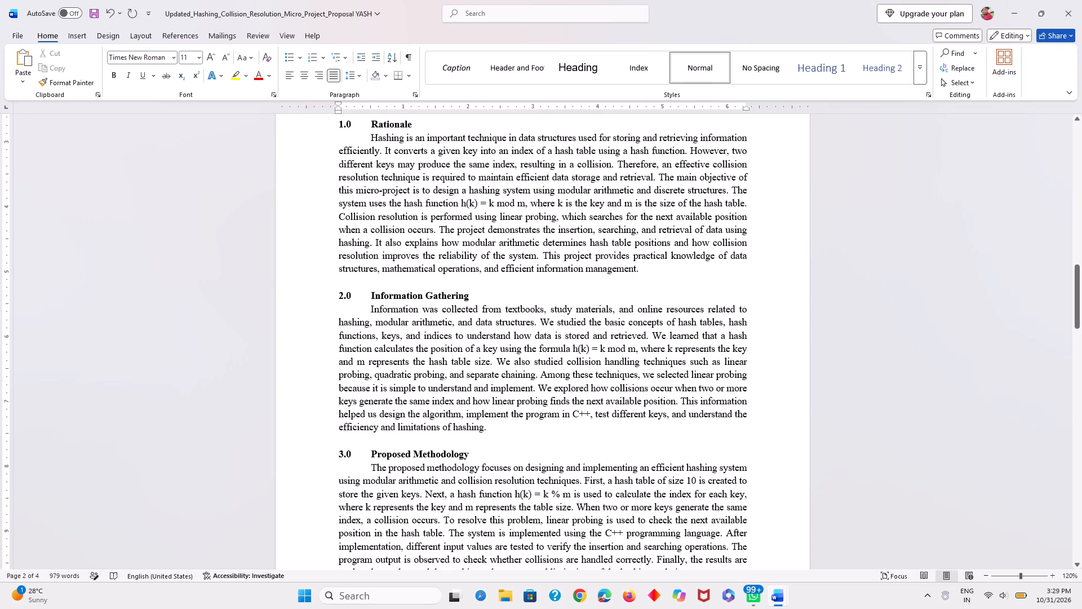
pyautogui.scroll(-2, 567, 282)
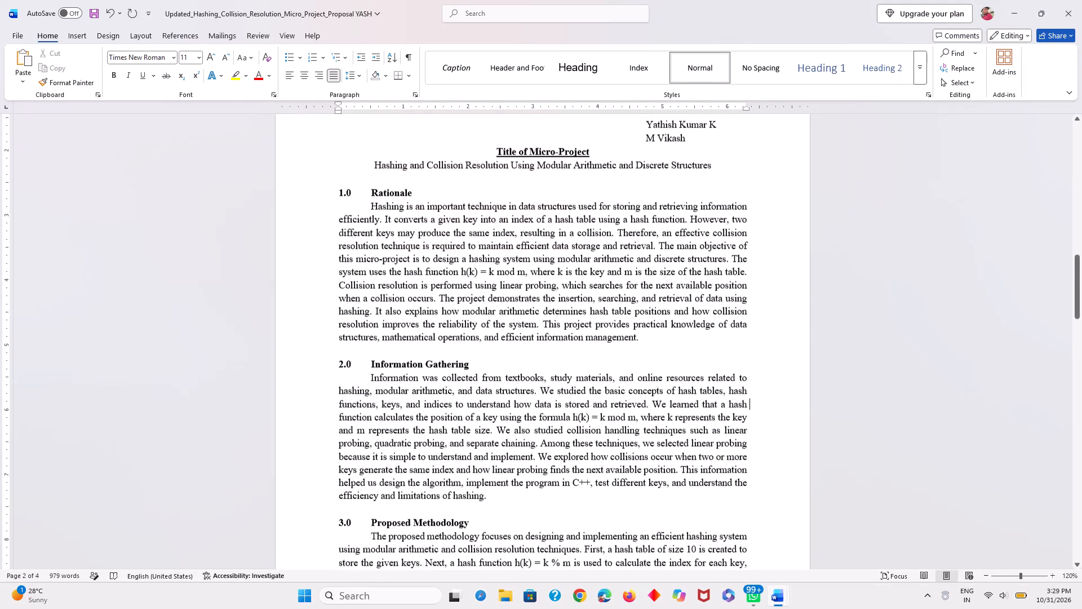
pyautogui.scroll(-3, 567, 282)
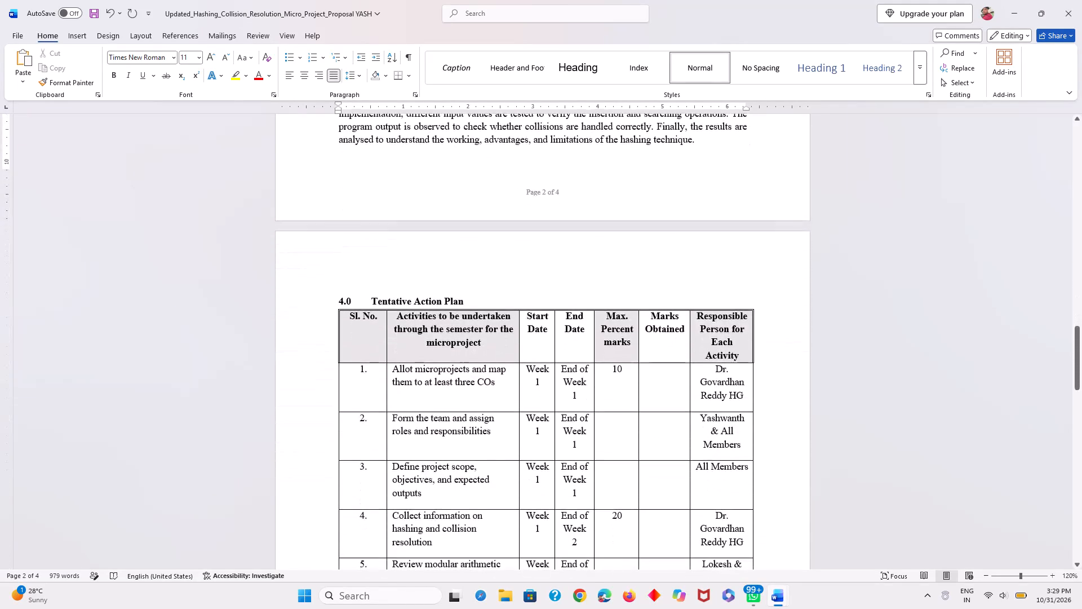
pyautogui.scroll(-7, 567, 282)
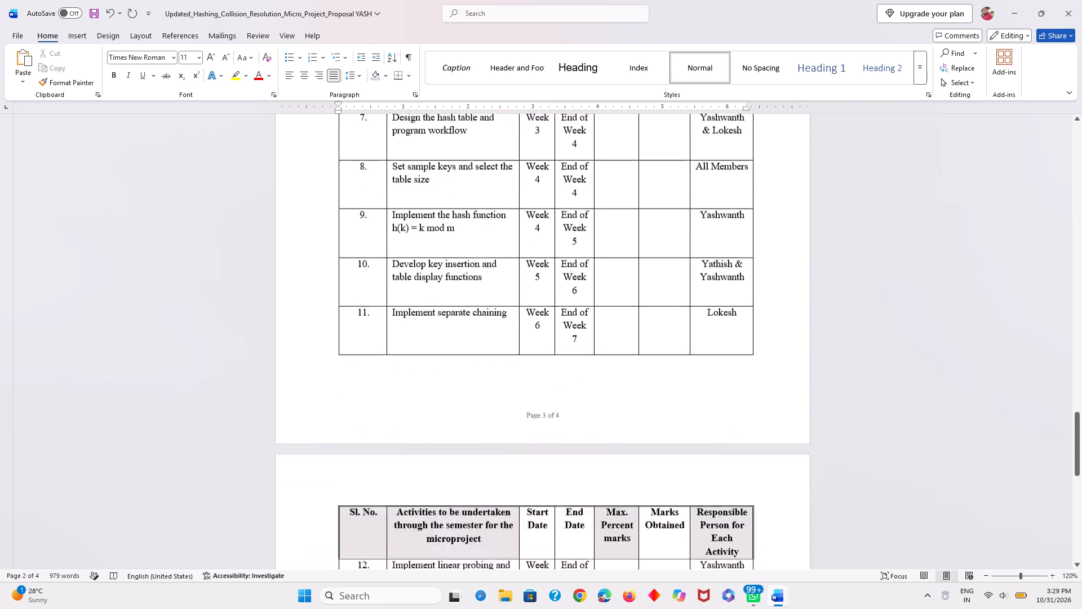
pyautogui.scroll(-2, 567, 282)
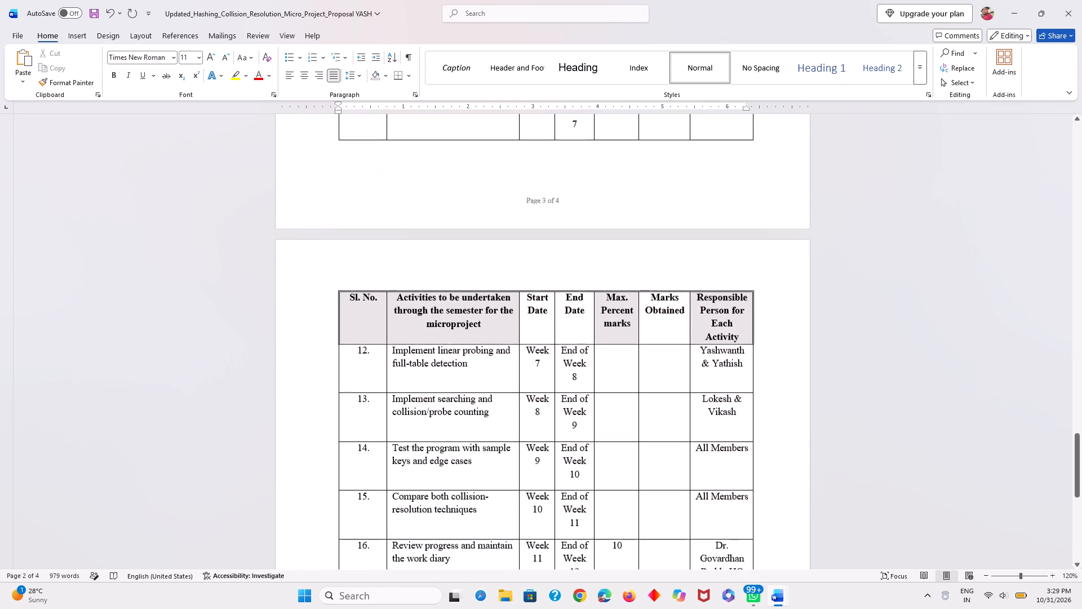
pyautogui.scroll(5, 567, 282)
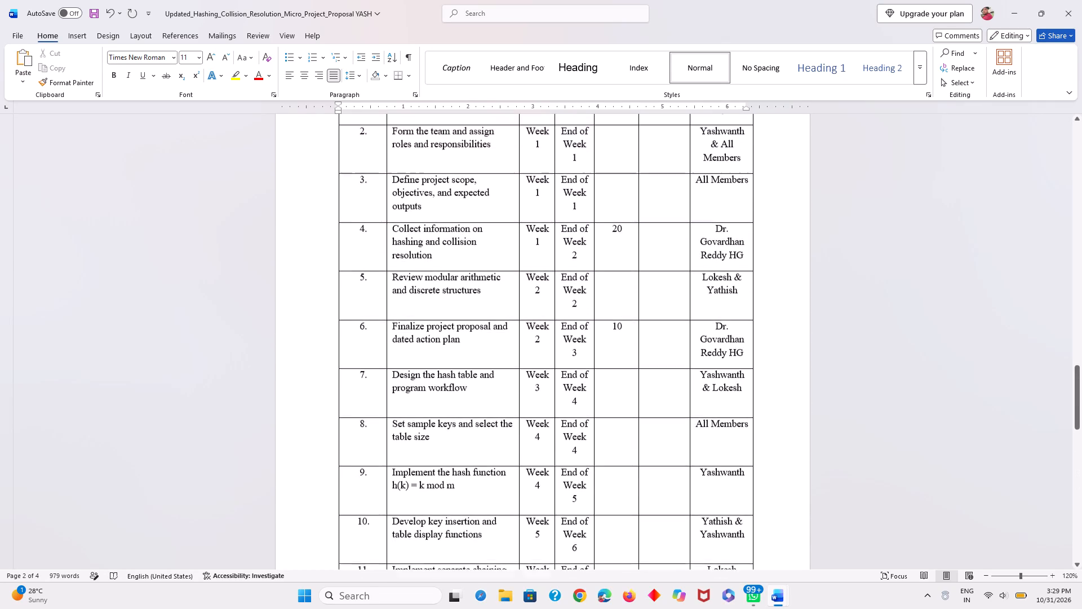
pyautogui.scroll(2, 567, 282)
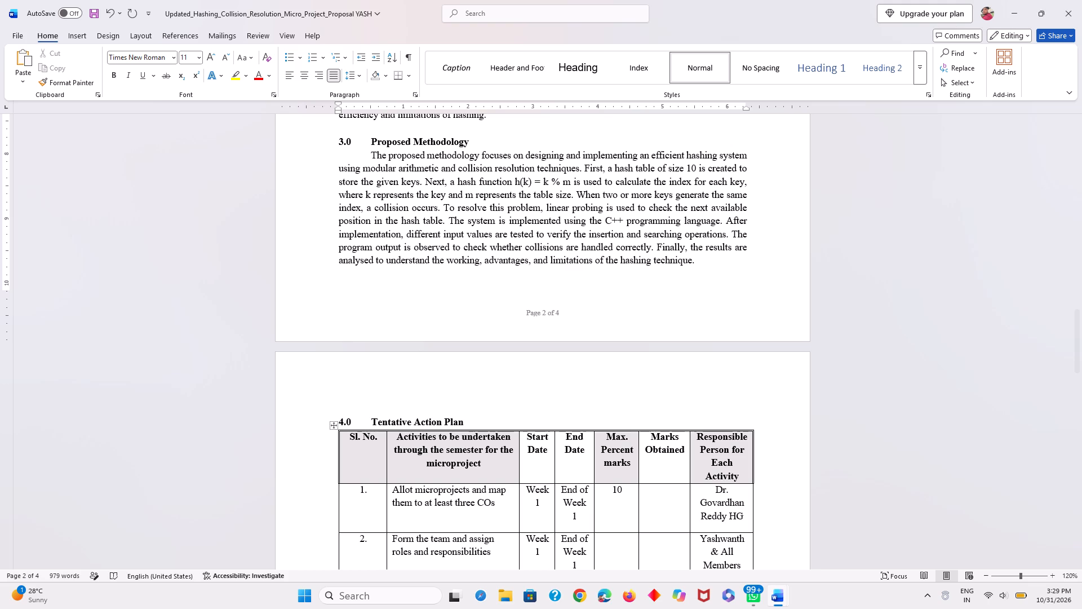
# Clear the Start Date cell of activity 1, Allot microprojects, in the Tentative Action Plan table.
pyautogui.scroll(-1, 635, 371)
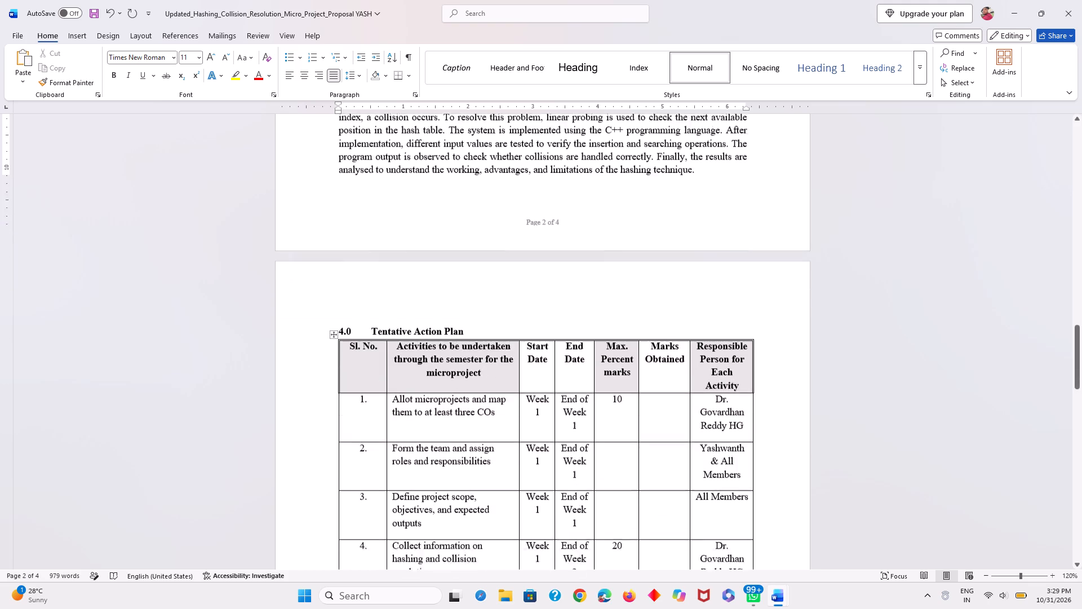
pyautogui.scroll(-2, 635, 371)
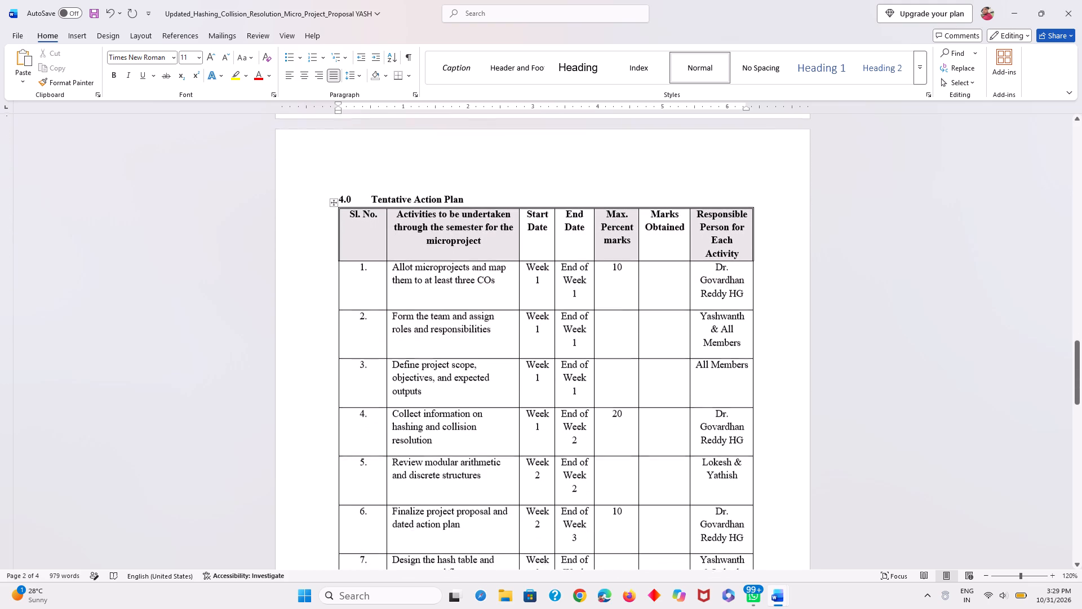
pyautogui.scroll(-1, 635, 371)
pyautogui.click(543, 261)
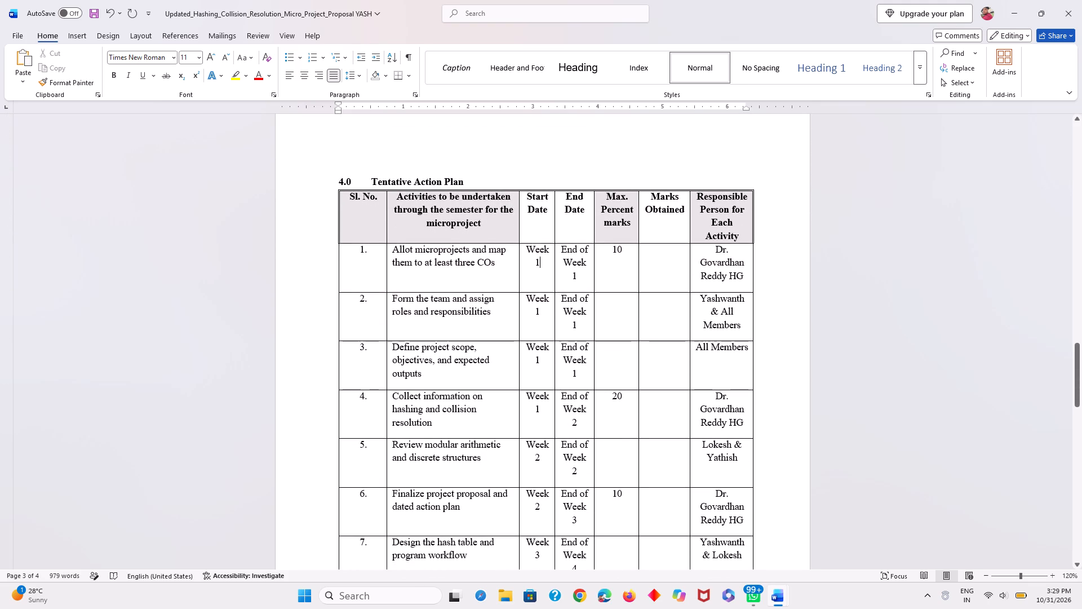
pyautogui.press('BackSpace')
pyautogui.press('BackSpace')
pyautogui.press('BackSpace')
pyautogui.press('BackSpace')
pyautogui.press('BackSpace')
pyautogui.press('BackSpace')
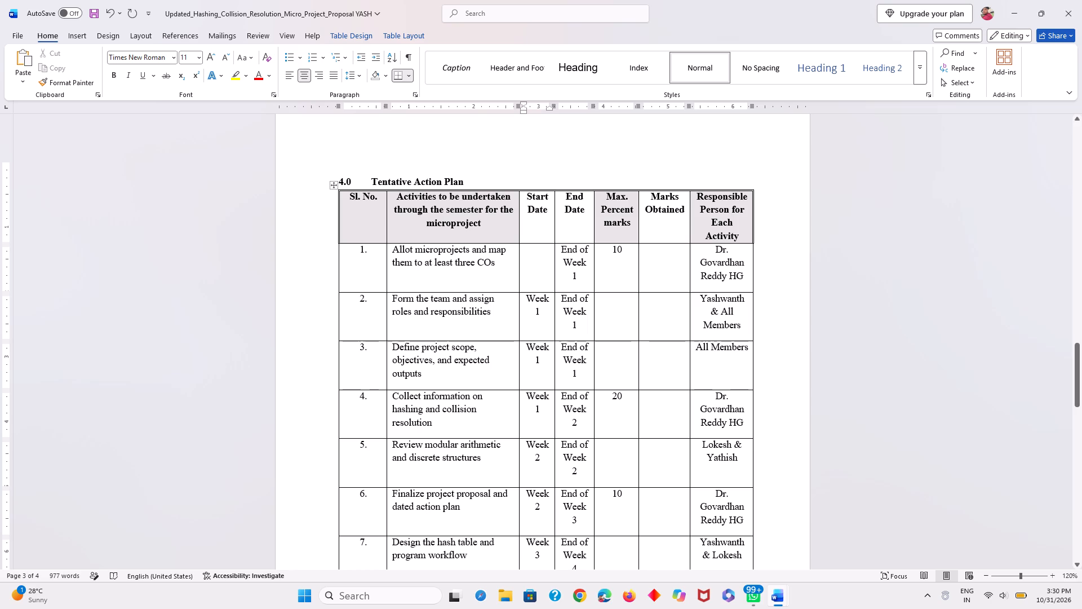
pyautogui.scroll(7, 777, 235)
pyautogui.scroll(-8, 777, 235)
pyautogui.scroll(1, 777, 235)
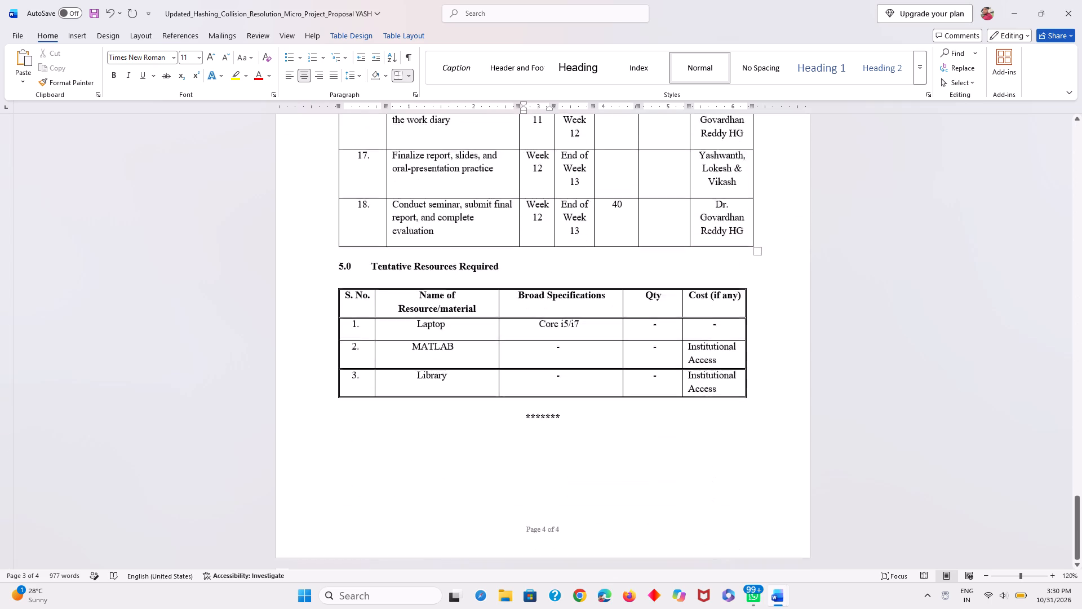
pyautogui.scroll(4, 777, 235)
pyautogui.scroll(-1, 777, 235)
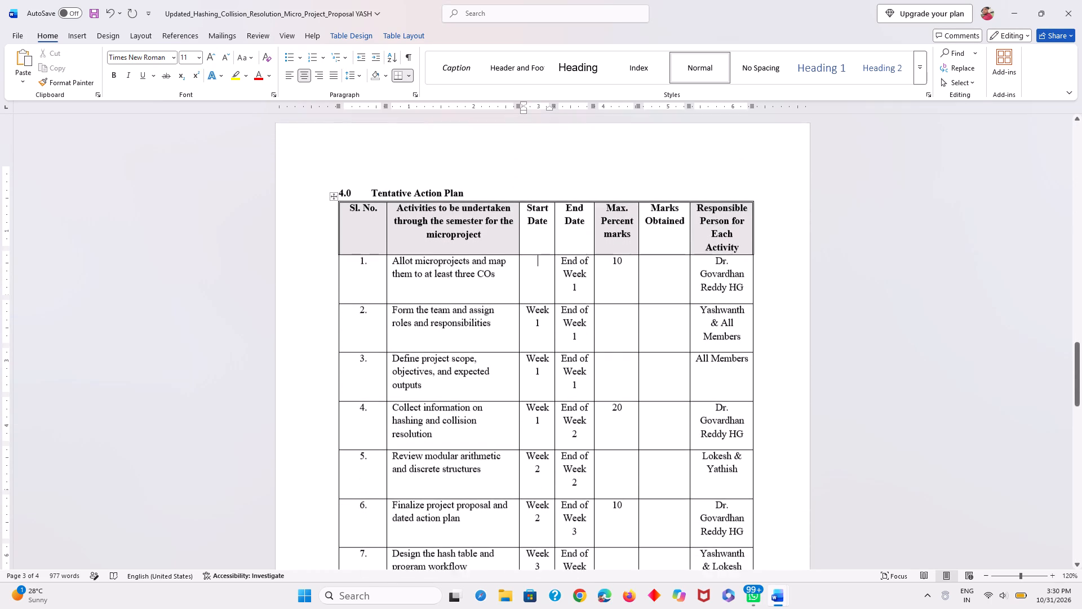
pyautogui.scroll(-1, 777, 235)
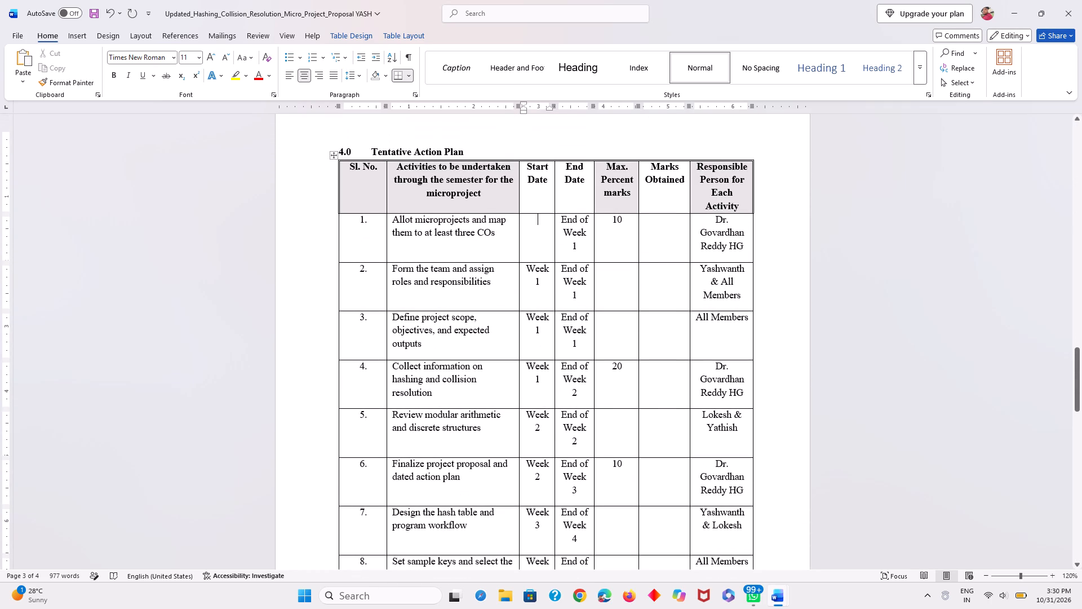
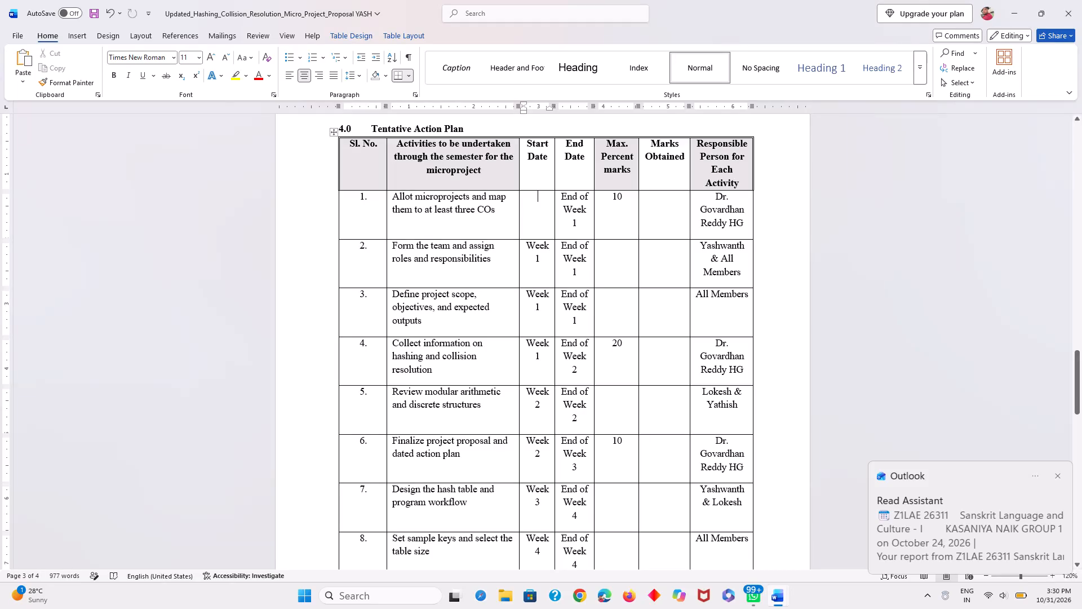
# Delete the words End of Week from activity 1's End Date cell in the Tentative Action Plan table.
pyautogui.click(1055, 479)
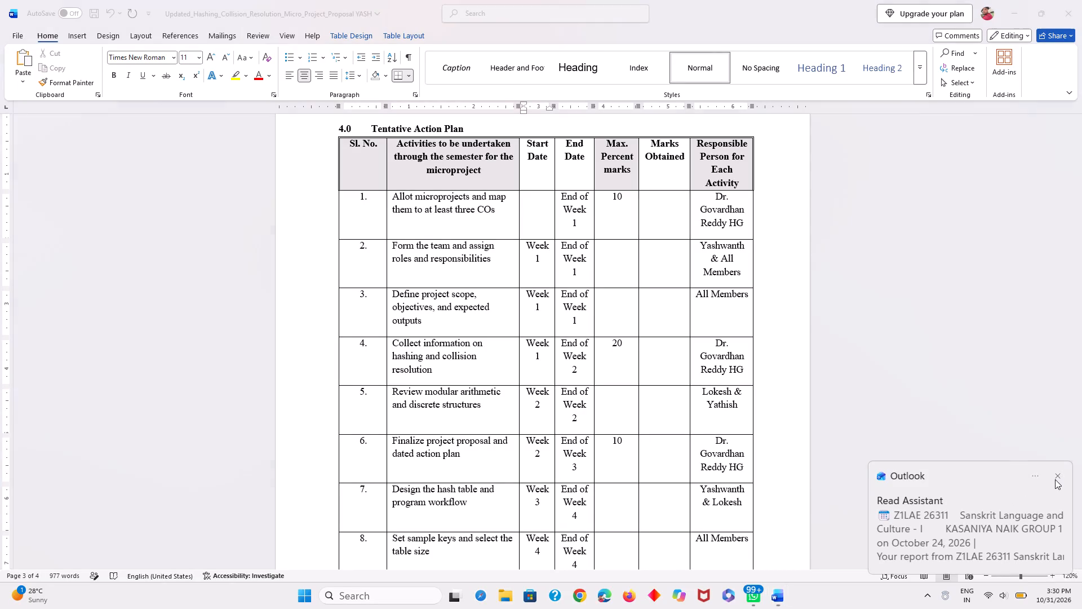
pyautogui.scroll(-1, 691, 327)
pyautogui.scroll(1, 666, 359)
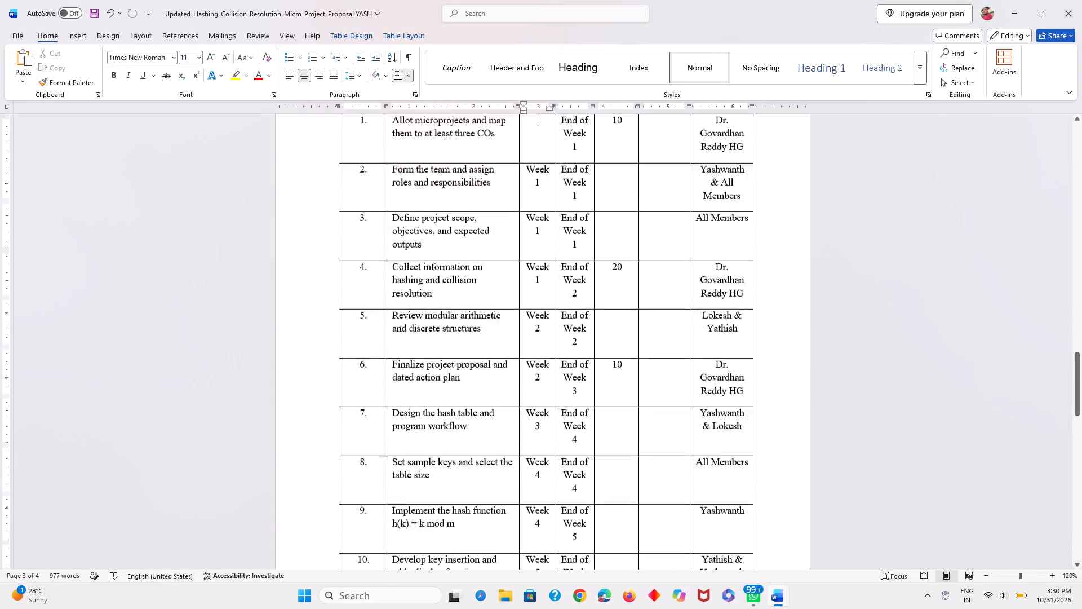
pyautogui.scroll(1, 666, 359)
pyautogui.doubleClick(583, 323)
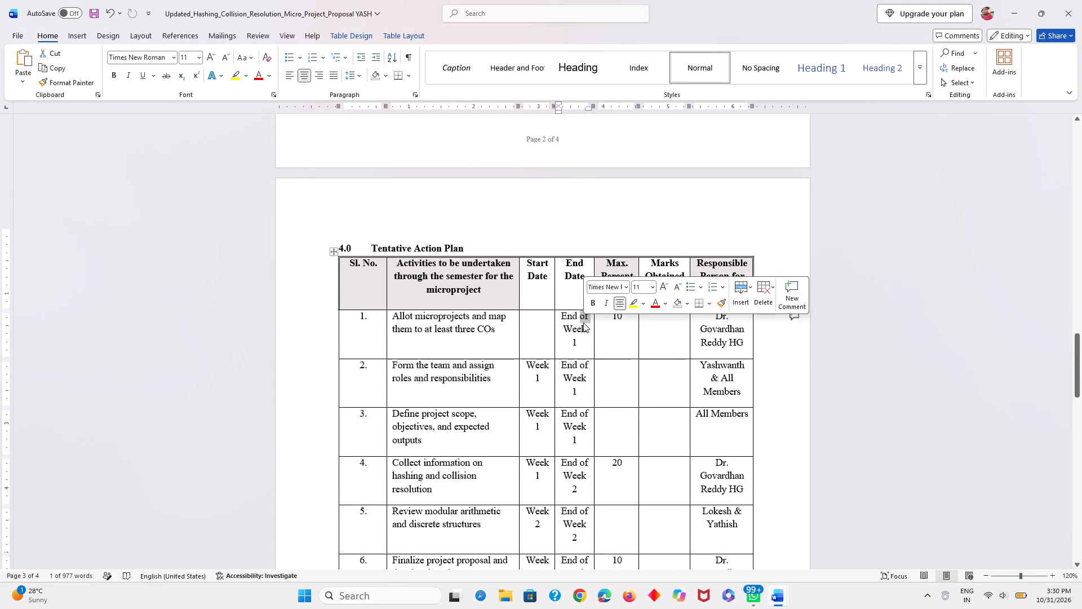
pyautogui.press('BackSpace')
pyautogui.press('Right')
pyautogui.press('Right')
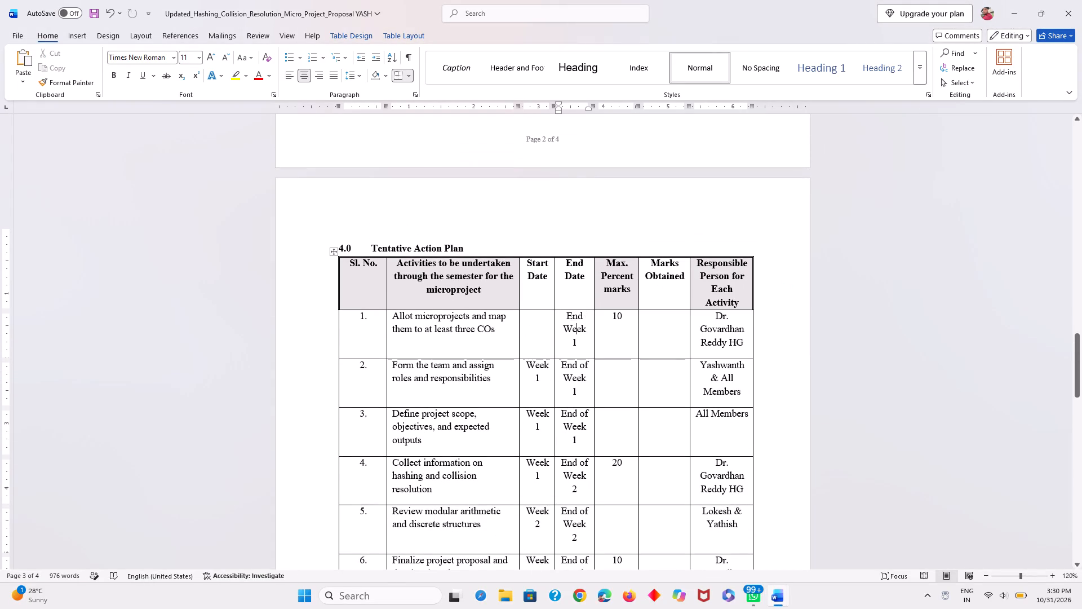
pyautogui.press('Right')
pyautogui.press('Right')
pyautogui.press('BackSpace')
pyautogui.press('BackSpace')
pyautogui.press('BackSpace')
pyautogui.press('BackSpace')
pyautogui.press('BackSpace')
pyautogui.press('BackSpace')
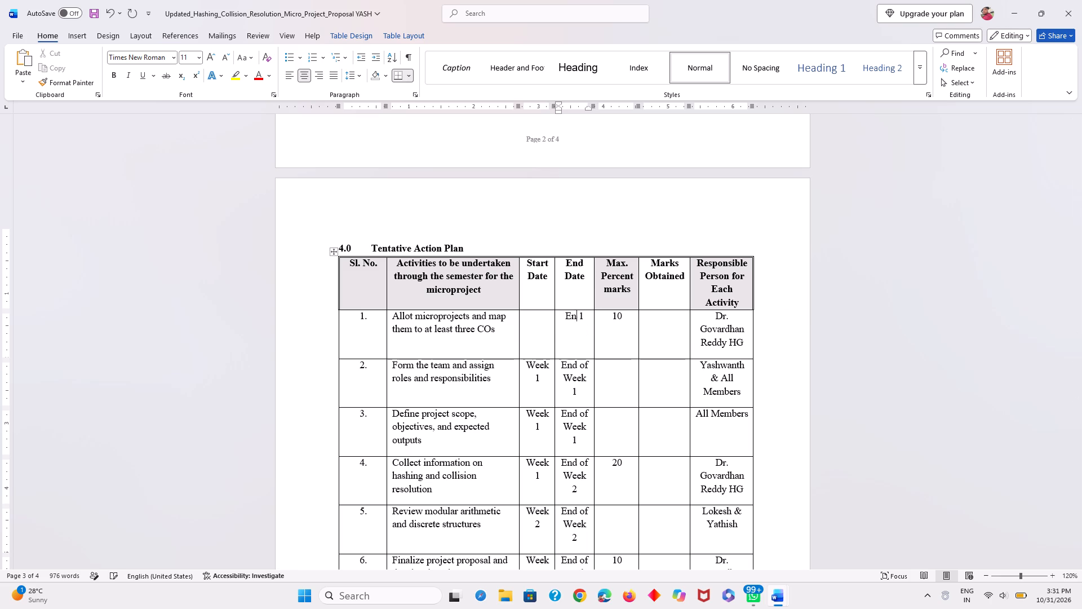
pyautogui.press('BackSpace')
pyautogui.press('BackSpace')
# Clear the End Date cell of activity 2, Form the team and assign roles.
pyautogui.press('Down')
pyautogui.press('Down')
pyautogui.press('Right')
pyautogui.press('Down')
pyautogui.press('BackSpace')
pyautogui.press('BackSpace')
pyautogui.press('BackSpace')
pyautogui.press('BackSpace')
pyautogui.press('BackSpace')
pyautogui.press('BackSpace')
pyautogui.press('BackSpace')
pyautogui.press('BackSpace')
pyautogui.press('BackSpace')
pyautogui.press('BackSpace')
pyautogui.press('BackSpace')
pyautogui.press('BackSpace')
pyautogui.press('BackSpace')
# Remove the leftover 1 from the End Date cell of activity 1.
pyautogui.press('Up')
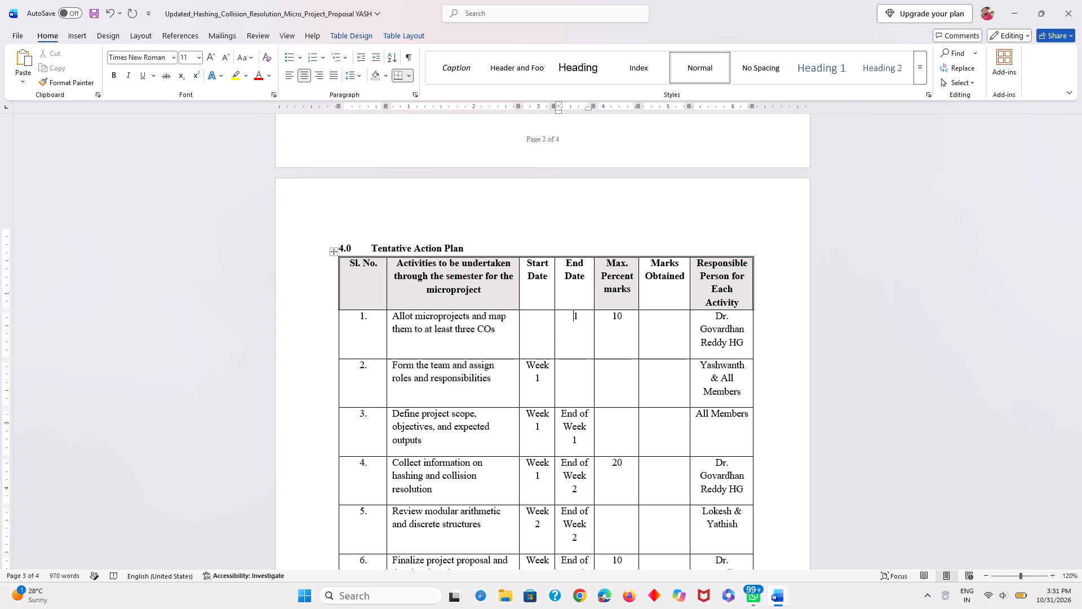
pyautogui.press('Right')
pyautogui.press('BackSpace')
# Clear the Start Date cell of activity 2, Form the team and assign roles.
pyautogui.click(542, 376)
pyautogui.press('BackSpace')
pyautogui.press('BackSpace')
pyautogui.press('BackSpace')
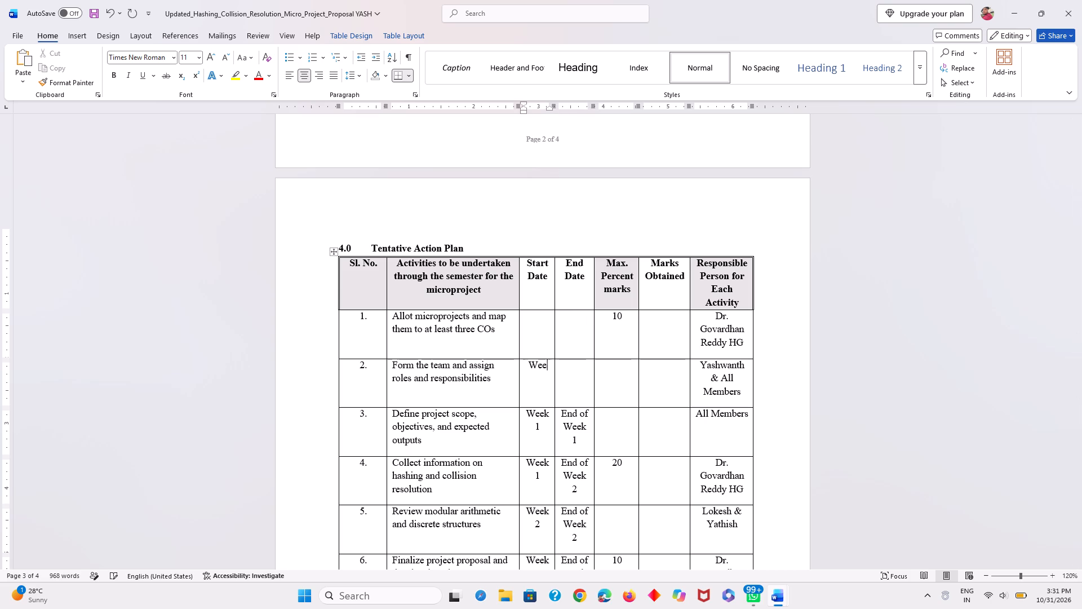
pyautogui.press('BackSpace')
pyautogui.press('BackSpace')
pyautogui.press('BackSpace')
# Clear the End Date cell of activity 3, Define project scope, objectives, and expected outputs.
pyautogui.click(579, 436)
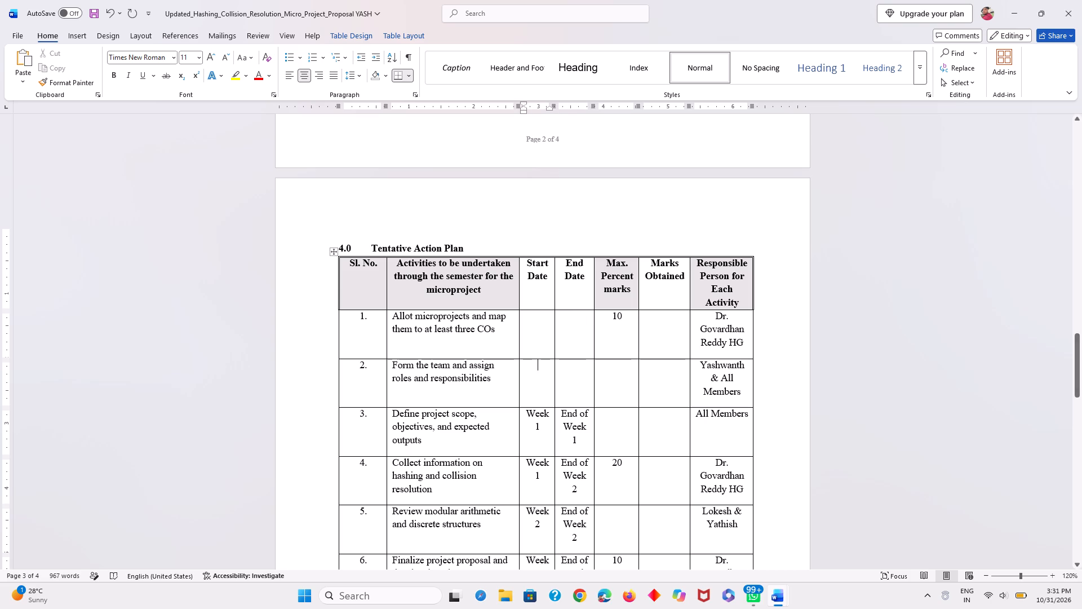
pyautogui.press('BackSpace')
pyautogui.press('BackSpace')
pyautogui.press('BackSpace')
pyautogui.press('BackSpace')
pyautogui.press('BackSpace')
pyautogui.press('BackSpace')
pyautogui.press('BackSpace')
pyautogui.press('BackSpace')
pyautogui.press('BackSpace')
pyautogui.press('BackSpace')
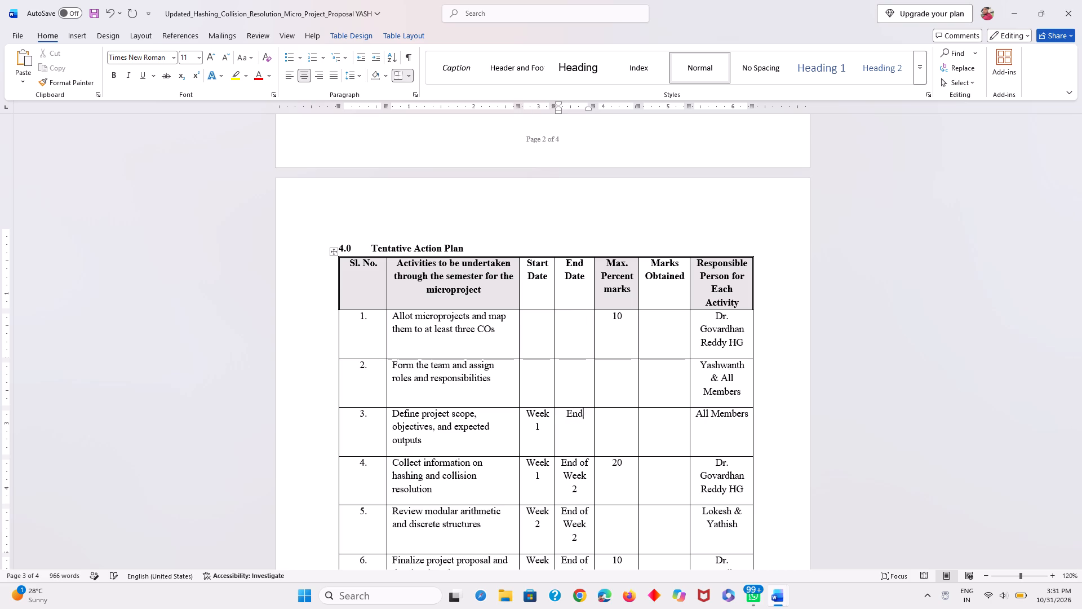
pyautogui.press('BackSpace')
pyautogui.press('BackSpace')
pyautogui.press('BackSpace')
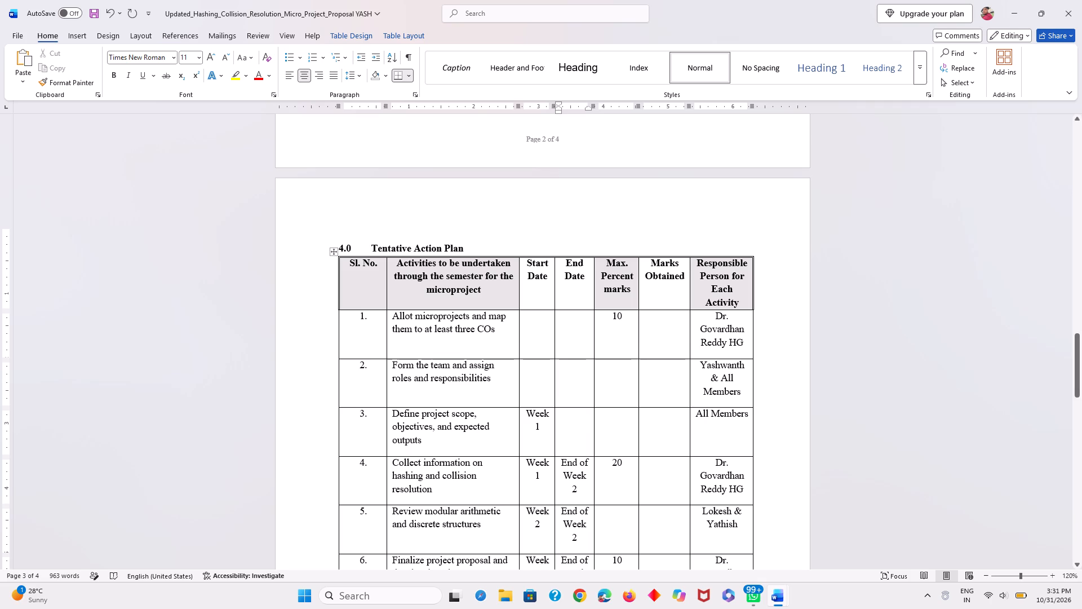
# Clear the Start Date cell of activity 3, Define project scope, objectives, and expected outputs.
pyautogui.click(538, 426)
pyautogui.press('BackSpace')
pyautogui.press('BackSpace')
pyautogui.press('BackSpace')
pyautogui.press('BackSpace')
pyautogui.press('BackSpace')
pyautogui.press('BackSpace')
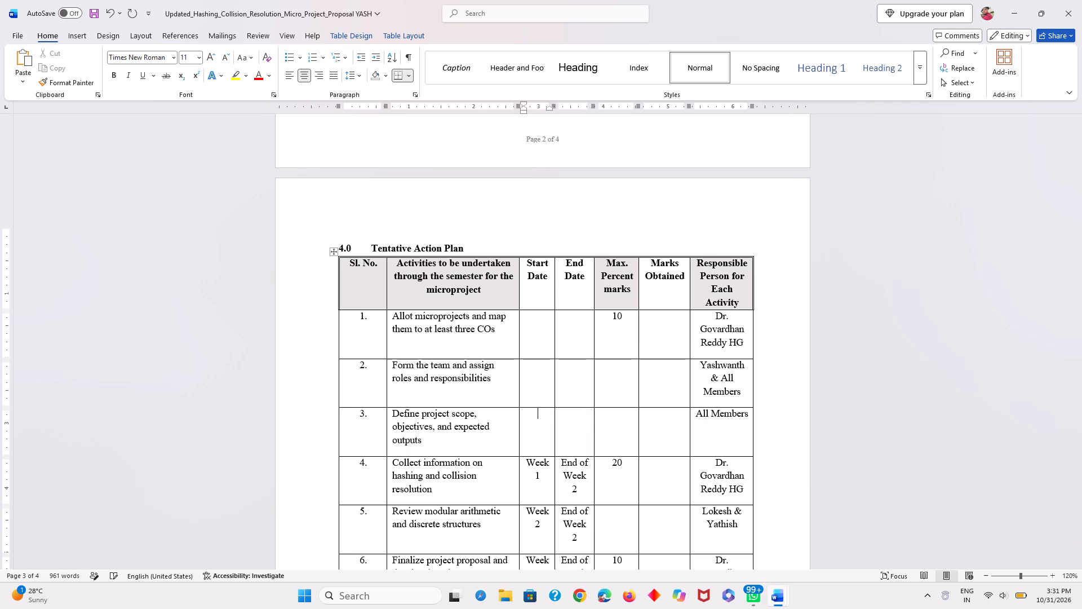
# Clear the Start Date cell of activity 4, Collect information on hashing and collision resolution.
pyautogui.scroll(-2, 538, 426)
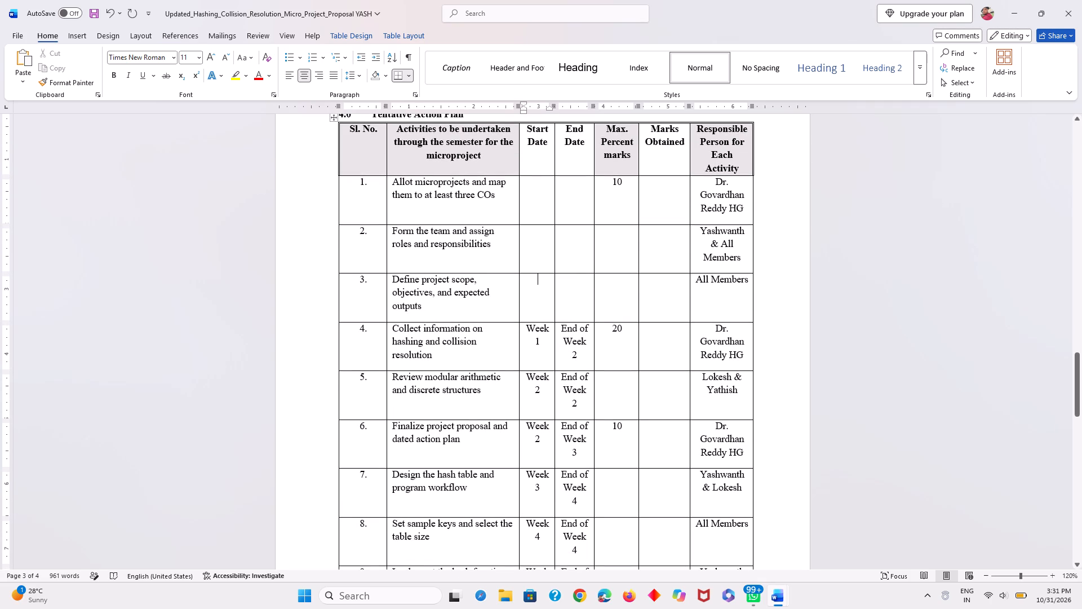
pyautogui.click(547, 346)
pyautogui.press('BackSpace')
pyautogui.press('BackSpace')
pyautogui.press('BackSpace')
pyautogui.press('BackSpace')
pyautogui.press('BackSpace')
pyautogui.press('BackSpace')
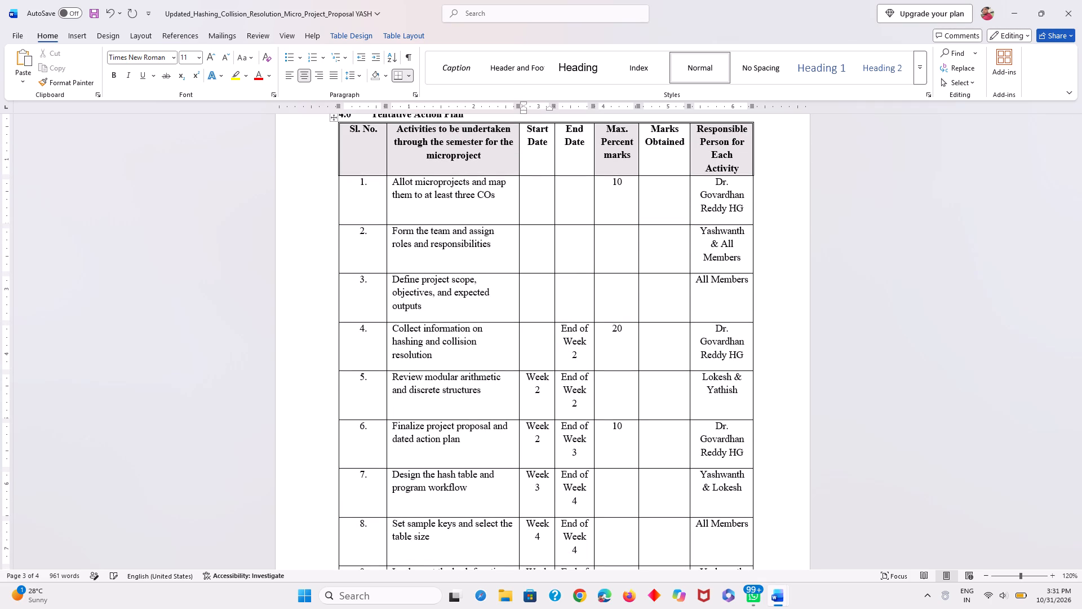
# Clear the End Date cell of activity 4, Collect information on hashing and collision resolution.
pyautogui.click(581, 350)
pyautogui.press('BackSpace')
pyautogui.press('BackSpace')
pyautogui.press('BackSpace')
pyautogui.press('BackSpace')
pyautogui.press('BackSpace')
pyautogui.press('BackSpace')
pyautogui.press('BackSpace')
pyautogui.press('BackSpace')
pyautogui.press('BackSpace')
pyautogui.press('BackSpace')
pyautogui.press('BackSpace')
pyautogui.press('BackSpace')
pyautogui.press('BackSpace')
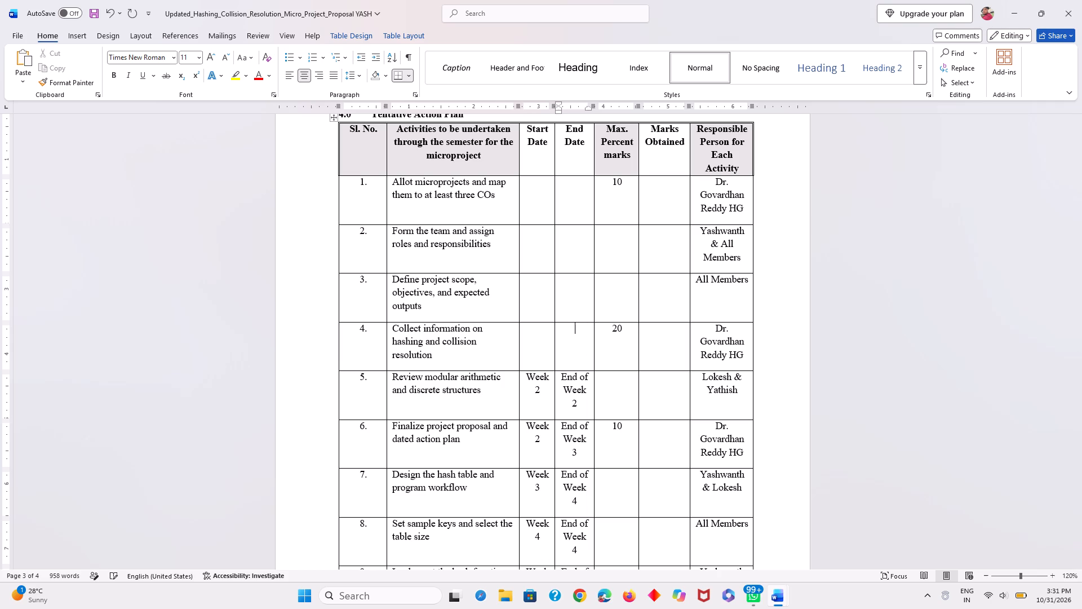
# Clear the Start Date cell of activity 5, Review modular arithmetic and discrete structures.
pyautogui.scroll(-1, 581, 350)
pyautogui.click(546, 218)
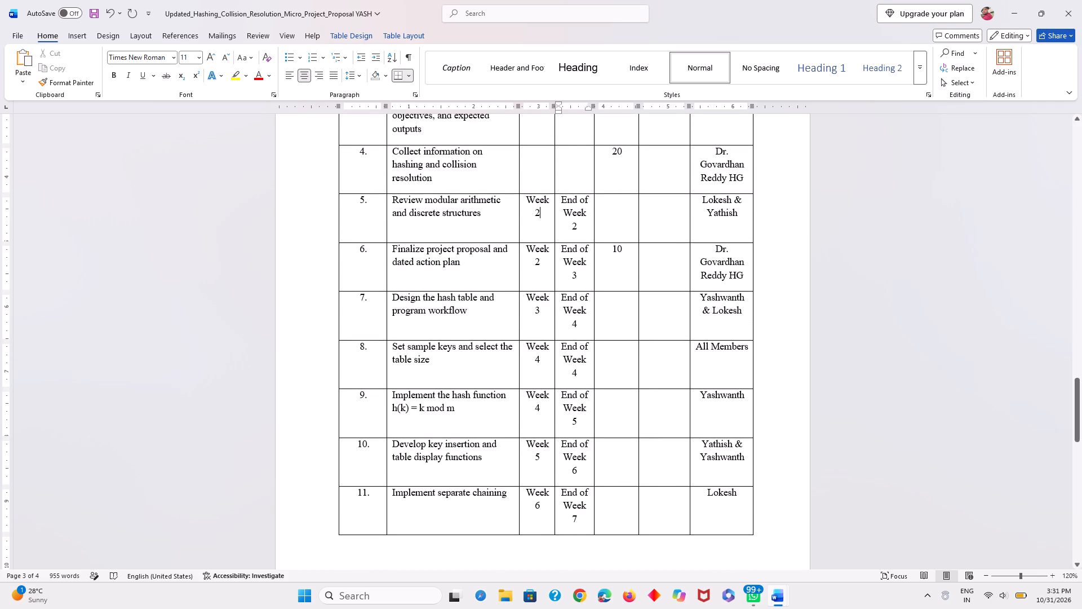
pyautogui.press('BackSpace')
pyautogui.press('BackSpace')
pyautogui.press('BackSpace')
pyautogui.press('BackSpace')
pyautogui.press('BackSpace')
pyautogui.press('BackSpace')
# Clear the End Date cell of activity 5, Review modular arithmetic and discrete structures.
pyautogui.click(577, 235)
pyautogui.press('BackSpace')
pyautogui.press('BackSpace')
pyautogui.press('BackSpace')
pyautogui.press('BackSpace')
pyautogui.press('BackSpace')
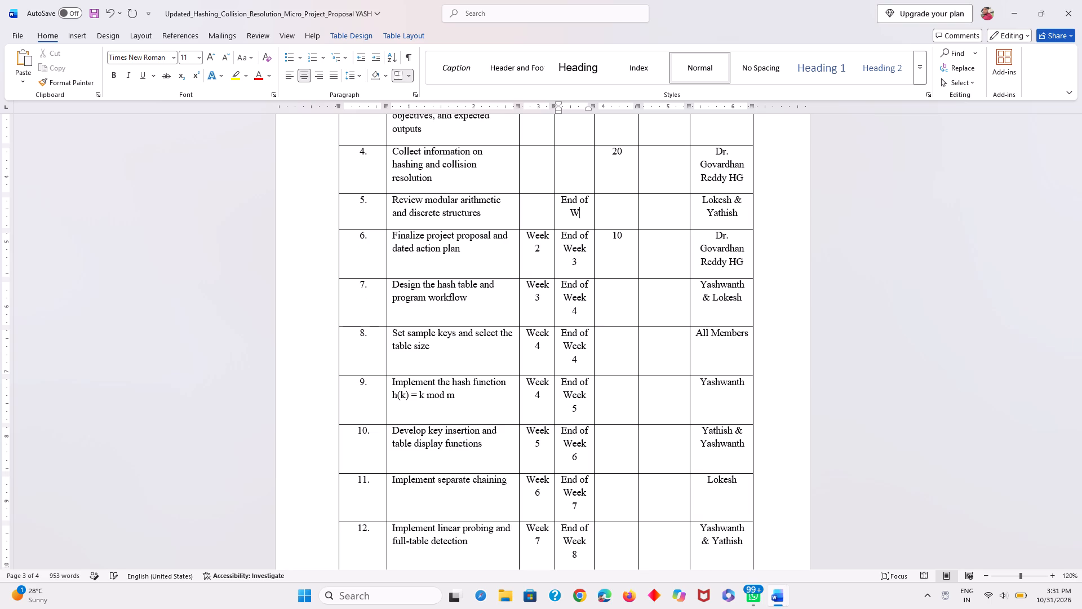
pyautogui.press('BackSpace')
pyautogui.press('BackSpace')
pyautogui.press('BackSpace')
pyautogui.press('BackSpace')
pyautogui.press('BackSpace')
pyautogui.press('BackSpace')
pyautogui.press('BackSpace')
pyautogui.press('BackSpace')
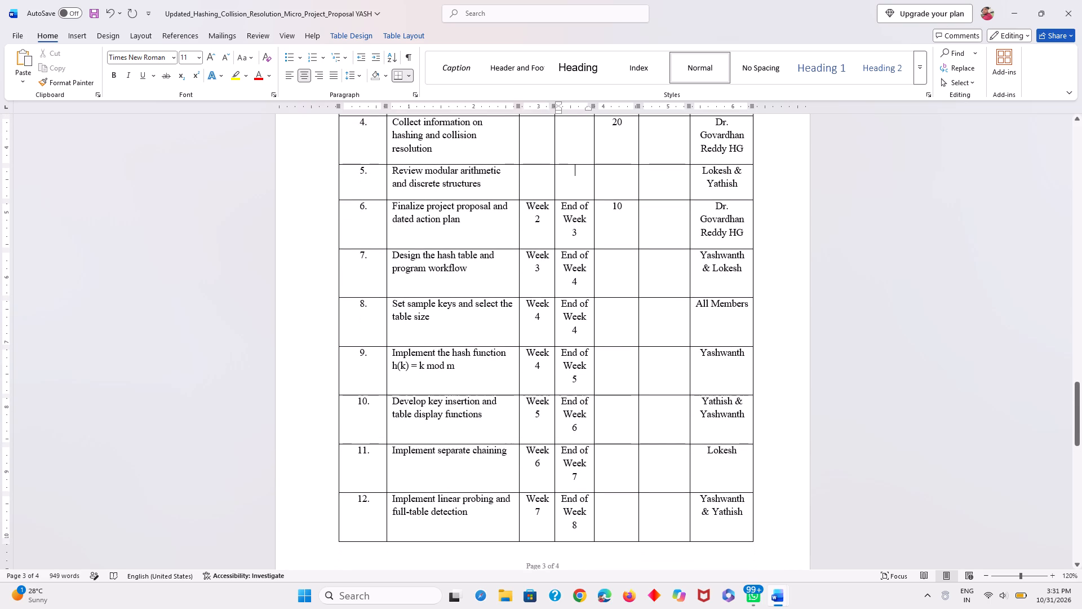
# Clear the End Date cell of activity 6, Finalize project proposal and dated action plan.
pyautogui.click(579, 234)
pyautogui.press('BackSpace')
pyautogui.press('BackSpace')
pyautogui.press('BackSpace')
pyautogui.press('BackSpace')
pyautogui.press('BackSpace')
pyautogui.press('BackSpace')
pyautogui.press('BackSpace')
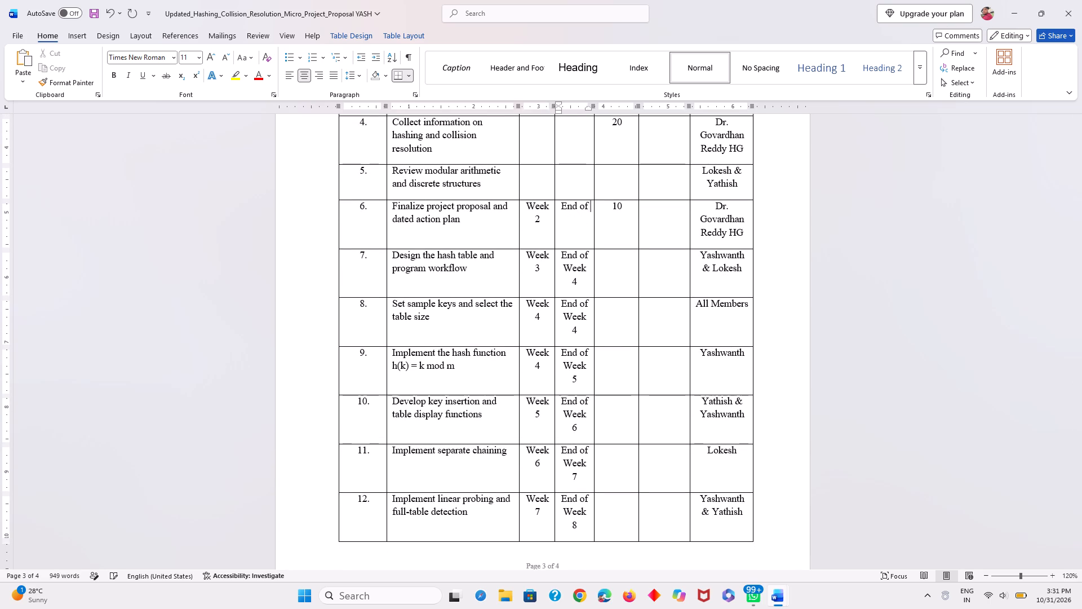
pyautogui.press('BackSpace')
pyautogui.press('BackSpace')
pyautogui.press('BackSpace')
pyautogui.press('BackSpace')
pyautogui.press('BackSpace')
pyautogui.press('BackSpace')
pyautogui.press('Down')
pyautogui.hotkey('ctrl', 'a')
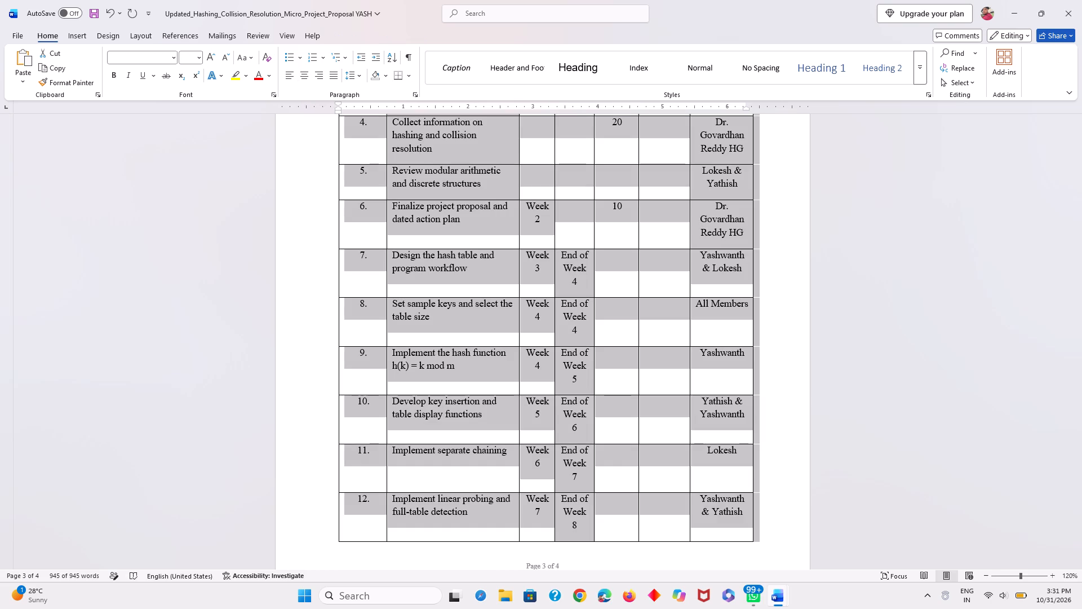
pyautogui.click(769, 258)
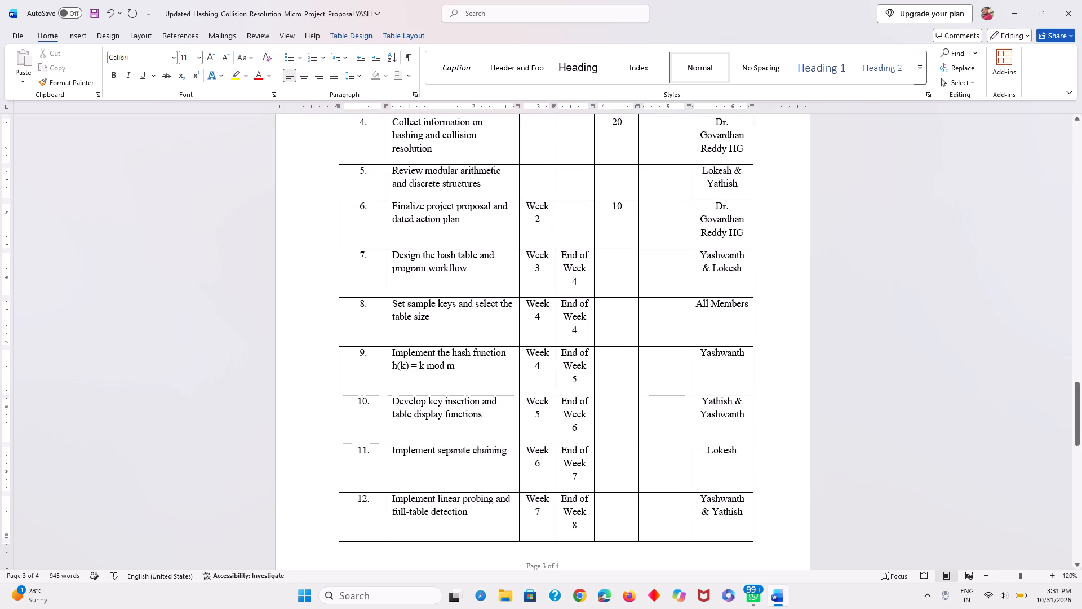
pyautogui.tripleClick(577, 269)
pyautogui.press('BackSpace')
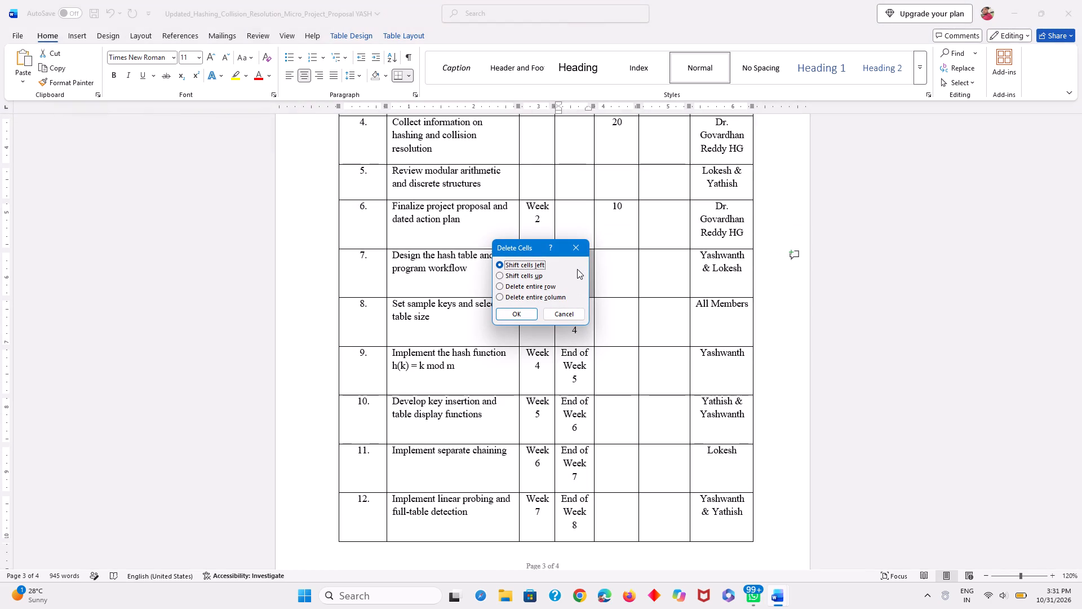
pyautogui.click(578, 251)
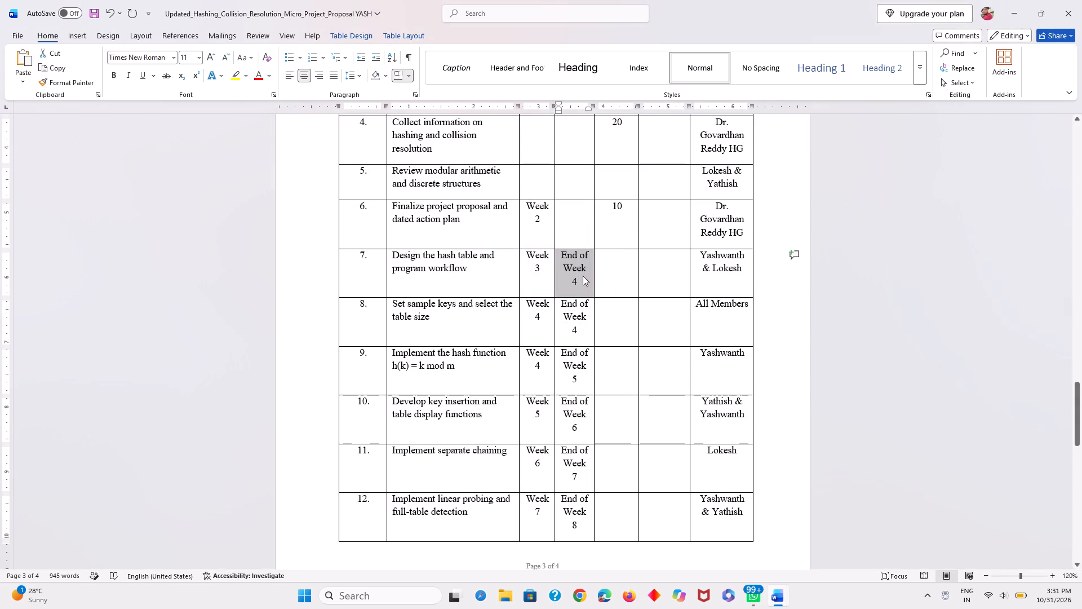
# Clear the End Date cell of activity 7, Design the hash table and program workflow.
pyautogui.moveTo(583, 275); pyautogui.dragTo(577, 278)
pyautogui.press('BackSpace')
pyautogui.press('BackSpace')
pyautogui.press('BackSpace')
pyautogui.press('BackSpace')
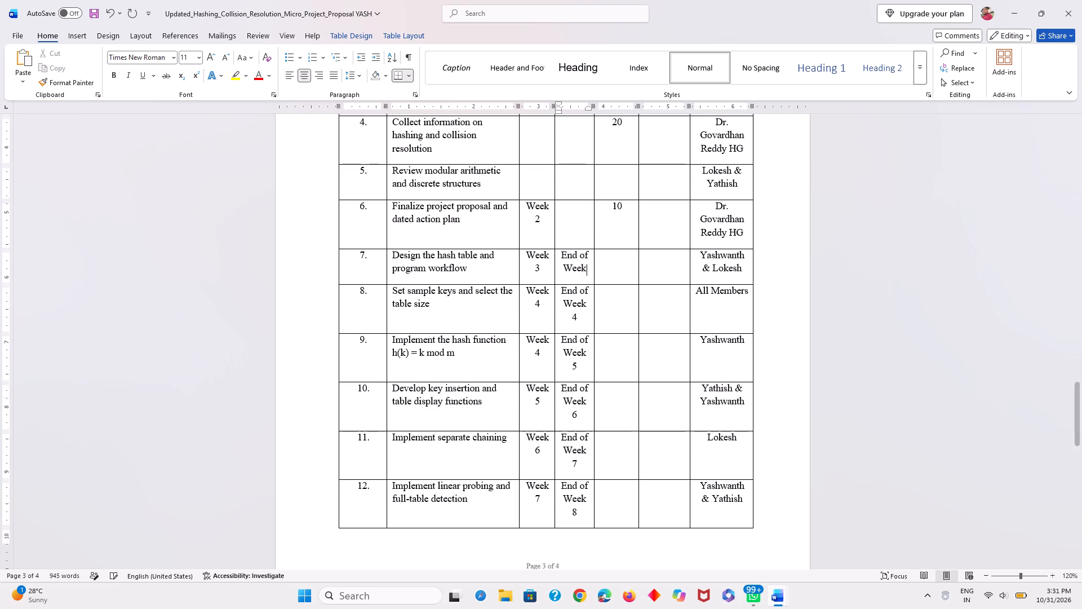
pyautogui.press('BackSpace')
pyautogui.press('BackSpace')
pyautogui.press('BackSpace')
pyautogui.press('BackSpace')
pyautogui.press('BackSpace')
pyautogui.press('BackSpace')
pyautogui.press('BackSpace')
pyautogui.press('BackSpace')
pyautogui.press('BackSpace')
pyautogui.press('BackSpace')
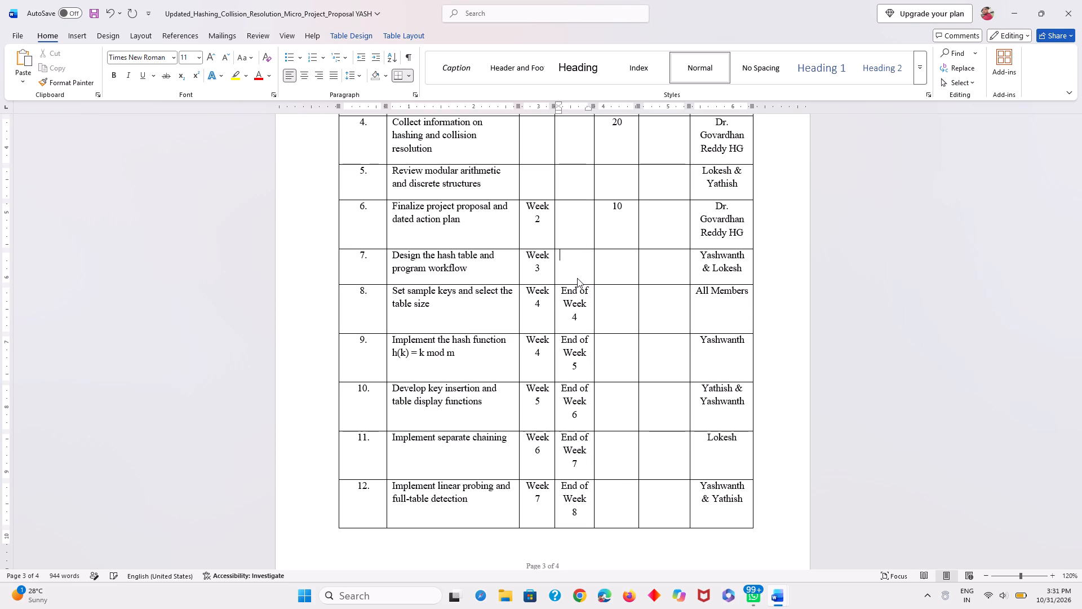
pyautogui.press('BackSpace')
# Clear the Start Date cell of activity 6, Finalize project proposal and dated action plan.
pyautogui.press('Up')
pyautogui.press('Left')
pyautogui.press('BackSpace')
pyautogui.press('BackSpace')
pyautogui.press('BackSpace')
pyautogui.press('BackSpace')
pyautogui.press('BackSpace')
pyautogui.press('BackSpace')
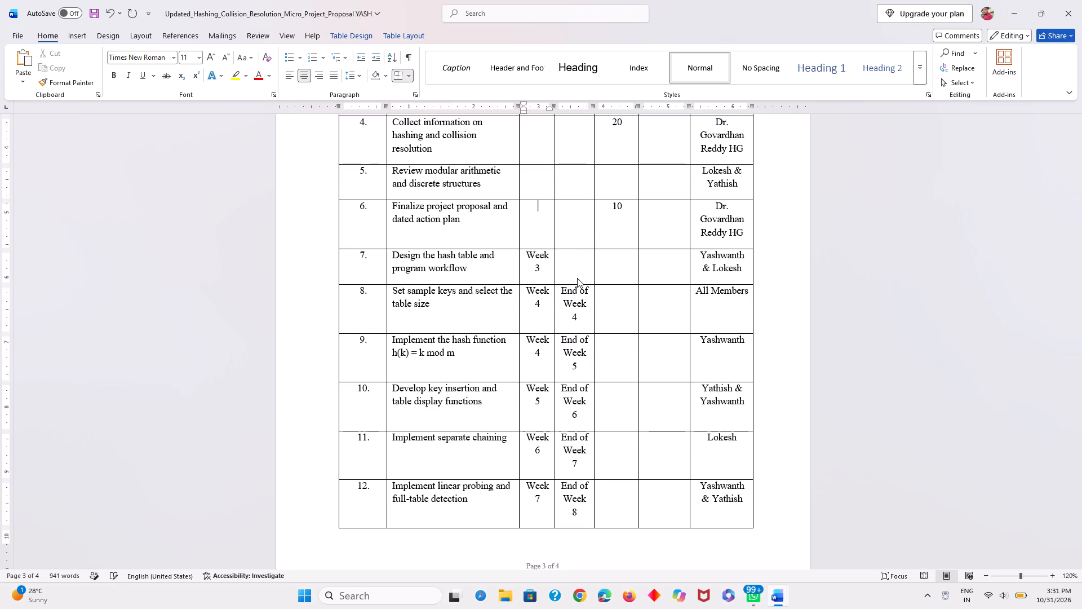
# Clear the Start Date cell of activity 7, Design the hash table and program workflow.
pyautogui.press('Down')
pyautogui.press('BackSpace')
pyautogui.press('BackSpace')
pyautogui.press('BackSpace')
pyautogui.press('BackSpace')
pyautogui.press('Right')
pyautogui.press('Right')
pyautogui.press('Right')
pyautogui.press('Right')
pyautogui.press('BackSpace')
pyautogui.press('BackSpace')
pyautogui.press('BackSpace')
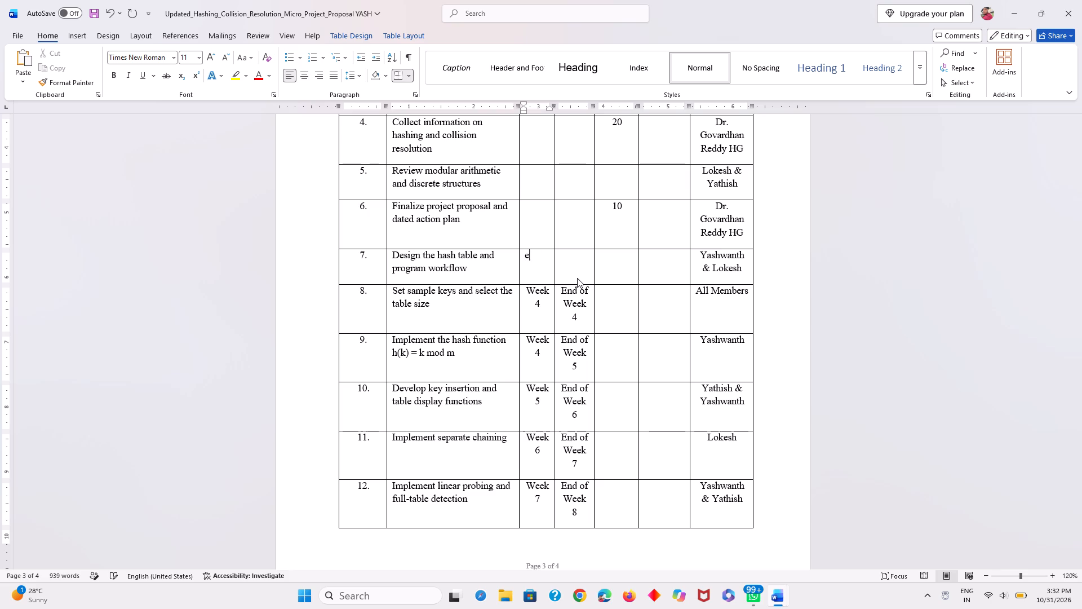
pyautogui.press('BackSpace')
# Clear the Start Date cell of activity 8, Set sample keys and select the table size.
pyautogui.press('Down')
pyautogui.press('Right')
pyautogui.press('Right')
pyautogui.press('Right')
pyautogui.press('Down')
pyautogui.press('BackSpace')
pyautogui.press('BackSpace')
pyautogui.press('BackSpace')
pyautogui.press('BackSpace')
pyautogui.press('BackSpace')
pyautogui.press('BackSpace')
# Clear the End Date cell of activity 8, Set sample keys and select the table size.
pyautogui.press('Right')
pyautogui.press('Right')
pyautogui.press('Right')
pyautogui.press('Right')
pyautogui.press('Down')
pyautogui.press('Down')
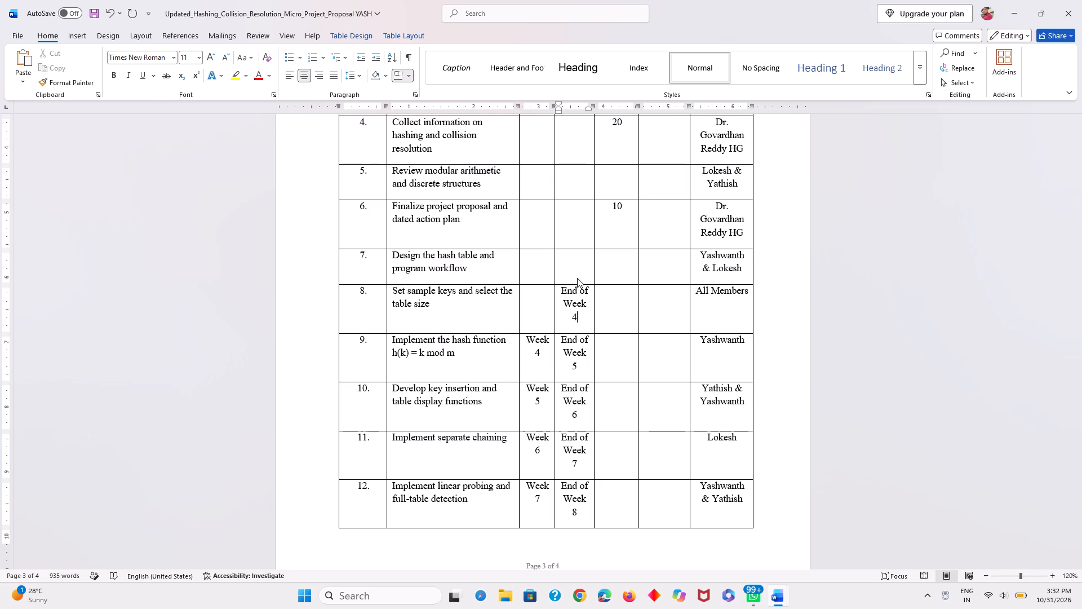
pyautogui.press('BackSpace')
pyautogui.press('BackSpace')
pyautogui.press('BackSpace')
pyautogui.press('BackSpace')
pyautogui.press('BackSpace')
pyautogui.press('BackSpace')
pyautogui.press('BackSpace')
pyautogui.press('BackSpace')
pyautogui.press('BackSpace')
pyautogui.press('BackSpace')
pyautogui.press('BackSpace')
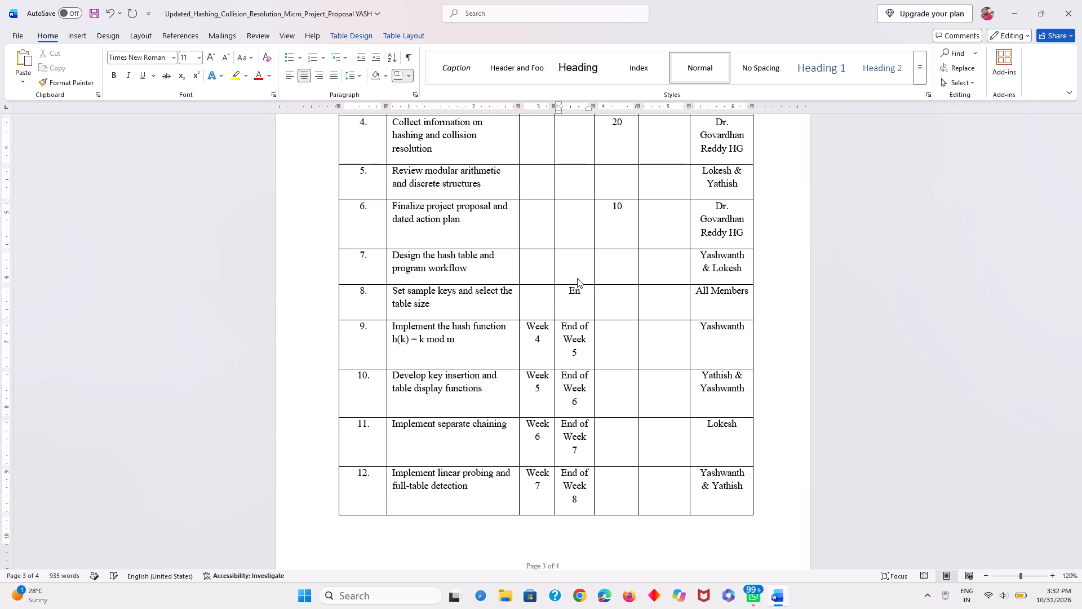
pyautogui.press('BackSpace')
pyautogui.press('BackSpace')
# Clear the End Date cell of activity 9, Implement the hash function h(k) = k mod m.
pyautogui.press('Down')
pyautogui.press('Down')
pyautogui.press('Down')
pyautogui.press('BackSpace')
pyautogui.press('BackSpace')
pyautogui.press('BackSpace')
pyautogui.press('BackSpace')
pyautogui.press('BackSpace')
pyautogui.press('BackSpace')
pyautogui.press('BackSpace')
pyautogui.press('BackSpace')
pyautogui.press('BackSpace')
pyautogui.press('BackSpace')
pyautogui.press('BackSpace')
pyautogui.press('BackSpace')
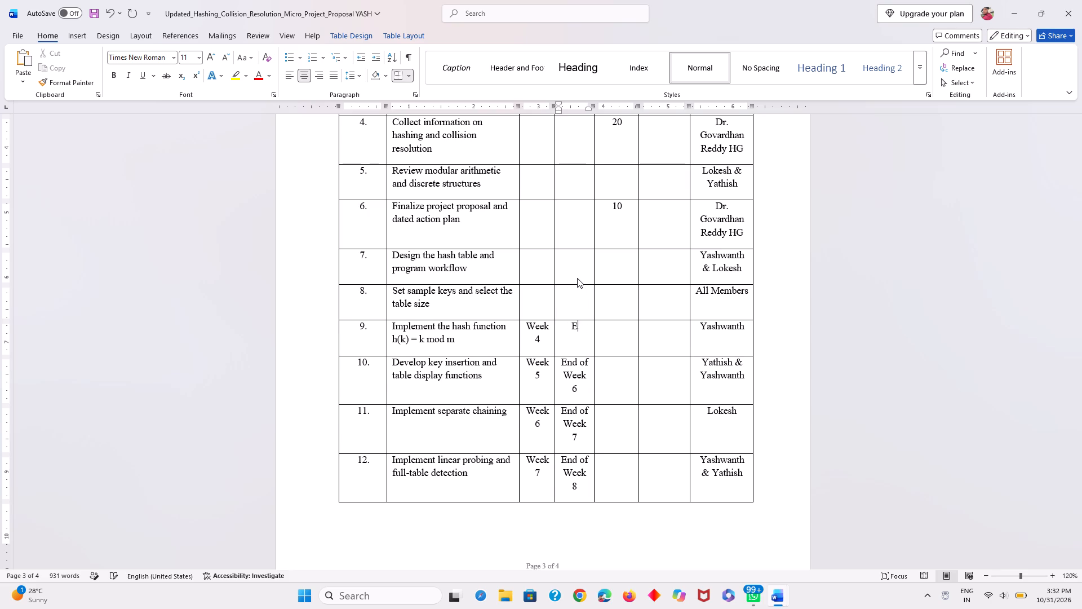
pyautogui.press('BackSpace')
# Clear the Start Date cell of activity 9, Implement the hash function h(k) = k mod m.
pyautogui.press('Left')
pyautogui.press('Down')
pyautogui.press('Up')
pyautogui.press('BackSpace')
pyautogui.press('BackSpace')
pyautogui.press('BackSpace')
pyautogui.press('BackSpace')
pyautogui.press('BackSpace')
pyautogui.press('BackSpace')
# Clear the Start Date cell of activity 10, Develop key insertion and table display functions.
pyautogui.press('Up')
pyautogui.press('Down')
pyautogui.press('Down')
pyautogui.press('Down')
pyautogui.press('BackSpace')
pyautogui.press('BackSpace')
pyautogui.press('BackSpace')
pyautogui.press('BackSpace')
pyautogui.press('BackSpace')
pyautogui.press('BackSpace')
# Clear the End Date cell of activity 10, Develop key insertion and table display functions.
pyautogui.press('Right')
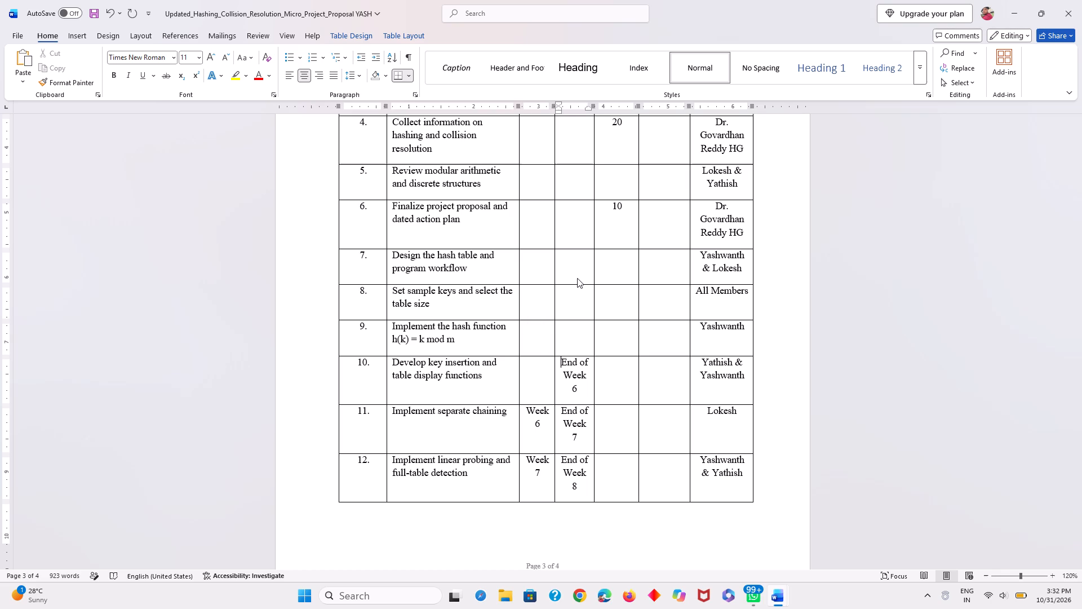
pyautogui.press('Down')
pyautogui.press('Down')
pyautogui.press('Right')
pyautogui.press('BackSpace')
pyautogui.press('BackSpace')
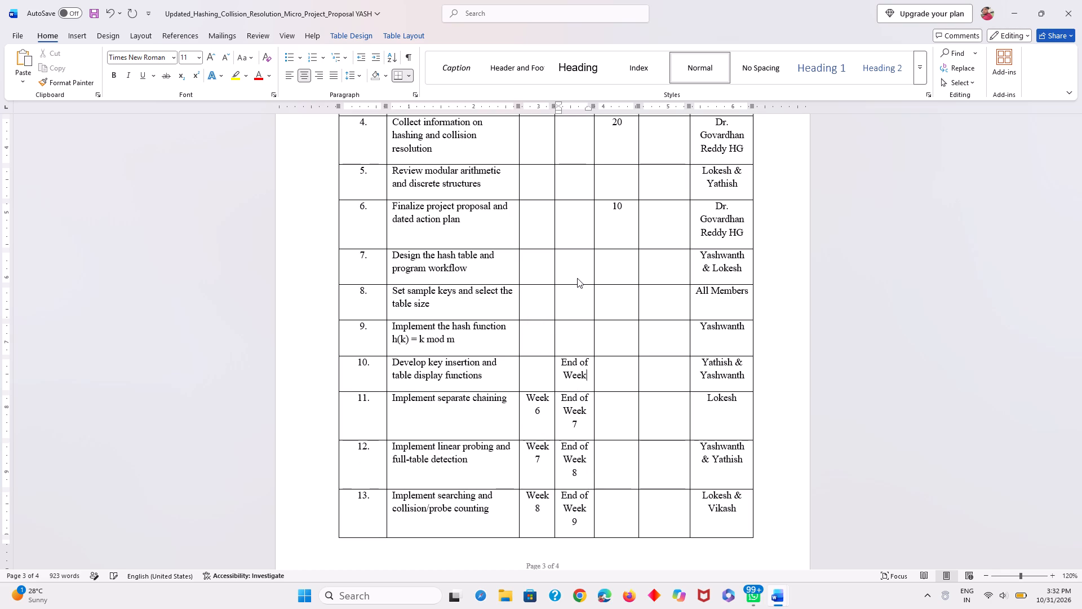
pyautogui.press('BackSpace')
pyautogui.press('BackSpace')
pyautogui.press('BackSpace')
pyautogui.press('BackSpace')
pyautogui.press('BackSpace')
pyautogui.press('BackSpace')
pyautogui.press('BackSpace')
pyautogui.press('BackSpace')
pyautogui.press('BackSpace')
pyautogui.press('BackSpace')
pyautogui.press('BackSpace')
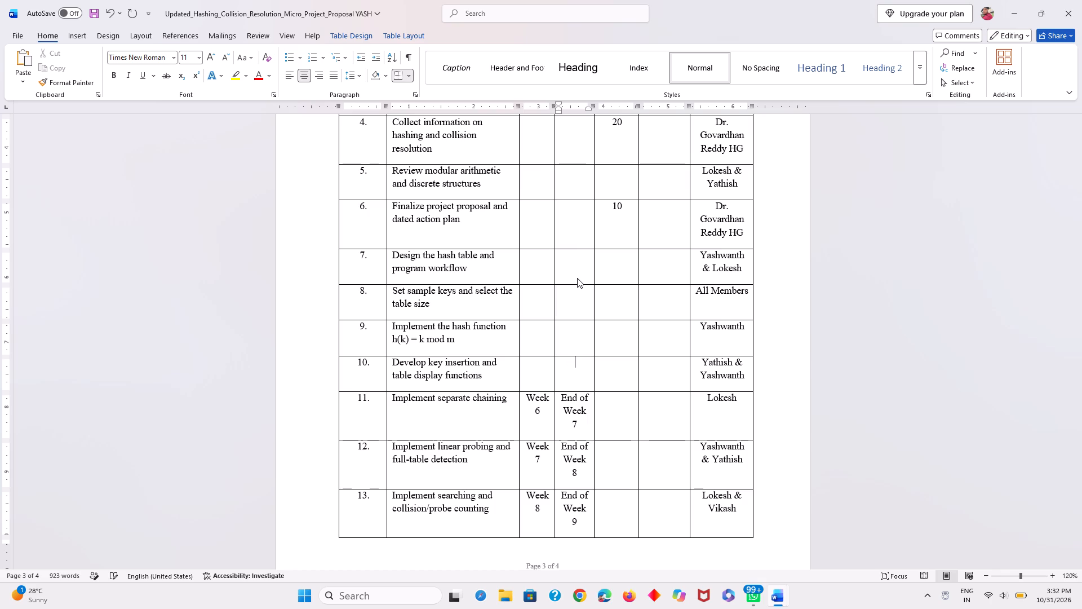
# Clear the End Date cell of activity 11, Implement separate chaining.
pyautogui.press('Down')
pyautogui.press('Down')
pyautogui.press('Down')
pyautogui.press('BackSpace')
pyautogui.press('BackSpace')
pyautogui.press('BackSpace')
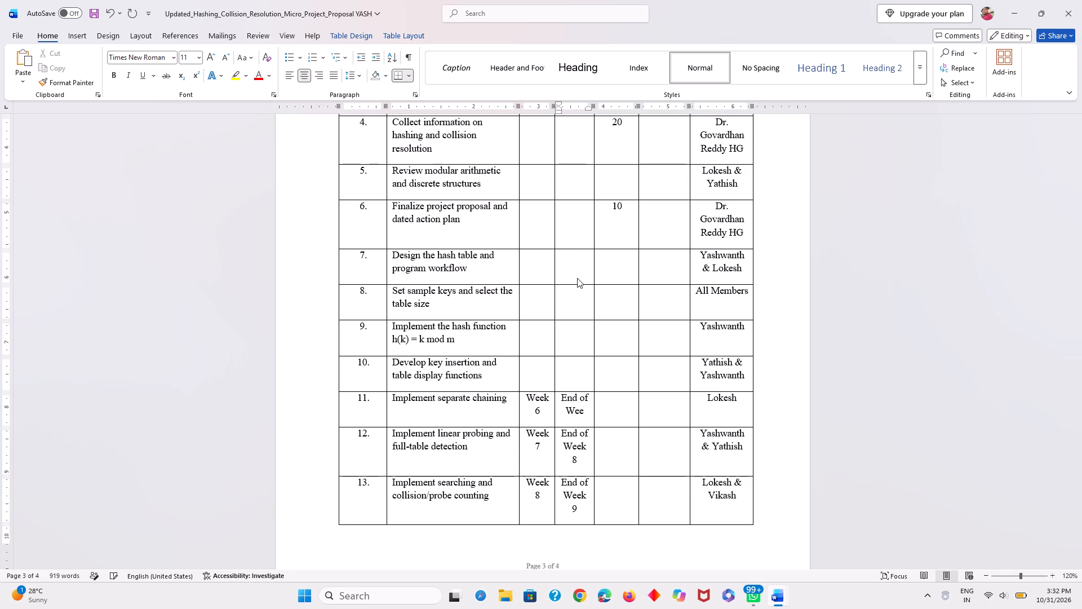
pyautogui.press('BackSpace')
pyautogui.press('BackSpace')
pyautogui.press('BackSpace')
pyautogui.press('BackSpace')
pyautogui.press('BackSpace')
pyautogui.press('BackSpace')
pyautogui.press('BackSpace')
pyautogui.press('BackSpace')
pyautogui.press('BackSpace')
pyautogui.press('BackSpace')
# Clear the Start Date cell of activity 11, Implement separate chaining.
pyautogui.press('Left')
pyautogui.press('BackSpace')
pyautogui.press('BackSpace')
pyautogui.press('BackSpace')
pyautogui.press('BackSpace')
pyautogui.press('BackSpace')
pyautogui.press('BackSpace')
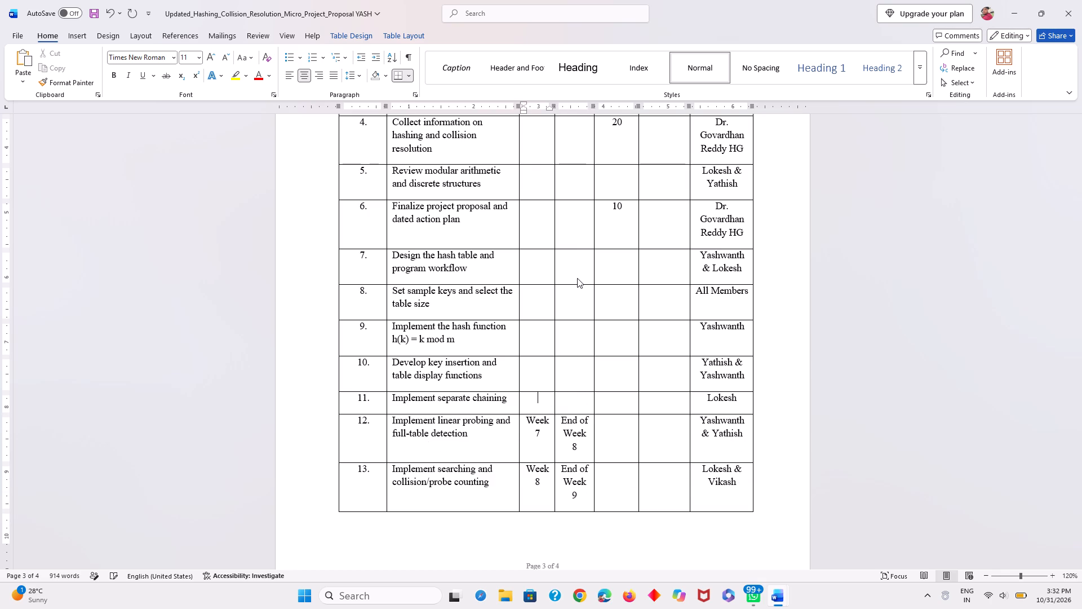
# Clear the Start Date cell of activity 12, Implement linear probing and full-table detection.
pyautogui.press('Down')
pyautogui.press('Down')
pyautogui.press('BackSpace')
pyautogui.press('BackSpace')
pyautogui.press('BackSpace')
pyautogui.press('BackSpace')
pyautogui.press('BackSpace')
pyautogui.press('BackSpace')
# Clear the End Date cell of activity 12, Implement linear probing and full-table detection.
pyautogui.press('Right')
pyautogui.press('Down')
pyautogui.press('Down')
pyautogui.press('Right')
pyautogui.press('BackSpace')
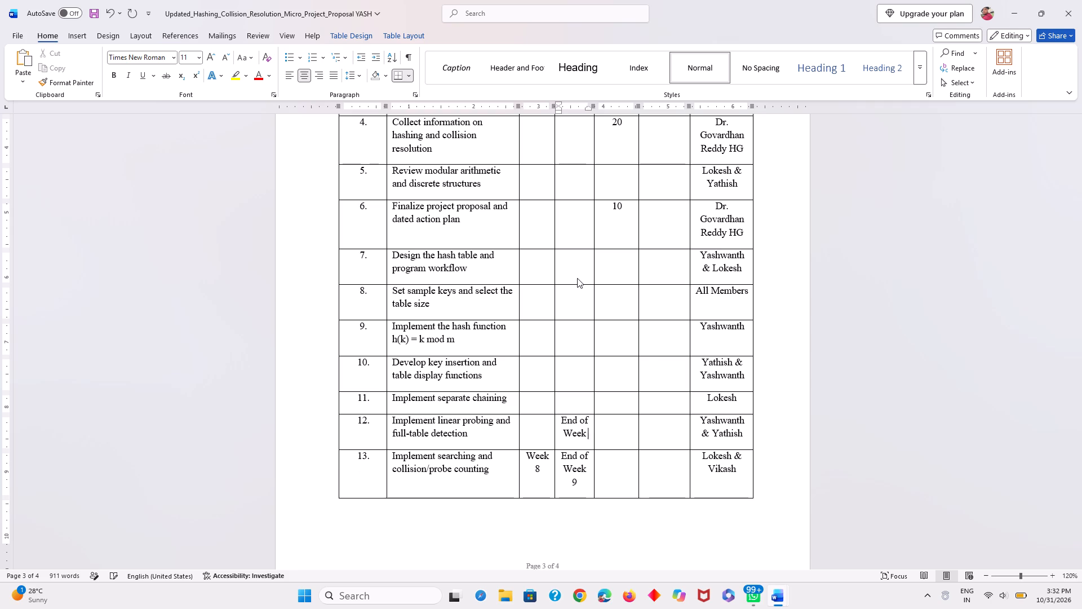
pyautogui.press('BackSpace')
pyautogui.press('BackSpace')
pyautogui.press('BackSpace')
pyautogui.press('BackSpace')
pyautogui.press('BackSpace')
pyautogui.press('BackSpace')
pyautogui.press('BackSpace')
pyautogui.press('BackSpace')
pyautogui.press('BackSpace')
pyautogui.press('BackSpace')
pyautogui.press('BackSpace')
pyautogui.press('BackSpace')
# Clear the End Date cell of activity 13, Implement searching and collision/probe counting.
pyautogui.press('Down')
pyautogui.press('Down')
pyautogui.press('Down')
pyautogui.press('BackSpace')
pyautogui.press('BackSpace')
pyautogui.press('BackSpace')
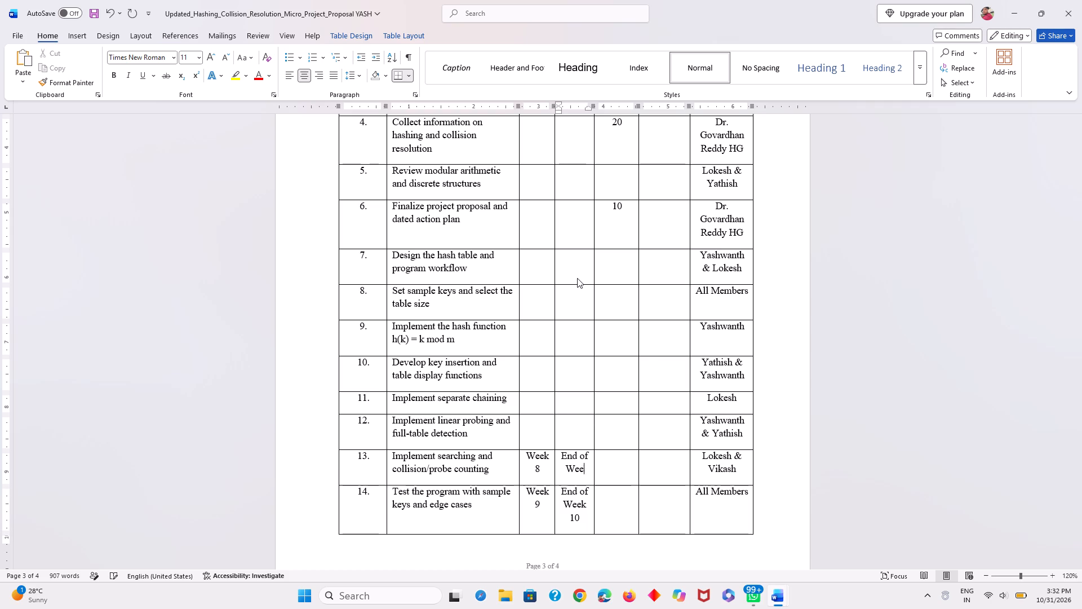
pyautogui.press('BackSpace')
pyautogui.press('BackSpace')
pyautogui.press('BackSpace')
pyautogui.press('BackSpace')
pyautogui.press('BackSpace')
pyautogui.press('BackSpace')
pyautogui.press('BackSpace')
pyautogui.press('BackSpace')
pyautogui.press('BackSpace')
pyautogui.press('BackSpace')
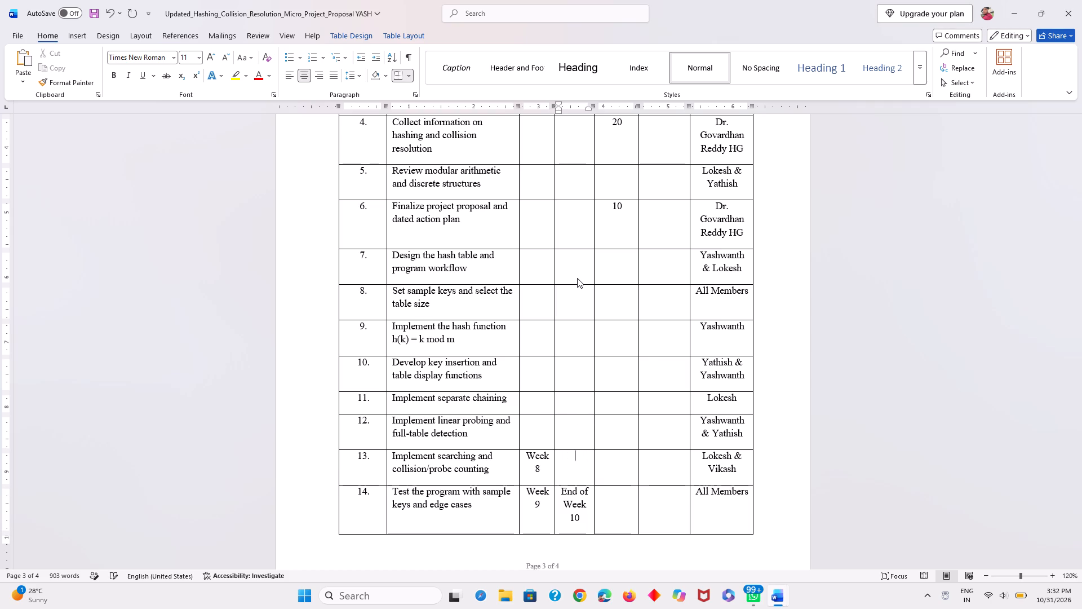
# Clear the Start Date cell of activity 13, Implement searching and collision/probe counting.
pyautogui.press('Left')
pyautogui.press('BackSpace')
pyautogui.press('BackSpace')
pyautogui.press('BackSpace')
pyautogui.press('BackSpace')
pyautogui.press('BackSpace')
pyautogui.press('BackSpace')
# Clear the Start Date cell of activity 14, Test the program with sample keys and edge cases.
pyautogui.press('Down')
pyautogui.press('Down')
pyautogui.press('BackSpace')
pyautogui.press('BackSpace')
pyautogui.press('BackSpace')
pyautogui.press('BackSpace')
pyautogui.press('BackSpace')
pyautogui.press('BackSpace')
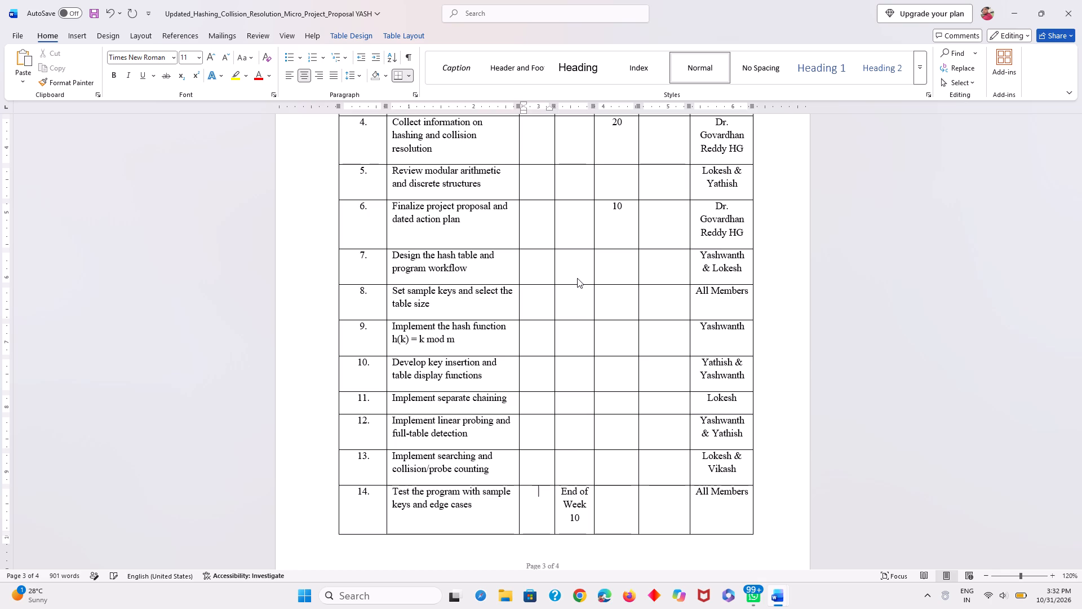
# Clear the End Date cell of activity 14, Test the program with sample keys and edge cases.
pyautogui.press('Right')
pyautogui.press('Right')
pyautogui.press('Down')
pyautogui.press('Down')
pyautogui.press('Right')
pyautogui.press('Right')
pyautogui.press('BackSpace')
pyautogui.press('BackSpace')
pyautogui.press('BackSpace')
pyautogui.press('BackSpace')
pyautogui.press('BackSpace')
pyautogui.press('BackSpace')
pyautogui.press('BackSpace')
pyautogui.press('BackSpace')
pyautogui.press('BackSpace')
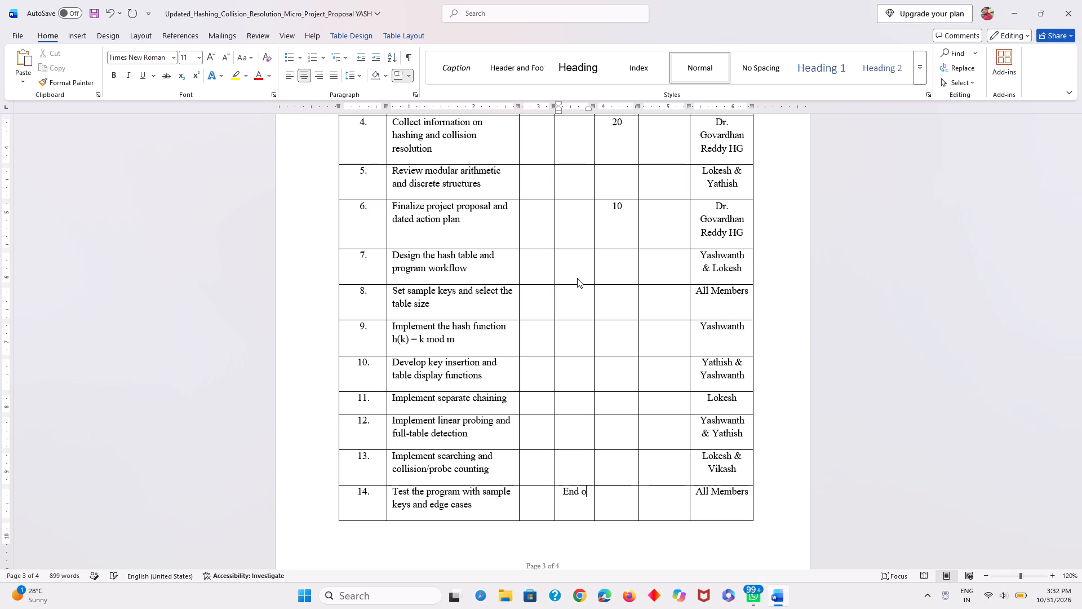
pyautogui.press('BackSpace')
pyautogui.press('BackSpace')
pyautogui.press('BackSpace')
pyautogui.press('BackSpace')
pyautogui.press('BackSpace')
# Clear the End Date cell of activity 15, Compare both collision-resolution techniques, in the table's continuation on page 4.
pyautogui.press('Down')
pyautogui.press('Down')
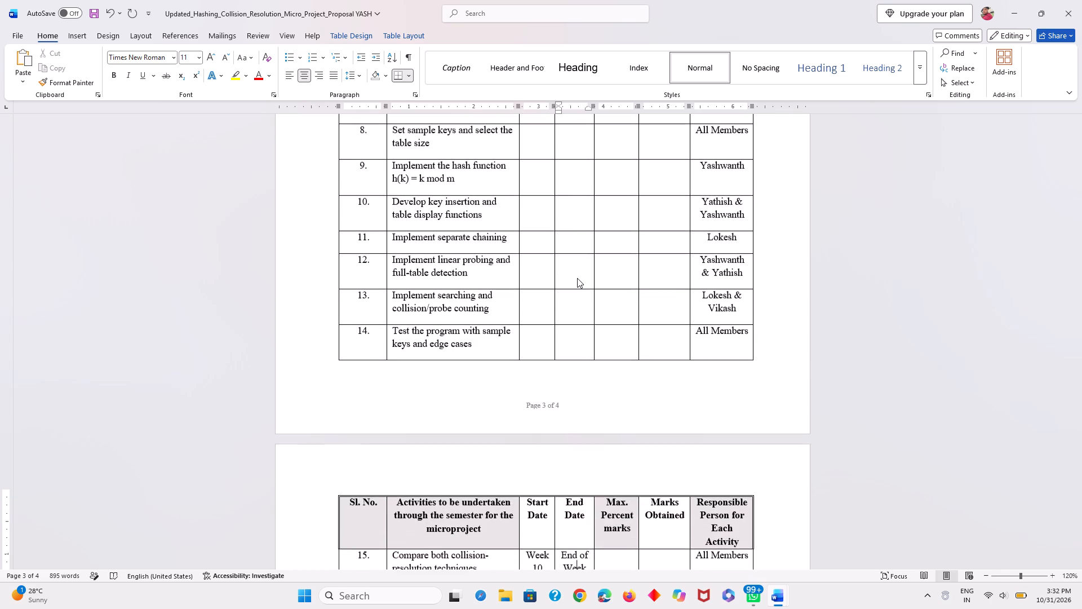
pyautogui.press('Down')
pyautogui.press('Down')
pyautogui.press('Down')
pyautogui.press('Down')
pyautogui.press('Up')
pyautogui.press('Up')
pyautogui.press('Up')
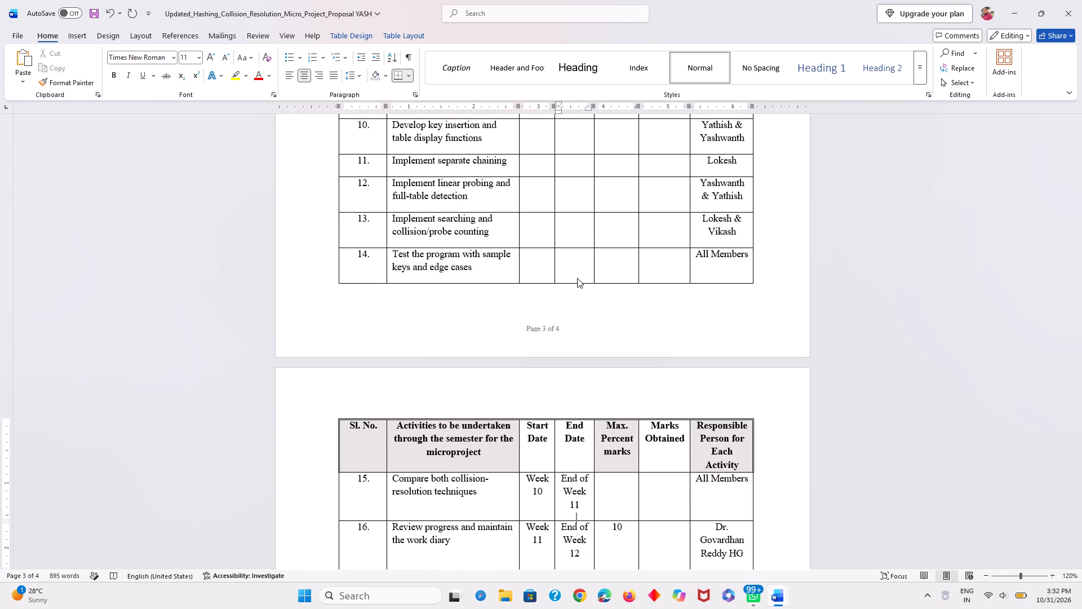
pyautogui.press('Up')
pyautogui.press('Right')
pyautogui.press('Down')
pyautogui.press('Down')
pyautogui.press('Up')
pyautogui.press('BackSpace')
pyautogui.press('BackSpace')
pyautogui.press('BackSpace')
pyautogui.press('BackSpace')
pyautogui.press('BackSpace')
pyautogui.press('BackSpace')
pyautogui.press('BackSpace')
pyautogui.press('BackSpace')
pyautogui.press('BackSpace')
pyautogui.press('BackSpace')
pyautogui.press('BackSpace')
pyautogui.press('BackSpace')
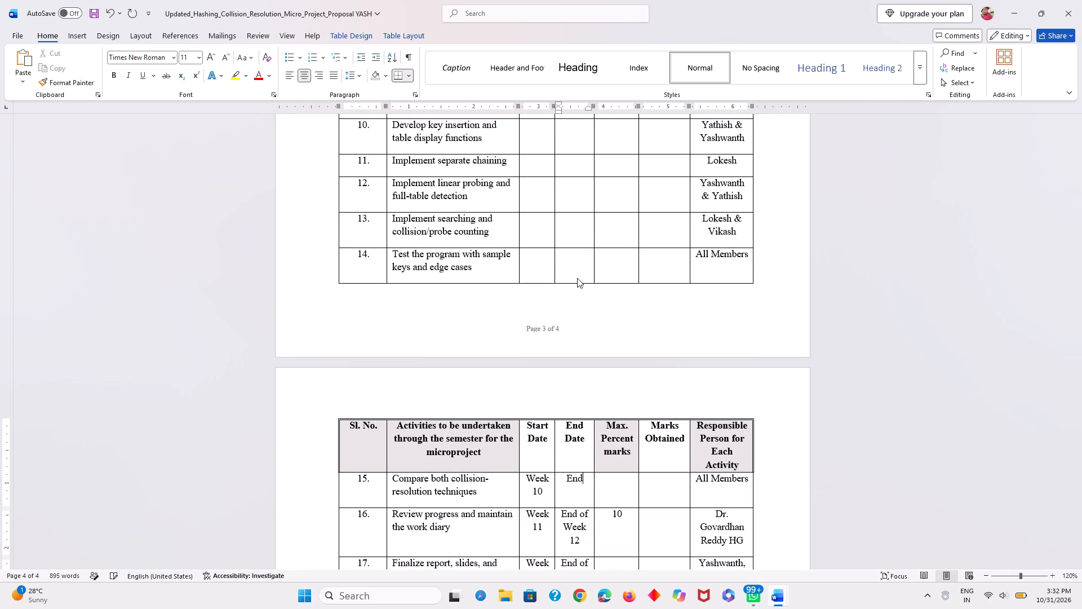
pyautogui.press('BackSpace')
pyautogui.press('BackSpace')
# Clear the End Date cell of activity 16, Review progress and maintain the work diary.
pyautogui.press('Down')
pyautogui.press('Down')
pyautogui.press('Down')
pyautogui.press('Right')
pyautogui.press('BackSpace')
pyautogui.press('BackSpace')
pyautogui.press('BackSpace')
pyautogui.press('BackSpace')
pyautogui.press('BackSpace')
pyautogui.press('BackSpace')
pyautogui.press('BackSpace')
pyautogui.press('BackSpace')
pyautogui.press('BackSpace')
pyautogui.press('BackSpace')
pyautogui.press('BackSpace')
pyautogui.press('BackSpace')
pyautogui.press('BackSpace')
pyautogui.press('BackSpace')
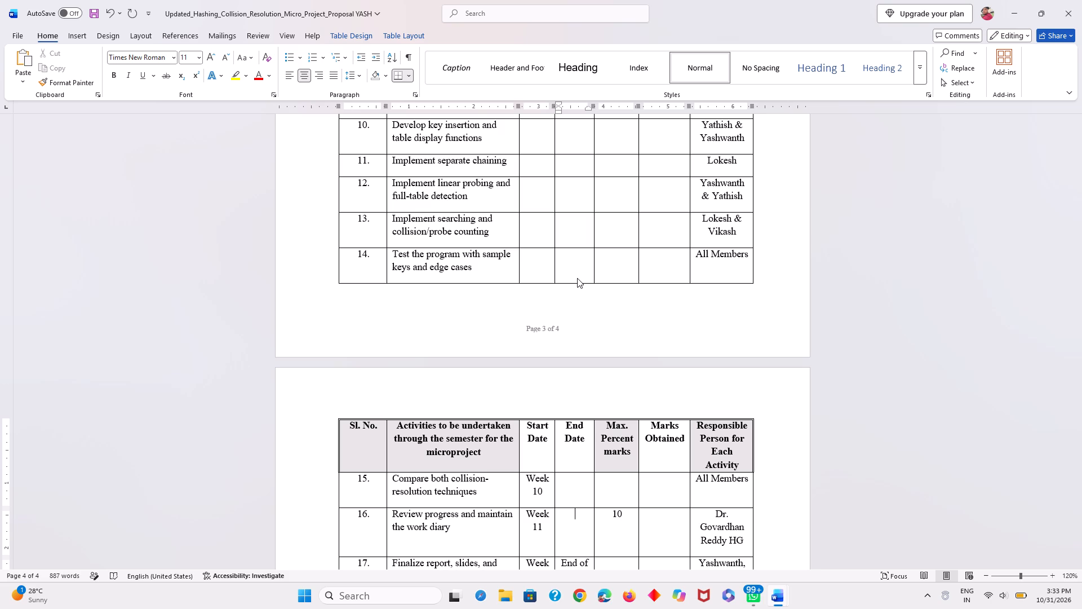
# Clear the Start Date cell of activity 16, Review progress and maintain the work diary.
pyautogui.scroll(-3, 577, 278)
pyautogui.scroll(1, 577, 278)
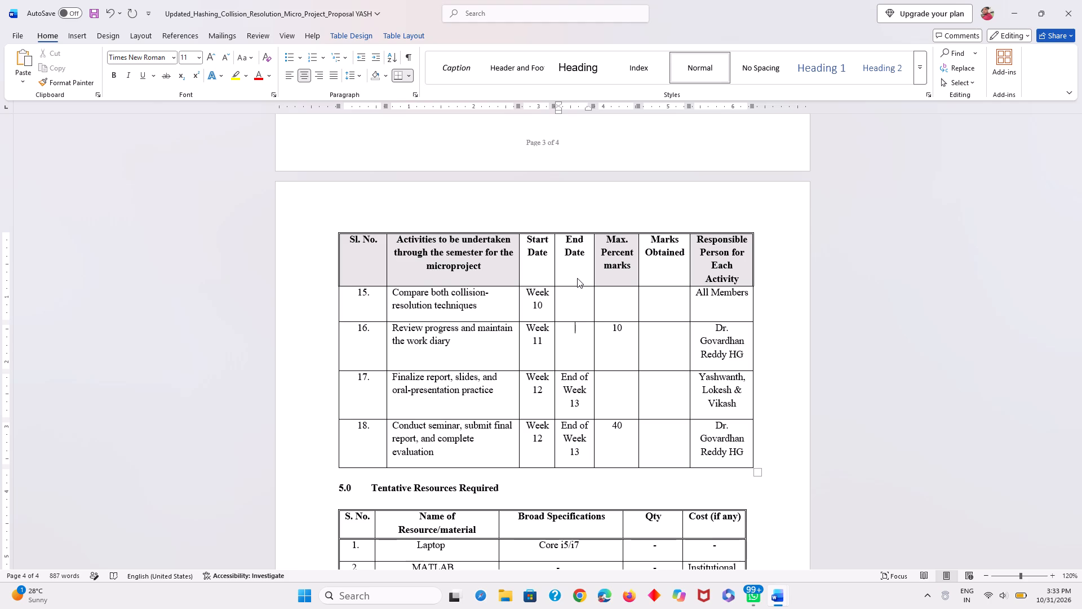
pyautogui.scroll(1, 577, 278)
pyautogui.press('Left')
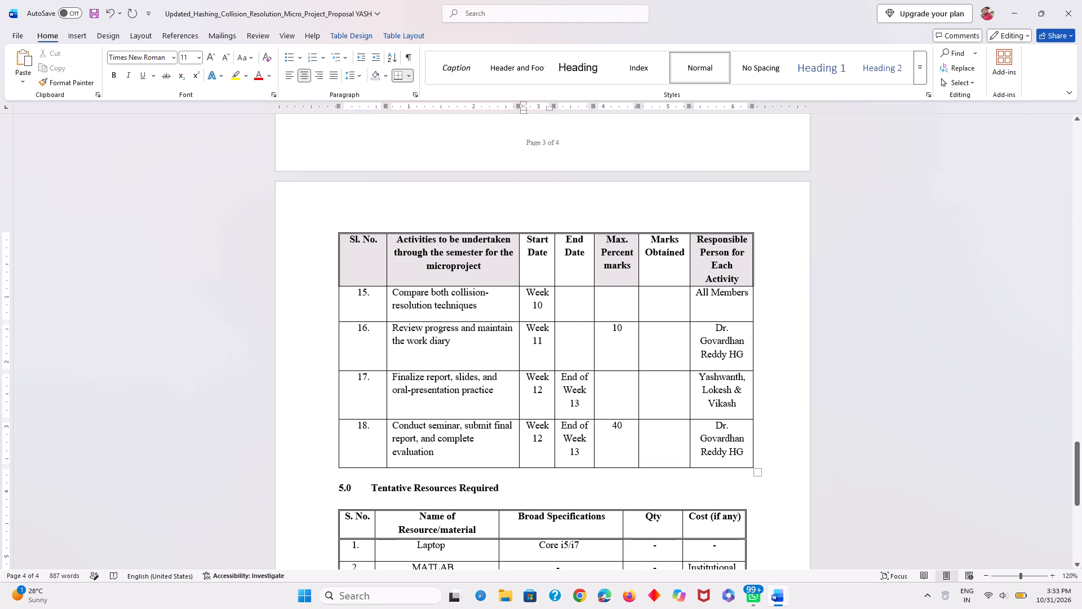
pyautogui.press('BackSpace')
pyautogui.press('BackSpace')
pyautogui.press('BackSpace')
pyautogui.press('BackSpace')
pyautogui.press('BackSpace')
pyautogui.press('BackSpace')
pyautogui.press('BackSpace')
pyautogui.press('BackSpace')
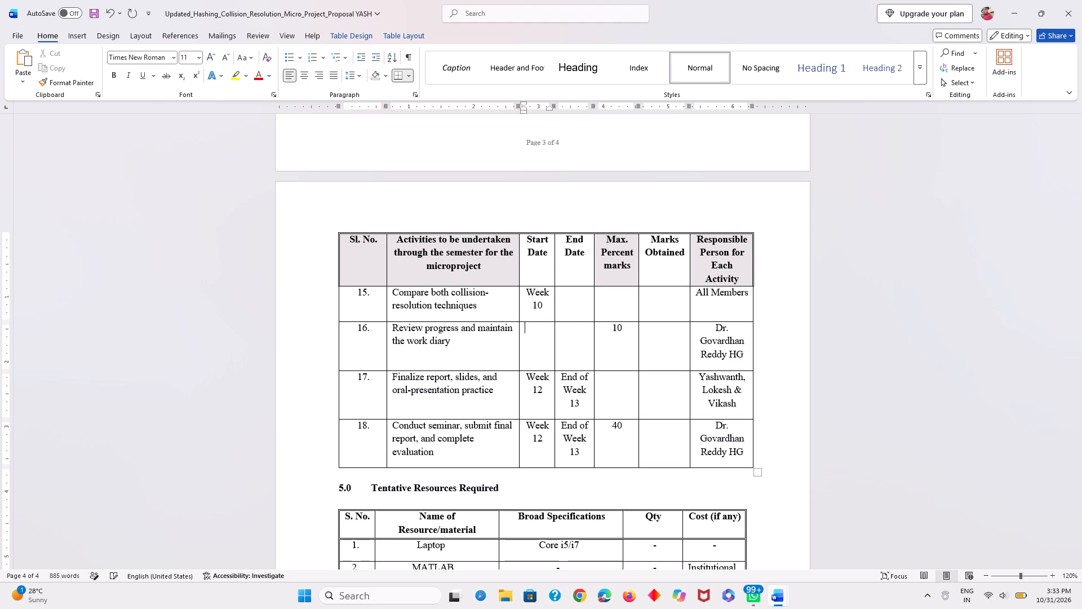
# Clear the Start Date cell of activity 15, Compare both collision-resolution techniques.
pyautogui.press('Up')
pyautogui.press('Right')
pyautogui.press('Right')
pyautogui.press('BackSpace')
pyautogui.press('BackSpace')
pyautogui.press('BackSpace')
pyautogui.press('BackSpace')
pyautogui.press('BackSpace')
pyautogui.press('BackSpace')
pyautogui.press('BackSpace')
# Clear the Start Date cell of activity 17, Finalize report, slides, and oral-presentation practice.
pyautogui.press('Down')
pyautogui.press('Down')
pyautogui.press('Down')
pyautogui.press('Right')
pyautogui.press('BackSpace')
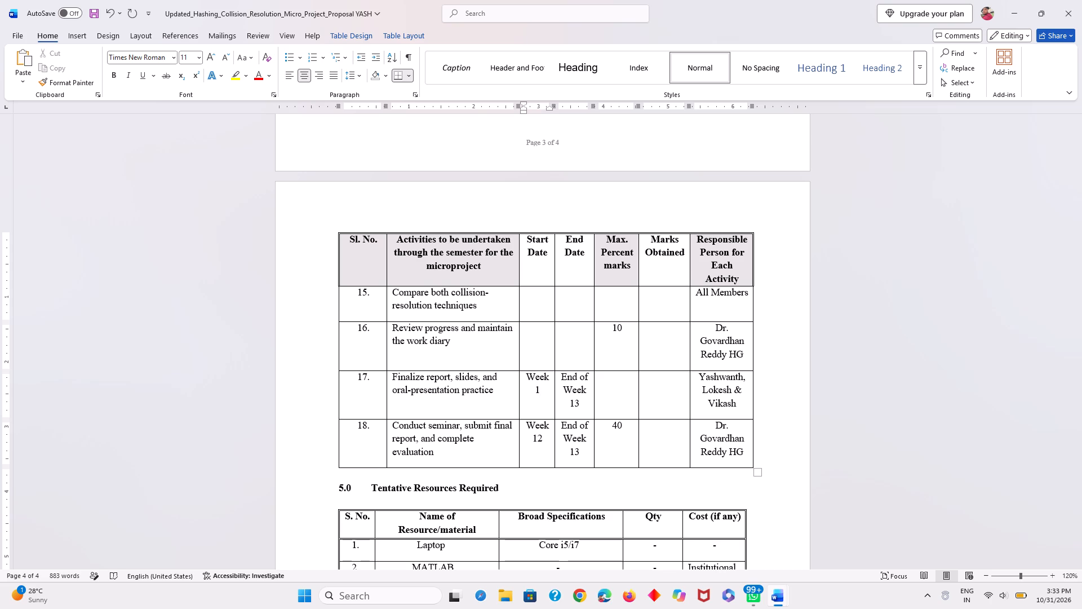
pyautogui.press('BackSpace')
pyautogui.press('BackSpace')
pyautogui.press('BackSpace')
pyautogui.press('BackSpace')
pyautogui.press('BackSpace')
pyautogui.press('BackSpace')
# Clear the End Date cell of activity 17, Finalize report, slides, and oral-presentation practice.
pyautogui.press('Right')
pyautogui.press('Down')
pyautogui.press('Down')
pyautogui.press('Right')
pyautogui.press('Right')
pyautogui.press('BackSpace')
pyautogui.press('BackSpace')
pyautogui.press('BackSpace')
pyautogui.press('BackSpace')
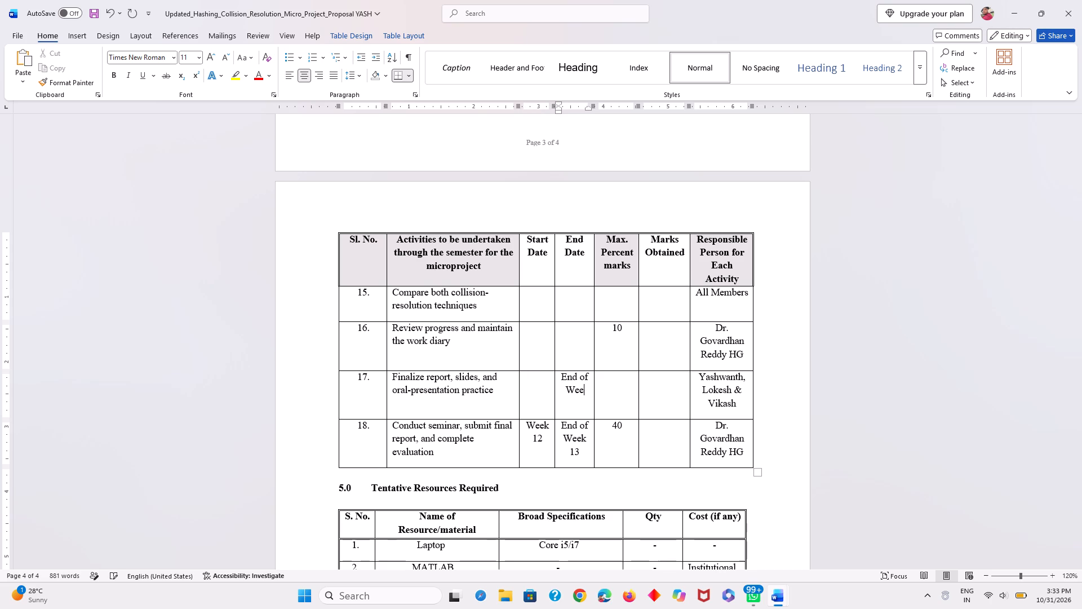
pyautogui.press('BackSpace')
pyautogui.press('BackSpace')
pyautogui.press('BackSpace')
pyautogui.press('BackSpace')
pyautogui.press('BackSpace')
pyautogui.press('BackSpace')
pyautogui.press('BackSpace')
pyautogui.press('BackSpace')
pyautogui.press('BackSpace')
pyautogui.press('BackSpace')
# Clear the End Date cell of activity 18, Conduct seminar, submit final report, and complete evaluation.
pyautogui.press('Down')
pyautogui.press('Down')
pyautogui.press('Down')
pyautogui.press('Right')
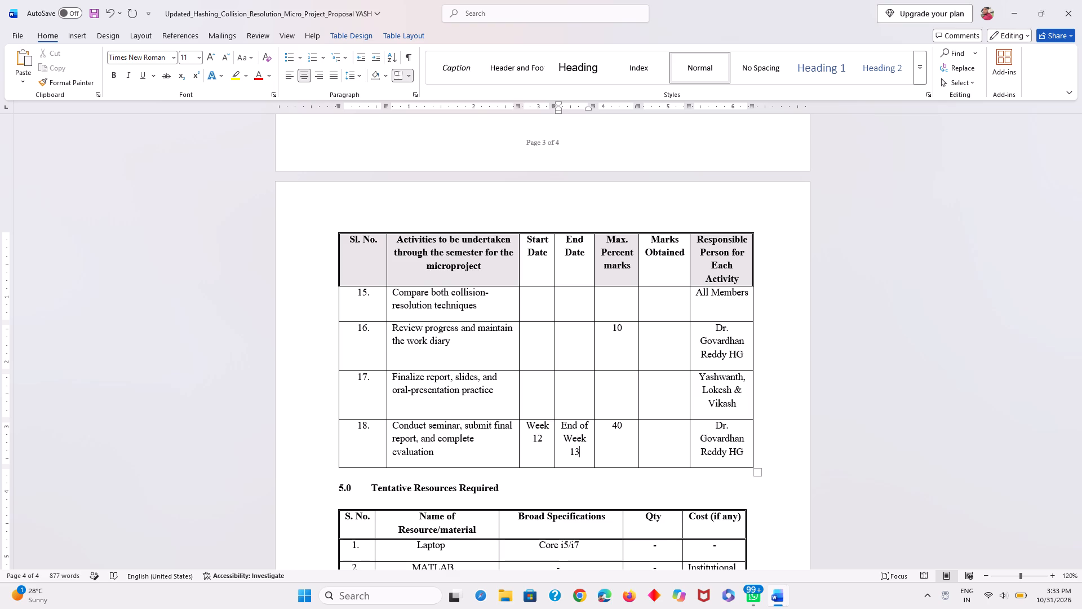
pyautogui.press('BackSpace')
pyautogui.press('BackSpace')
pyautogui.press('BackSpace')
pyautogui.press('BackSpace')
pyautogui.press('BackSpace')
pyautogui.press('BackSpace')
pyautogui.press('BackSpace')
pyautogui.press('BackSpace')
pyautogui.press('BackSpace')
pyautogui.press('BackSpace')
pyautogui.press('BackSpace')
pyautogui.press('BackSpace')
pyautogui.press('BackSpace')
pyautogui.press('BackSpace')
pyautogui.press('BackSpace')
# Clear the Start Date cell of activity 18, Conduct seminar, submit final report, and complete evaluation.
pyautogui.press('Left')
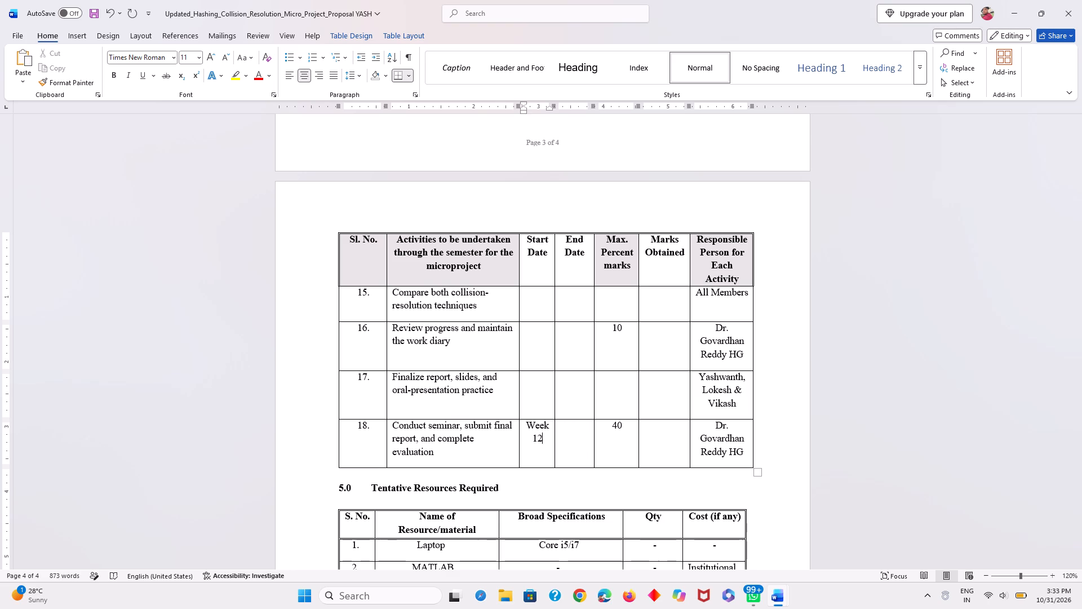
pyautogui.press('BackSpace')
pyautogui.press('BackSpace')
pyautogui.press('BackSpace')
pyautogui.press('BackSpace')
pyautogui.press('BackSpace')
pyautogui.press('BackSpace')
pyautogui.press('BackSpace')
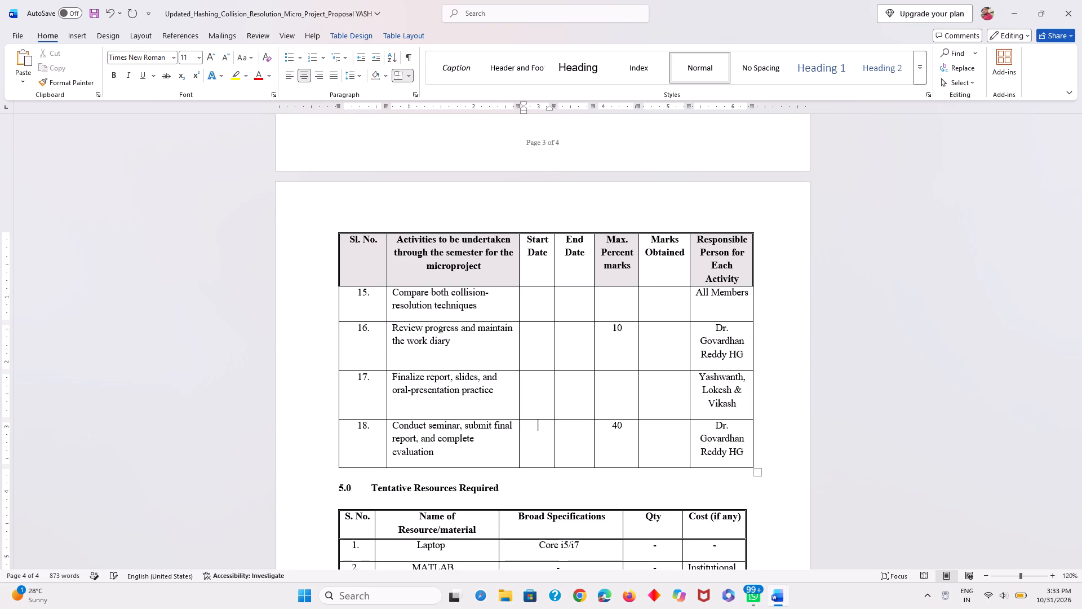
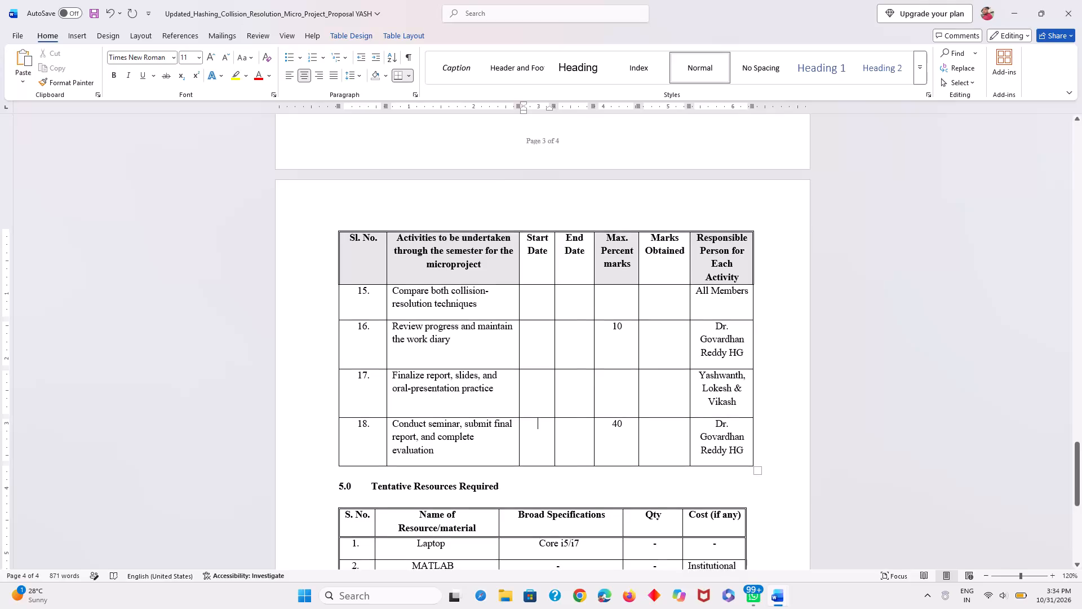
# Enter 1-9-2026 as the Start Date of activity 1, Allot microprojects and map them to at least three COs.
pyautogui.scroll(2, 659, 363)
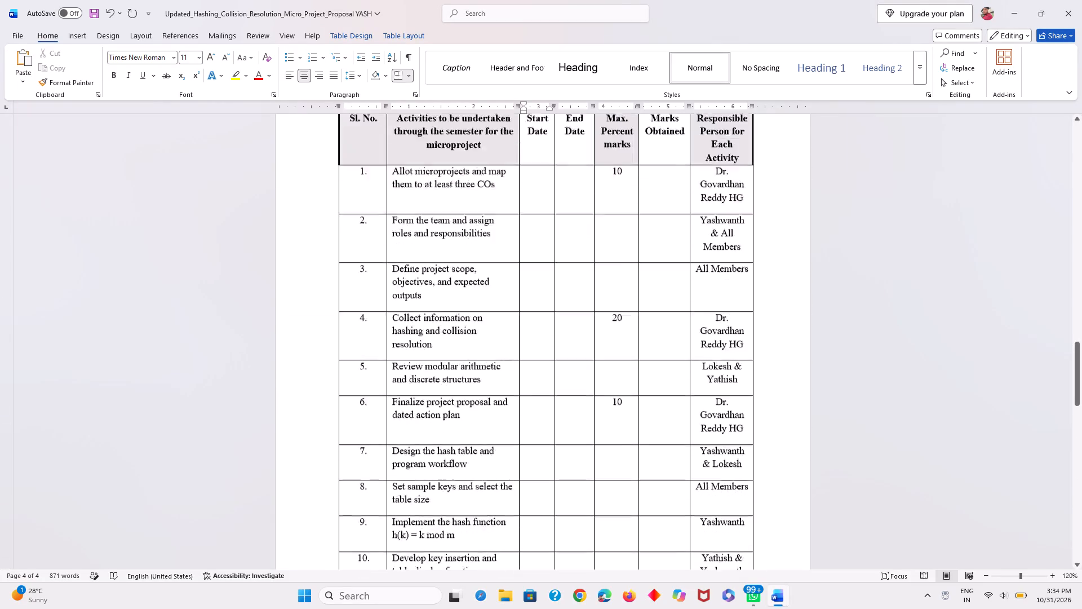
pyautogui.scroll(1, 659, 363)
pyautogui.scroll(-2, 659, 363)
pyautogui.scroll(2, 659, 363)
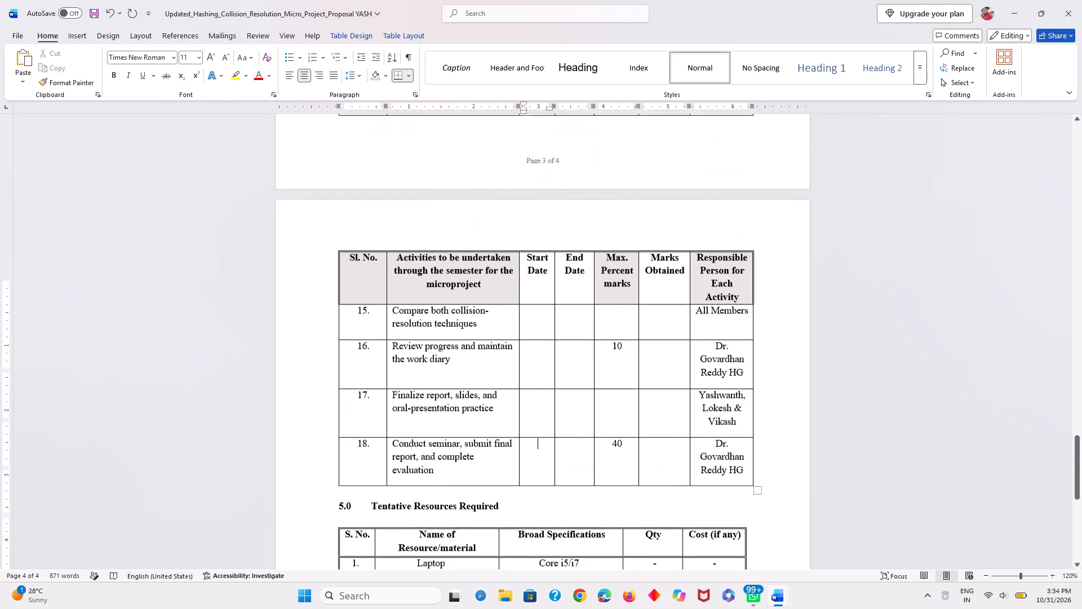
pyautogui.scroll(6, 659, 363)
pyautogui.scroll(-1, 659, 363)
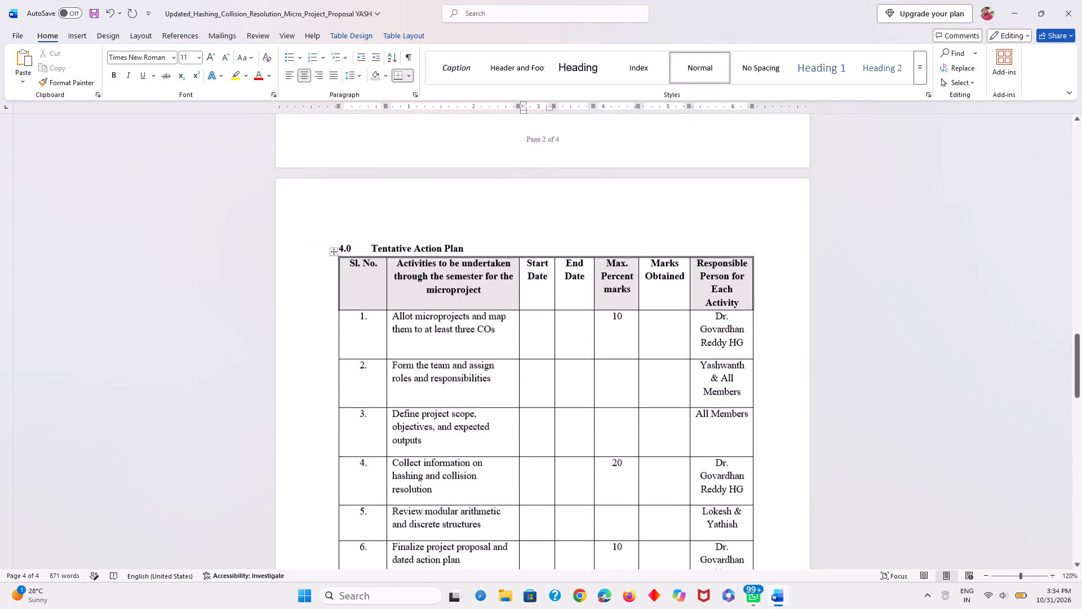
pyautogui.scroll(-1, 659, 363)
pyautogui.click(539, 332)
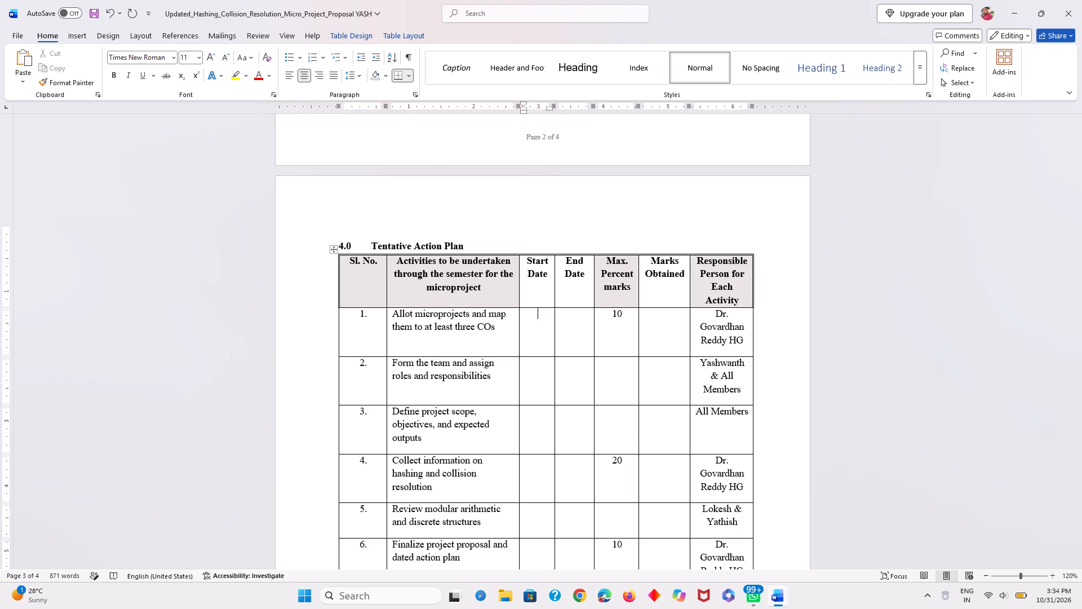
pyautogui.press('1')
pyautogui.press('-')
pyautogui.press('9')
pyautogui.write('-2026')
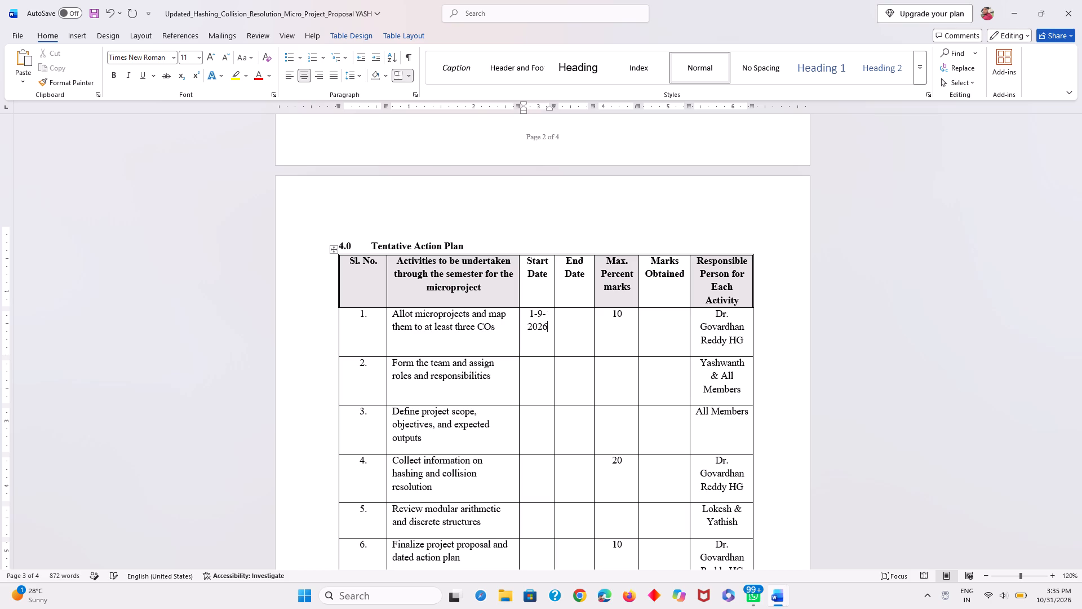
# Replace the Start Date of activity 1 with the two-digit form 01-09-2026.
pyautogui.press('BackSpace')
pyautogui.press('BackSpace')
pyautogui.press('BackSpace')
pyautogui.press('BackSpace')
pyautogui.press('BackSpace')
pyautogui.press('BackSpace')
pyautogui.press('BackSpace')
pyautogui.press('BackSpace')
pyautogui.write('01-0')
pyautogui.write('9-2026')
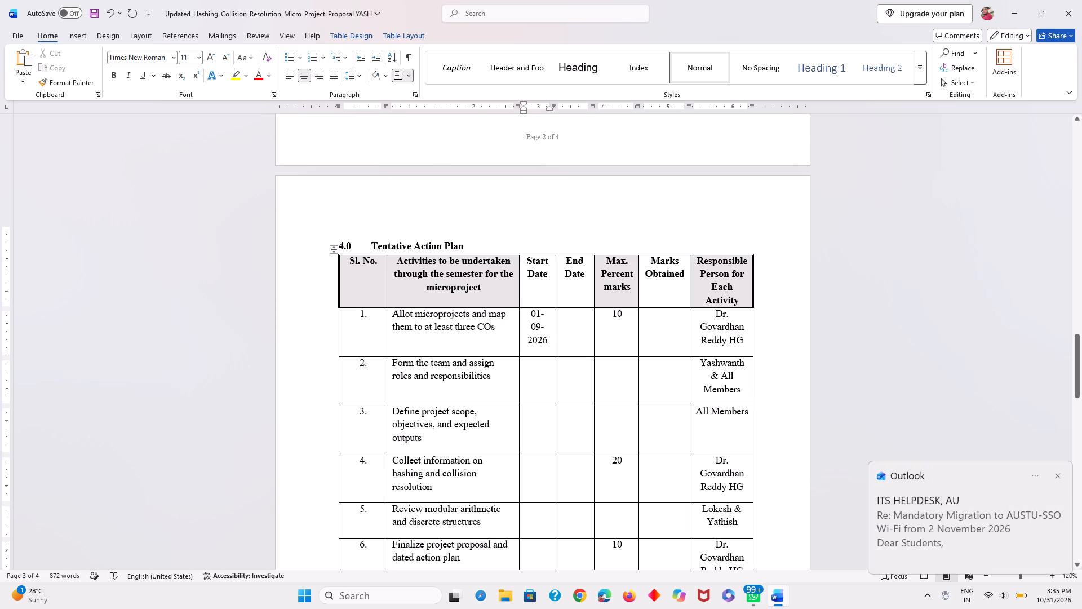
# Widen the Start Date column slightly on both sides so the date fits on two lines, keeping the End Date column readable.
pyautogui.moveTo(554, 321); pyautogui.dragTo(561, 321)
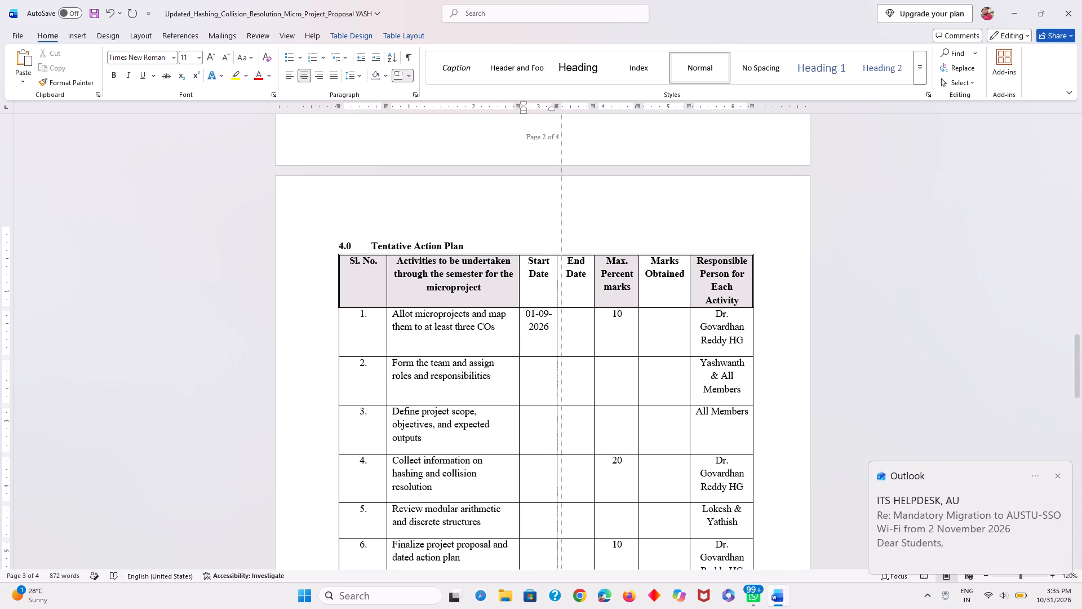
pyautogui.moveTo(561, 321); pyautogui.dragTo(569, 321)
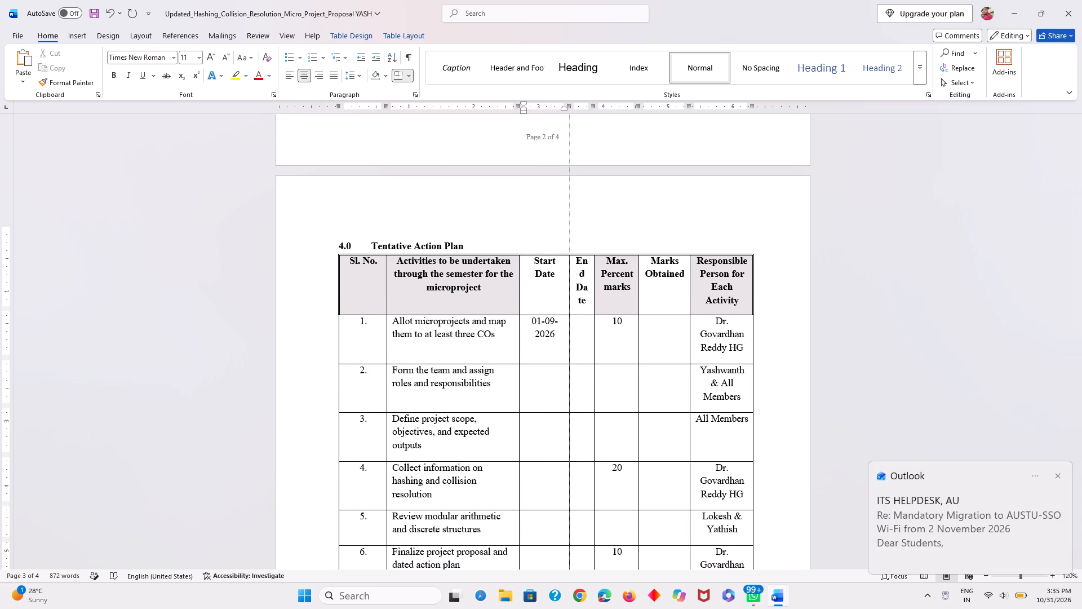
pyautogui.moveTo(569, 321); pyautogui.dragTo(568, 321)
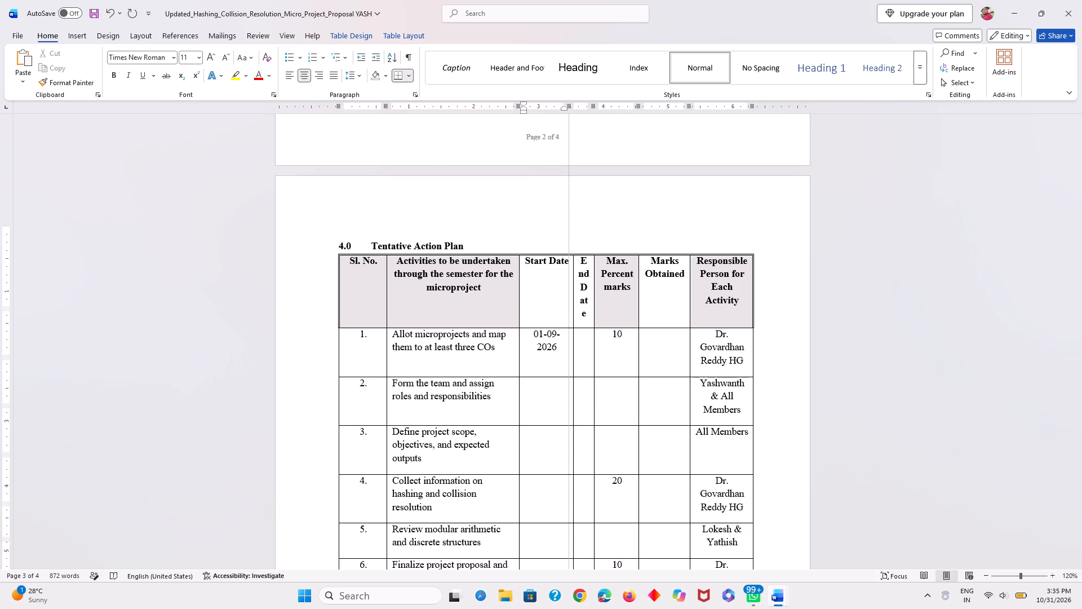
pyautogui.moveTo(568, 321); pyautogui.dragTo(560, 321)
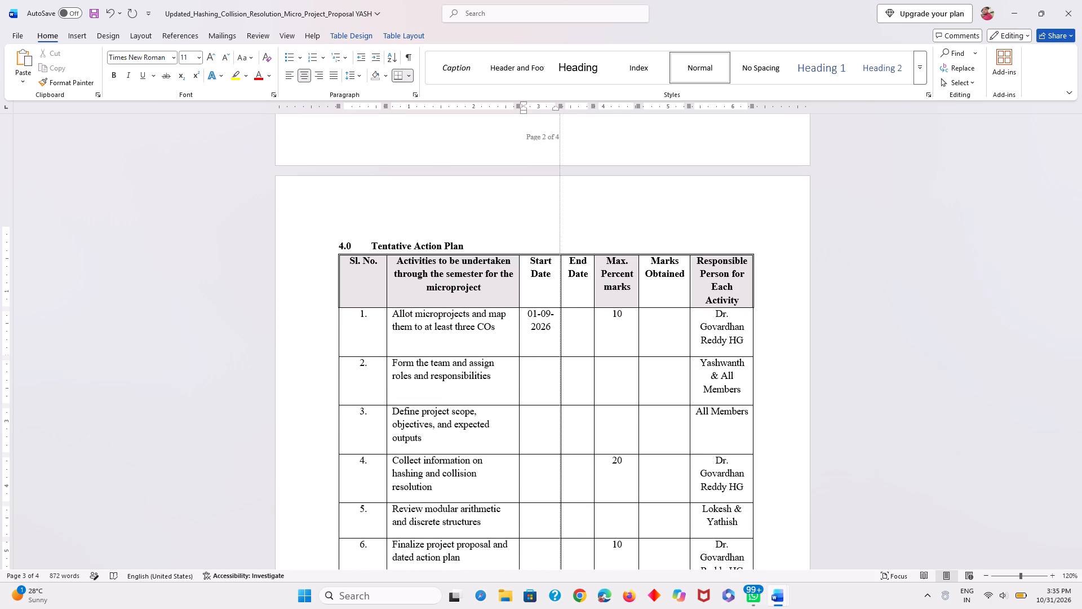
pyautogui.moveTo(560, 321); pyautogui.dragTo(584, 316)
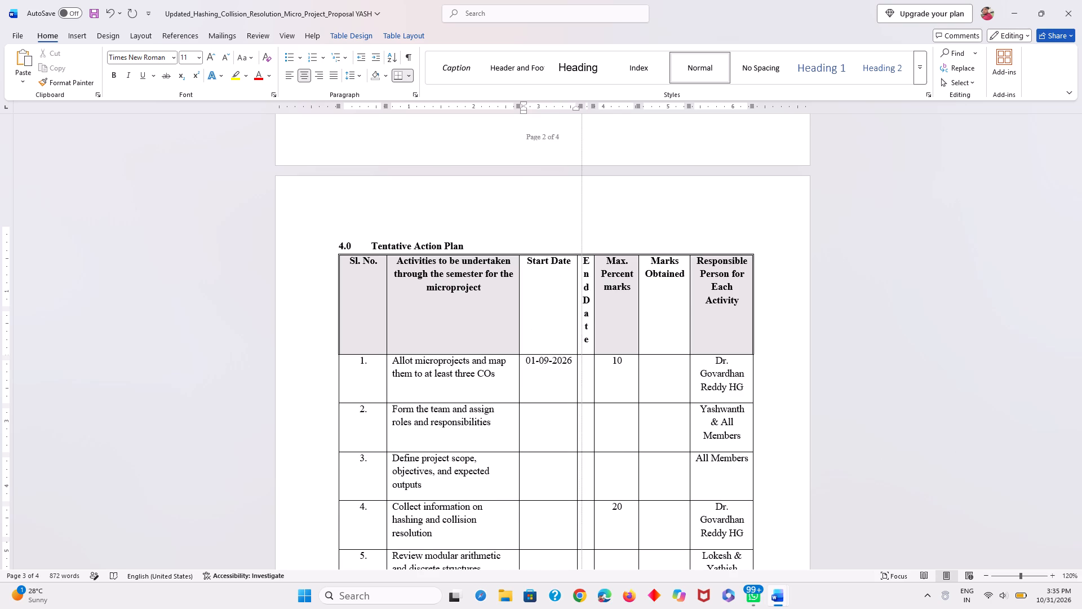
pyautogui.moveTo(584, 316); pyautogui.dragTo(571, 315)
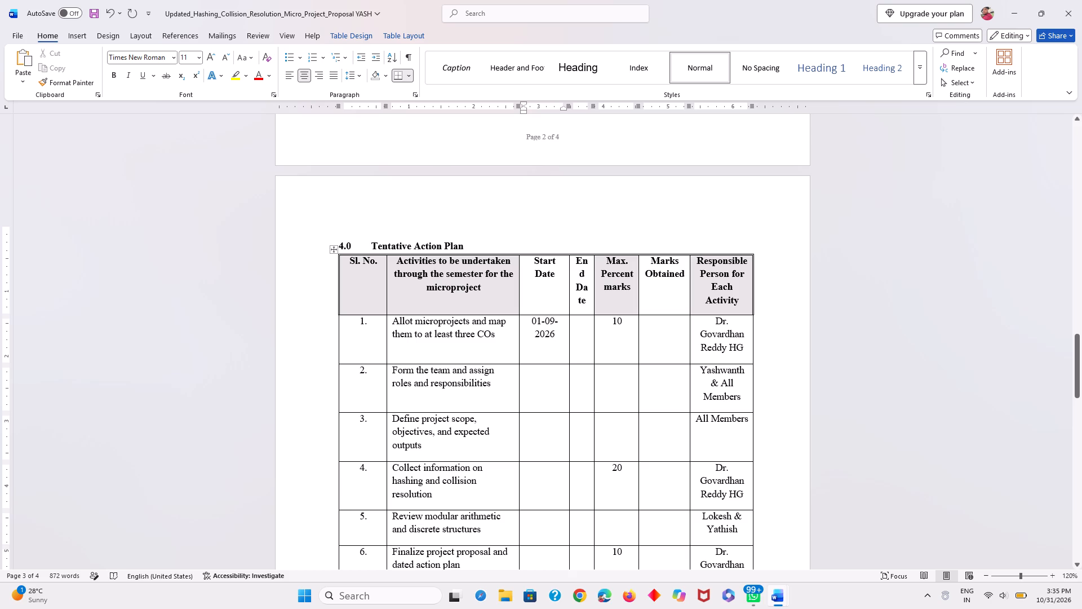
pyautogui.moveTo(568, 301); pyautogui.dragTo(565, 301)
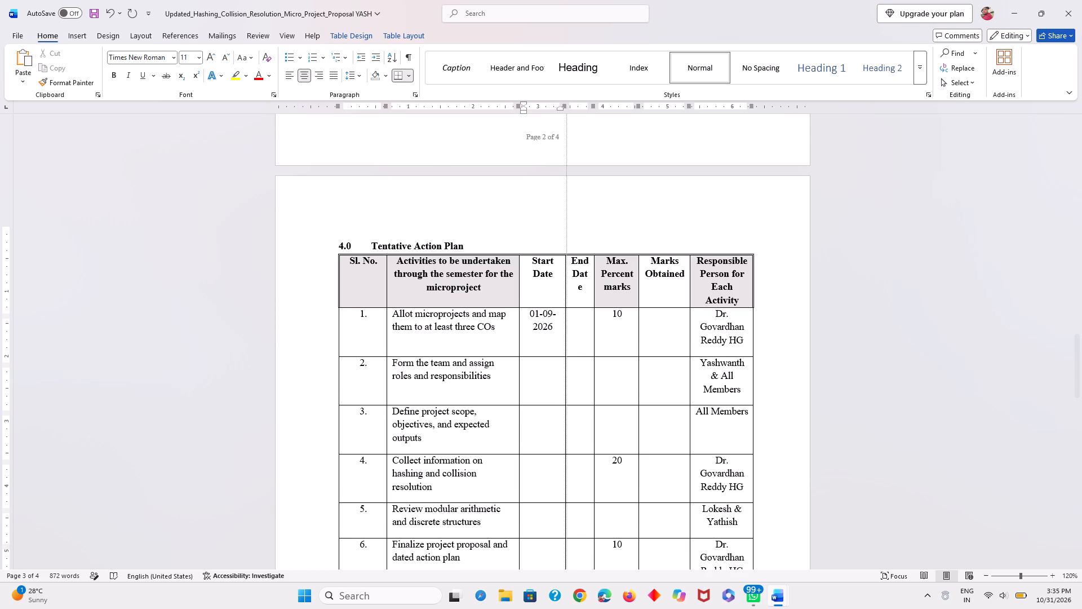
pyautogui.moveTo(565, 301); pyautogui.dragTo(556, 301)
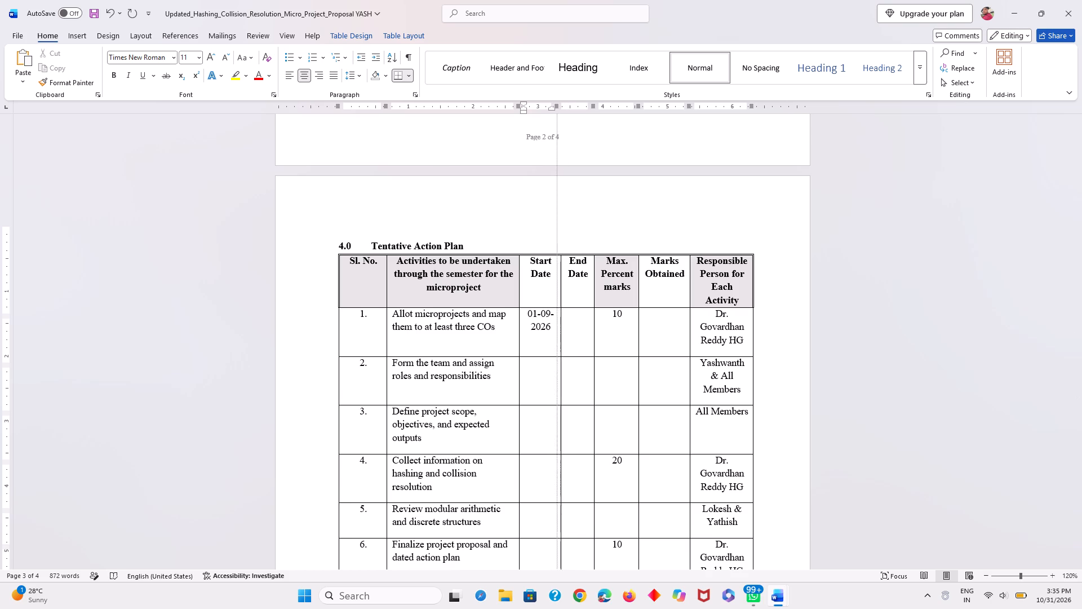
pyautogui.moveTo(556, 301); pyautogui.dragTo(553, 301)
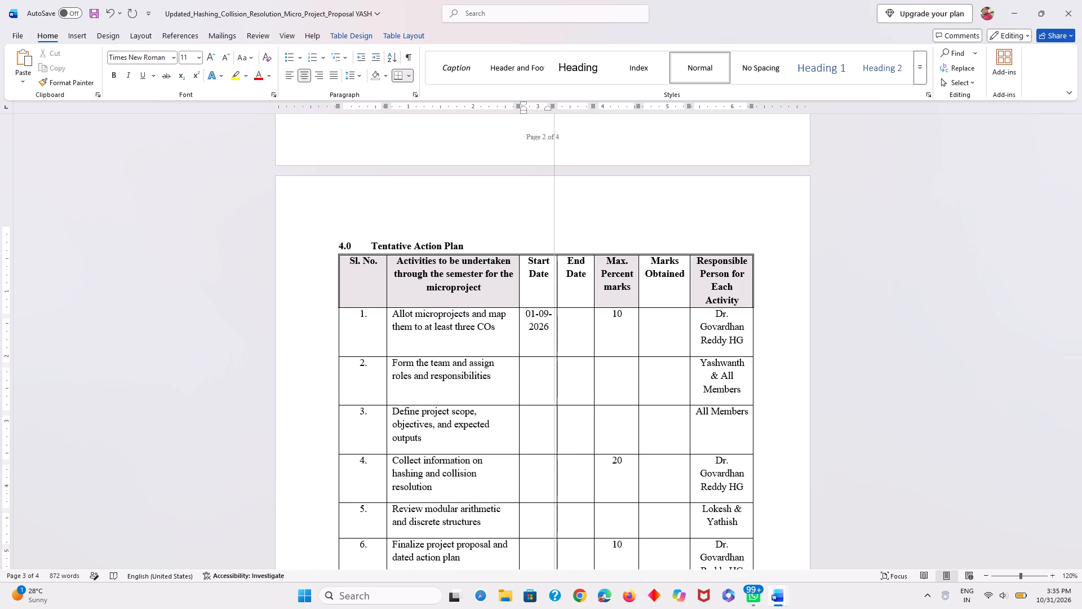
pyautogui.moveTo(553, 301); pyautogui.dragTo(557, 300)
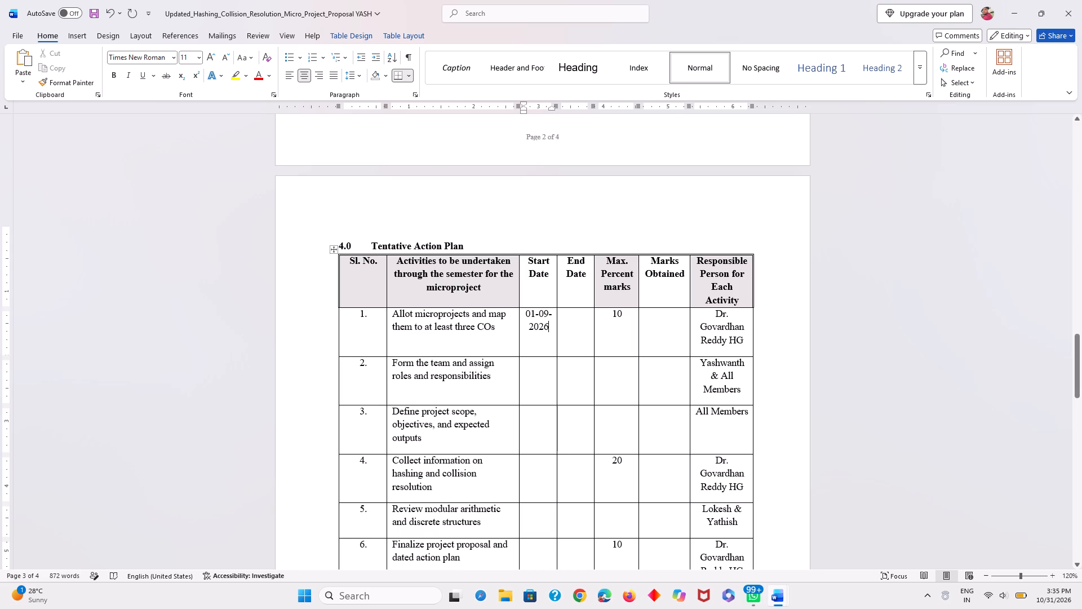
pyautogui.click(518, 330)
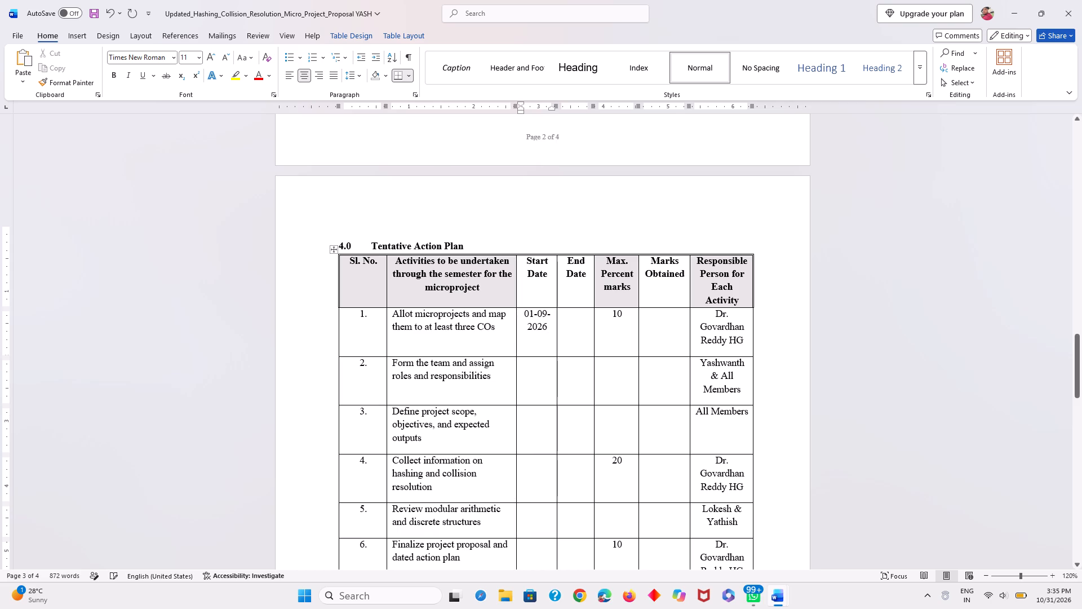
# Enter 02-09-2026 as the End Date of activity 1, Allot microprojects and map them to at least three COs.
pyautogui.click(575, 314)
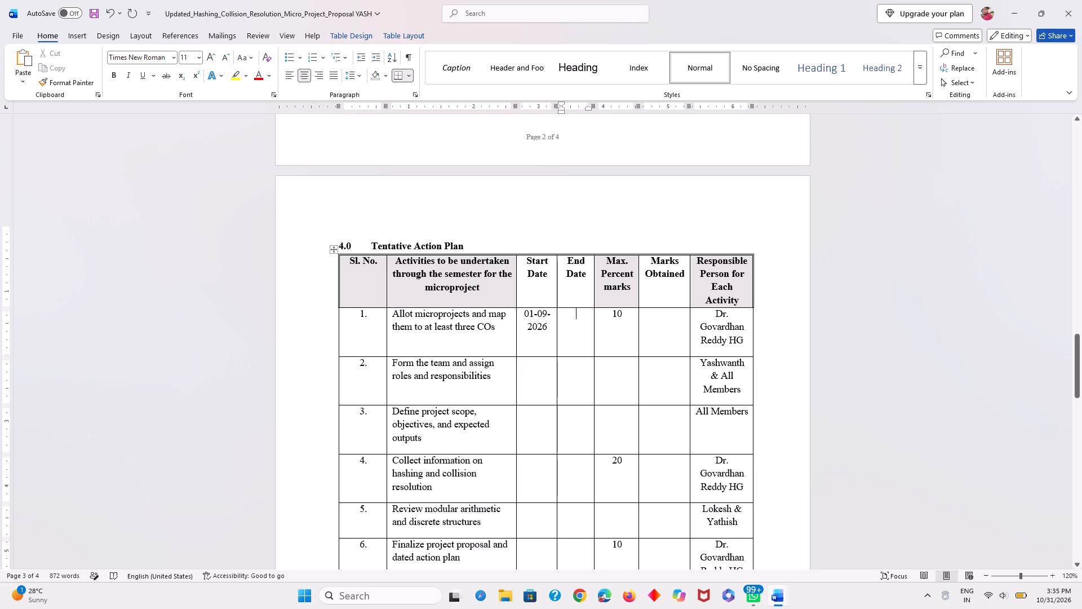
pyautogui.press('2')
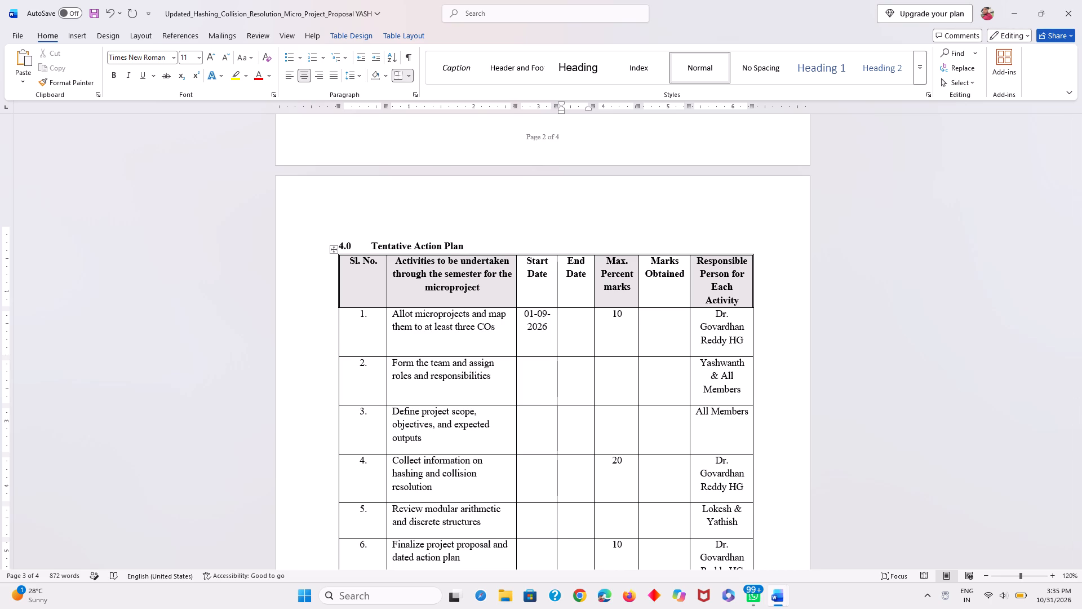
pyautogui.press('BackSpace')
pyautogui.write('02')
pyautogui.write('-09-2026')
# Place the cursor in activity 2's Start Date cell and review activities 2 to 18 to plan their dates.
pyautogui.press('Down')
pyautogui.press('Left')
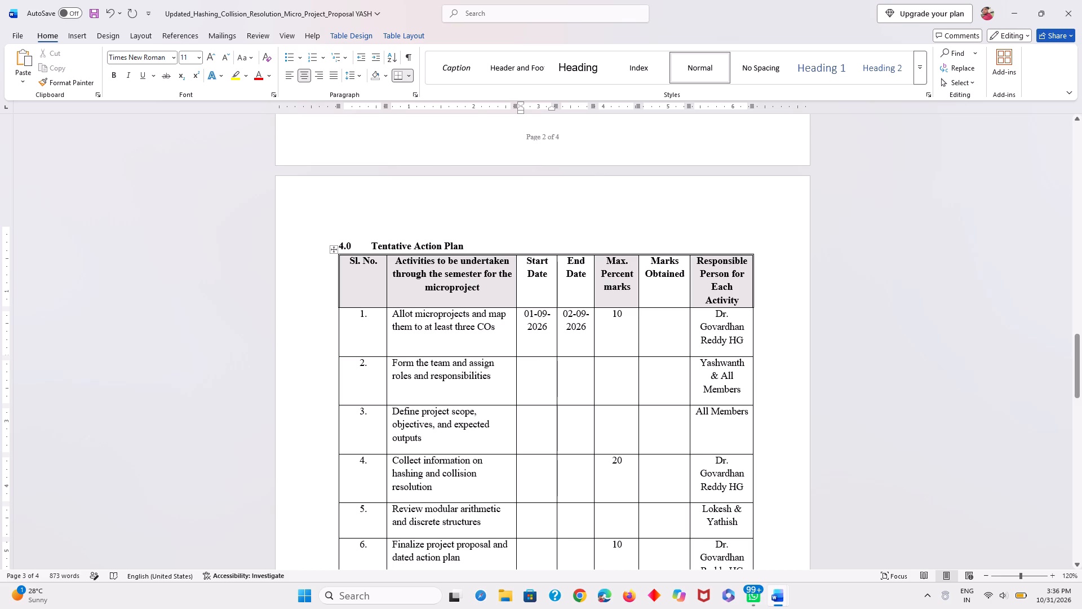
pyautogui.scroll(-5, 597, 328)
pyautogui.scroll(1, 597, 328)
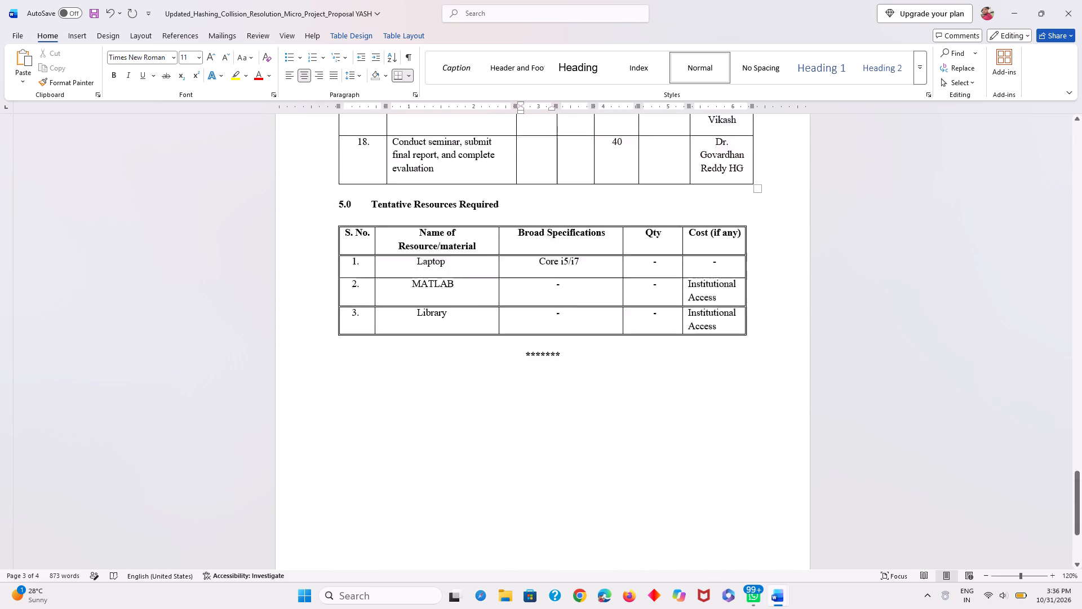
pyautogui.scroll(2, 597, 328)
pyautogui.scroll(-1, 597, 328)
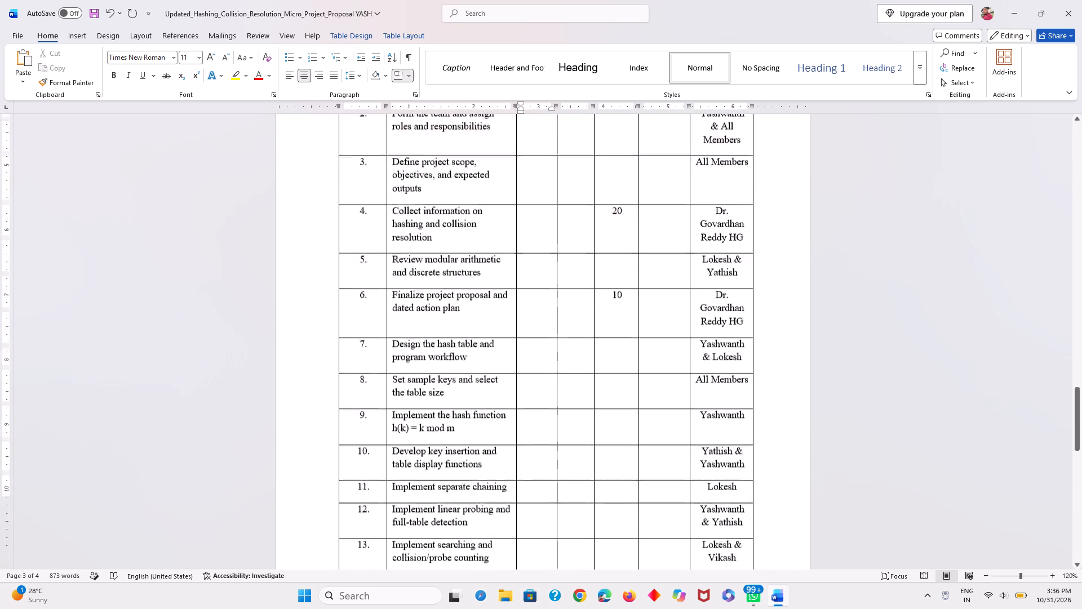
pyautogui.scroll(-9, 597, 328)
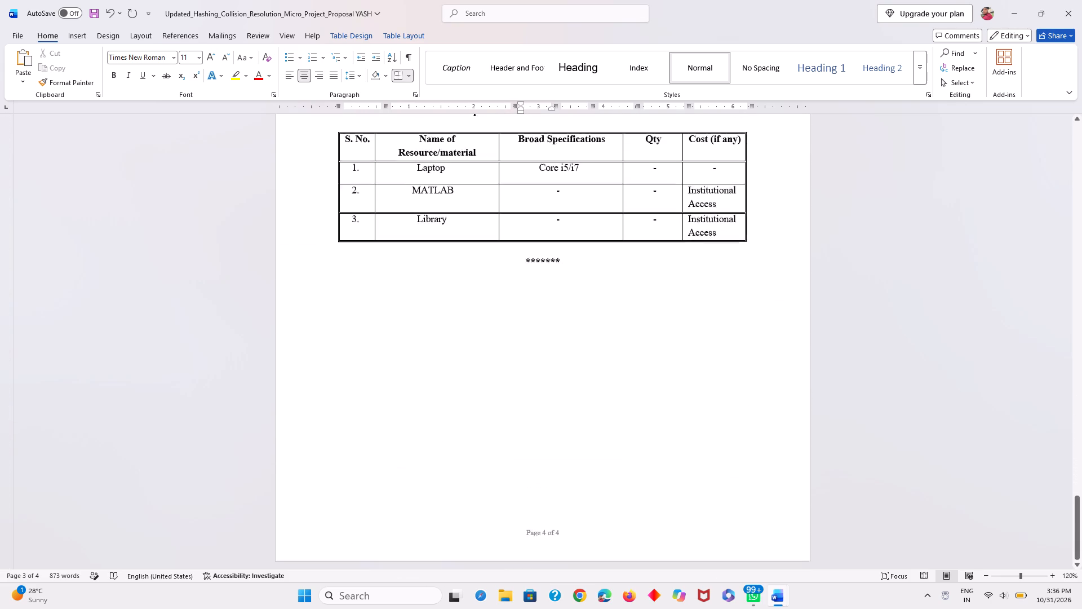
pyautogui.scroll(6, 597, 328)
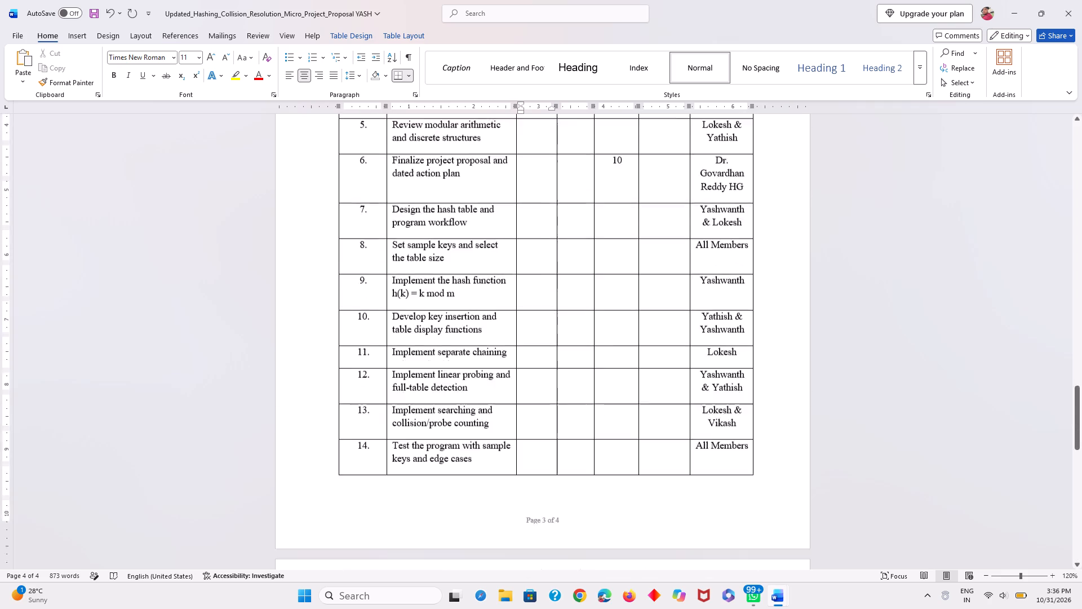
pyautogui.scroll(1, 597, 328)
pyautogui.scroll(-1, 597, 328)
pyautogui.scroll(1, 597, 328)
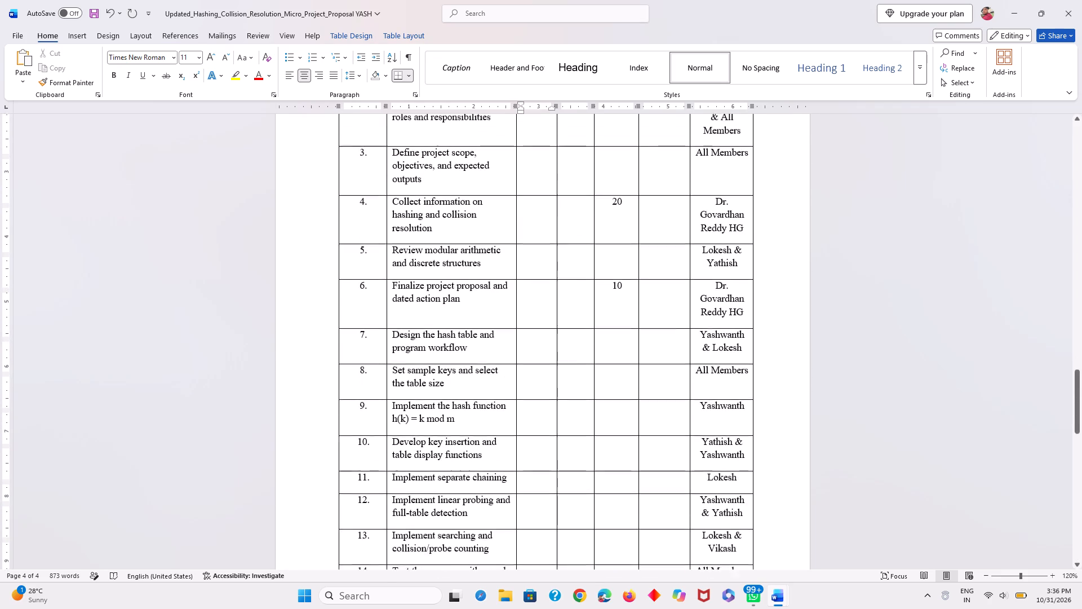
pyautogui.scroll(1, 597, 328)
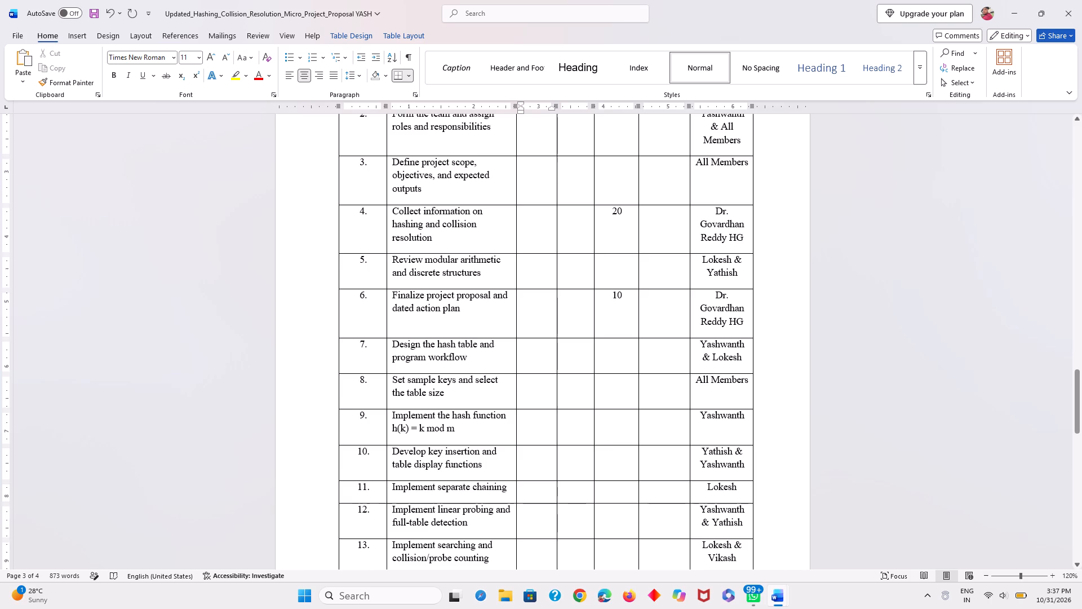
pyautogui.scroll(2, 638, 338)
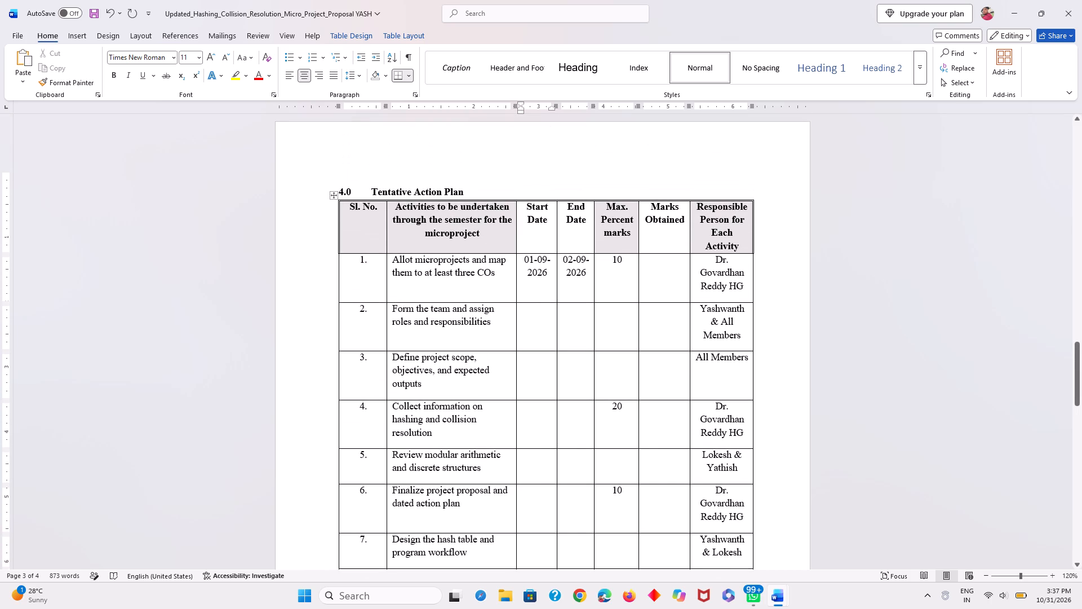
pyautogui.scroll(-1, 638, 338)
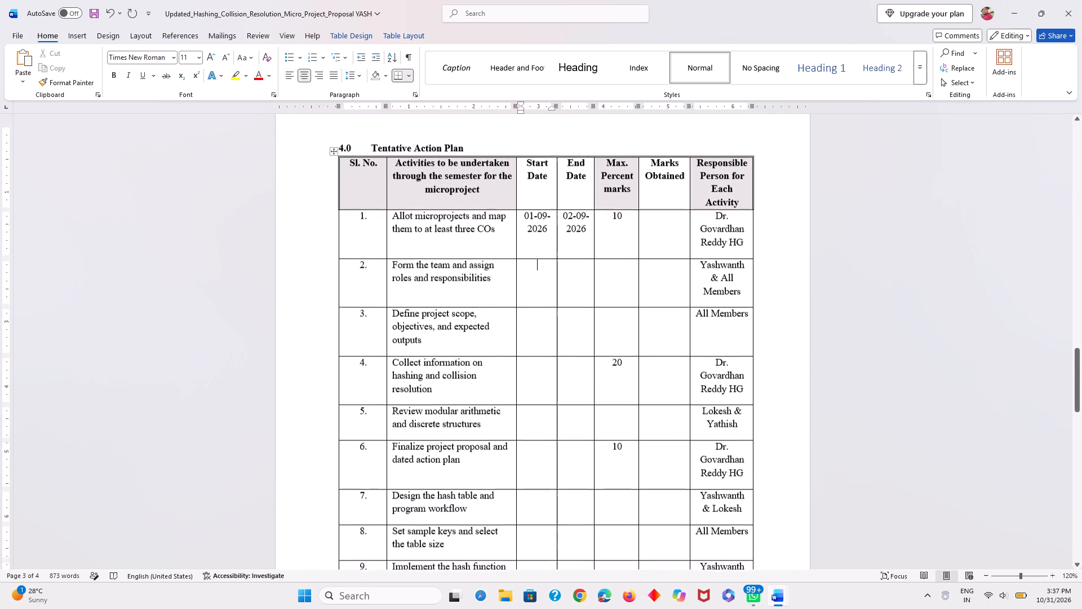
pyautogui.scroll(-1, 638, 338)
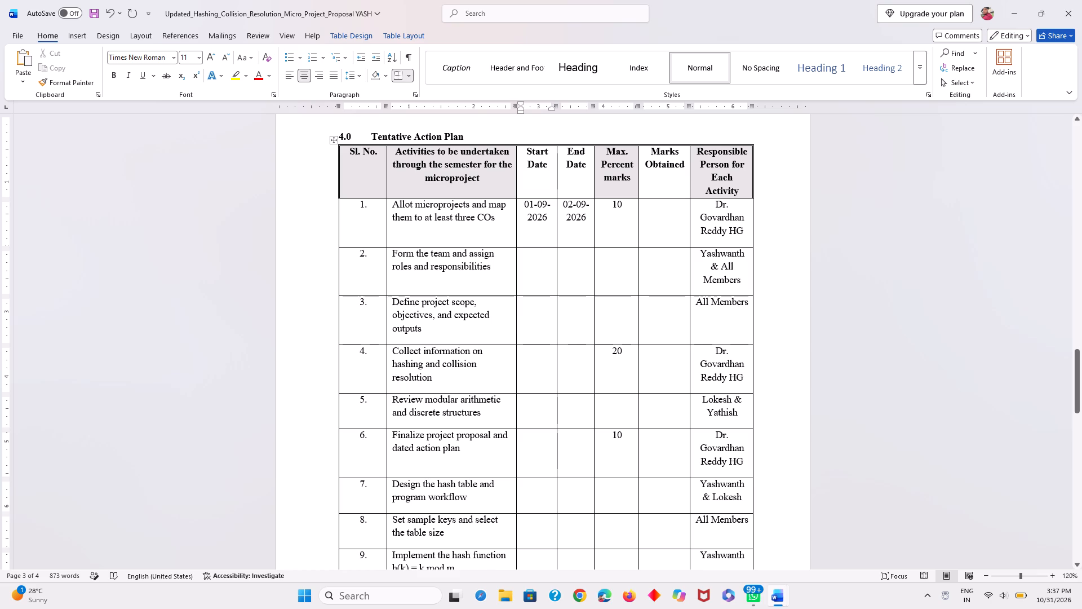
pyautogui.scroll(-3, 589, 290)
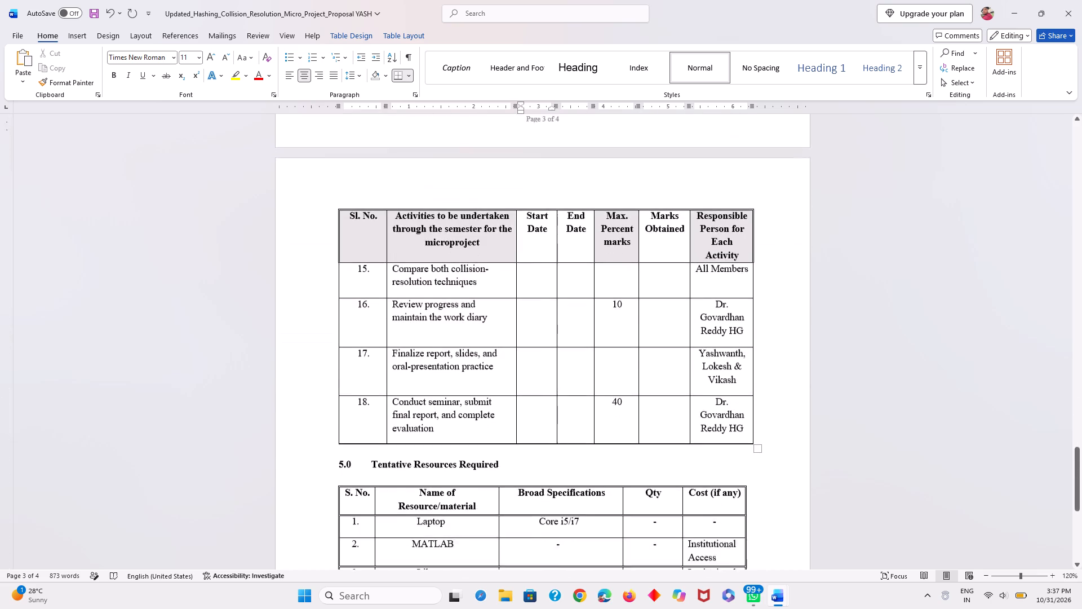
pyautogui.scroll(-2, 589, 290)
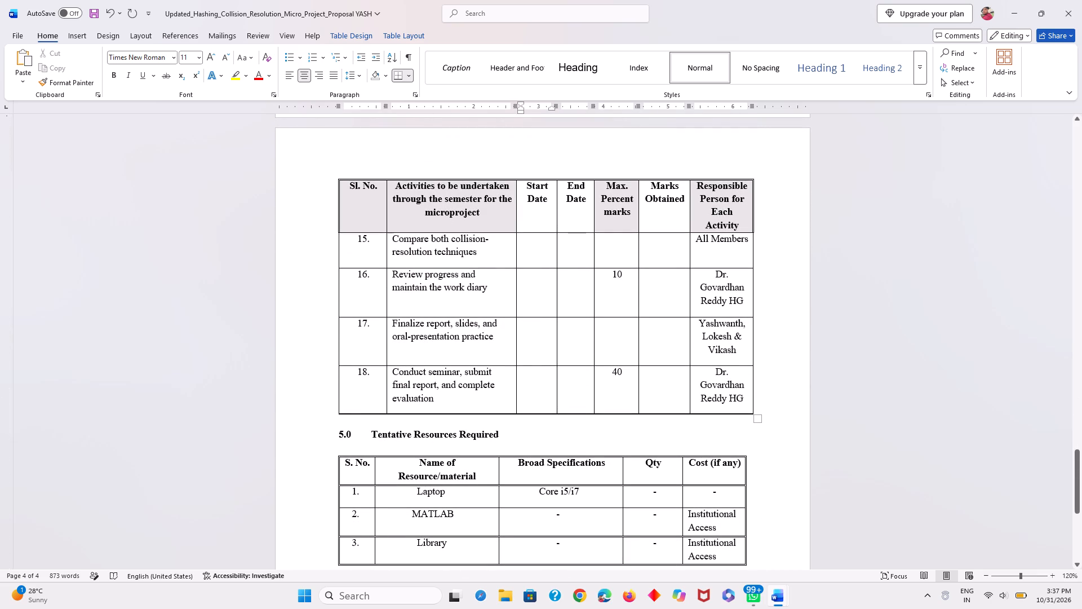
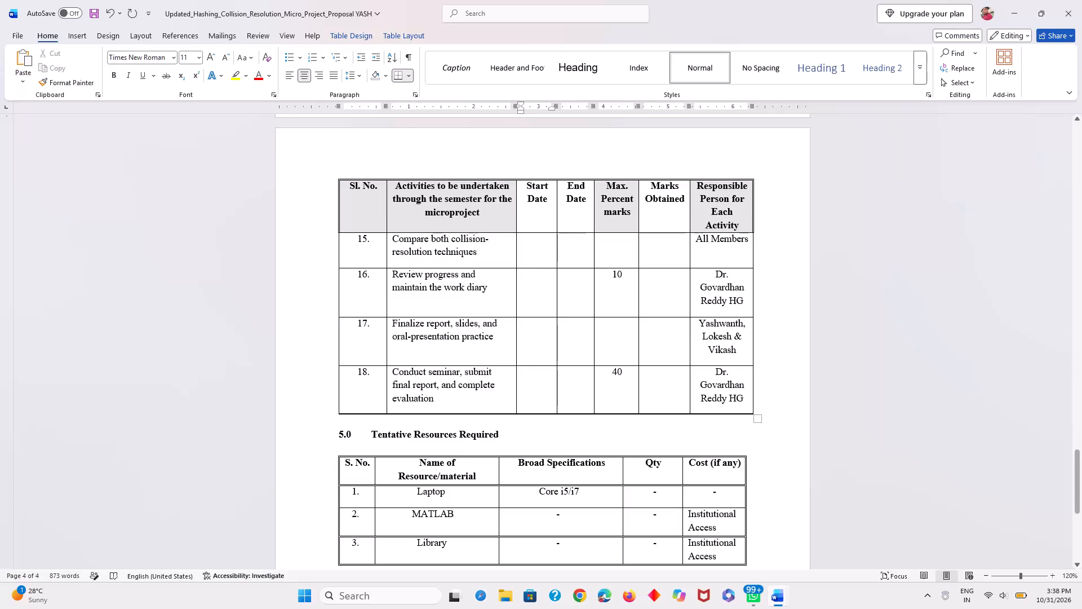
# Enter 21 as the beginning of activity 18's Start Date, the row for conducting the seminar and submitting the final report.
pyautogui.click(528, 376)
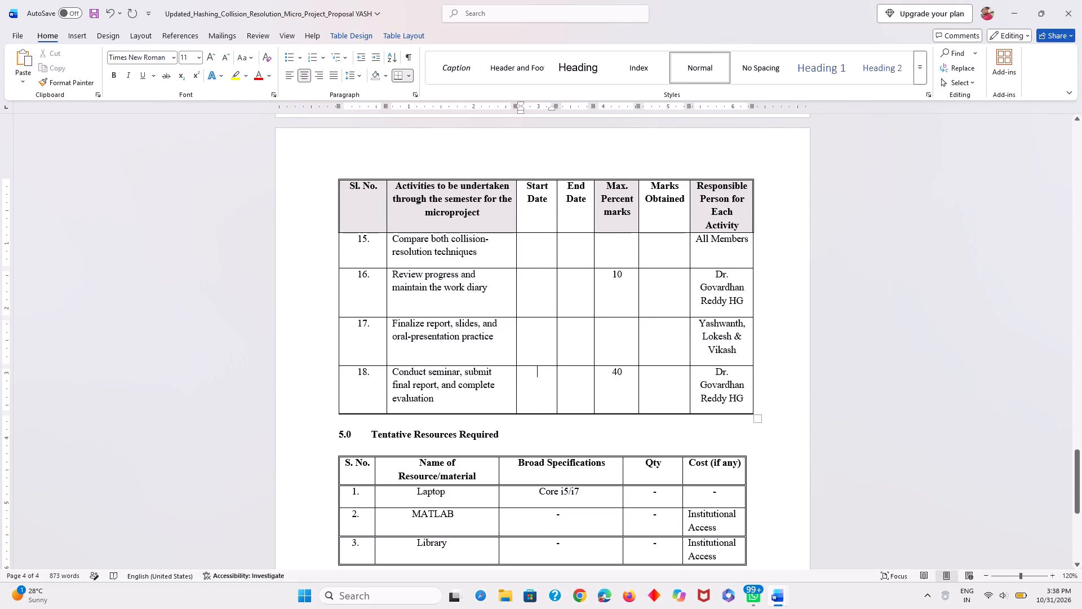
pyautogui.write('21')
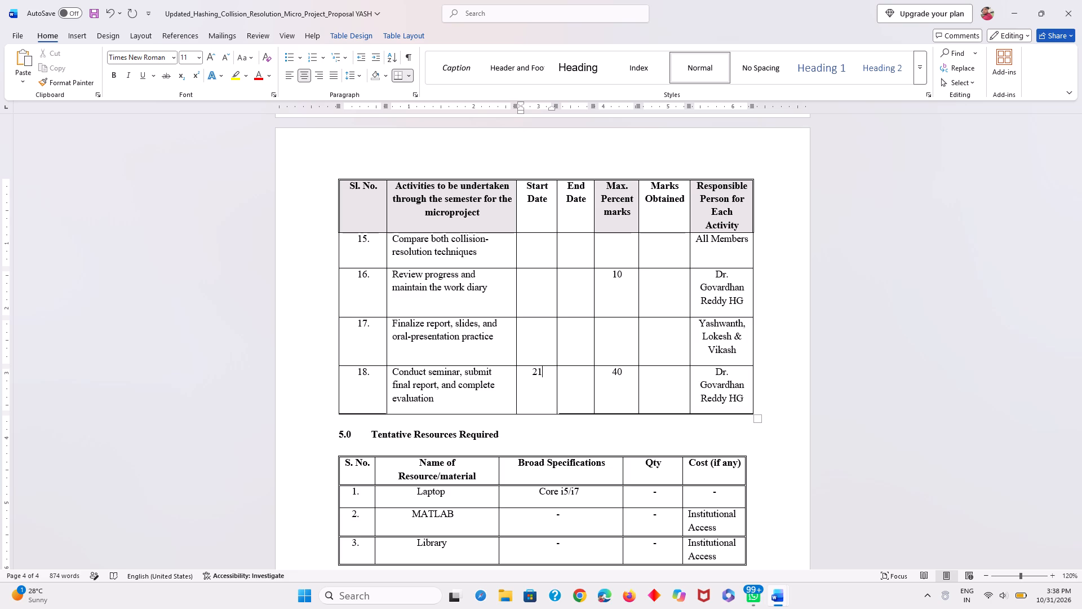
# Replace the dash in MATLAB's Broad Specifications with R2026b (version 26.2), trimming the spaces before it to keep it on one line.
pyautogui.click(584, 522)
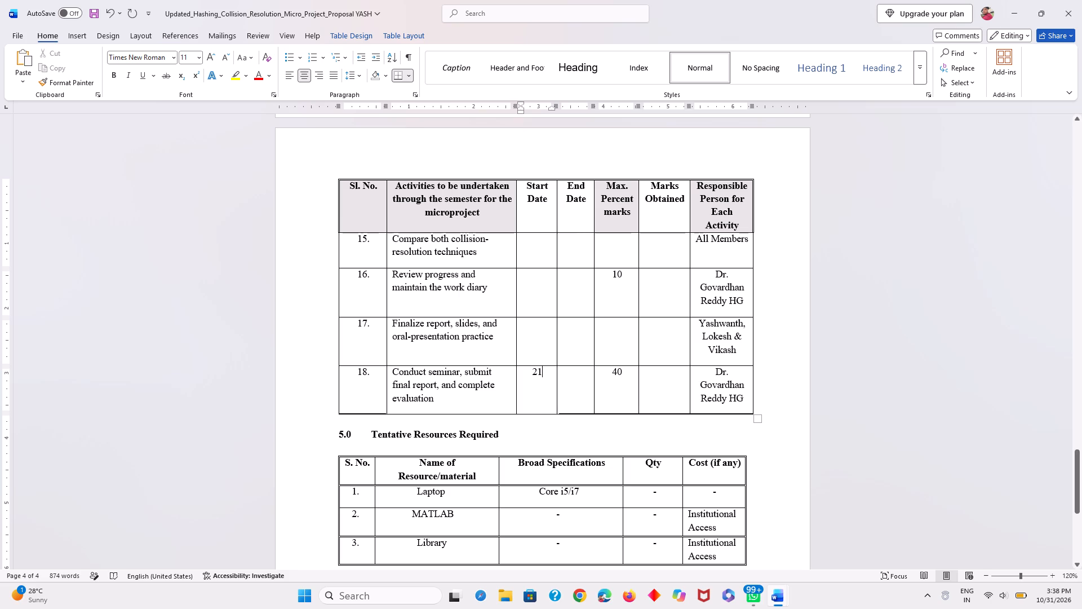
pyautogui.press('BackSpace')
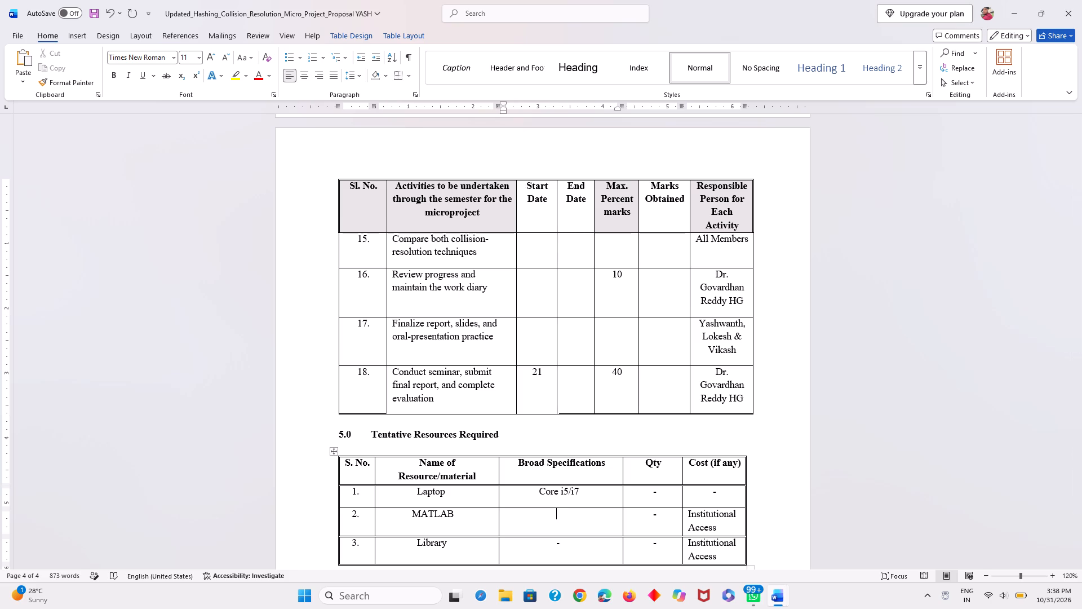
pyautogui.write('R20')
pyautogui.write('26')
pyautogui.press('b')
pyautogui.press('space')
pyautogui.write('(')
pyautogui.press('Left')
pyautogui.press('Left')
pyautogui.press('Left')
pyautogui.press('Left')
pyautogui.press('Left')
pyautogui.press('Left')
pyautogui.press('Left')
pyautogui.press('Left')
pyautogui.press('BackSpace')
pyautogui.press('BackSpace')
pyautogui.press('BackSpace')
pyautogui.press('BackSpace')
pyautogui.press('BackSpace')
pyautogui.press('BackSpace')
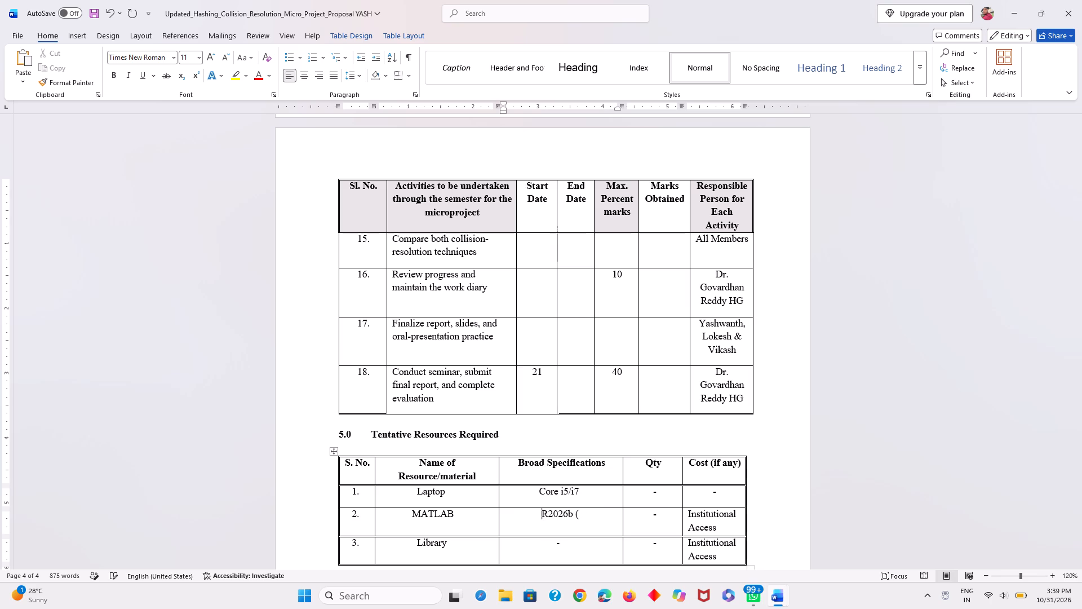
pyautogui.press('BackSpace')
pyautogui.press('BackSpace')
pyautogui.press('BackSpace')
pyautogui.press('BackSpace')
pyautogui.press('BackSpace')
pyautogui.press('BackSpace')
pyautogui.press('Right')
pyautogui.press('Right')
pyautogui.press('Right')
pyautogui.press('Right')
pyautogui.press('Right')
pyautogui.press('Right')
pyautogui.press('Right')
pyautogui.press('Right')
pyautogui.write('version')
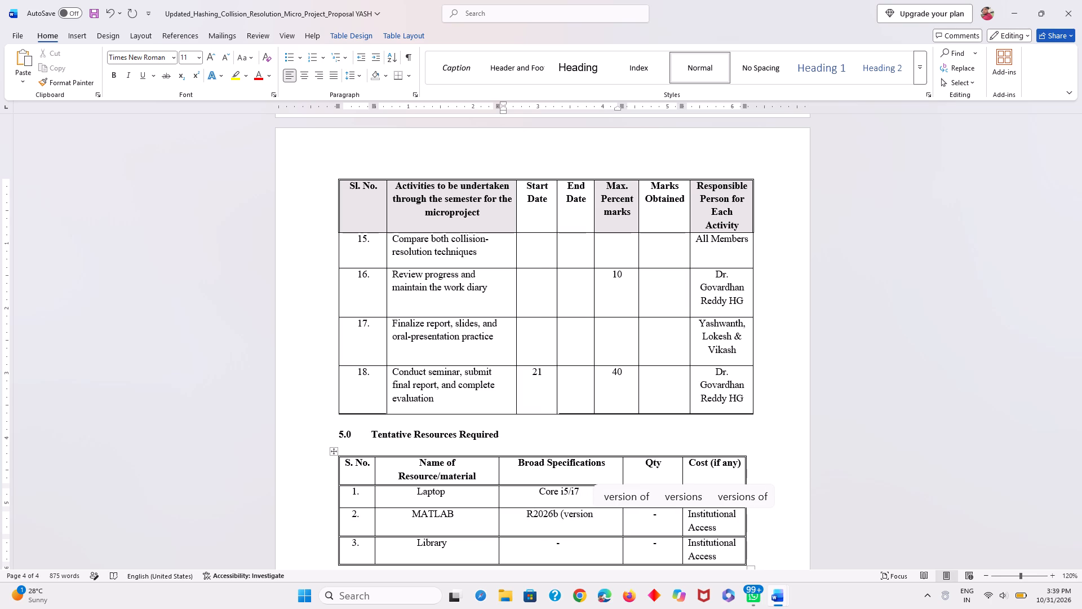
pyautogui.press('space')
pyautogui.write('26.')
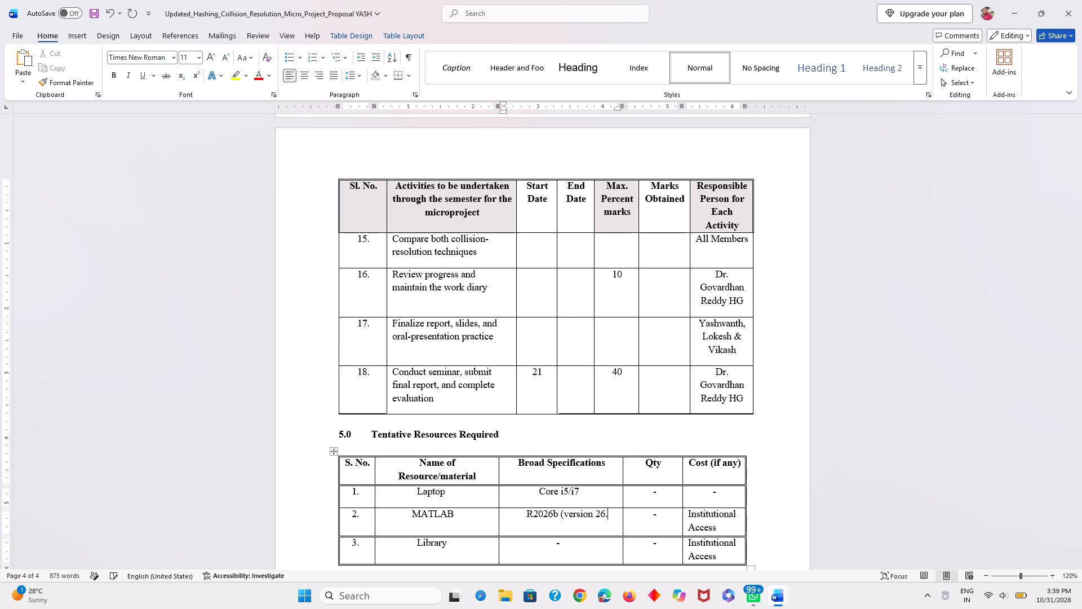
pyautogui.press('2')
pyautogui.hotkey('shift', ')')
pyautogui.press('space')
# Remove a few more leading spaces before the MATLAB specification so the text sits centred in its cell.
pyautogui.press('Left')
pyautogui.press('Left')
pyautogui.press('Left')
pyautogui.press('Left')
pyautogui.press('Left')
pyautogui.press('Left')
pyautogui.press('Left')
pyautogui.press('Left')
pyautogui.press('Left')
pyautogui.press('Left')
pyautogui.press('Left')
pyautogui.press('Left')
pyautogui.press('Left')
pyautogui.press('Left')
pyautogui.press('Left')
pyautogui.press('Left')
pyautogui.press('Left')
pyautogui.press('Left')
pyautogui.press('Left')
pyautogui.press('Left')
pyautogui.press('Left')
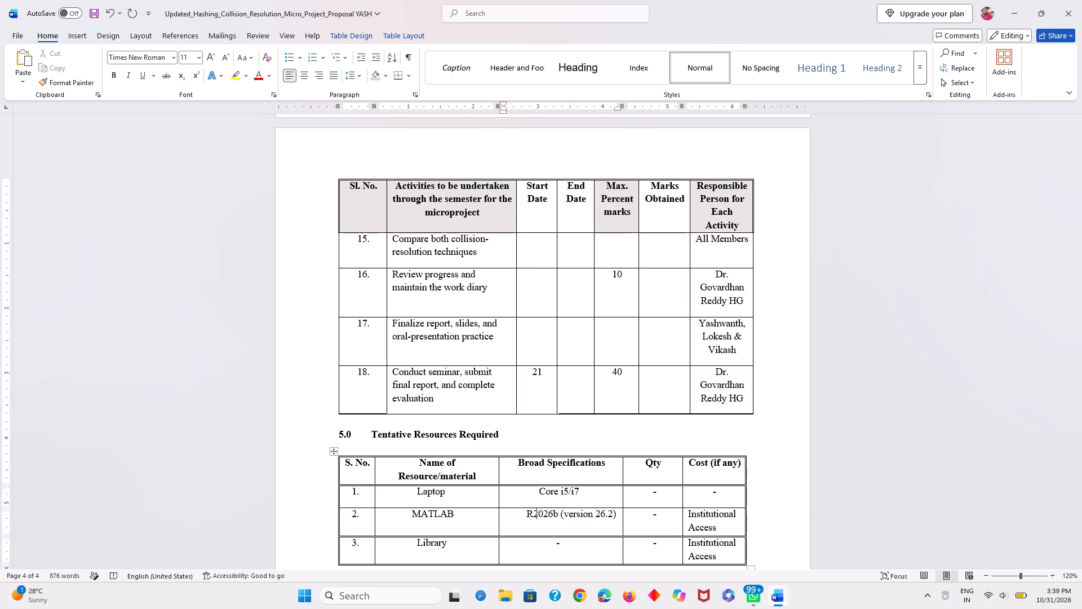
pyautogui.press('Left')
pyautogui.press('BackSpace')
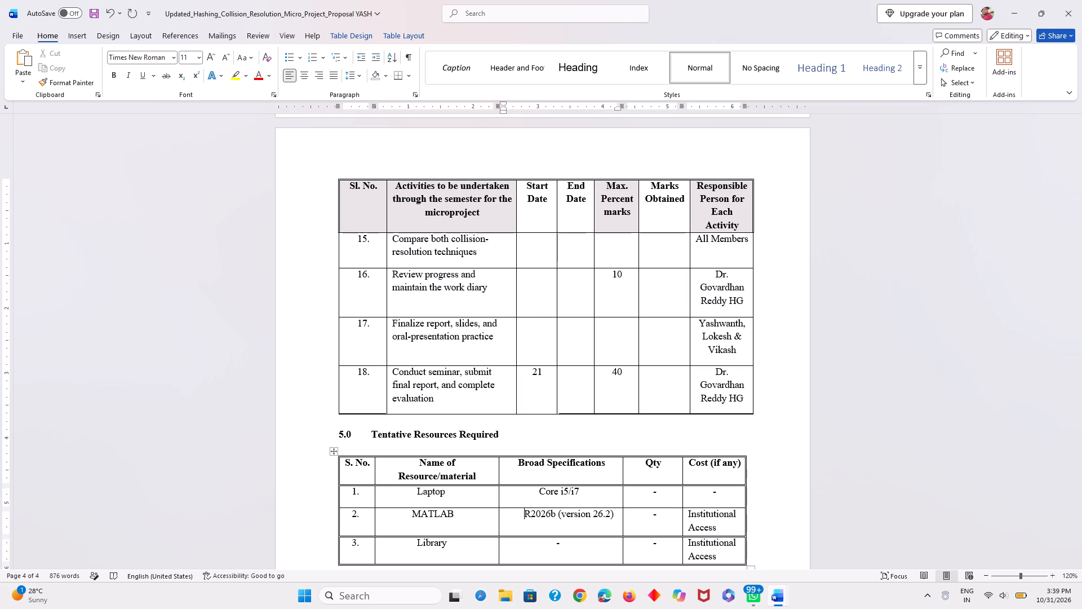
pyautogui.press('BackSpace')
pyautogui.press('BackSpace')
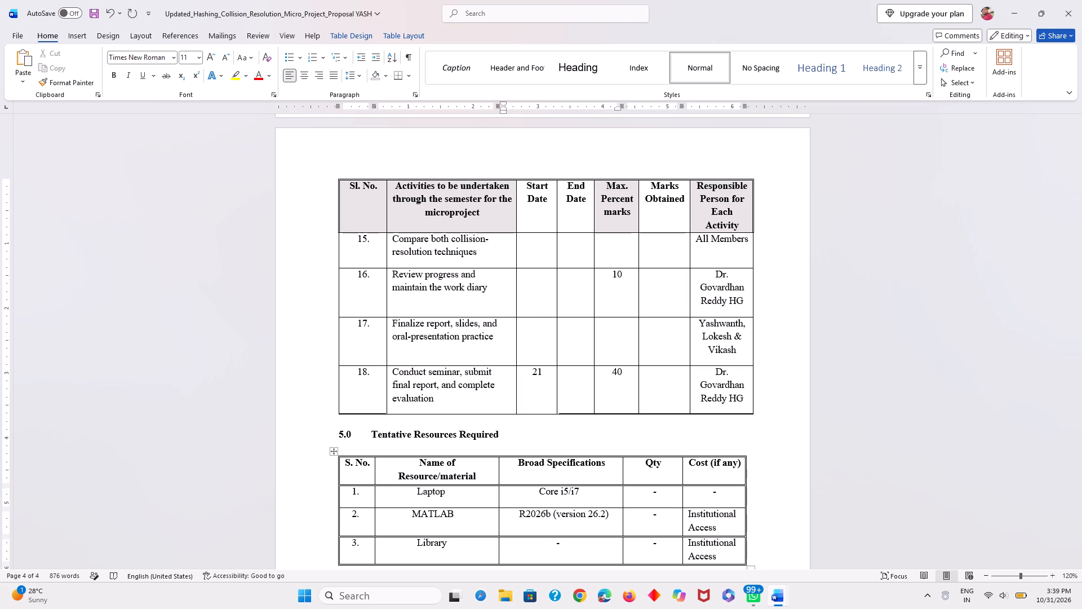
# Replace the dash in the Library row's Broad Specifications with Central Library, adjusting the leading spaces to centre it.
pyautogui.press('Down')
pyautogui.press('Right')
pyautogui.press('Right')
pyautogui.press('Right')
pyautogui.press('Right')
pyautogui.press('Right')
pyautogui.press('Right')
pyautogui.press('Right')
pyautogui.press('Right')
pyautogui.press('Right')
pyautogui.press('Right')
pyautogui.press('Right')
pyautogui.press('Right')
pyautogui.press('Right')
pyautogui.press('Right')
pyautogui.press('Right')
pyautogui.press('Right')
pyautogui.press('Right')
pyautogui.press('Right')
pyautogui.press('Right')
pyautogui.press('Left')
pyautogui.press('Left')
pyautogui.press('Left')
pyautogui.press('BackSpace')
pyautogui.press('BackSpace')
pyautogui.press('BackSpace')
pyautogui.press('BackSpace')
pyautogui.press('BackSpace')
pyautogui.press('BackSpace')
pyautogui.press('BackSpace')
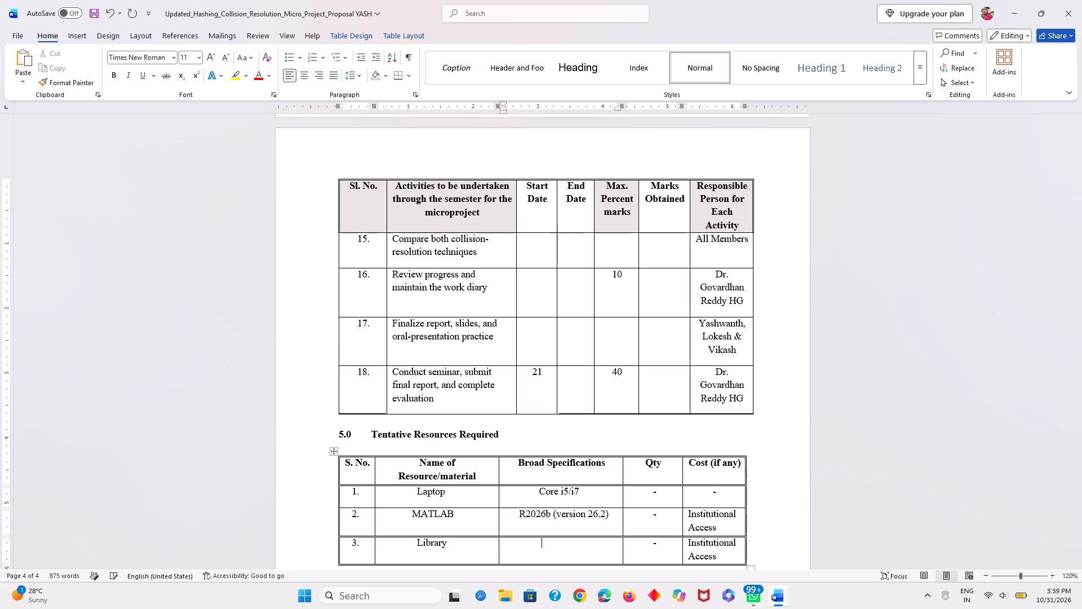
pyautogui.press('BackSpace')
pyautogui.press('BackSpace')
pyautogui.press('BackSpace')
pyautogui.press('BackSpace')
pyautogui.press('BackSpace')
pyautogui.press('BackSpace')
pyautogui.press('space')
pyautogui.press('space')
pyautogui.hotkey('shift', 'c')
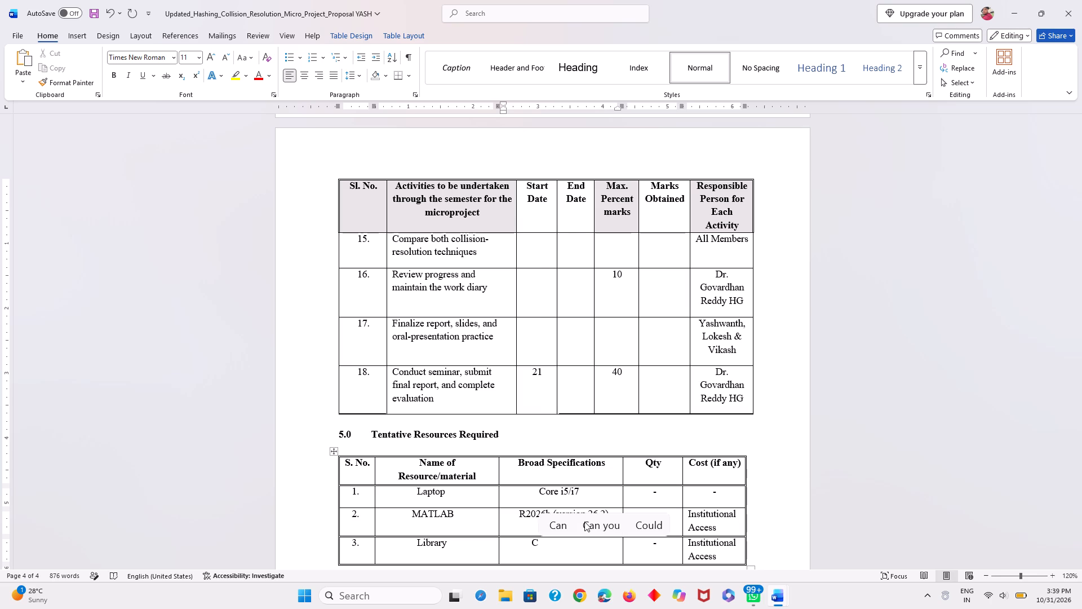
pyautogui.write('entral')
pyautogui.press('space')
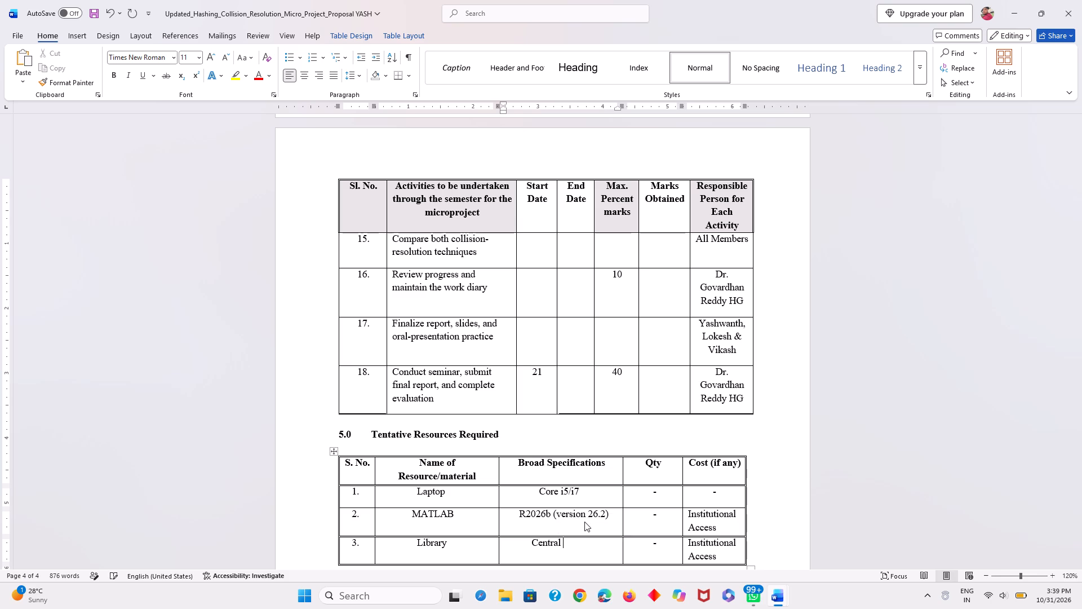
pyautogui.write('Library')
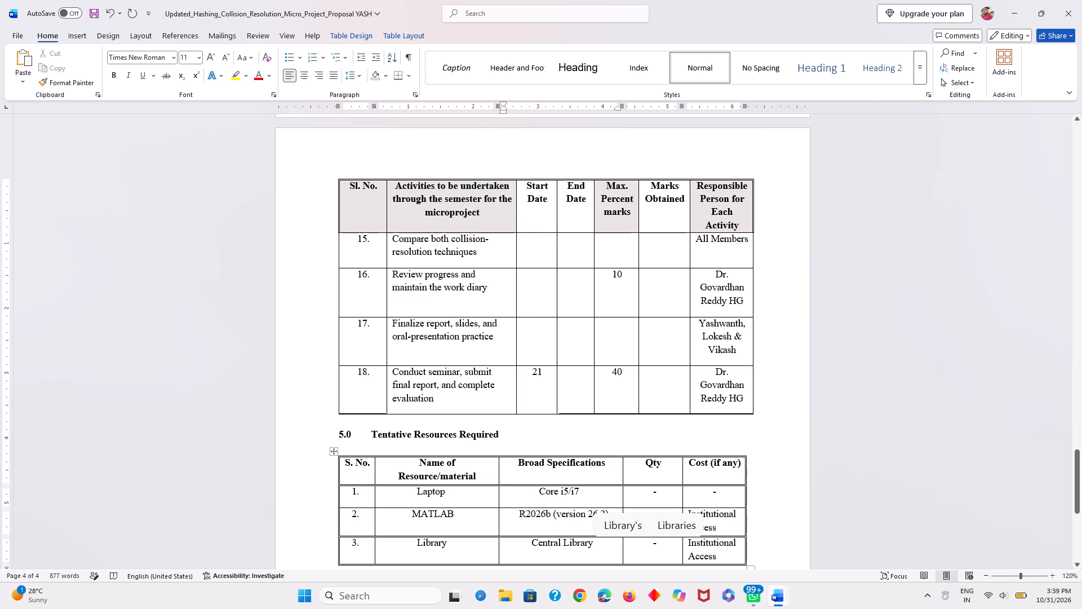
# Replace the dash in the Laptop row's Cost cell with Nil.
pyautogui.click(755, 513)
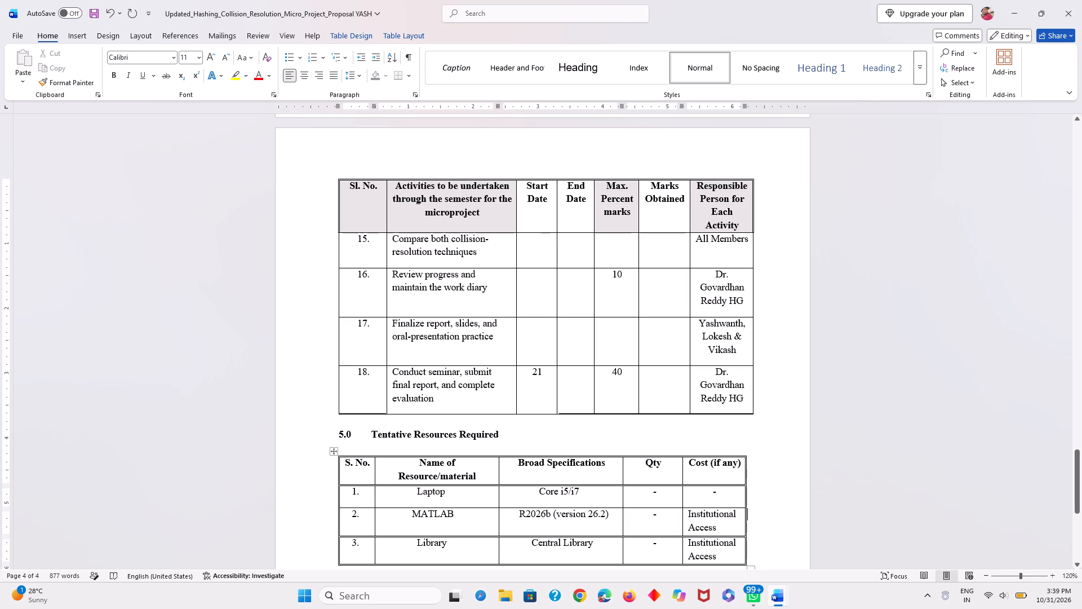
pyautogui.scroll(2, 614, 498)
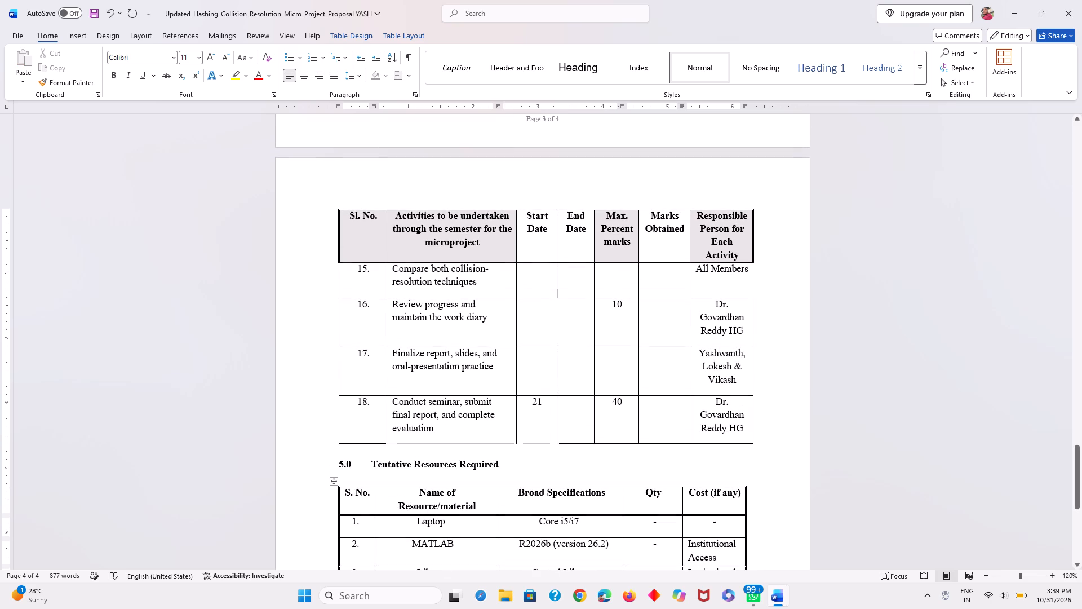
pyautogui.click(732, 522)
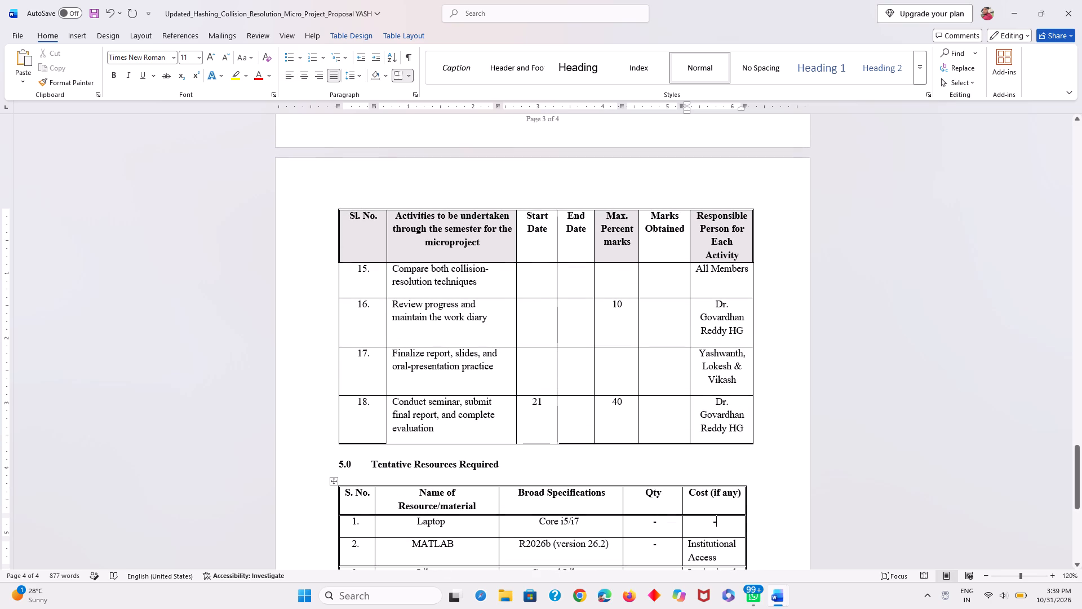
pyautogui.press('BackSpace')
pyautogui.press('BackSpace')
pyautogui.press('BackSpace')
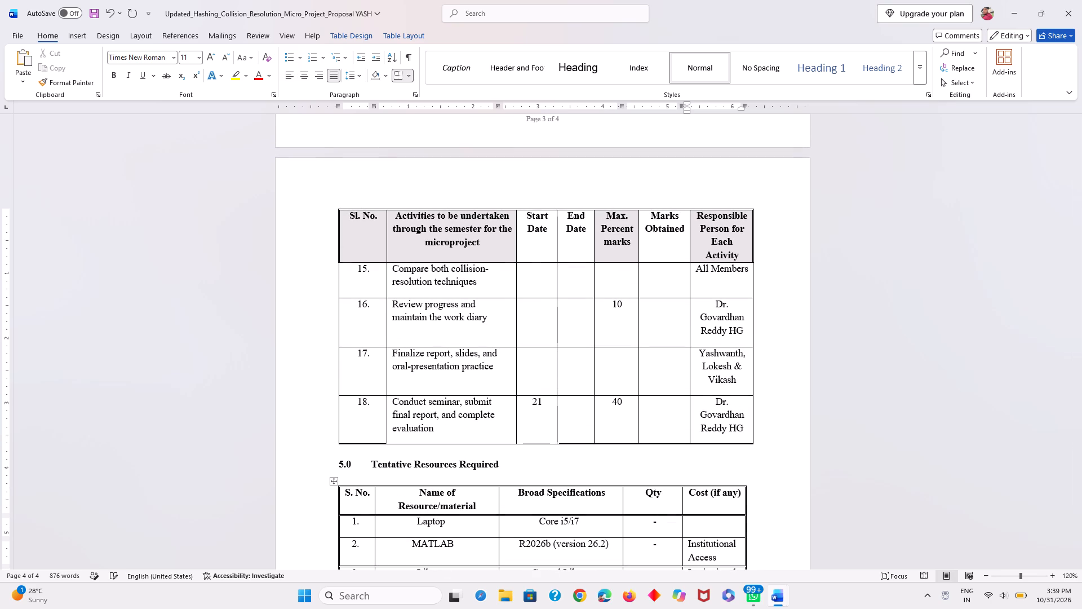
pyautogui.press('n')
pyautogui.press('BackSpace')
pyautogui.write('Nil')
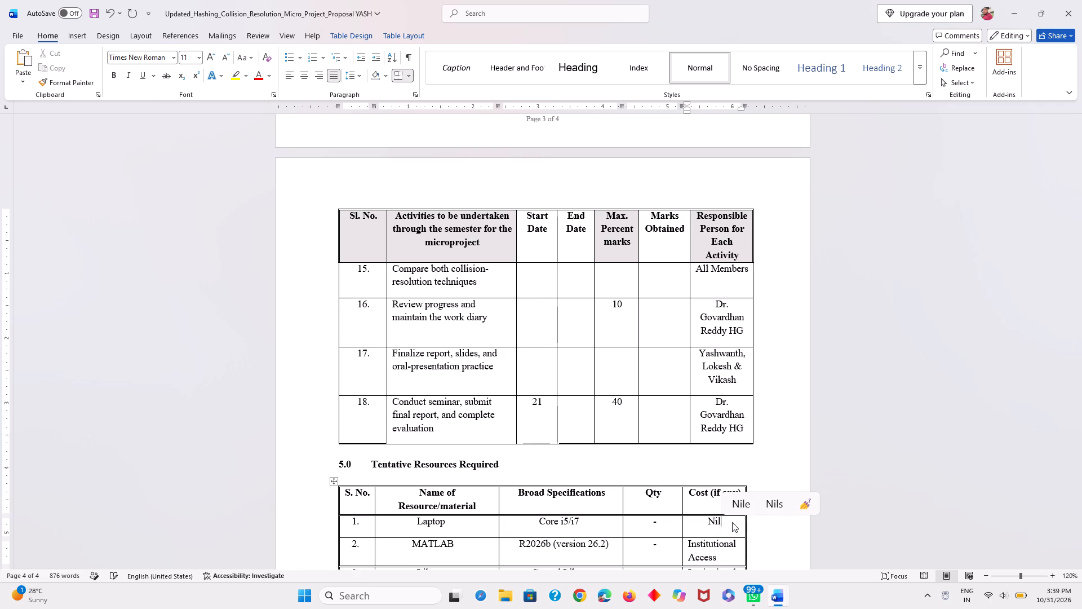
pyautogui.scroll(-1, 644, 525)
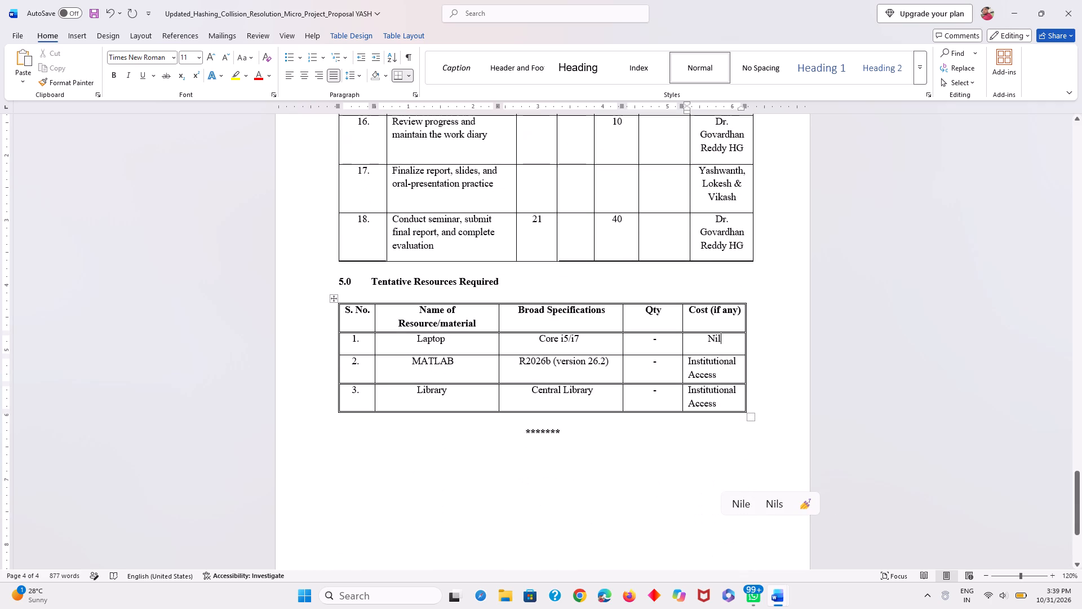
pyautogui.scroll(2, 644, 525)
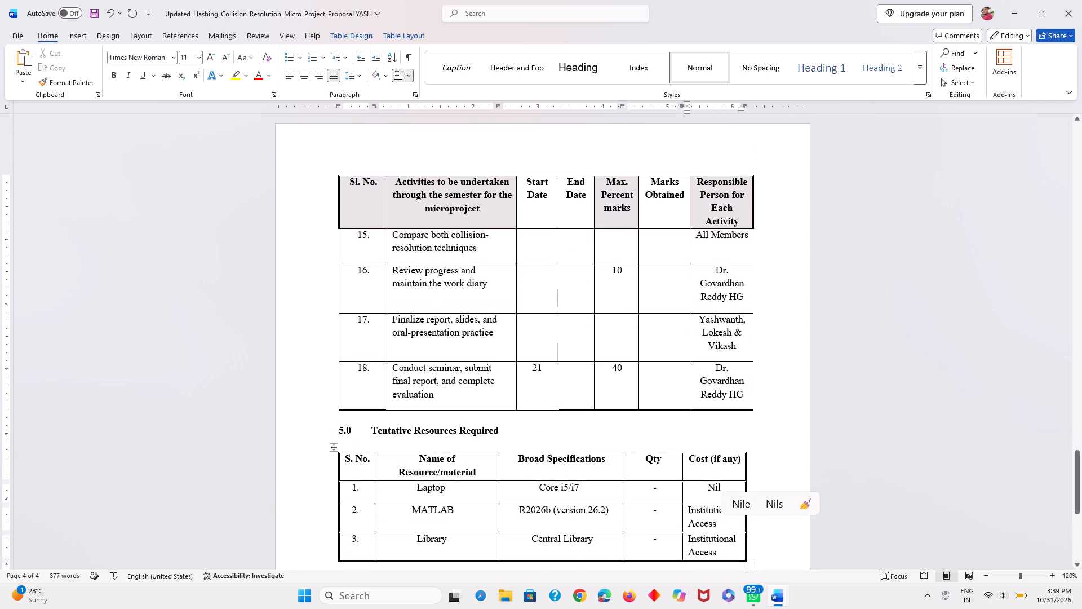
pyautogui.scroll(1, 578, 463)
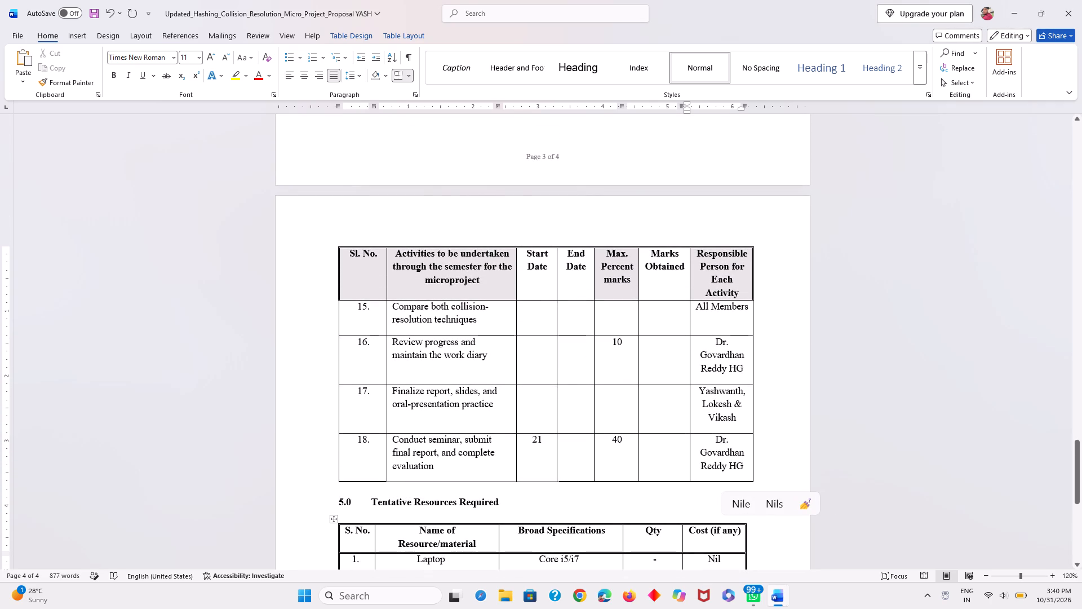
# Complete the Start Date of activity 18 in the action plan as 21/10/2026.
pyautogui.click(548, 441)
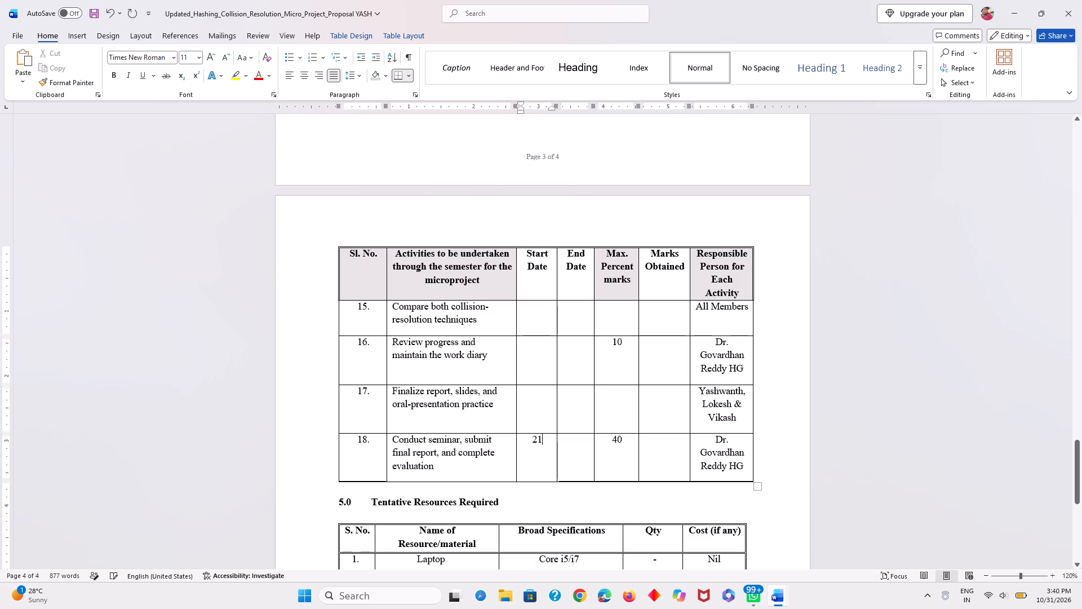
pyautogui.press('/')
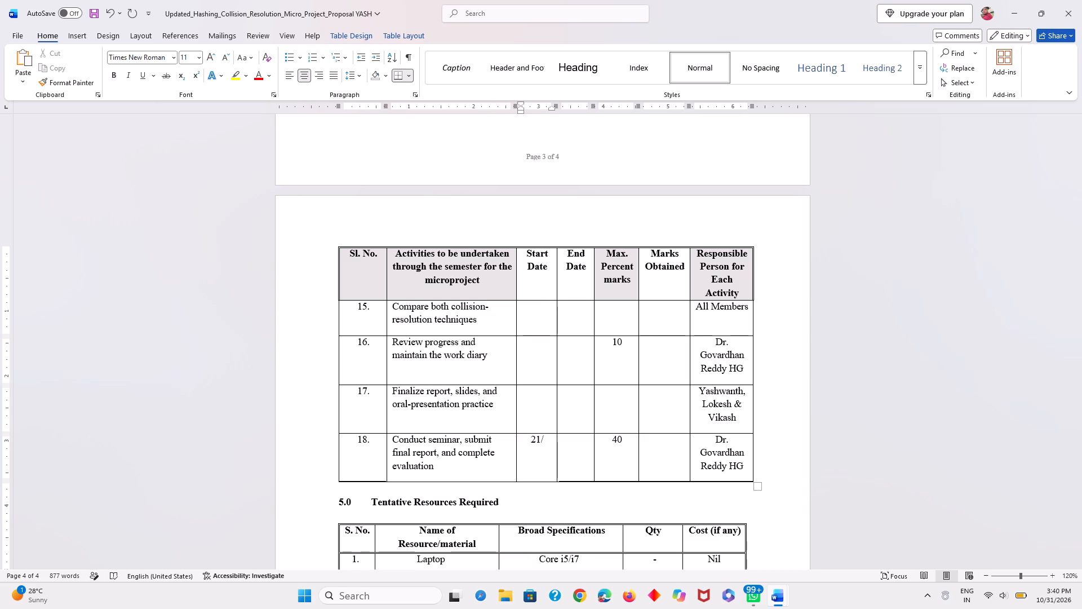
pyautogui.press('0')
pyautogui.press('BackSpace')
pyautogui.write('10')
pyautogui.press('/')
pyautogui.write('2026')
pyautogui.press('BackSpace')
pyautogui.press('BackSpace')
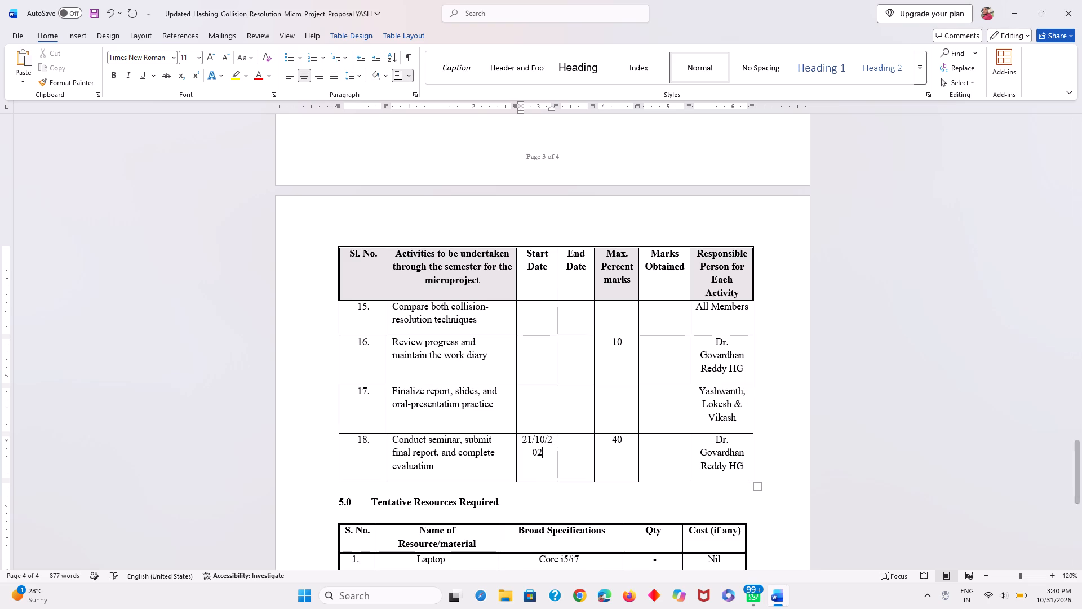
pyautogui.press('BackSpace')
pyautogui.press('BackSpace')
pyautogui.write('2026')
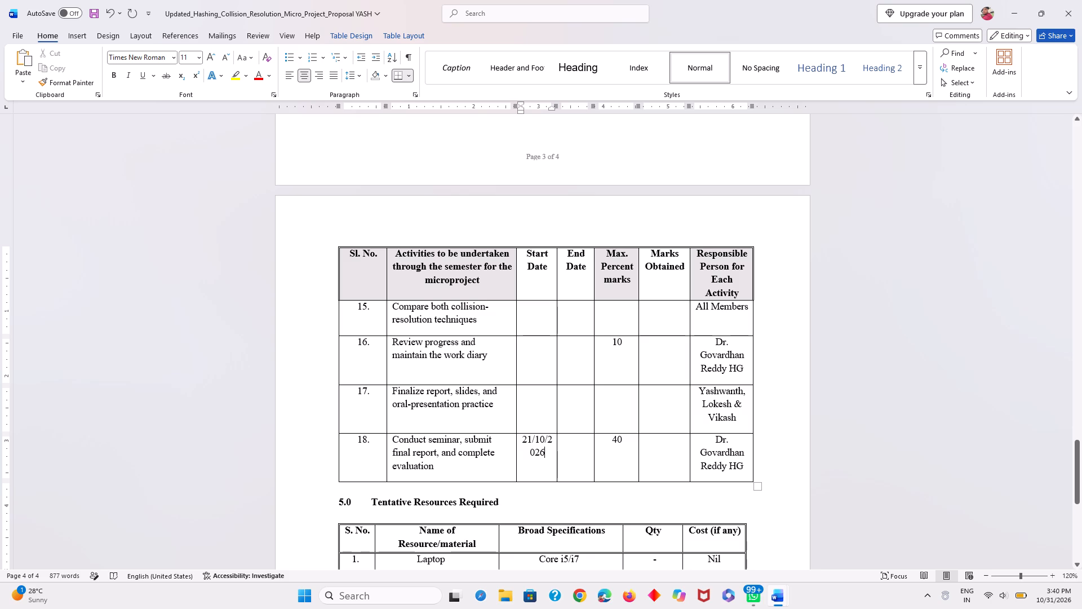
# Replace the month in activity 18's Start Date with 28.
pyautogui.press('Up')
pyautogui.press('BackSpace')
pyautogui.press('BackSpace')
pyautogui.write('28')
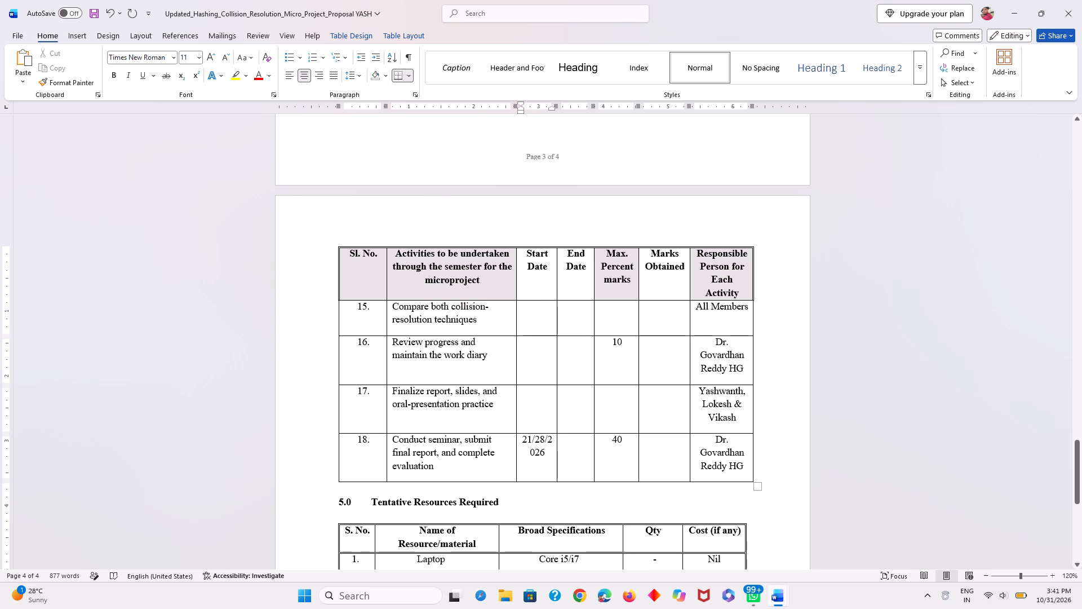
# Narrow the Start Date column slightly so the year 2026 wraps whole onto the second line.
pyautogui.click(548, 440)
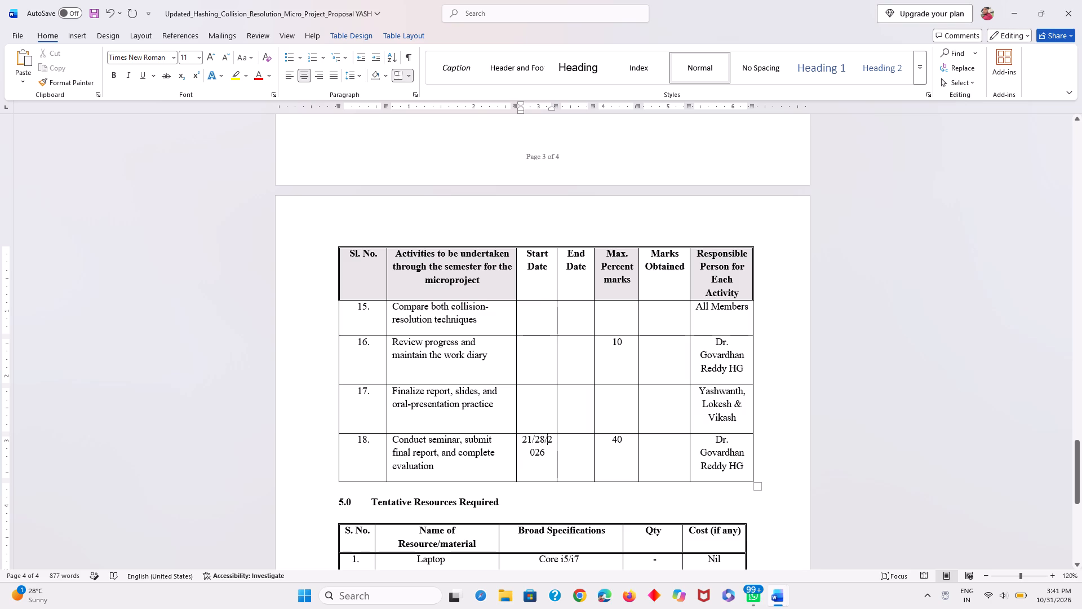
pyautogui.click(556, 451)
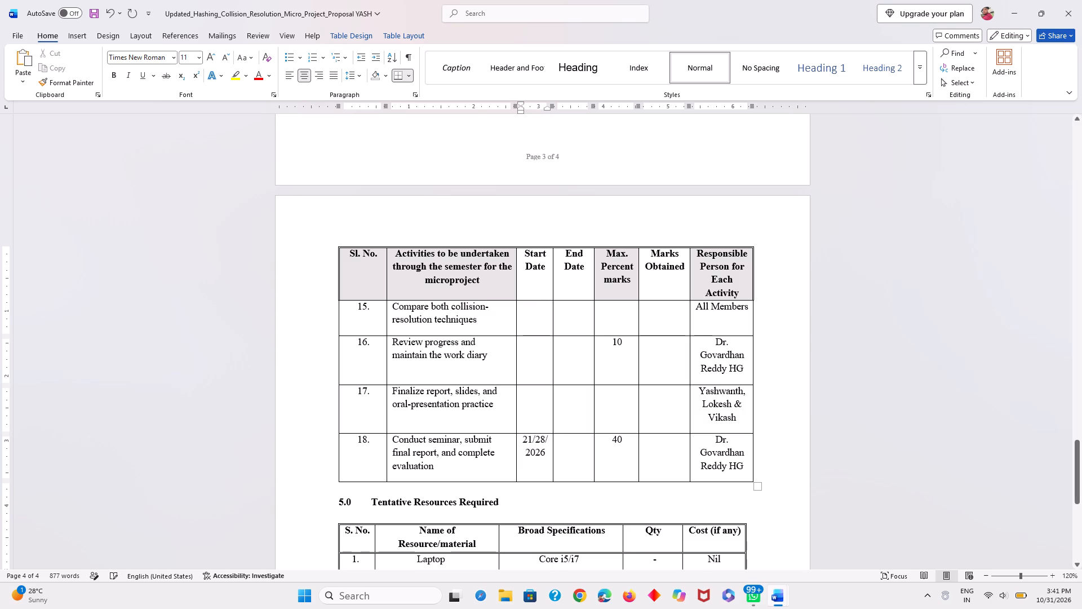
pyautogui.click(574, 448)
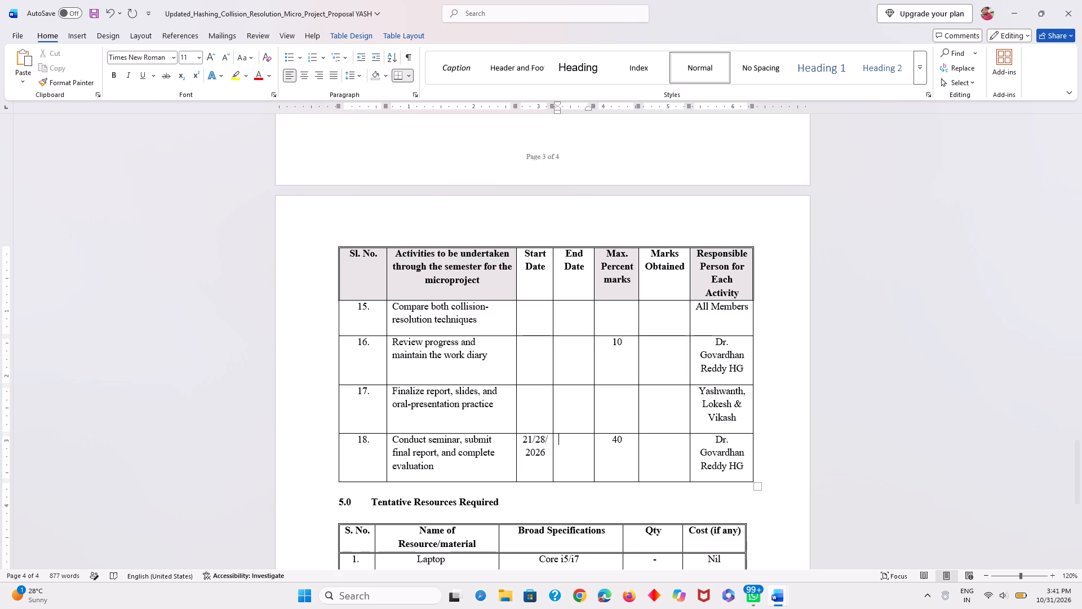
# Correct activity 18's Start Date to 28/10/2026 by fixing its month and day.
pyautogui.click(542, 440)
pyautogui.press('Right')
pyautogui.press('BackSpace')
pyautogui.press('BackSpace')
pyautogui.write('10')
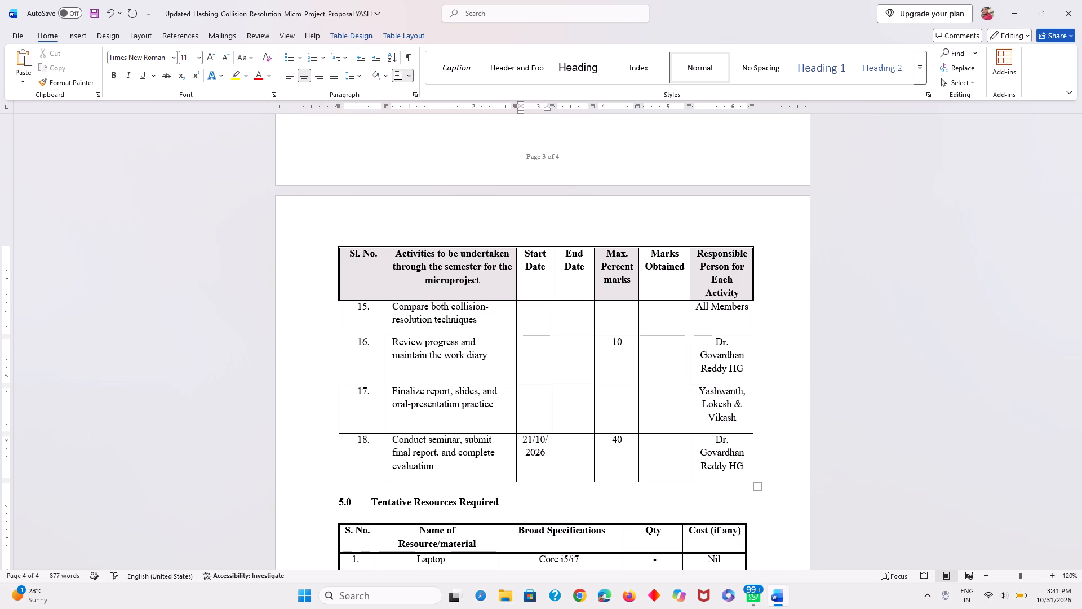
pyautogui.press('Left')
pyautogui.press('Left')
pyautogui.press('Left')
pyautogui.press('Left')
pyautogui.press('Right')
pyautogui.press('BackSpace')
pyautogui.press('8')
pyautogui.press('Right')
pyautogui.press('Right')
pyautogui.press('Right')
pyautogui.press('Right')
# Enter 31/10/2026 as activity 18's End Date and narrow the End Date column so the year stays on one line.
pyautogui.click(579, 451)
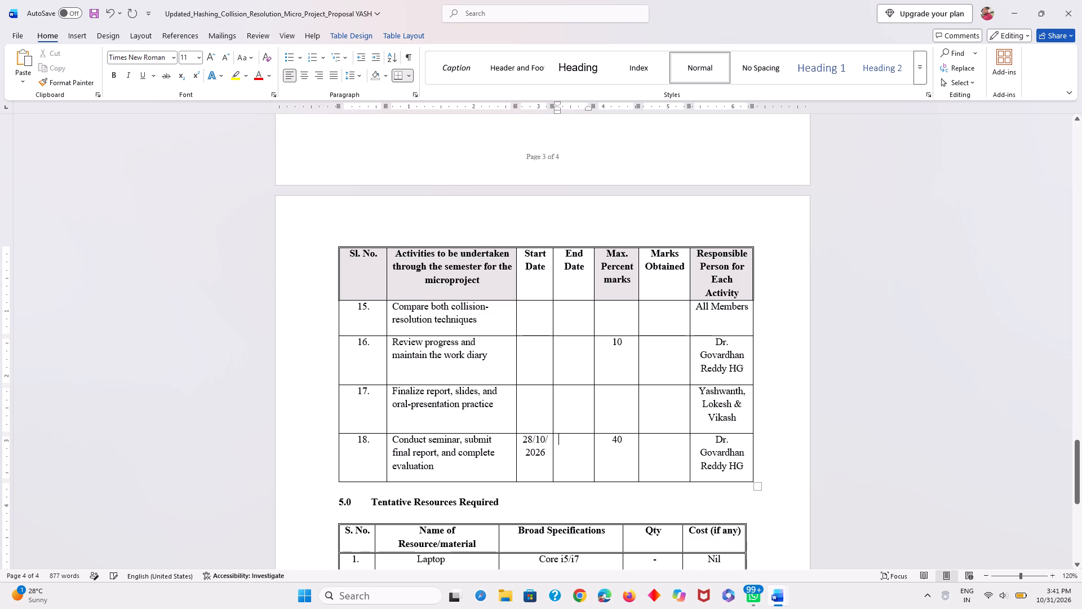
pyautogui.write('31')
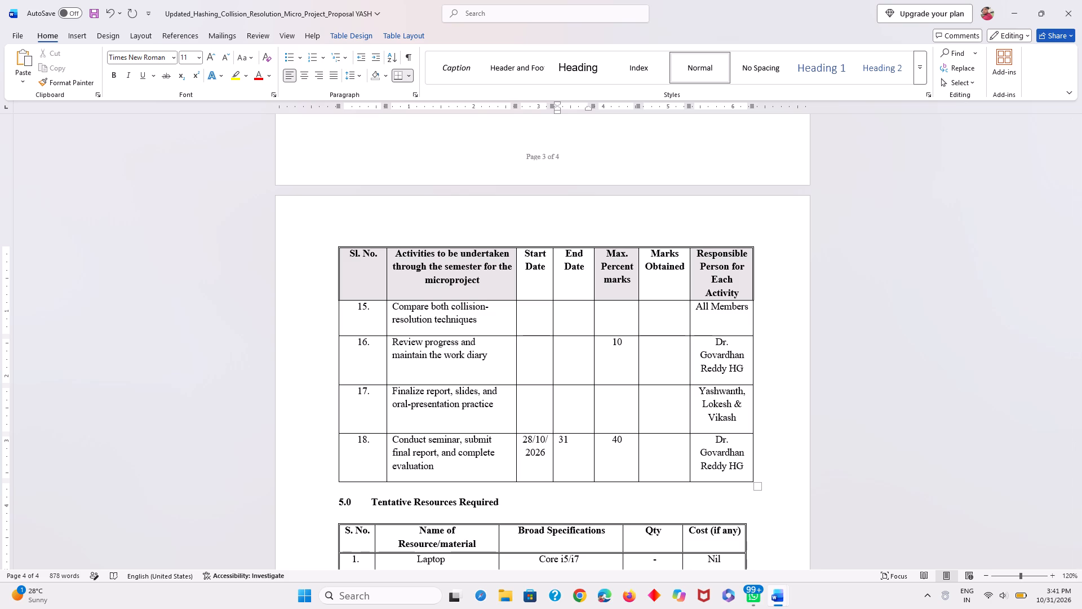
pyautogui.press('/')
pyautogui.write('10')
pyautogui.write('/2026')
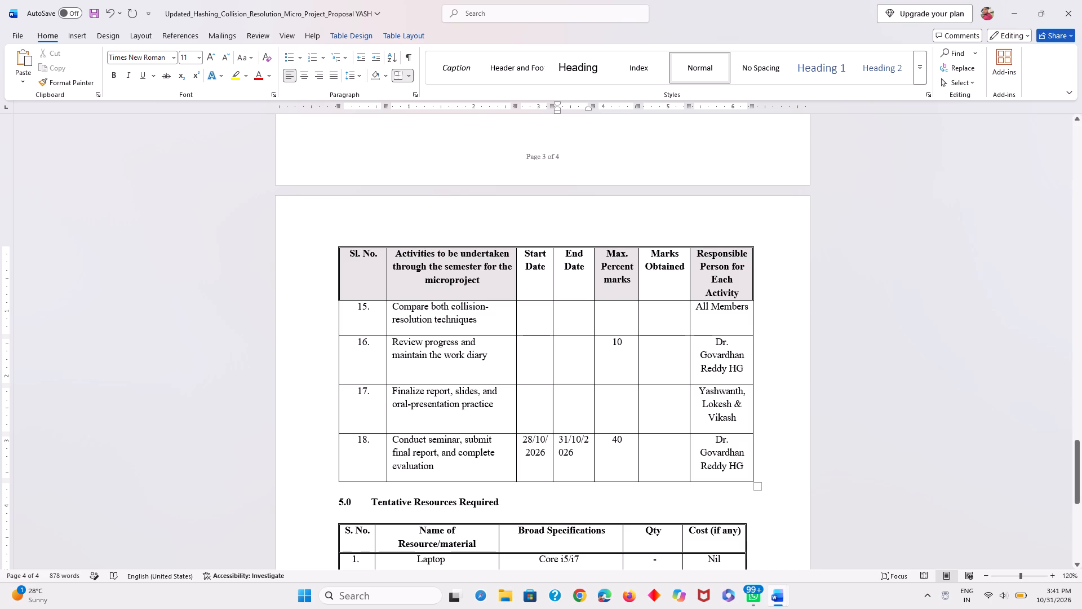
pyautogui.click(593, 449)
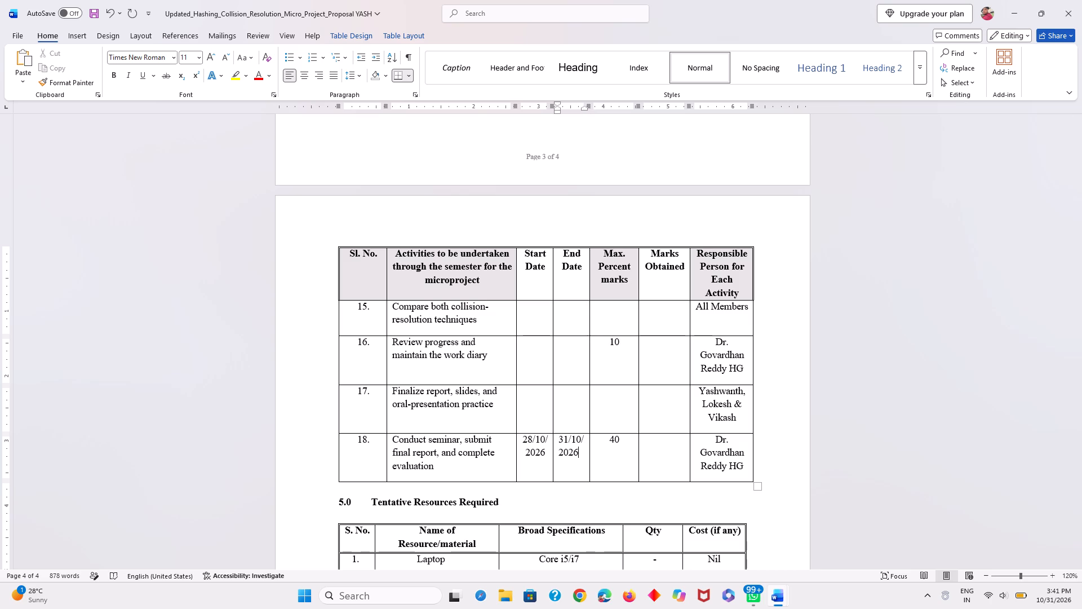
# For activity 17, finalizing the report and slides, enter Start Date 20/10/2026 and End Date 22/10/2026.
pyautogui.click(526, 392)
pyautogui.write('20')
pyautogui.press('/')
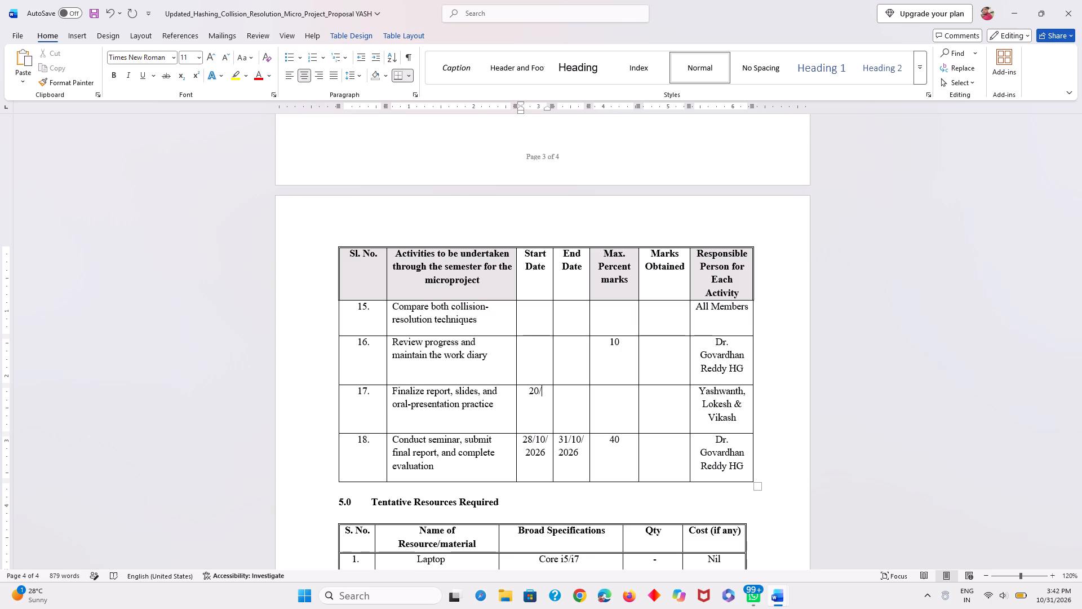
pyautogui.write('10')
pyautogui.press('/')
pyautogui.write('2026')
pyautogui.press('0')
pyautogui.press('BackSpace')
pyautogui.press('Right')
pyautogui.write('22')
pyautogui.write('/10/2026')
# For activity 16, reviewing progress and maintaining the work diary, enter Start Date 18/10/2026 and End Date 19/10/2026.
pyautogui.press('Up')
pyautogui.press('Up')
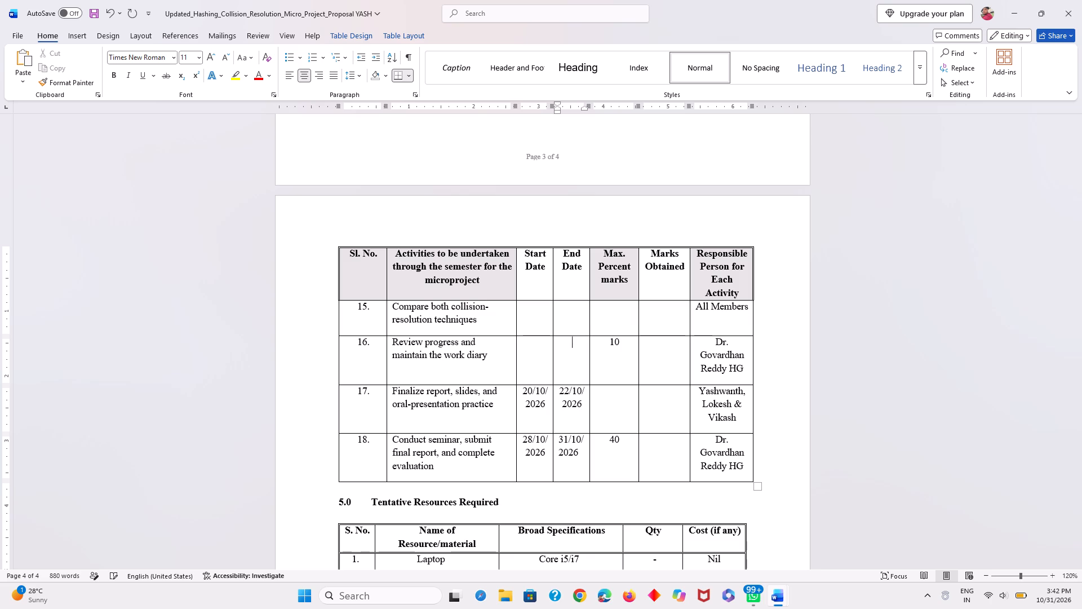
pyautogui.press('Left')
pyautogui.press('Left')
pyautogui.press('Right')
pyautogui.write('18.')
pyautogui.press('BackSpace')
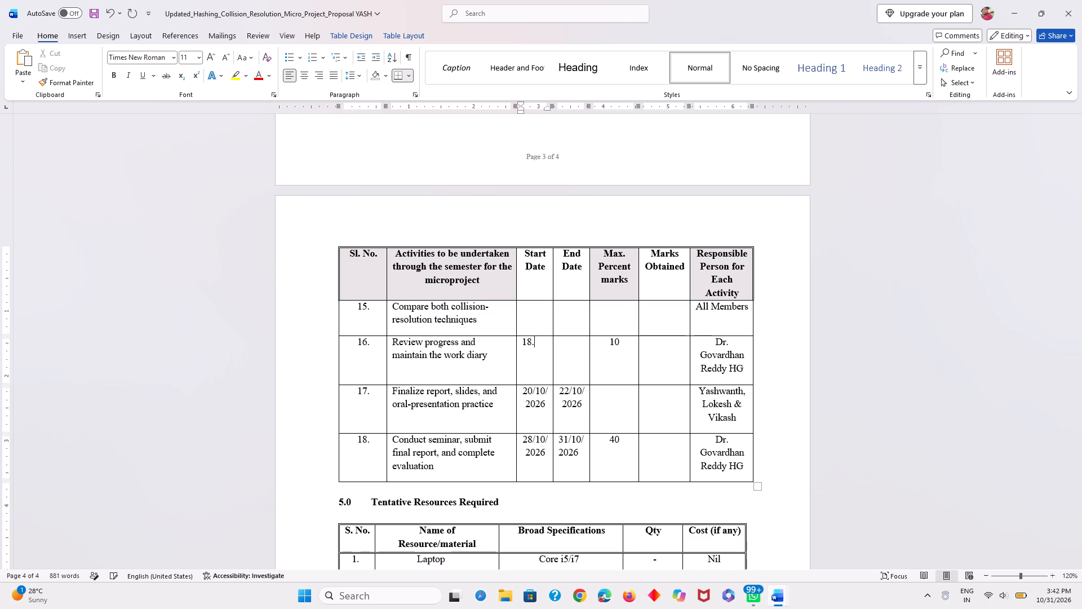
pyautogui.press('/')
pyautogui.write('10/2026')
pyautogui.press('Right')
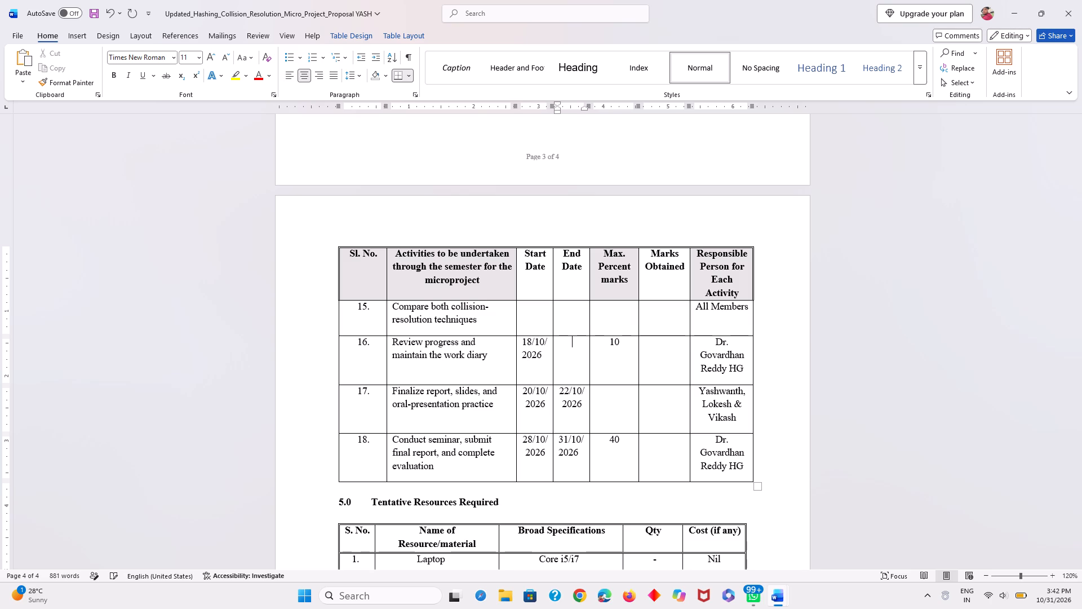
pyautogui.write('19')
pyautogui.press('/')
pyautogui.write('10')
pyautogui.write('/2026')
# For activity 15, comparing both collision-resolution techniques, enter Start Date 16/10/2026 and End Date 17/10/2026.
pyautogui.press('Up')
pyautogui.press('Left')
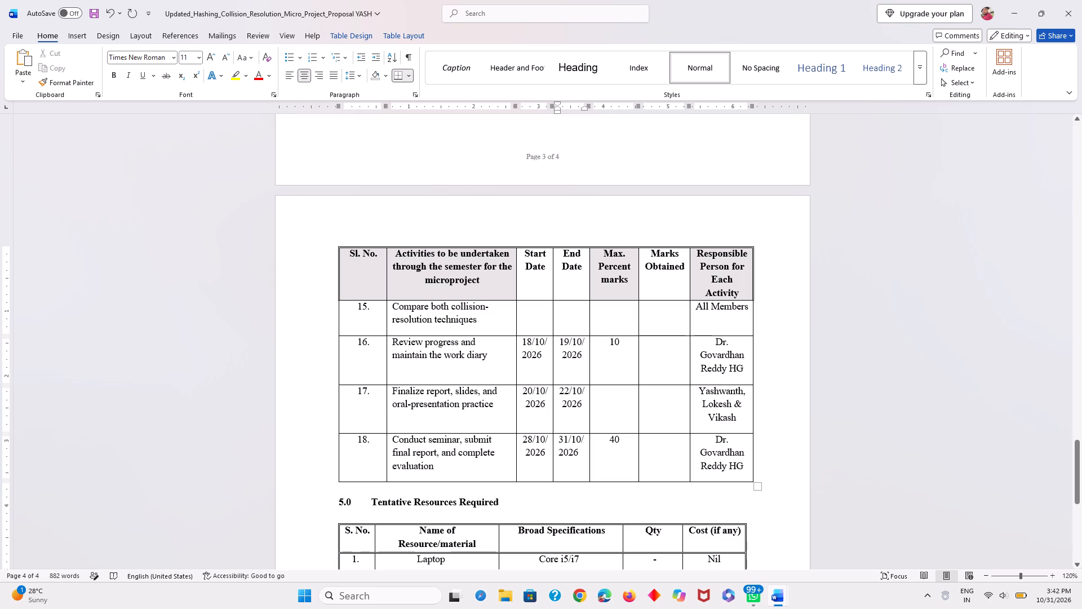
pyautogui.click(532, 320)
pyautogui.scroll(1, 532, 320)
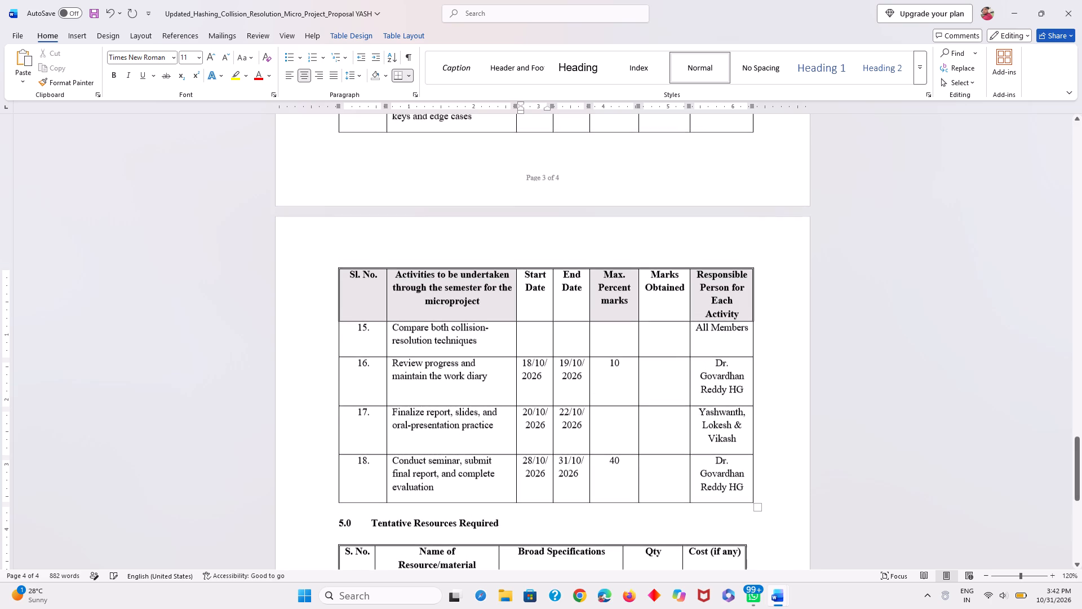
pyautogui.scroll(1, 532, 320)
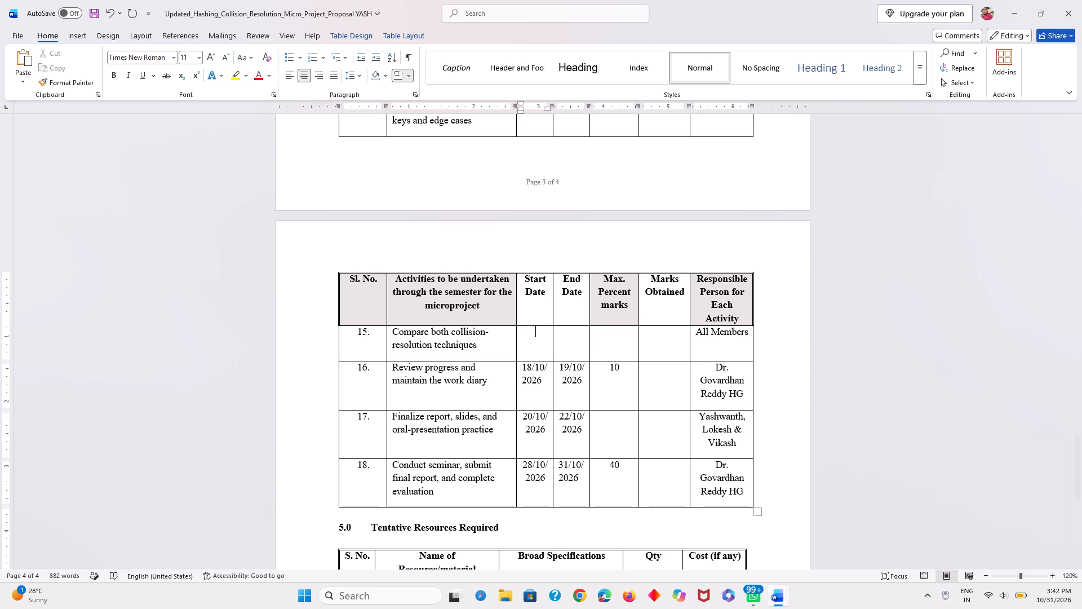
pyautogui.write('16')
pyautogui.press('/')
pyautogui.write('10/1')
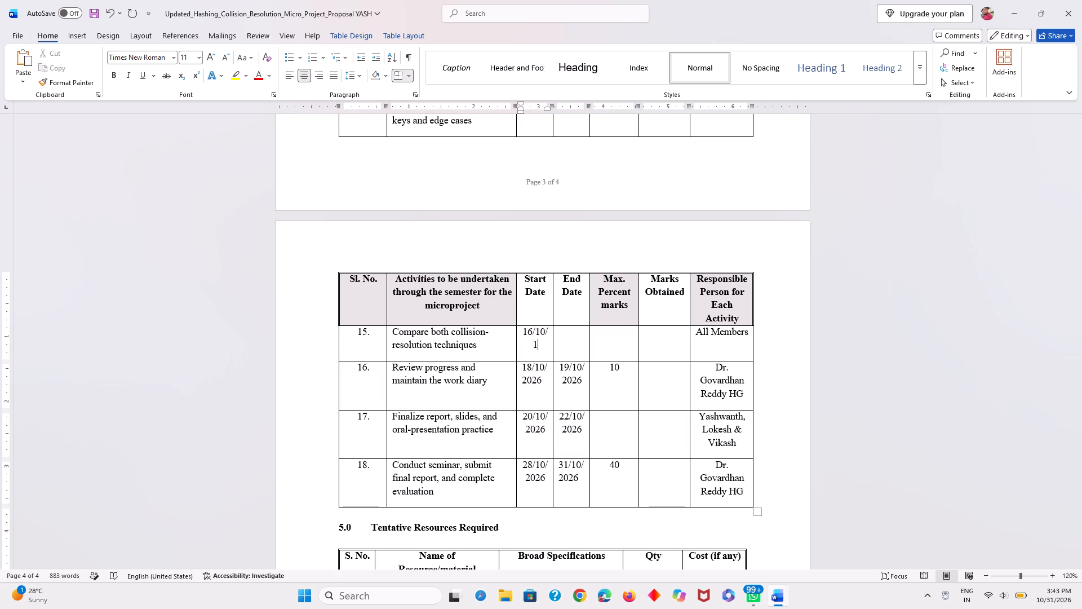
pyautogui.press('BackSpace')
pyautogui.write('2026')
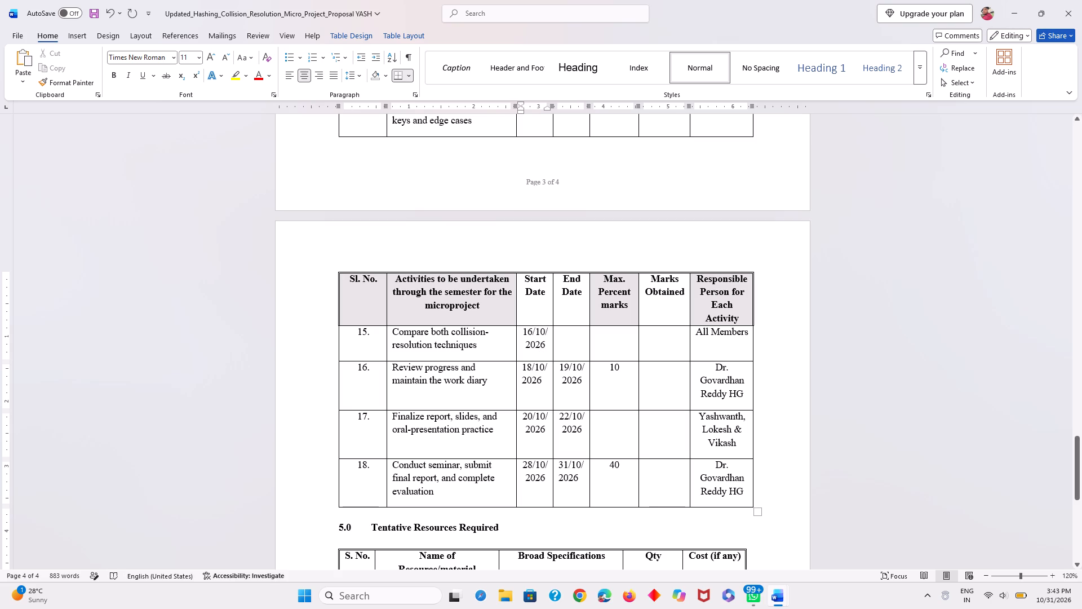
pyautogui.click(571, 328)
pyautogui.write('17/')
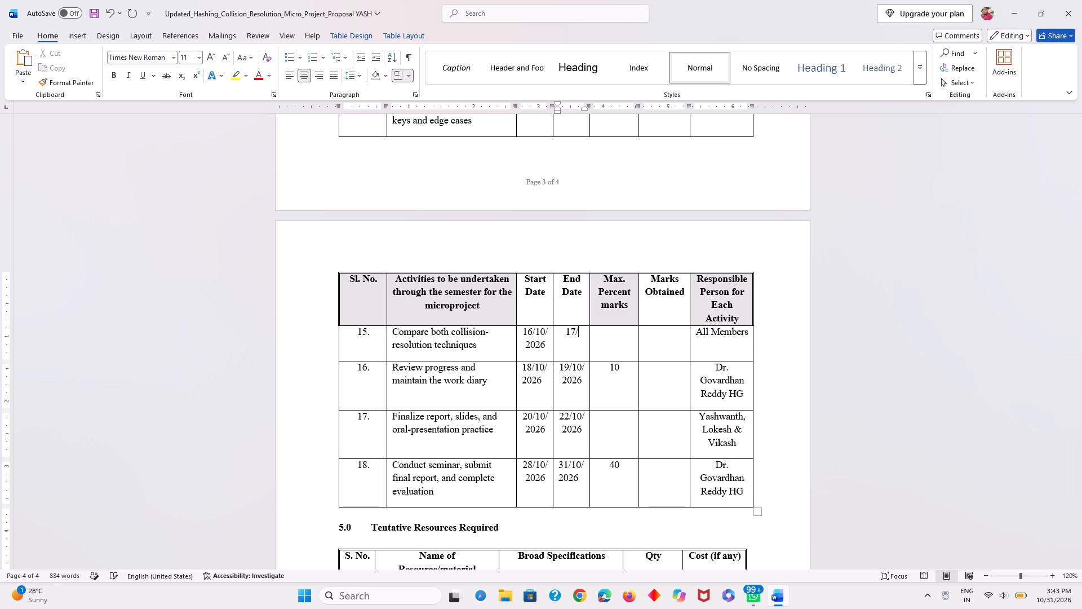
pyautogui.write('10/2026')
# For activity 14, testing the program with sample keys and edge cases, enter Start Date 12/10/2026 and End Date 13/10/2026.
pyautogui.scroll(3, 571, 328)
pyautogui.click(530, 382)
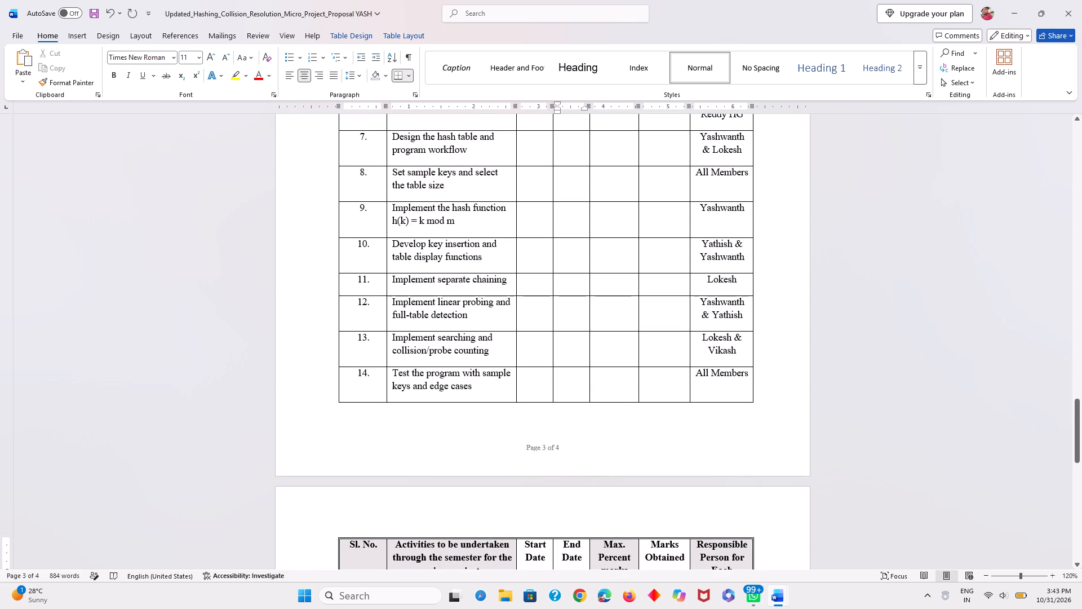
pyautogui.scroll(1, 530, 382)
pyautogui.scroll(-1, 530, 382)
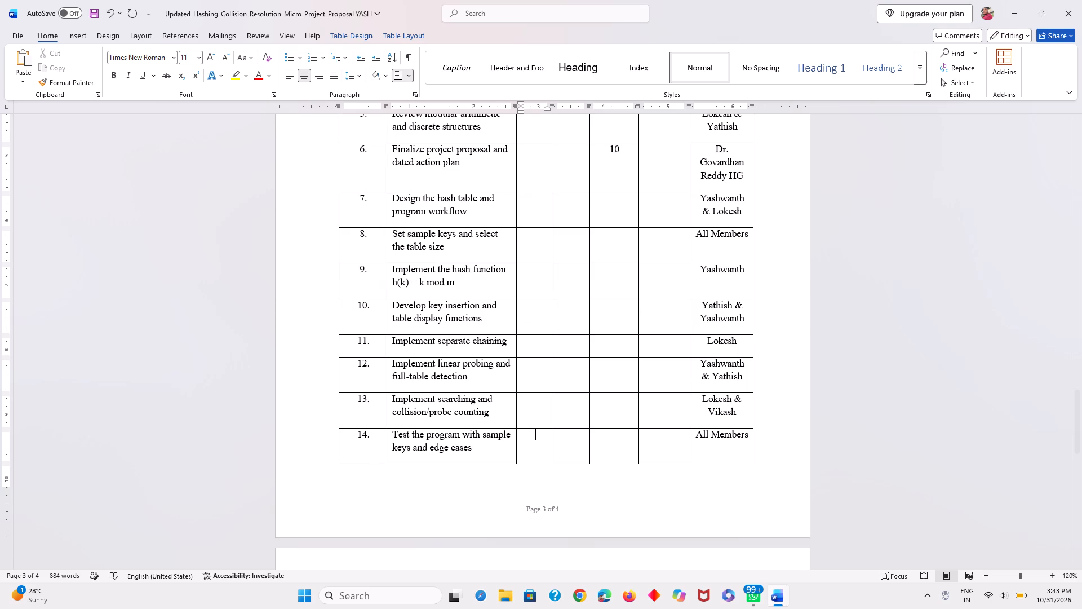
pyautogui.scroll(-1, 530, 382)
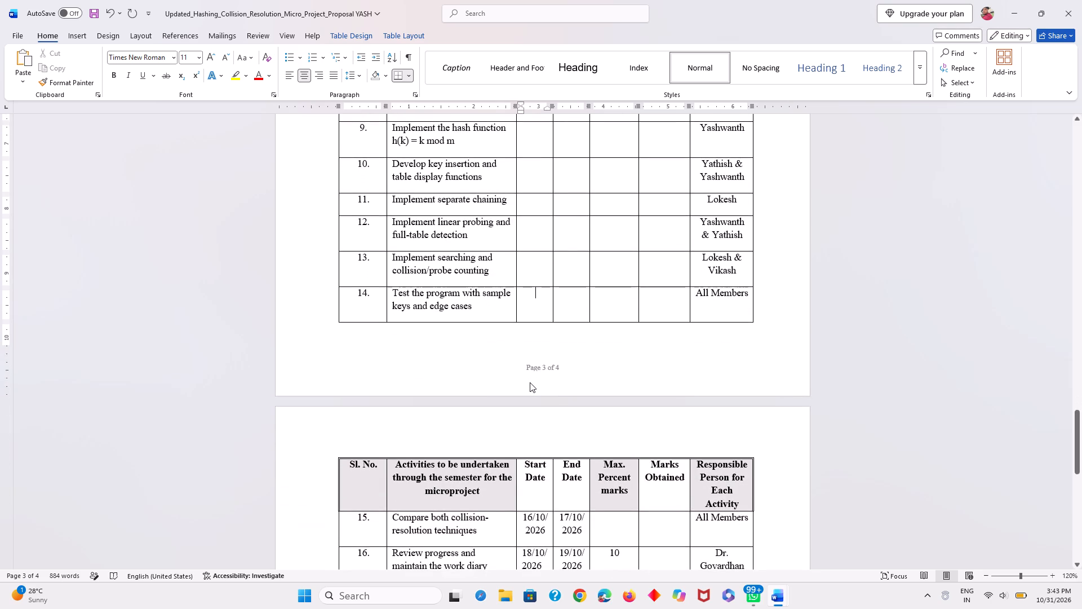
pyautogui.scroll(-1, 530, 382)
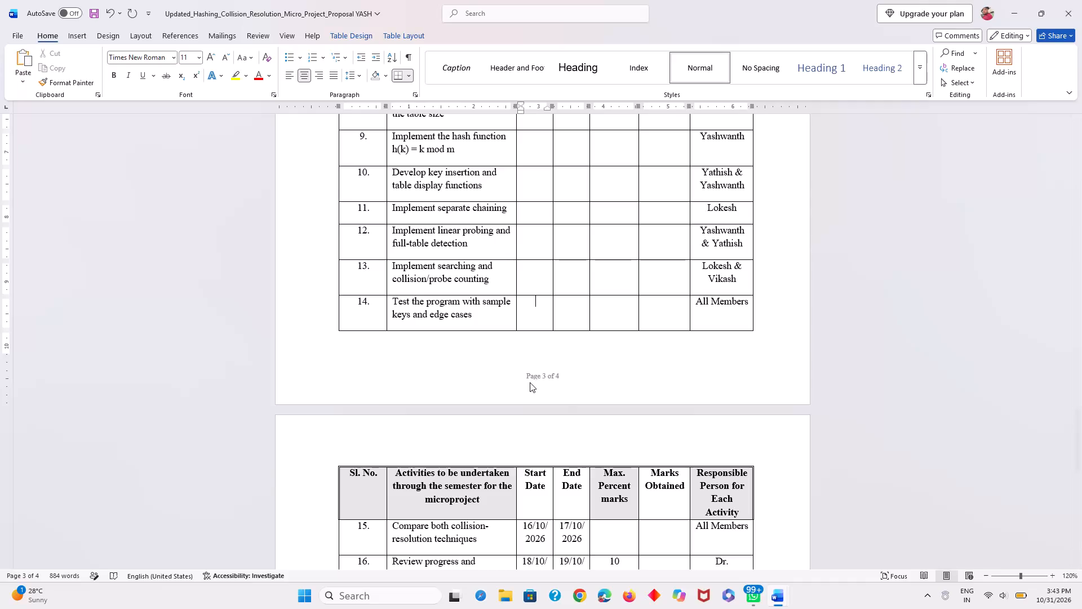
pyautogui.write('12/')
pyautogui.write('10/2026')
pyautogui.press('Right')
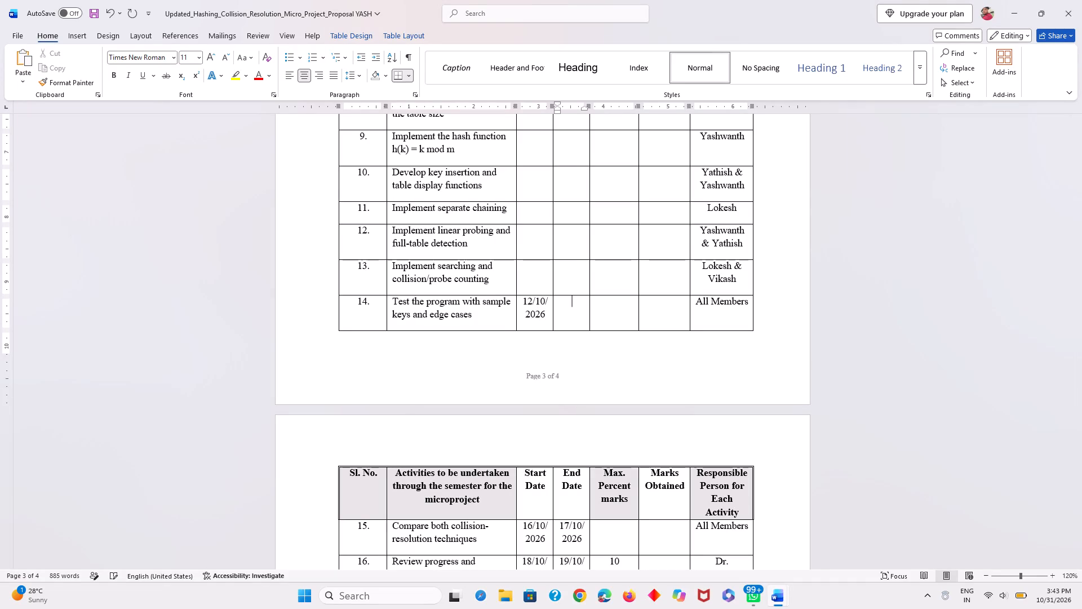
pyautogui.write('13/10/2026')
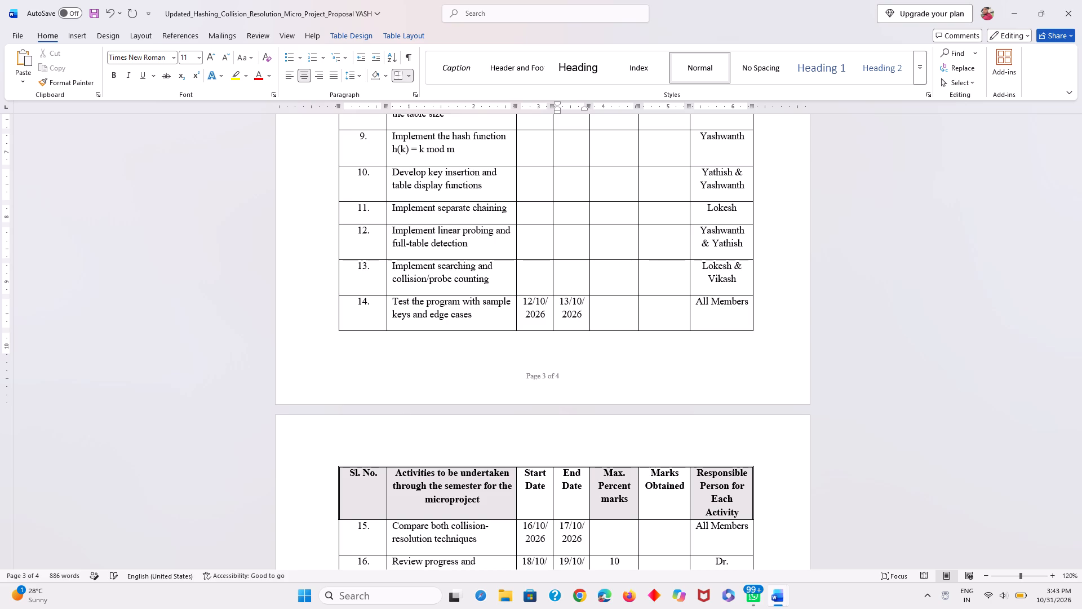
# For activity 13, implementing searching and collision/probe counting, enter Start Date 9/10/2026 and End Date 10/10/2026.
pyautogui.press('Up')
pyautogui.click(526, 278)
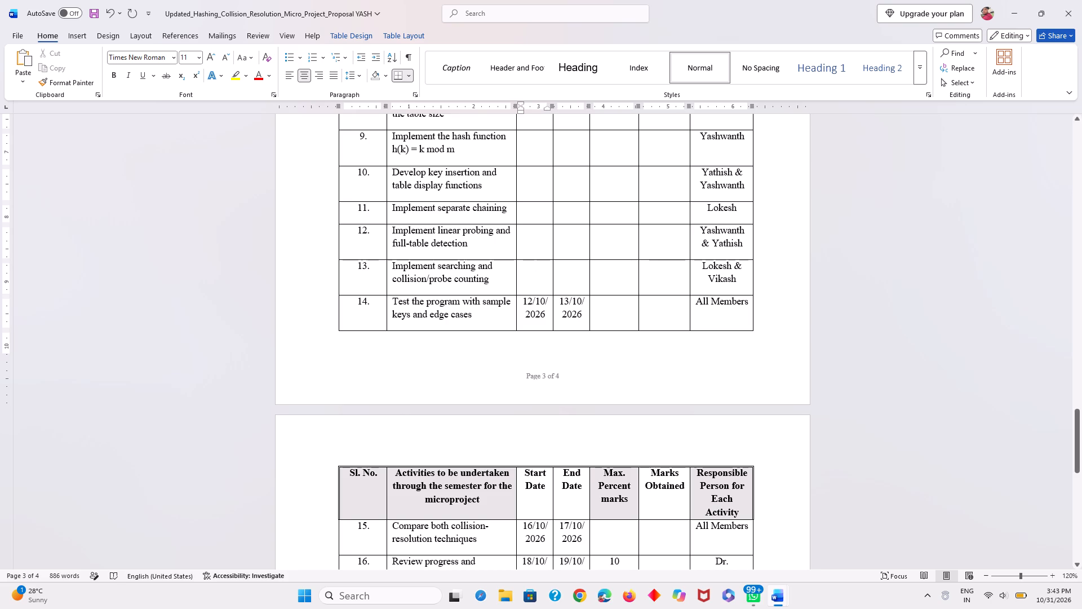
pyautogui.write('3/')
pyautogui.write('10/2026')
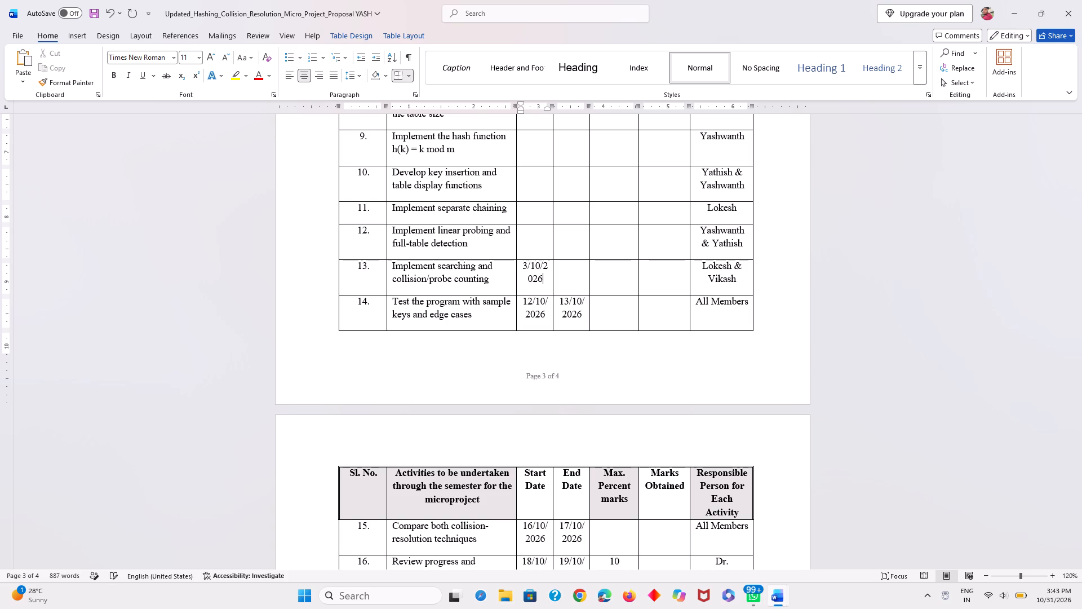
pyautogui.click(559, 266)
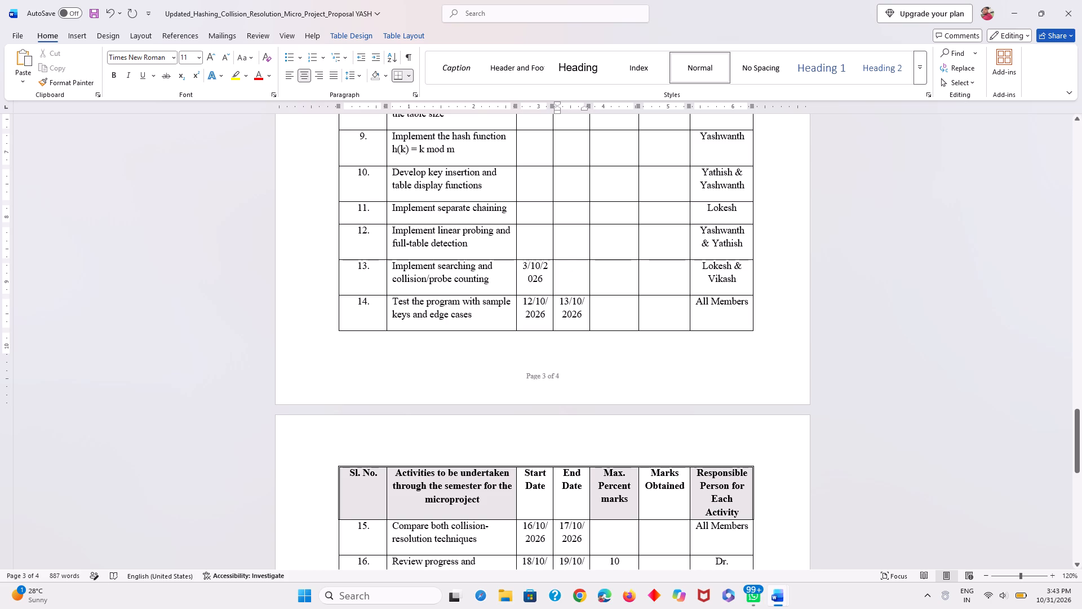
pyautogui.click(524, 266)
pyautogui.press('Right')
pyautogui.press('BackSpace')
pyautogui.press('9')
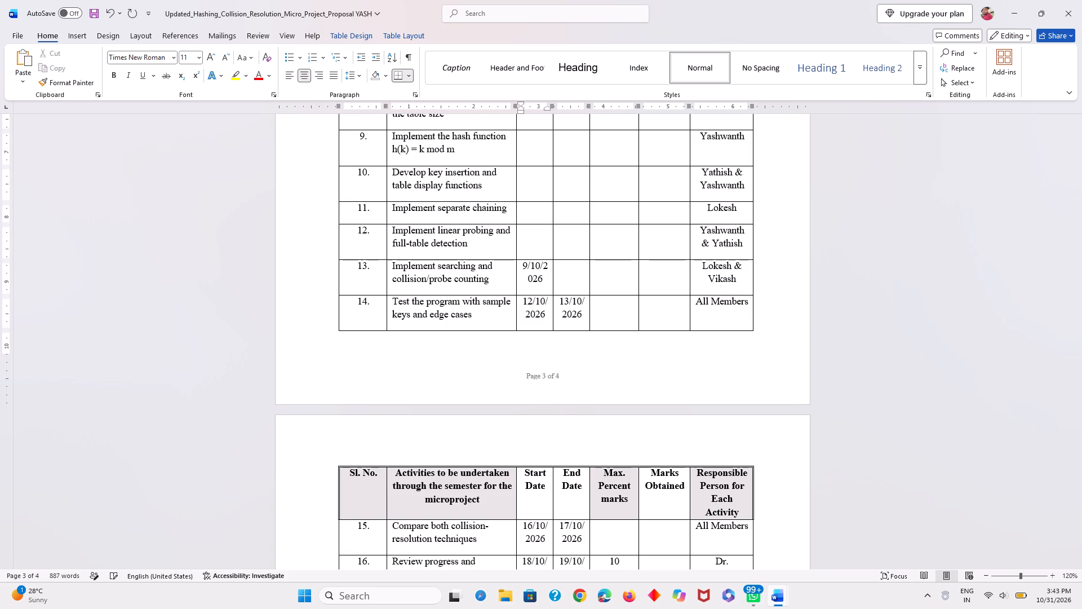
pyautogui.click(562, 267)
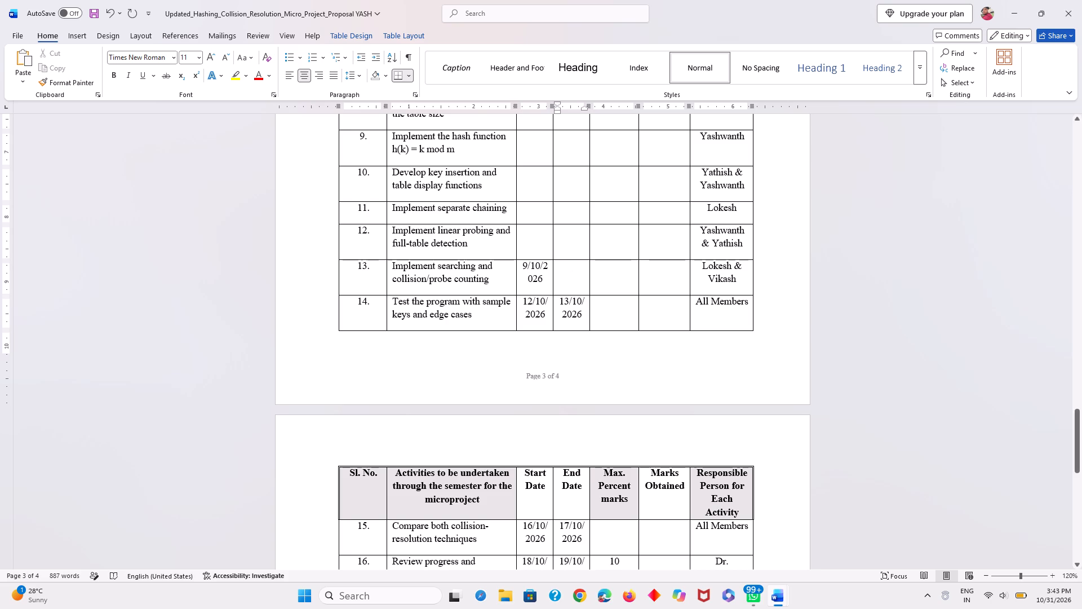
pyautogui.write('10/')
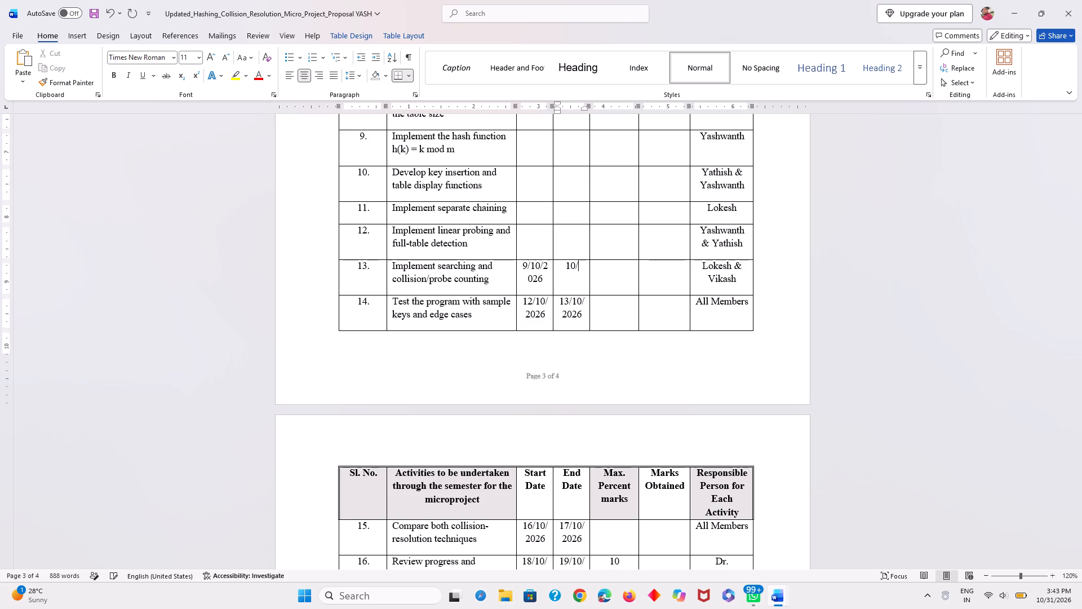
pyautogui.write('10/2026')
# Enter 5/10/2026 as activity 12's Start Date and narrow the Start Date column slightly so its year wraps whole onto the second line.
pyautogui.scroll(4, 562, 267)
pyautogui.scroll(-1, 562, 267)
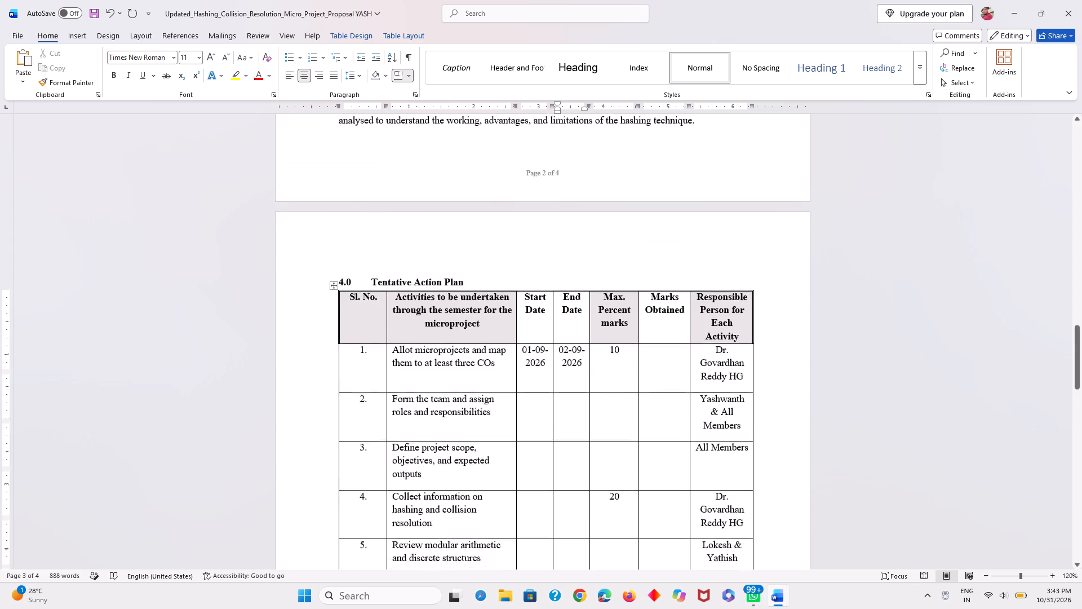
pyautogui.scroll(-1, 562, 267)
pyautogui.click(532, 376)
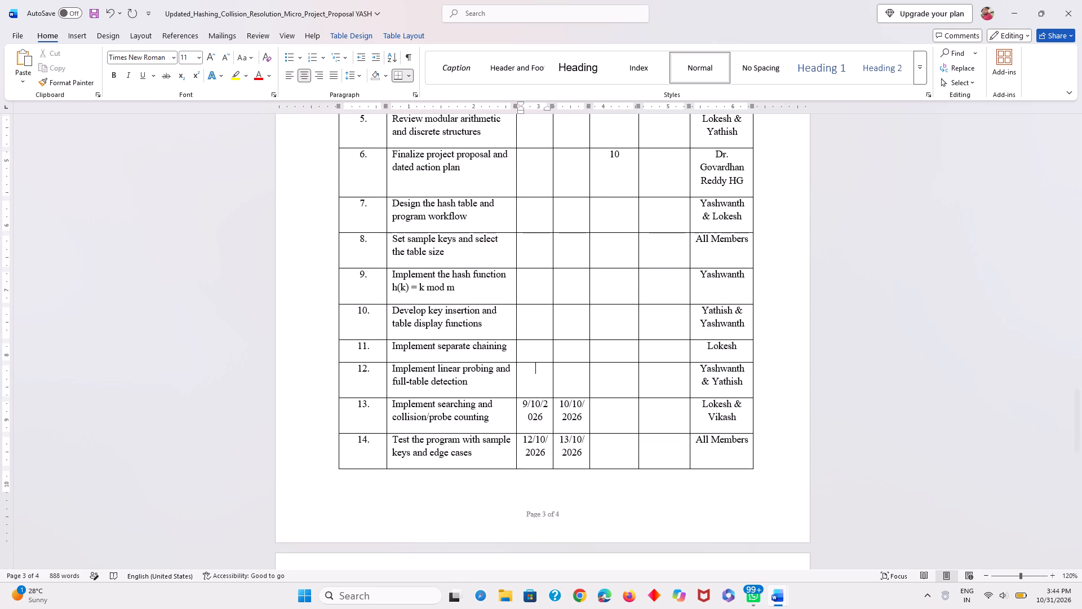
pyautogui.press('5')
pyautogui.write('/10/2026')
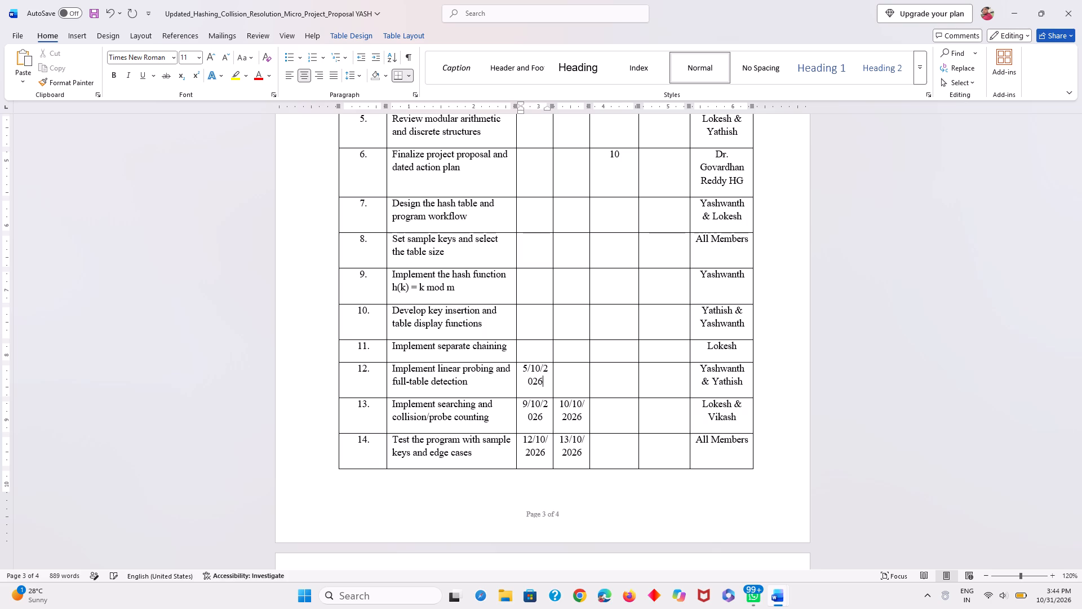
pyautogui.click(565, 372)
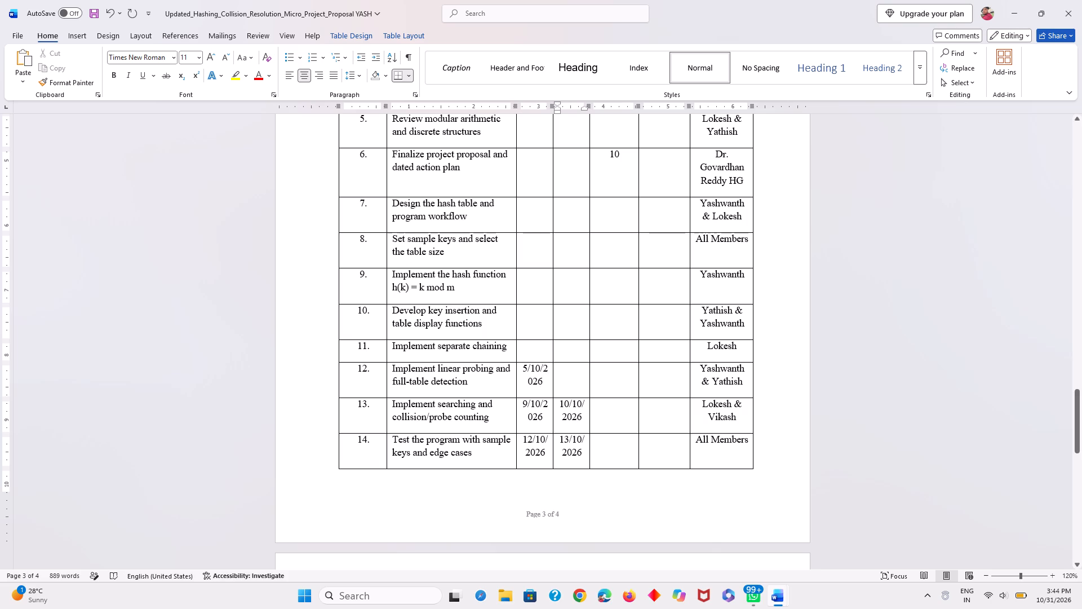
pyautogui.click(553, 374)
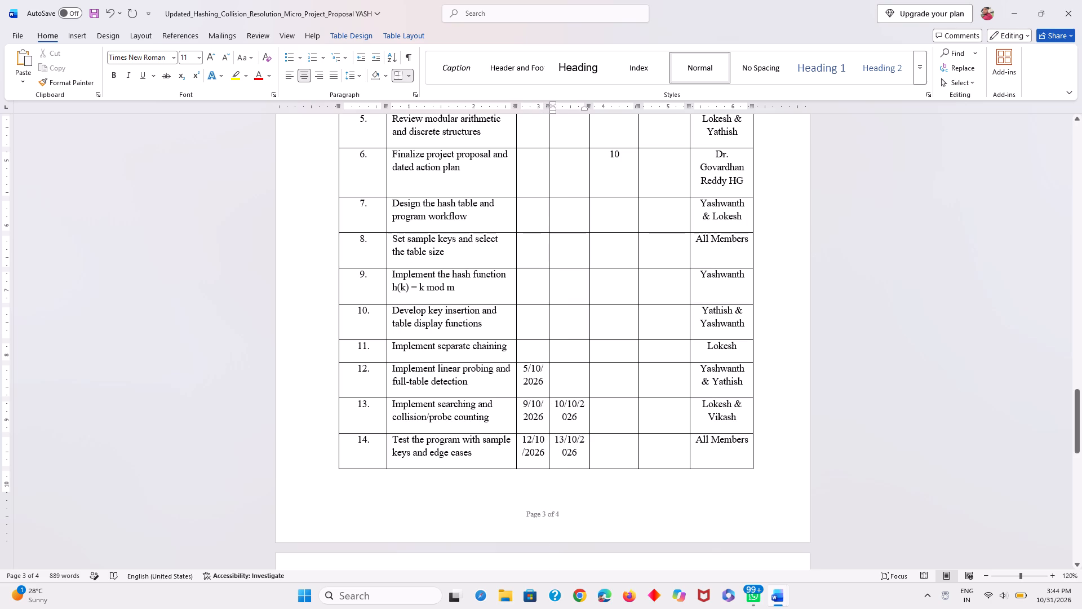
# Enter 7/10/2026 as the End Date of activity 12, implementing linear probing and full-table detection.
pyautogui.write('7/10/')
pyautogui.write('2026')
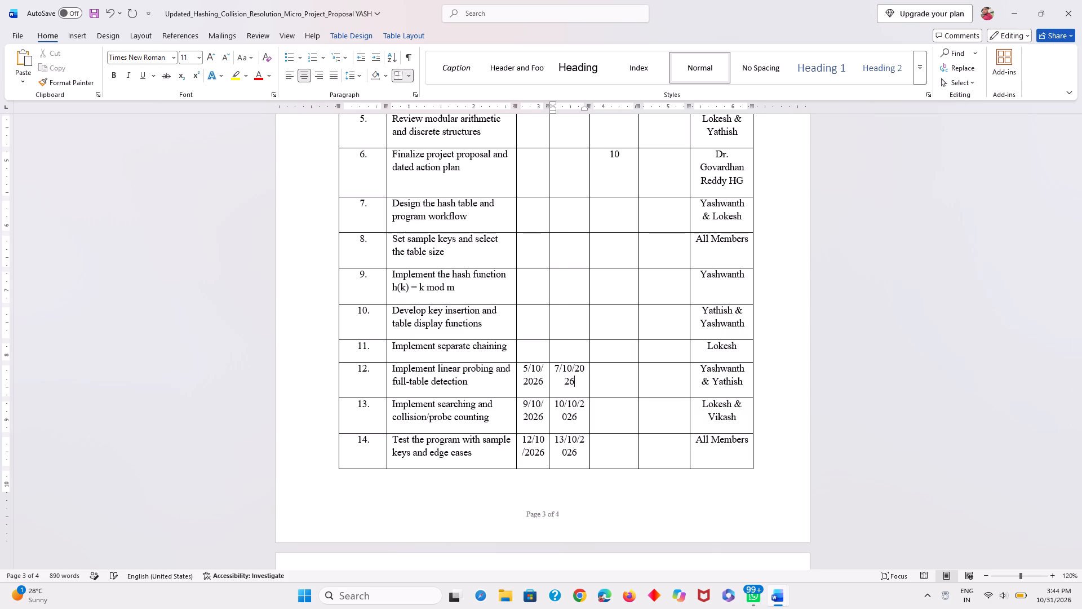
# For activity 11, implementing separate chaining, enter Start Date 3/10/2026 and End Date 4/10/2026.
pyautogui.scroll(1, 570, 374)
pyautogui.click(525, 445)
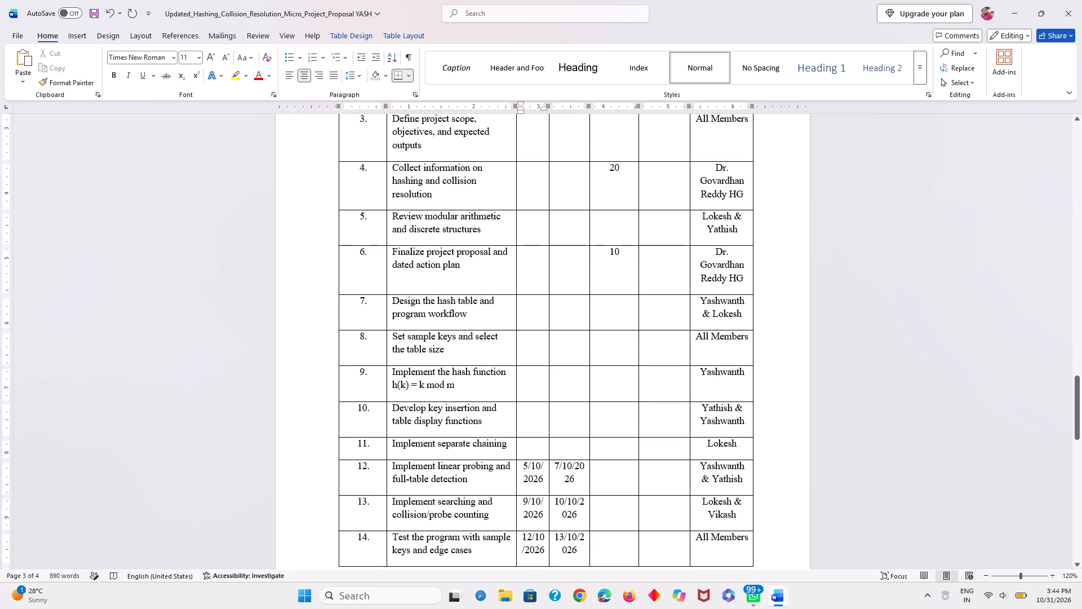
pyautogui.write('3/10/2026')
pyautogui.click(565, 448)
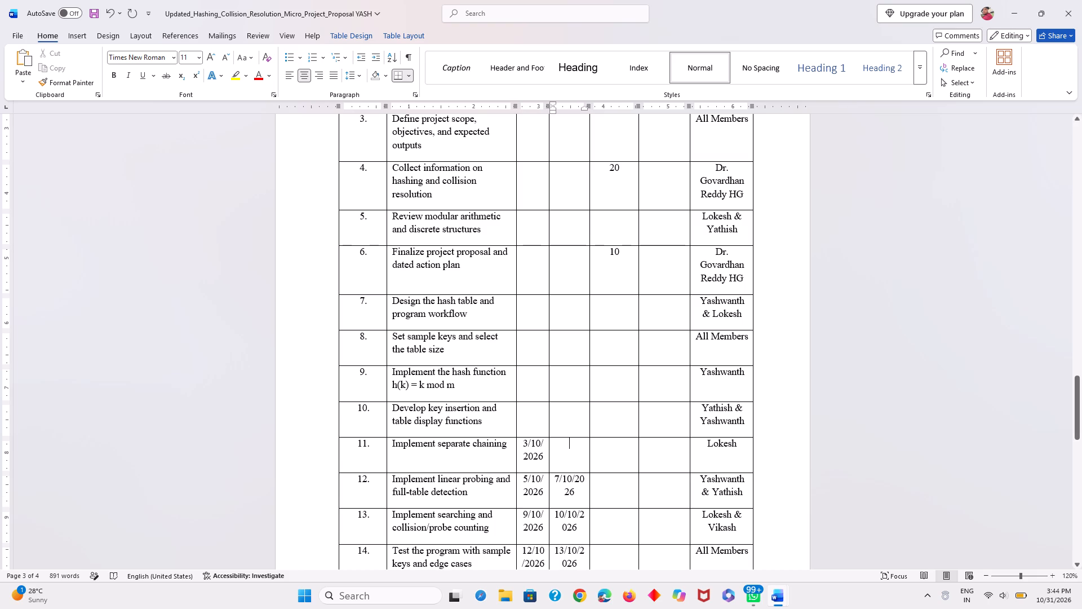
pyautogui.write('4/10/')
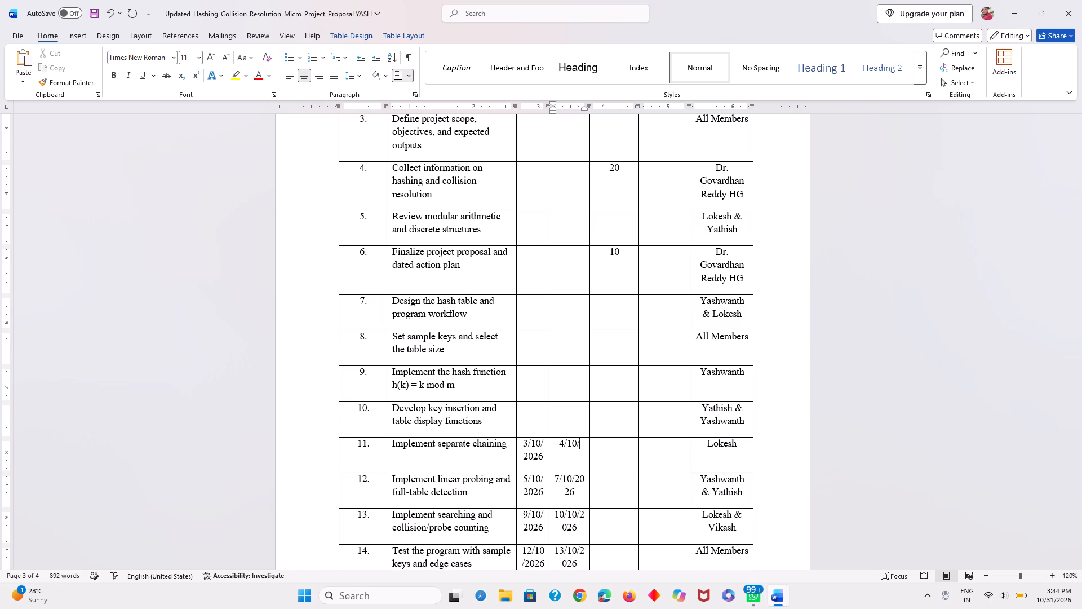
pyautogui.write('2026')
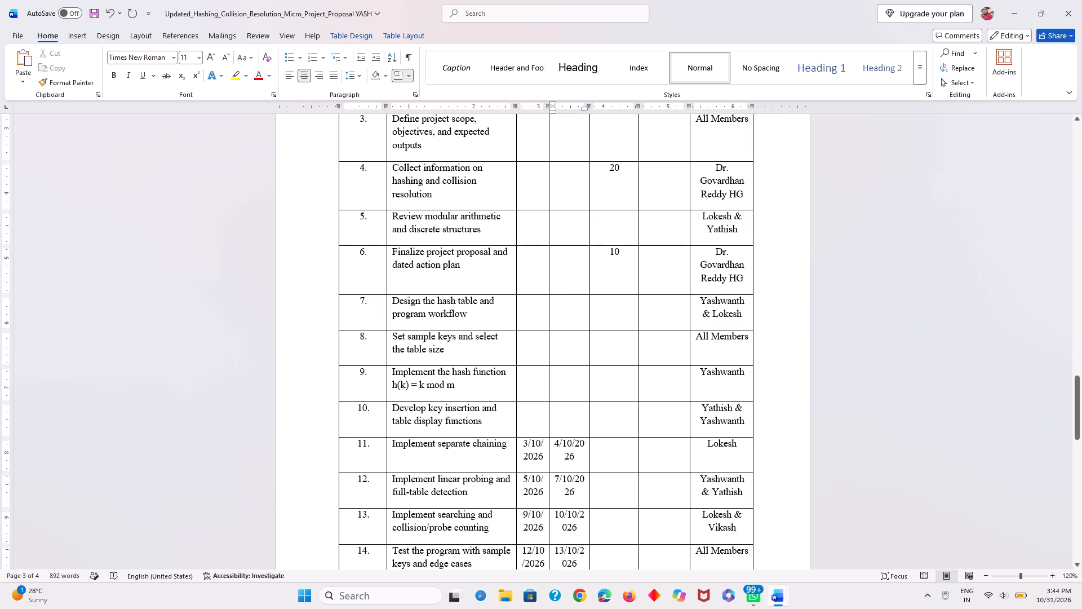
# For activity 10, developing key insertion and table display functions, enter Start Date 30/09/2026 and End Date 1/10/2026.
pyautogui.scroll(-2, 597, 458)
pyautogui.scroll(1, 597, 458)
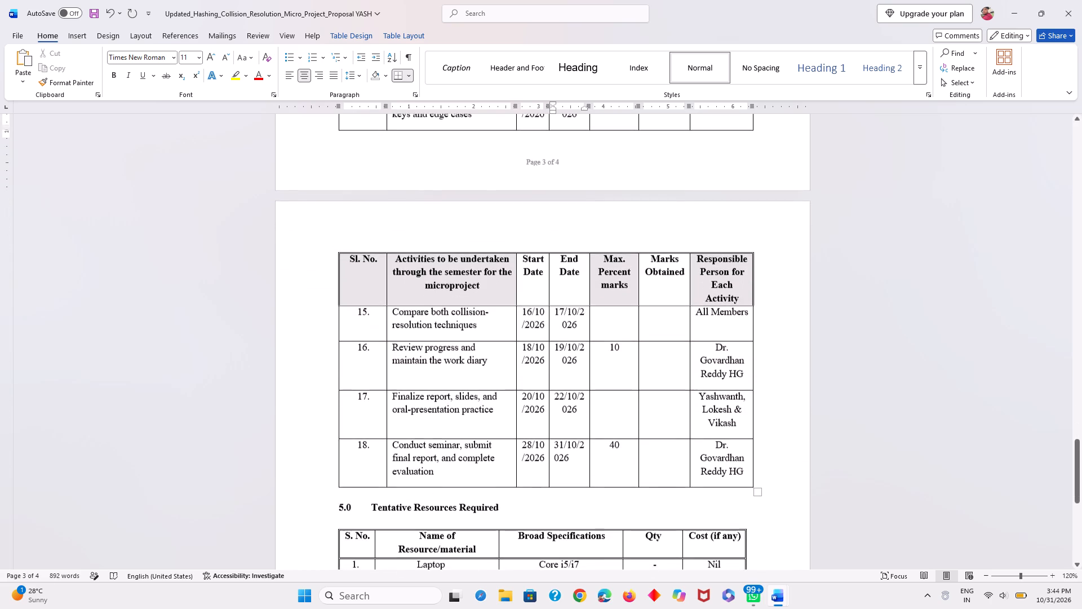
pyautogui.scroll(1, 597, 458)
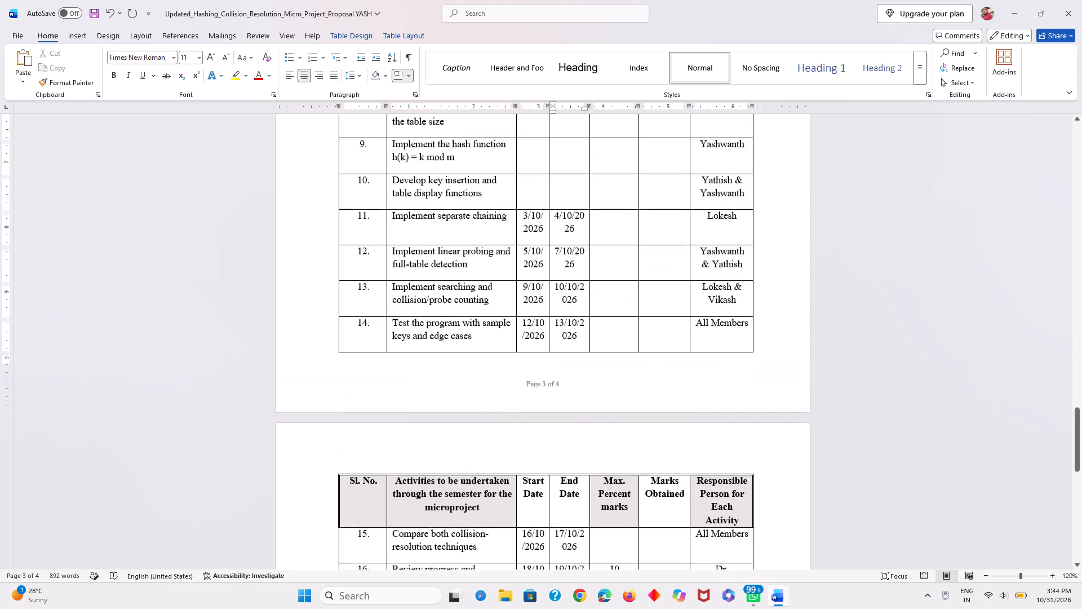
pyautogui.scroll(2, 597, 458)
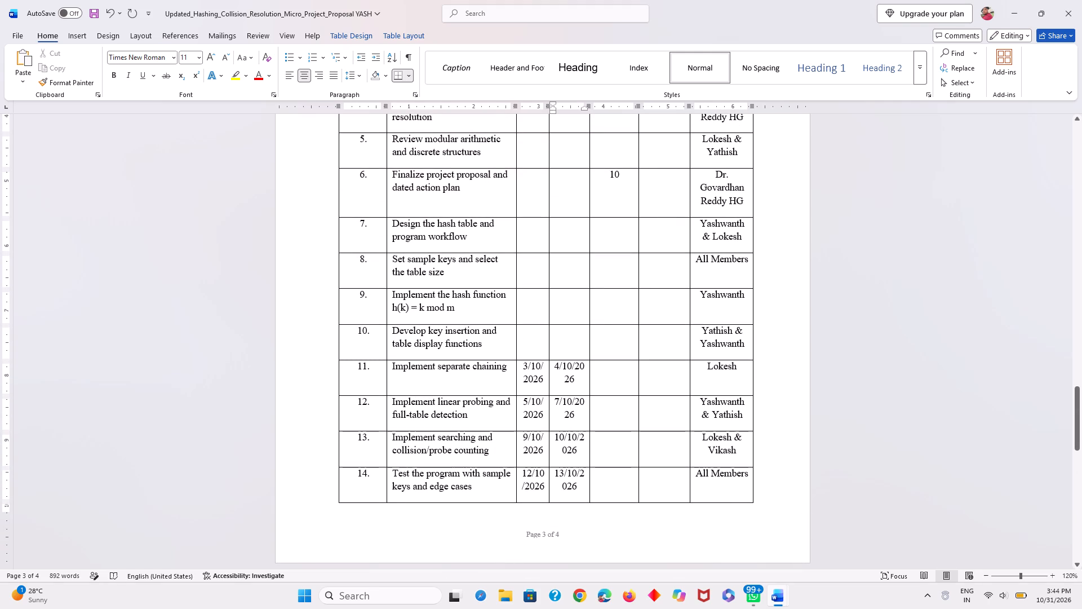
pyautogui.click(535, 334)
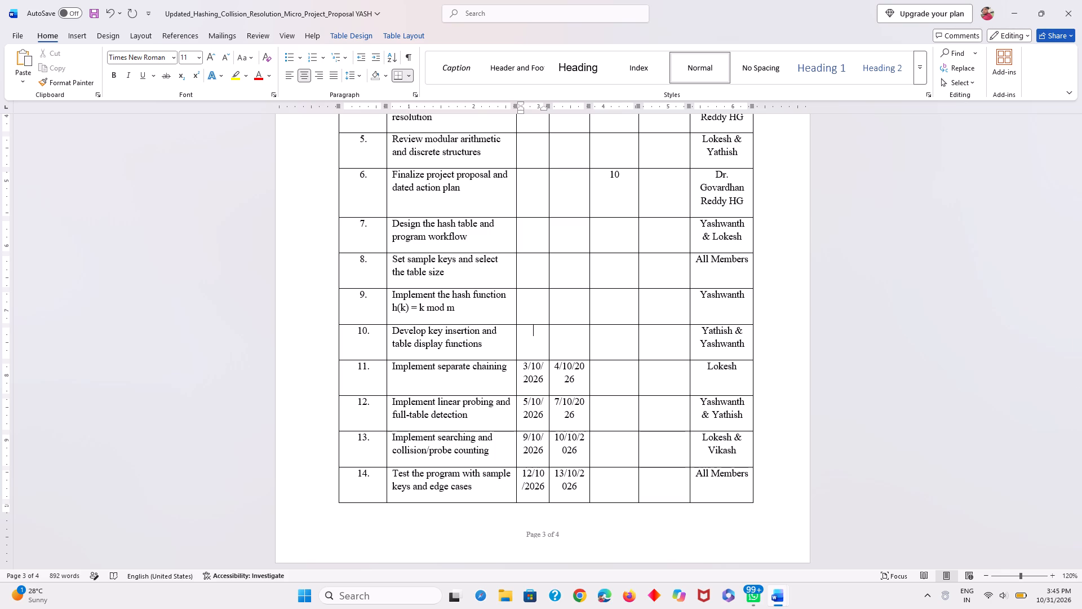
pyautogui.write('30')
pyautogui.write('3/')
pyautogui.press('BackSpace')
pyautogui.press('BackSpace')
pyautogui.press('/')
pyautogui.write('09/')
pyautogui.write('2026')
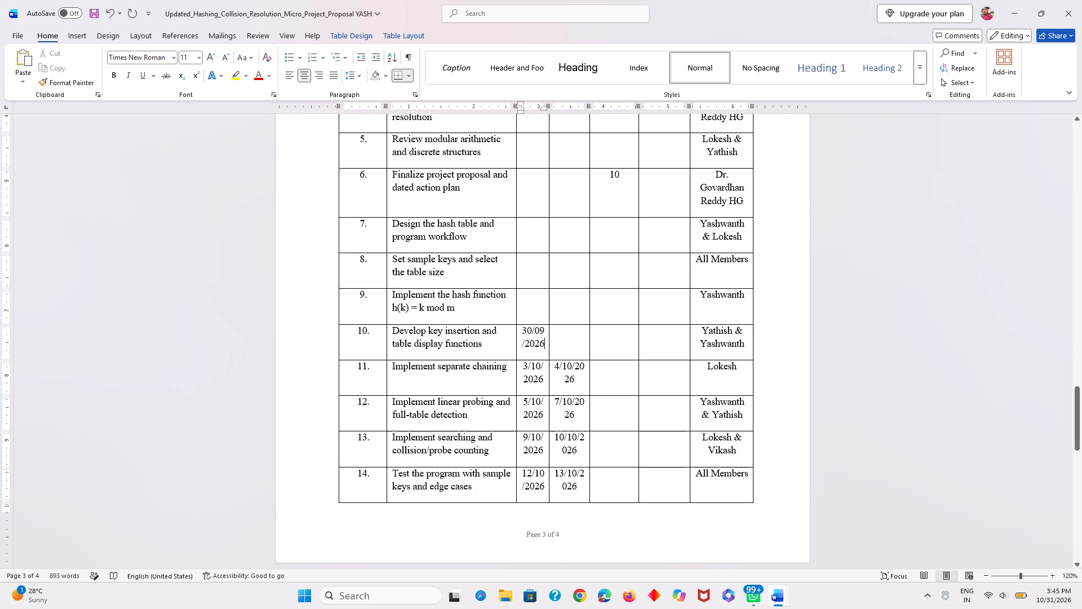
pyautogui.click(569, 327)
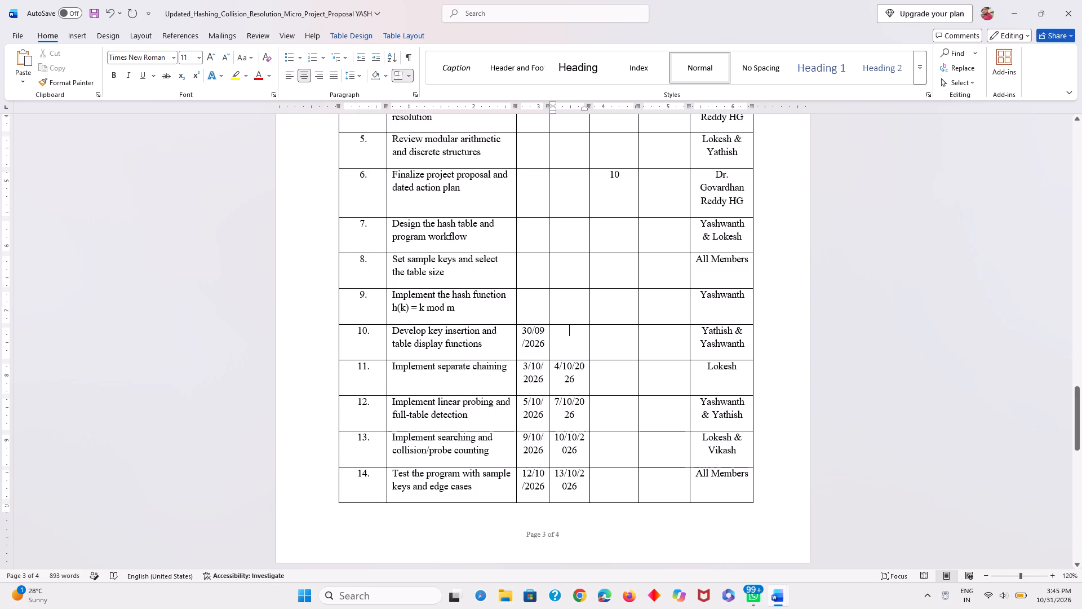
pyautogui.press('1')
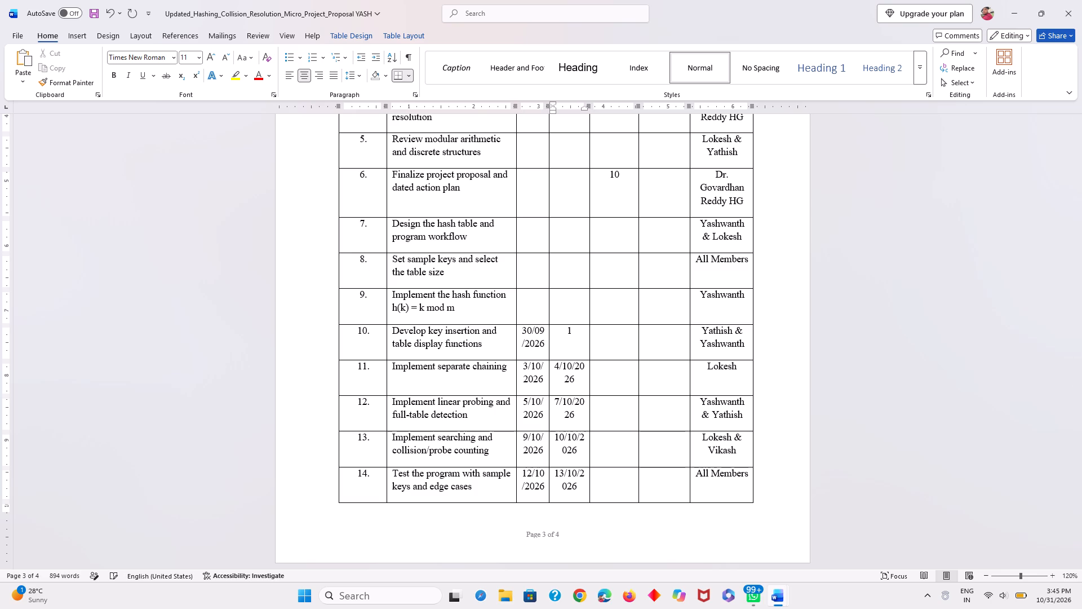
pyautogui.press('/')
pyautogui.write('10/2026')
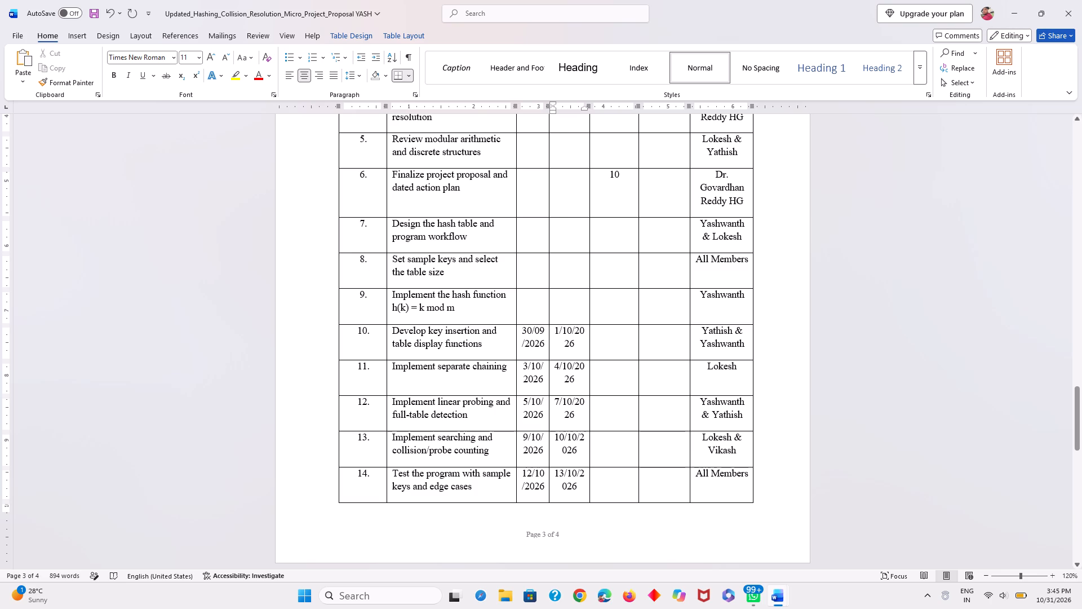
# Narrow the action plan's End Date column until each date's year wraps whole onto the second line.
pyautogui.click(594, 338)
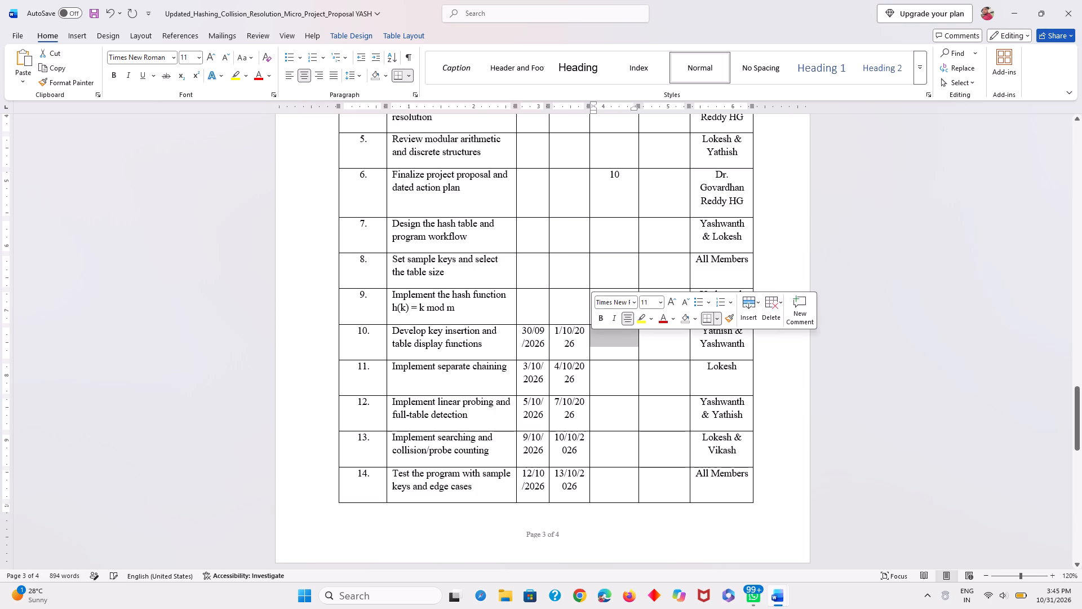
pyautogui.click(831, 253)
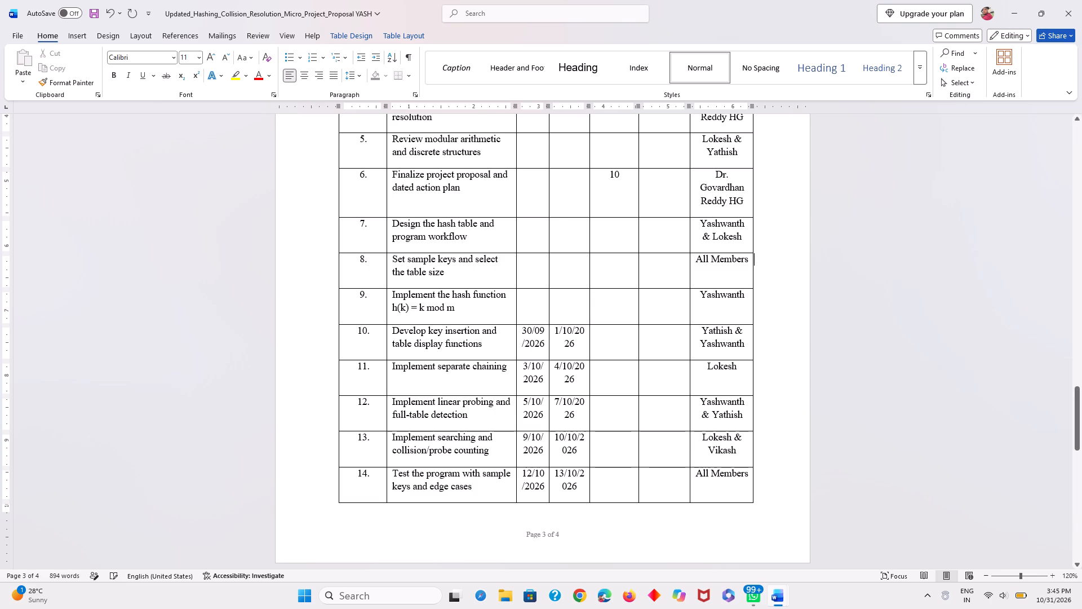
pyautogui.click(588, 341)
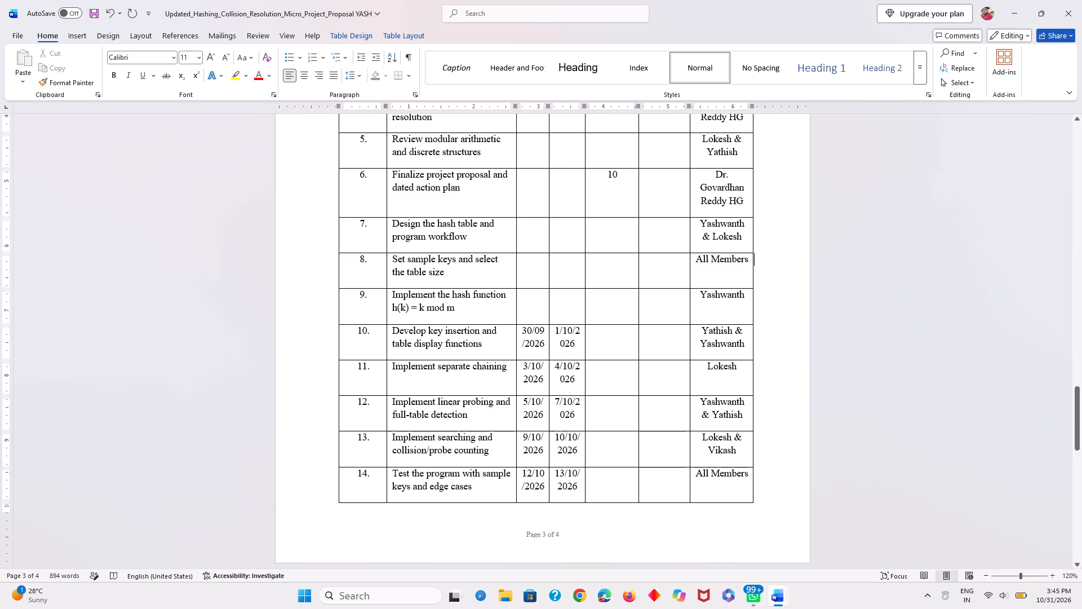
pyautogui.click(583, 343)
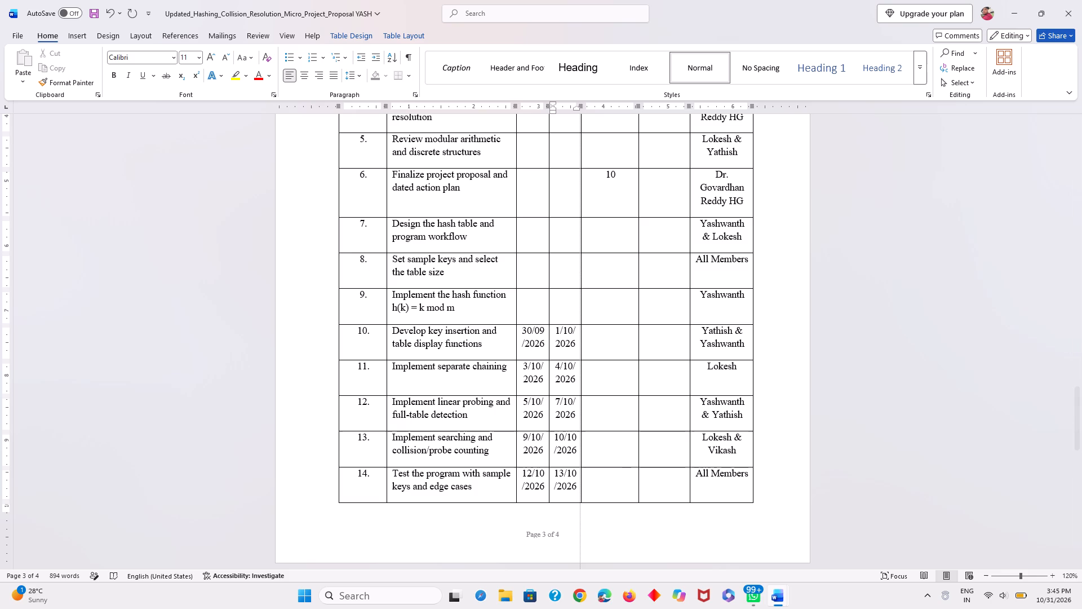
# For activity 9, implementing the hash function h(k) = k mod m, enter Start Date 28/09/2026 and End Date 29/10/2026.
pyautogui.scroll(1, 721, 364)
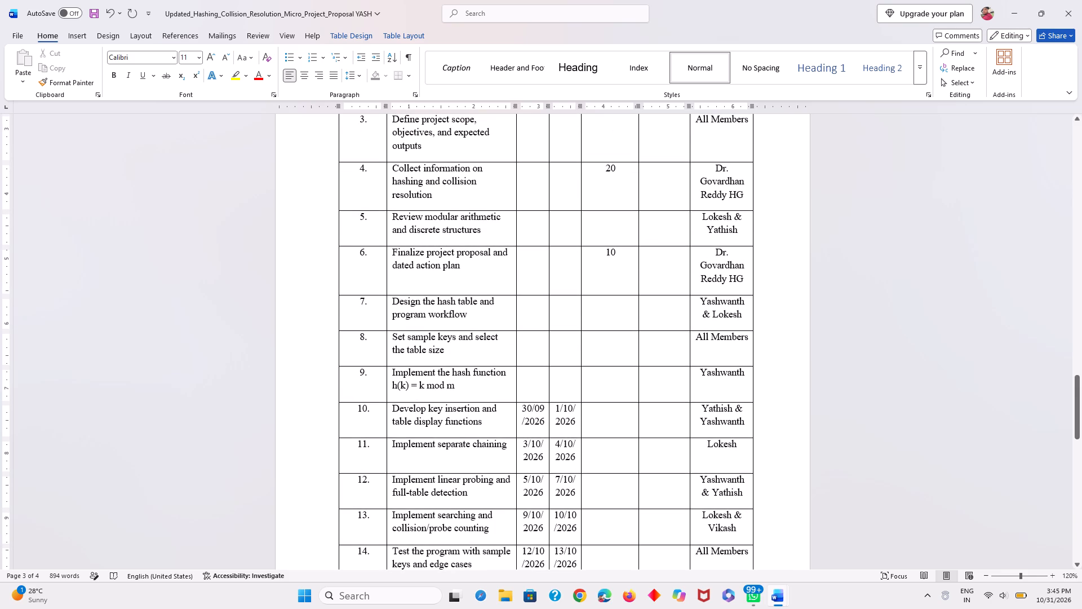
pyautogui.click(536, 382)
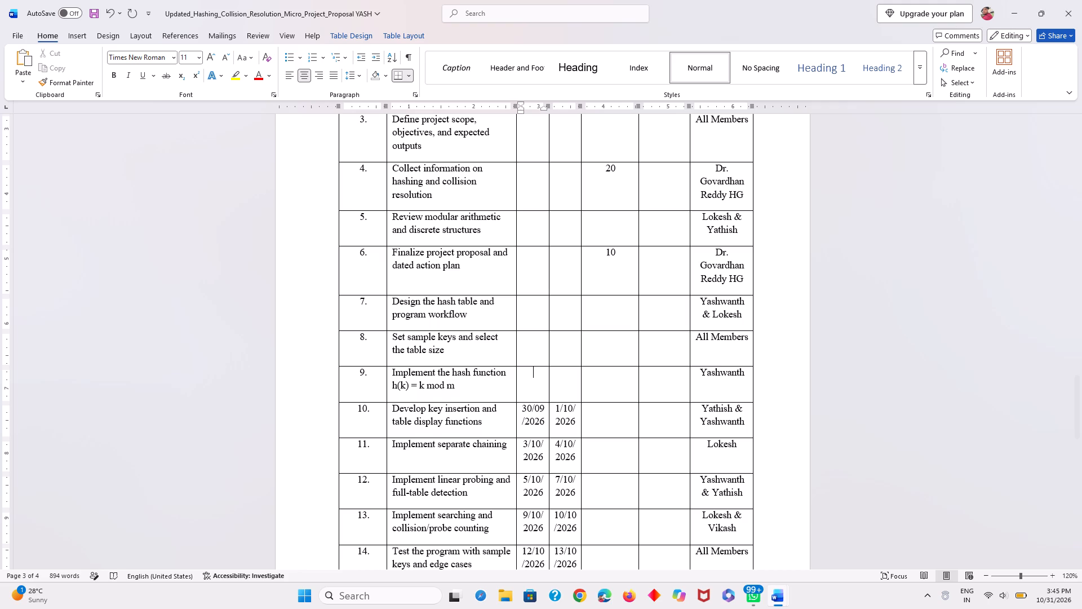
pyautogui.write('28/09/2026')
pyautogui.press('Right')
pyautogui.write('29/')
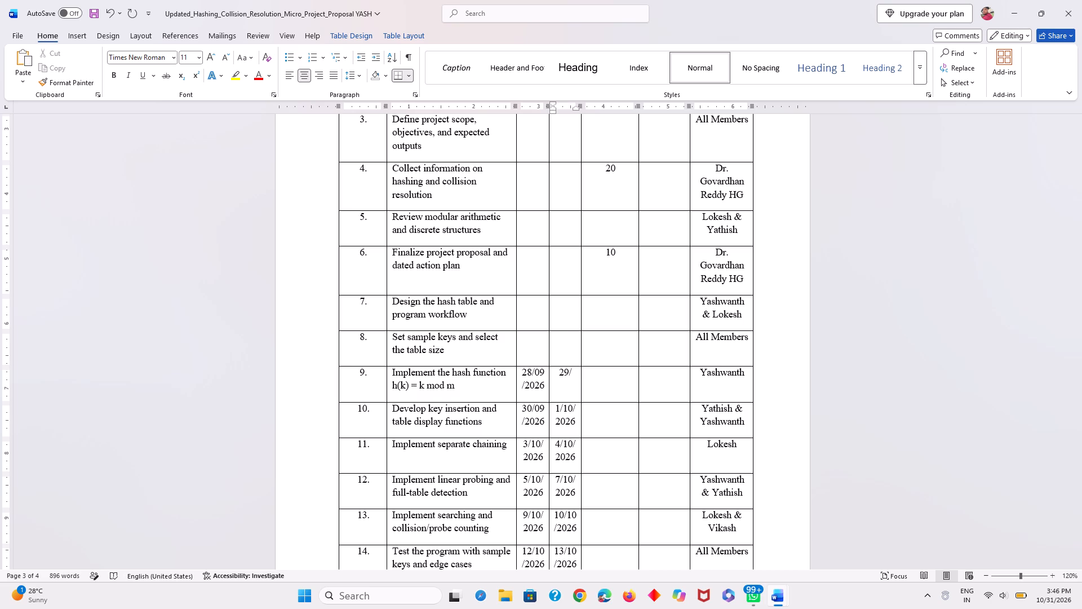
pyautogui.write('10/2026')
# For activity 8, setting sample keys and selecting the table size, enter Start Date 25/10/2026 and End Date 26/10/2026.
pyautogui.scroll(1, 536, 382)
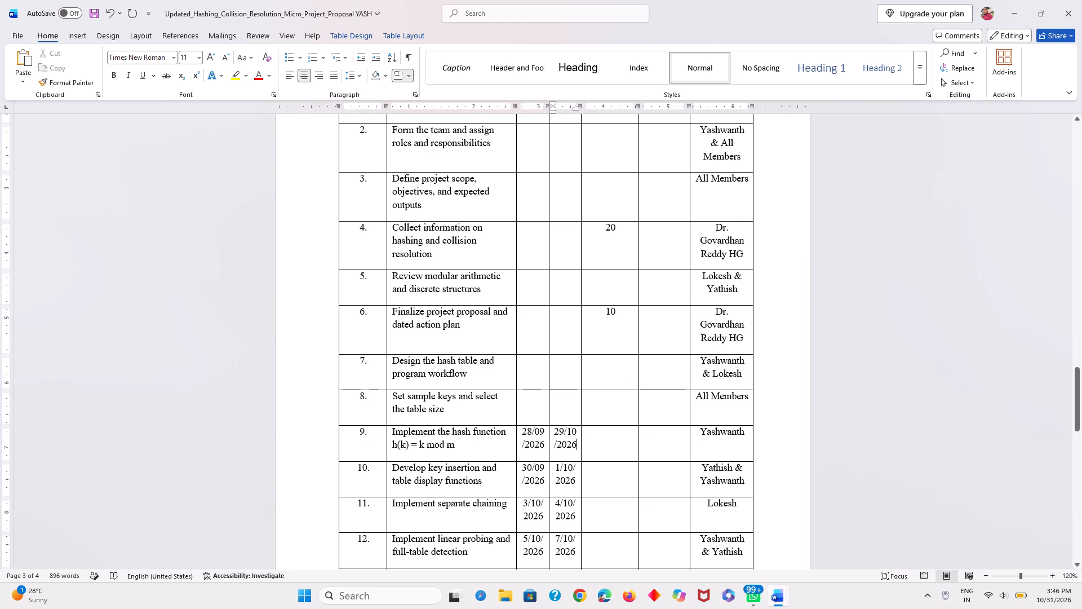
pyautogui.click(534, 400)
pyautogui.write('25/')
pyautogui.write('10/2026')
pyautogui.click(562, 396)
pyautogui.write('26/10/2026')
# For activity 7, designing the hash table and program workflow, enter Start Date 23/10/2026 and End Date 24/10/2026.
pyautogui.scroll(1, 562, 396)
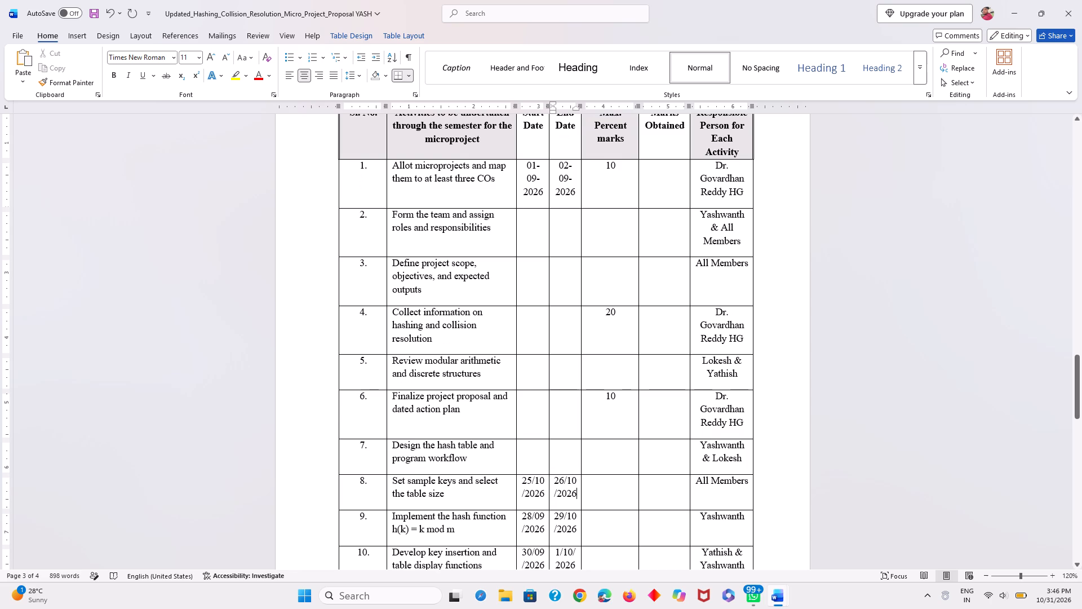
pyautogui.click(535, 450)
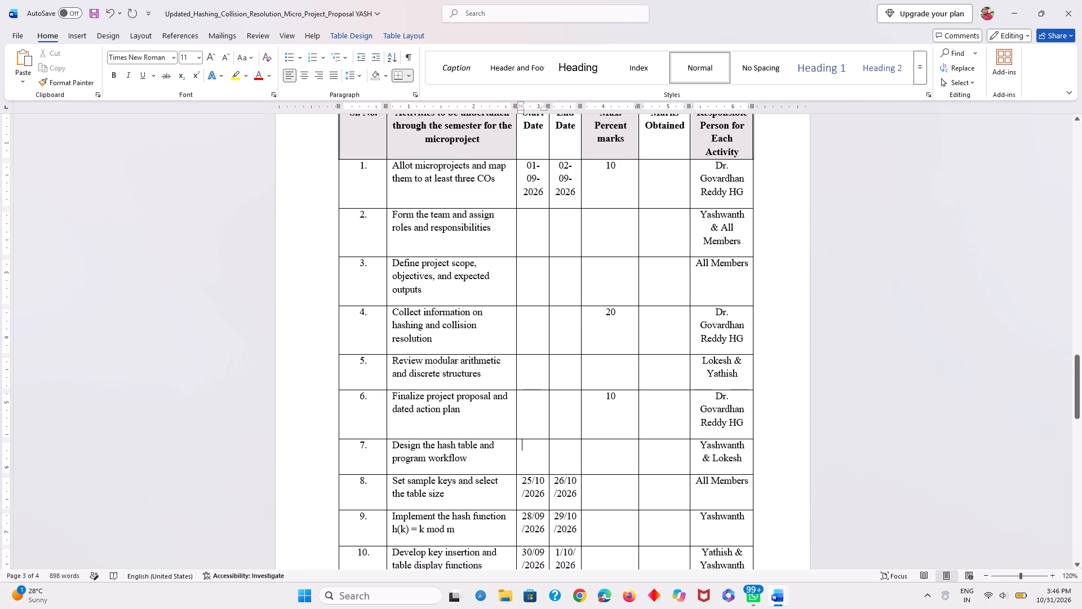
pyautogui.write('23/')
pyautogui.write('10/2026')
pyautogui.click(562, 449)
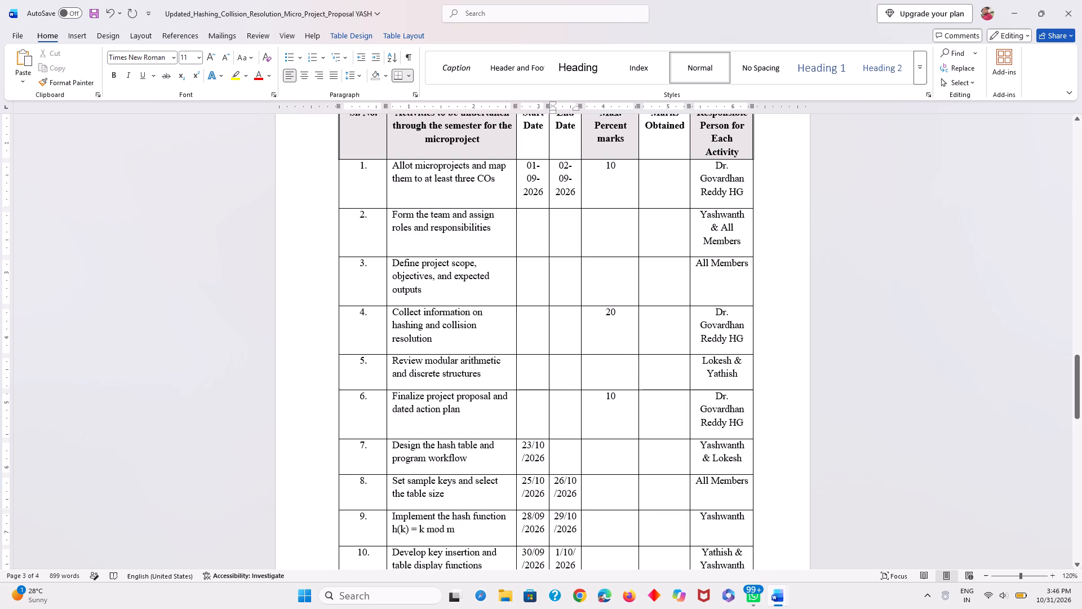
pyautogui.write('24/10/2026')
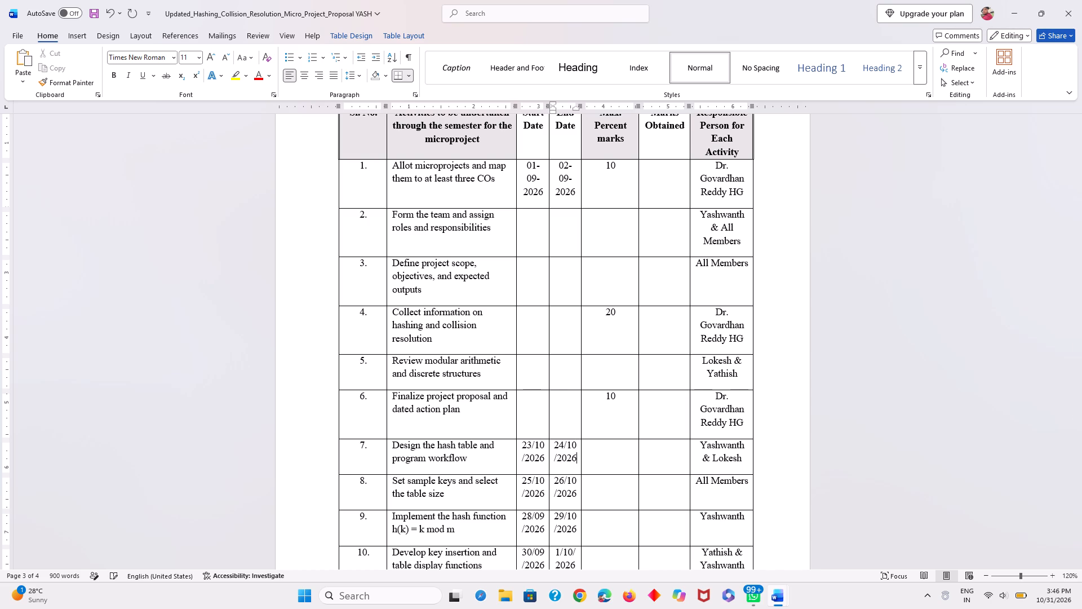
# For activity 6, finalizing the project proposal and dated action plan, enter Start Date 18/10/2026 and End Date 19/10/2026.
pyautogui.scroll(1, 562, 449)
pyautogui.click(531, 472)
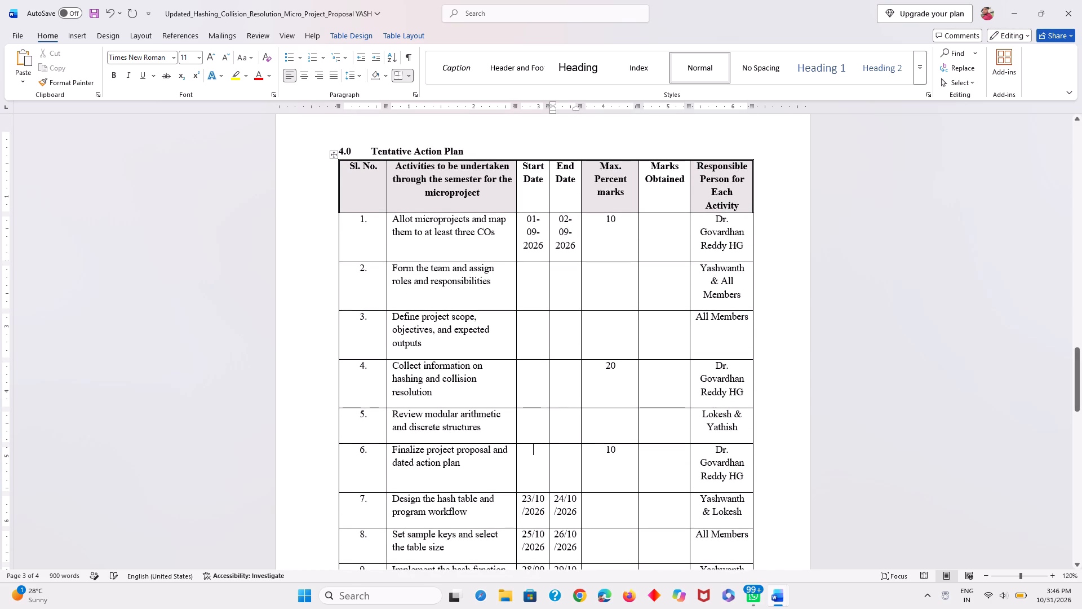
pyautogui.click(505, 493)
pyautogui.write('18/10/')
pyautogui.write('21')
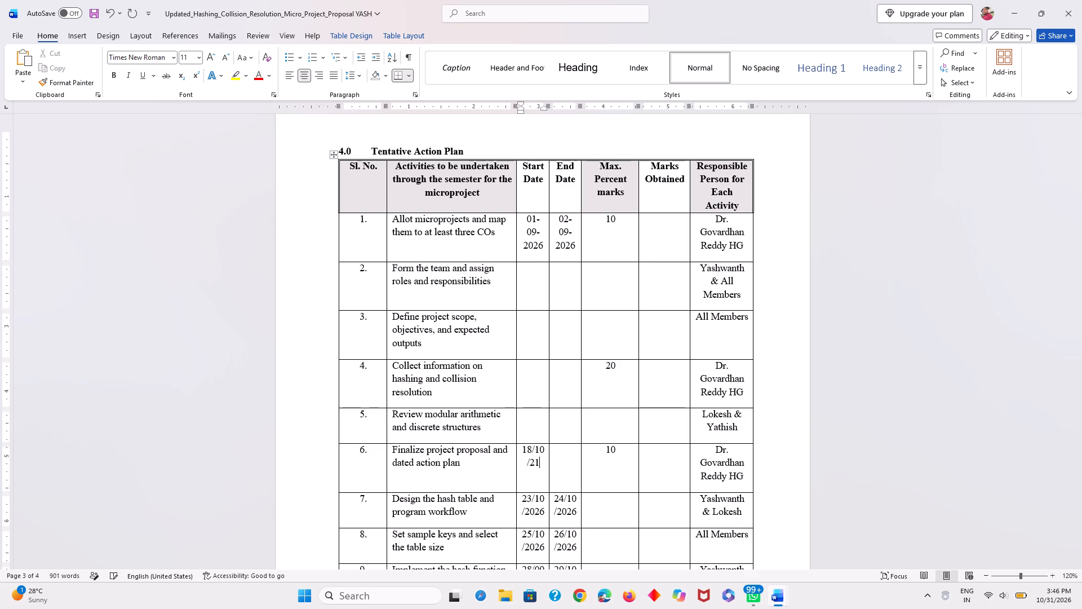
pyautogui.press('BackSpace')
pyautogui.write('026')
pyautogui.click(562, 464)
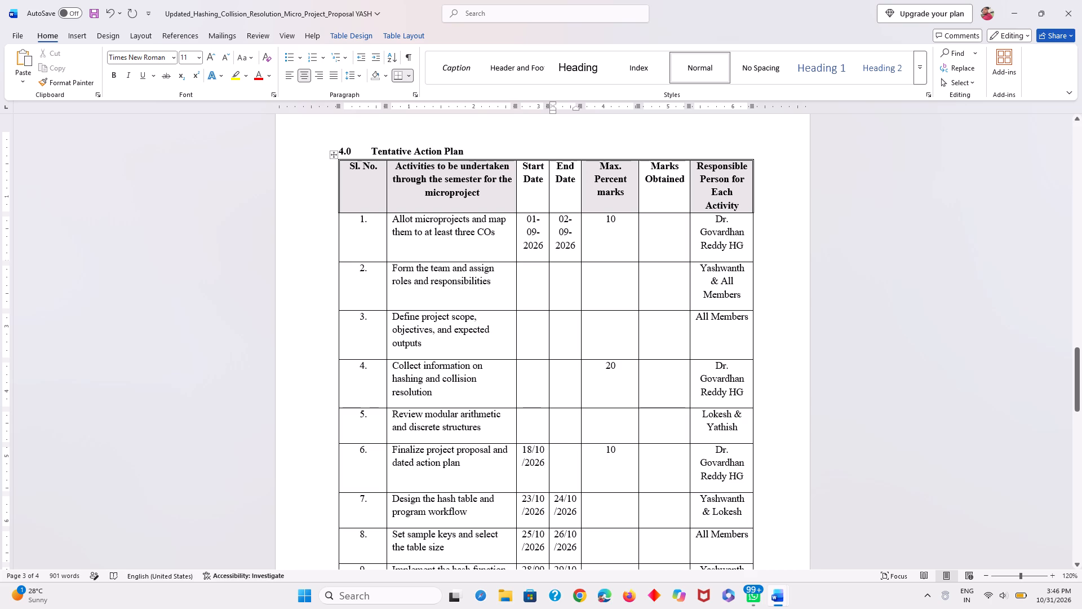
pyautogui.write('19/')
pyautogui.write('10/2026')
# Correct the End Date of activity 9, implementing the hash function, to 29/09/2026.
pyautogui.scroll(1, 562, 464)
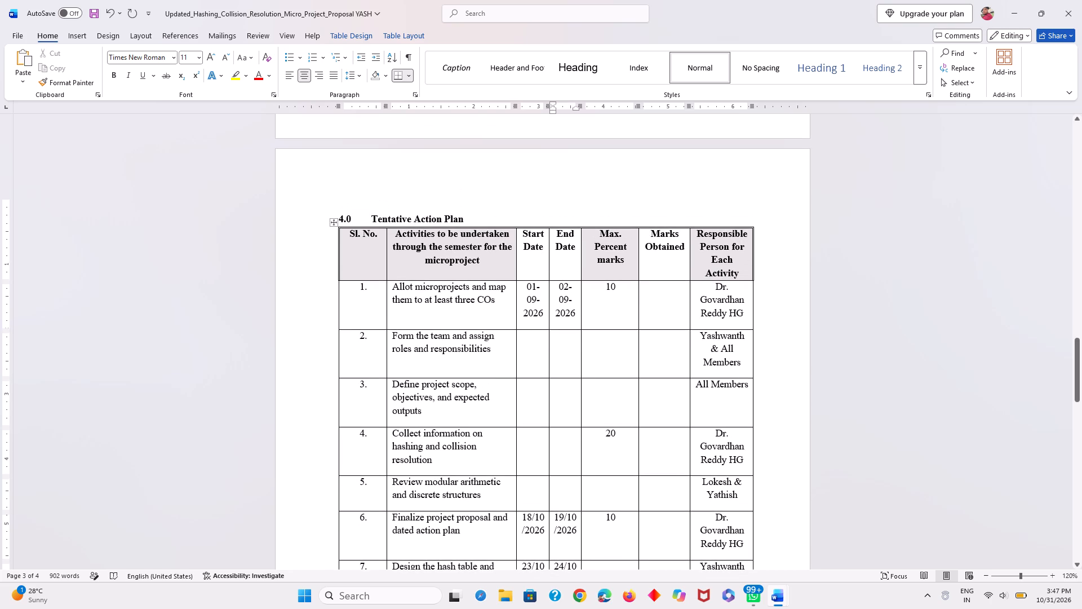
pyautogui.click(530, 487)
pyautogui.scroll(1, 530, 487)
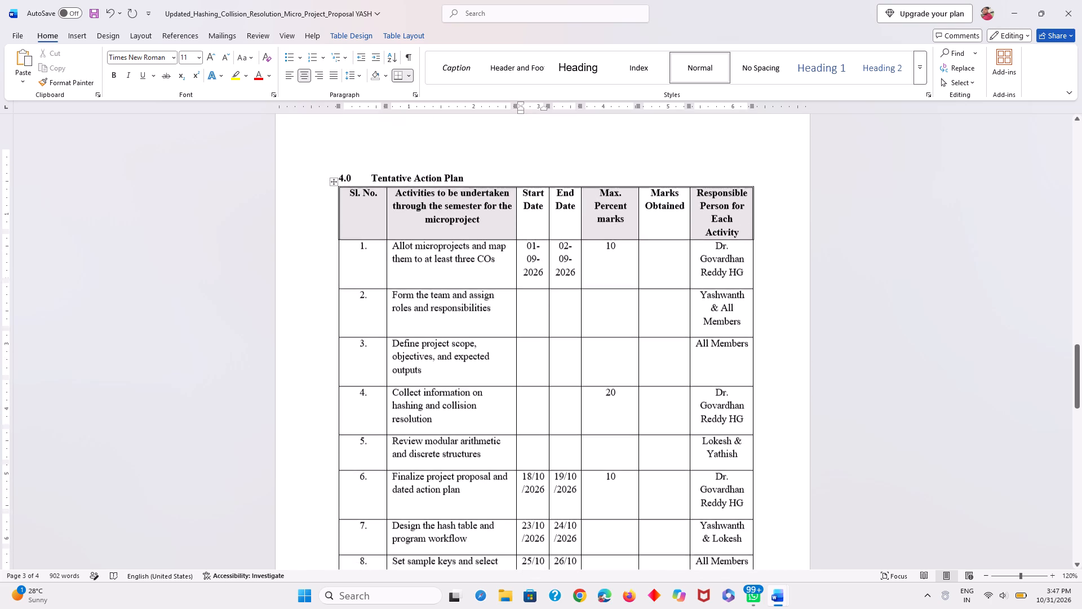
pyautogui.scroll(1, 530, 487)
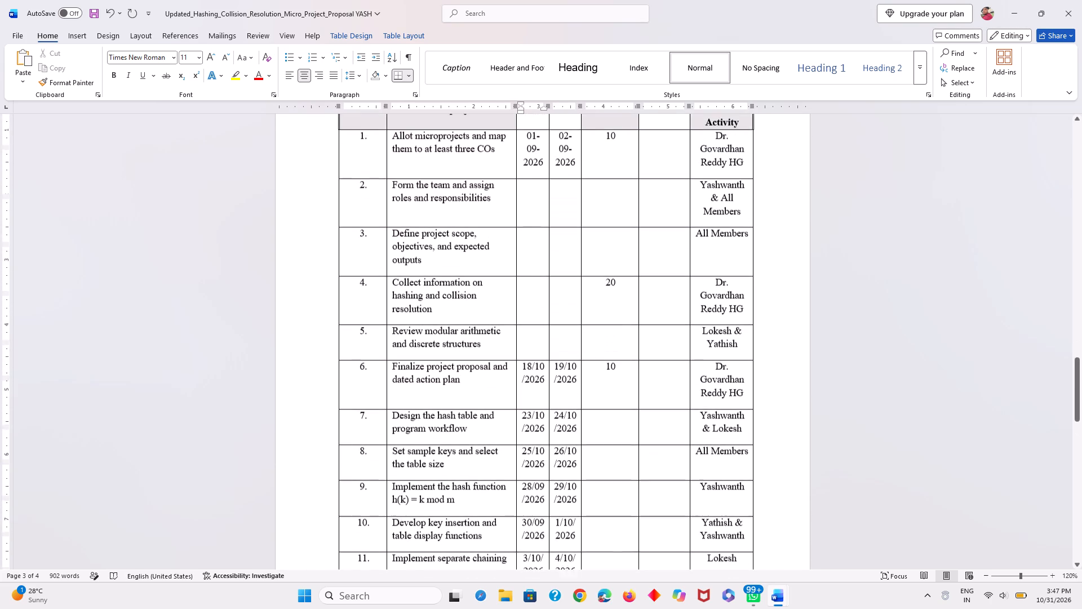
pyautogui.scroll(2, 530, 487)
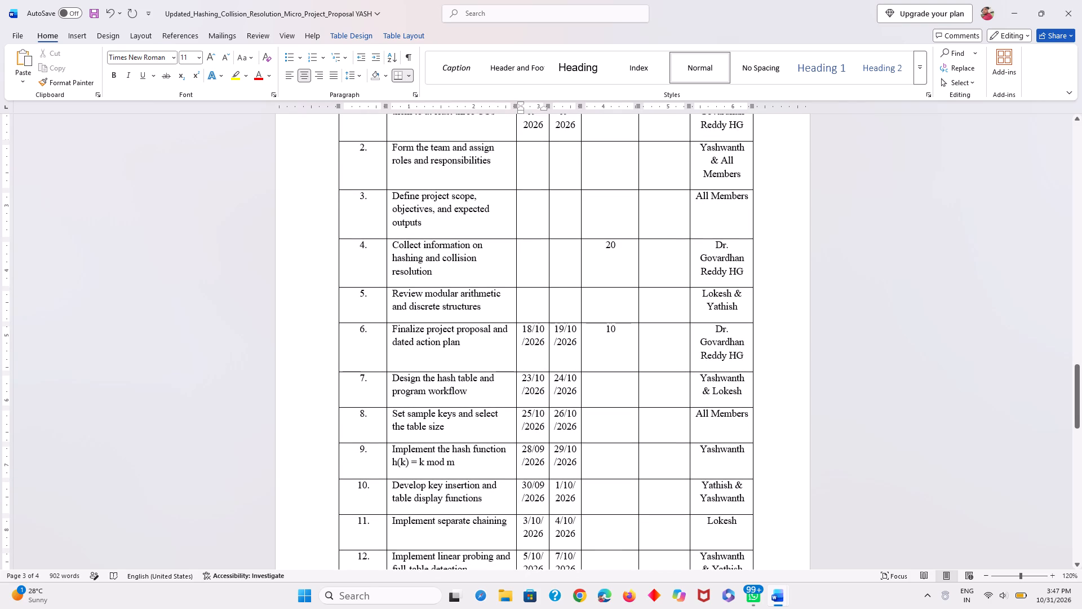
pyautogui.click(574, 447)
pyautogui.press('BackSpace')
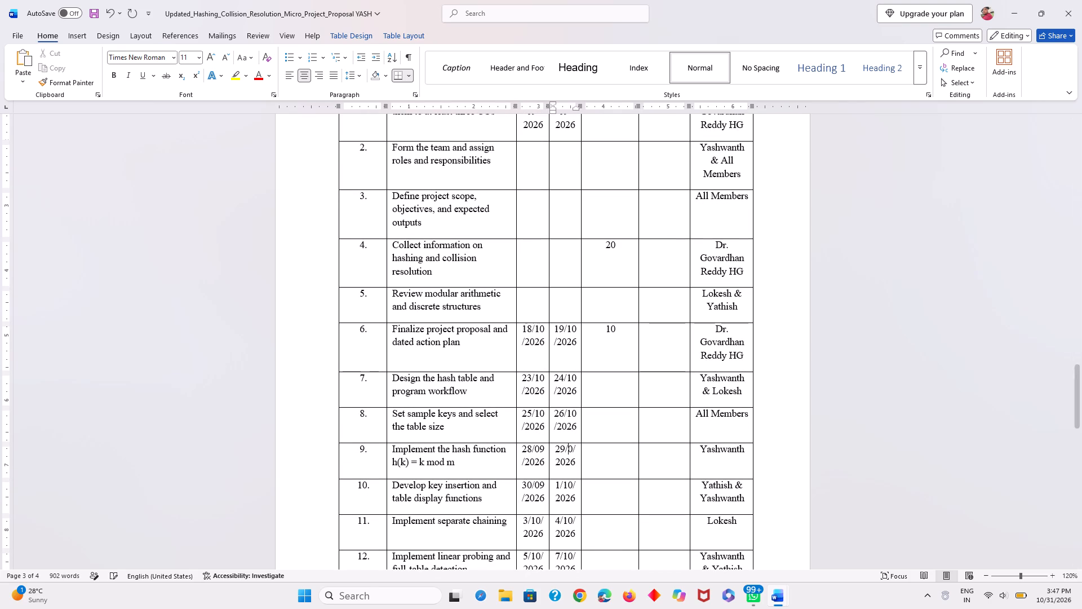
pyautogui.press('Right')
pyautogui.press('9')
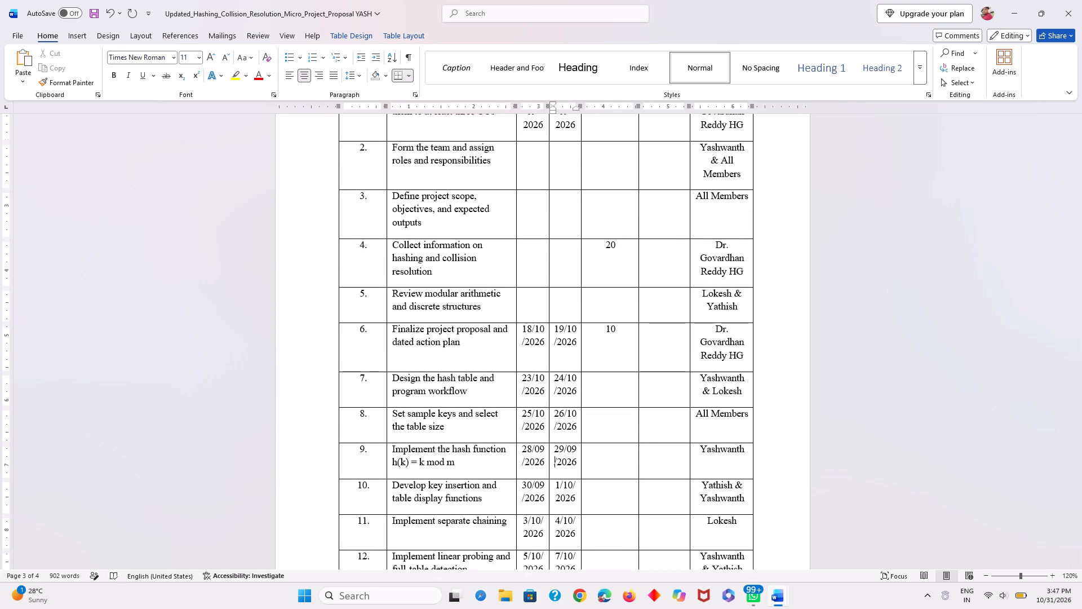
# For activity 8, setting sample keys and selecting the table size, change the Start Date to 25/09/2026 and End Date to 26/09/2026.
pyautogui.click(547, 413)
pyautogui.press('BackSpace')
pyautogui.press('BackSpace')
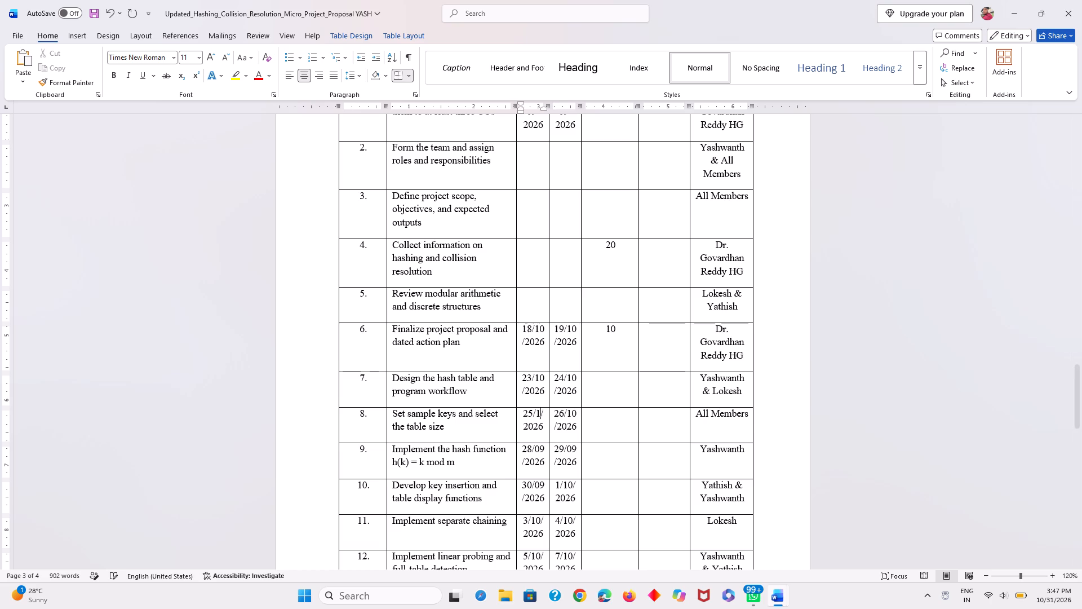
pyautogui.write('09')
pyautogui.press('Right')
pyautogui.press('Right')
pyautogui.click(577, 412)
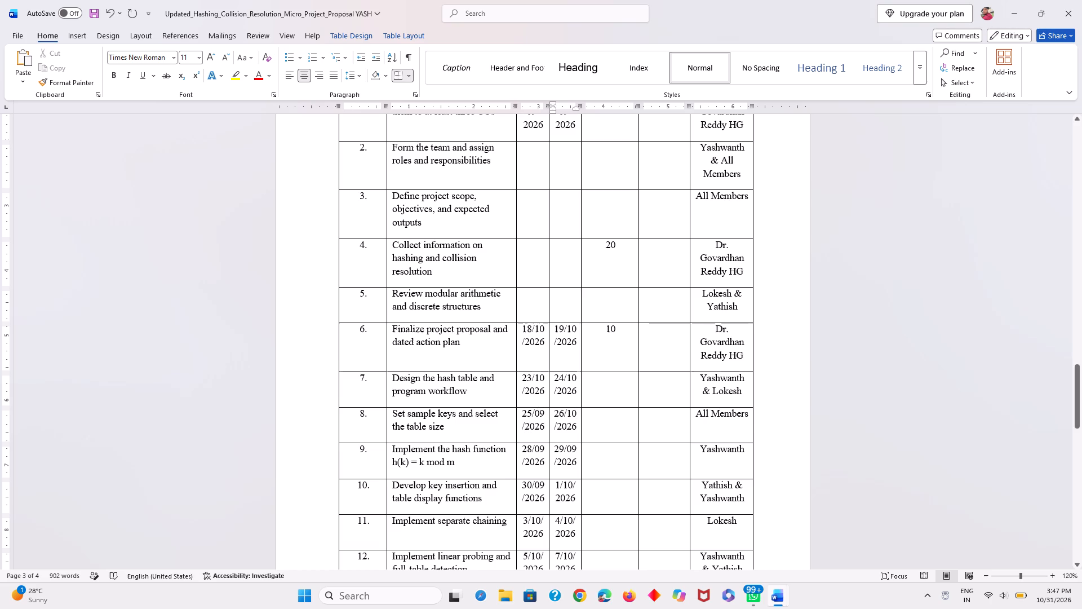
pyautogui.press('BackSpace')
pyautogui.press('BackSpace')
pyautogui.write('09')
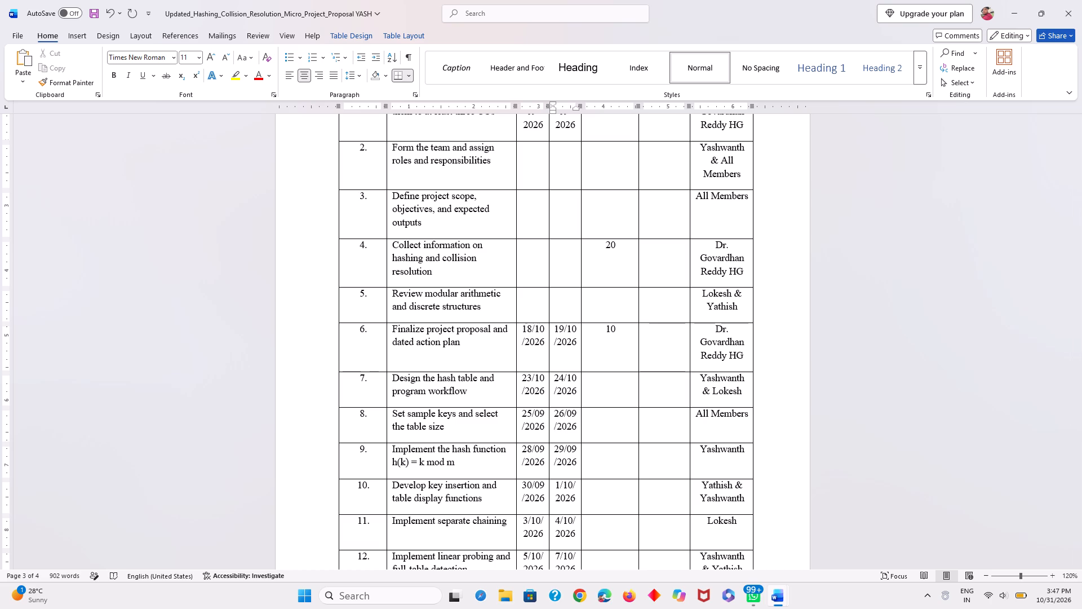
# For activity 7, designing the hash table and program workflow, change the Start Date to 23/09/2026 and End Date to 24/09/2026.
pyautogui.click(544, 376)
pyautogui.press('BackSpace')
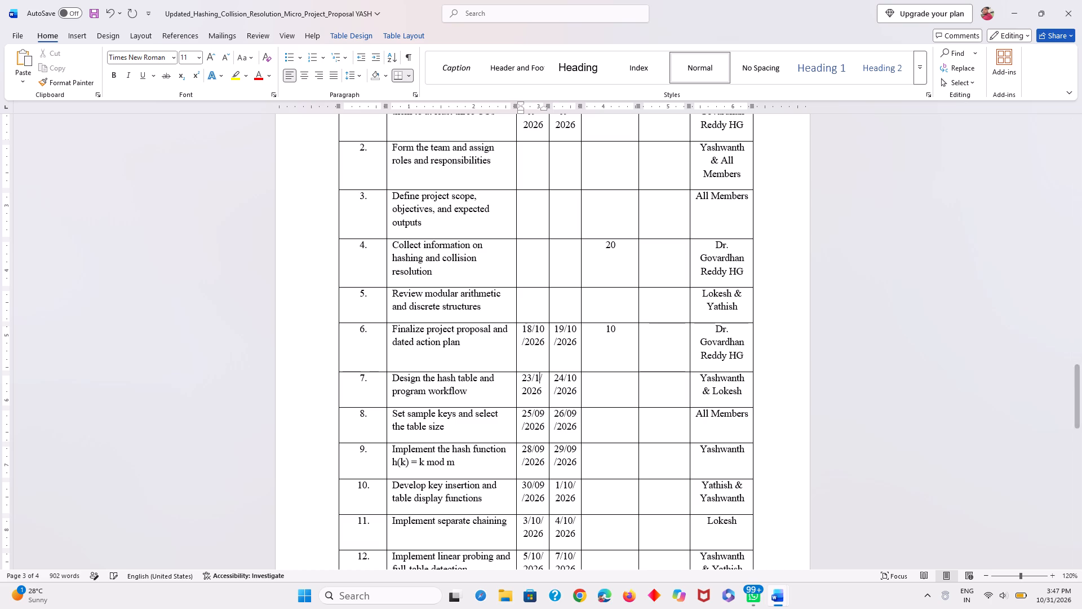
pyautogui.press('BackSpace')
pyautogui.write('09')
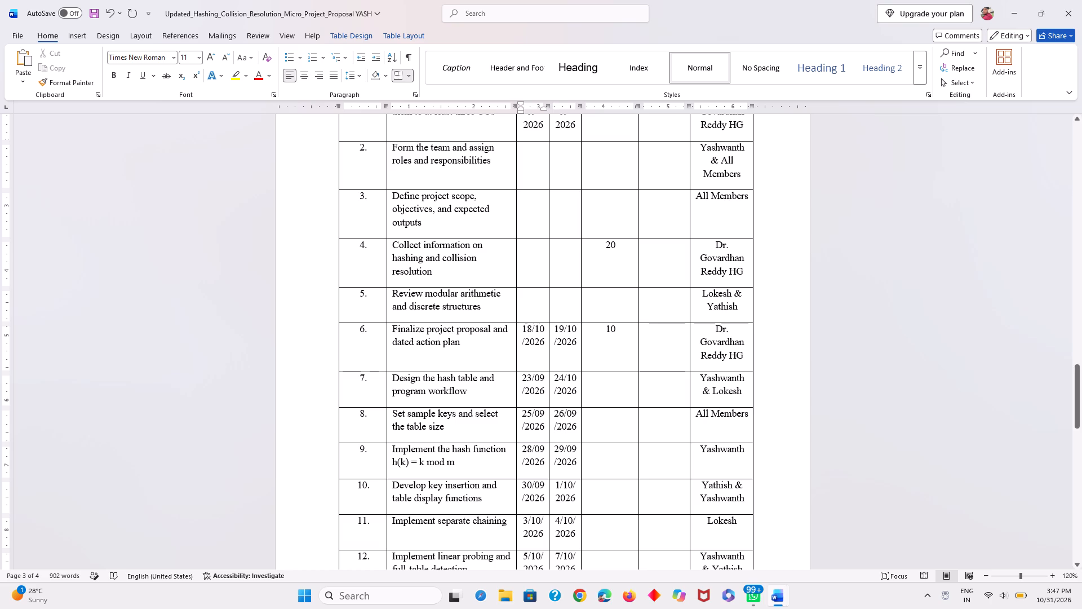
pyautogui.click(578, 378)
pyautogui.press('BackSpace')
pyautogui.press('BackSpace')
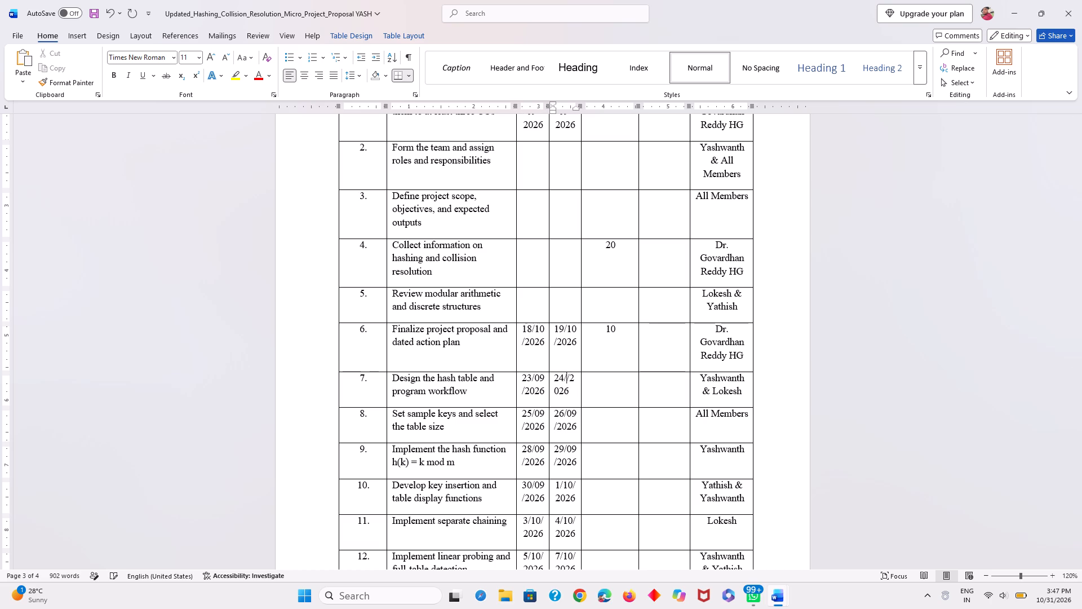
pyautogui.write('09')
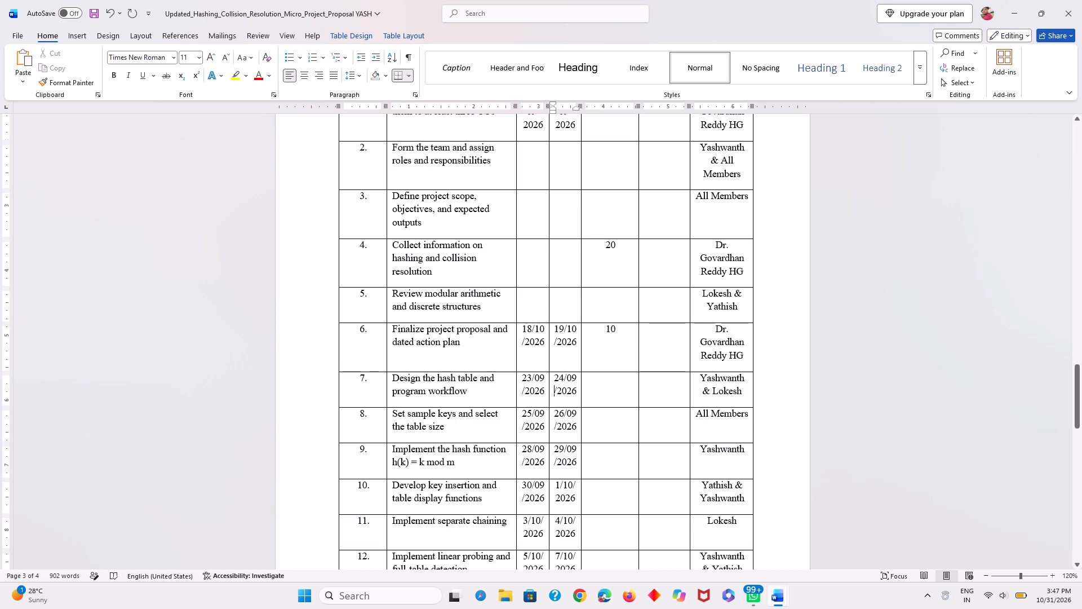
# For activity 6, finalizing the proposal and action plan, change the Start Date to 18/09/2026 and End Date to 19/09/2026.
pyautogui.click(543, 328)
pyautogui.press('BackSpace')
pyautogui.press('BackSpace')
pyautogui.write('09')
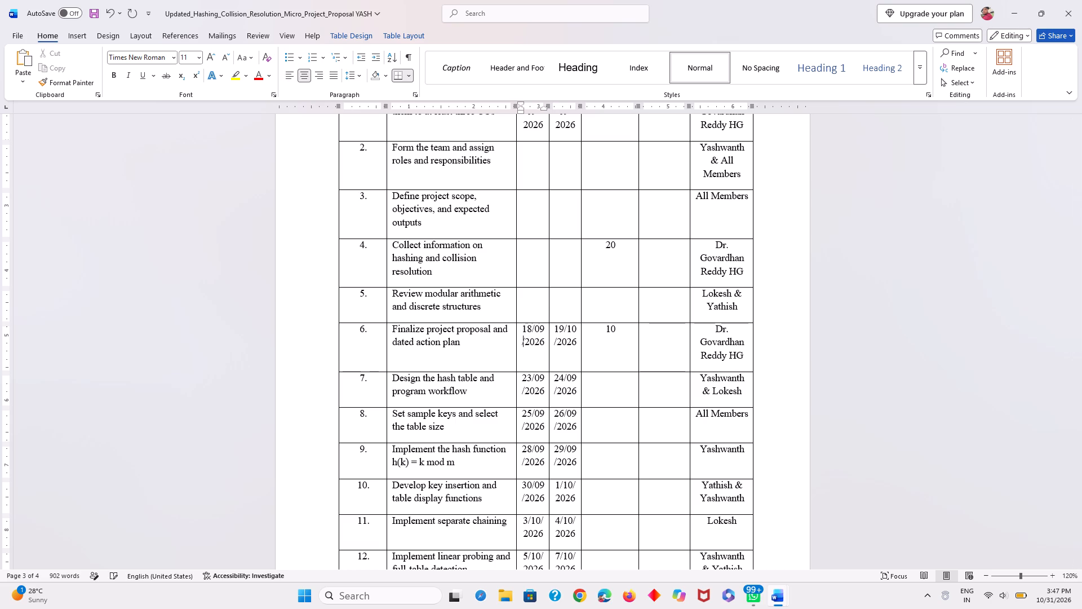
pyautogui.click(575, 328)
pyautogui.press('BackSpace')
pyautogui.press('BackSpace')
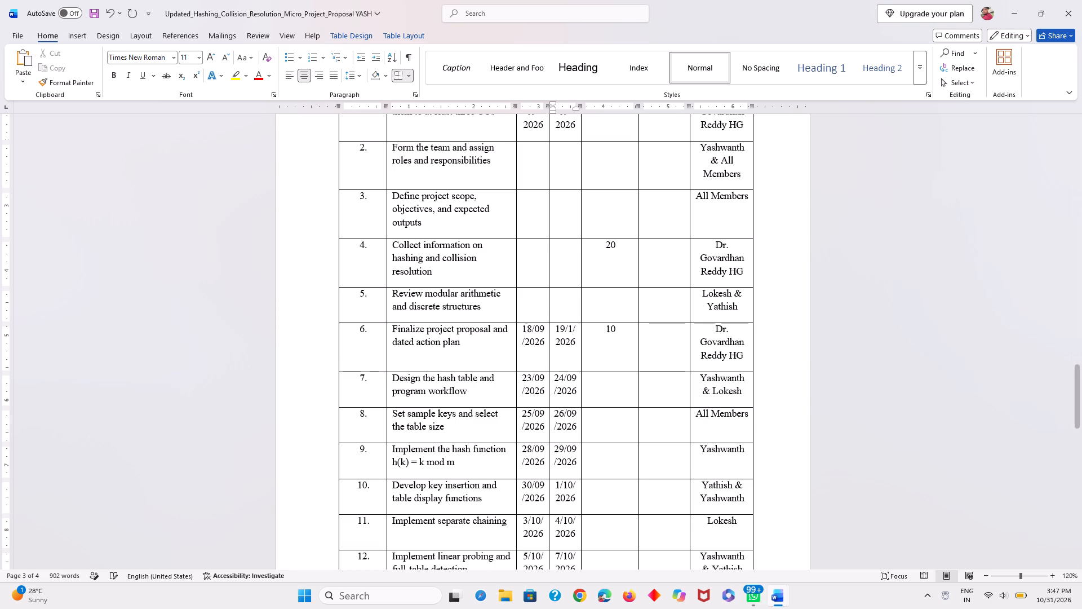
pyautogui.write('09')
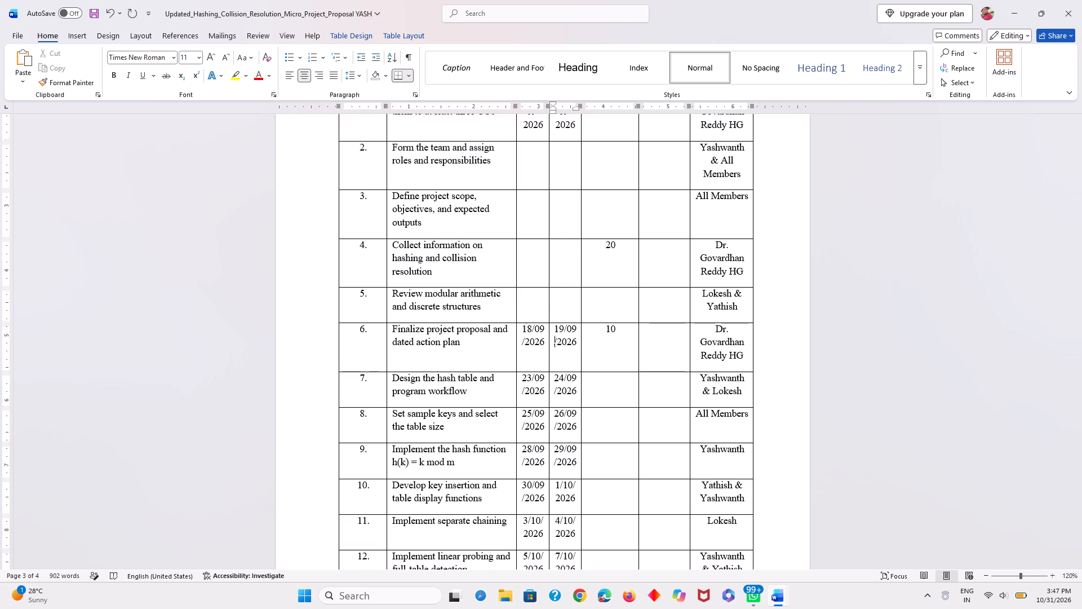
# For activity 5, reviewing modular arithmetic and discrete structures, enter Start Date 15/09/2026 and End Date 16/09/2026.
pyautogui.scroll(-1, 549, 336)
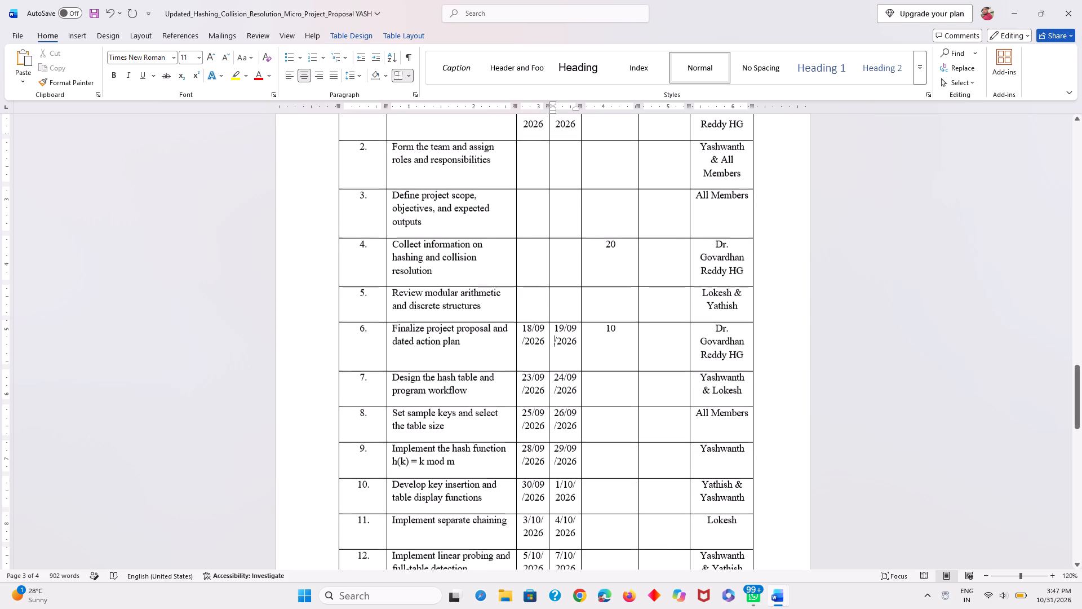
pyautogui.scroll(-1, 549, 336)
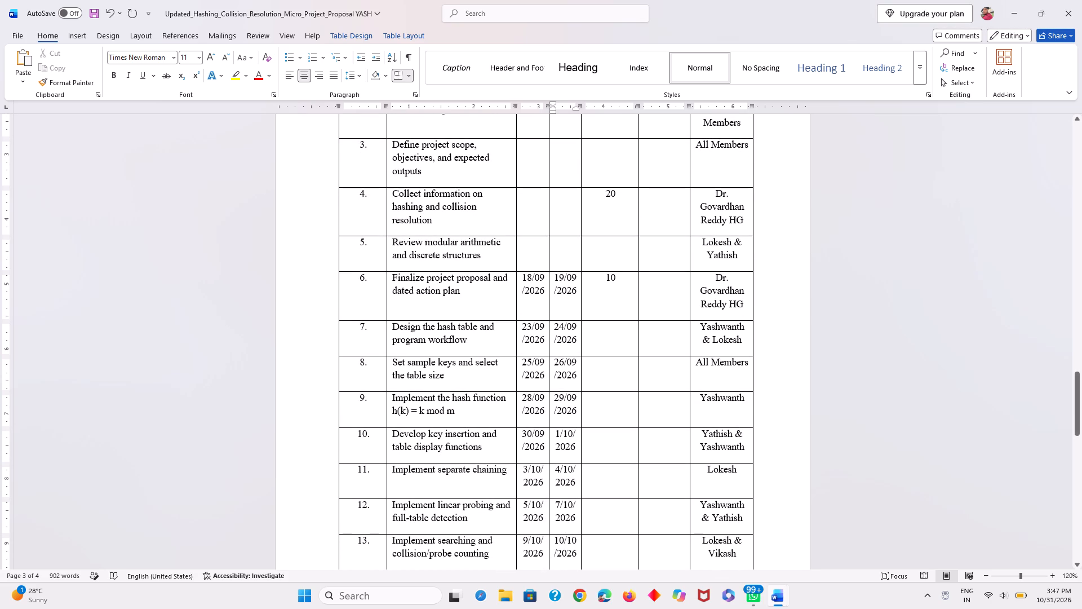
pyautogui.scroll(1, 530, 296)
pyautogui.click(530, 296)
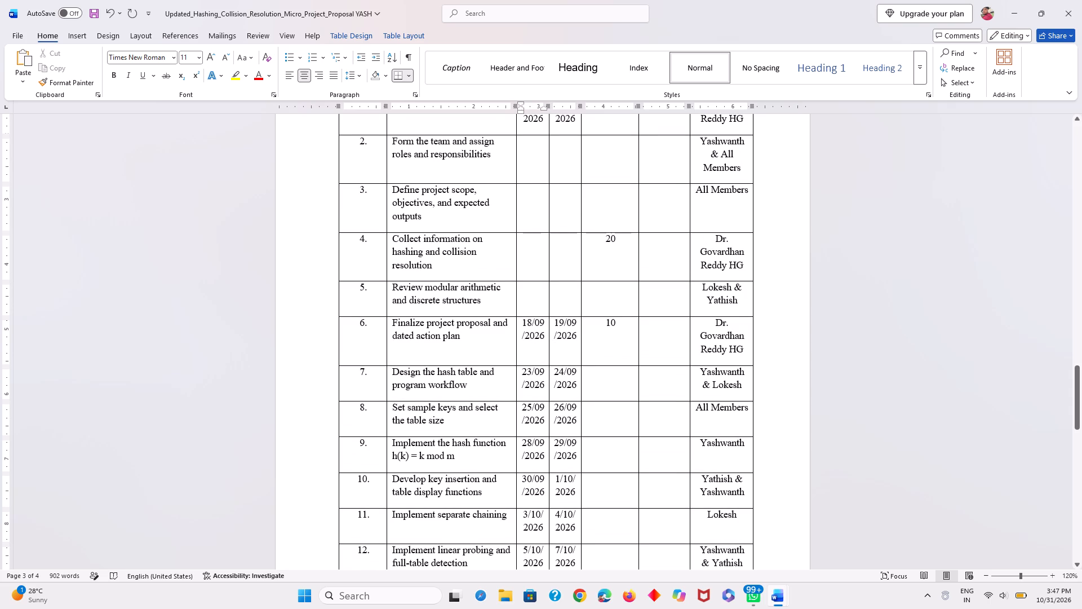
pyautogui.write('15')
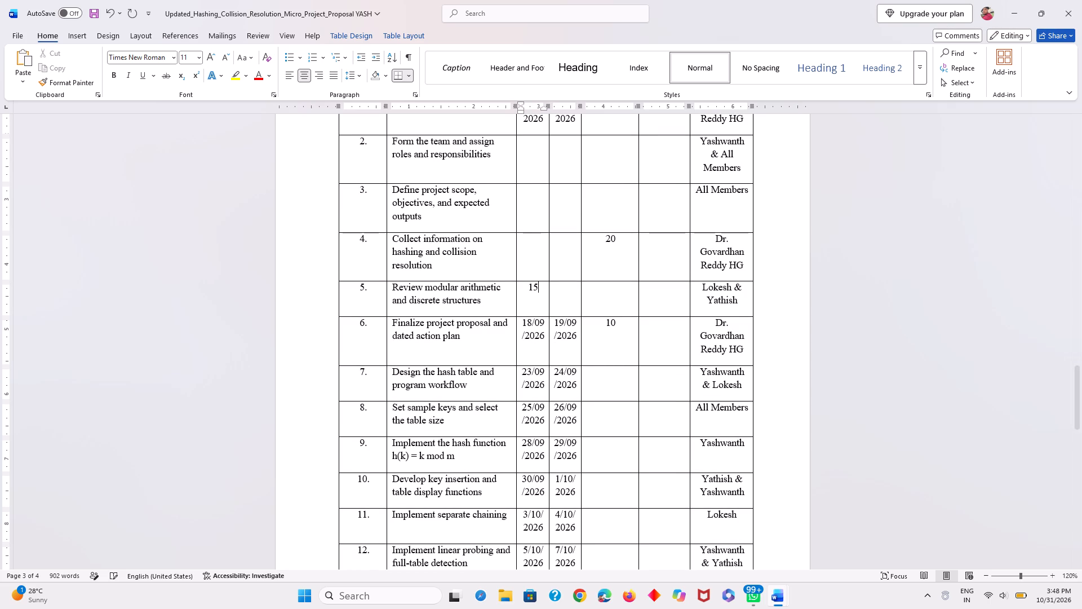
pyautogui.write('/09/2026')
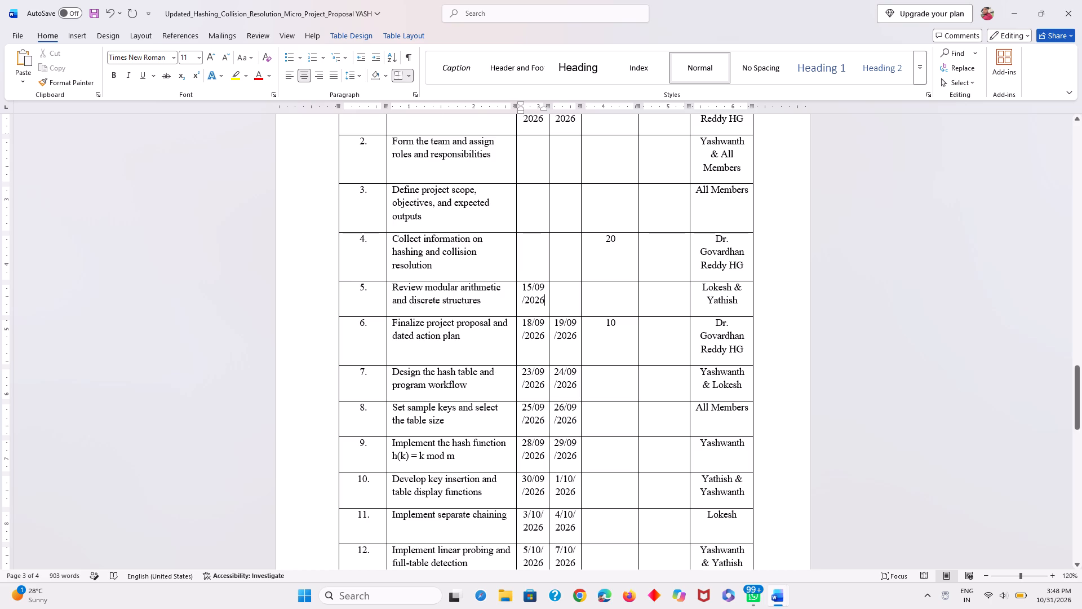
pyautogui.click(567, 291)
pyautogui.write('17/')
pyautogui.press('BackSpace')
pyautogui.press('BackSpace')
pyautogui.write('6/')
pyautogui.write('09/2026')
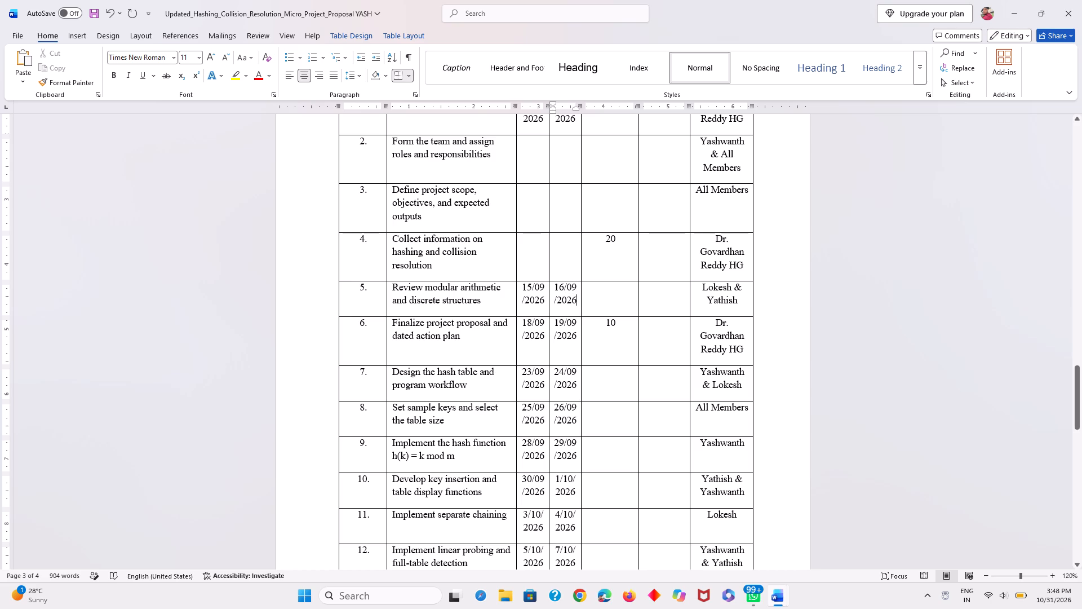
# For activity 4, collecting information on hashing and collision resolution, enter Start Date 12/09/2026 and End Date 13/09/2026.
pyautogui.click(534, 245)
pyautogui.write('12/09/52026')
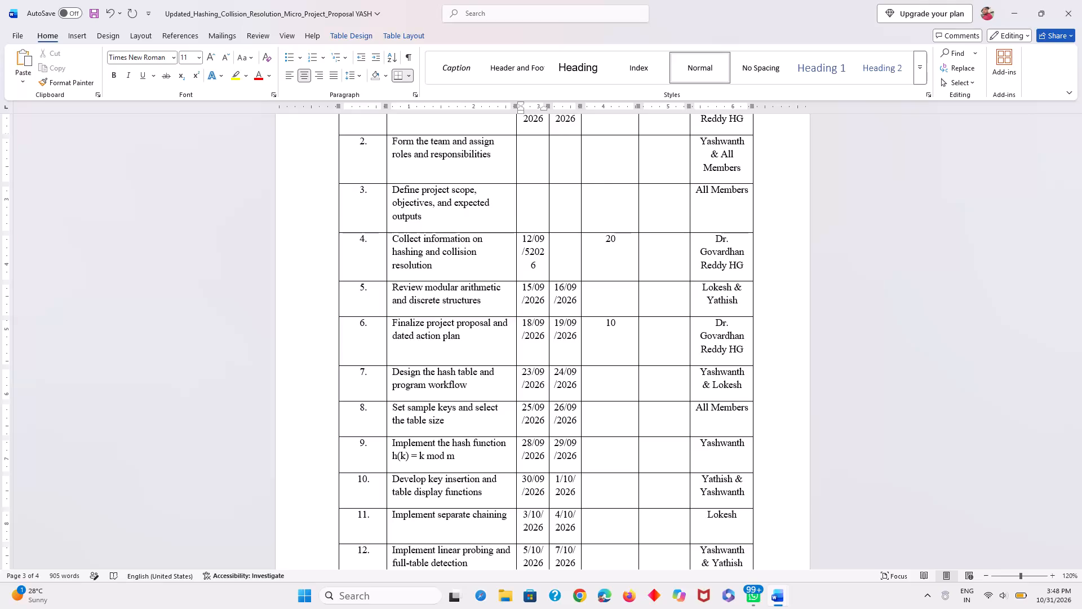
pyautogui.press('BackSpace')
pyautogui.press('BackSpace')
pyautogui.press('BackSpace')
pyautogui.press('BackSpace')
pyautogui.press('BackSpace')
pyautogui.write('2026')
pyautogui.click(564, 241)
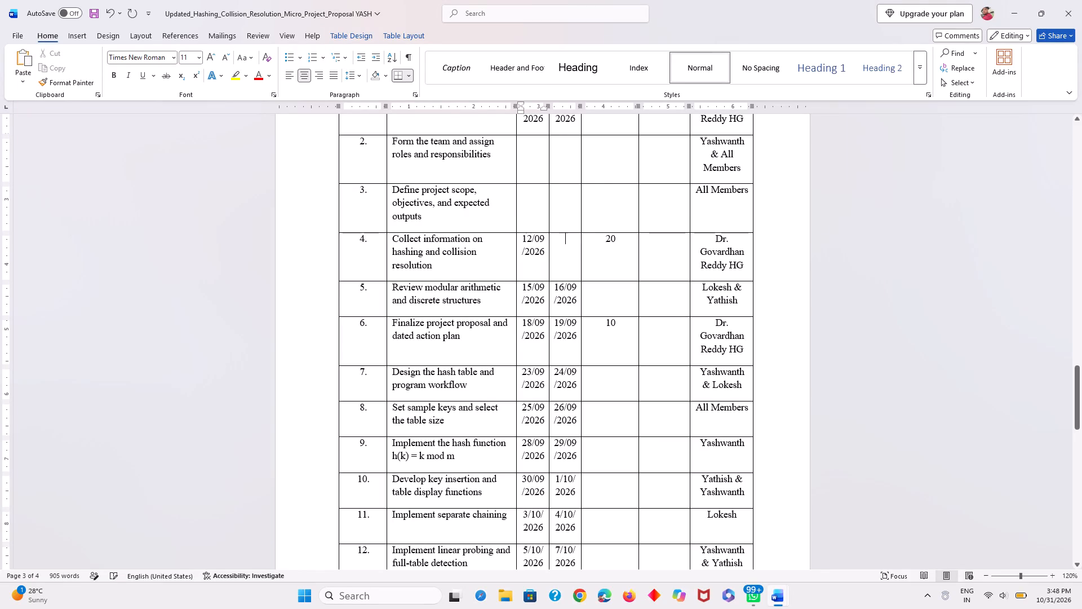
pyautogui.write('19')
pyautogui.press('BackSpace')
pyautogui.write('3/')
pyautogui.write('09/2026')
pyautogui.moveTo(560, 224); pyautogui.dragTo(574, 270)
pyautogui.moveTo(574, 270); pyautogui.dragTo(574, 270)
pyautogui.click(921, 217)
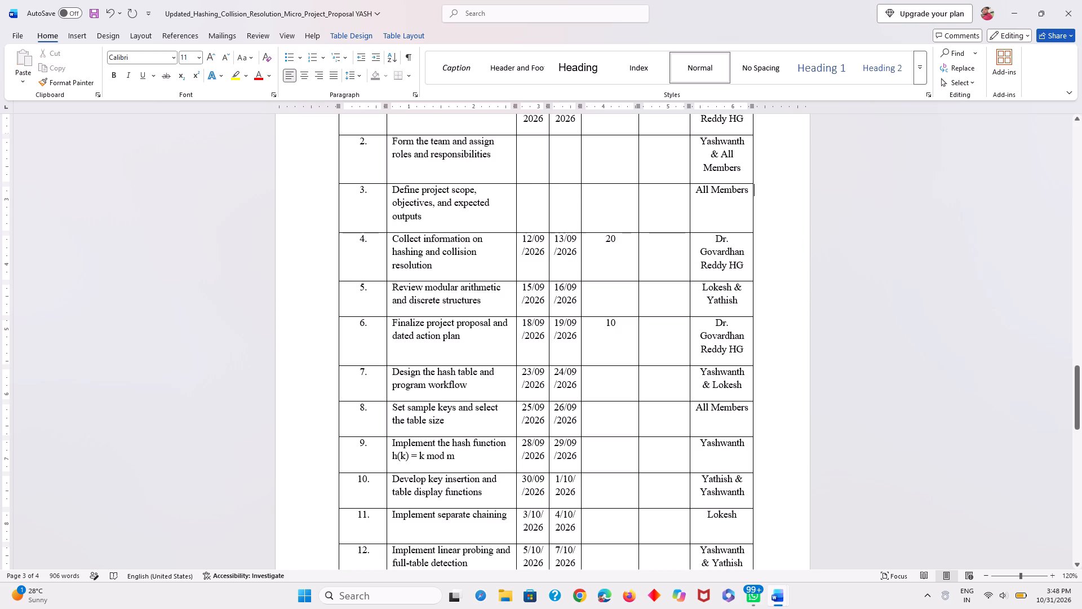
# Move the Max. Percent marks cells of activities 4 and 5 onto their Sl. No. cells.
pyautogui.moveTo(614, 262); pyautogui.dragTo(618, 288)
pyautogui.moveTo(618, 288); pyautogui.dragTo(259, 267)
pyautogui.click(259, 267)
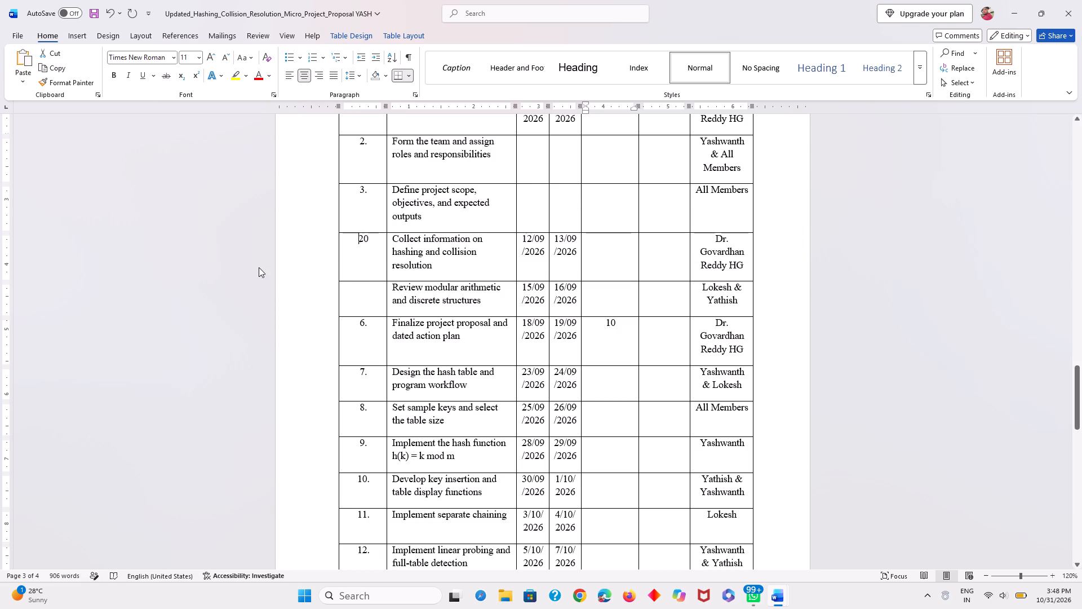
# Undo the move of the Max. Percent marks cells of activities 4 and 5 in the action plan.
pyautogui.moveTo(259, 267); pyautogui.dragTo(539, 220)
pyautogui.moveTo(539, 220); pyautogui.dragTo(535, 259)
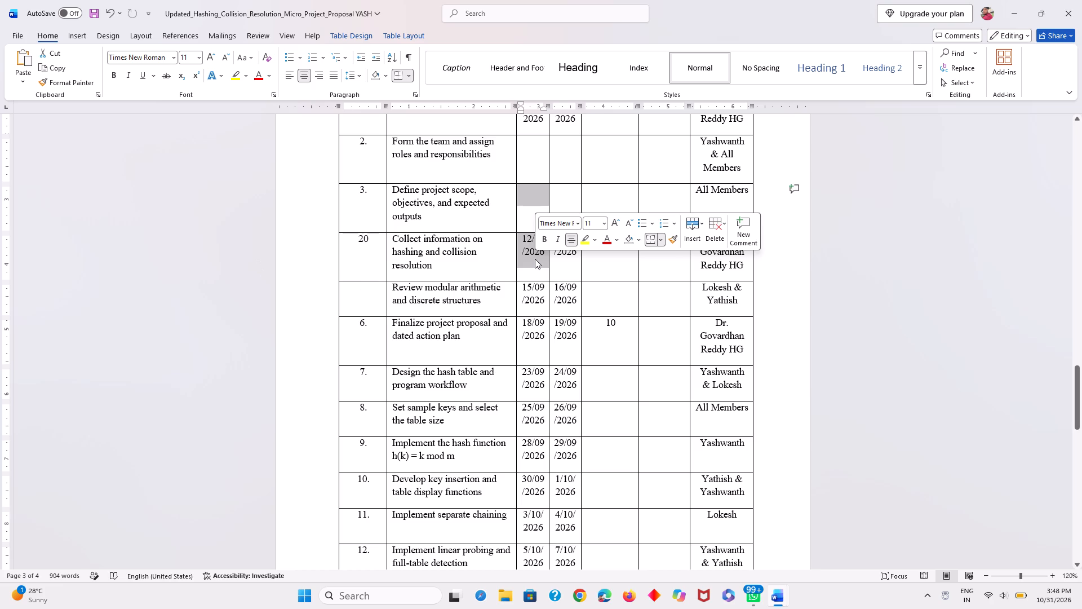
pyautogui.hotkey('ctrl', 'z')
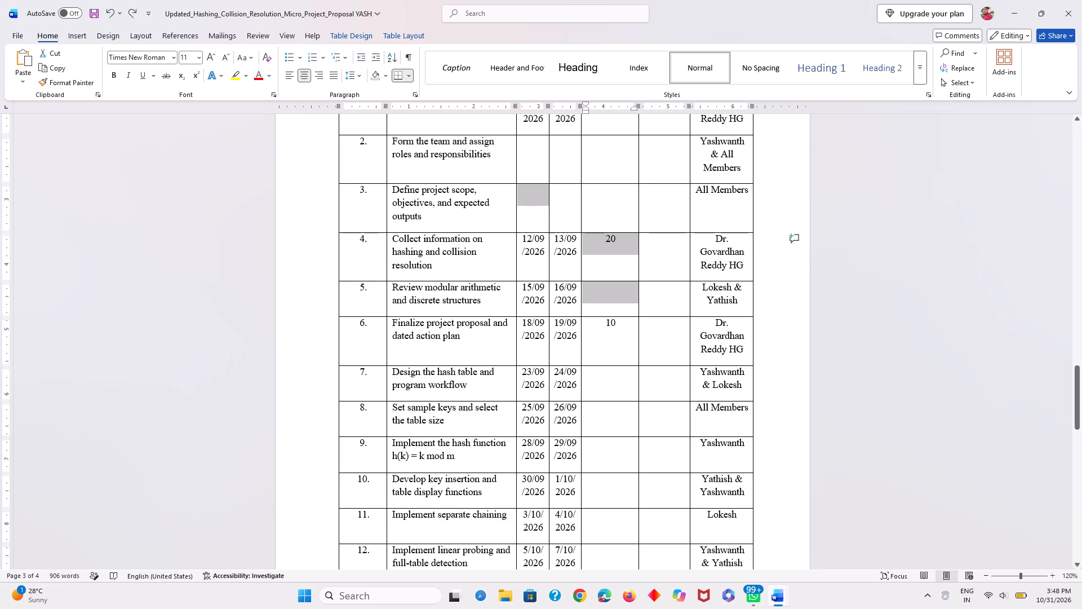
pyautogui.click(898, 276)
# For activity 3, defining project scope, objectives and expected outputs, enter Start Date 10/09/2026 and End Date 11/09/2026.
pyautogui.scroll(1, 867, 291)
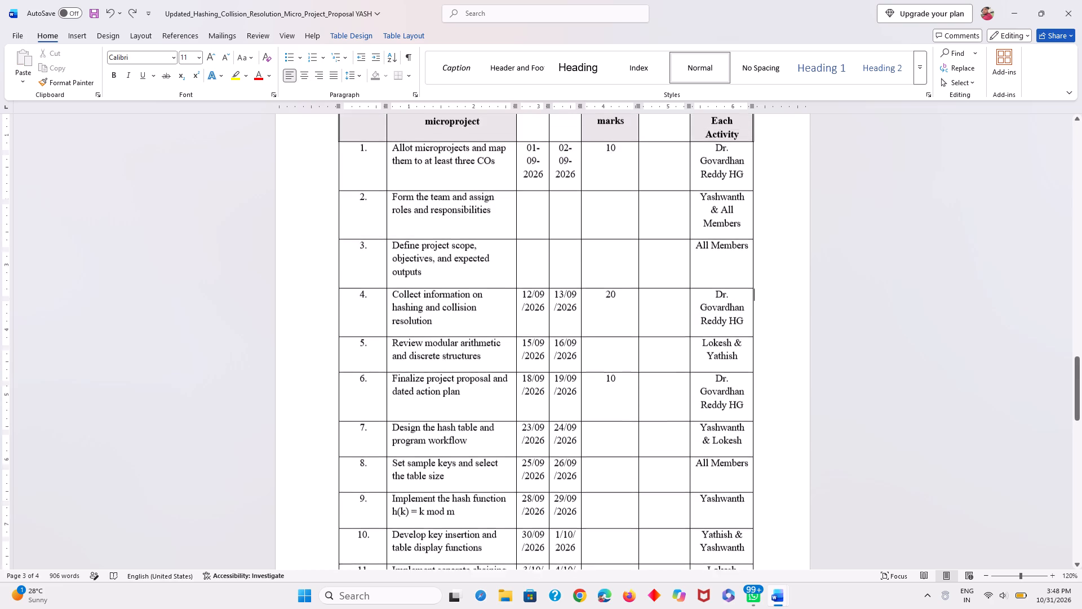
pyautogui.scroll(1, 867, 291)
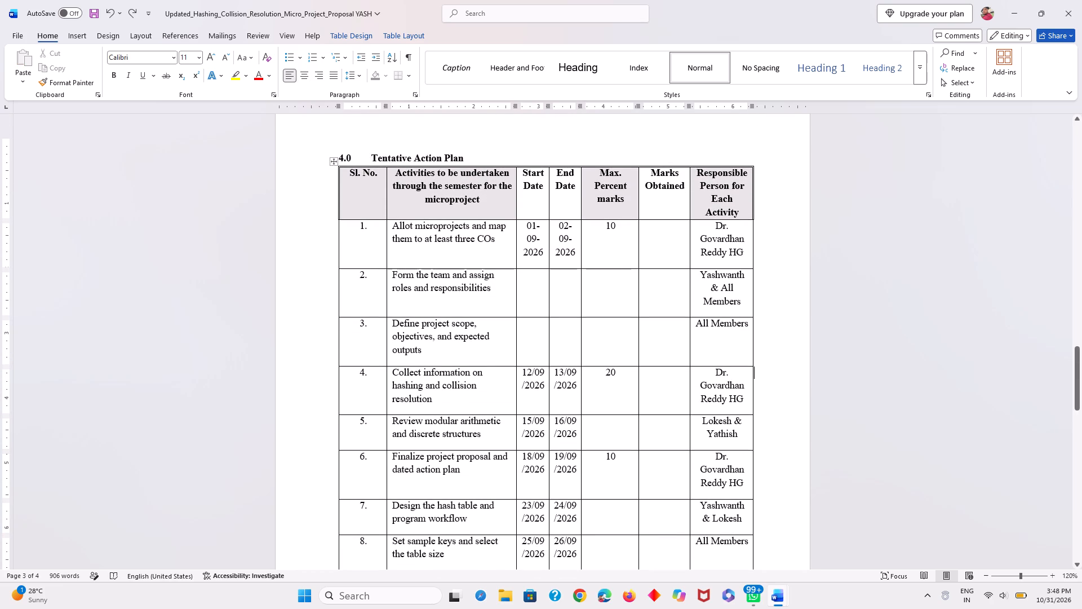
pyautogui.click(536, 329)
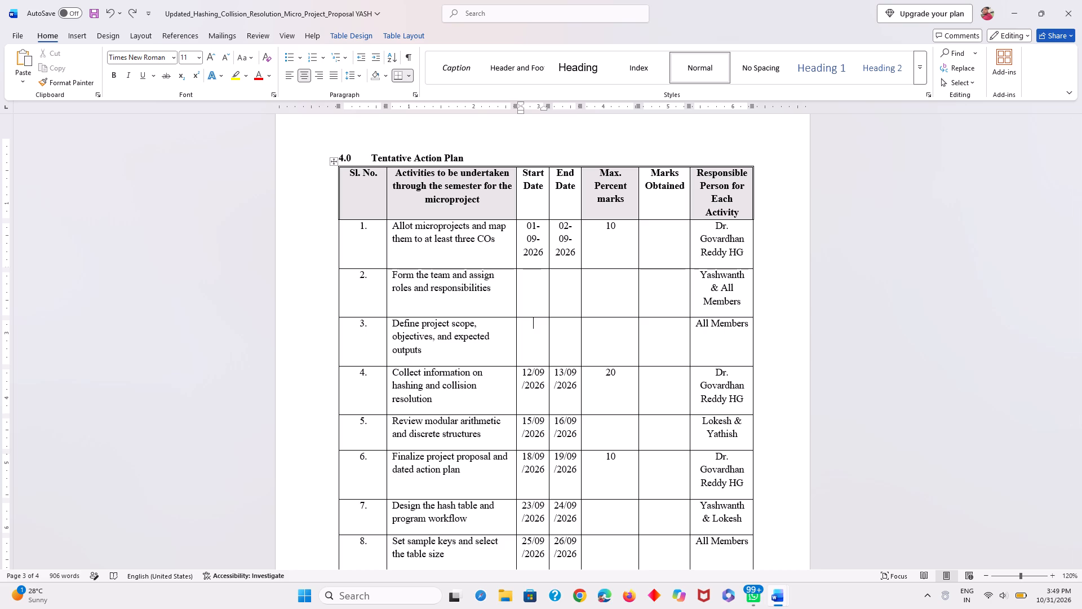
pyautogui.write('10/09/2026')
pyautogui.click(564, 321)
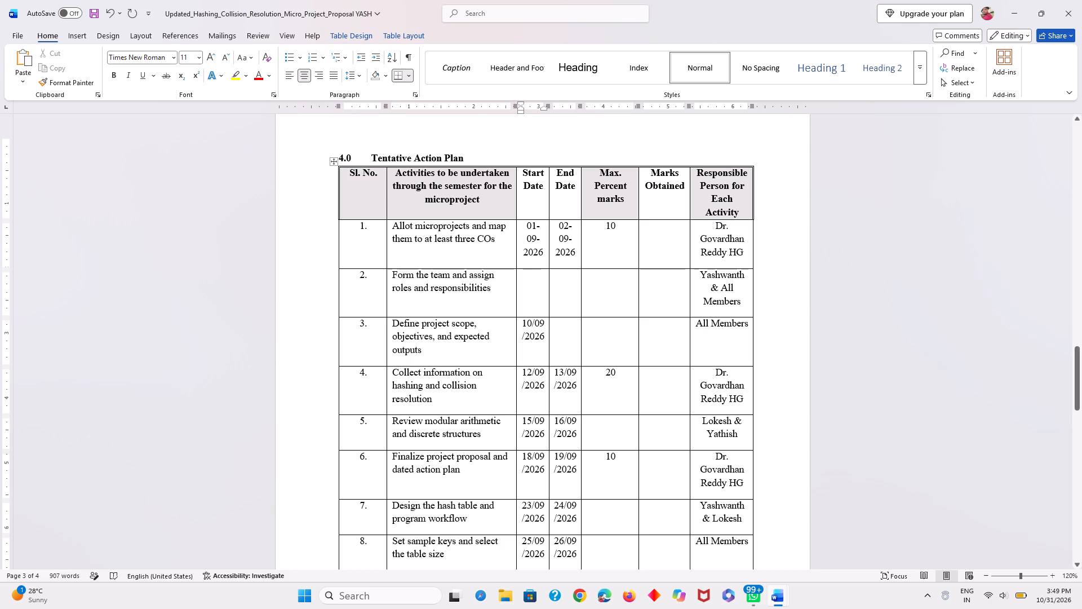
pyautogui.write('11/')
pyautogui.write('09/2026')
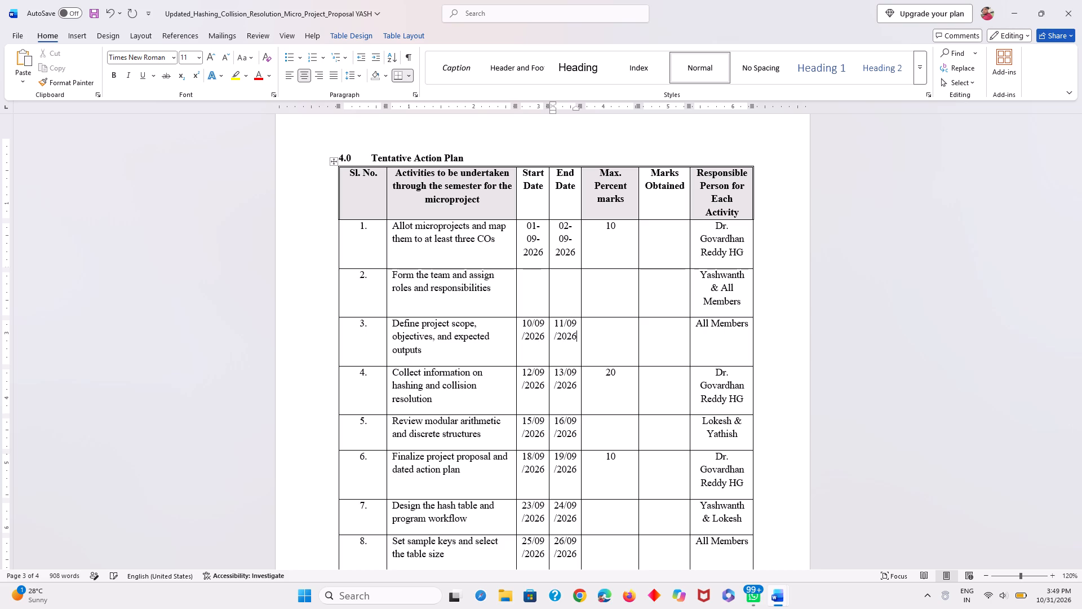
# For activity 2, forming the team and assigning roles, enter Start Date 5/09/2026 and End Date 07/09/2026.
pyautogui.click(540, 283)
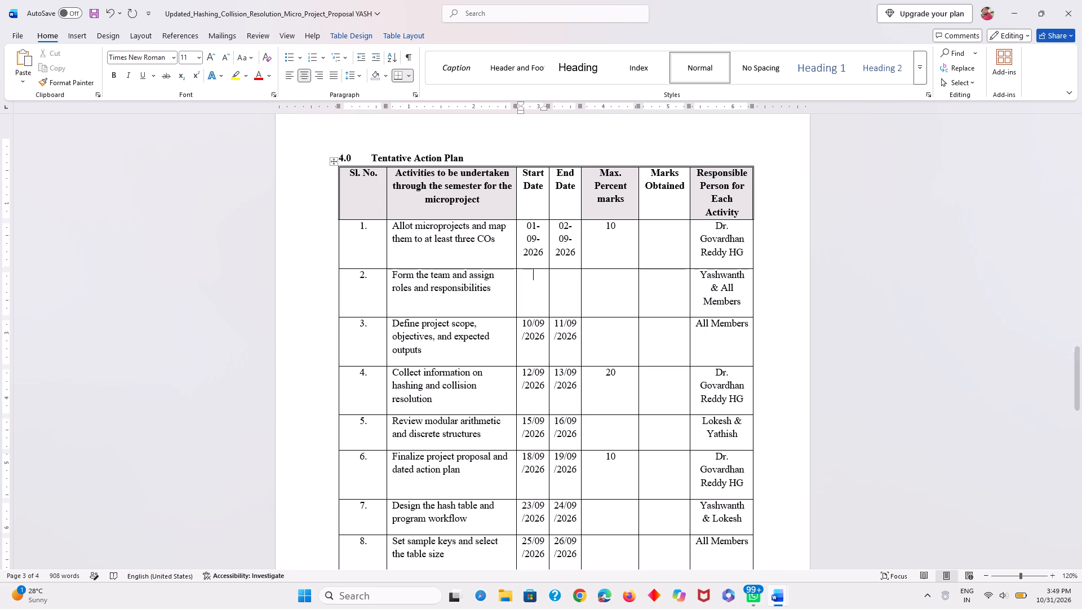
pyautogui.write('5/')
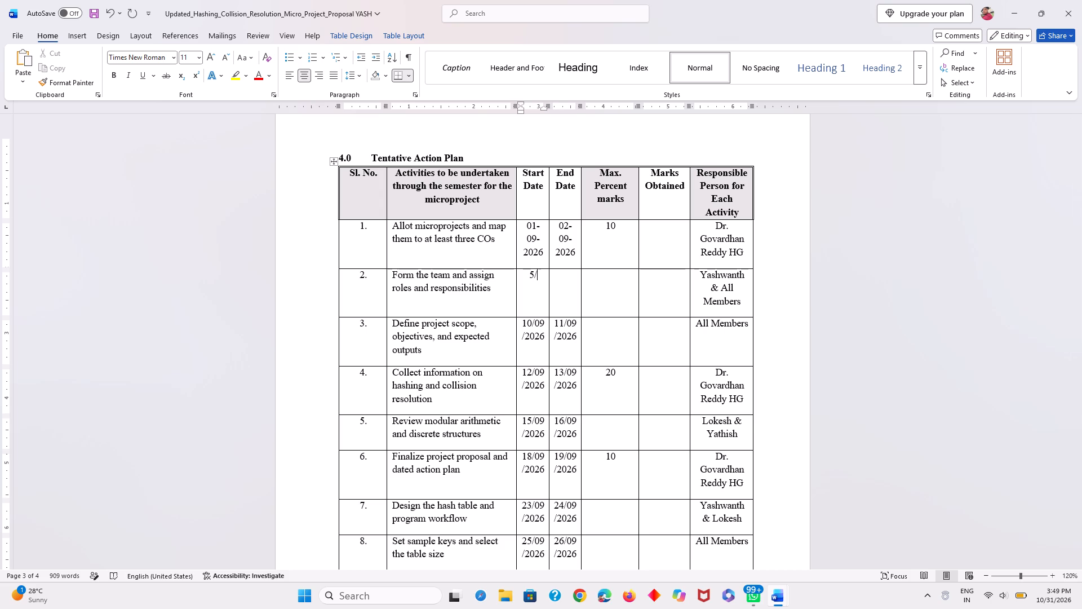
pyautogui.write('09/2026')
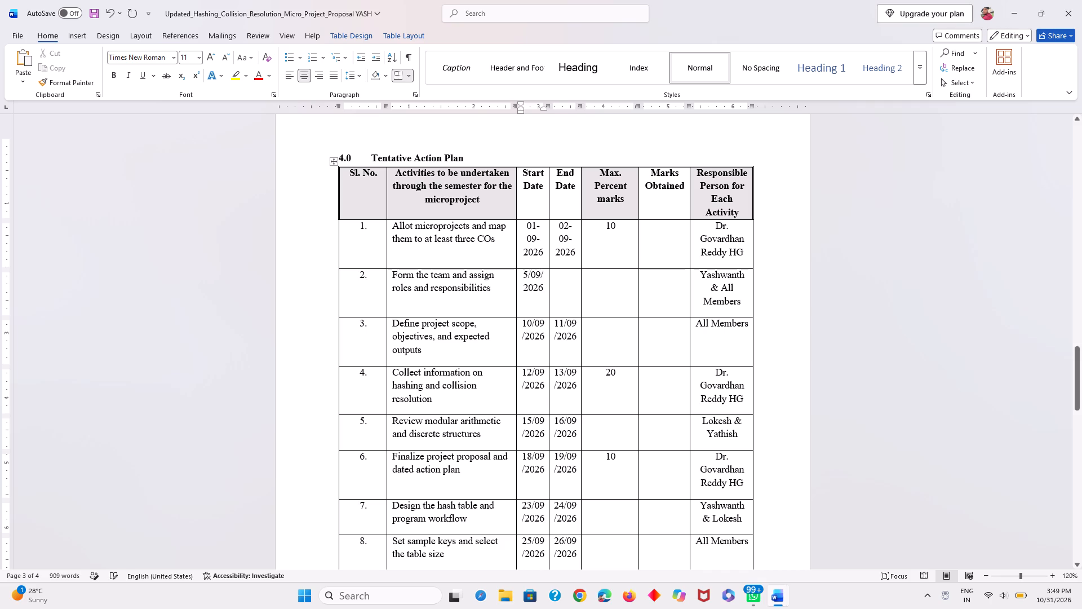
pyautogui.click(564, 273)
pyautogui.write('07/')
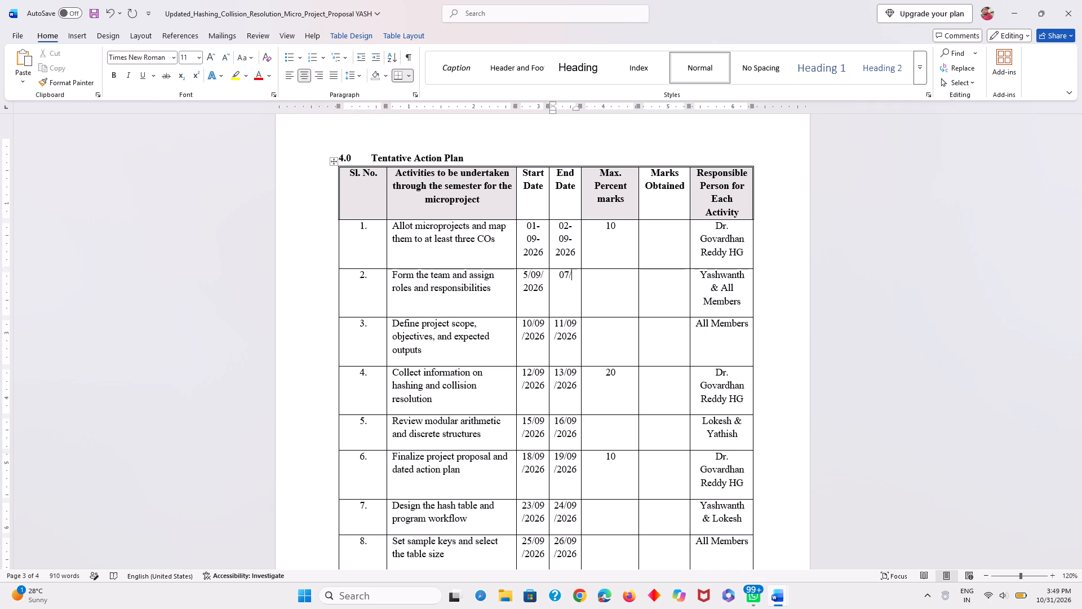
pyautogui.write('09/2026')
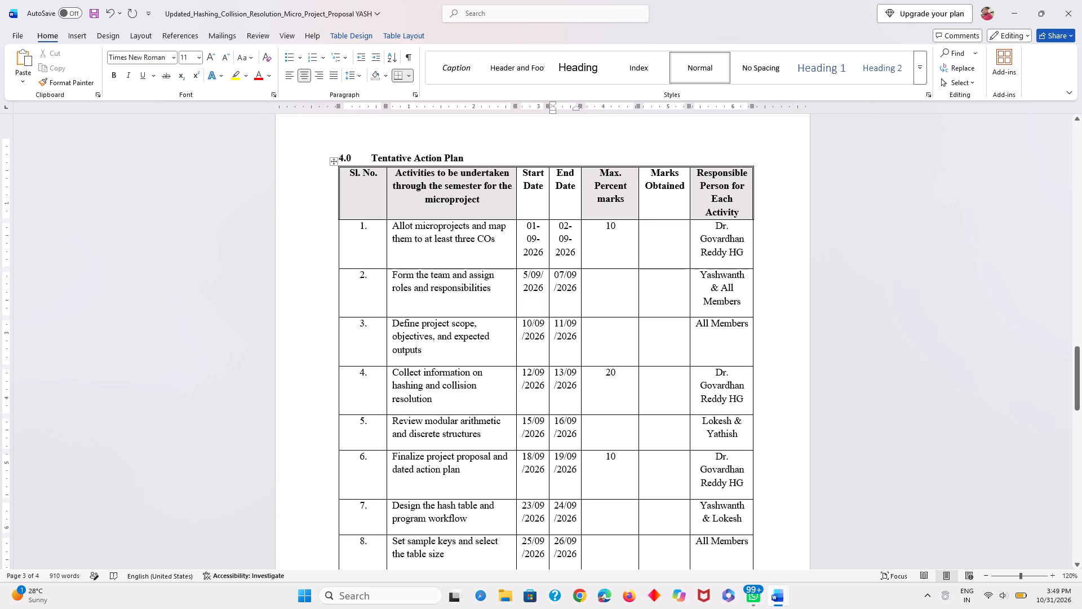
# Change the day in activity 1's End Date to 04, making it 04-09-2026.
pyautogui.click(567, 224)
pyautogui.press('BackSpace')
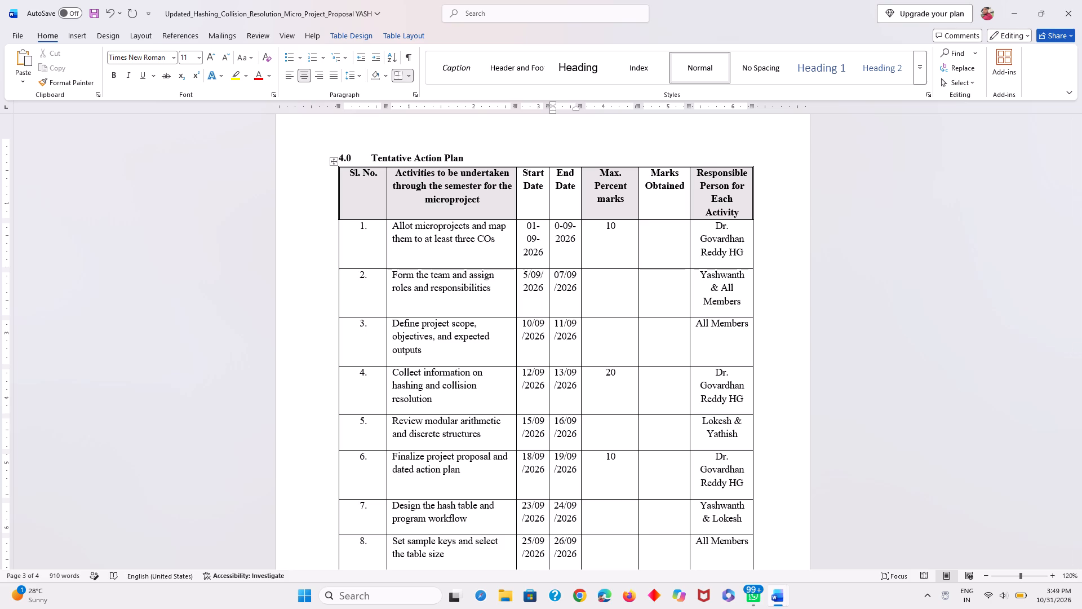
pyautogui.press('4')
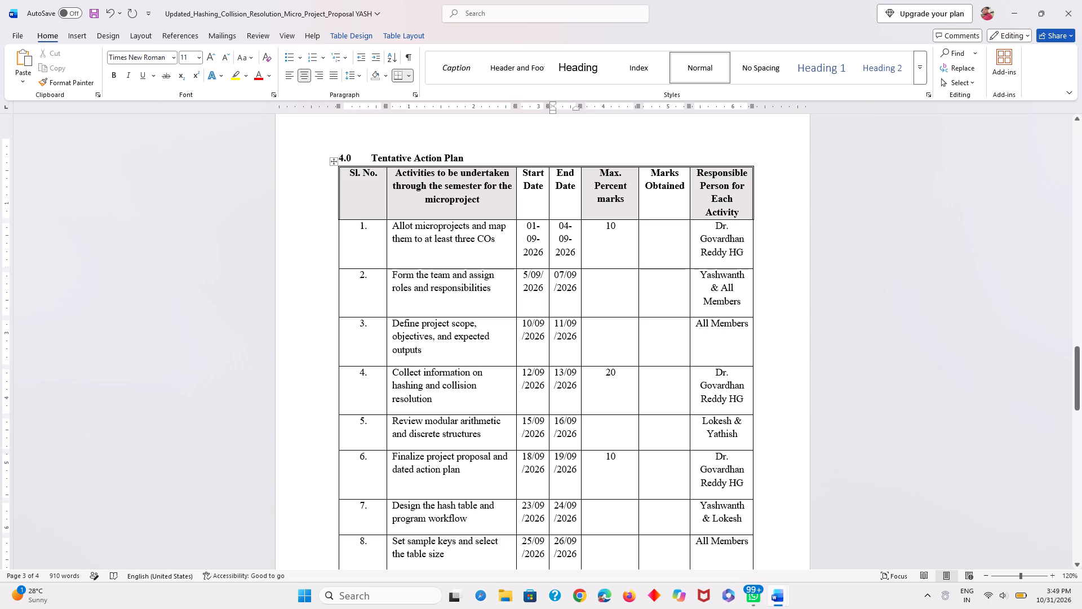
# Rewrite the Start Date of activity 1, allotting microprojects and mapping them to COs, with slashes as 01/09/2026.
pyautogui.click(547, 238)
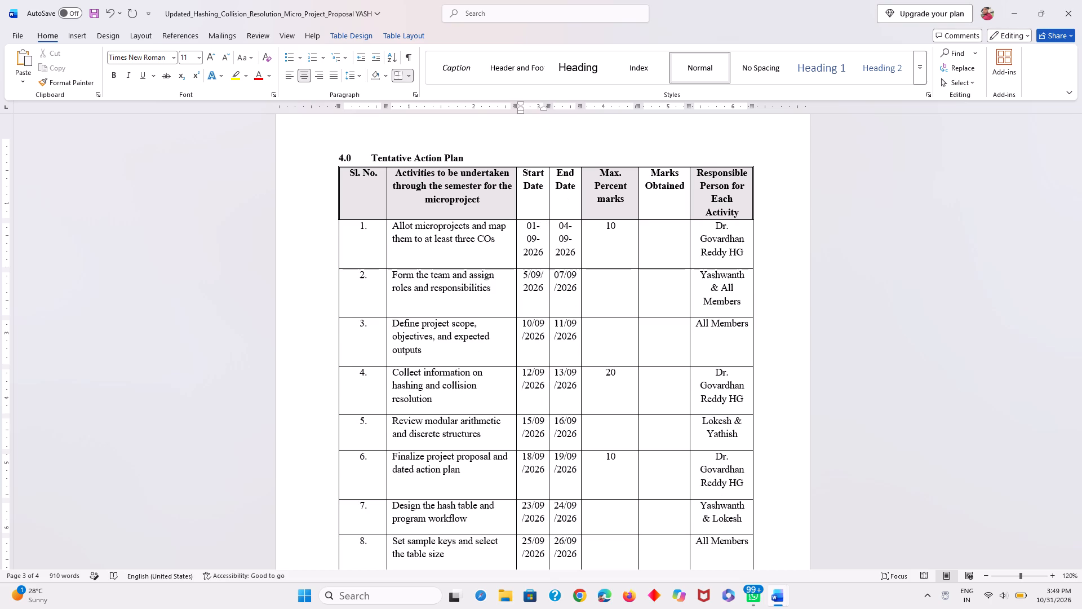
pyautogui.click(539, 252)
pyautogui.press('Right')
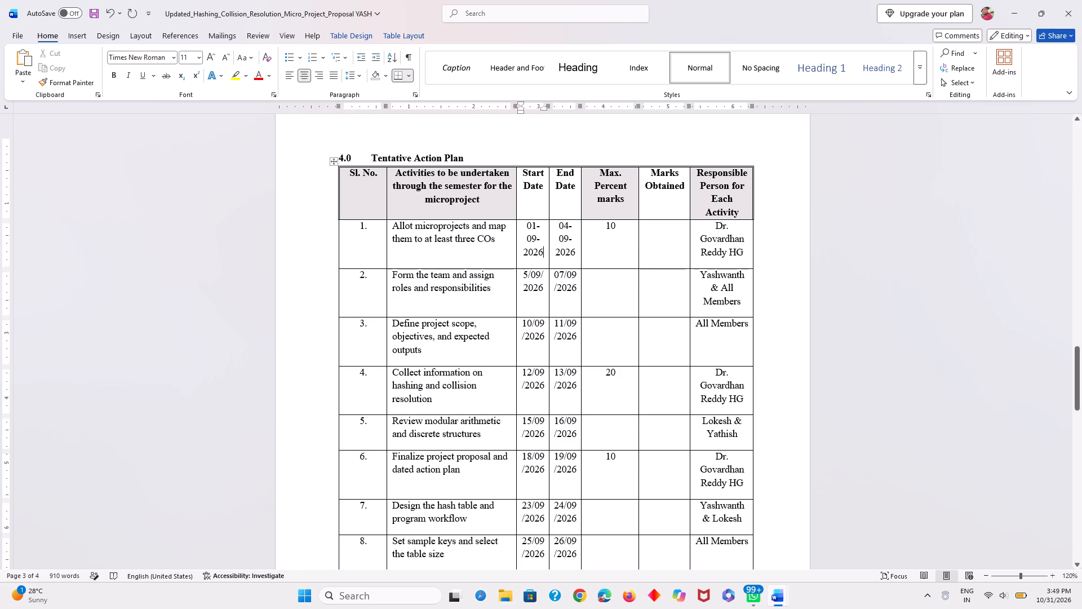
pyautogui.press('BackSpace')
pyautogui.press('BackSpace')
pyautogui.press('BackSpace')
pyautogui.press('BackSpace')
pyautogui.press('BackSpace')
pyautogui.press('BackSpace')
pyautogui.press('BackSpace')
pyautogui.press('BackSpace')
pyautogui.press('BackSpace')
pyautogui.press('BackSpace')
pyautogui.press('BackSpace')
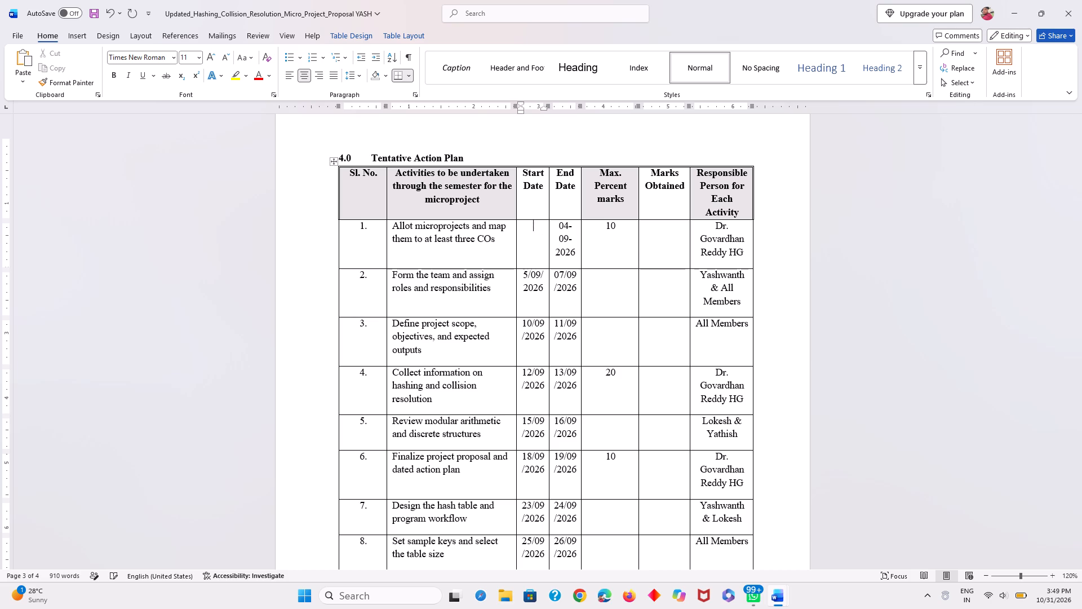
pyautogui.write('01/09/2026')
# Rewrite the End Date of activity 1 with slashes as 04/09/2026.
pyautogui.click(575, 255)
pyautogui.press('BackSpace')
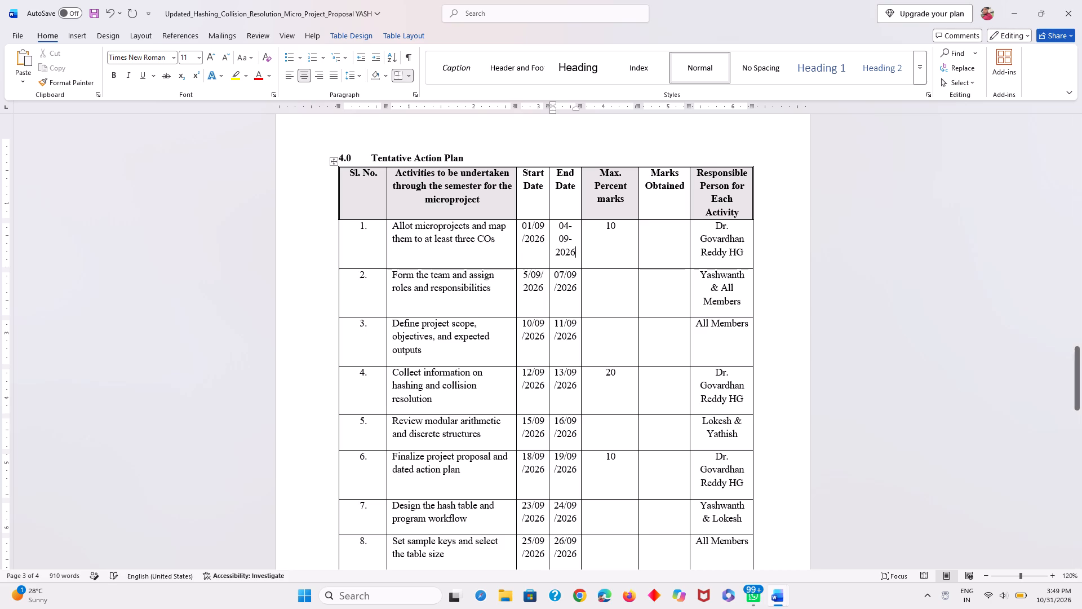
pyautogui.press('BackSpace')
pyautogui.press('BackSpace')
pyautogui.press('BackSpace')
pyautogui.press('BackSpace')
pyautogui.press('BackSpace')
pyautogui.press('BackSpace')
pyautogui.press('BackSpace')
pyautogui.press('BackSpace')
pyautogui.press('BackSpace')
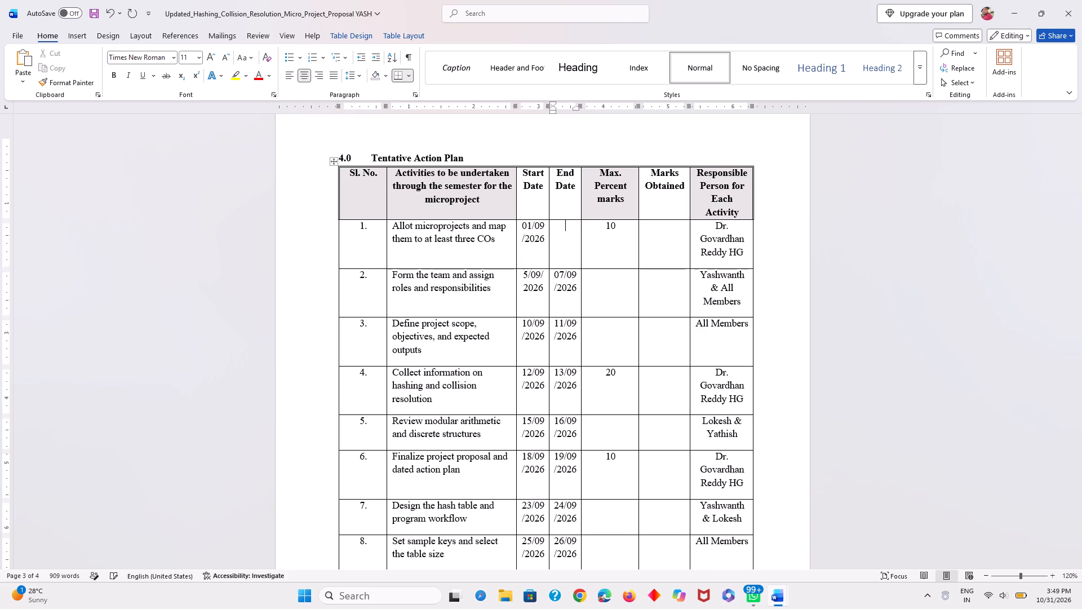
pyautogui.write('04/09/2026')
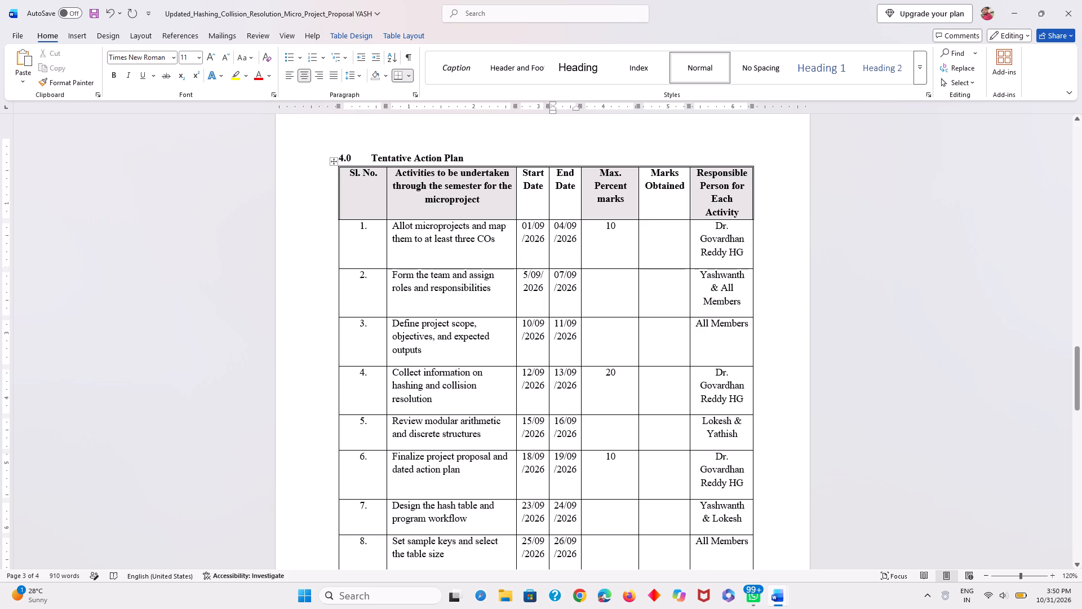
# Review the whole proposal, from the cover page through the rationale, methodology and action plan to the resources table.
pyautogui.scroll(-3, 609, 301)
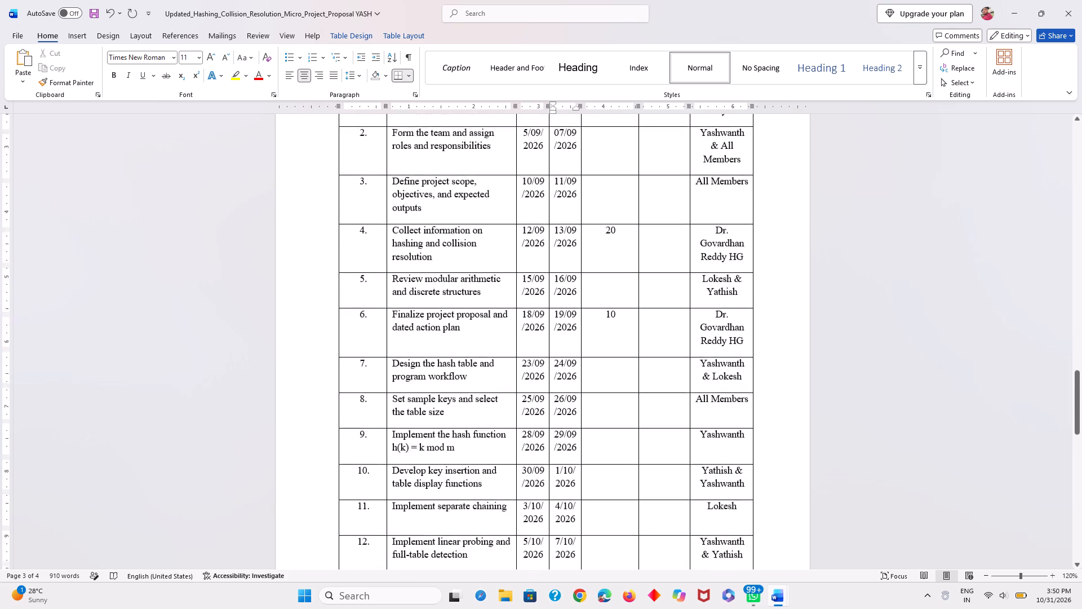
pyautogui.scroll(-2, 596, 290)
pyautogui.scroll(1, 596, 290)
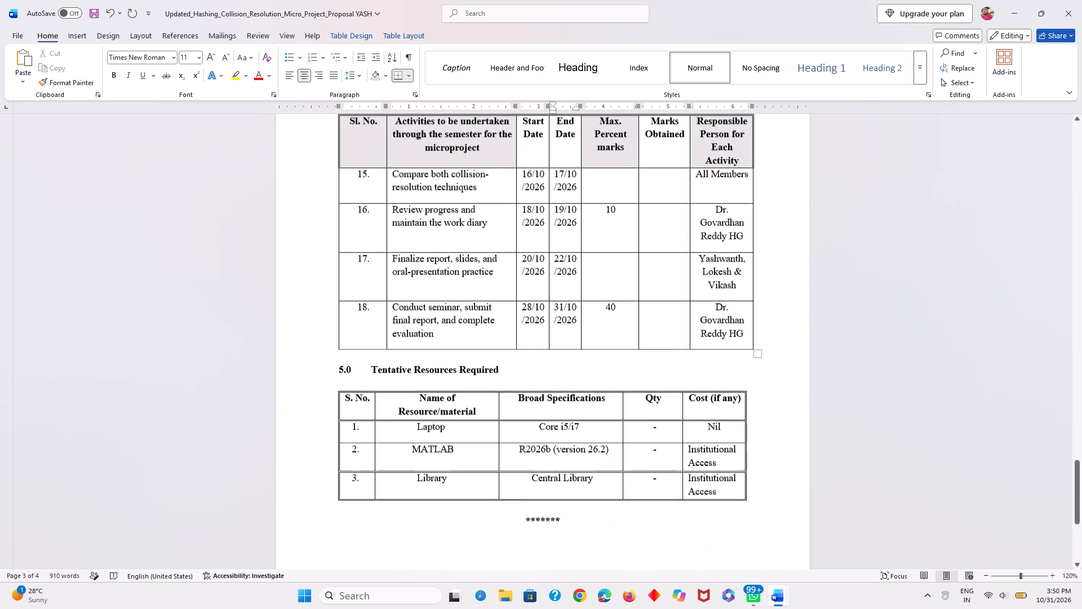
pyautogui.scroll(10, 596, 290)
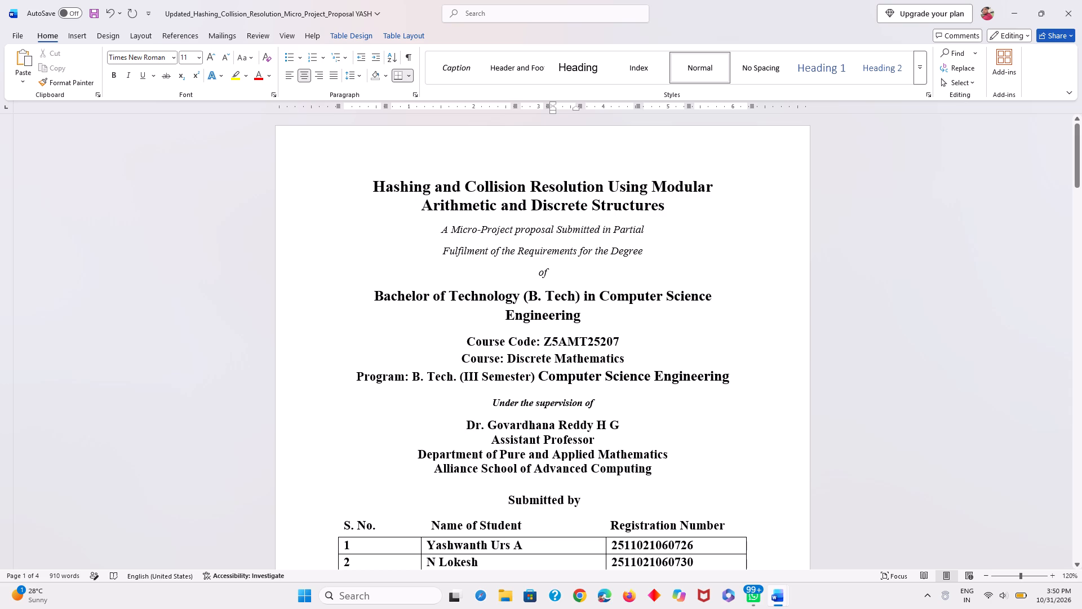
pyautogui.scroll(-5, 527, 297)
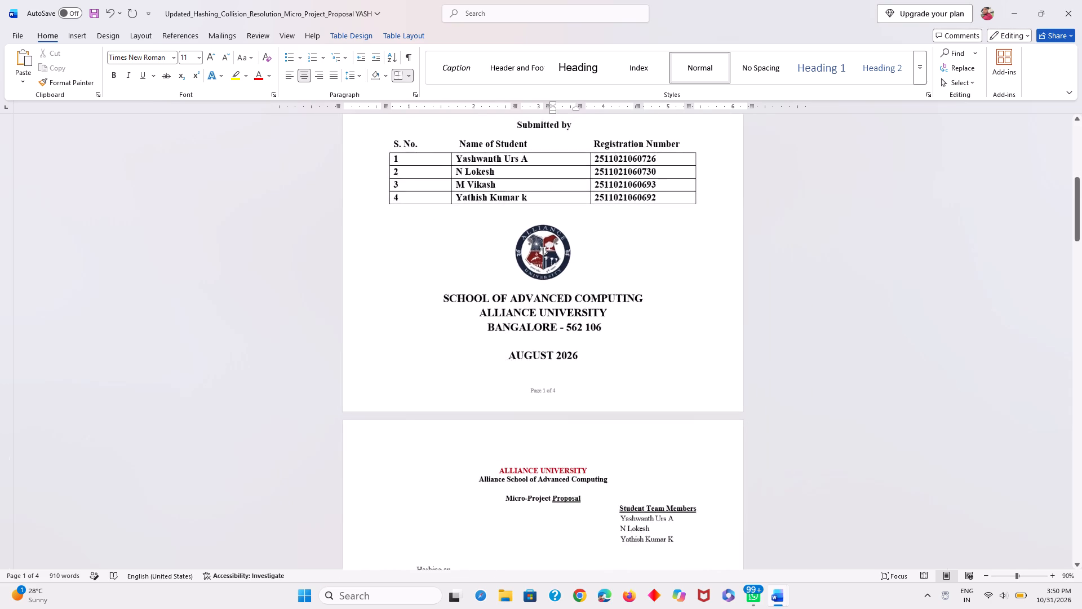
pyautogui.scroll(-1, 527, 297)
pyautogui.keyDown('ctrl'); pyautogui.scroll(2, 527, 297); pyautogui.keyUp('ctrl')
pyautogui.scroll(3, 527, 297)
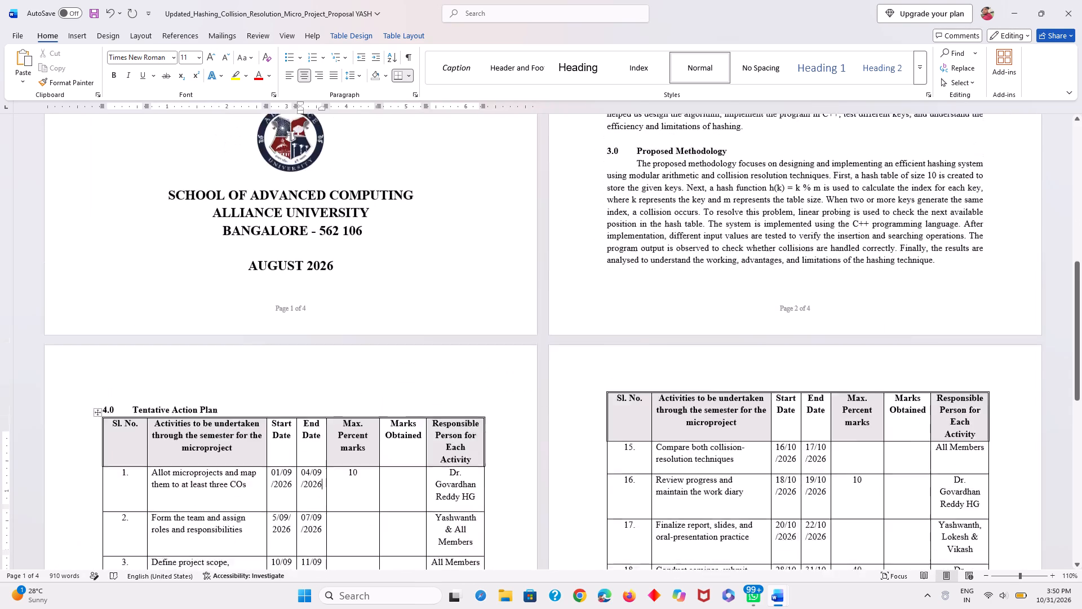
pyautogui.scroll(10, 527, 297)
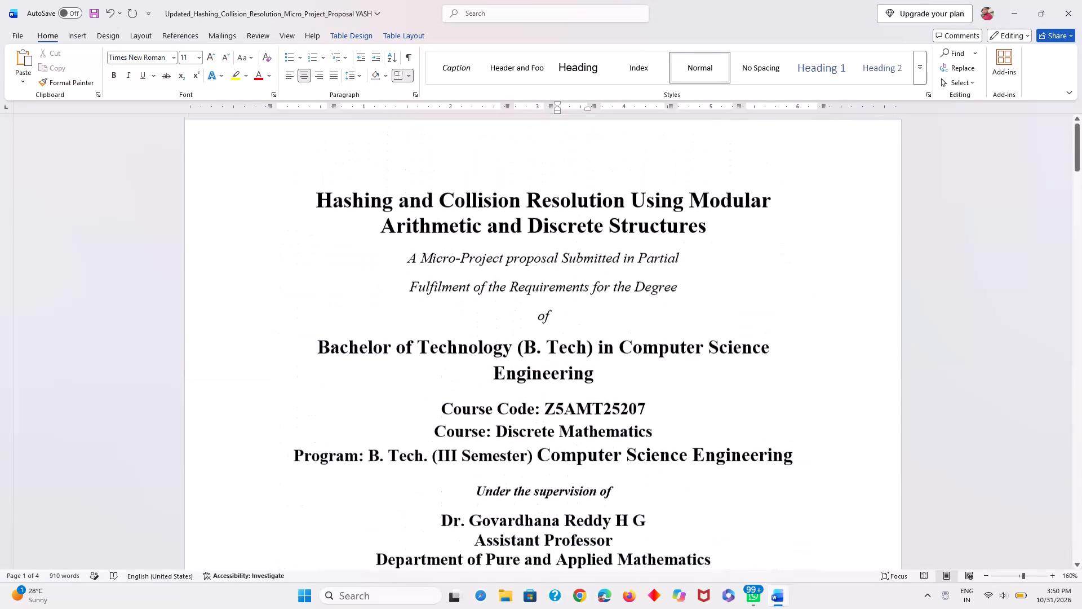
pyautogui.scroll(-4, 527, 297)
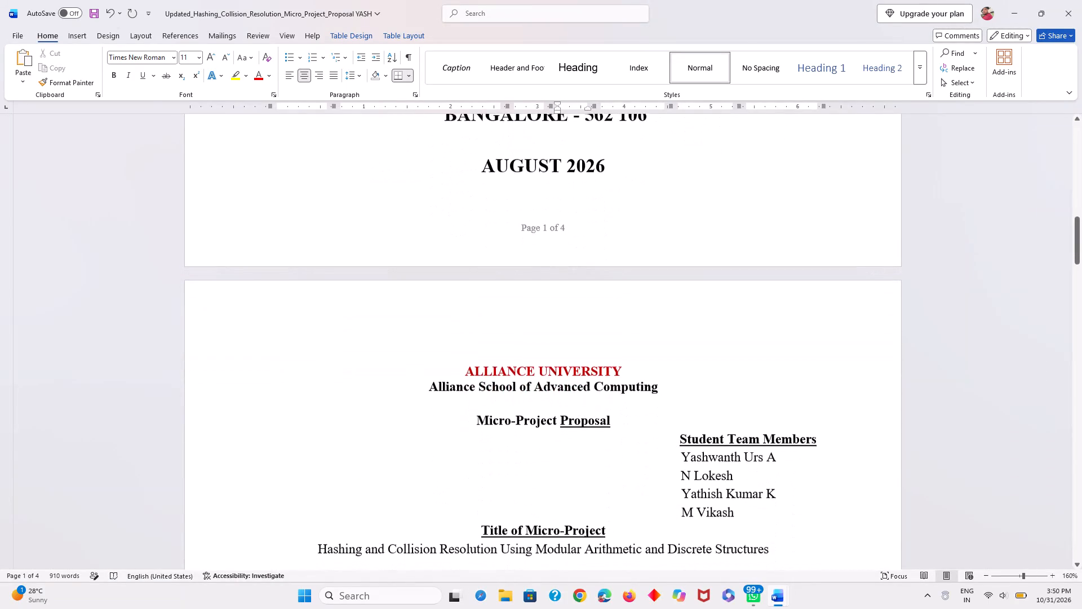
pyautogui.scroll(-3, 527, 297)
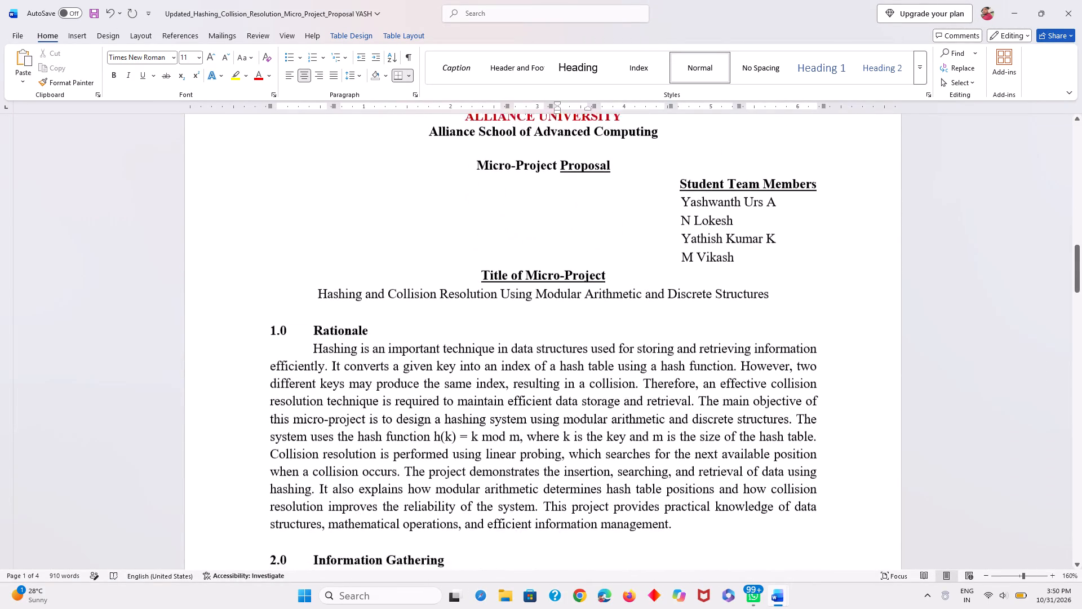
pyautogui.scroll(-3, 527, 297)
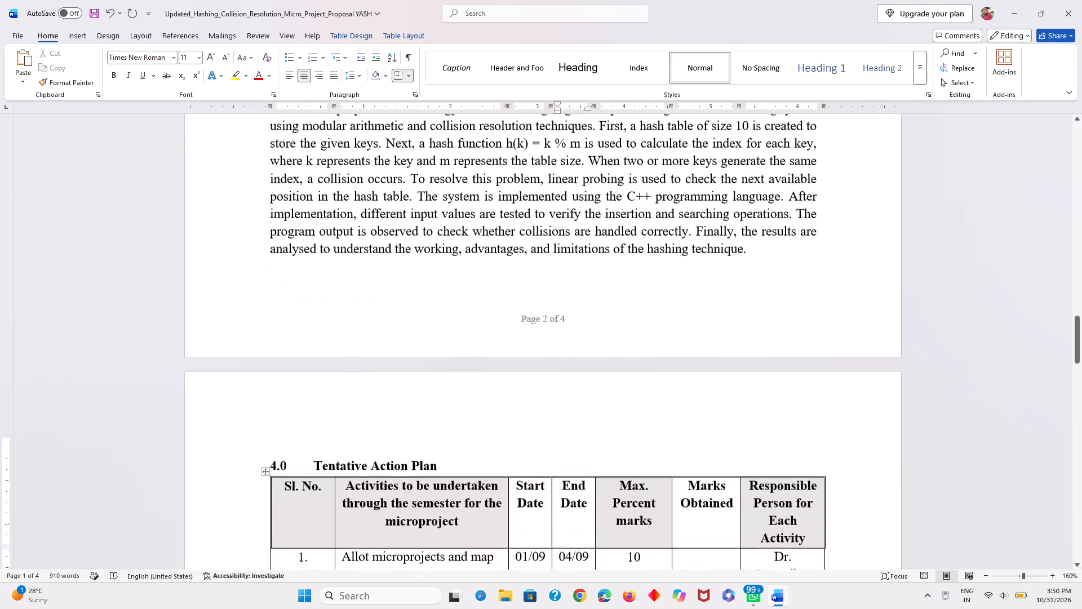
pyautogui.scroll(-10, 527, 297)
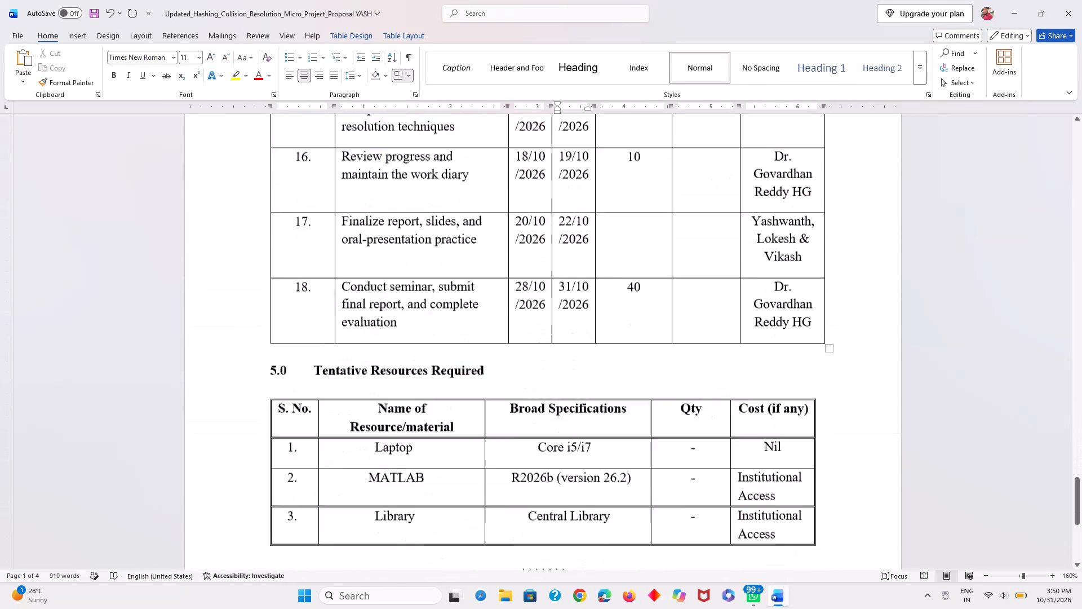
pyautogui.scroll(-16, 527, 297)
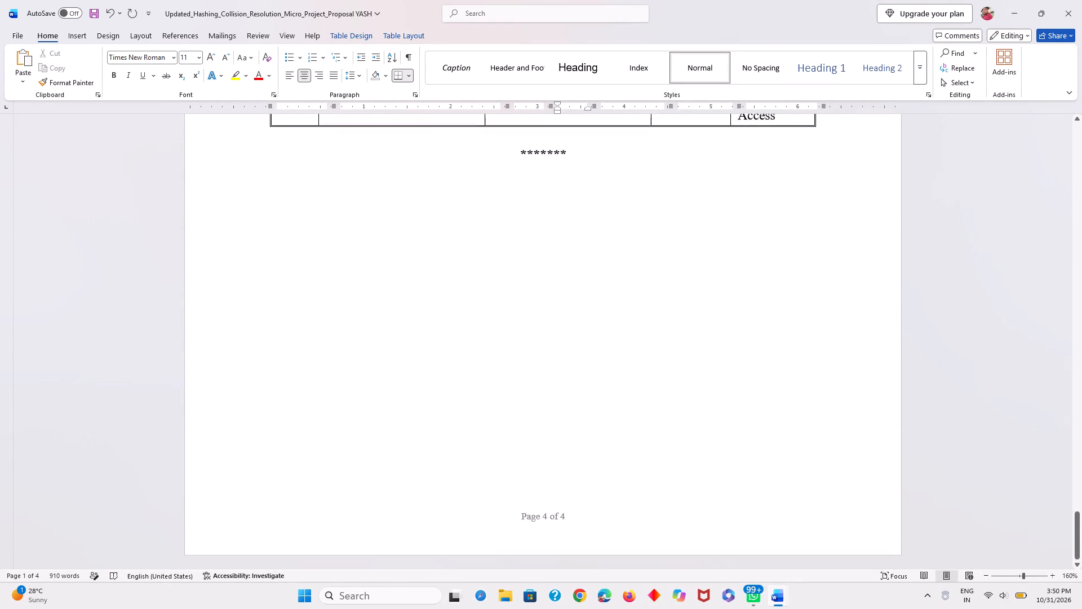
pyautogui.scroll(18, 527, 297)
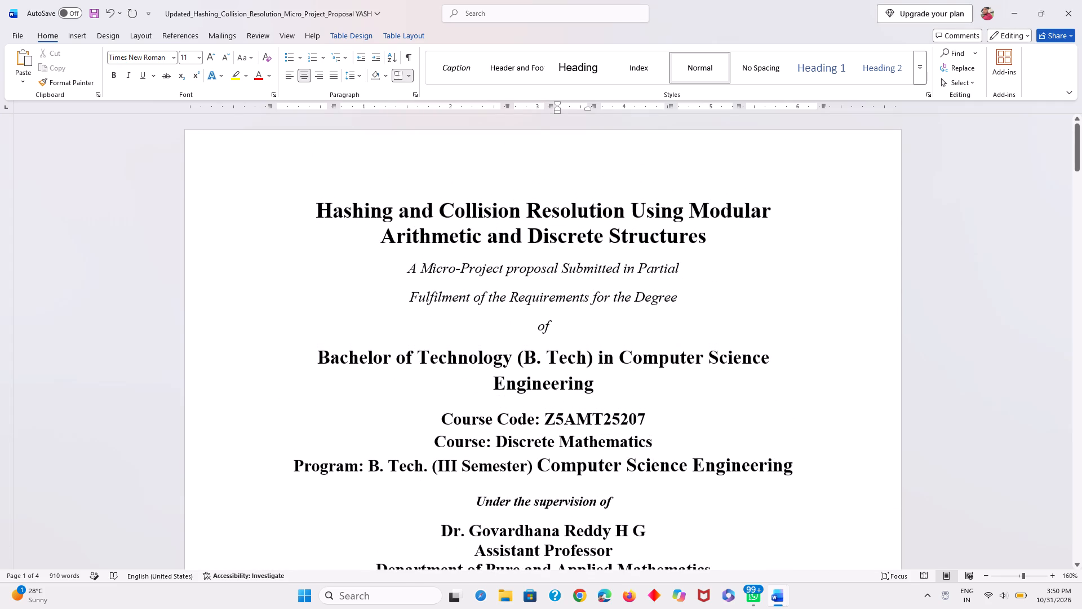
pyautogui.scroll(-1, 614, 417)
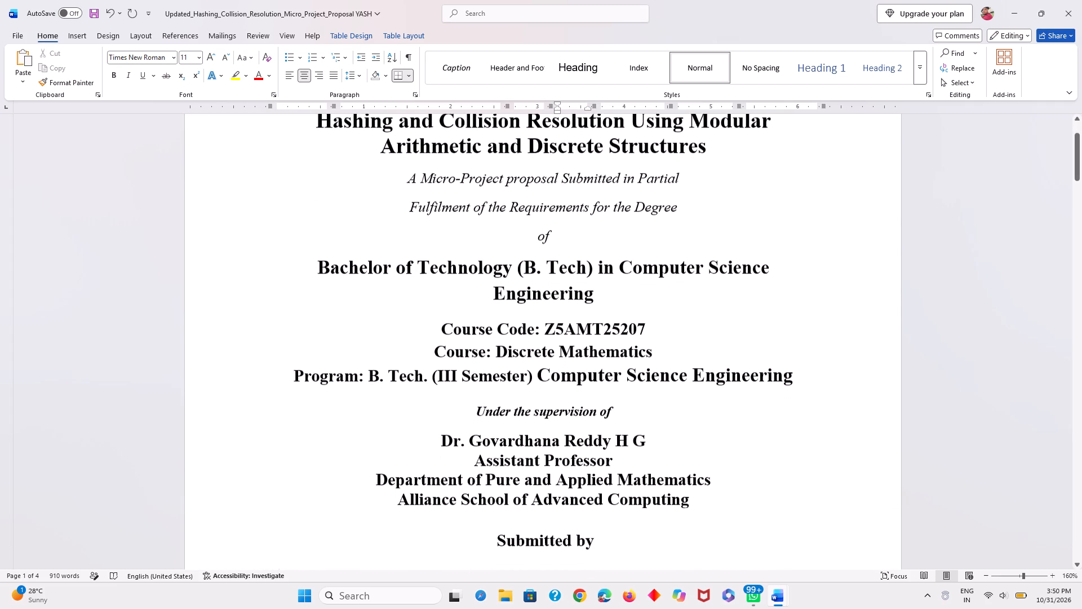
pyautogui.scroll(-1, 614, 417)
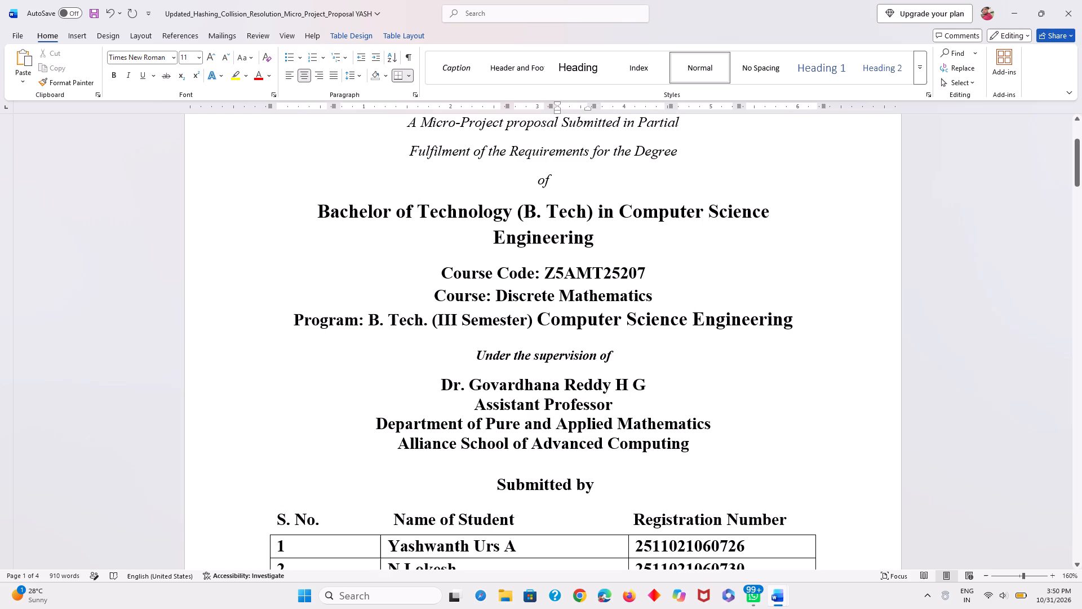
# Switch to the 0_Template_Report_of_Micro-project document and remove the indent before the sentence under 2.0 Competency of the Course.
pyautogui.click(601, 210)
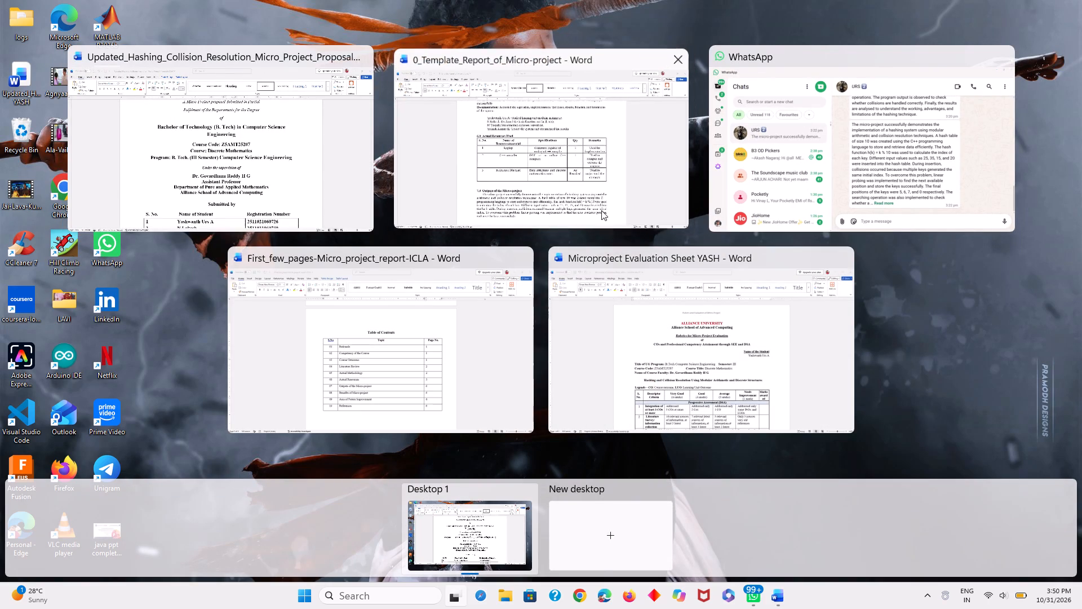
pyautogui.scroll(1, 601, 210)
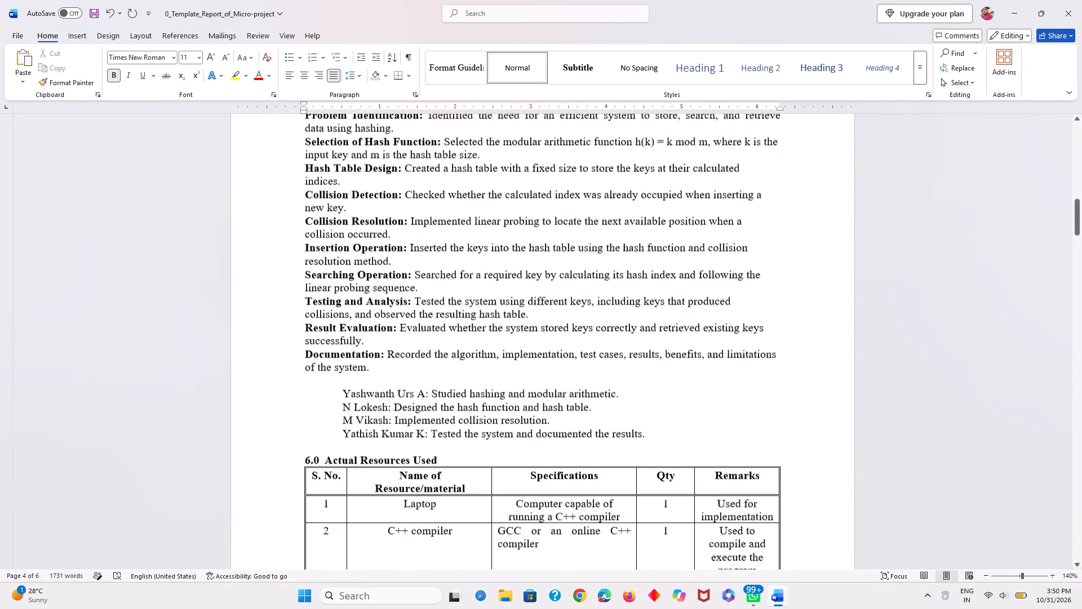
pyautogui.scroll(5, 601, 210)
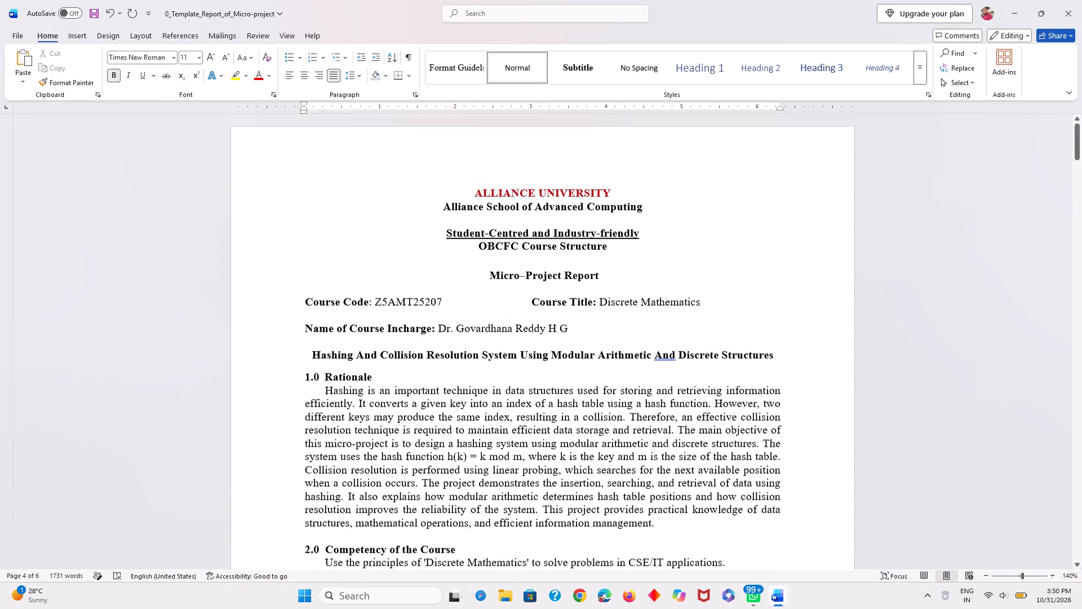
pyautogui.scroll(1, 601, 210)
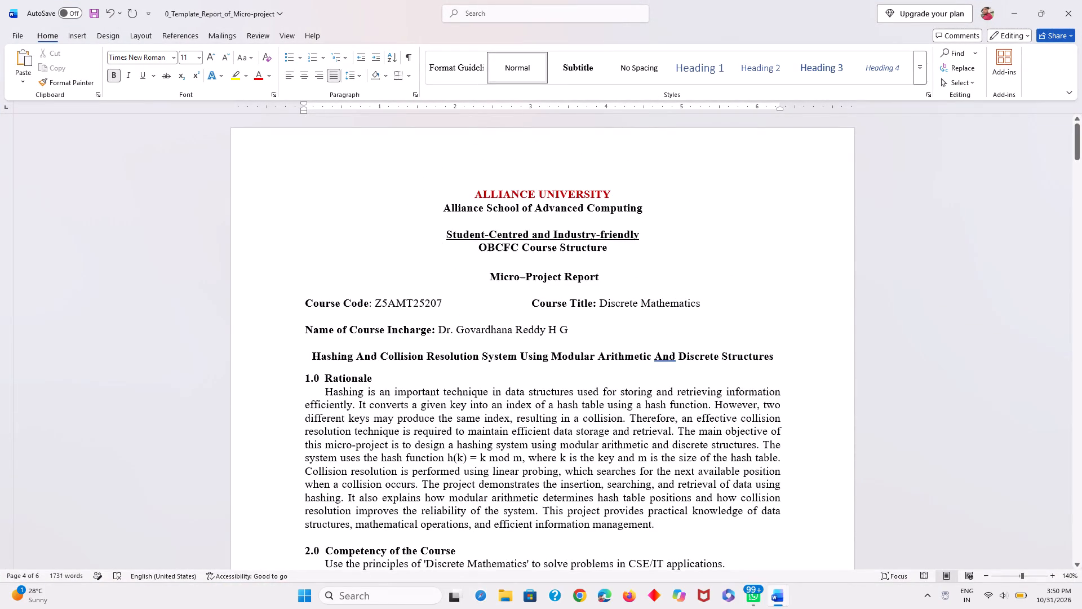
pyautogui.scroll(-2, 551, 334)
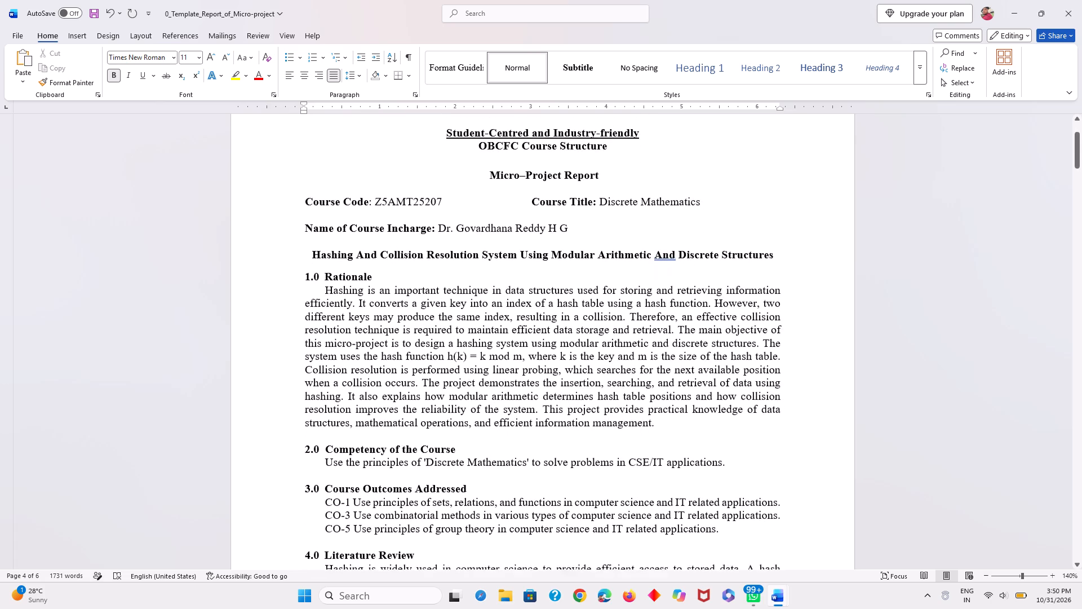
pyautogui.scroll(-1, 551, 334)
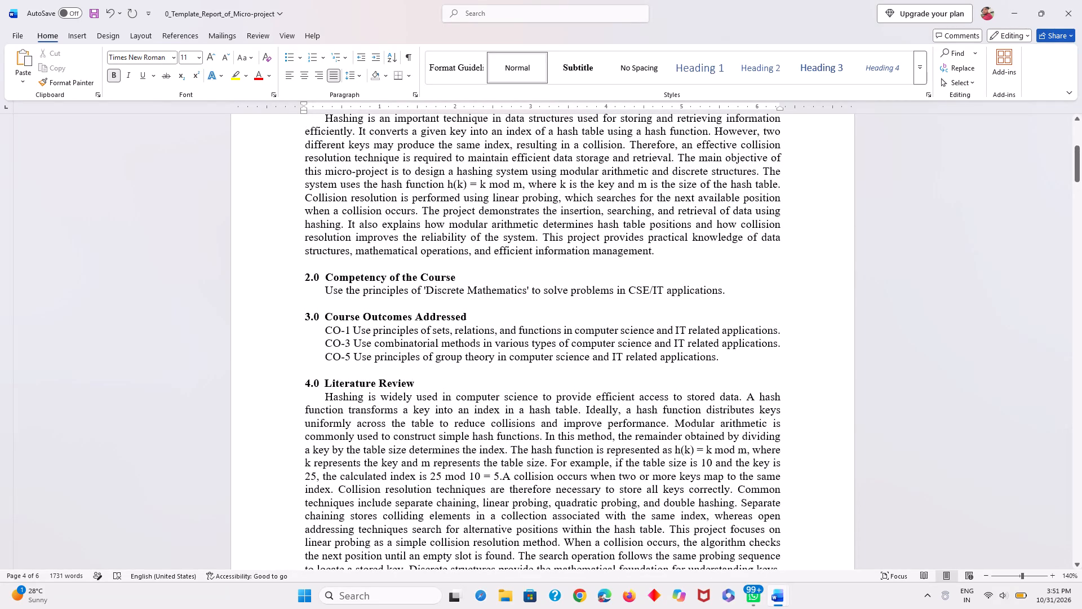
pyautogui.click(326, 292)
pyautogui.press('BackSpace')
pyautogui.press('BackSpace')
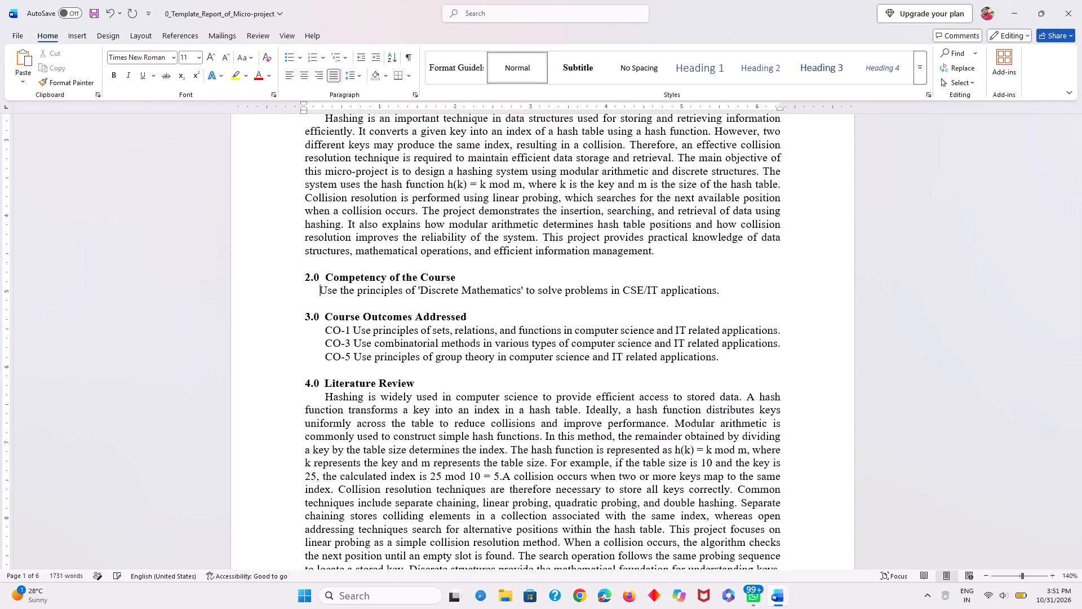
pyautogui.press('BackSpace')
pyautogui.press('BackSpace')
pyautogui.press('BackSpace')
pyautogui.press('BackSpace')
pyautogui.press('BackSpace')
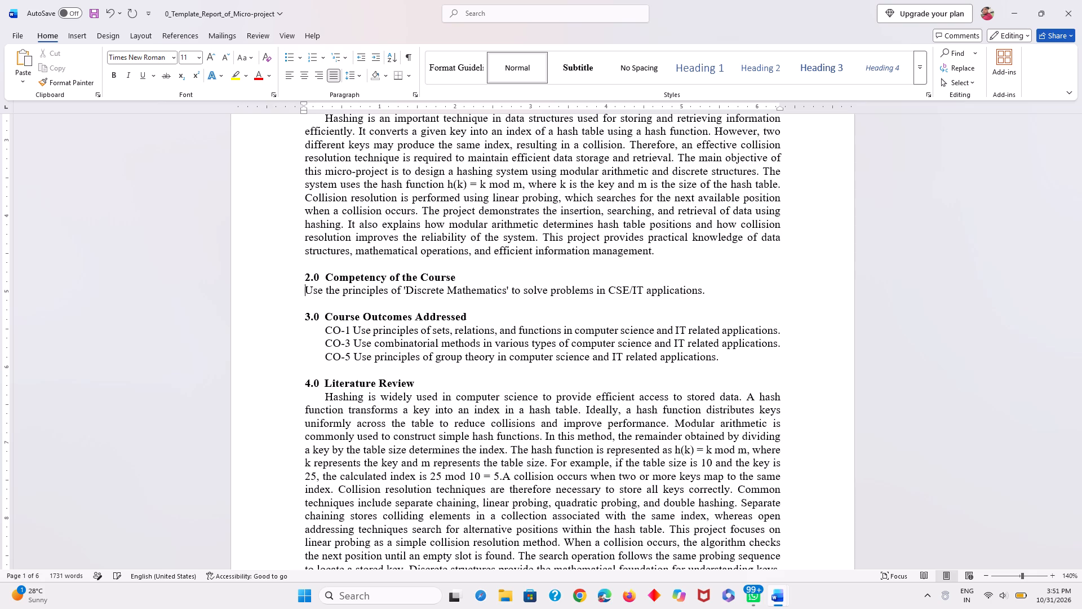
# Remove the indent before the CO-1 line under 3.0 Course Outcomes Addressed, aligning it with the section heading.
pyautogui.moveTo(326, 328); pyautogui.dragTo(310, 331)
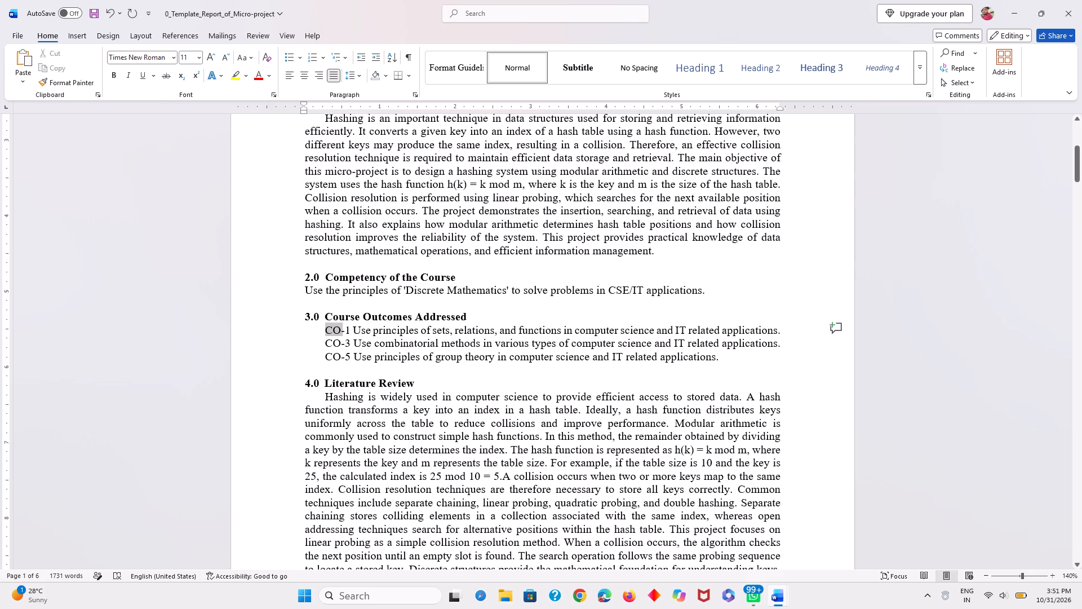
pyautogui.moveTo(310, 331); pyautogui.dragTo(317, 333)
pyautogui.click(321, 334)
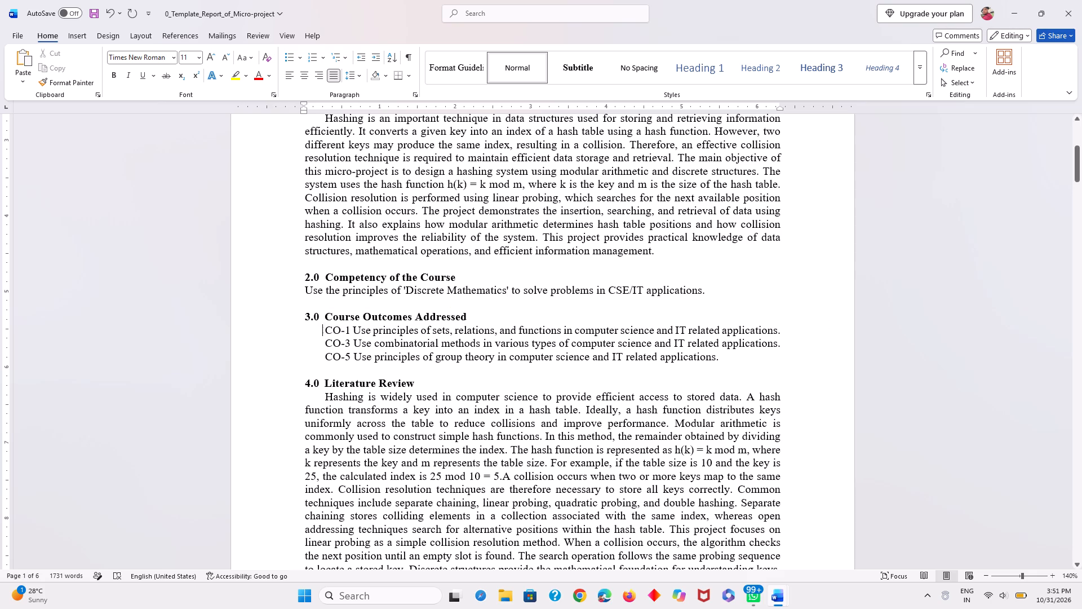
pyautogui.click(326, 330)
pyautogui.press('BackSpace')
pyautogui.press('BackSpace')
pyautogui.press('BackSpace')
pyautogui.press('BackSpace')
pyautogui.press('BackSpace')
pyautogui.press('BackSpace')
pyautogui.press('BackSpace')
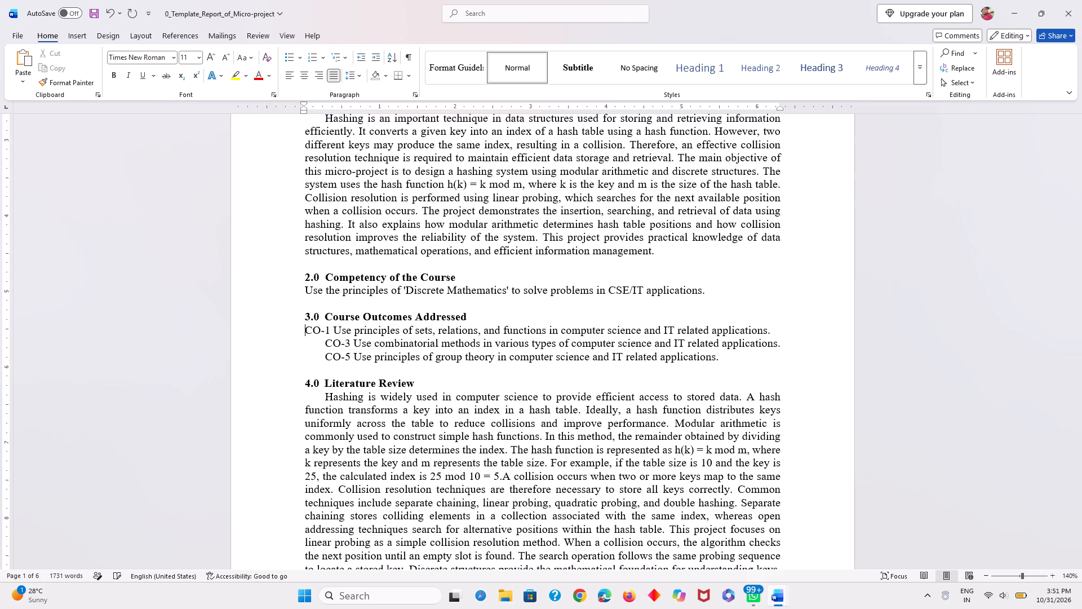
# Remove the indent before the CO-3 line so it aligns with the CO-1 line.
pyautogui.click(328, 338)
pyautogui.press('BackSpace')
pyautogui.press('BackSpace')
pyautogui.press('BackSpace')
pyautogui.press('BackSpace')
pyautogui.press('BackSpace')
pyautogui.press('BackSpace')
pyautogui.press('BackSpace')
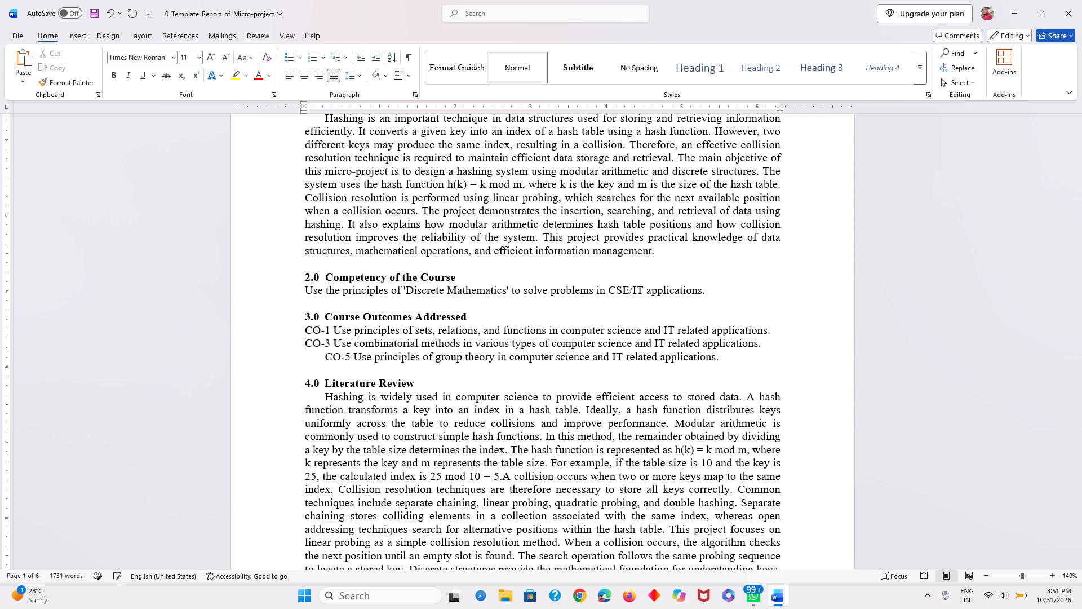
# Remove the indent before the CO-5 line so it aligns with the other course outcomes.
pyautogui.click(323, 349)
pyautogui.press('Right')
pyautogui.press('BackSpace')
pyautogui.press('BackSpace')
pyautogui.press('BackSpace')
pyautogui.press('BackSpace')
pyautogui.press('BackSpace')
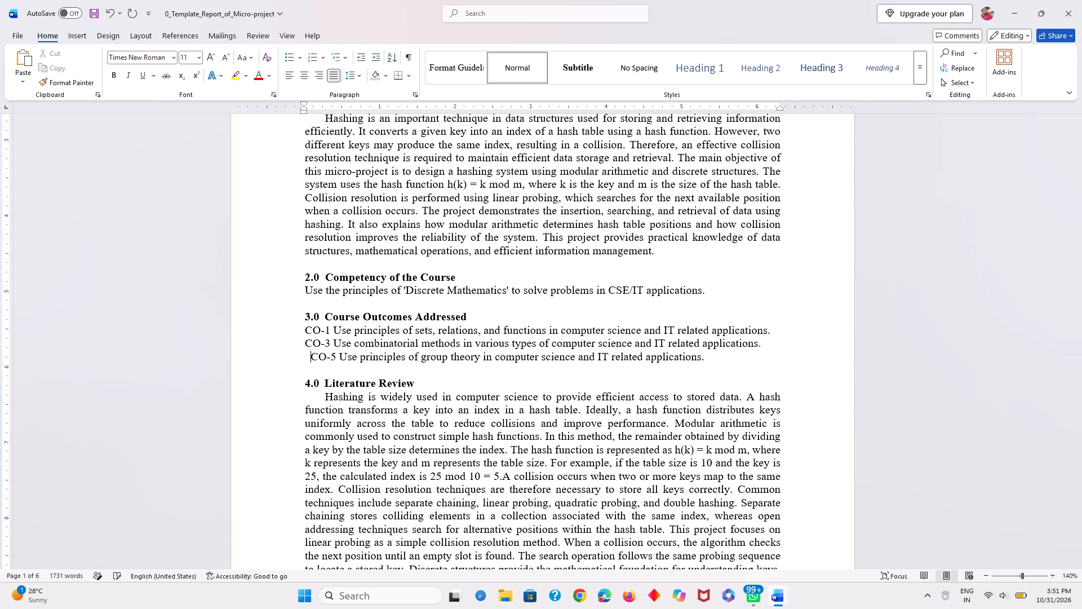
pyautogui.press('BackSpace')
pyautogui.press('BackSpace')
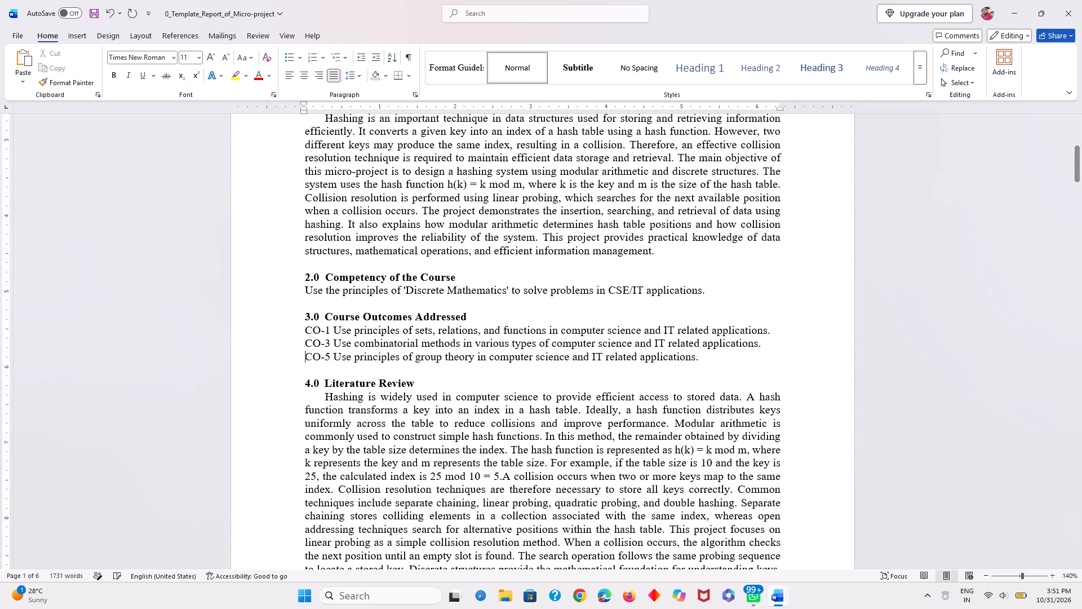
# Review the rest of the report, from the literature review through methodology, resources, program and sample output to the references.
pyautogui.scroll(-3, 389, 426)
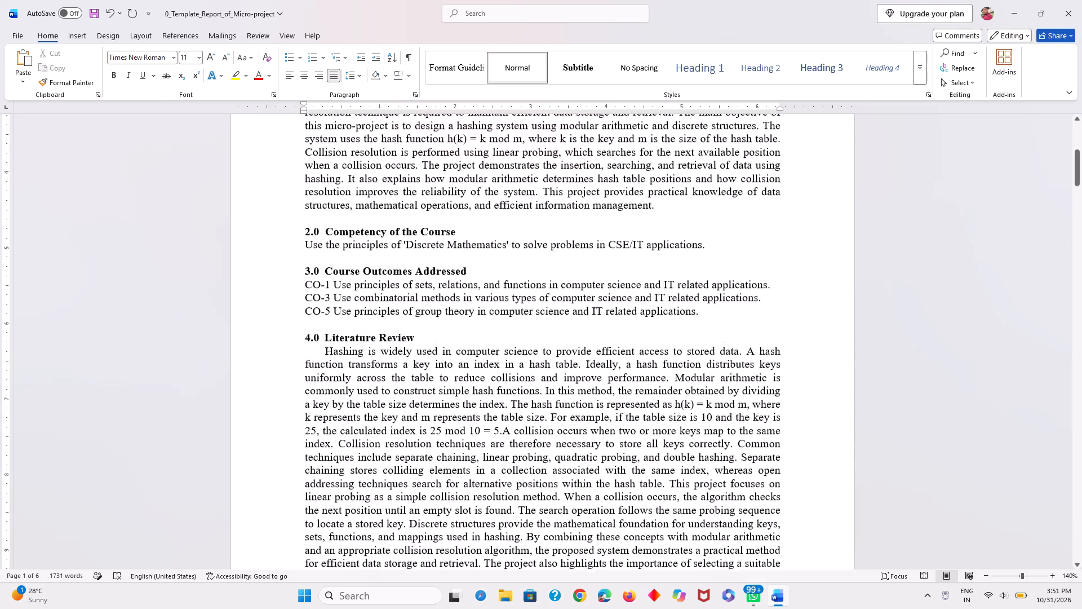
pyautogui.scroll(-2, 389, 426)
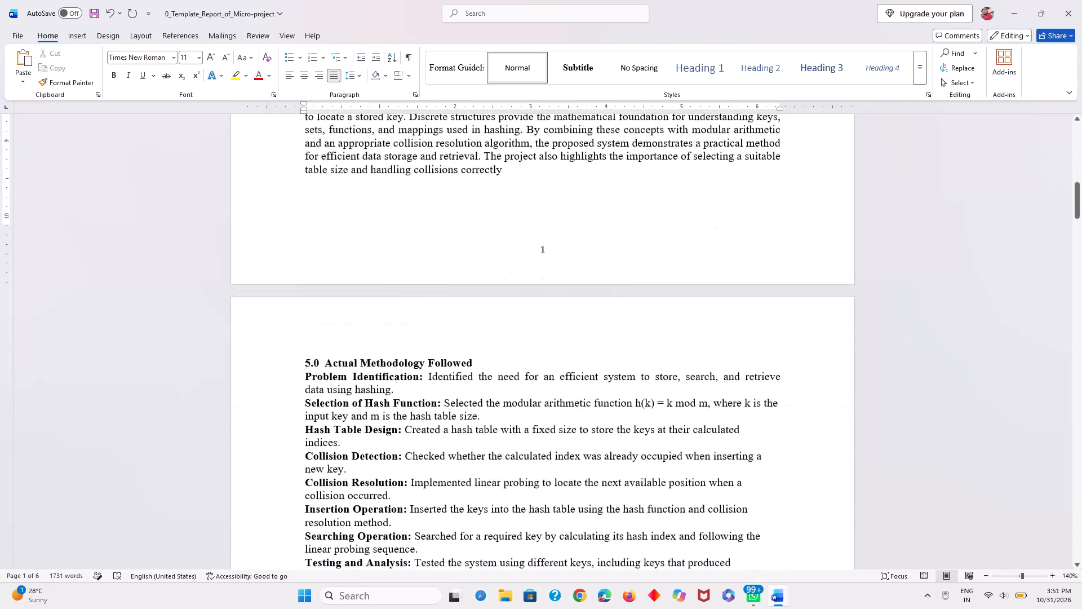
pyautogui.scroll(-3, 389, 426)
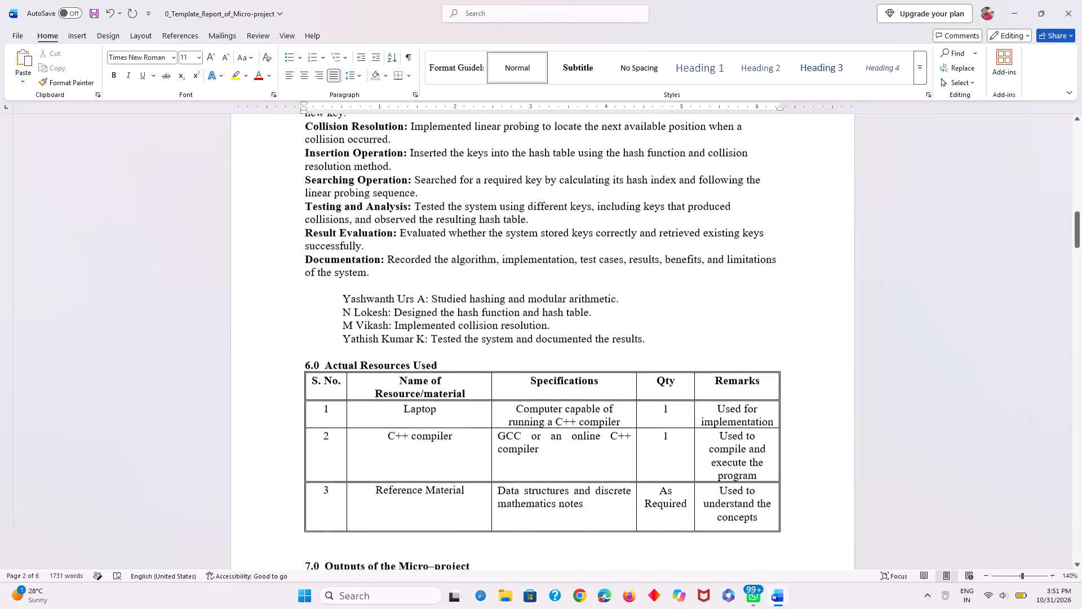
pyautogui.scroll(-1, 389, 426)
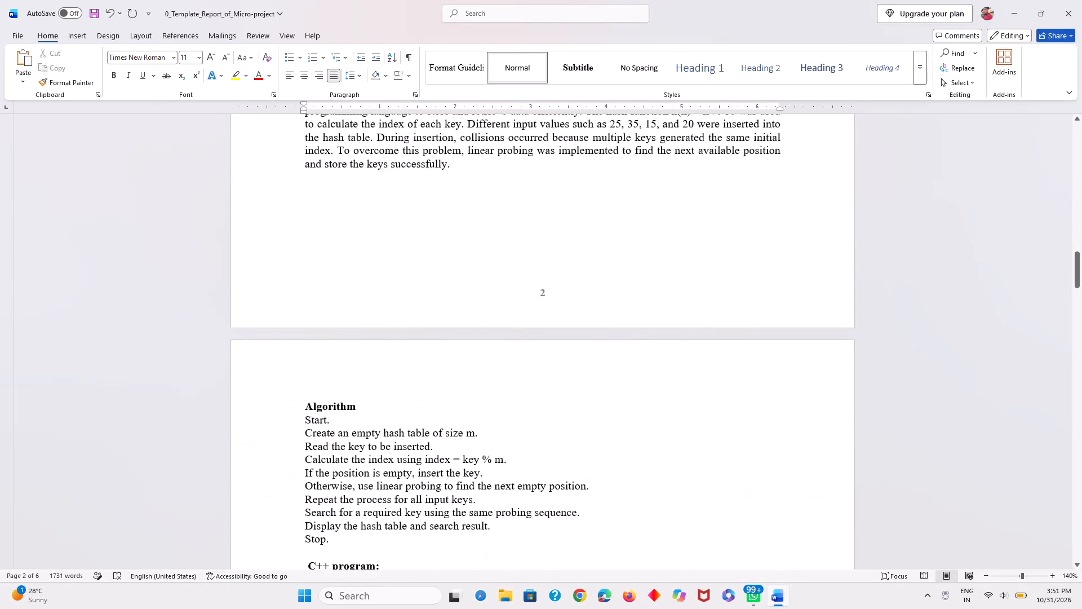
pyautogui.scroll(-9, 389, 426)
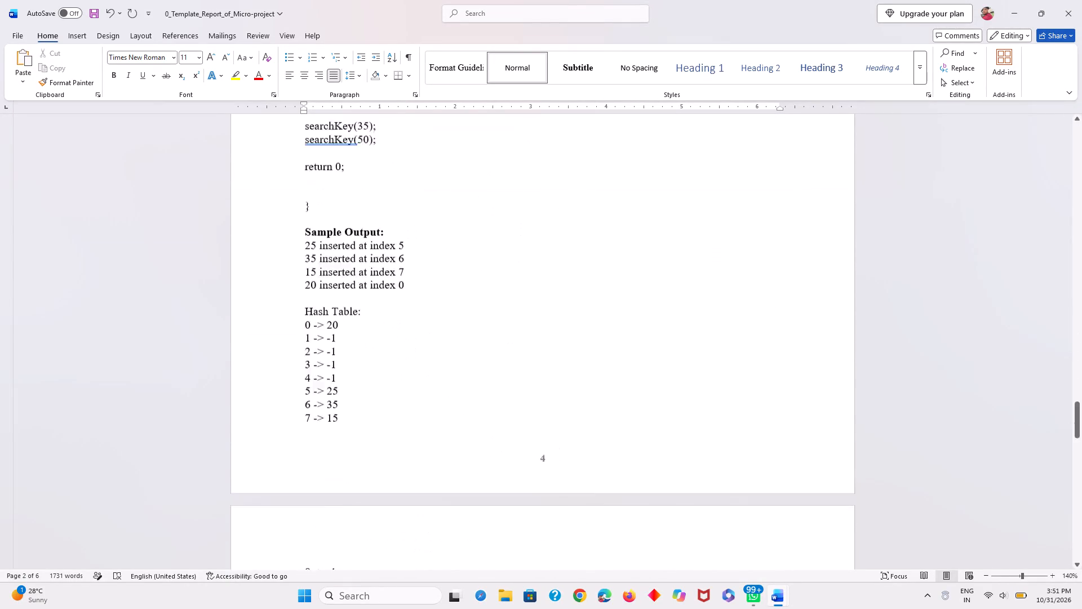
pyautogui.scroll(-3, 389, 426)
pyautogui.scroll(1, 389, 426)
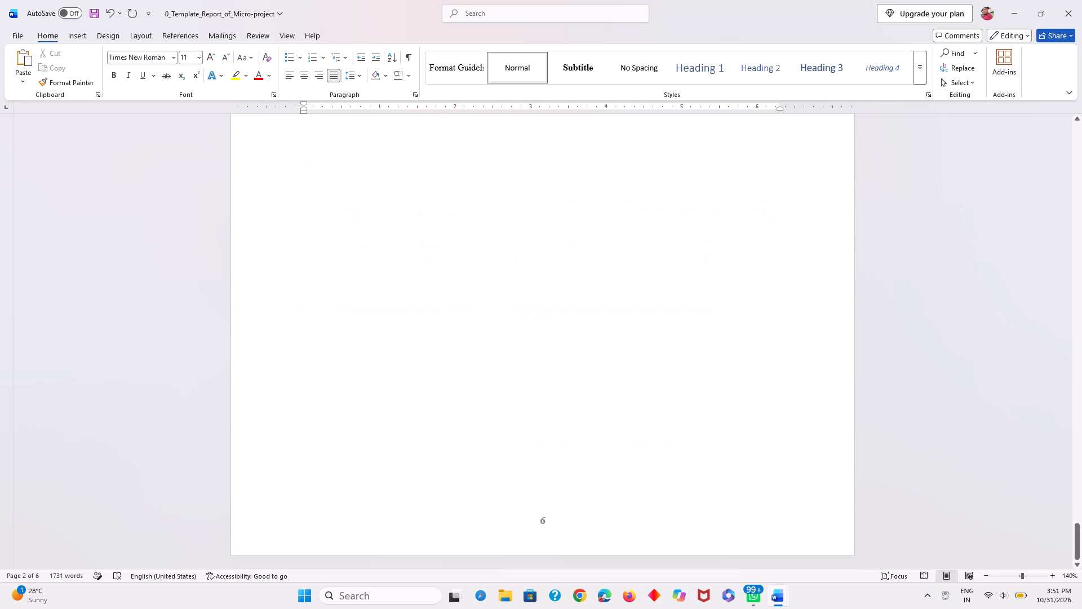
pyautogui.scroll(3, 389, 426)
pyautogui.scroll(-2, 389, 426)
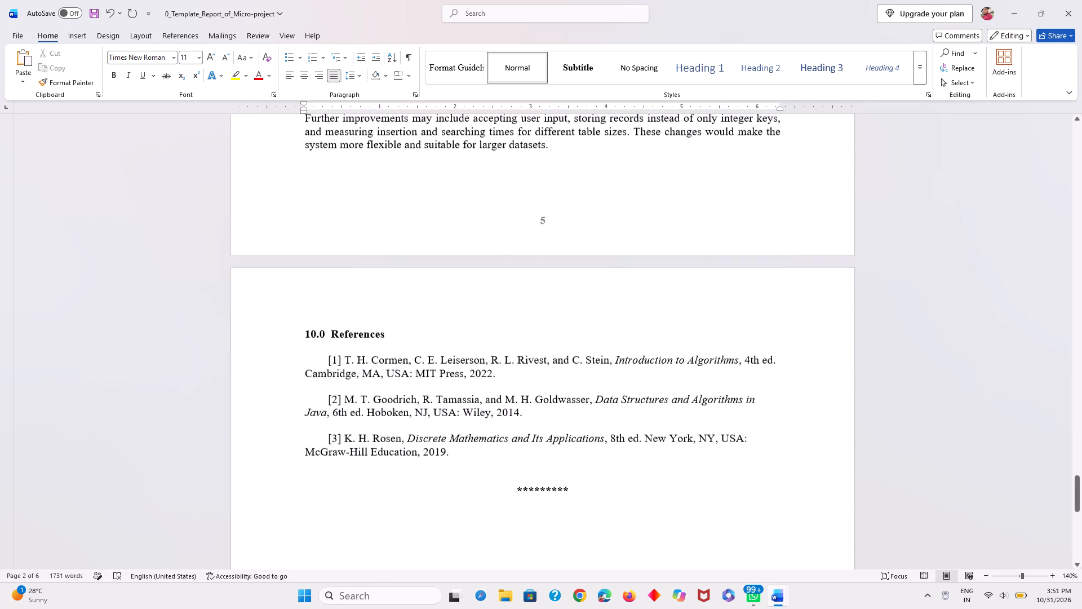
# Reduce the indent before reference [3], Discrete Mathematics and Its Applications, to a single space under 10.0 References.
pyautogui.click(326, 433)
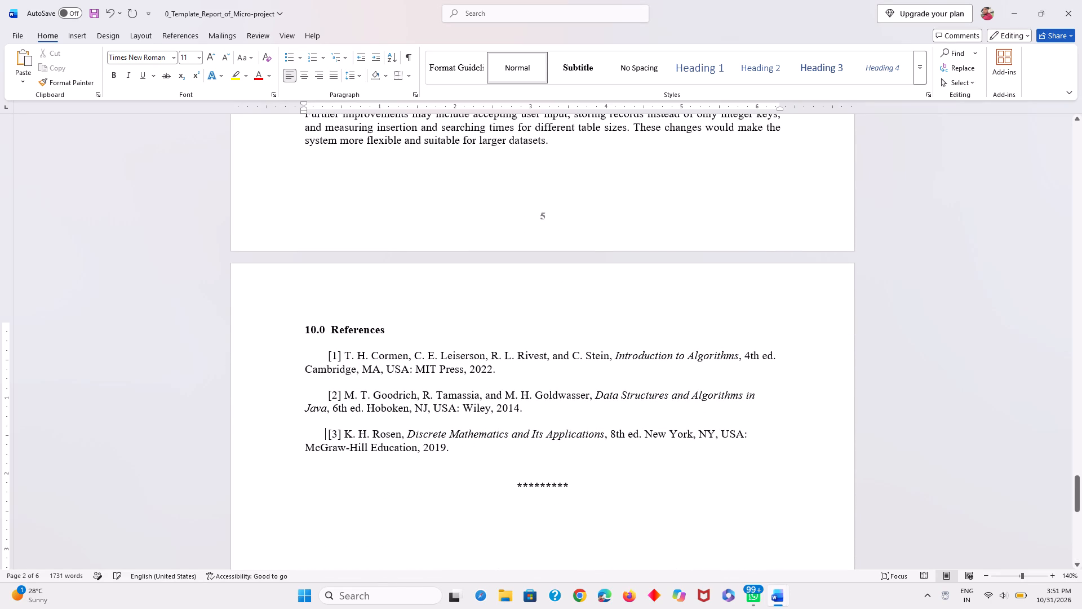
pyautogui.press('Right')
pyautogui.press('BackSpace')
pyautogui.press('BackSpace')
pyautogui.press('BackSpace')
pyautogui.press('BackSpace')
pyautogui.press('BackSpace')
pyautogui.press('BackSpace')
pyautogui.press('BackSpace')
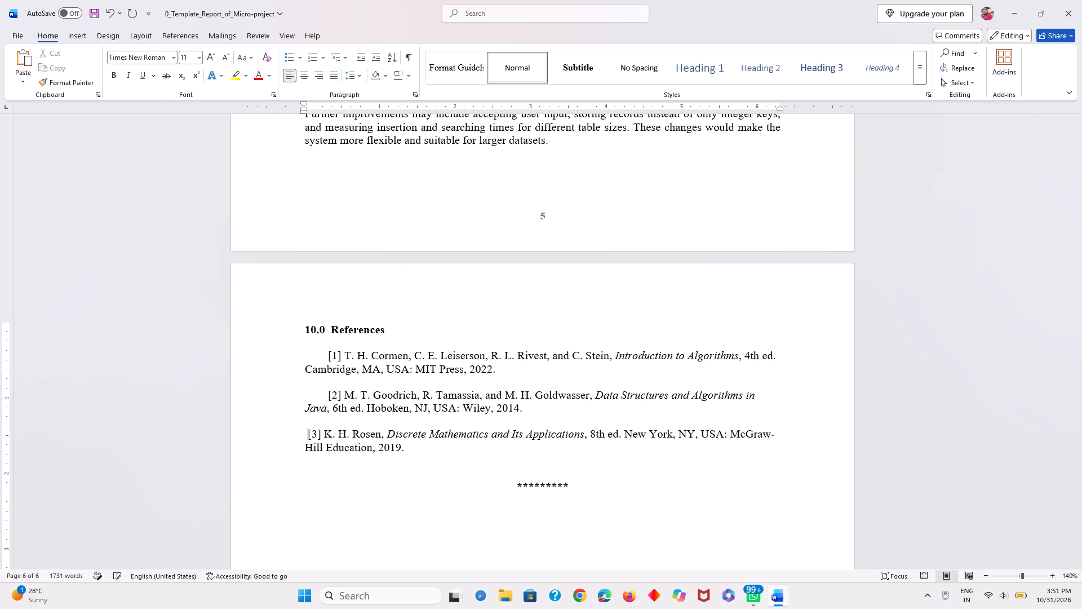
# Remove all leading space before reference [2], Data Structures and Algorithms in Java, so it starts at the margin.
pyautogui.moveTo(328, 396); pyautogui.dragTo(307, 396)
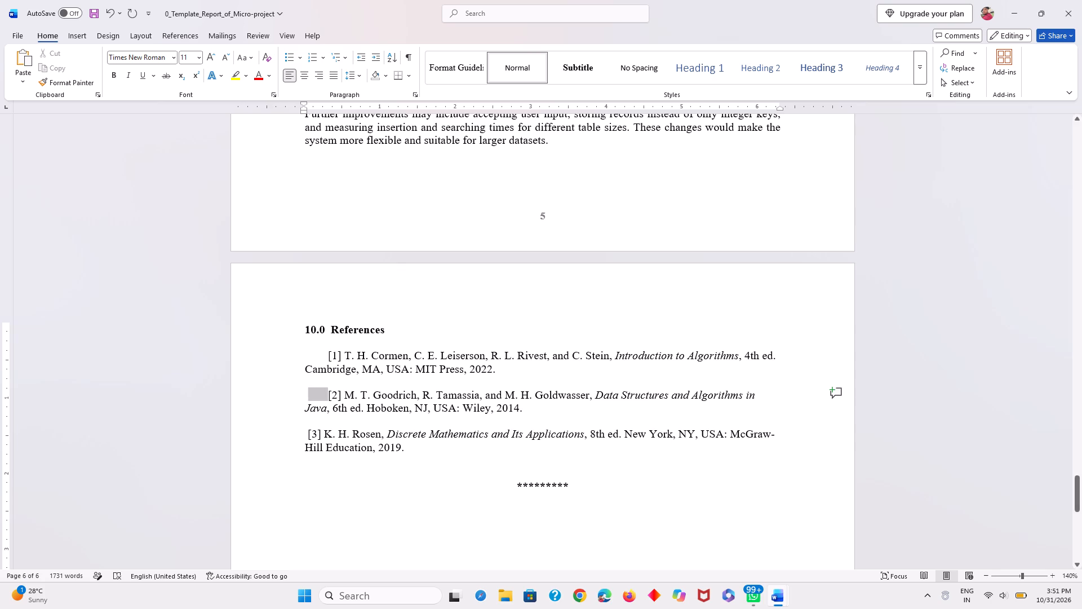
pyautogui.moveTo(307, 396); pyautogui.dragTo(293, 396)
pyautogui.press('BackSpace')
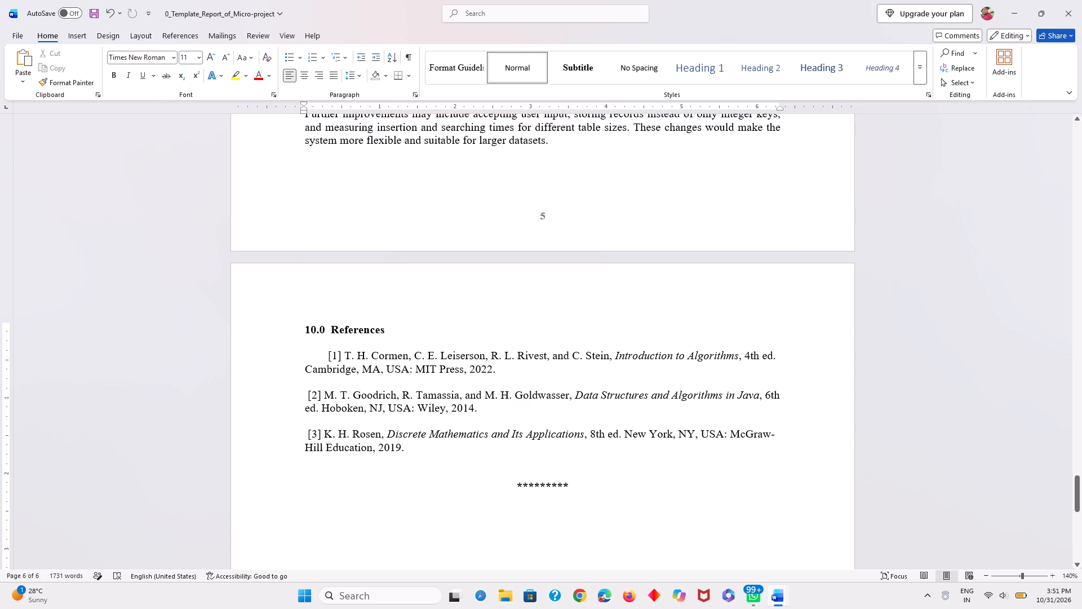
pyautogui.press('Right')
pyautogui.press('BackSpace')
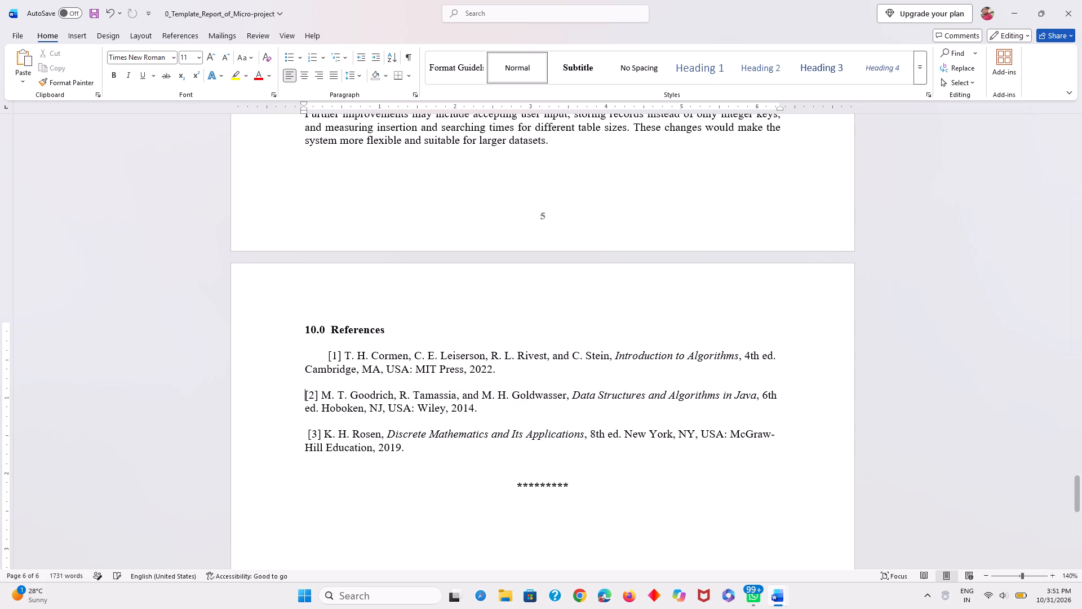
# Remove all leading space before reference [1], Introduction to Algorithms, so it starts at the margin.
pyautogui.click(326, 365)
pyautogui.moveTo(326, 359); pyautogui.dragTo(305, 359)
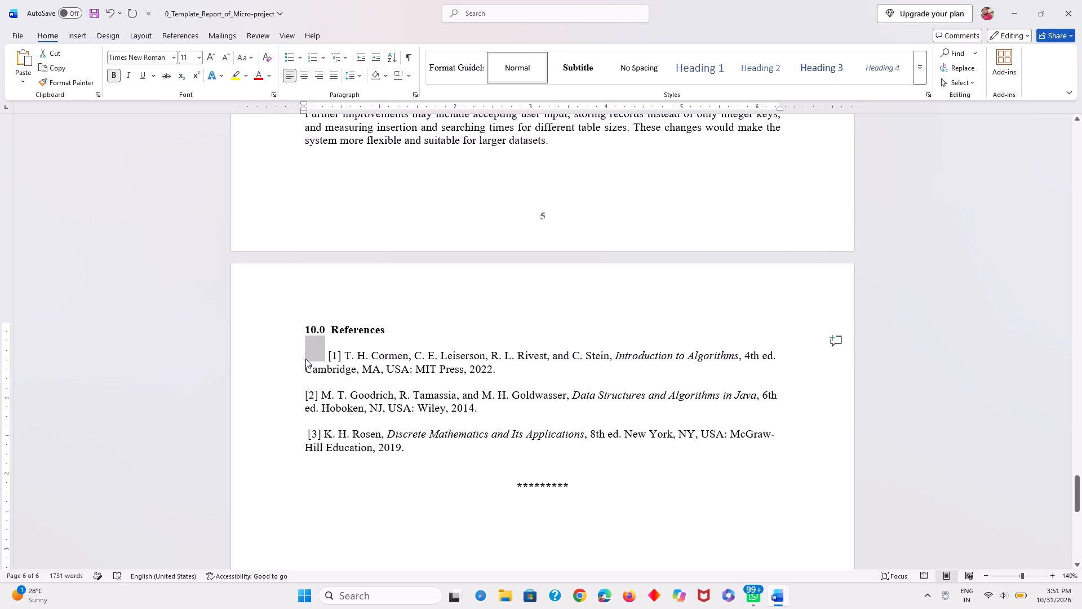
pyautogui.click(305, 359)
pyautogui.moveTo(329, 356); pyautogui.dragTo(317, 354)
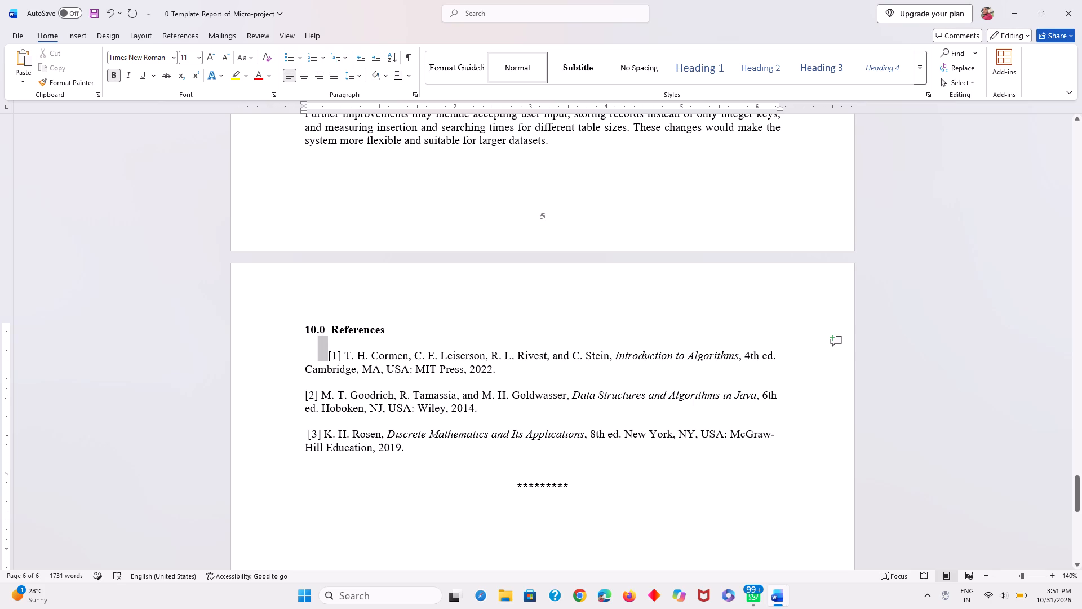
pyautogui.moveTo(317, 354); pyautogui.dragTo(299, 356)
pyautogui.press('BackSpace')
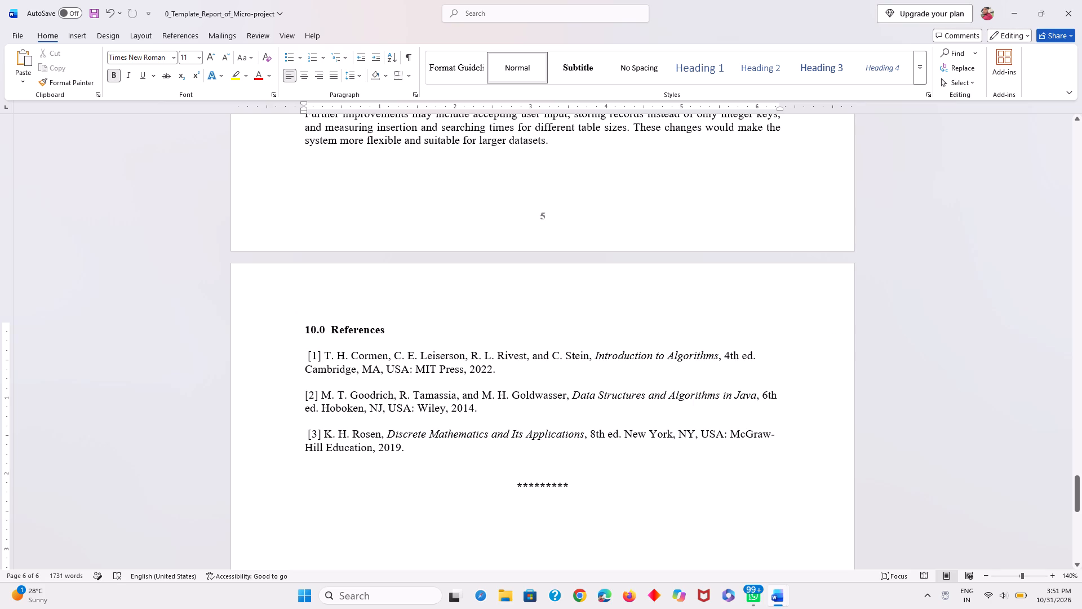
pyautogui.press('Right')
pyautogui.press('BackSpace')
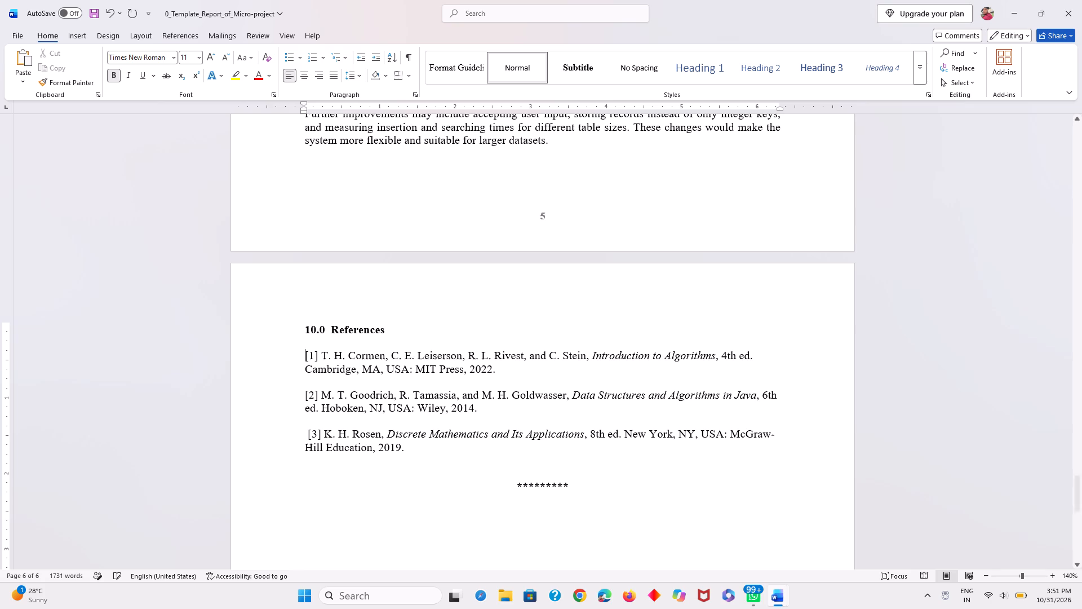
# Remove the remaining leading space before reference [3], Discrete Mathematics and Its Applications, so it starts at the margin.
pyautogui.click(307, 431)
pyautogui.press('BackSpace')
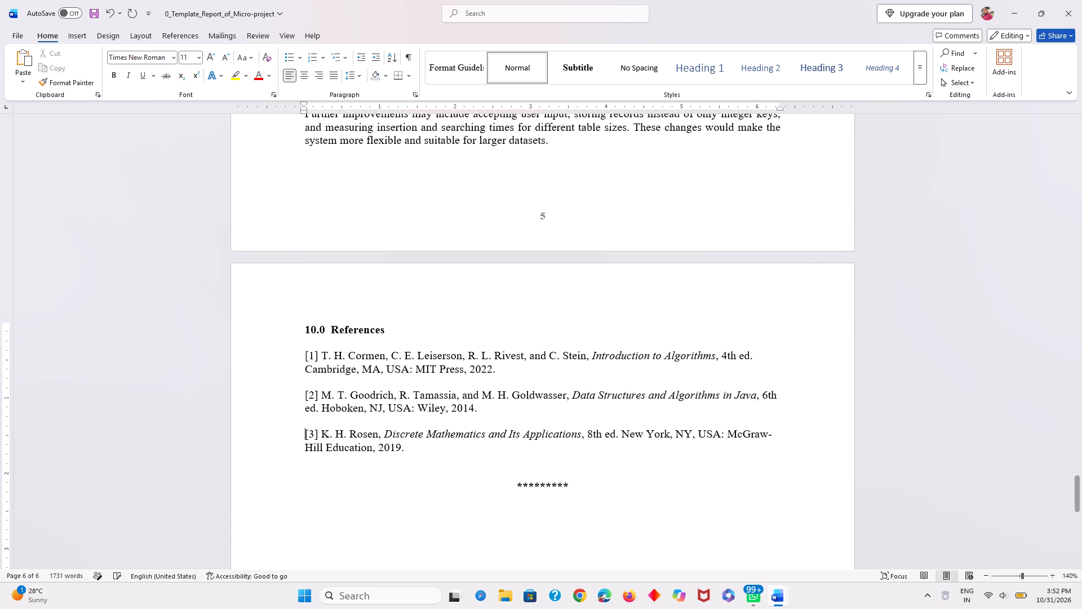
# Save the micro-project report under its existing name.
pyautogui.scroll(1, 407, 436)
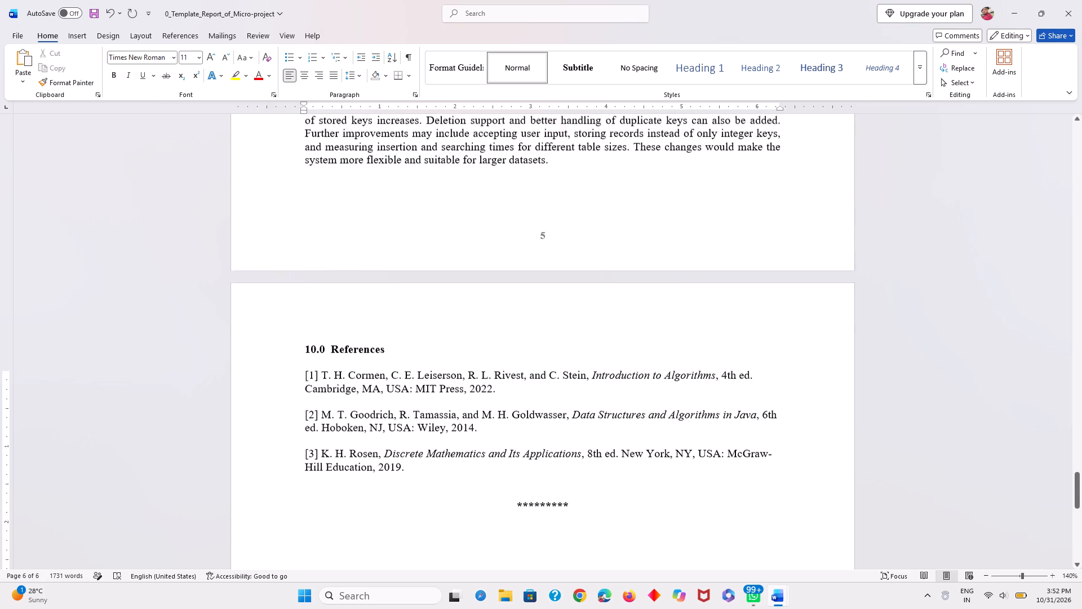
pyautogui.scroll(7, 407, 436)
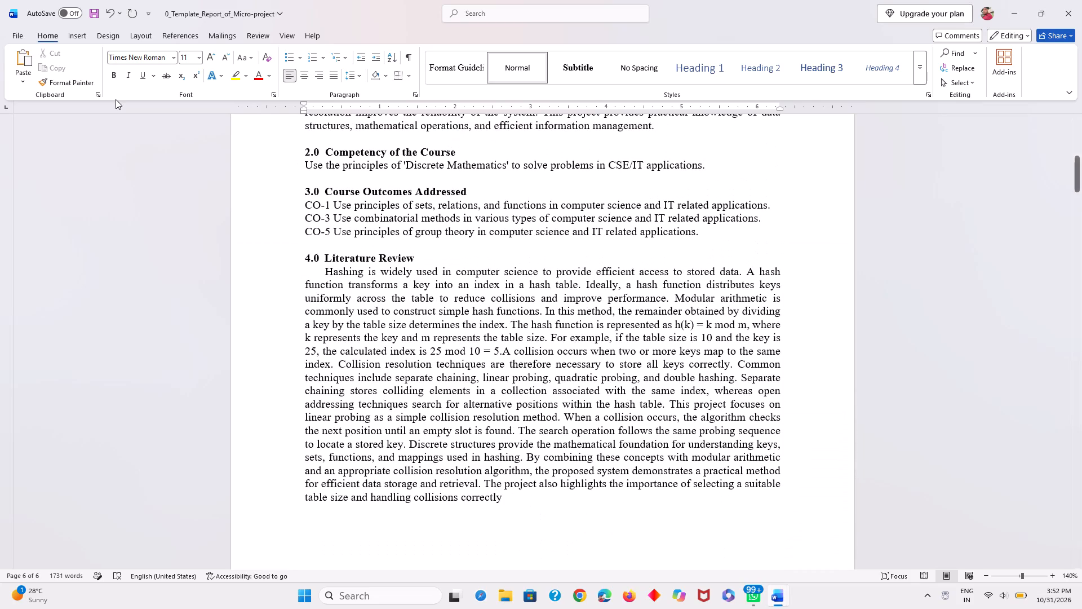
pyautogui.click(14, 37)
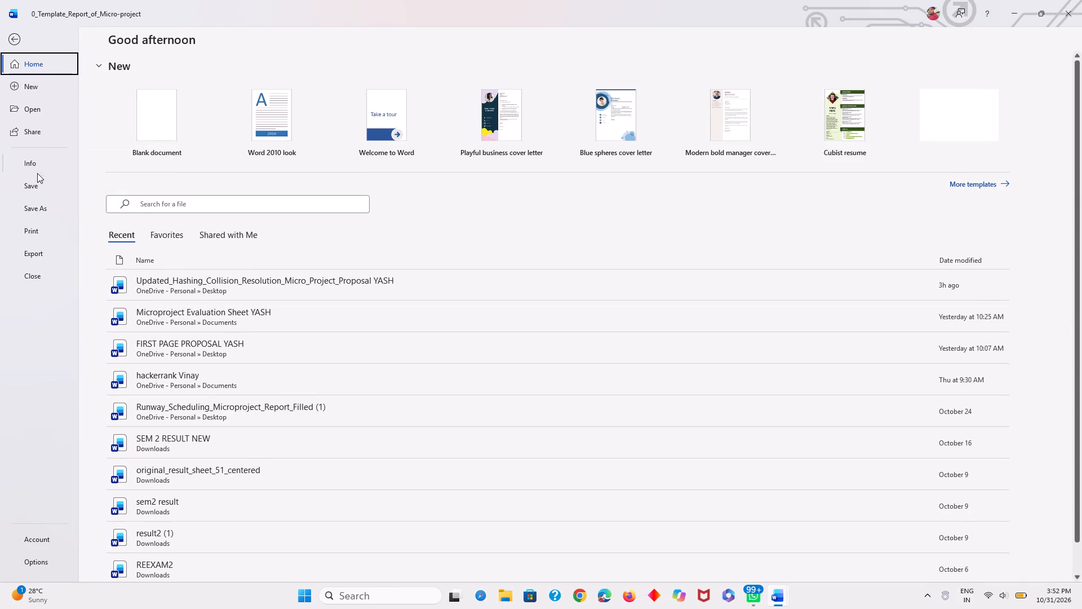
pyautogui.click(43, 183)
# Check the report's layout from the rationale through methodology, resources and program to the findings, limitations and conclusion.
pyautogui.scroll(-1, 345, 339)
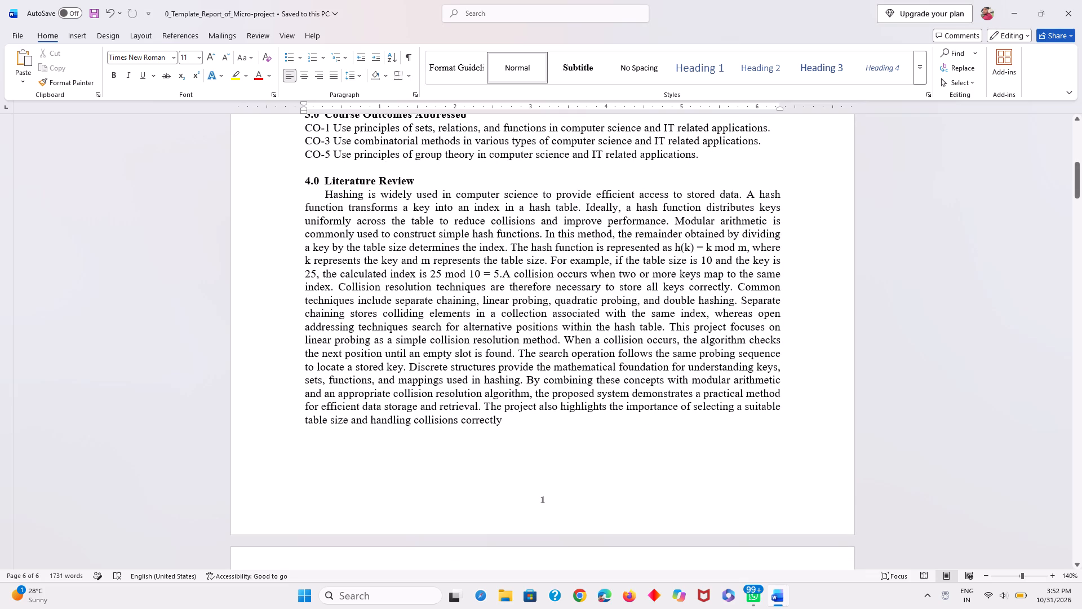
pyautogui.scroll(4, 452, 287)
pyautogui.scroll(-2, 452, 287)
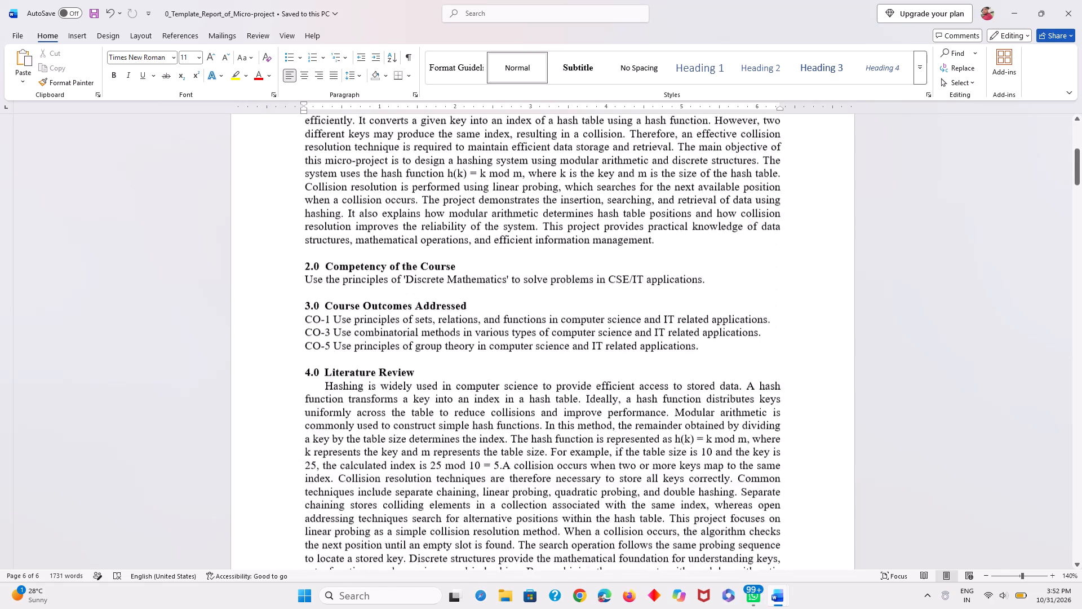
pyautogui.scroll(-6, 452, 287)
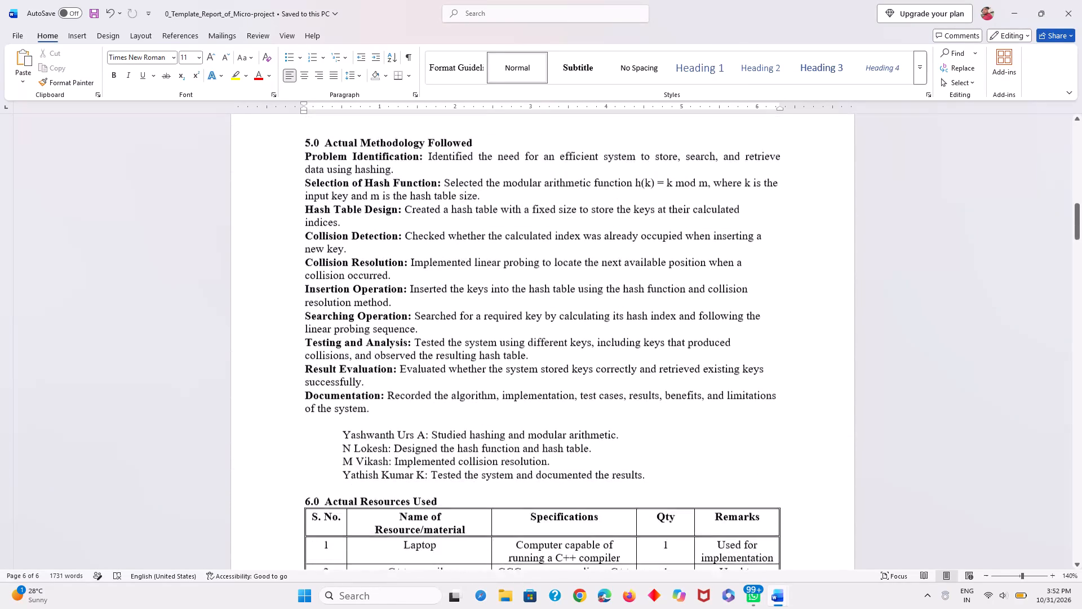
pyautogui.scroll(-3, 452, 287)
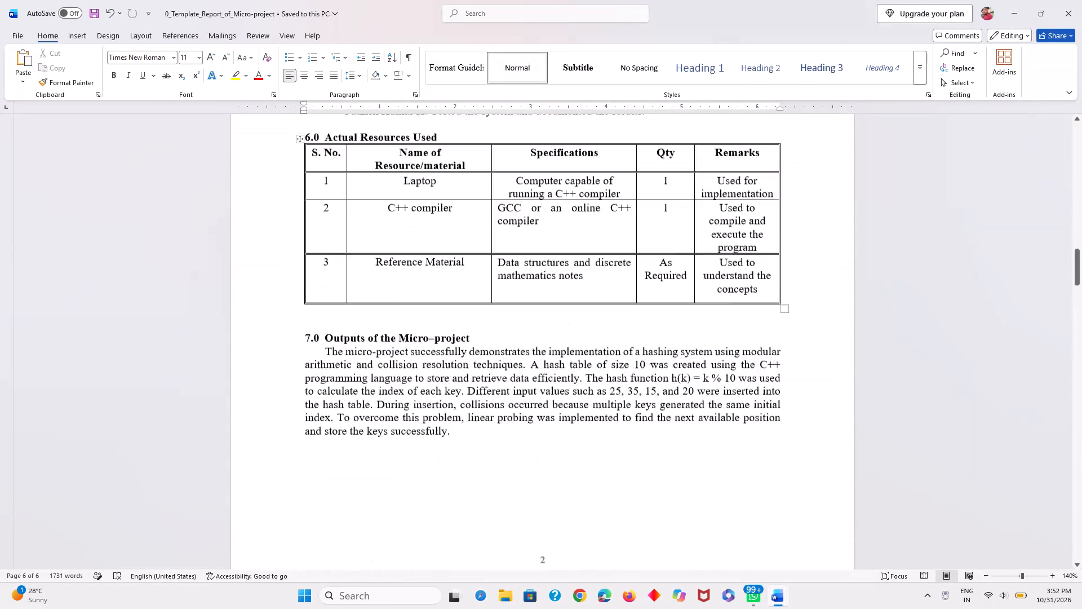
pyautogui.scroll(-4, 452, 287)
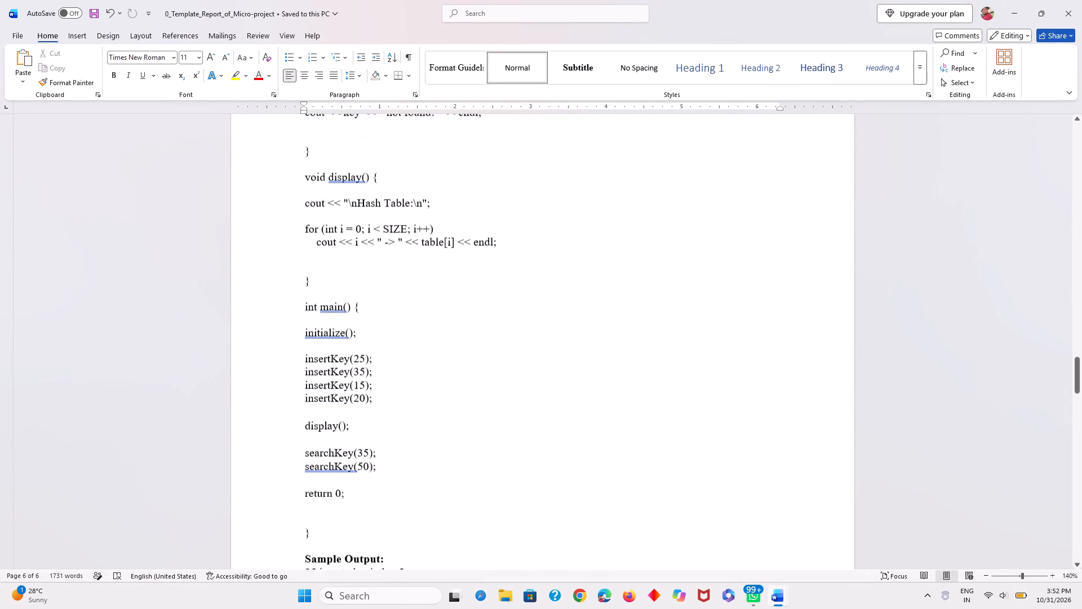
pyautogui.scroll(-5, 452, 287)
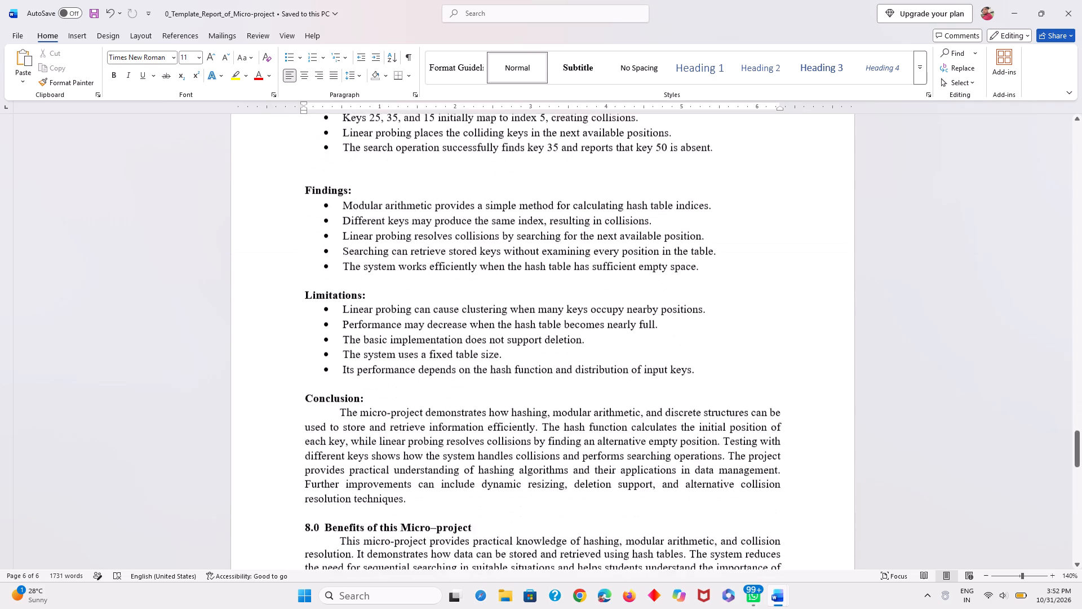
pyautogui.scroll(-2, 452, 287)
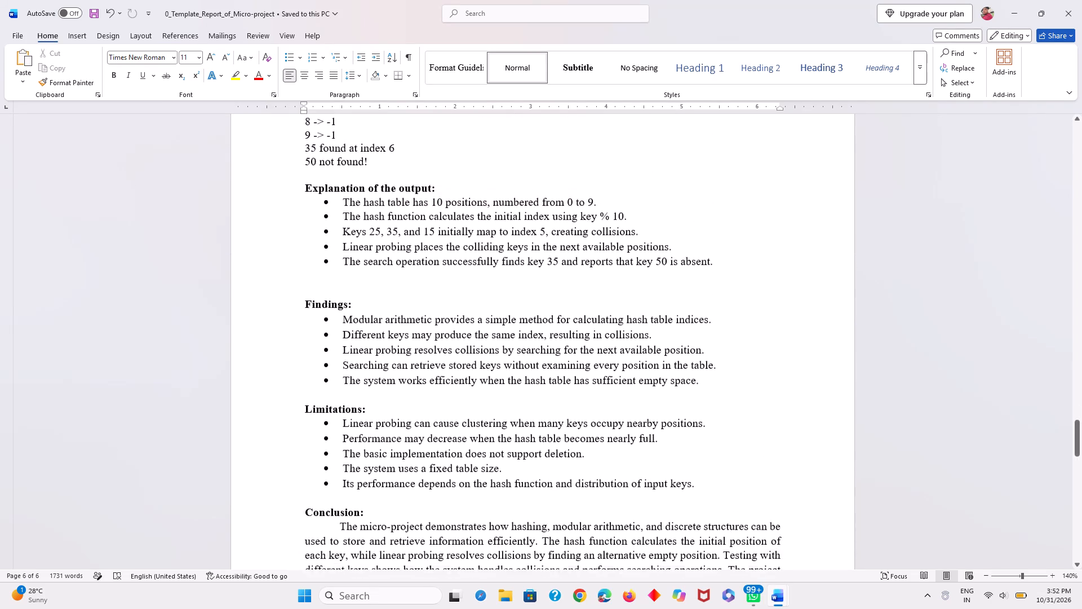
pyautogui.scroll(-5, 452, 287)
pyautogui.scroll(3, 452, 287)
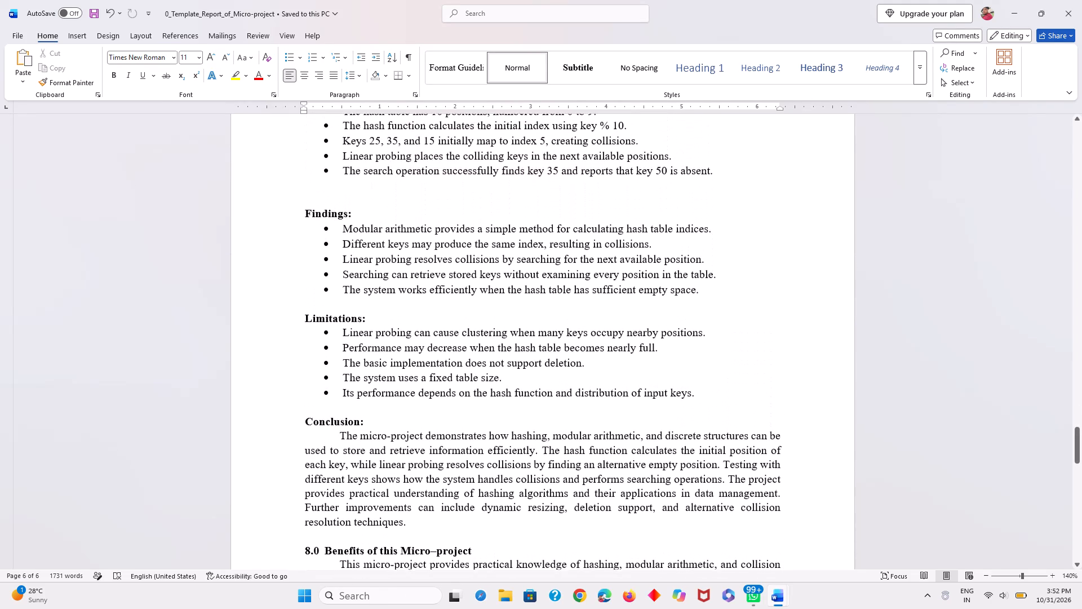
# Close up the extra blank lines between the output explanation bullets and the Findings heading, keeping one line between them.
pyautogui.click(359, 201)
pyautogui.press('BackSpace')
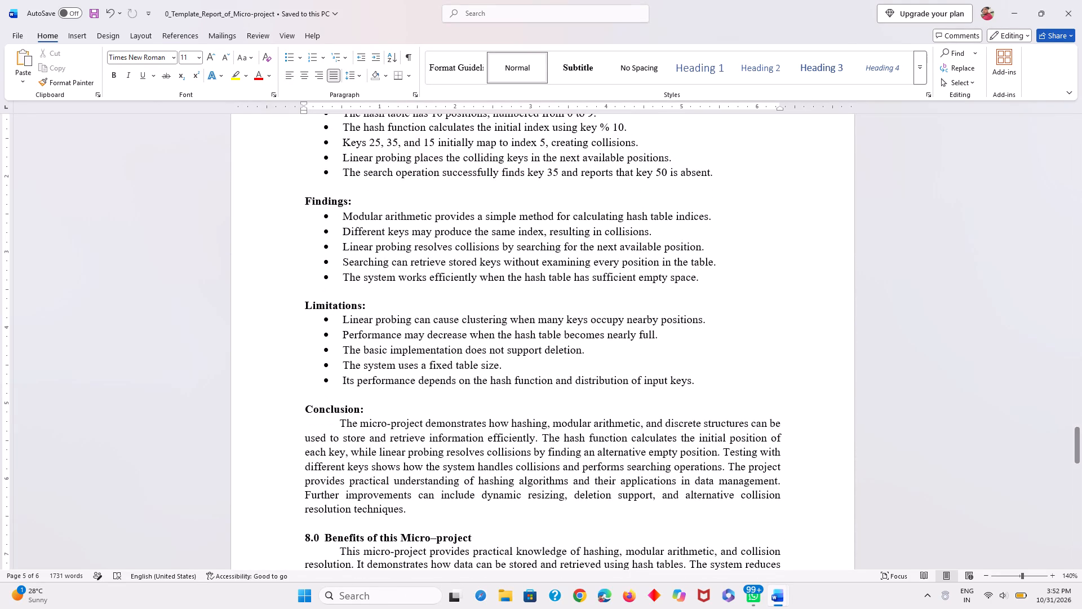
pyautogui.press('BackSpace')
pyautogui.press('Return')
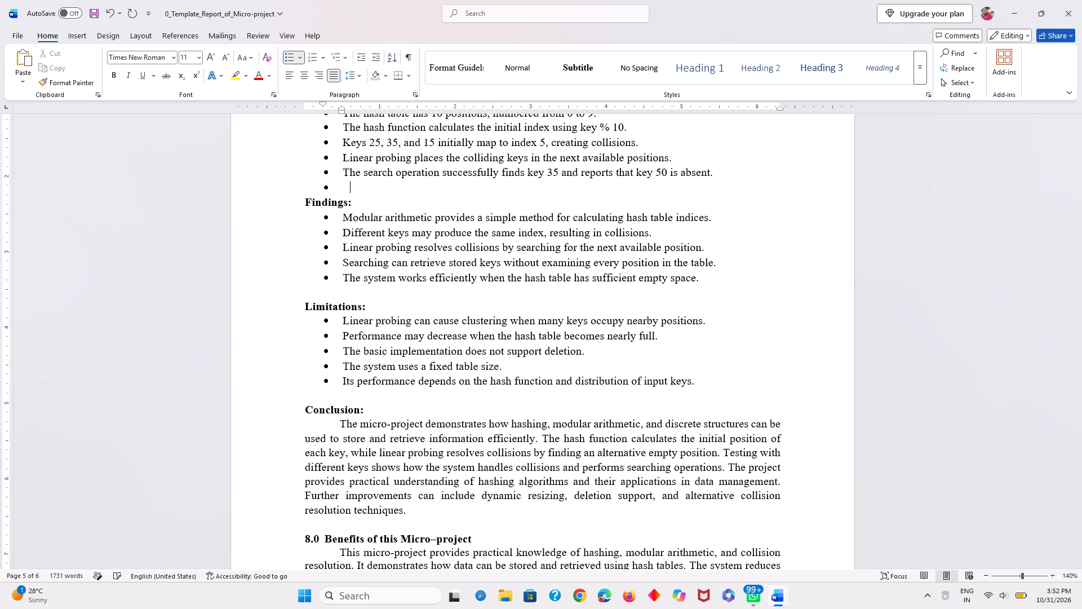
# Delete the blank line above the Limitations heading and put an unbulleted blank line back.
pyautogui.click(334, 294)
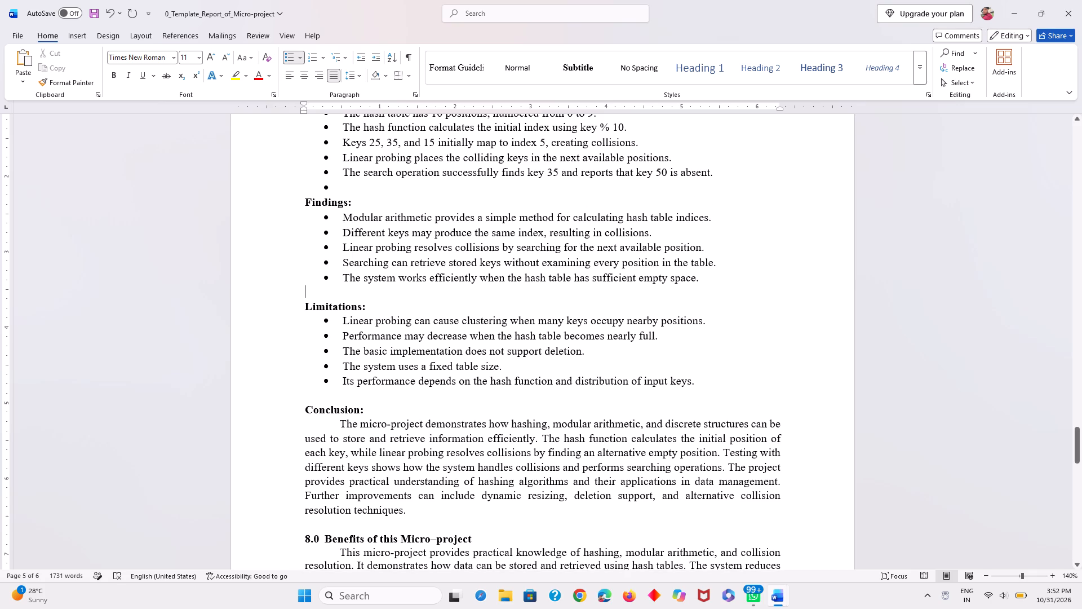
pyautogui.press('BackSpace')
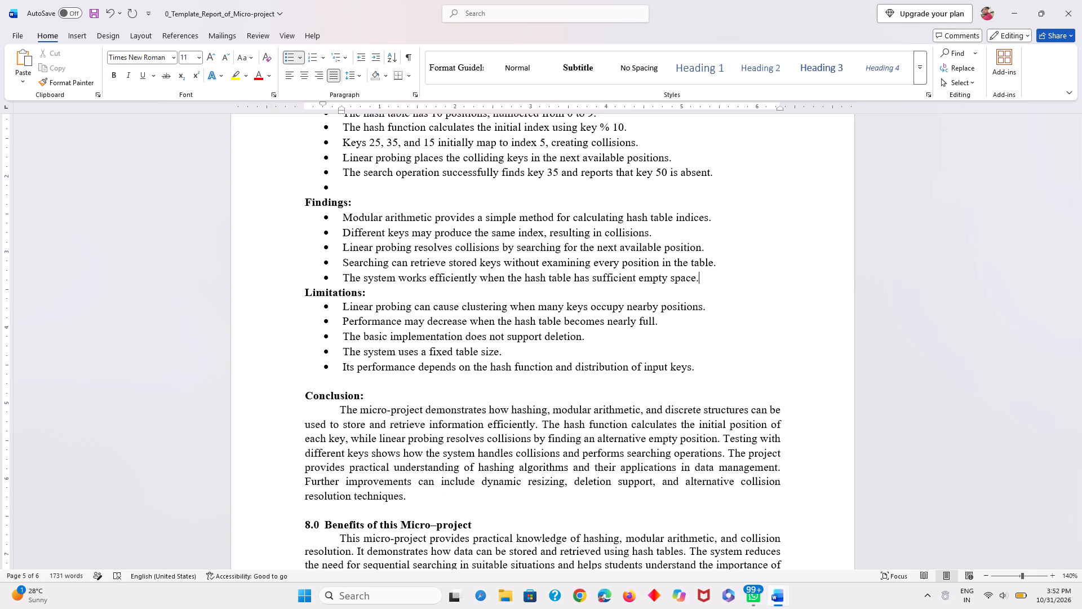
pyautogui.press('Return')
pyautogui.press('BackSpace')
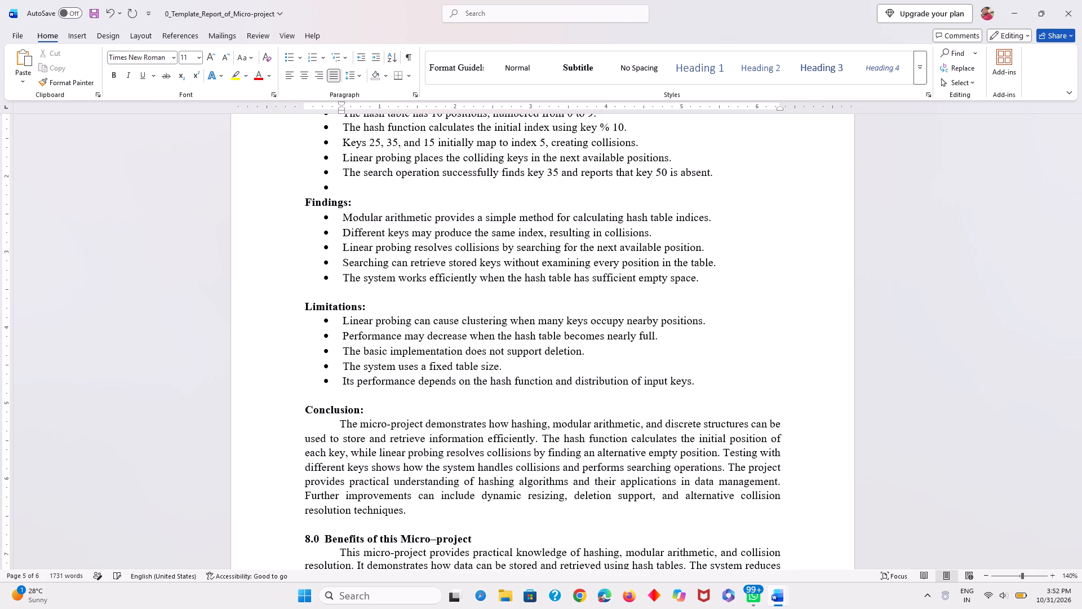
# Remove the stray empty bullet above the Findings heading, leaving a plain blank line.
pyautogui.click(349, 186)
pyautogui.press('BackSpace')
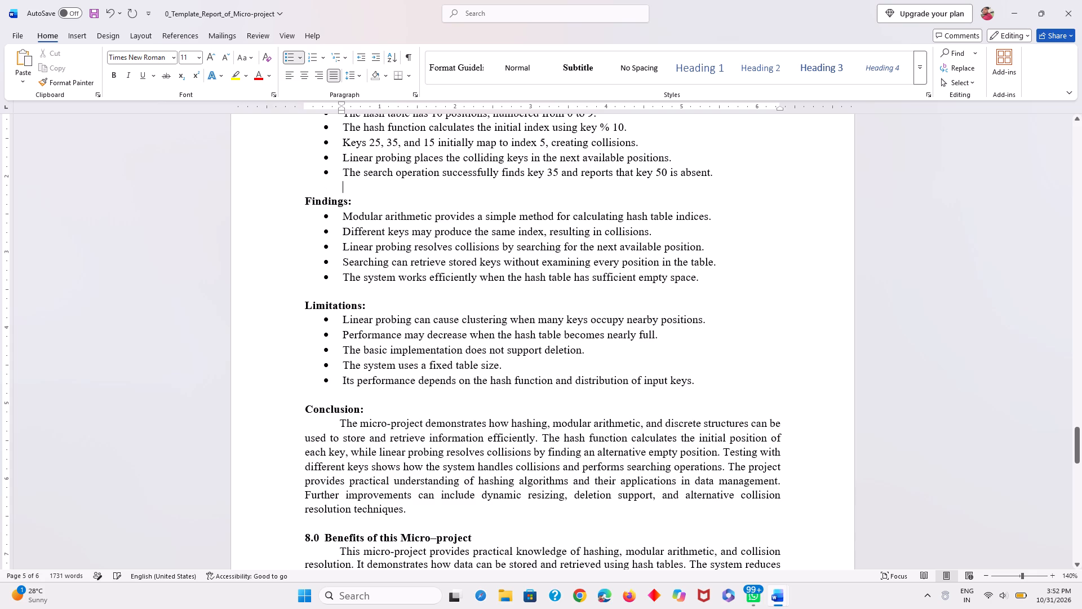
# Insert a blank line before the 10.0 References heading to move it onto the page with its references.
pyautogui.scroll(-3, 362, 276)
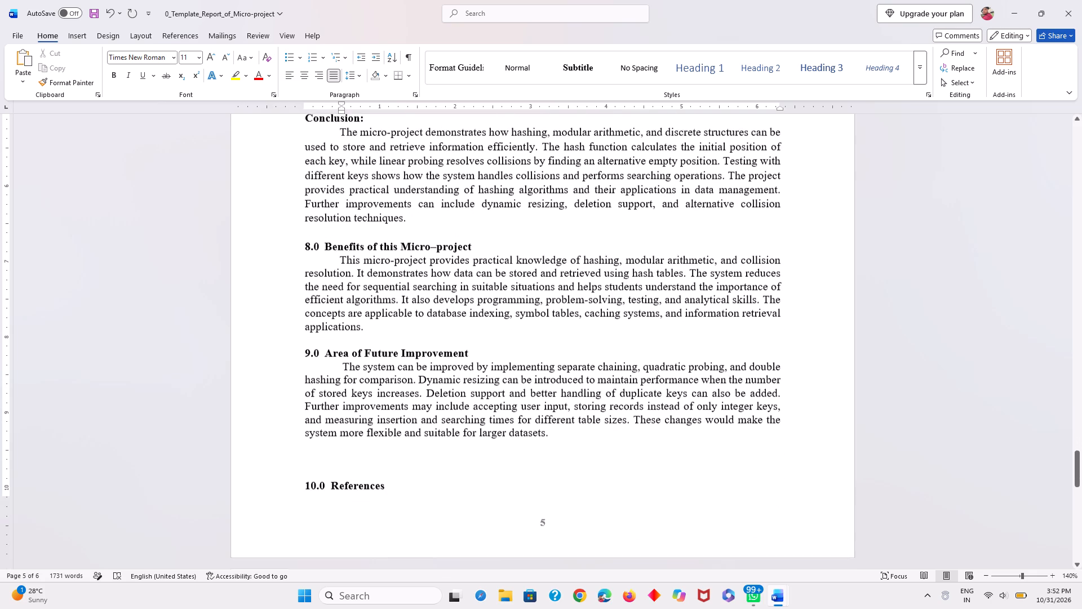
pyautogui.scroll(-3, 362, 276)
pyautogui.scroll(1, 362, 276)
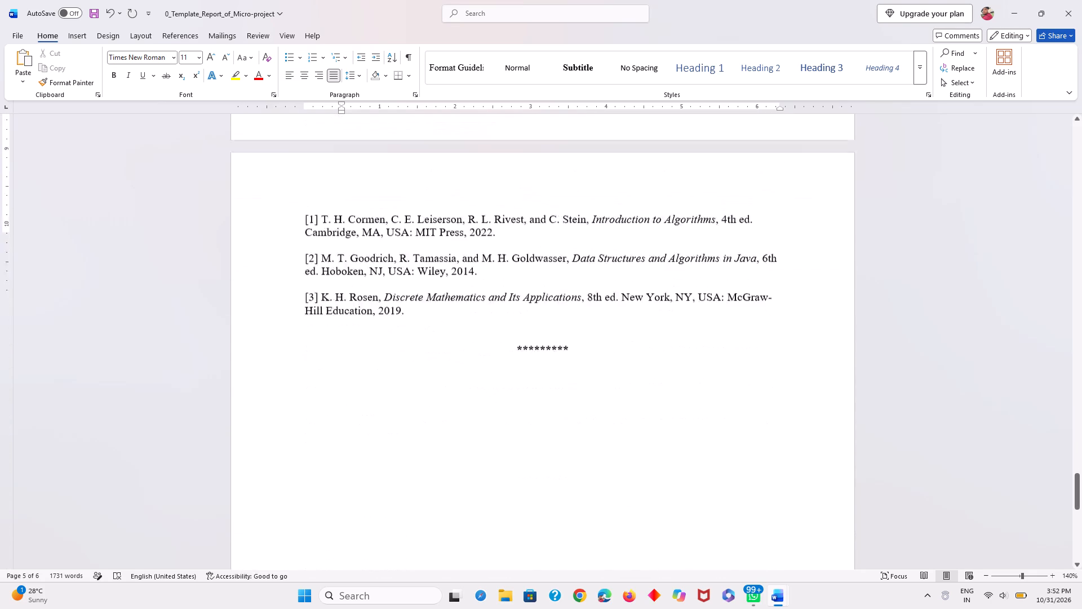
pyautogui.scroll(1, 362, 276)
pyautogui.click(307, 263)
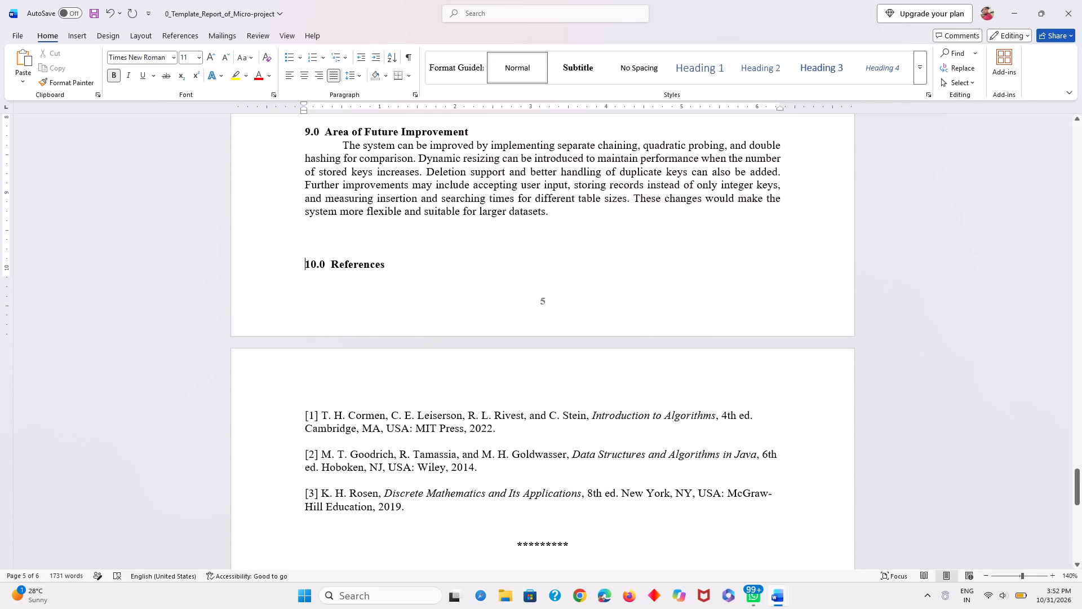
pyautogui.press('Return')
# Ignore the grammar flag once on the 10.0 References heading.
pyautogui.scroll(1, 254, 242)
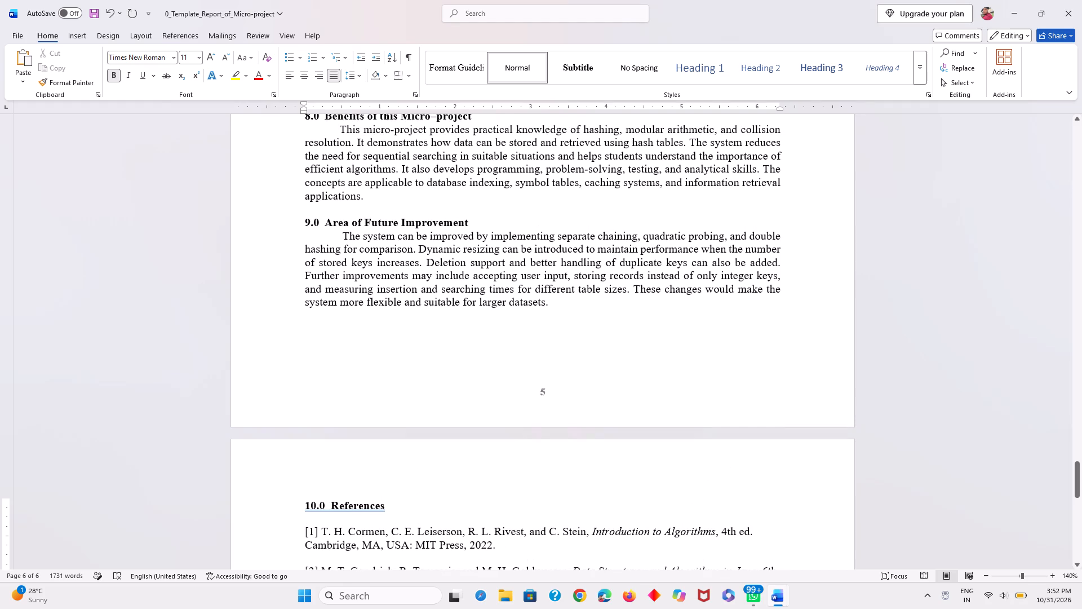
pyautogui.rightClick(339, 505)
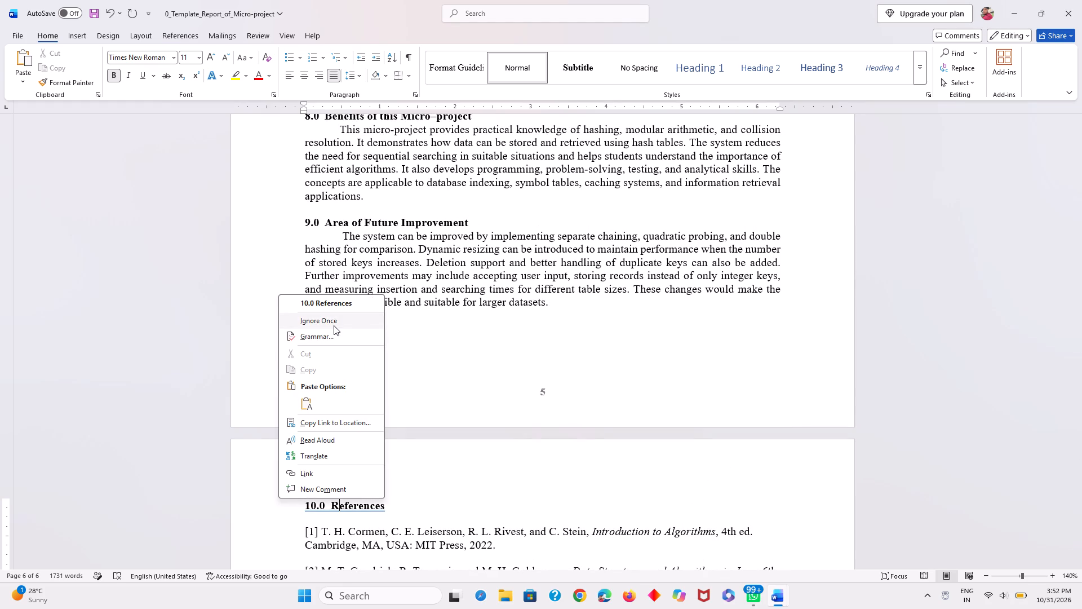
pyautogui.click(334, 325)
# Review the report back from the benefits section to its title block, then recheck the pages down to the algorithm and program.
pyautogui.scroll(1, 449, 407)
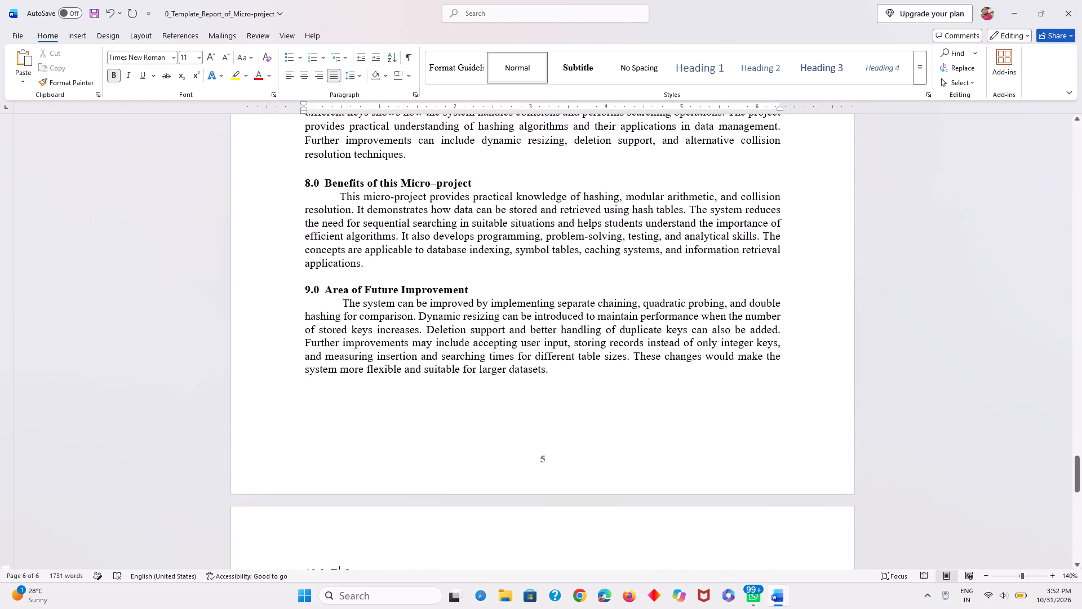
pyautogui.scroll(3, 449, 407)
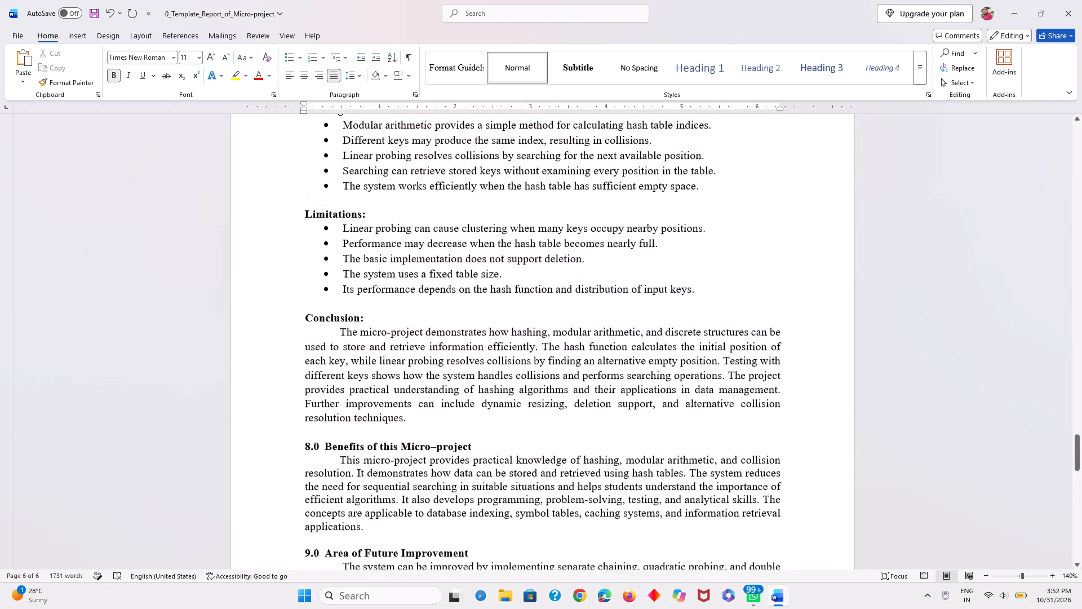
pyautogui.scroll(3, 449, 407)
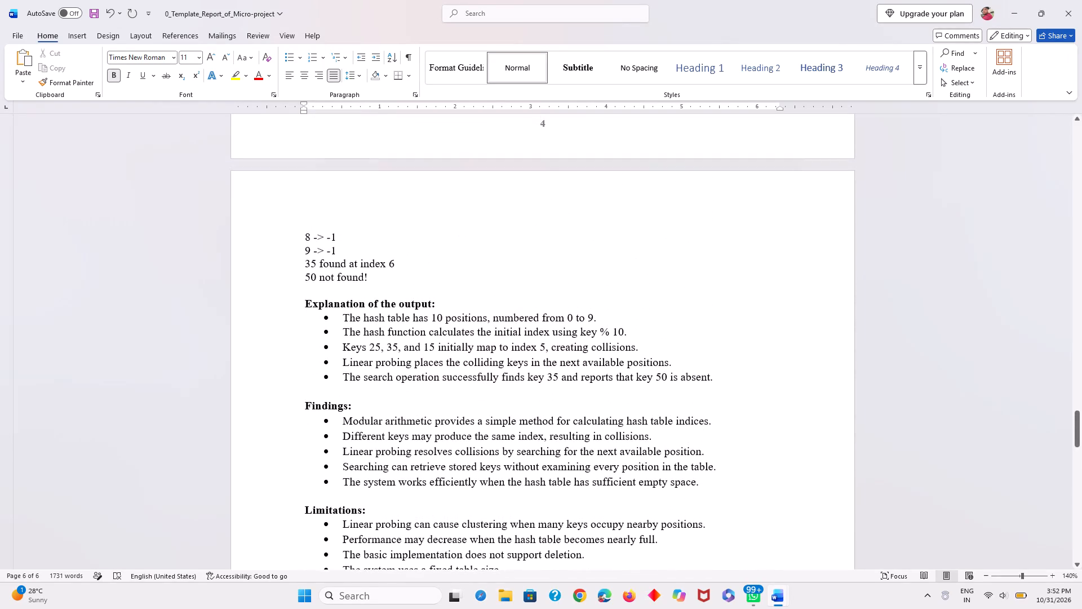
pyautogui.scroll(4, 377, 390)
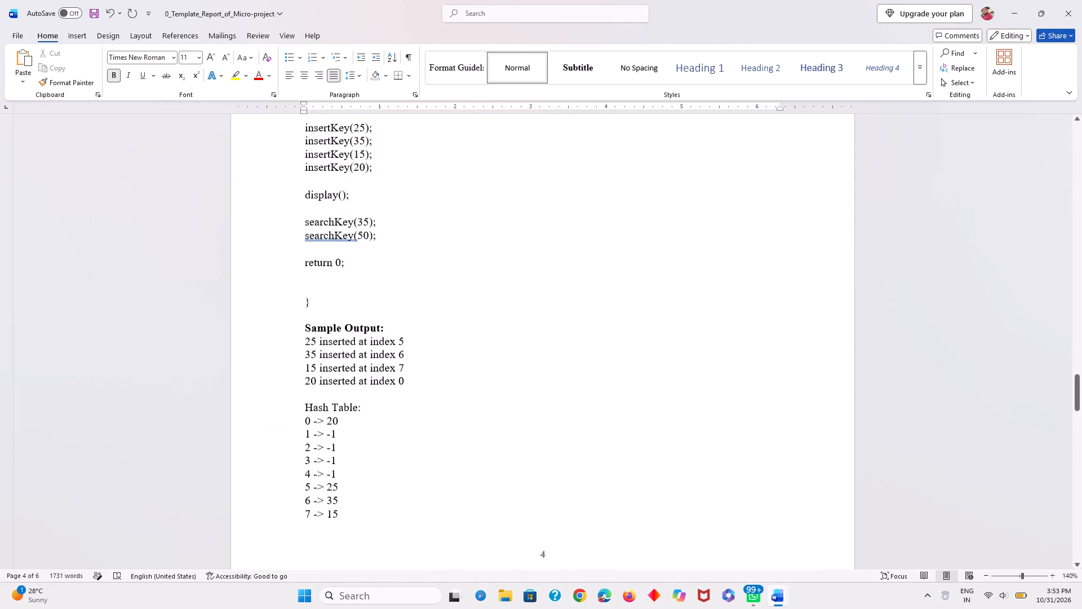
pyautogui.scroll(6, 377, 390)
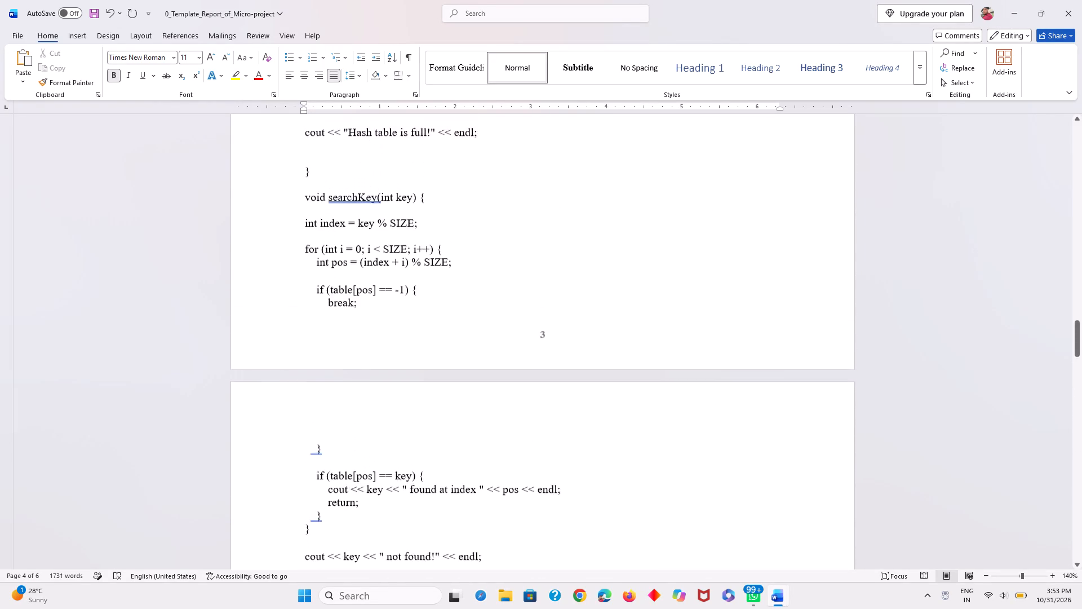
pyautogui.scroll(6, 377, 390)
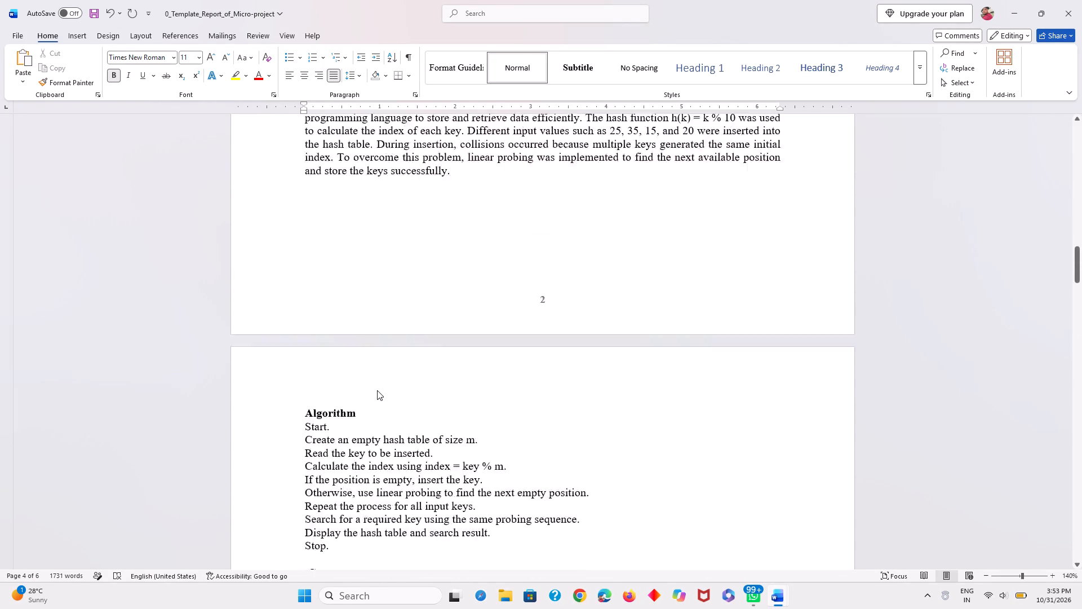
pyautogui.scroll(5, 377, 390)
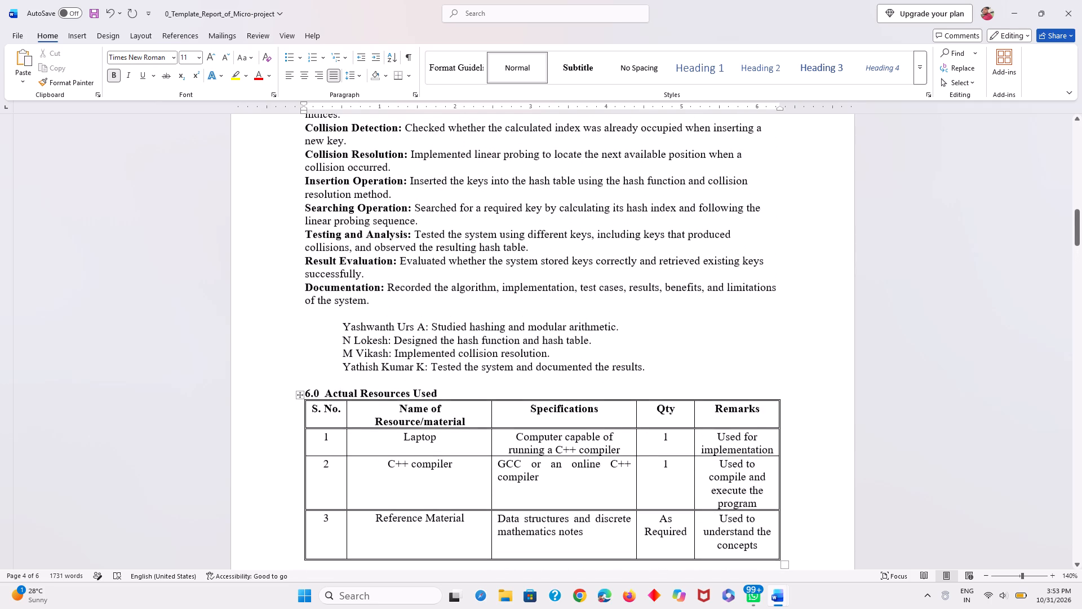
pyautogui.scroll(1, 377, 390)
pyautogui.scroll(1, 392, 344)
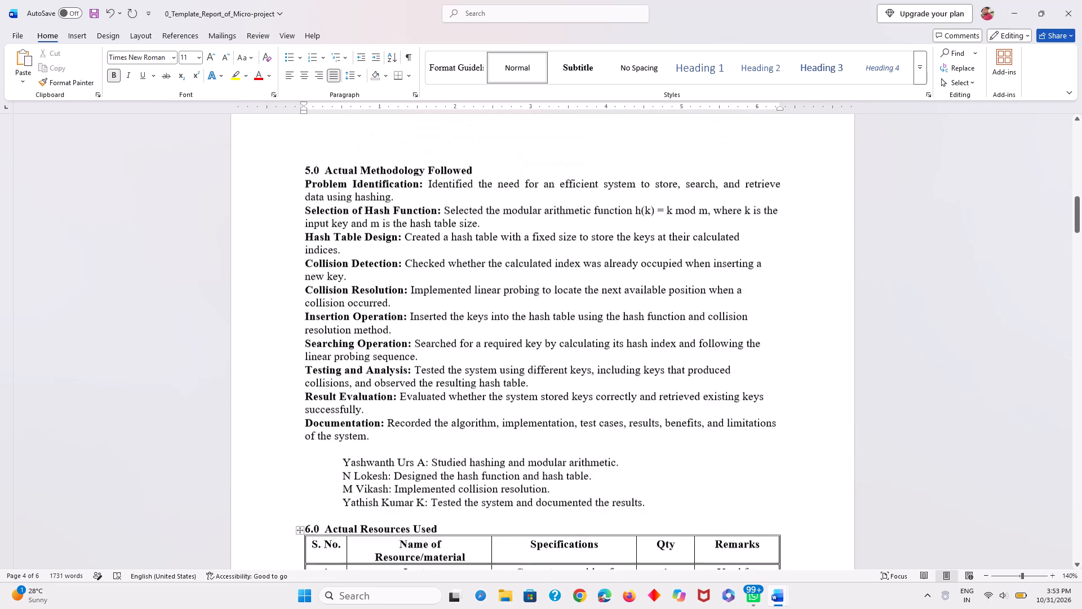
pyautogui.scroll(8, 392, 344)
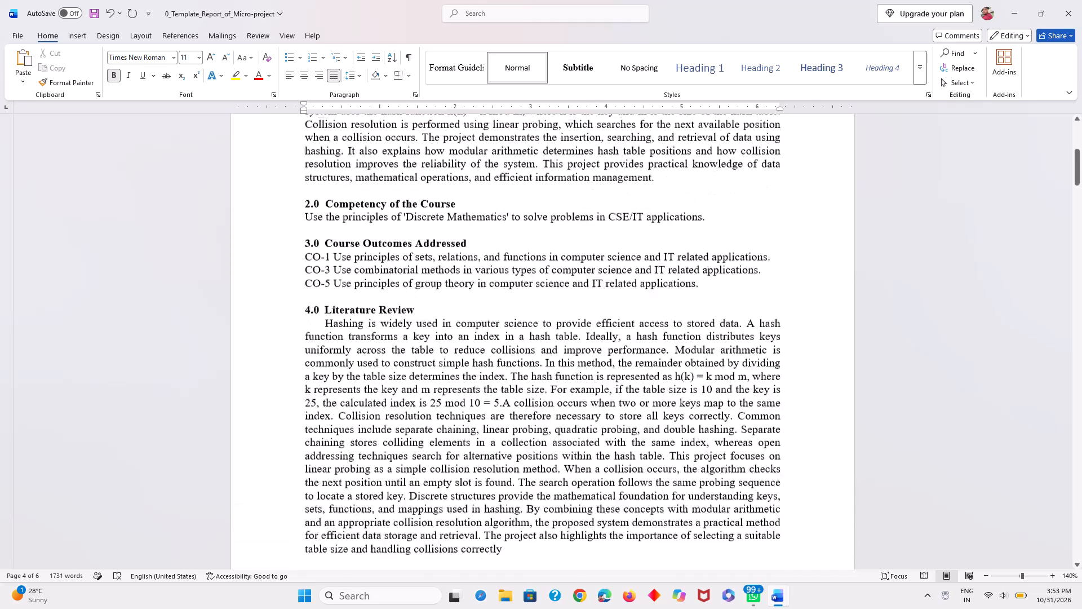
pyautogui.scroll(5, 392, 344)
pyautogui.scroll(-1, 392, 344)
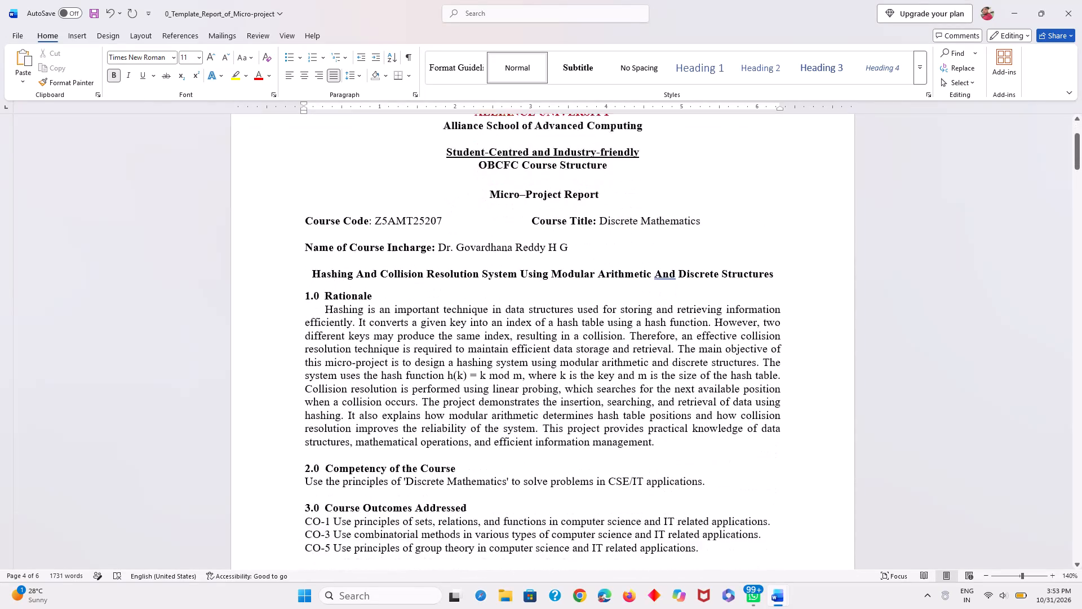
pyautogui.scroll(-7, 392, 344)
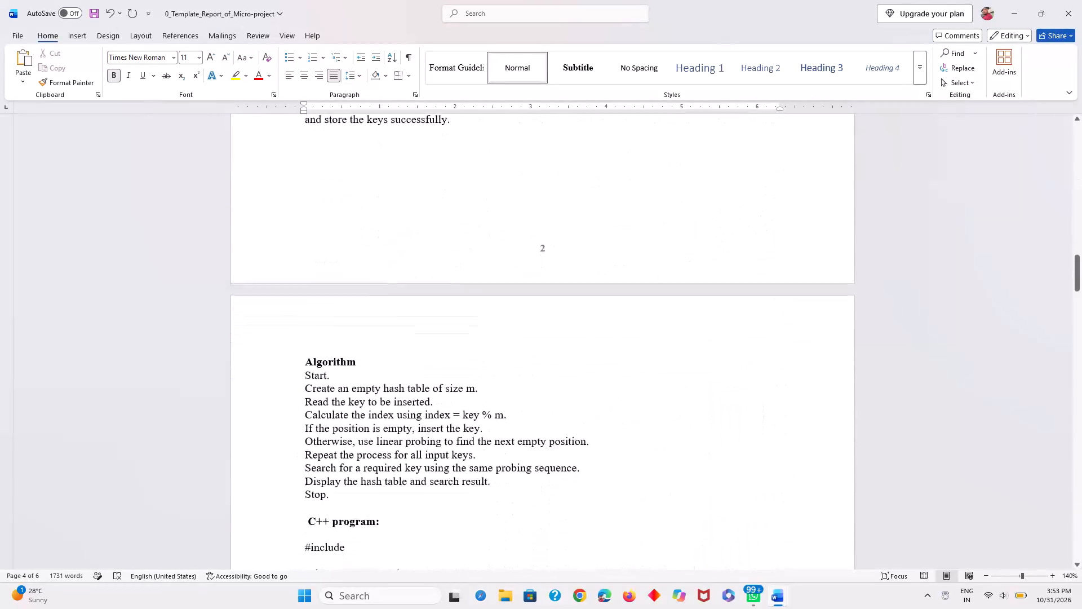
pyautogui.scroll(-2, 392, 344)
pyautogui.scroll(12, 392, 344)
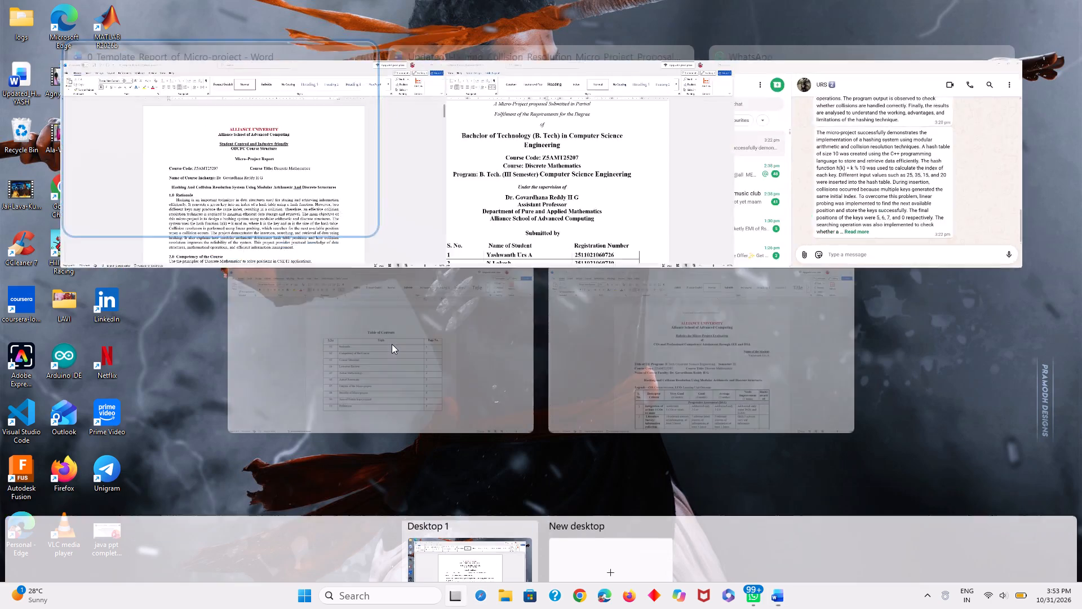
# Switch to the micro-project proposal document and review it from the title page to its end, then back to the Tentative Action Plan.
pyautogui.click(491, 189)
pyautogui.scroll(4, 509, 276)
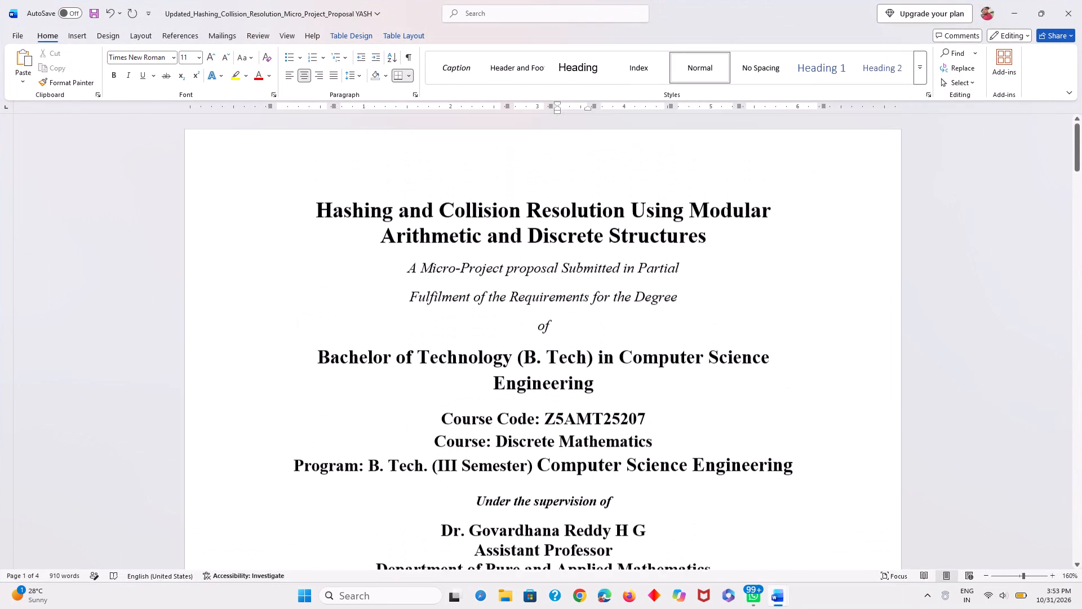
pyautogui.scroll(-6, 509, 276)
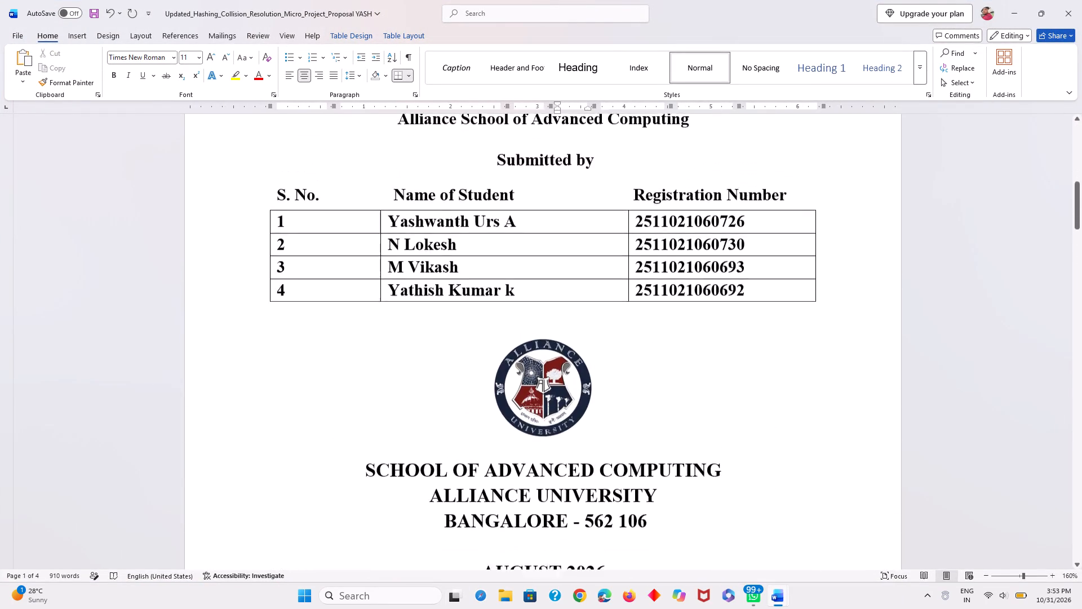
pyautogui.scroll(-4, 509, 276)
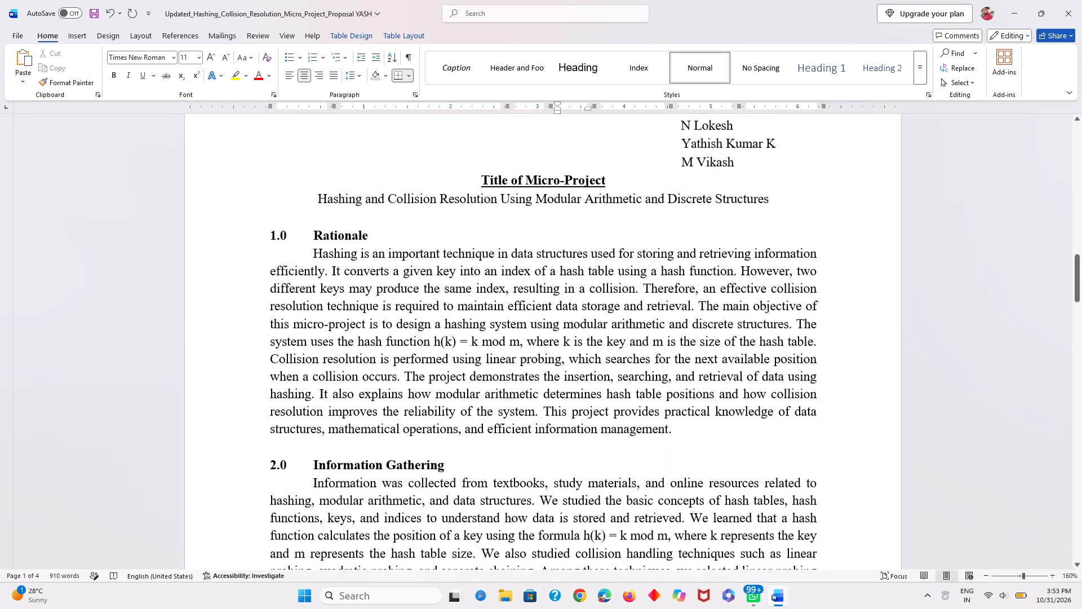
pyautogui.scroll(-7, 509, 276)
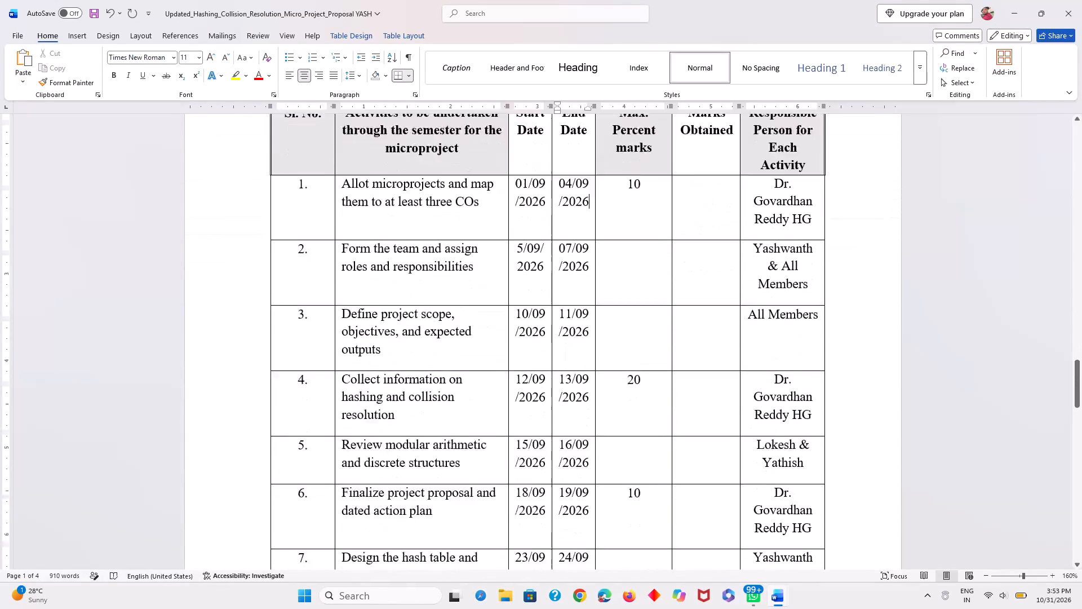
pyautogui.scroll(-7, 509, 276)
pyautogui.scroll(1, 509, 276)
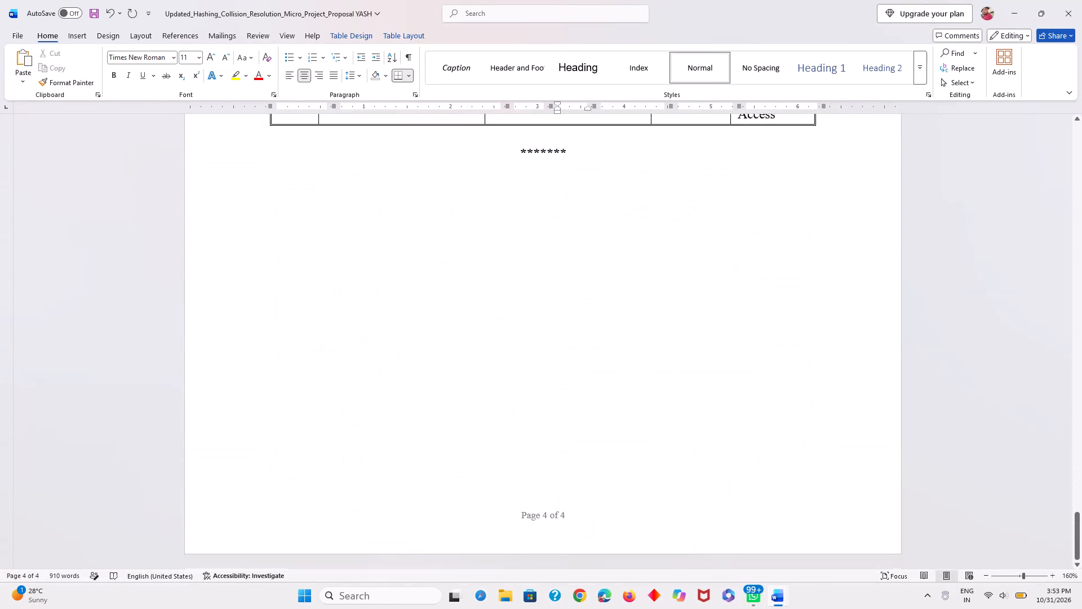
pyautogui.scroll(8, 509, 276)
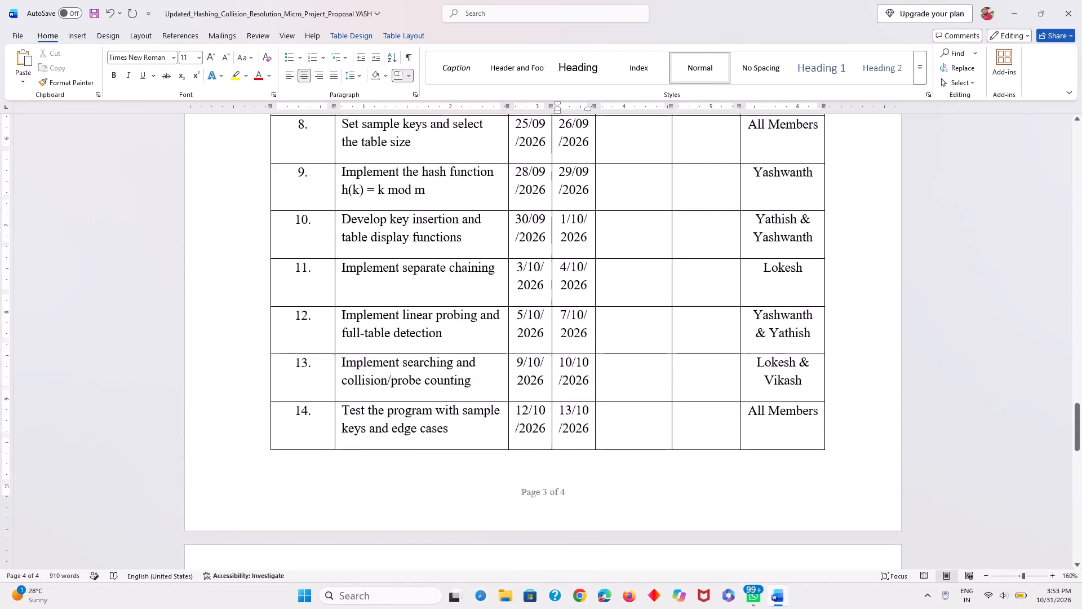
pyautogui.scroll(4, 509, 276)
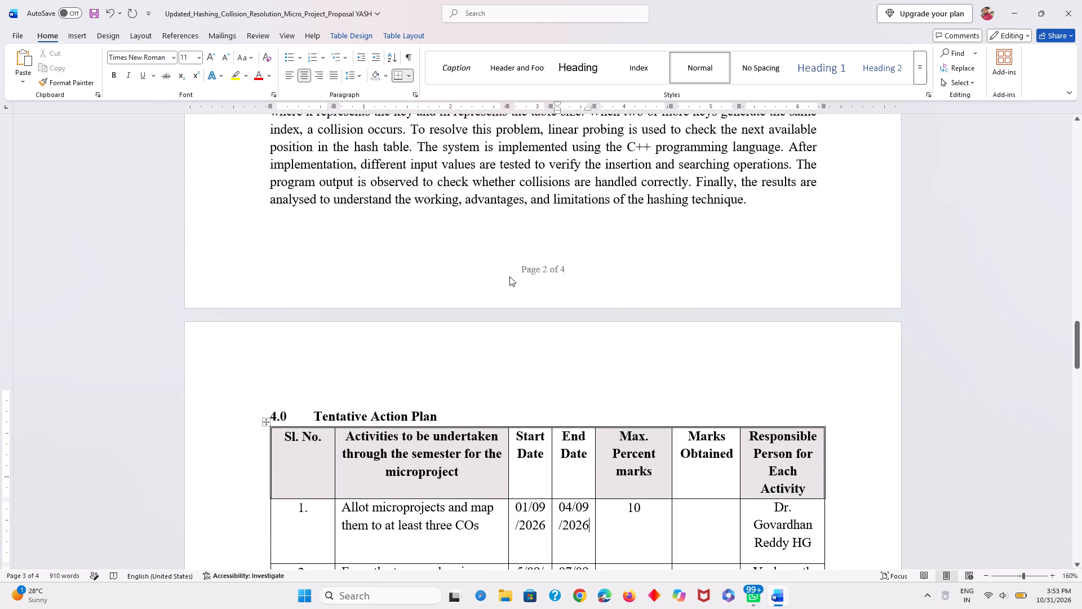
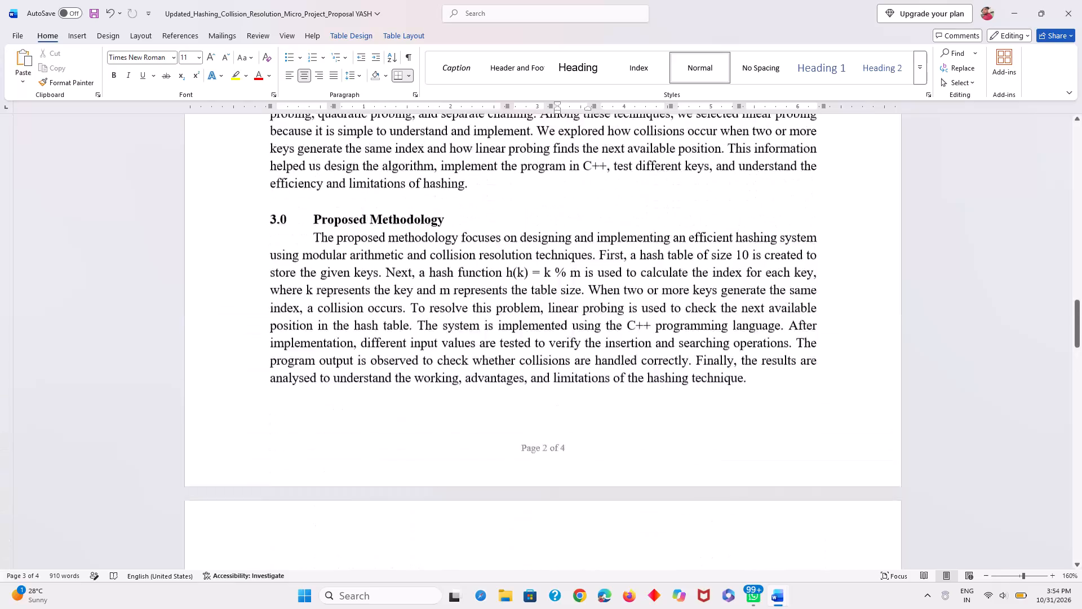
# Recheck the proposal from the Proposed Methodology through the Tentative Action Plan and resources table to the document's end.
pyautogui.scroll(-1, 535, 277)
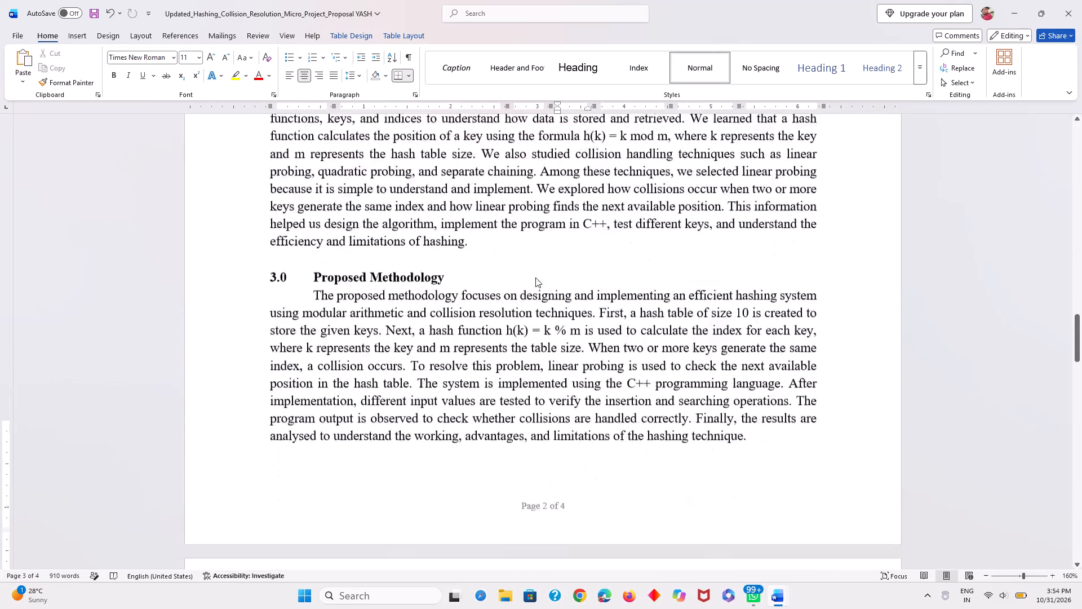
pyautogui.scroll(-4, 535, 277)
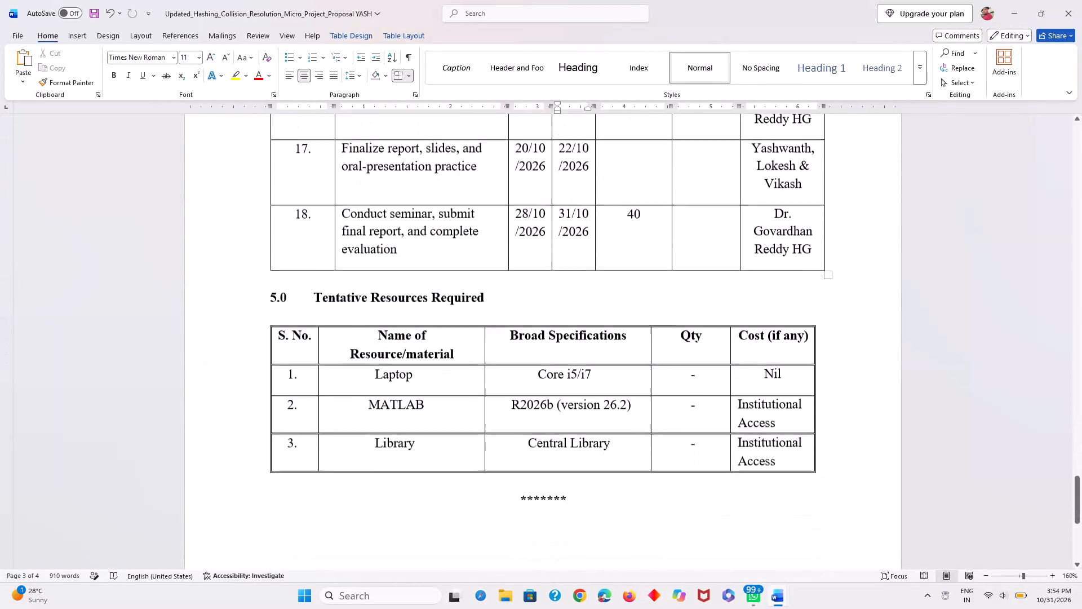
pyautogui.scroll(-1, 535, 277)
pyautogui.scroll(7, 535, 277)
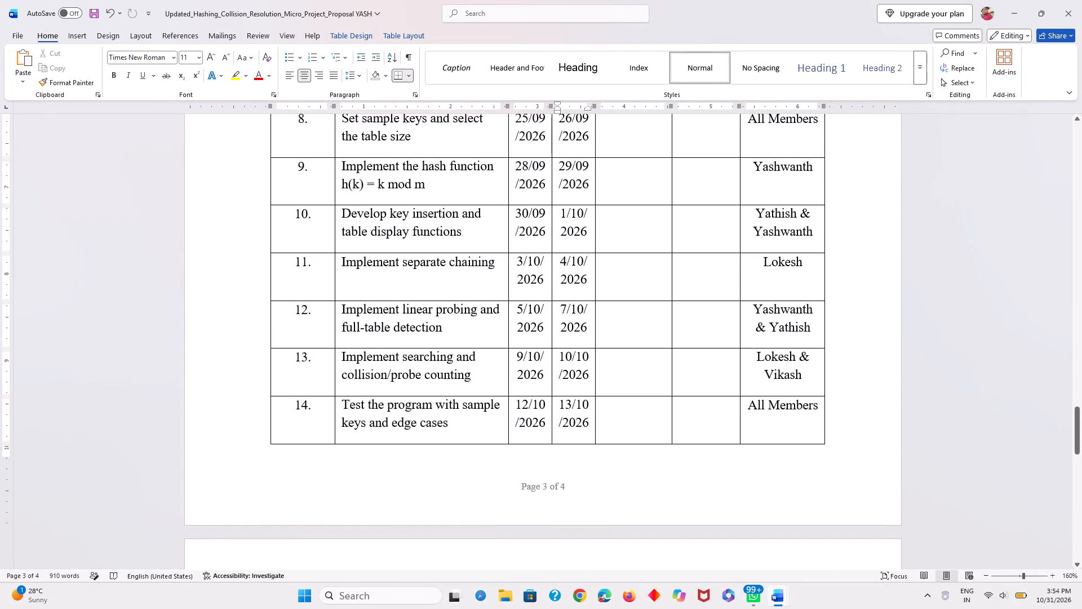
pyautogui.scroll(2, 627, 293)
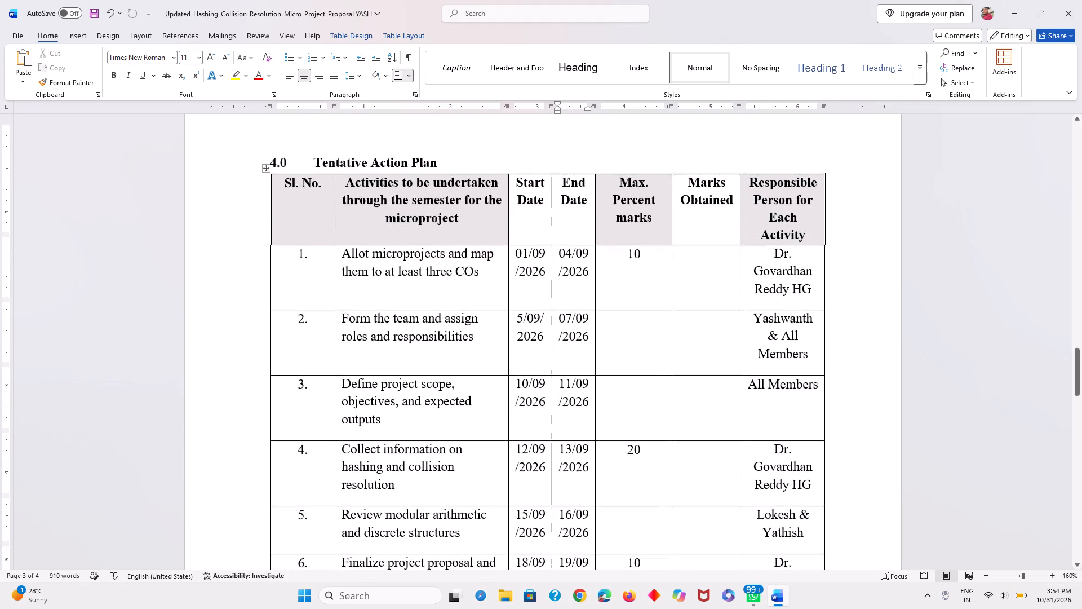
pyautogui.scroll(1, 627, 293)
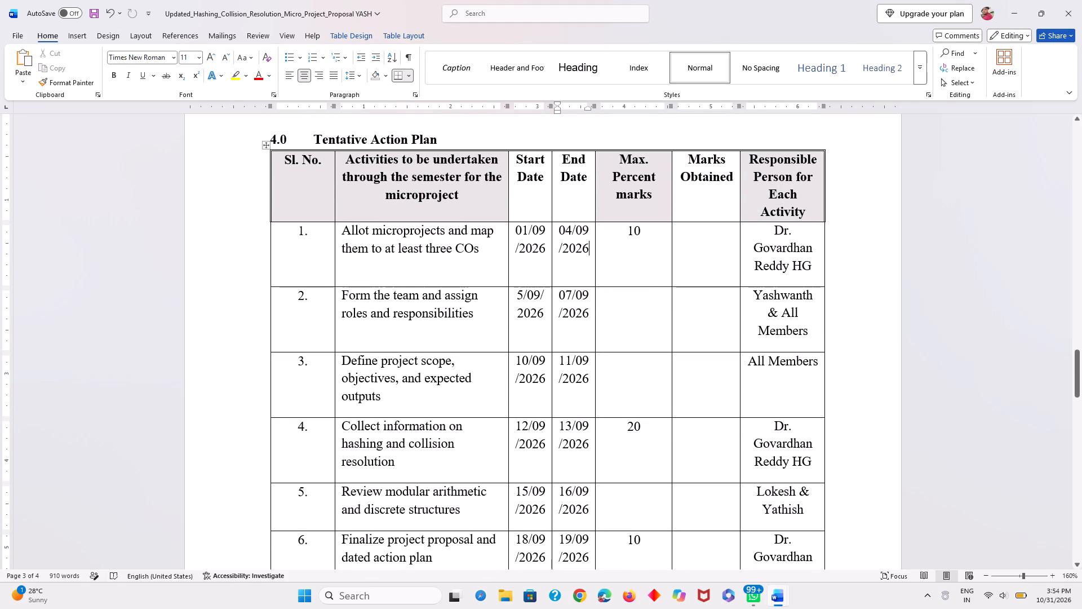
pyautogui.scroll(-1, 627, 293)
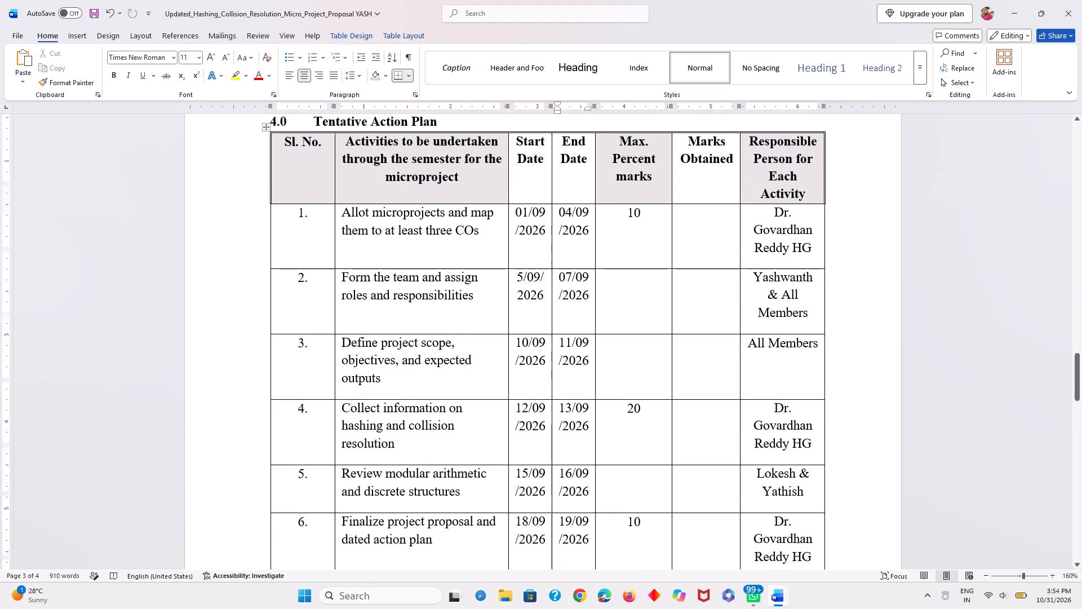
pyautogui.scroll(-1, 627, 293)
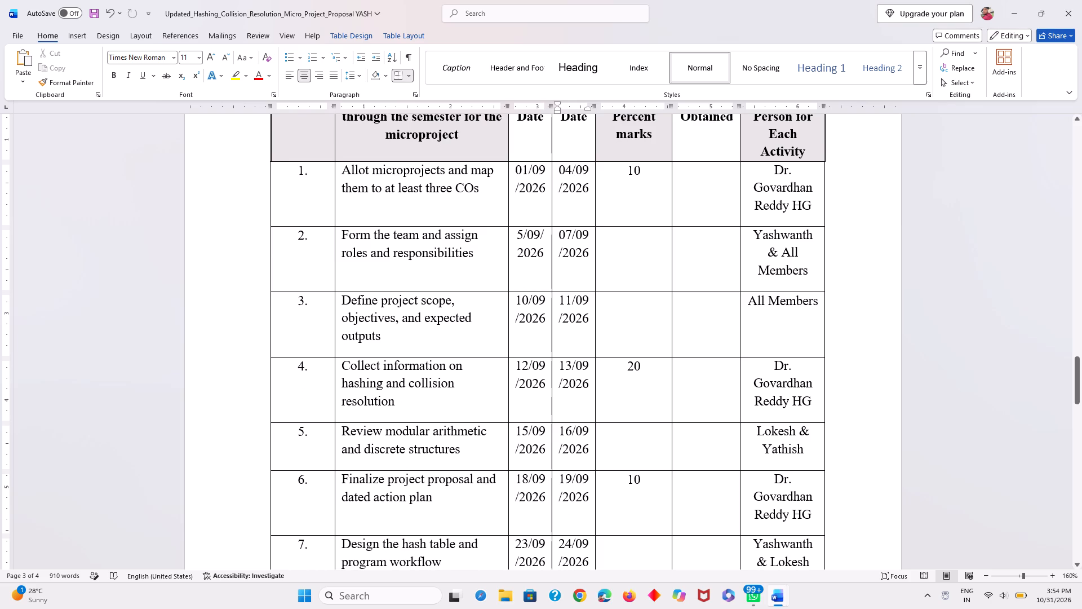
pyautogui.scroll(-1, 624, 319)
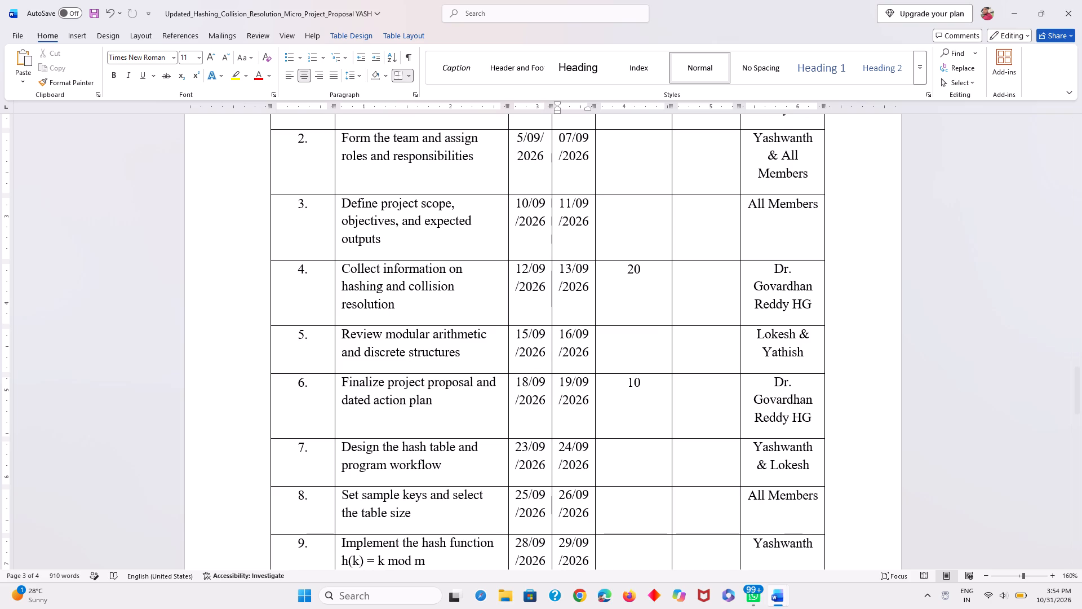
pyautogui.scroll(2, 766, 332)
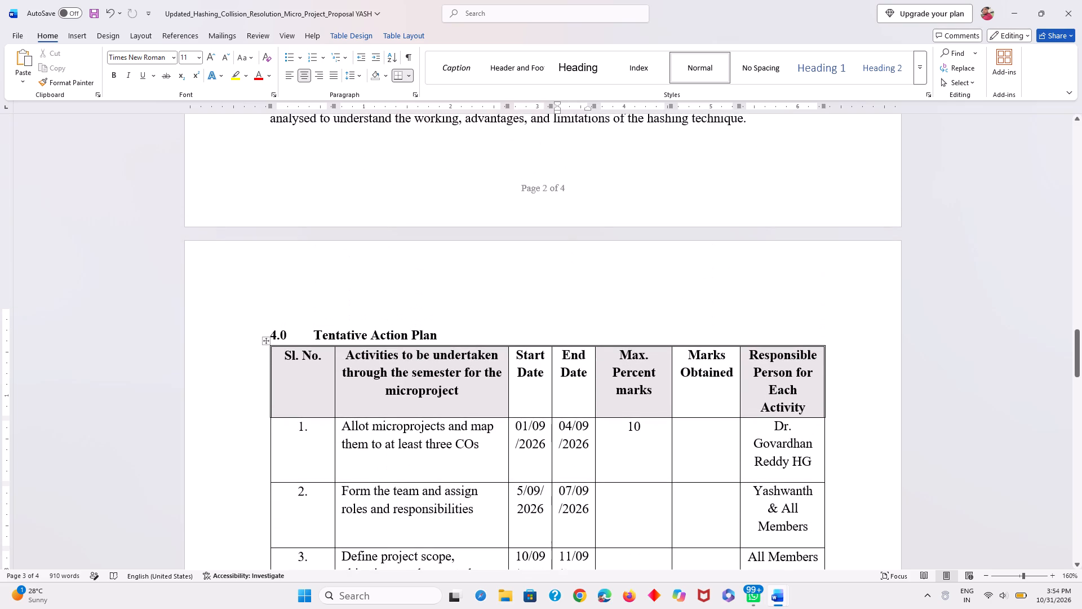
pyautogui.scroll(3, 671, 304)
pyautogui.scroll(-3, 671, 304)
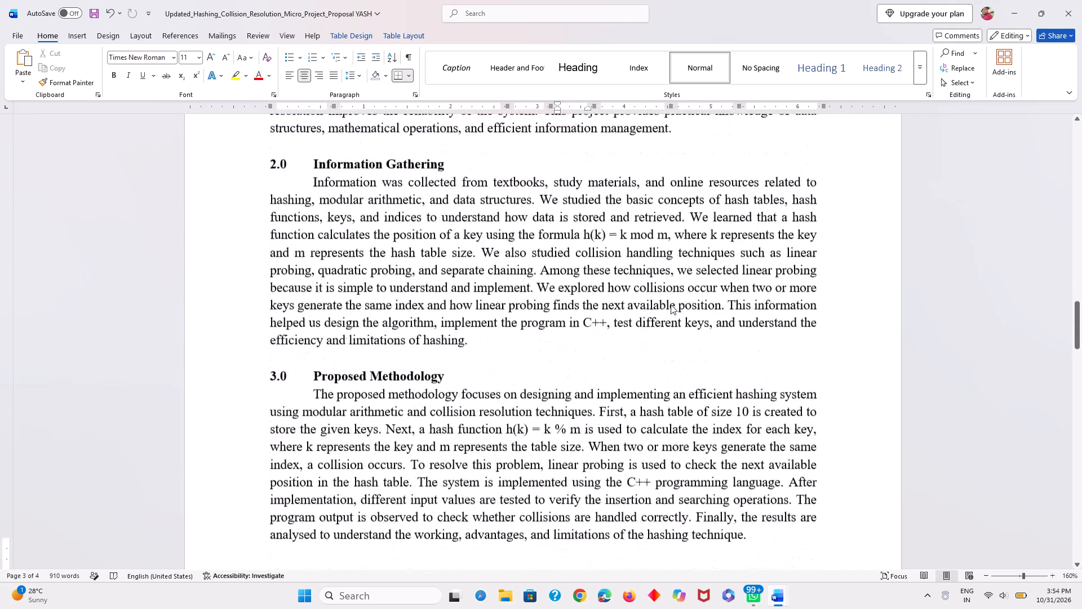
pyautogui.scroll(-11, 671, 304)
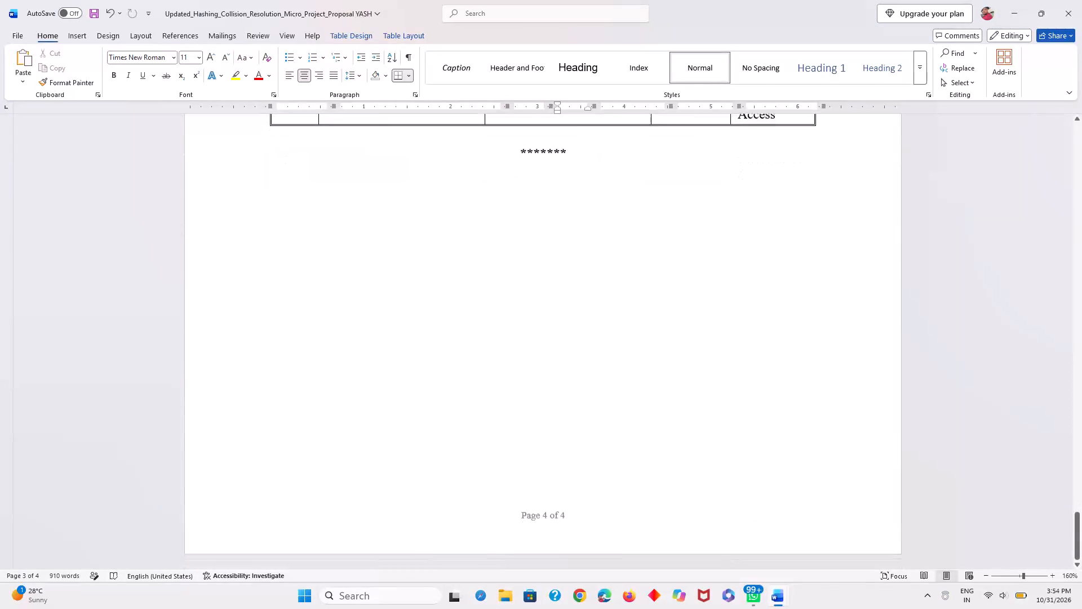
pyautogui.scroll(-1, 671, 304)
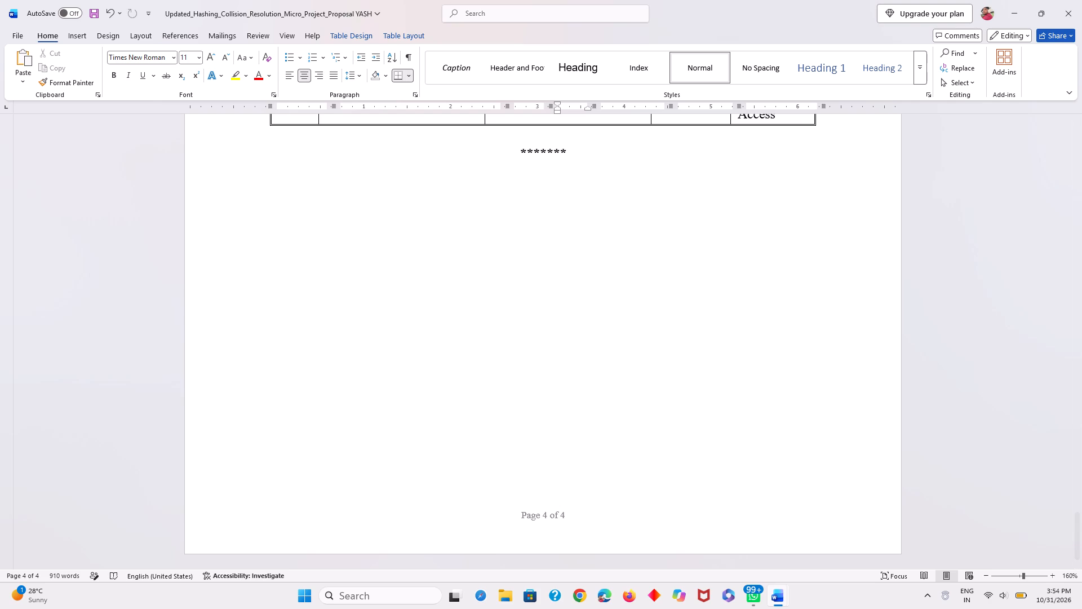
# Reread the Information Gathering and Proposed Methodology sections, and check the dates, marks and responsible persons across the Tentative Action Plan.
pyautogui.scroll(8, 671, 304)
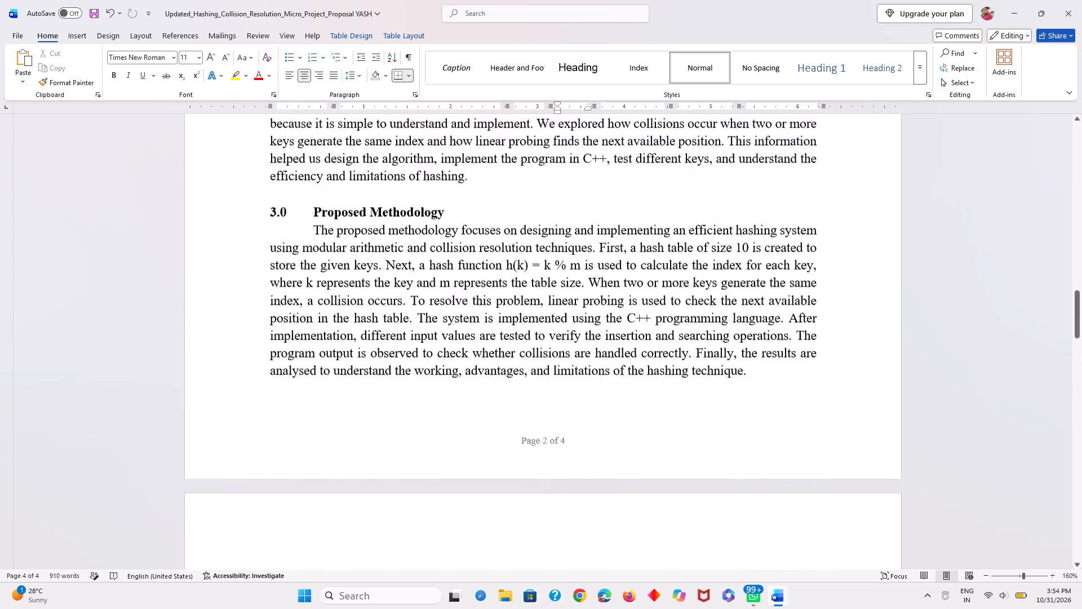
pyautogui.scroll(3, 671, 304)
pyautogui.scroll(-4, 671, 304)
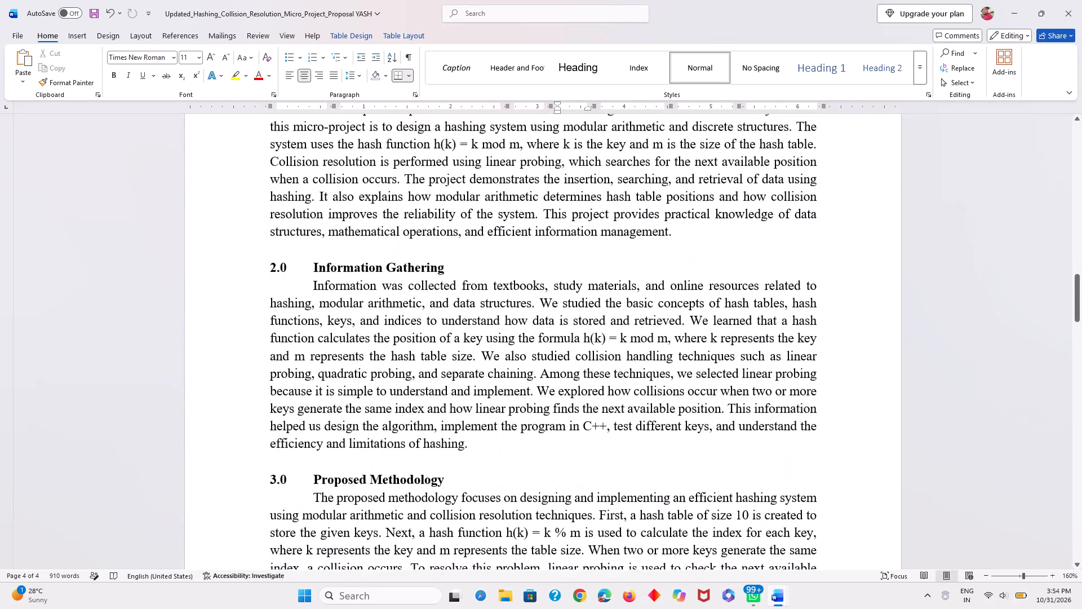
pyautogui.scroll(-4, 722, 311)
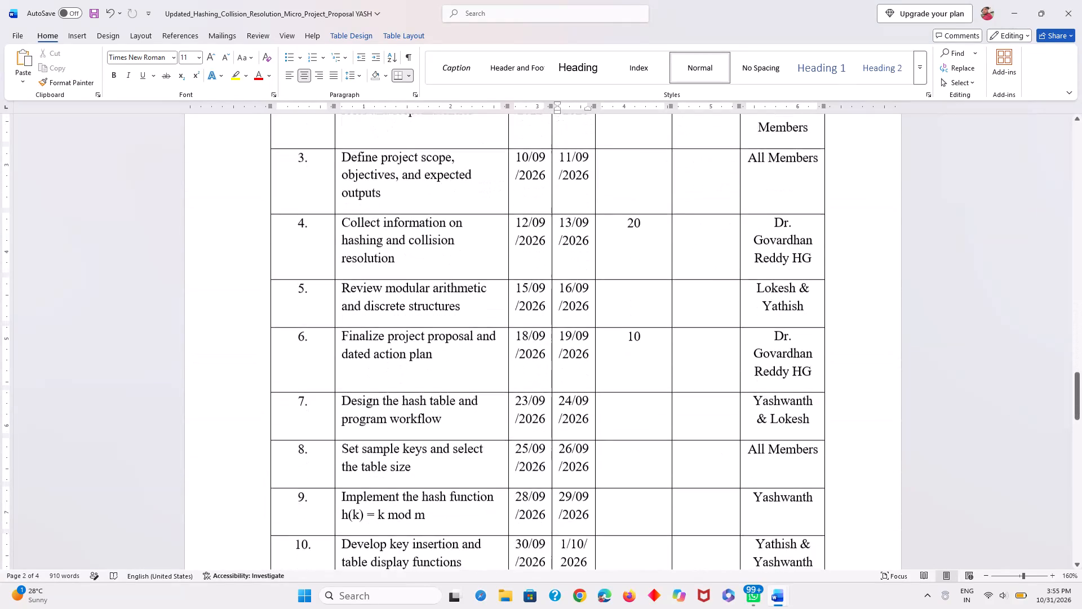
pyautogui.scroll(2, 722, 311)
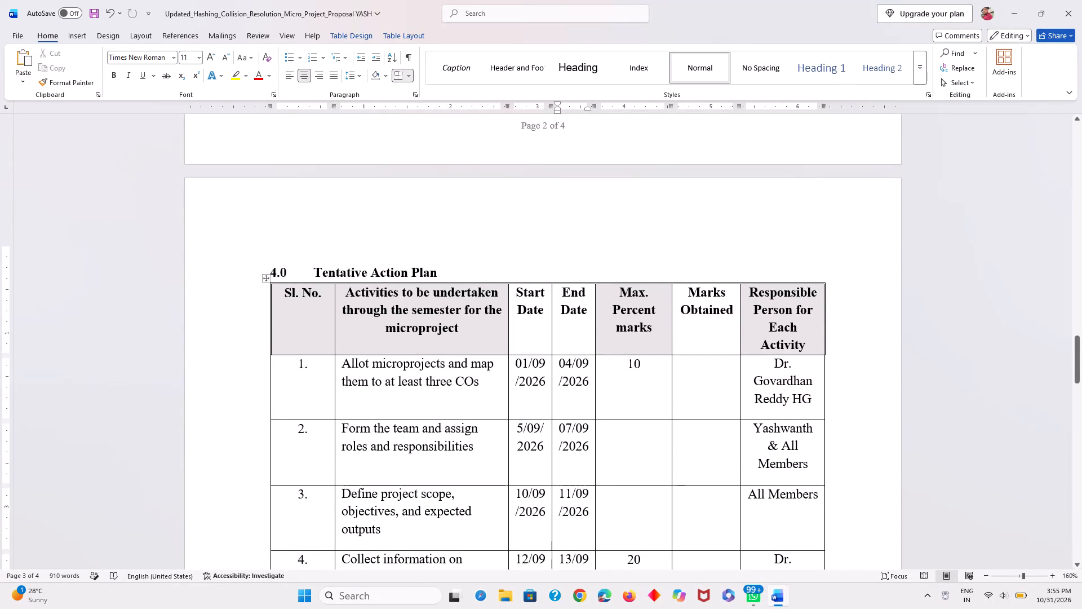
pyautogui.scroll(-2, 781, 289)
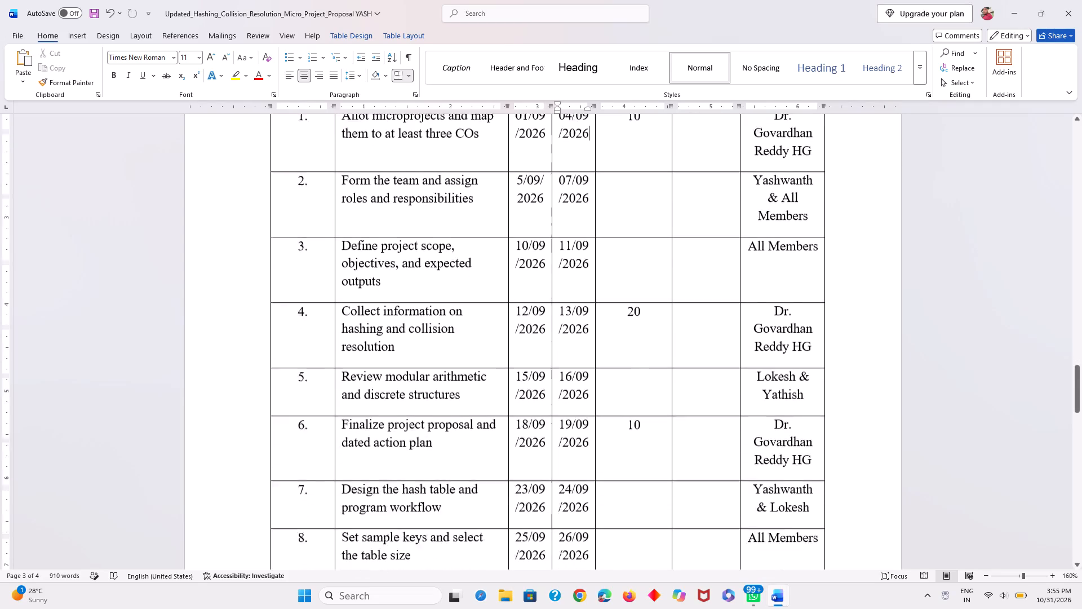
pyautogui.scroll(-3, 781, 289)
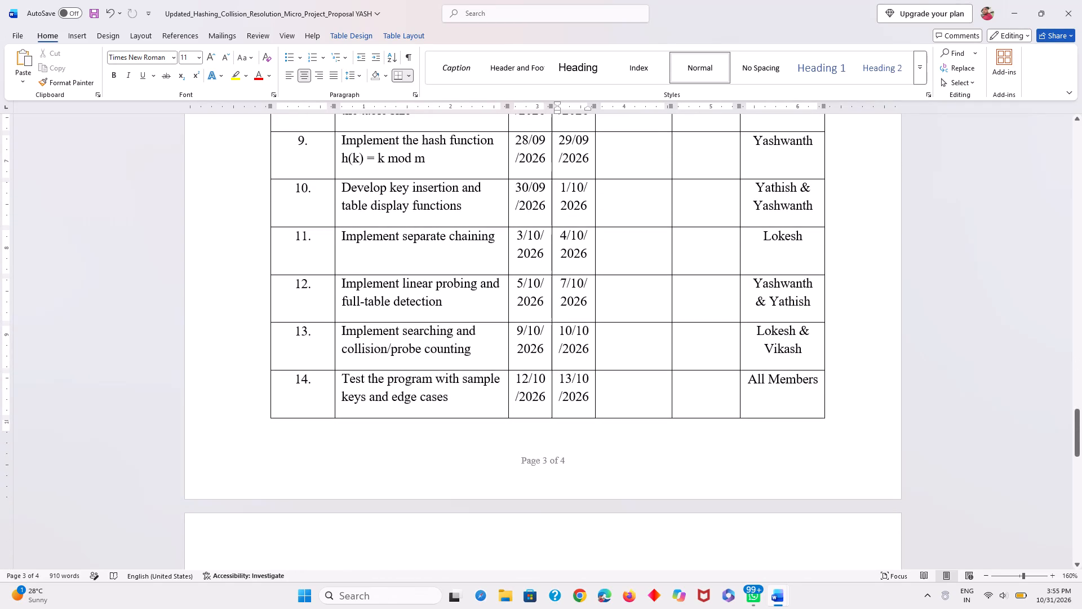
pyautogui.scroll(-3, 781, 289)
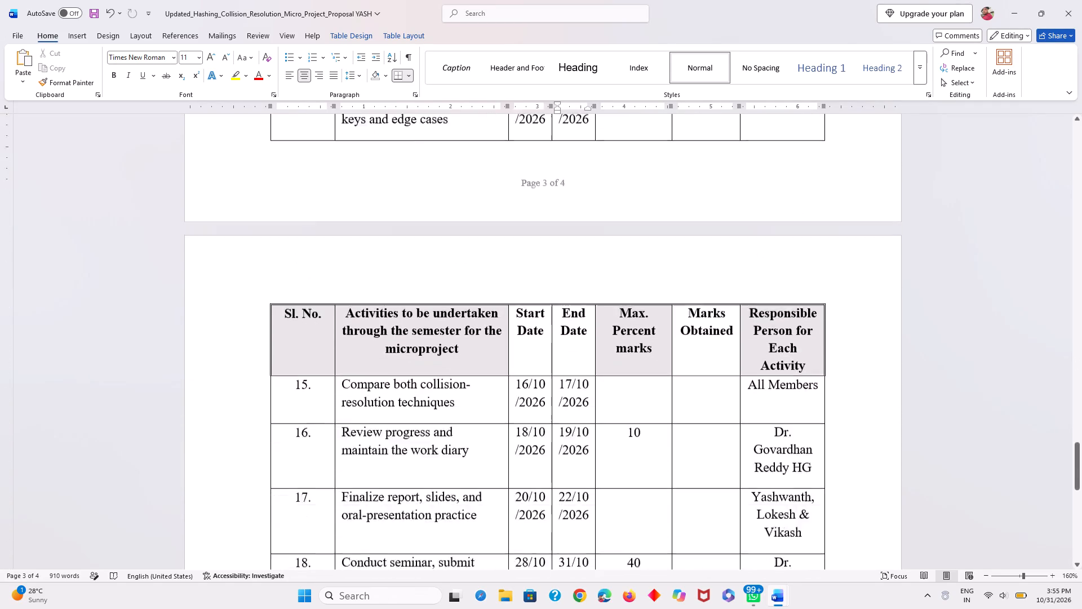
pyautogui.scroll(-1, 781, 289)
pyautogui.scroll(1, 781, 289)
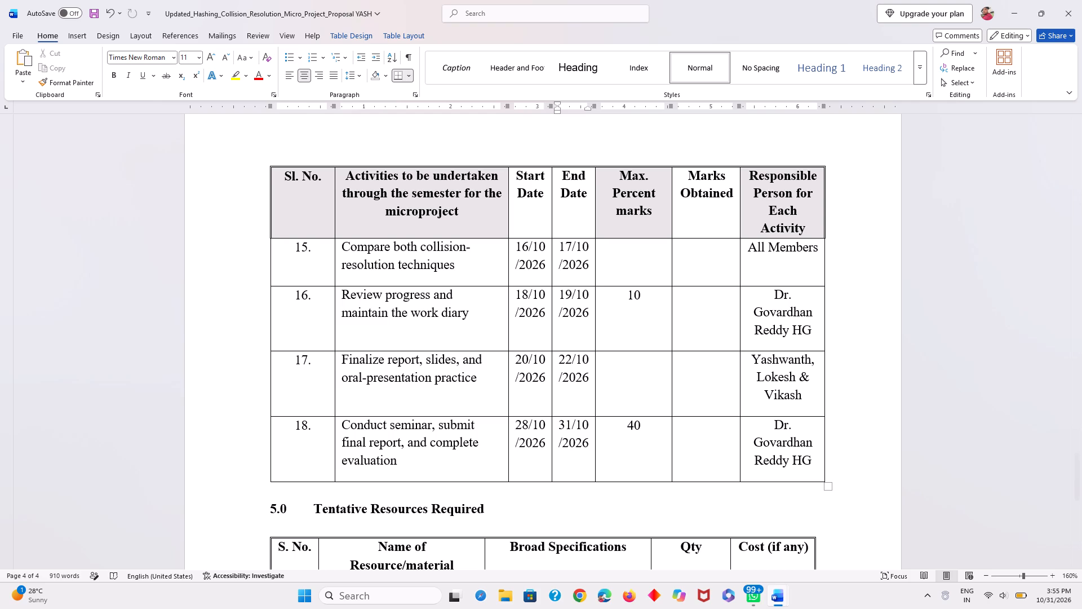
pyautogui.scroll(4, 781, 289)
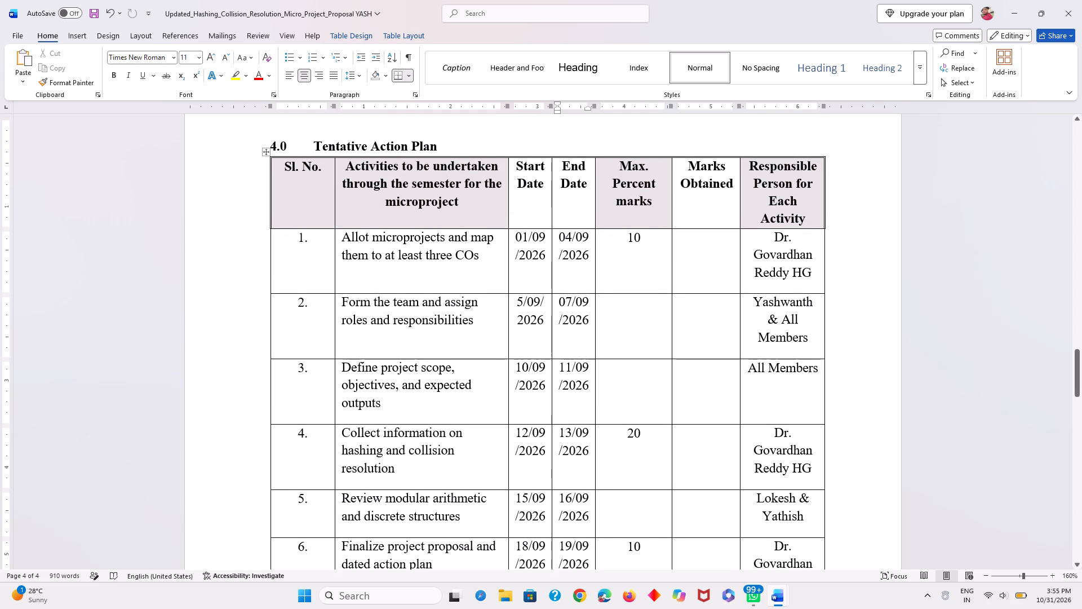
pyautogui.scroll(-1, 781, 289)
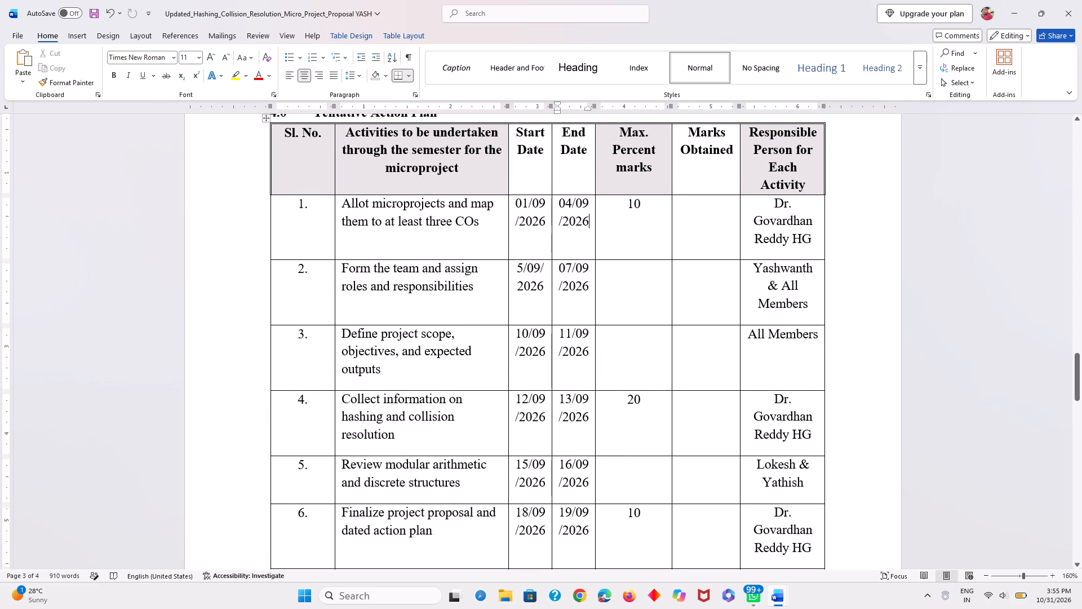
# Review the proposal's title block, team list and Rationale, and return to the start of the Tentative Action Plan.
pyautogui.scroll(2, 813, 302)
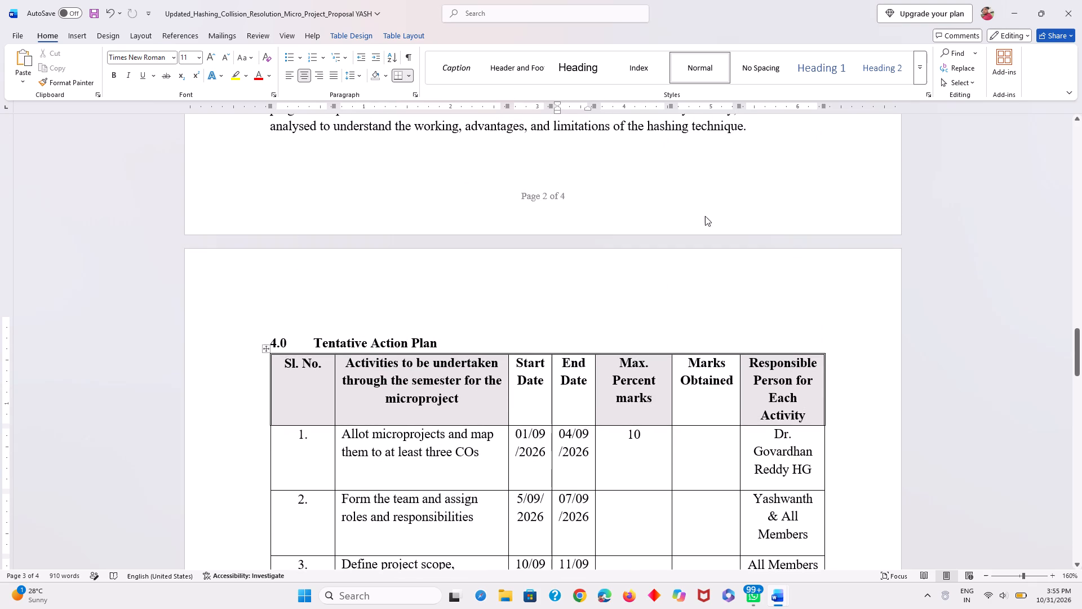
pyautogui.scroll(5, 596, 242)
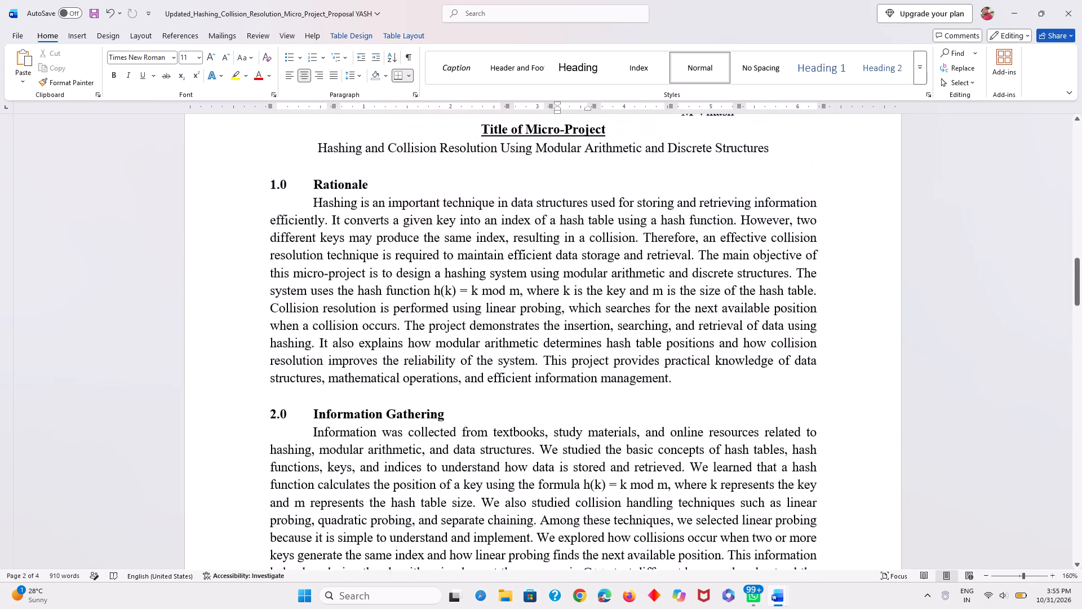
pyautogui.scroll(2, 596, 242)
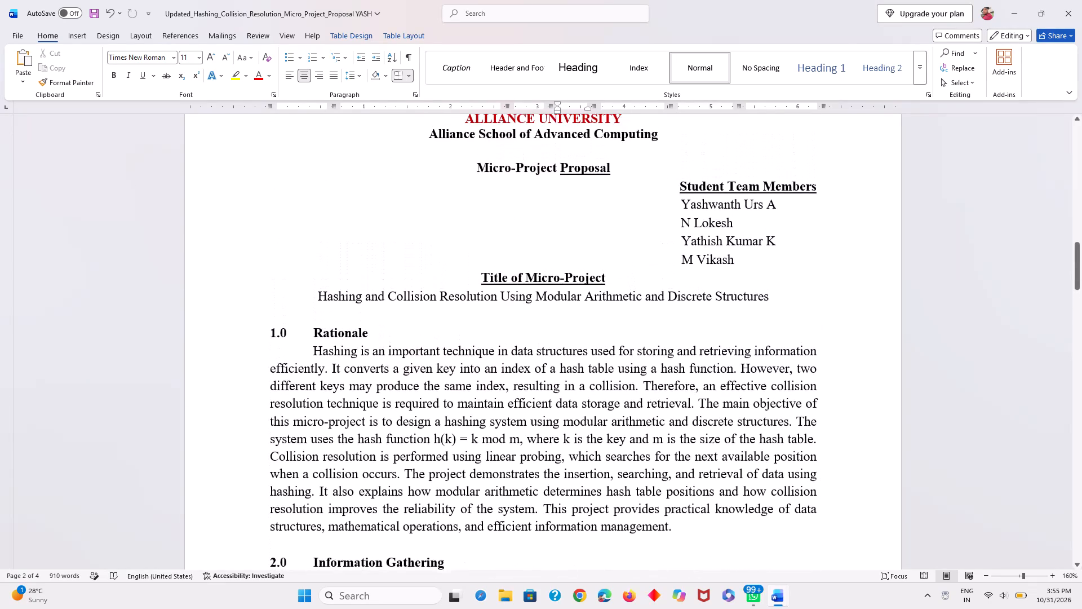
pyautogui.scroll(-1, 596, 242)
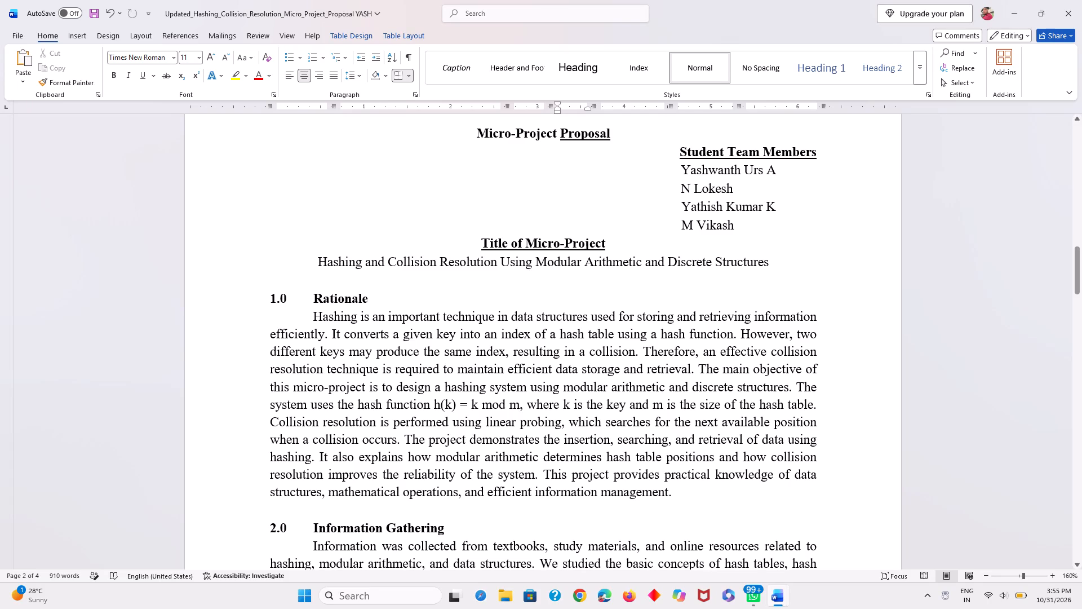
pyautogui.scroll(-5, 562, 247)
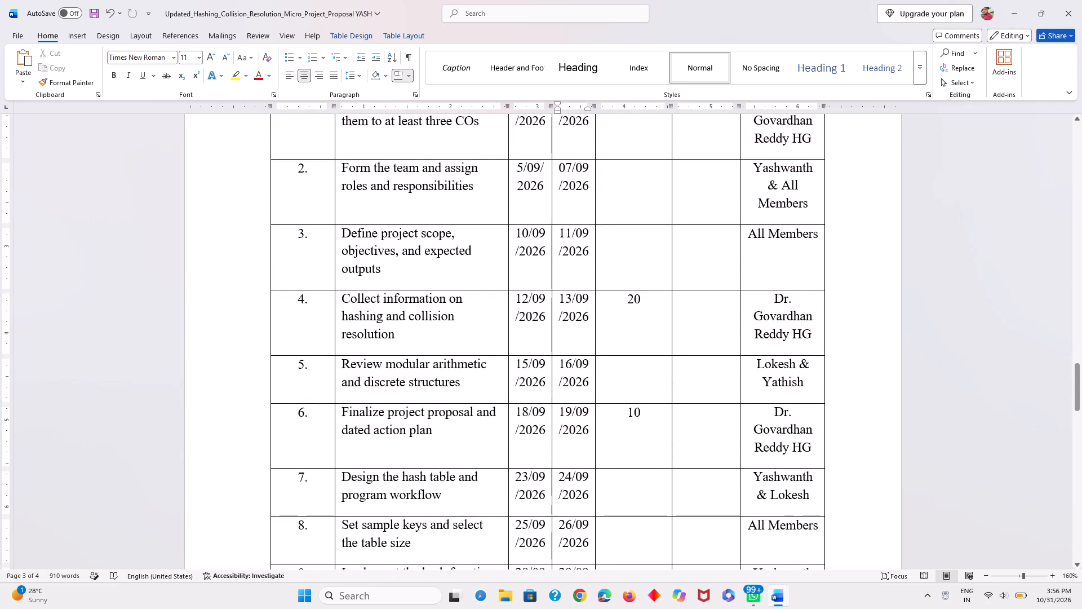
pyautogui.scroll(1, 599, 182)
pyautogui.scroll(1, 497, 239)
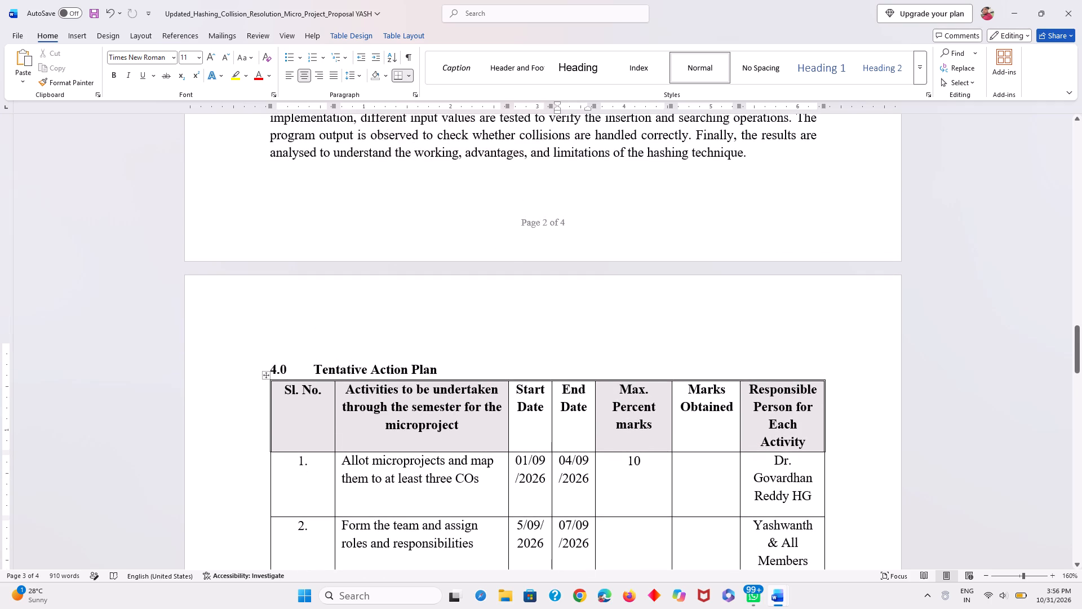
pyautogui.scroll(-2, 494, 274)
pyautogui.scroll(1, 494, 274)
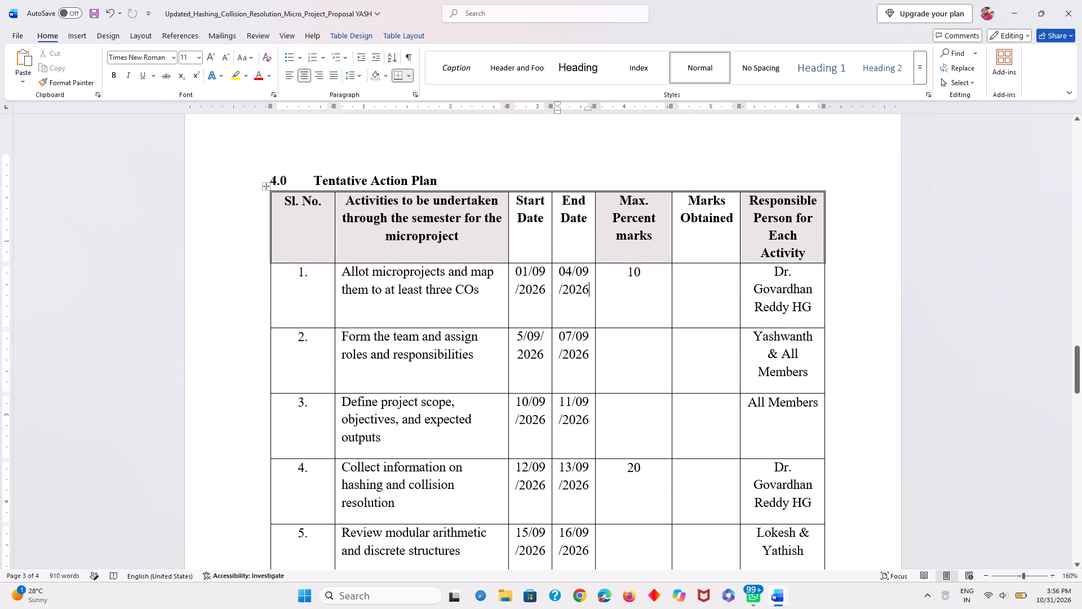
# Examine the first activity's wording about allotting microprojects, and the activities that follow it in the Tentative Action Plan.
pyautogui.moveTo(492, 292); pyautogui.dragTo(337, 263)
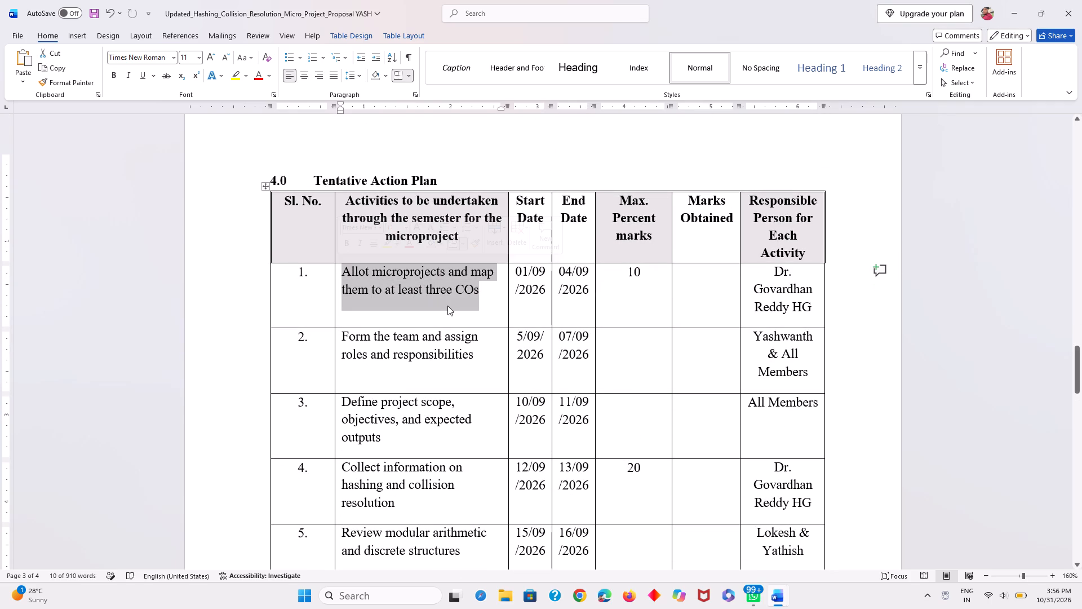
pyautogui.click(499, 321)
pyautogui.doubleClick(499, 321)
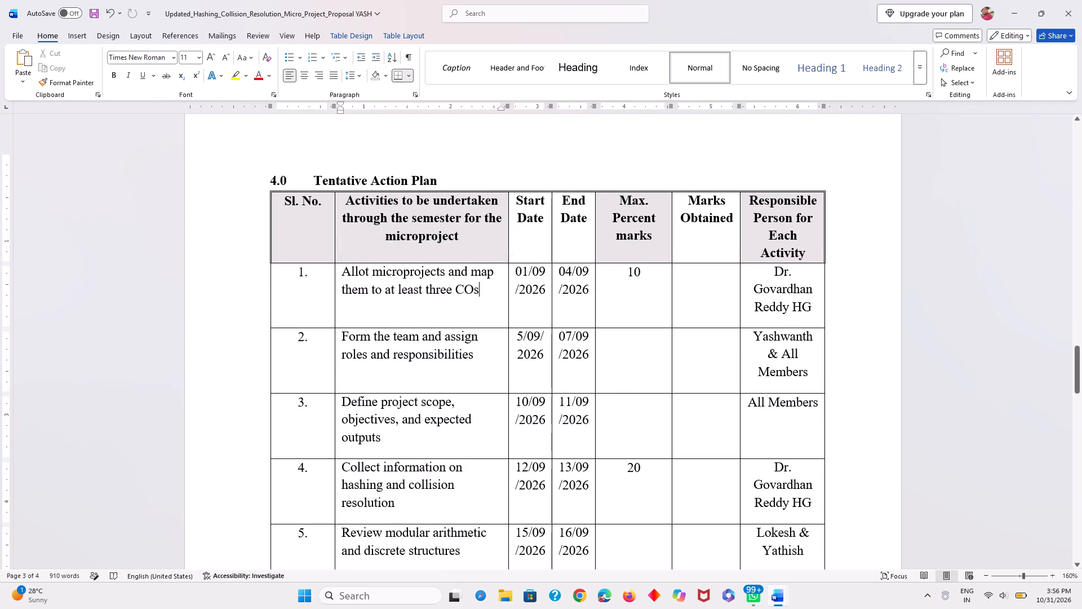
pyautogui.tripleClick(499, 321)
pyautogui.doubleClick(499, 321)
pyautogui.scroll(-1, 495, 326)
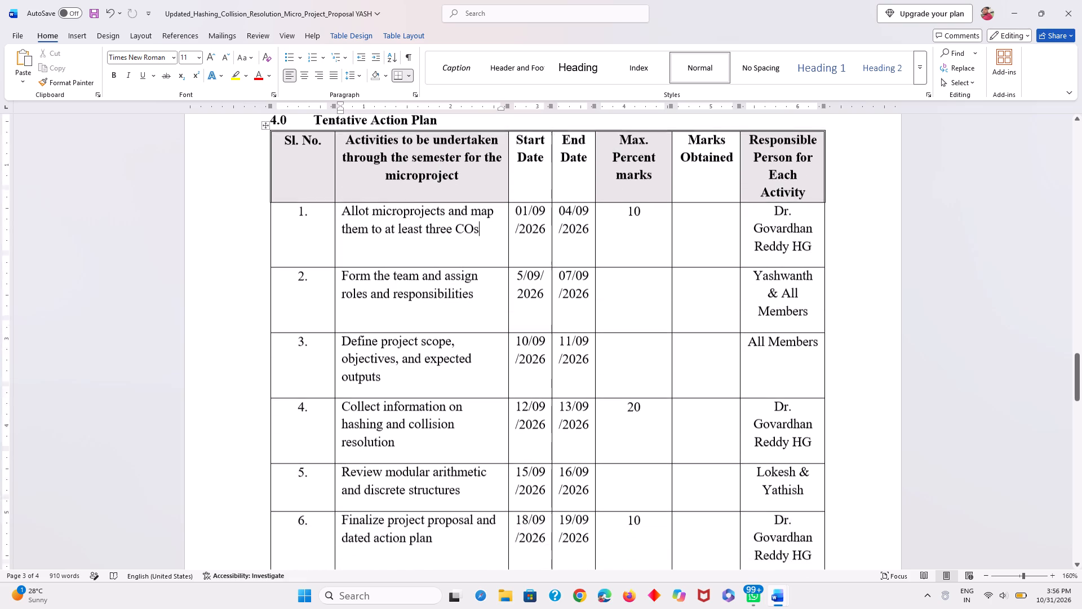
pyautogui.scroll(-2, 495, 326)
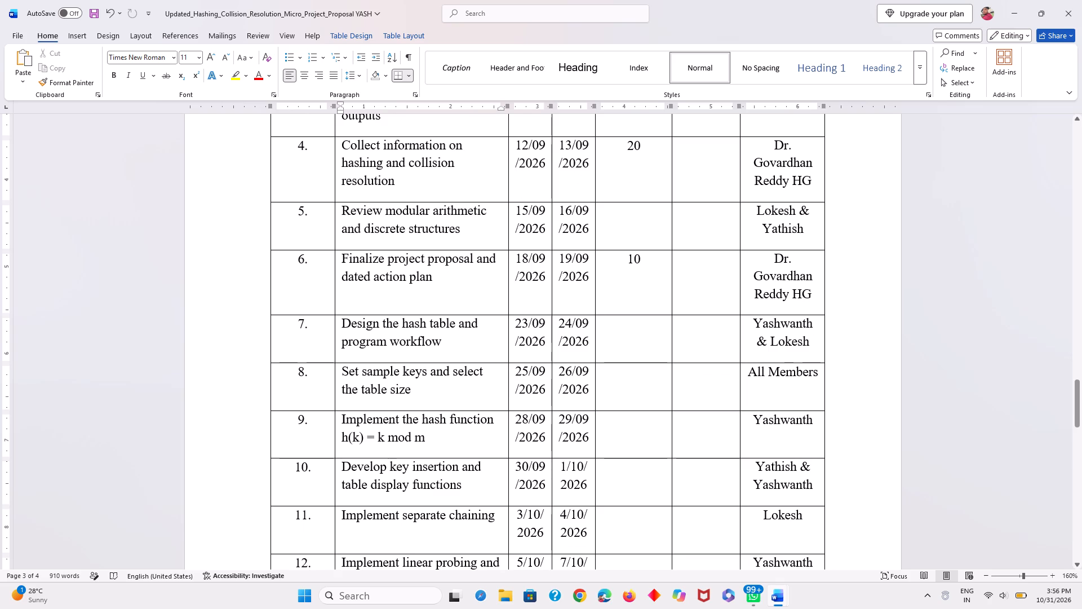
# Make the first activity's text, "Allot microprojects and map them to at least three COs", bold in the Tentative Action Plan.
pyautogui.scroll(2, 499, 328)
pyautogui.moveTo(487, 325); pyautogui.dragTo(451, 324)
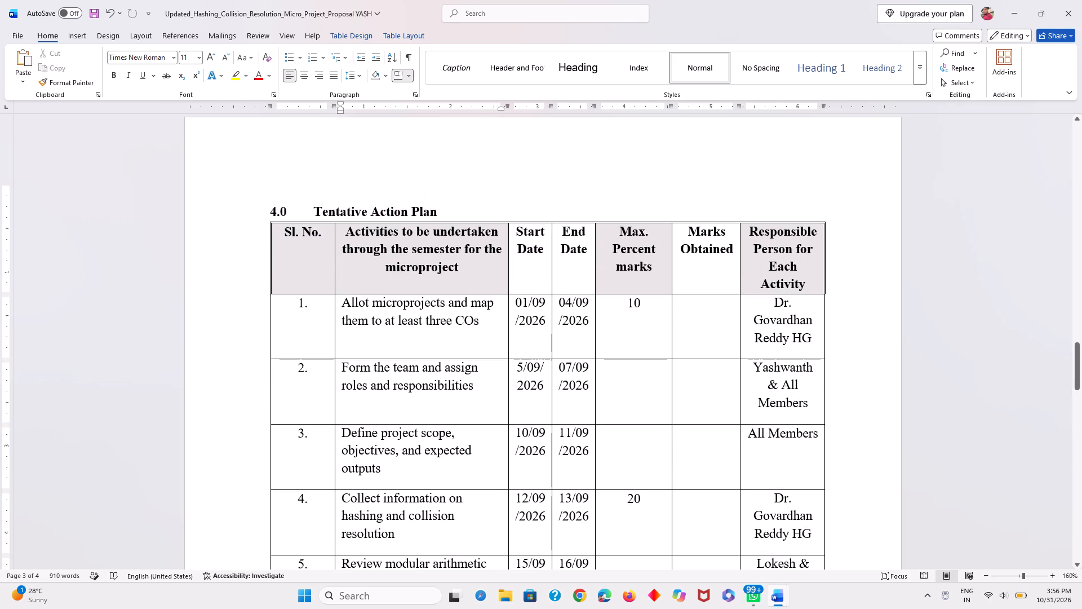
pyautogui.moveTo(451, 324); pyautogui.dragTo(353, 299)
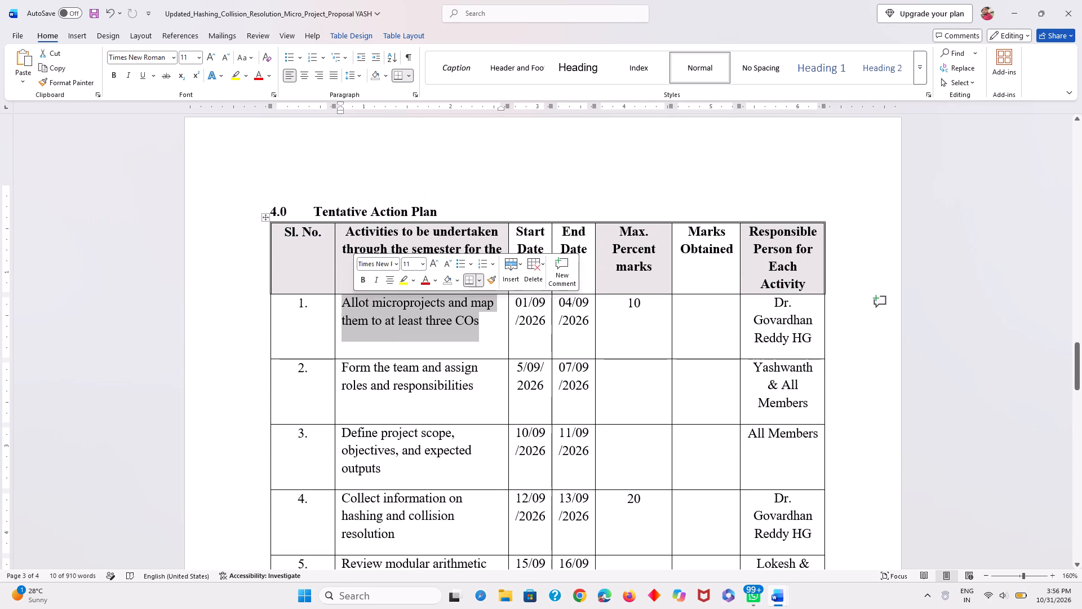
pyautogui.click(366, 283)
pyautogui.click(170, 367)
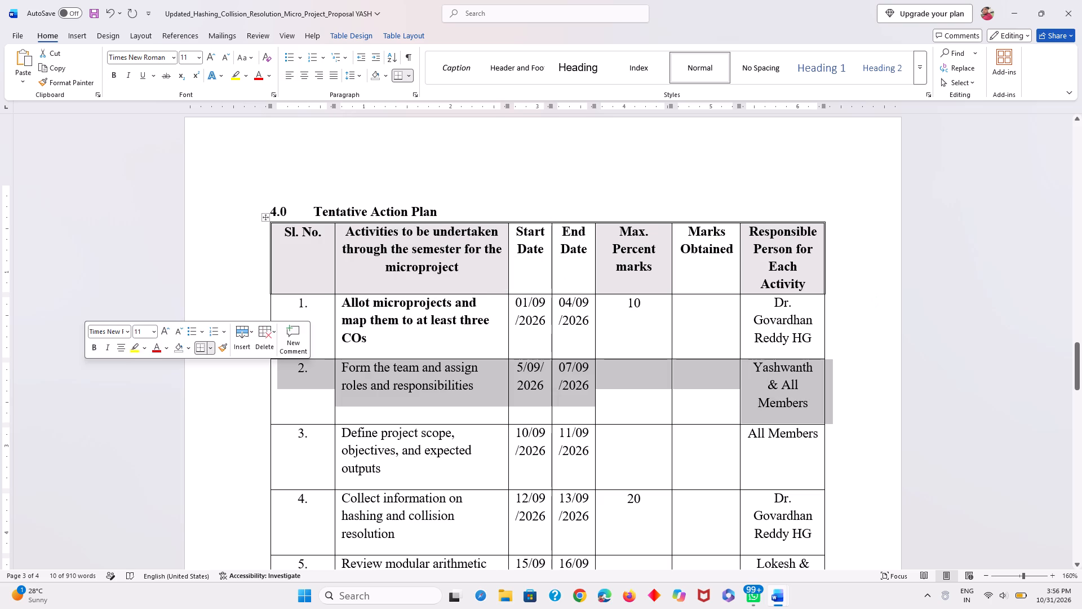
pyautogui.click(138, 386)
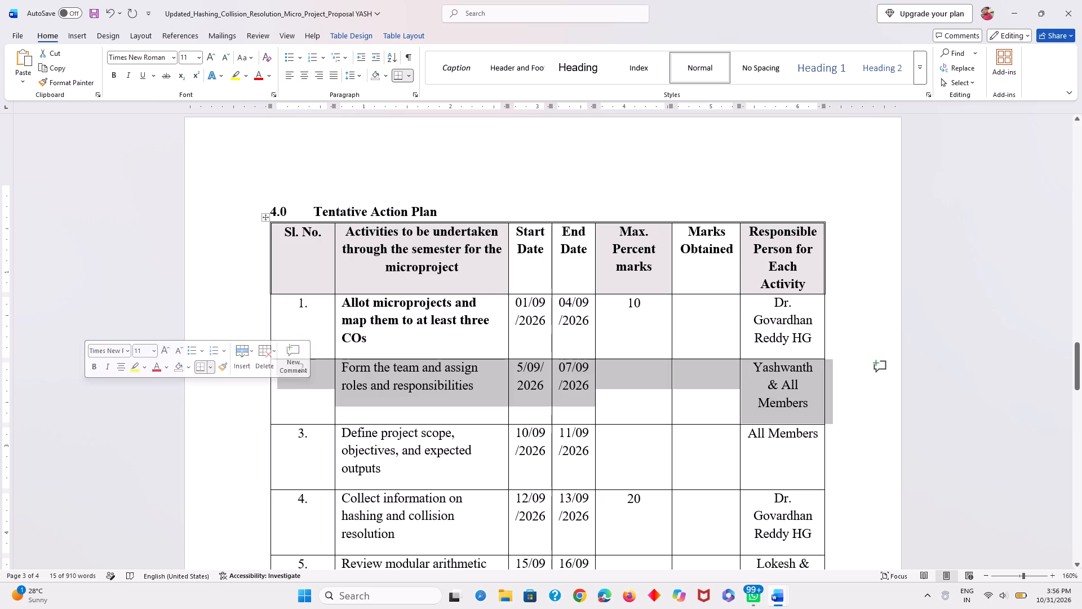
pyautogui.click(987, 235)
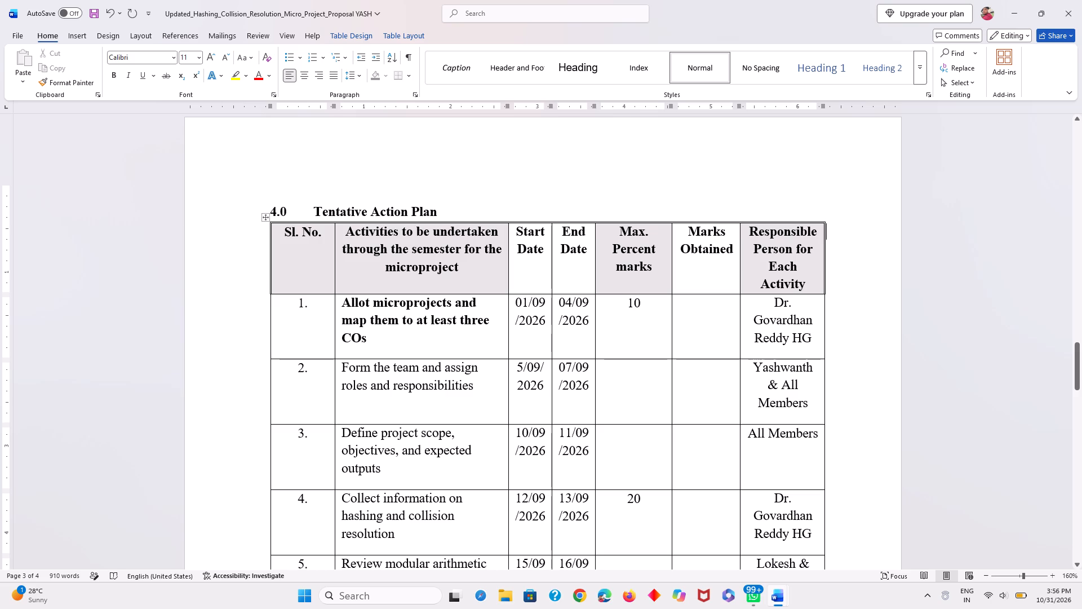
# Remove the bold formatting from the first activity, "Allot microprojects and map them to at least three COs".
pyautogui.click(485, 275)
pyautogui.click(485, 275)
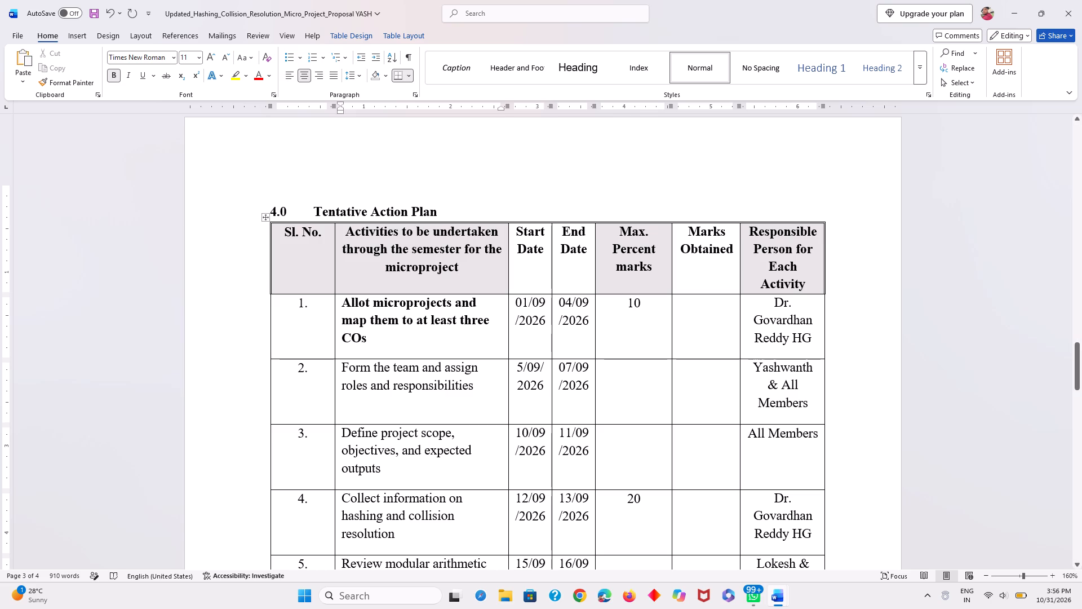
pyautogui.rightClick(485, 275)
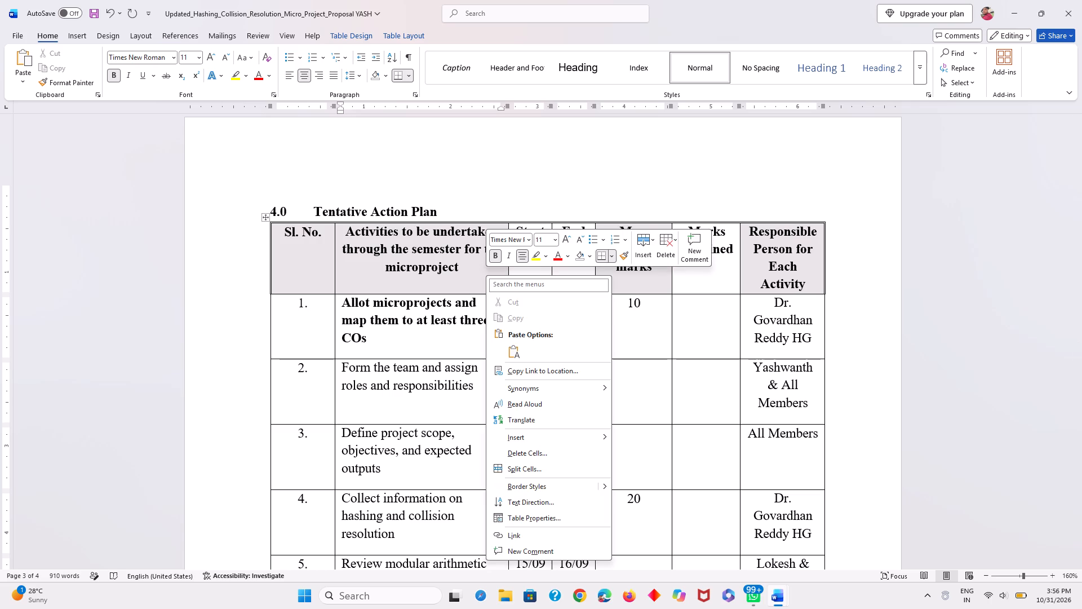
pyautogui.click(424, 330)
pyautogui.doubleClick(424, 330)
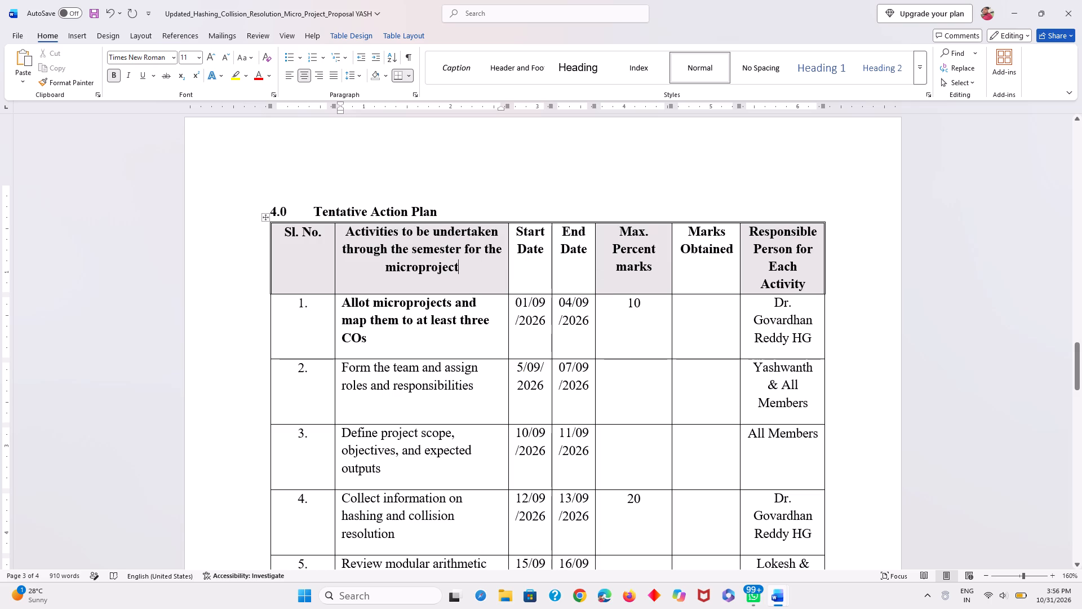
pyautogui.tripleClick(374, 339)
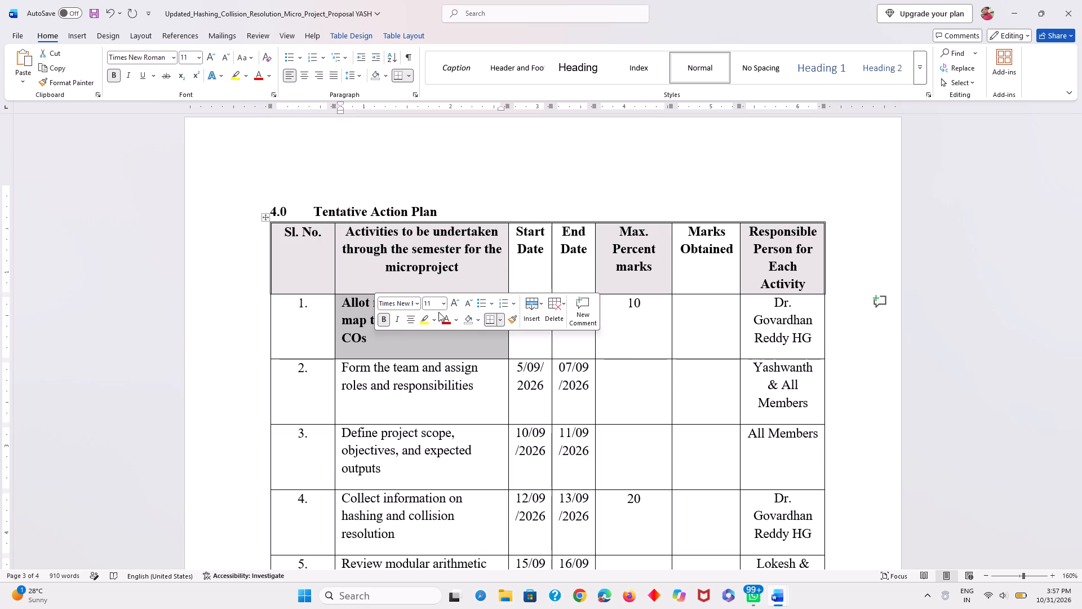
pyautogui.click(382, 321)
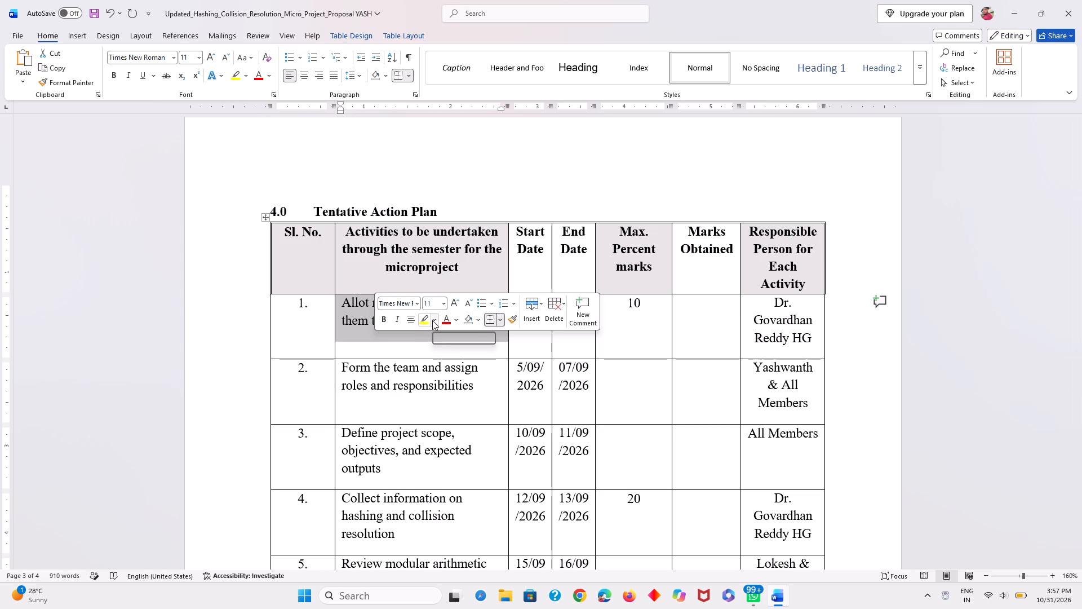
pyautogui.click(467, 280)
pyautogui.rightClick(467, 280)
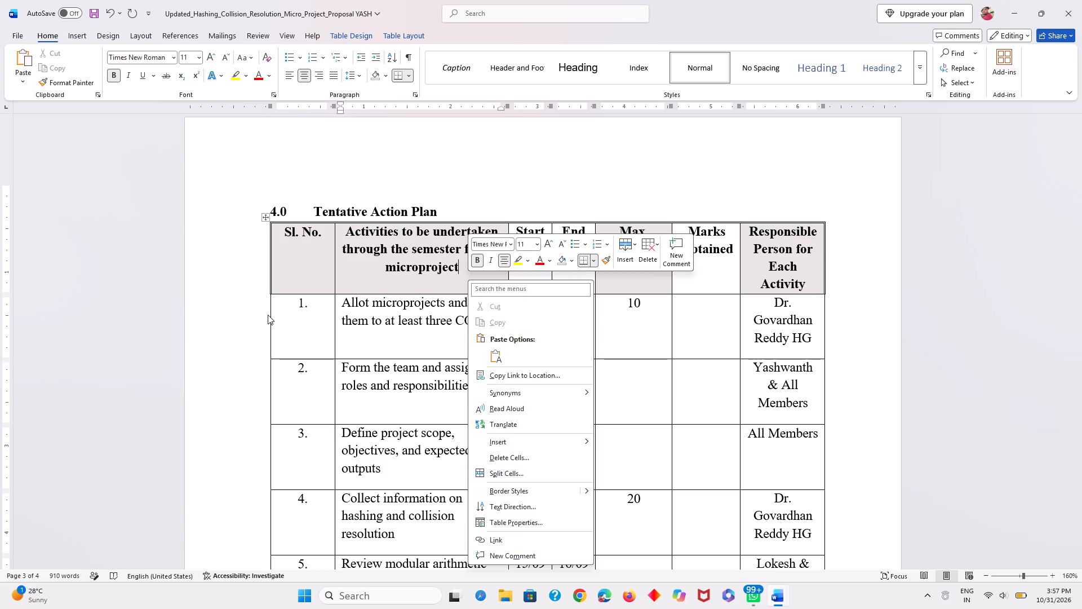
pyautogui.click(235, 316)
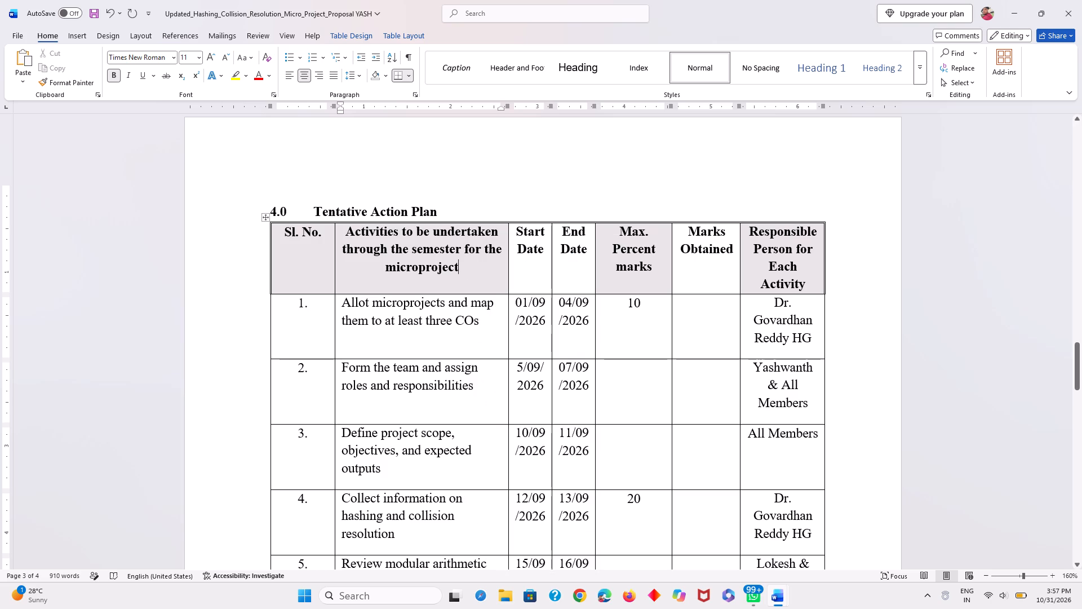
# Bold the full text of activity 1, "Allot microprojects and map them to at least three COs", in the Tentative Action Plan.
pyautogui.moveTo(486, 325); pyautogui.dragTo(352, 298)
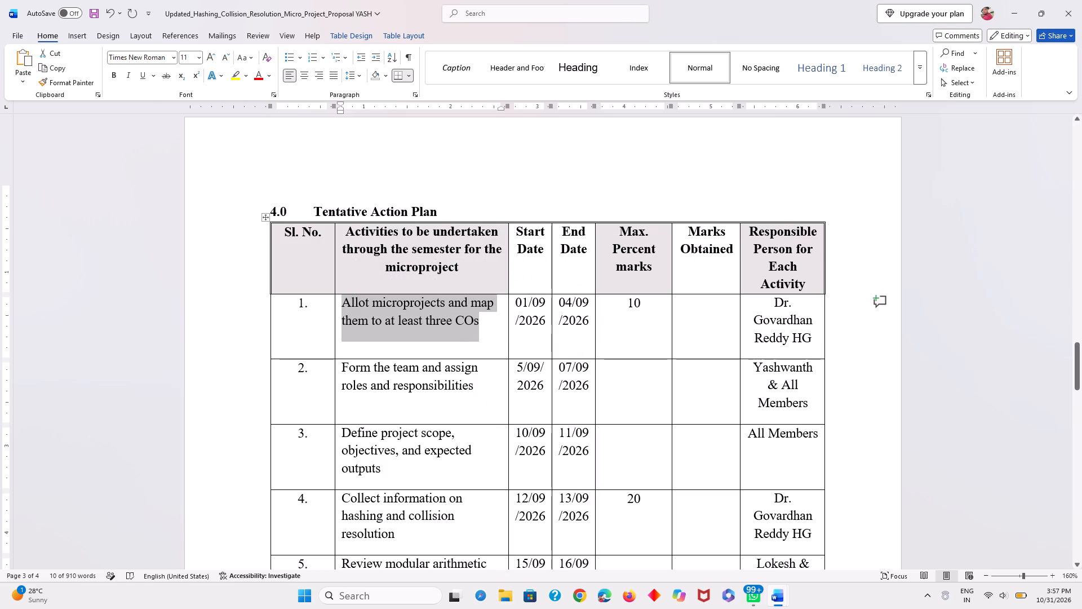
pyautogui.tripleClick(497, 334)
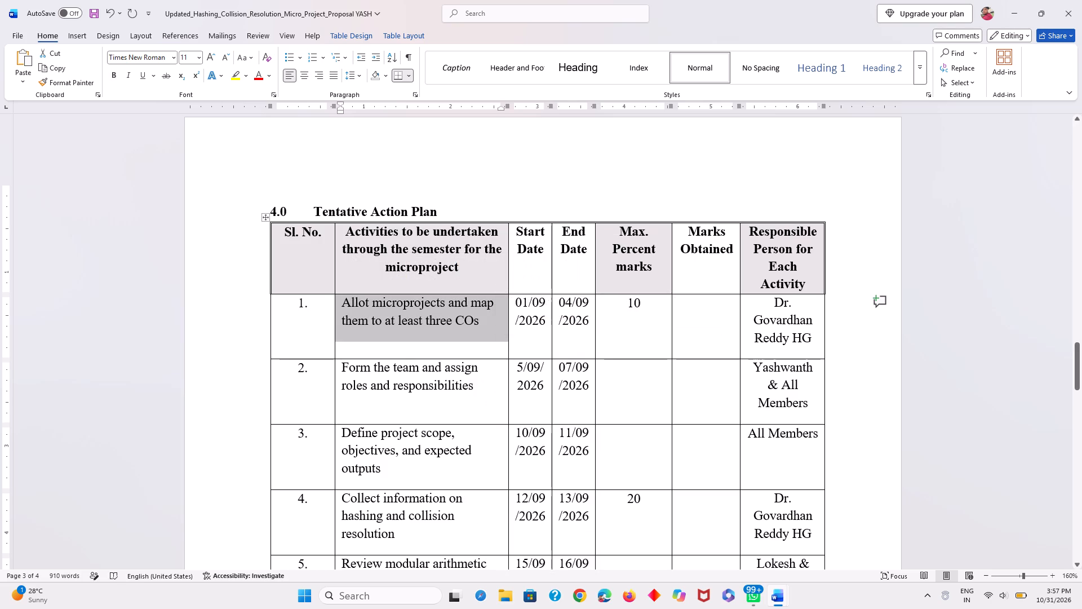
pyautogui.tripleClick(449, 348)
pyautogui.click(449, 348)
pyautogui.click(449, 348)
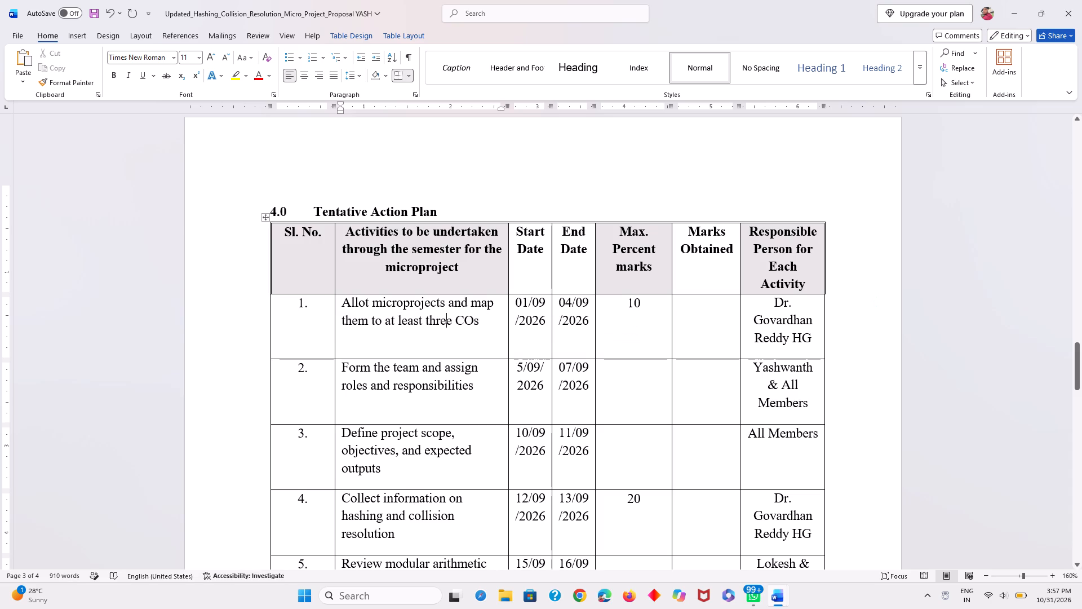
pyautogui.moveTo(449, 359); pyautogui.dragTo(447, 356)
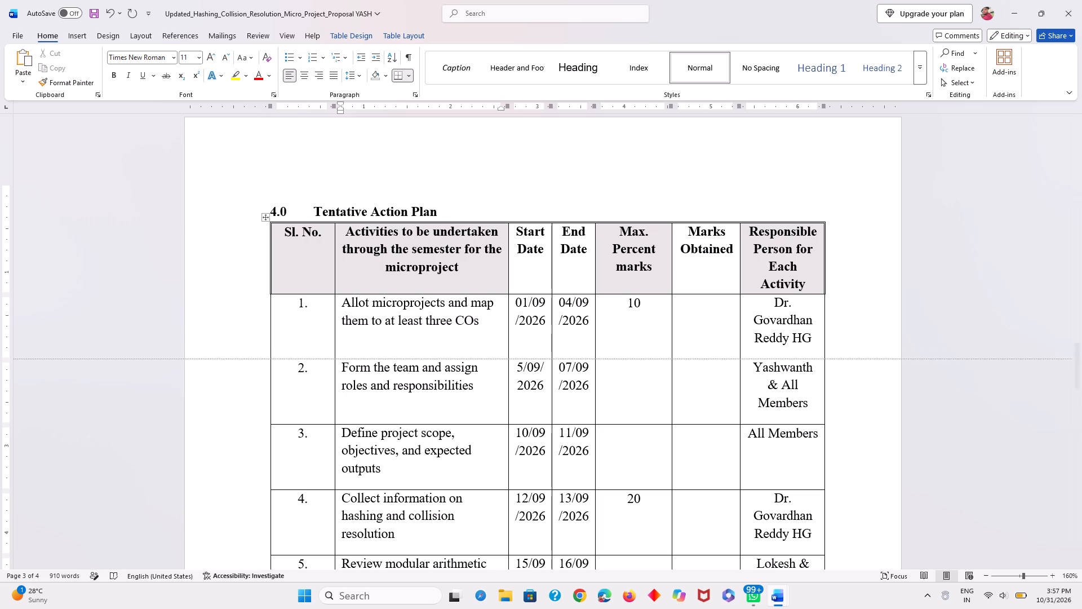
pyautogui.moveTo(447, 356); pyautogui.dragTo(447, 352)
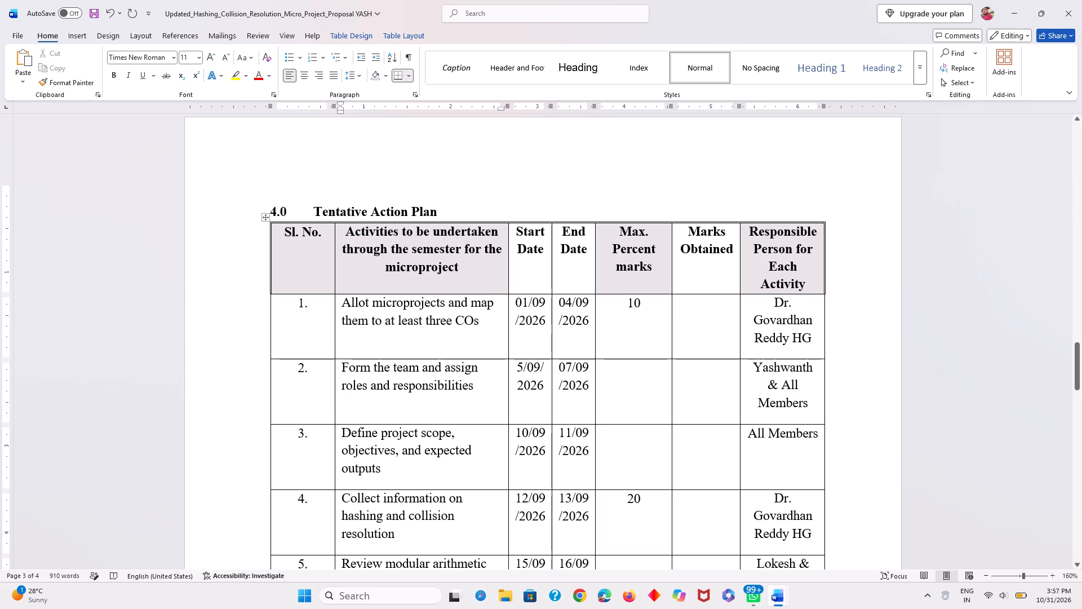
pyautogui.tripleClick(475, 338)
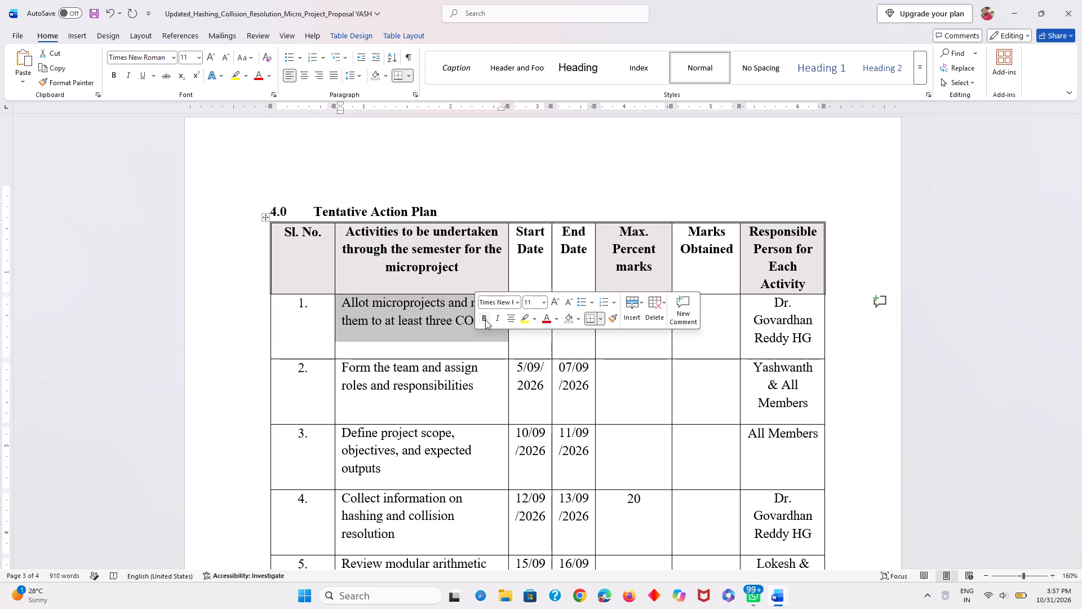
pyautogui.click(485, 320)
# Bold the text of activity 4, "Collect information on hashing and collision resolution".
pyautogui.scroll(-1, 484, 391)
pyautogui.tripleClick(457, 332)
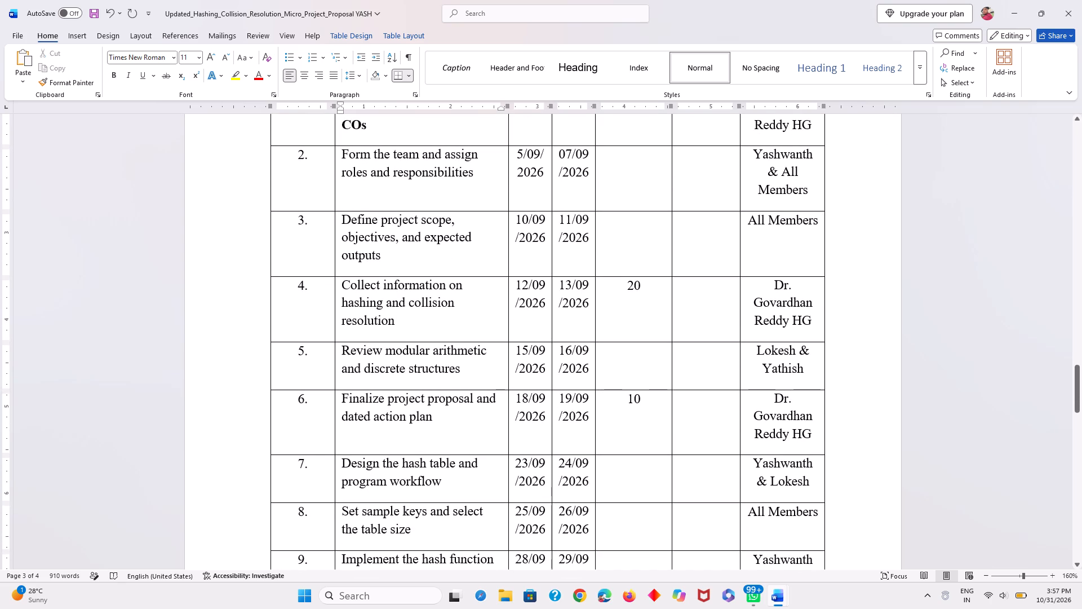
pyautogui.click(467, 317)
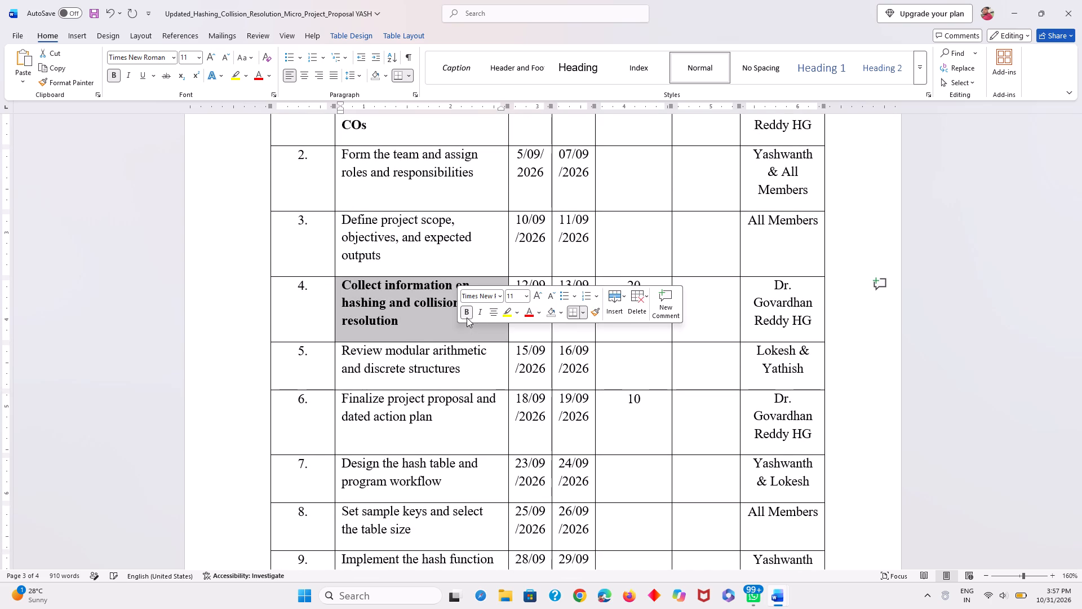
pyautogui.click(427, 333)
# Examine the activities and their marks and responsible persons throughout the Tentative Action Plan, continuing to the resources table.
pyautogui.scroll(-1, 452, 328)
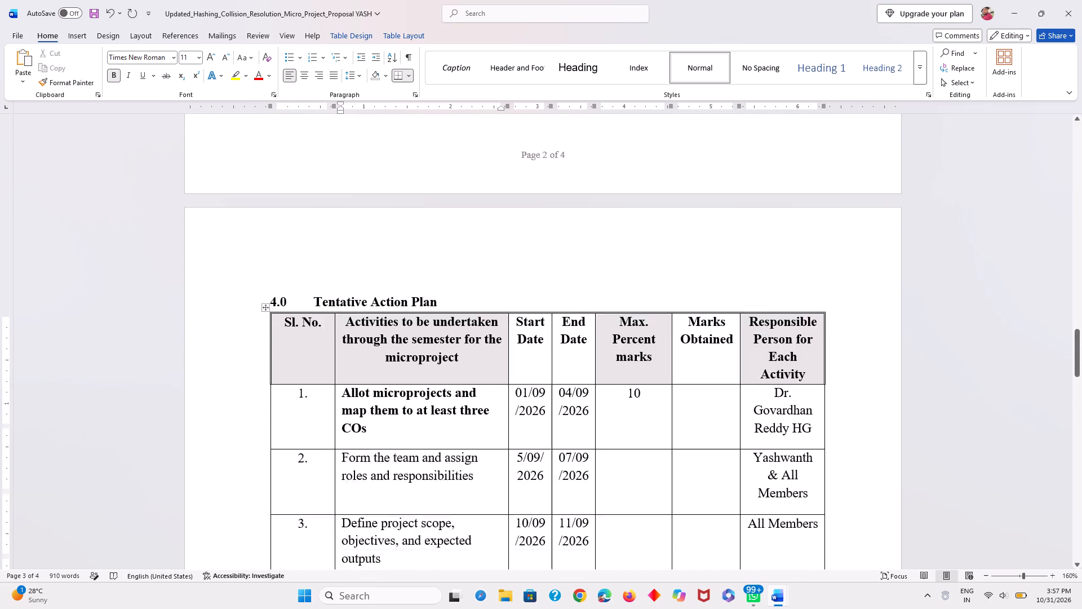
pyautogui.scroll(-2, 452, 328)
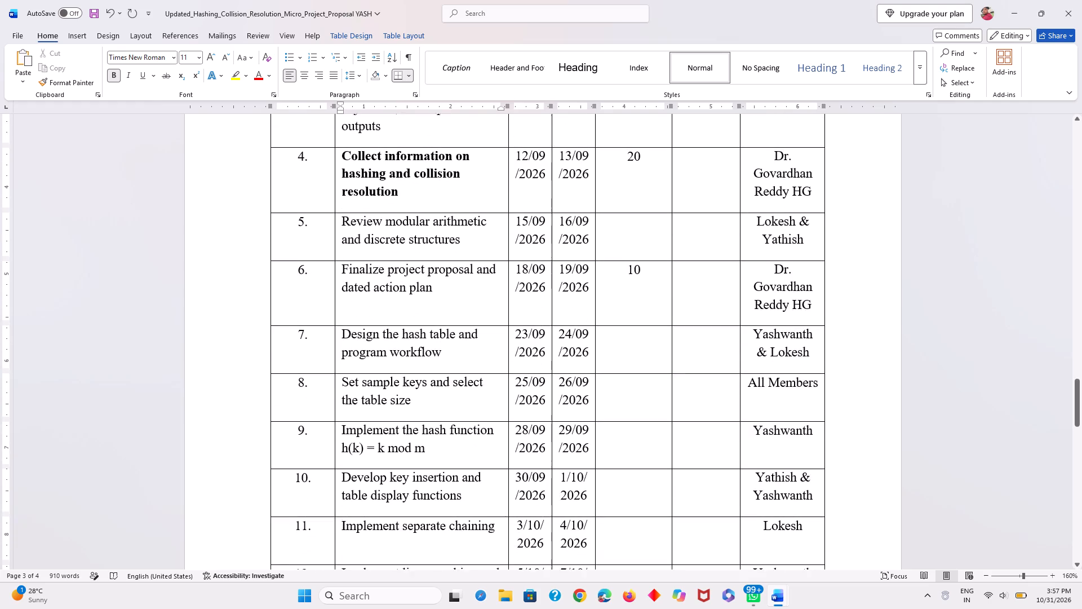
pyautogui.scroll(-2, 452, 328)
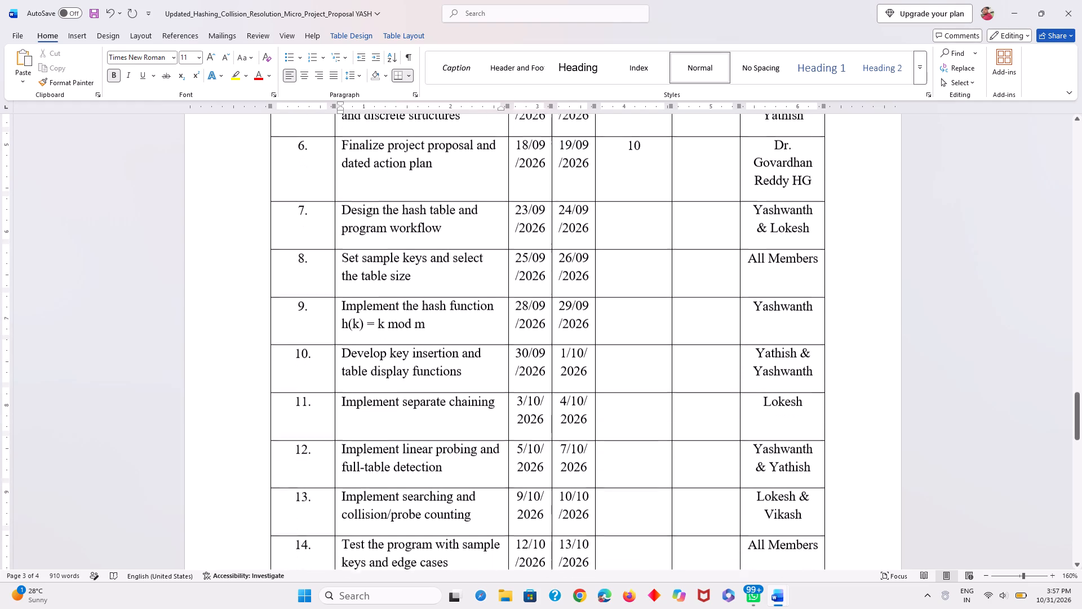
pyautogui.scroll(-1, 452, 328)
pyautogui.scroll(3, 464, 224)
pyautogui.scroll(-1, 455, 244)
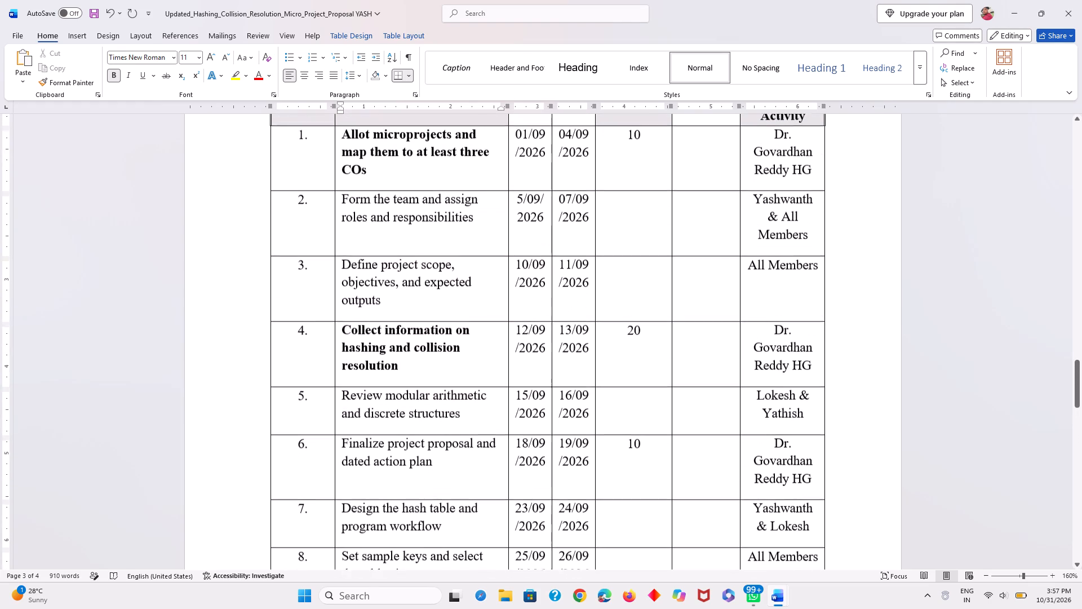
pyautogui.scroll(-2, 455, 244)
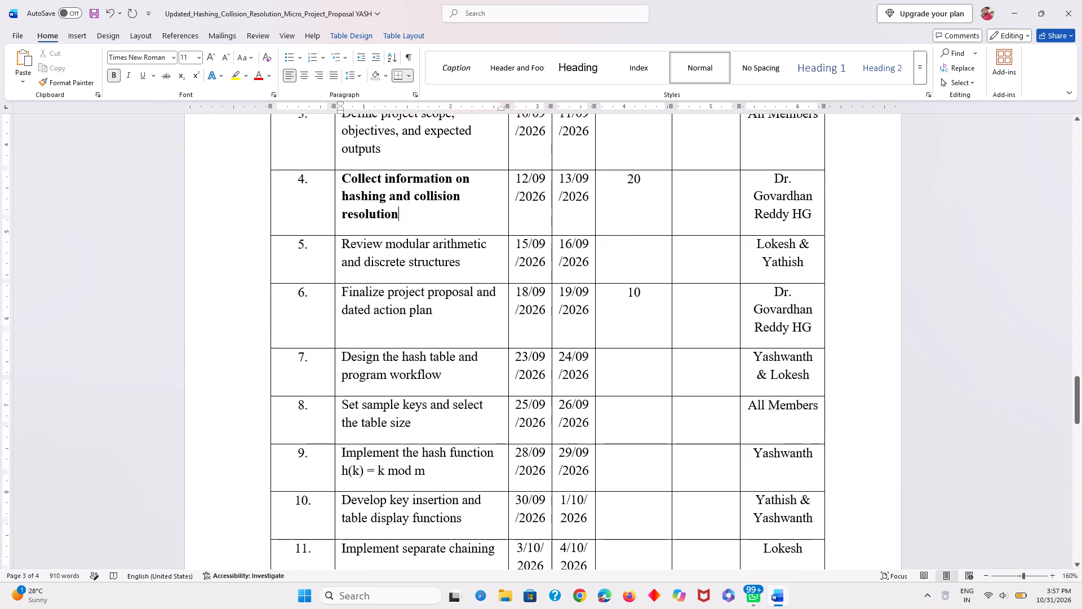
pyautogui.scroll(-5, 455, 244)
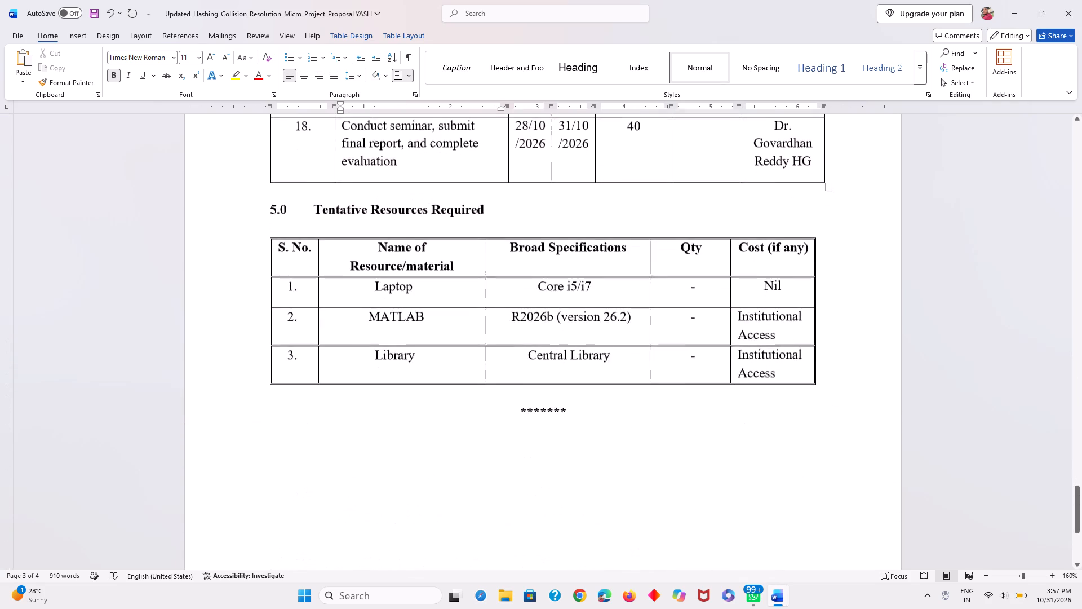
# Bold the text of activity 18, "Conduct seminar, submit final report, and complete evaluation", in the action plan's last row.
pyautogui.scroll(4, 455, 244)
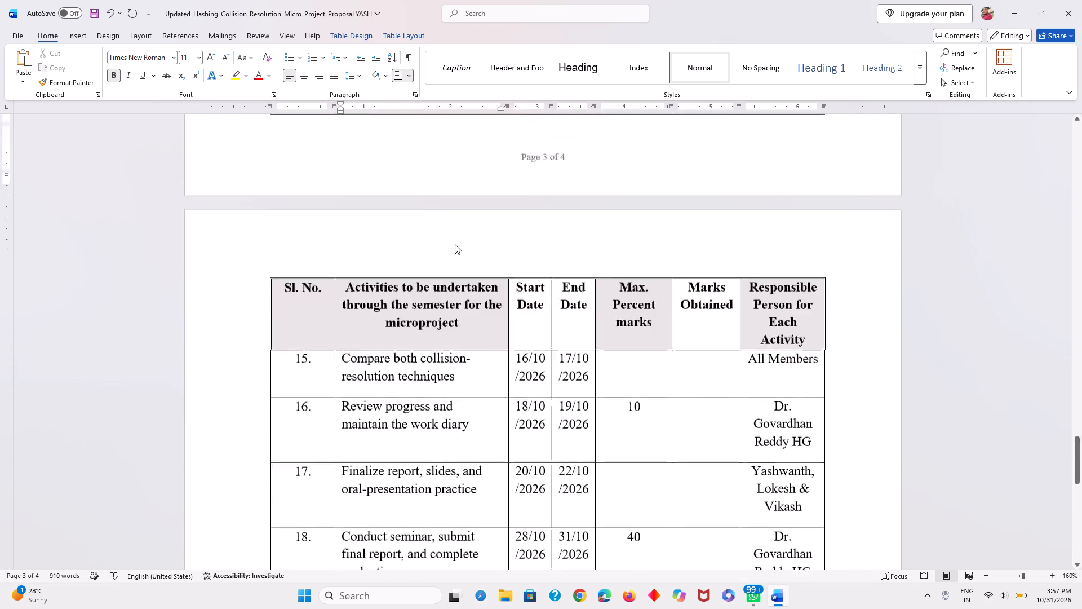
pyautogui.scroll(1, 455, 244)
pyautogui.scroll(-1, 455, 244)
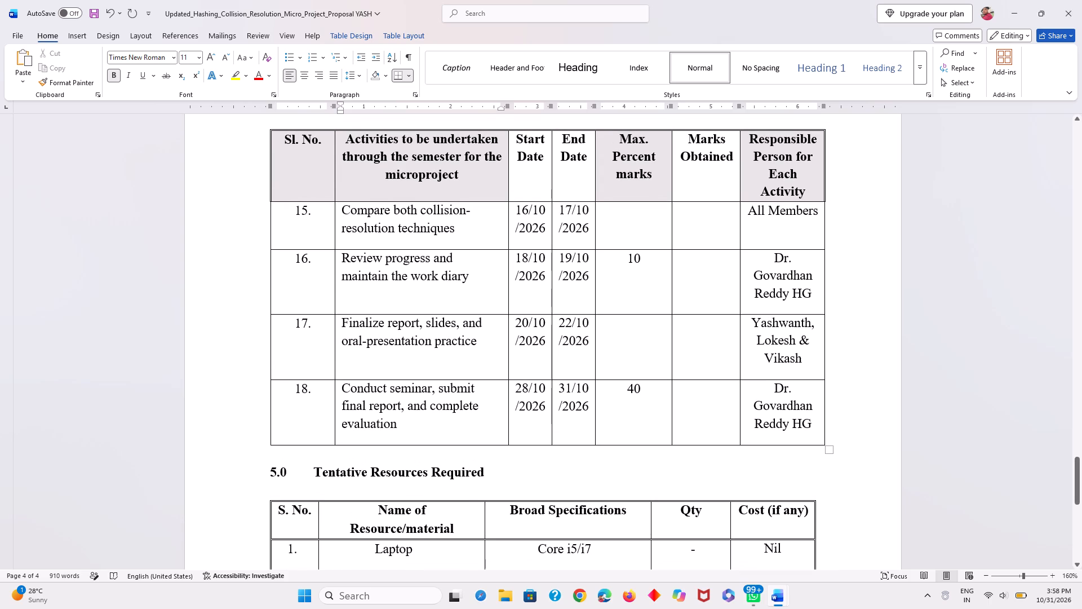
pyautogui.tripleClick(418, 414)
pyautogui.click(418, 414)
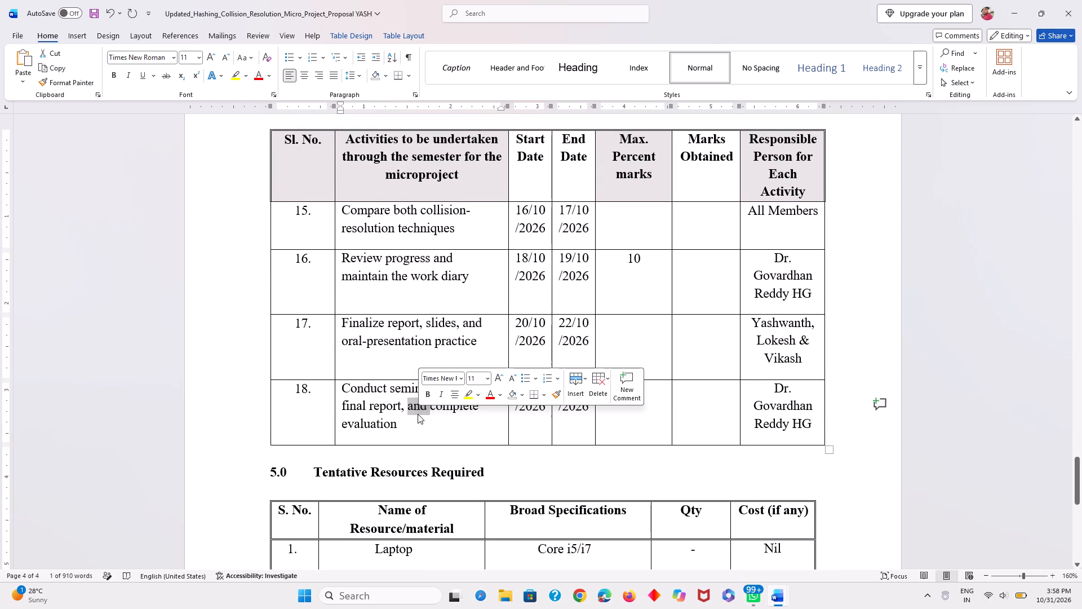
pyautogui.tripleClick(416, 422)
pyautogui.click(423, 405)
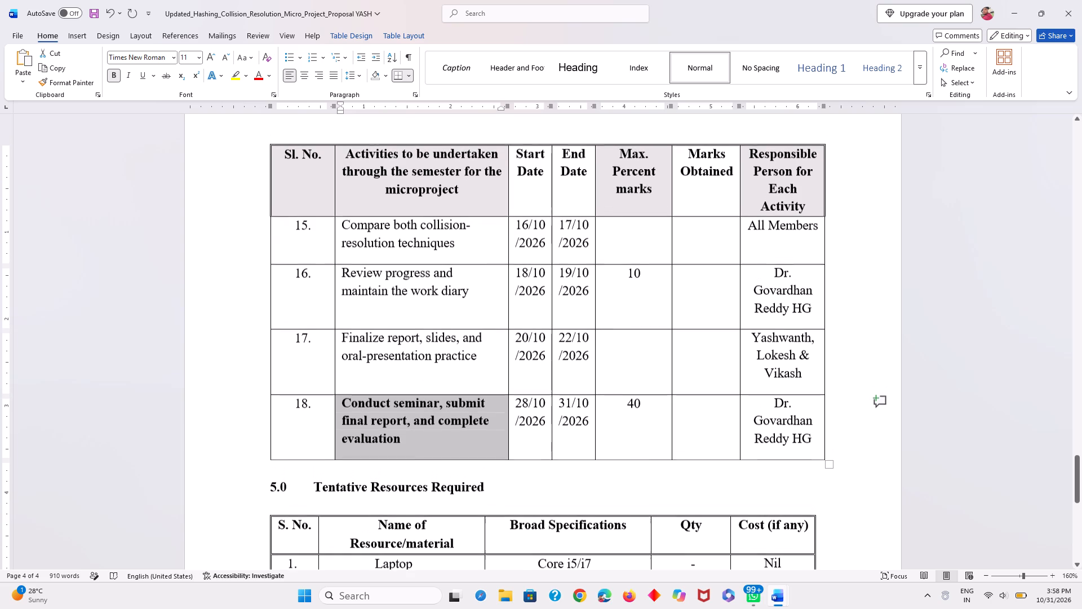
# Bold the text of activity 16, "Review progress and maintain the work diary".
pyautogui.tripleClick(416, 304)
pyautogui.click(416, 304)
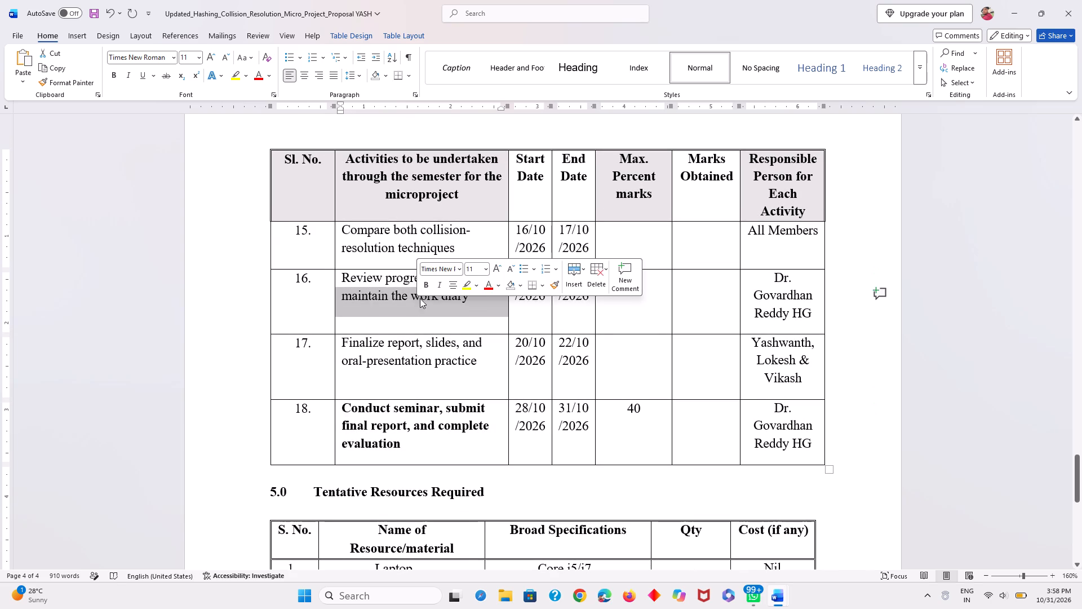
pyautogui.click(418, 312)
pyautogui.tripleClick(416, 310)
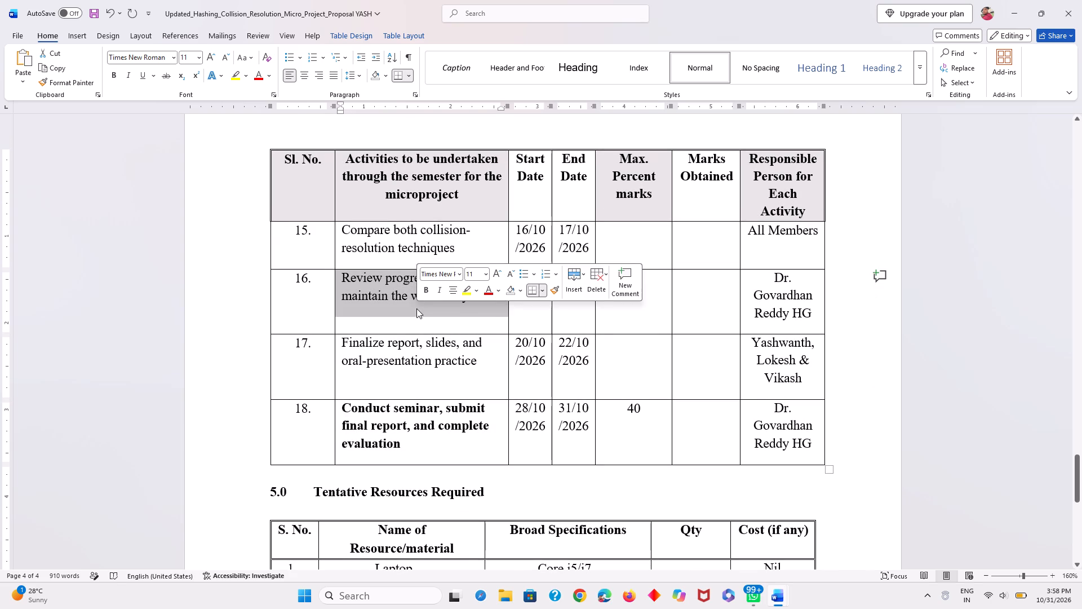
pyautogui.click(426, 287)
# Bold the text of activity 13, "Implement searching and collision/probe counting", in the action plan table.
pyautogui.scroll(2, 375, 293)
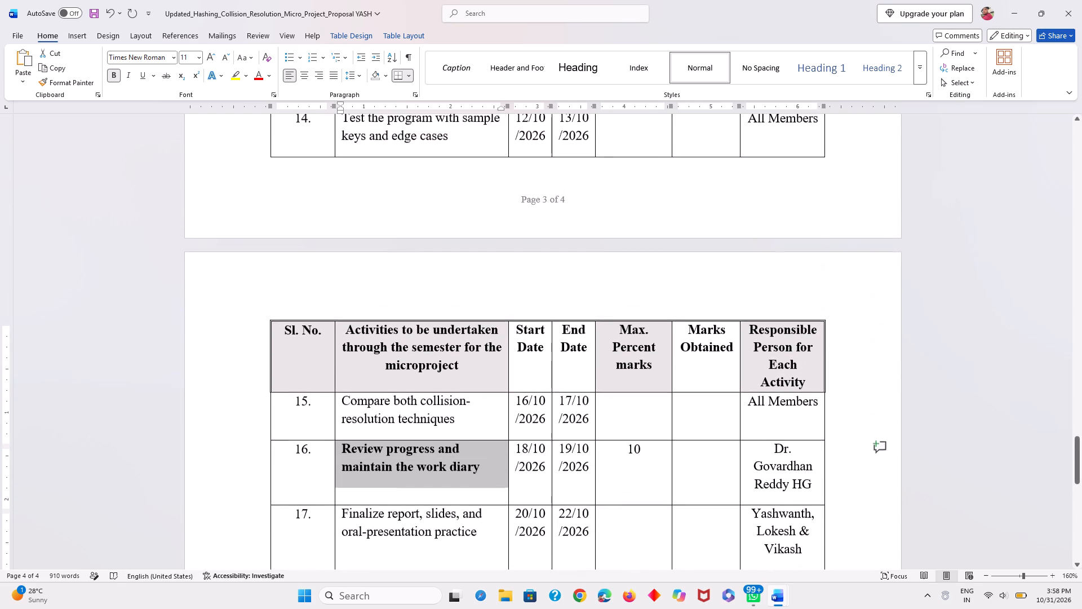
pyautogui.scroll(4, 375, 293)
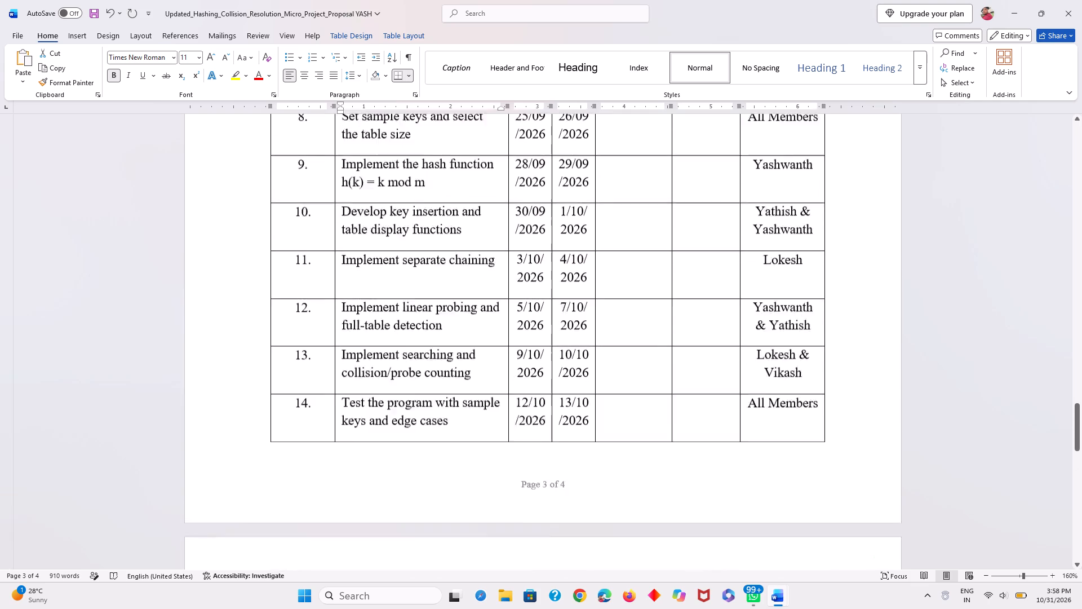
pyautogui.scroll(1, 375, 293)
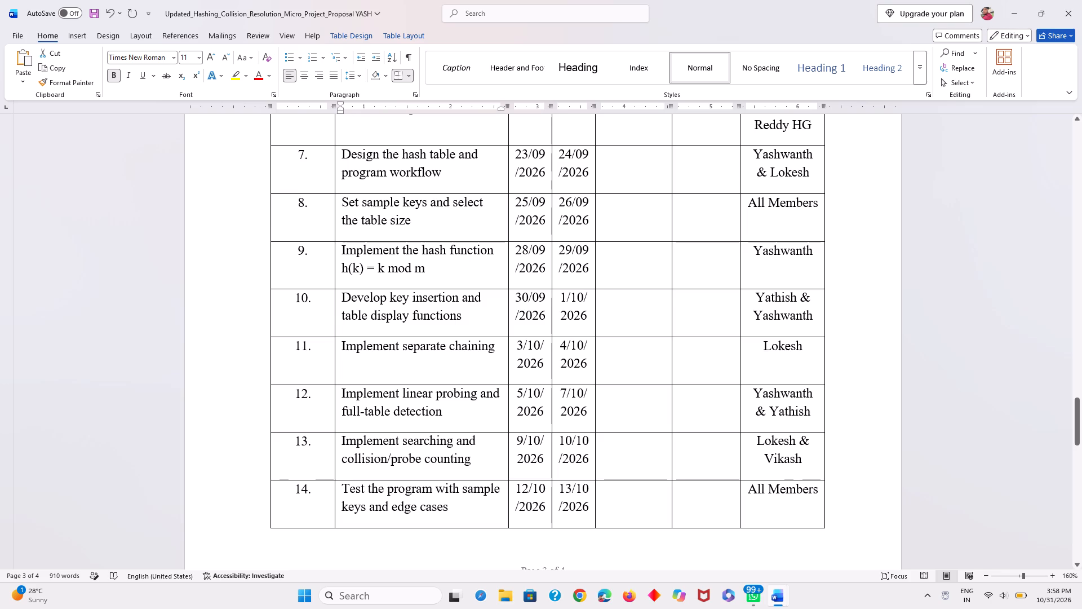
pyautogui.scroll(-1, 444, 410)
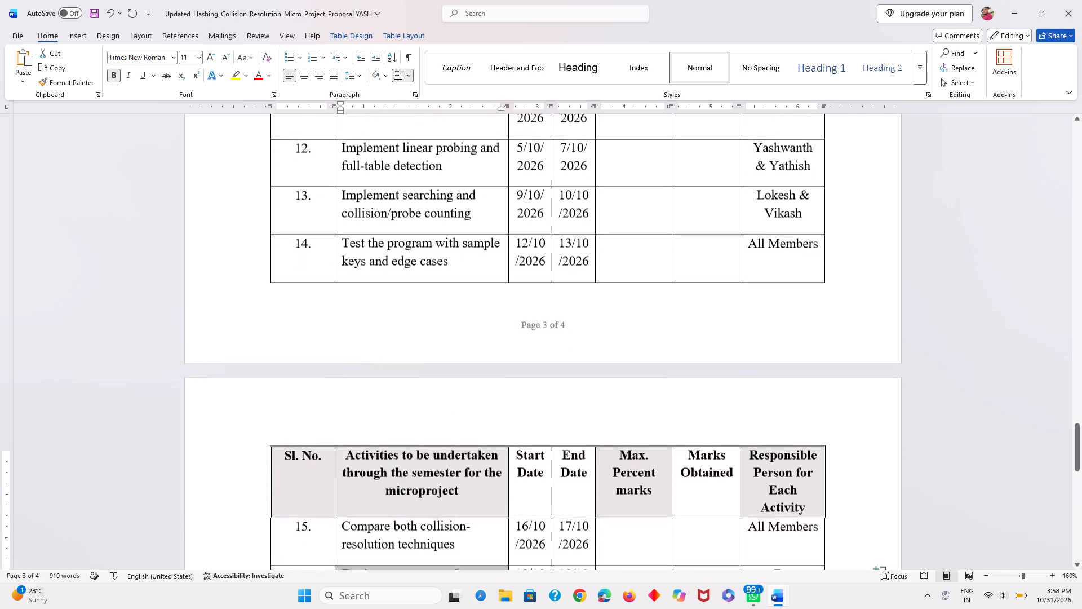
pyautogui.scroll(-1, 444, 410)
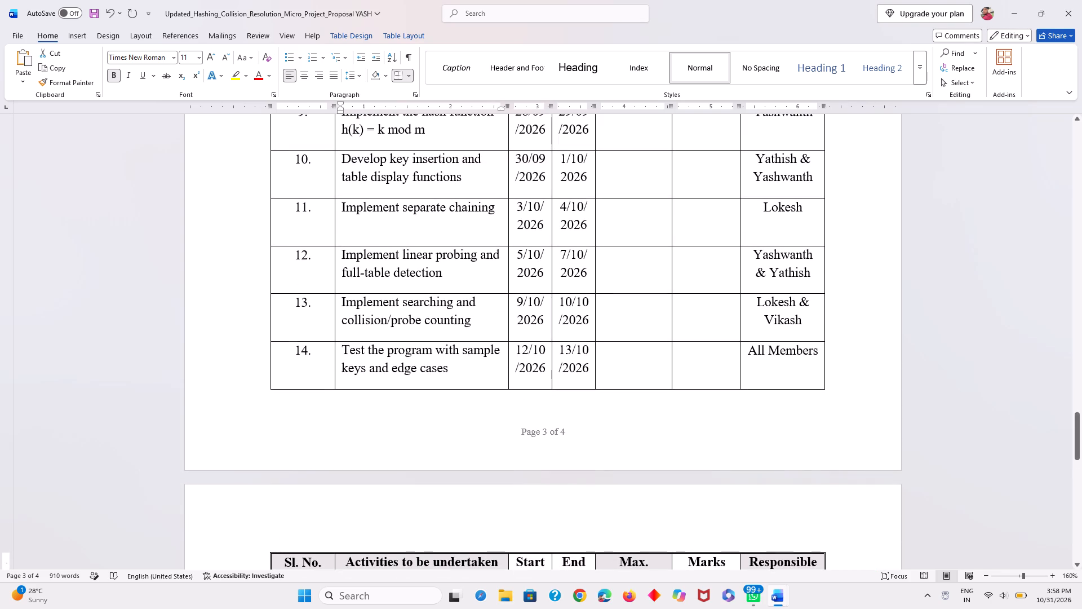
pyautogui.tripleClick(459, 317)
pyautogui.click(459, 317)
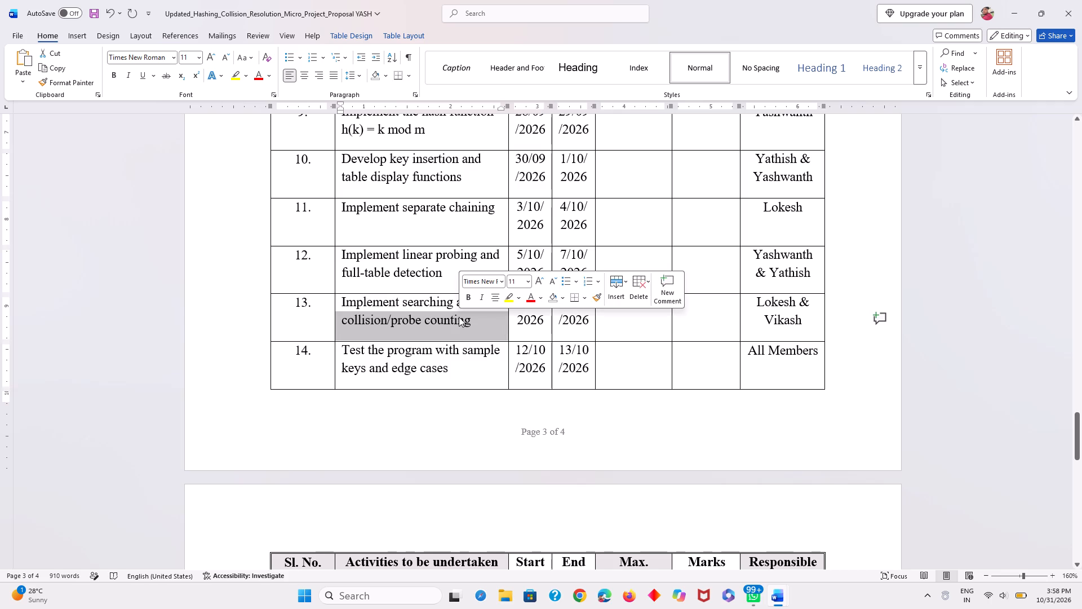
pyautogui.scroll(2, 473, 358)
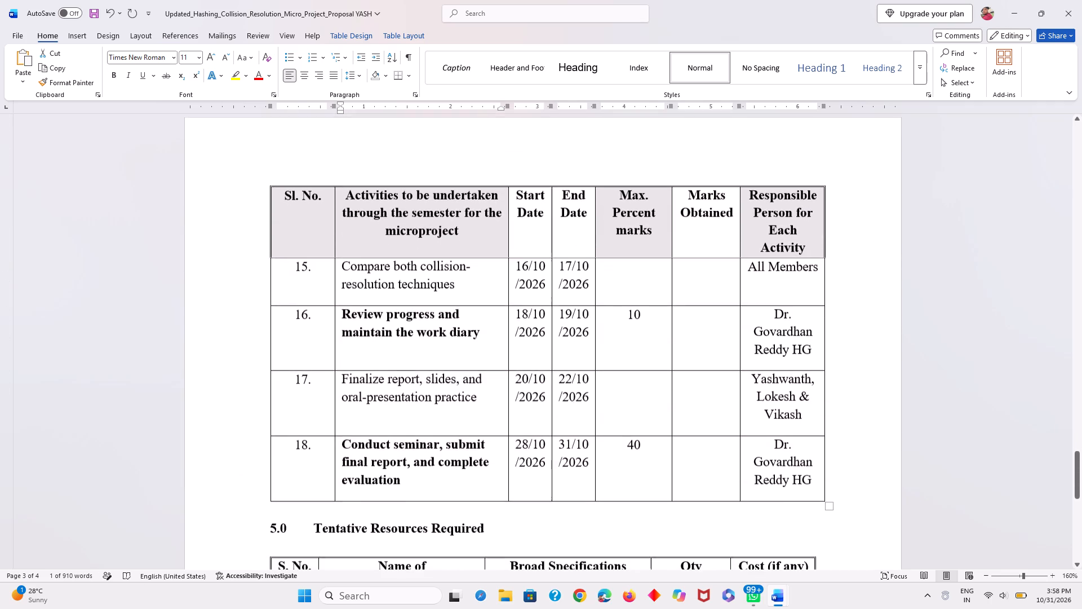
pyautogui.scroll(1, 473, 358)
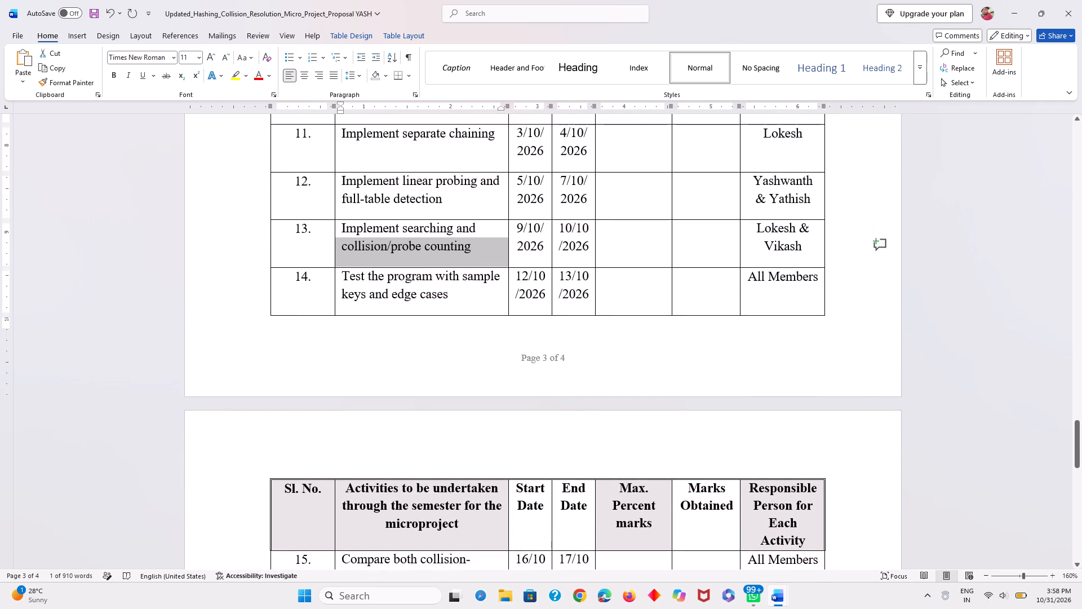
pyautogui.scroll(1, 475, 296)
pyautogui.tripleClick(471, 276)
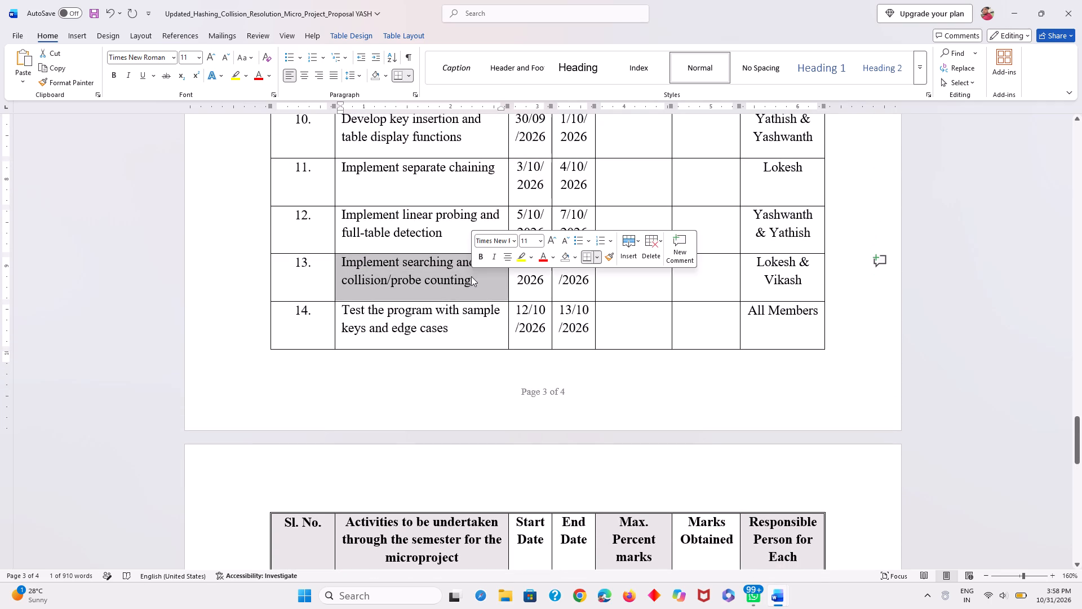
pyautogui.click(484, 250)
# Examine the activities, marks and bold formatting in the action plan from activity 2 to activity 18, continuing to the resources table.
pyautogui.scroll(1, 424, 269)
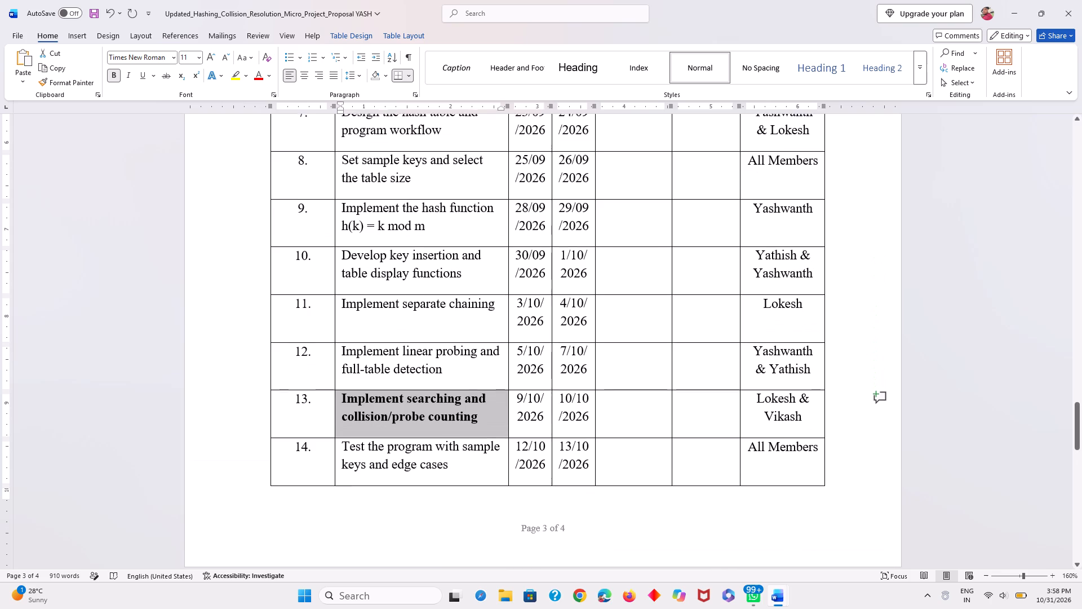
pyautogui.scroll(1, 425, 304)
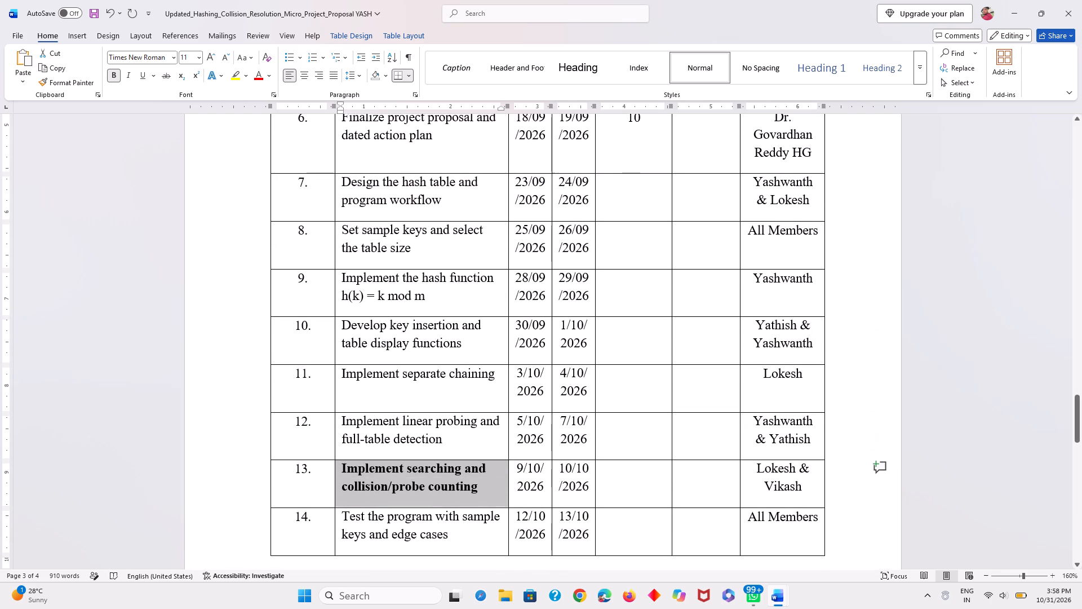
pyautogui.scroll(1, 427, 310)
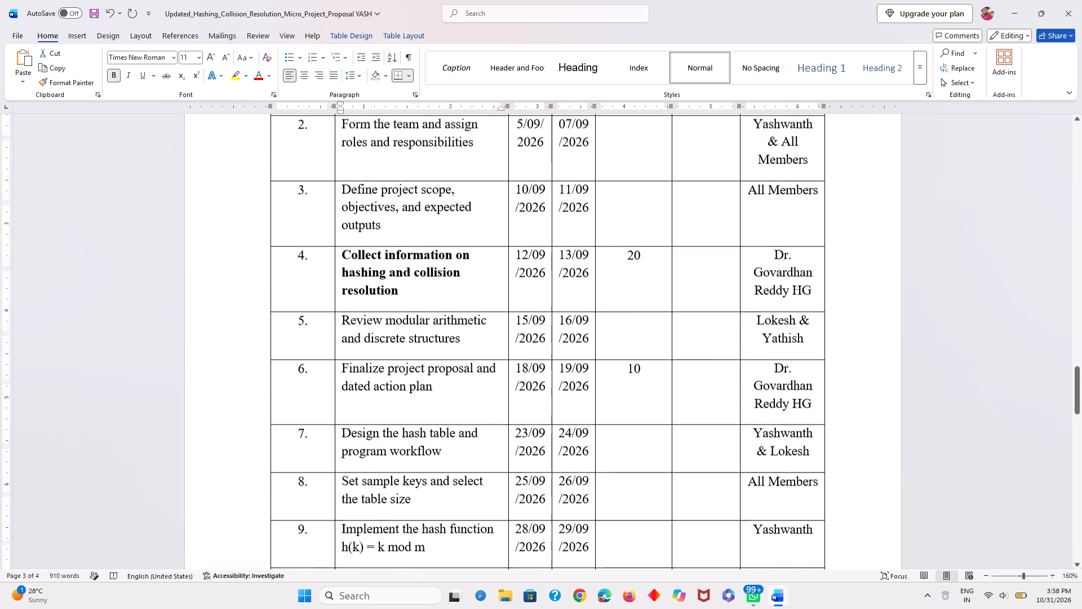
pyautogui.scroll(1, 427, 310)
pyautogui.scroll(-1, 427, 310)
pyautogui.scroll(1, 409, 341)
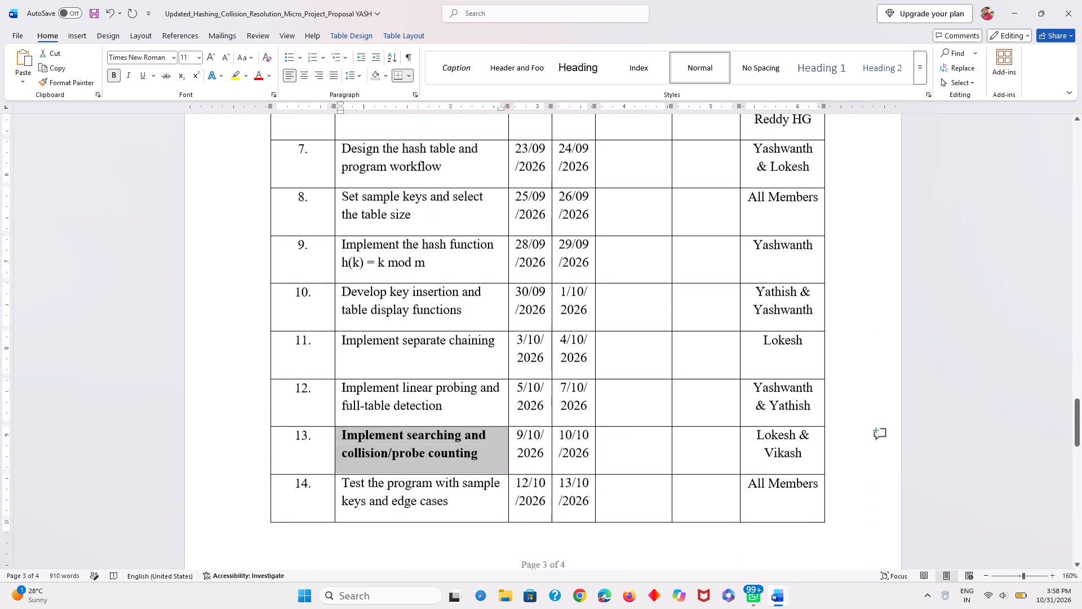
pyautogui.scroll(1, 409, 341)
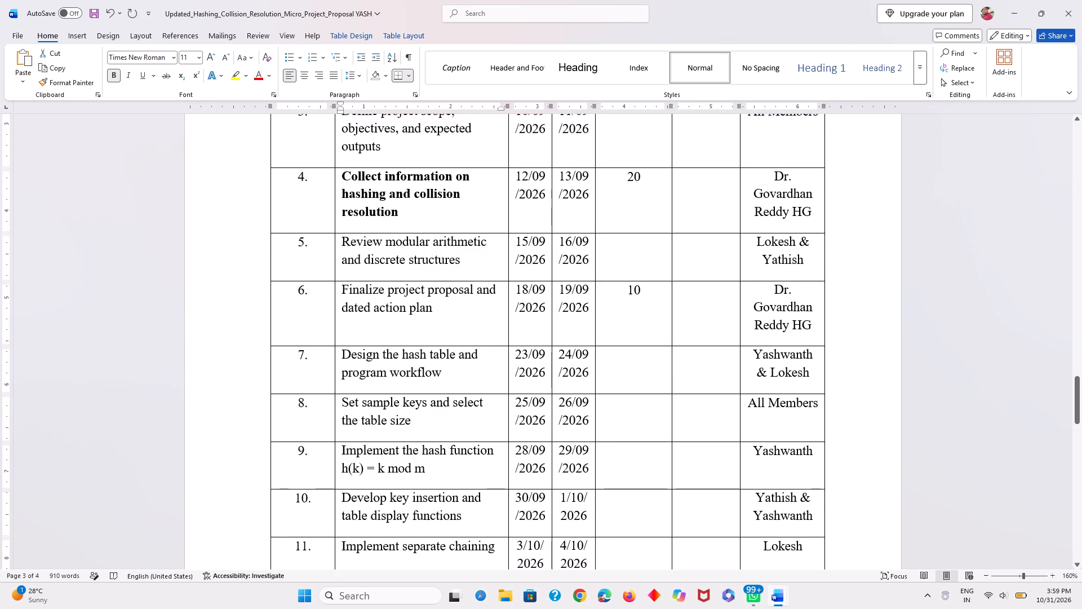
pyautogui.scroll(-1, 462, 385)
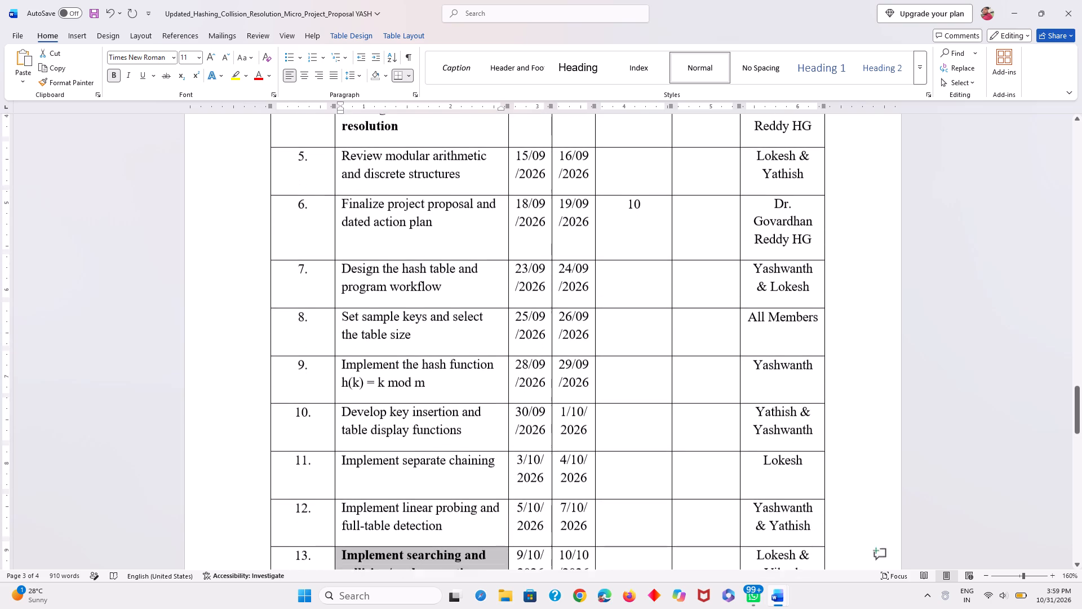
pyautogui.scroll(-1, 462, 385)
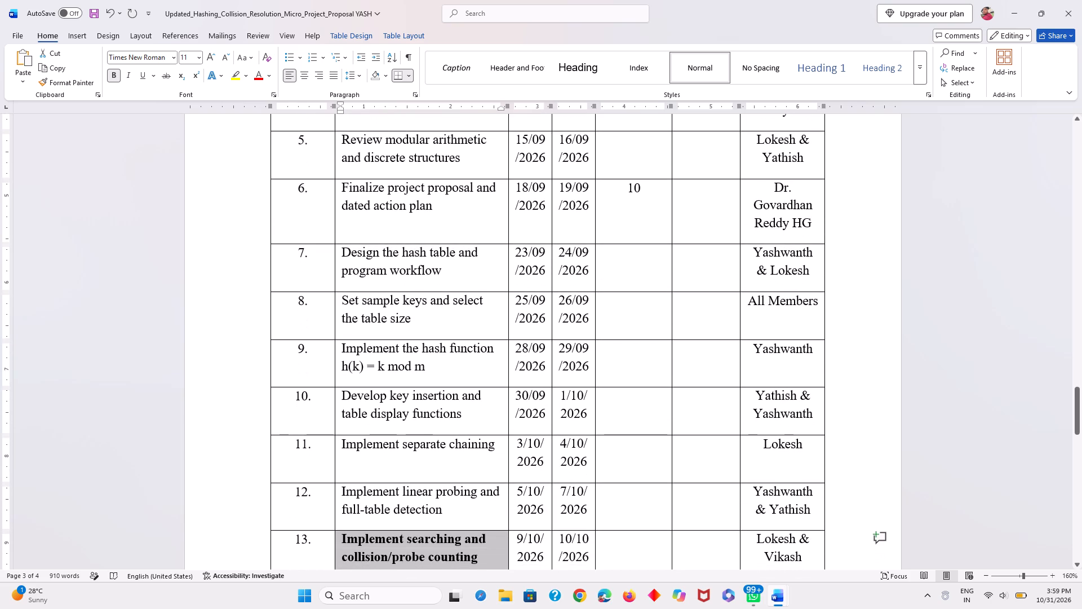
pyautogui.scroll(-3, 436, 324)
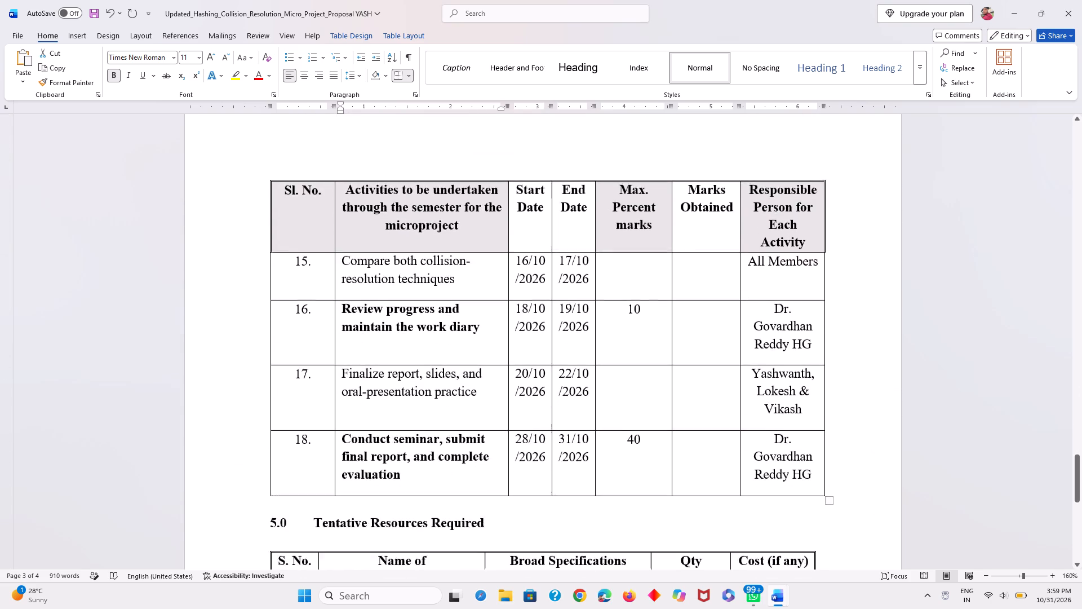
pyautogui.scroll(1, 436, 324)
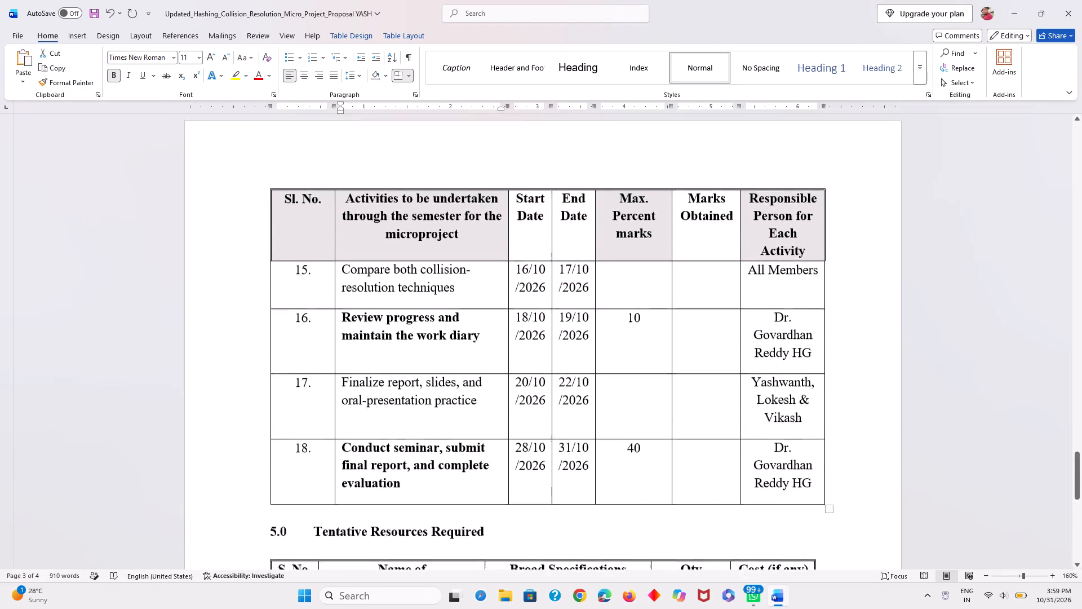
pyautogui.scroll(2, 436, 324)
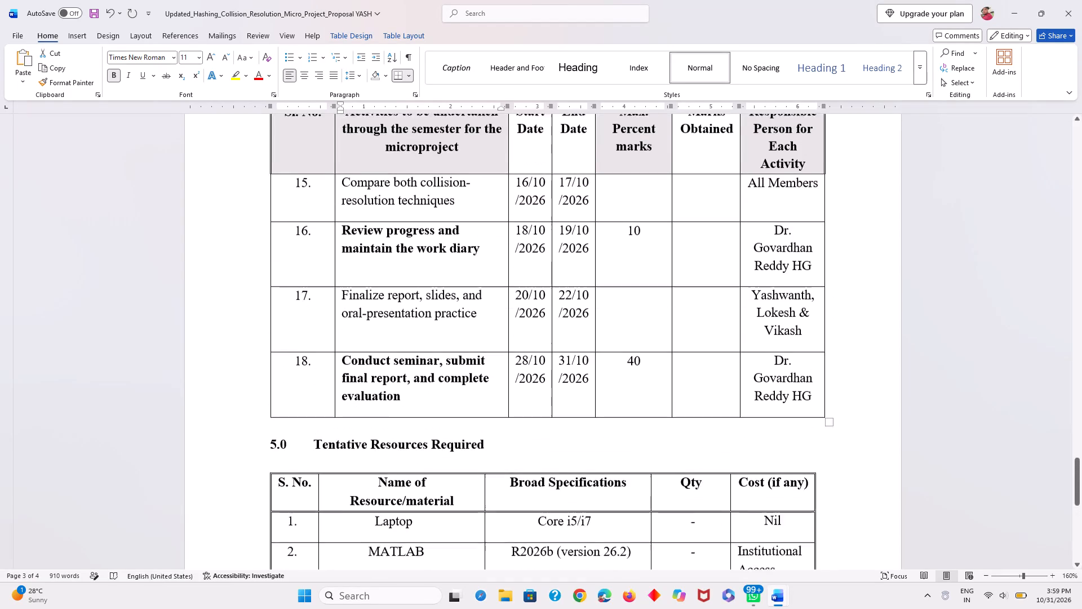
pyautogui.scroll(1, 436, 324)
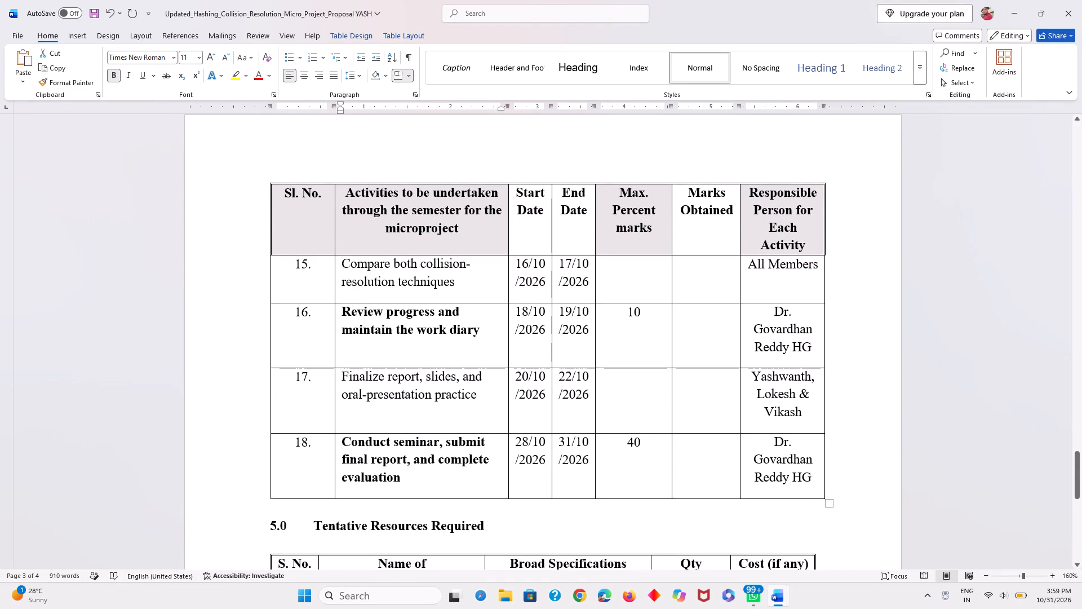
# Try to remove the blank line between the "Tentative Resources Required" heading and its table.
pyautogui.click(310, 551)
pyautogui.press('BackSpace')
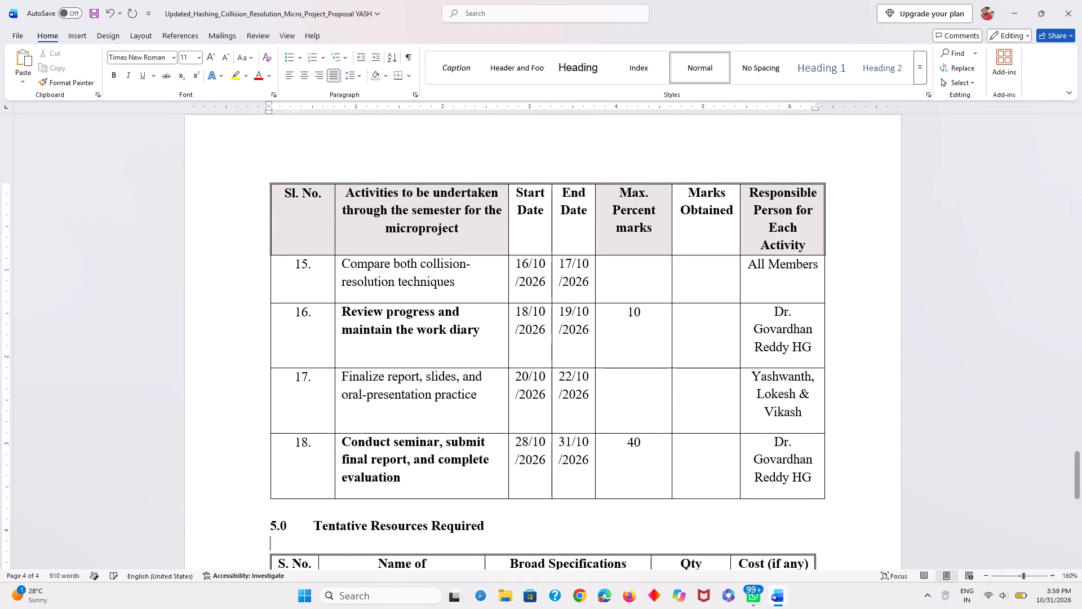
pyautogui.press('BackSpace')
# Check the action plan's bolded activities and their marks, going back to the first row of the Tentative Action Plan.
pyautogui.scroll(2, 339, 554)
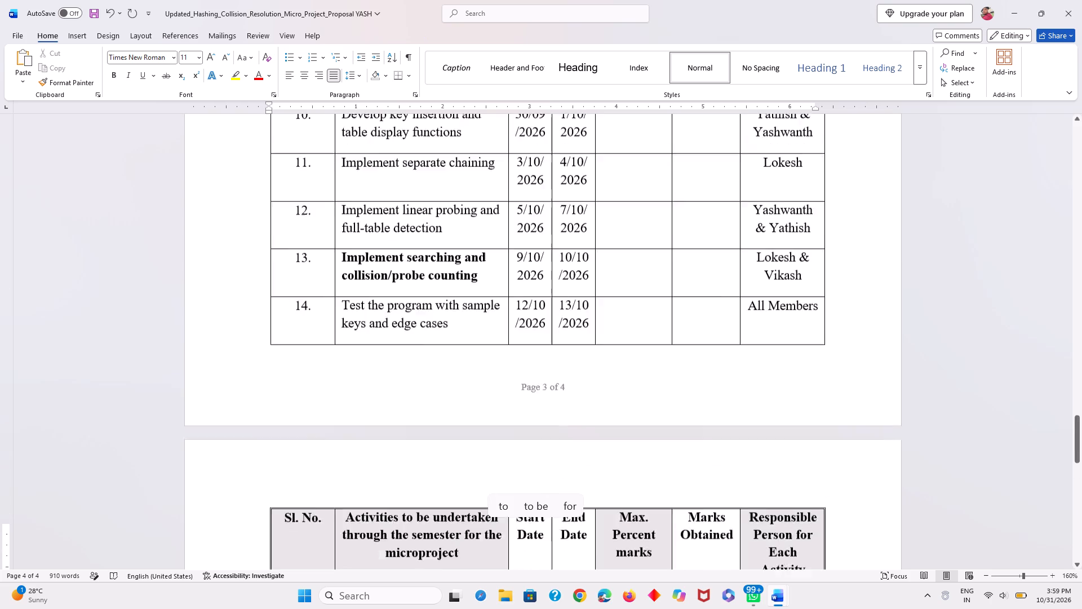
pyautogui.scroll(3, 339, 554)
pyautogui.scroll(-4, 339, 554)
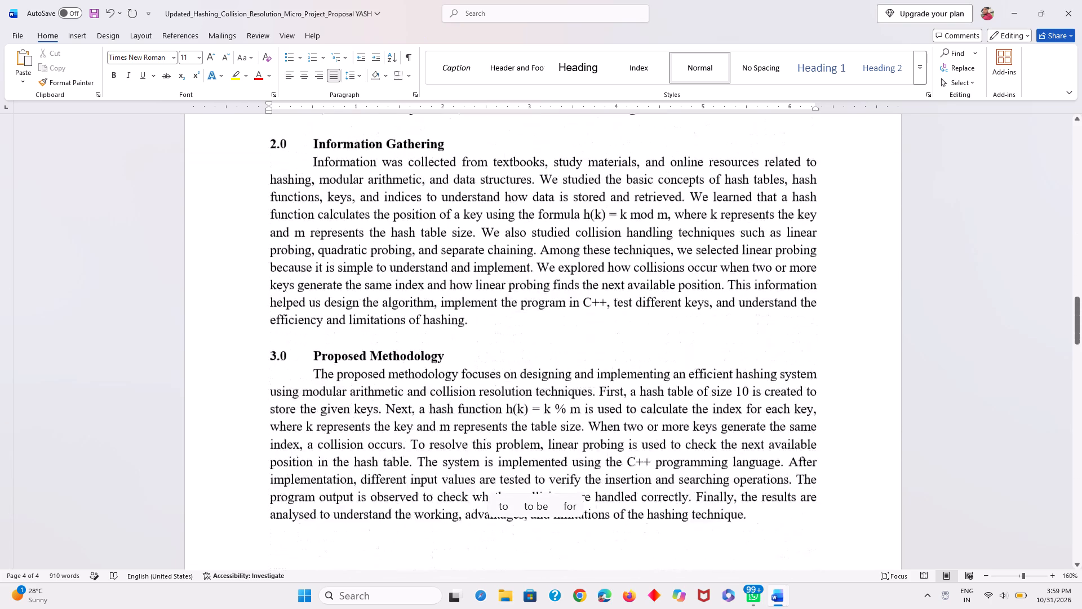
pyautogui.scroll(-4, 339, 554)
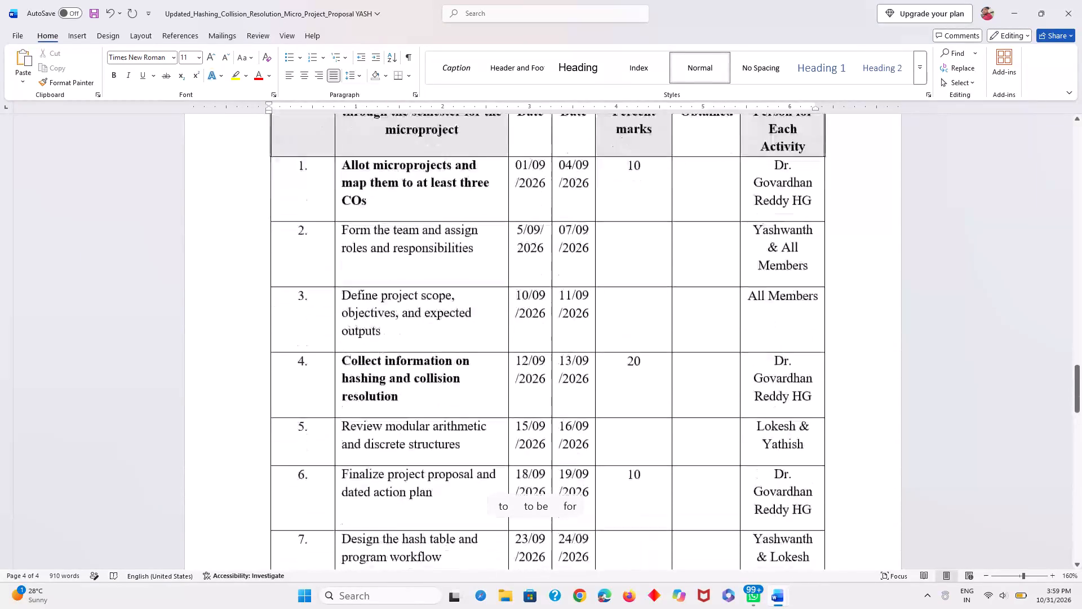
pyautogui.scroll(-1, 339, 554)
pyautogui.scroll(2, 339, 554)
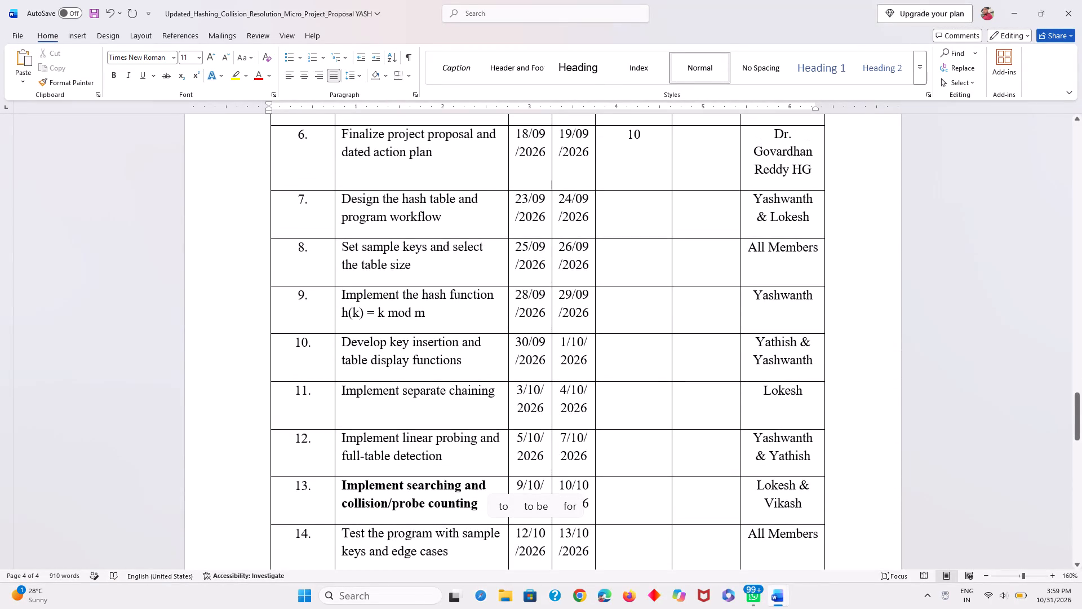
pyautogui.scroll(2, 339, 554)
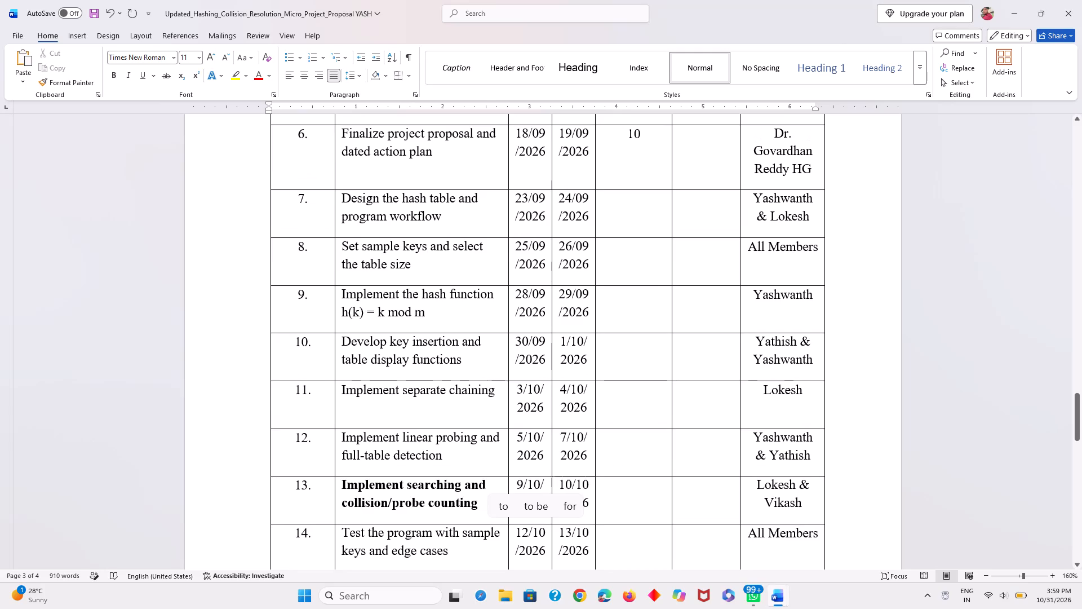
pyautogui.scroll(2, 339, 554)
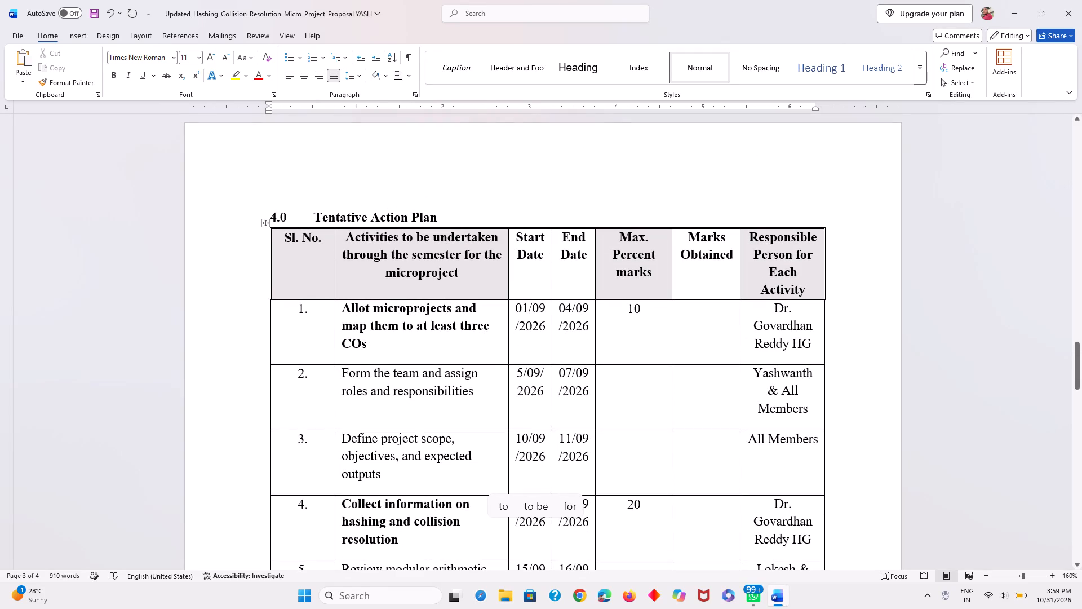
# Shade the cell of activity 1, "Allot microprojects and map them to at least three COs", with the first darker shade of light grey.
pyautogui.rightClick(427, 353)
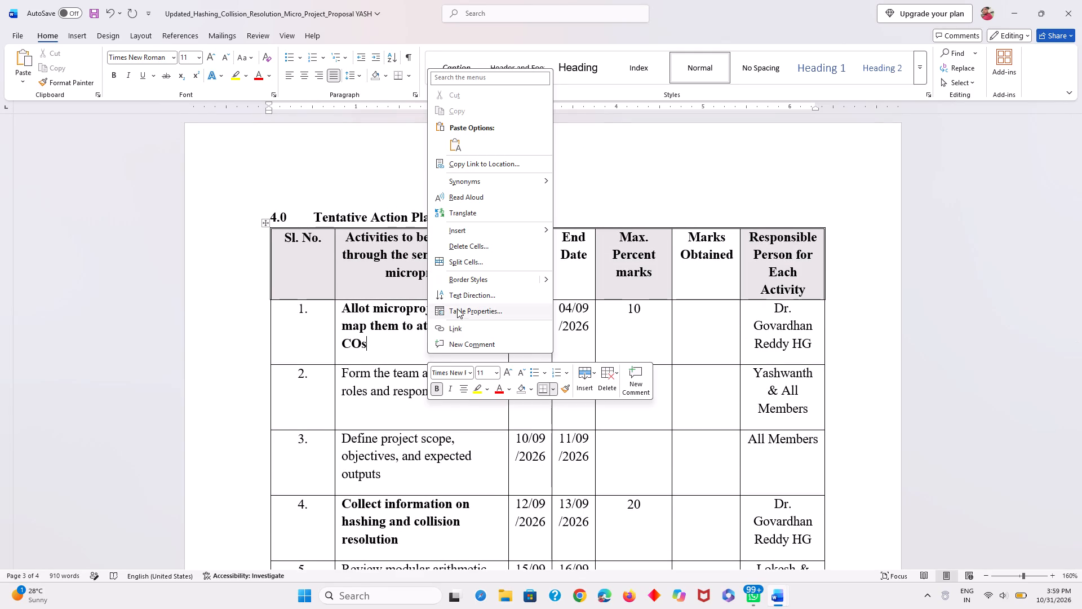
pyautogui.click(530, 389)
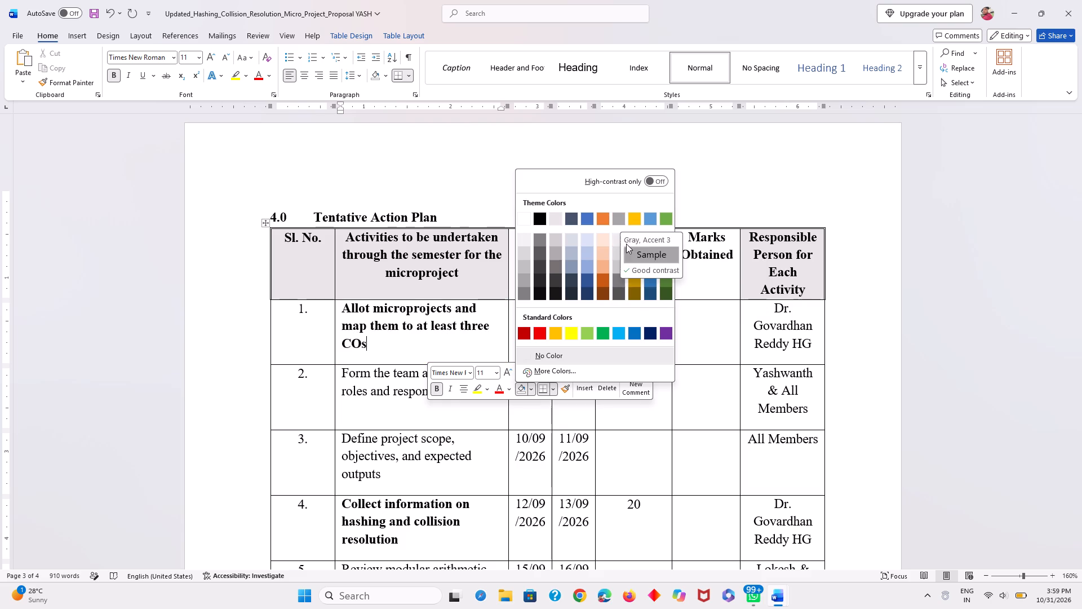
pyautogui.click(558, 241)
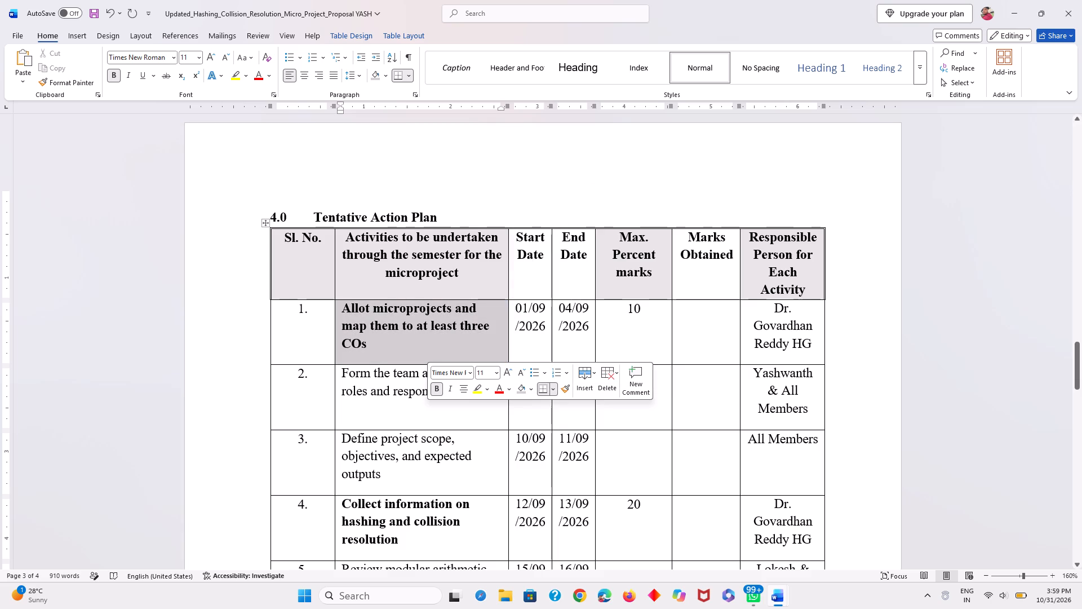
# Remove the bold formatting from activity 1, "Allot microprojects and map them to at least three COs".
pyautogui.doubleClick(462, 324)
pyautogui.tripleClick(462, 324)
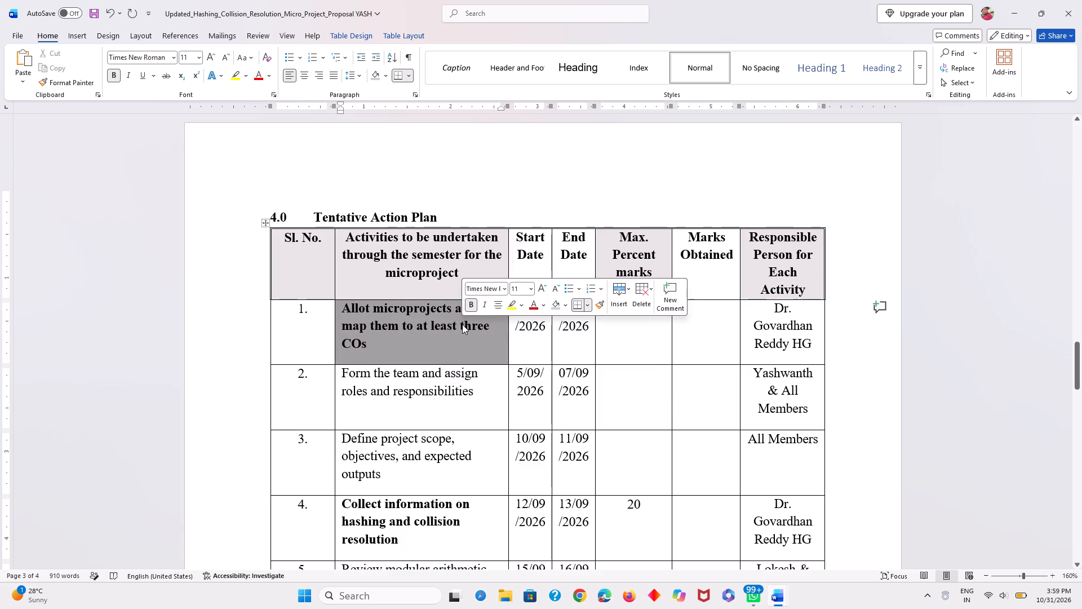
pyautogui.click(473, 307)
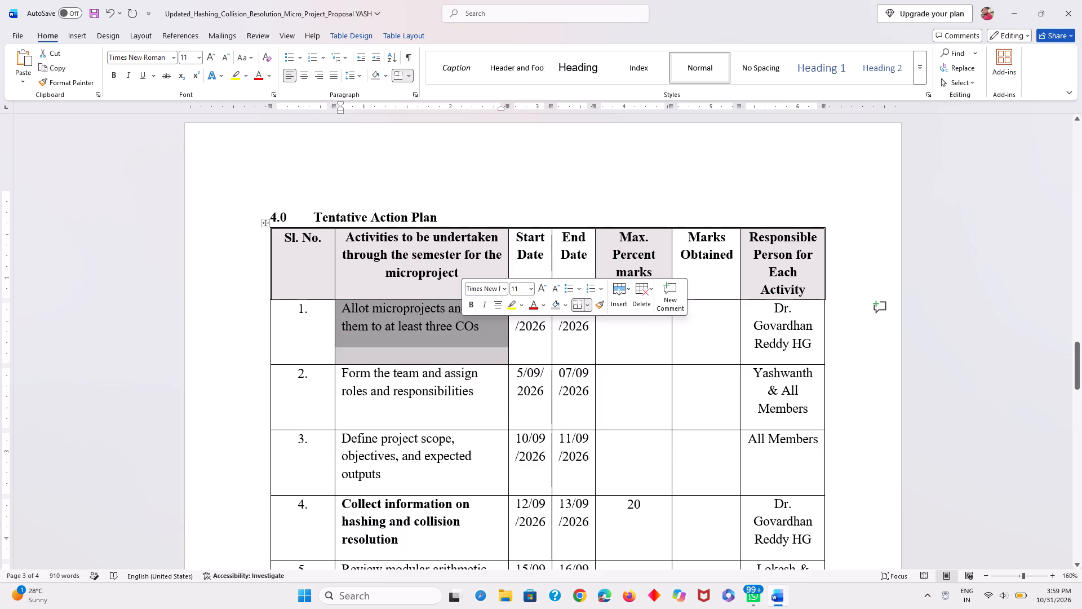
pyautogui.click(233, 348)
pyautogui.click(950, 276)
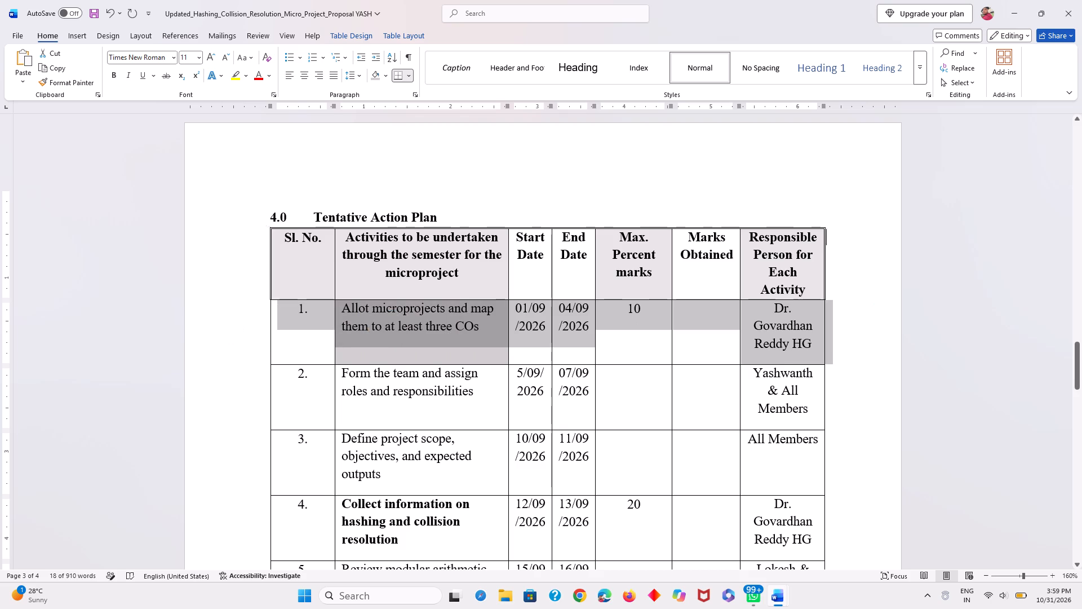
# Remove the bold from activity 4, "Collect information on hashing and collision resolution", and shade its cell the same grey as activity 1.
pyautogui.scroll(-1, 714, 371)
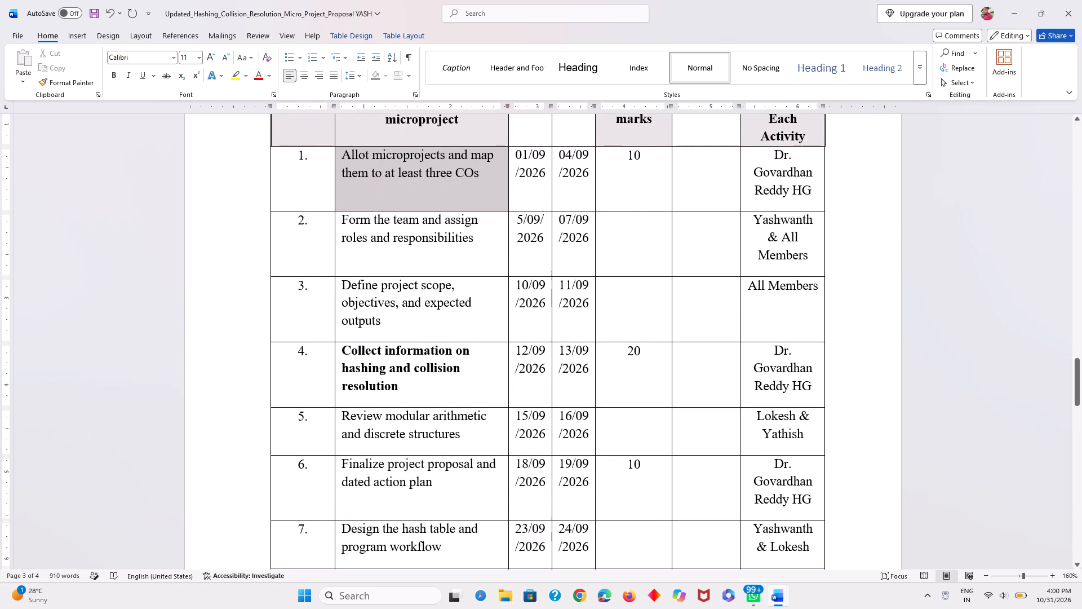
pyautogui.scroll(-1, 714, 371)
pyautogui.tripleClick(467, 377)
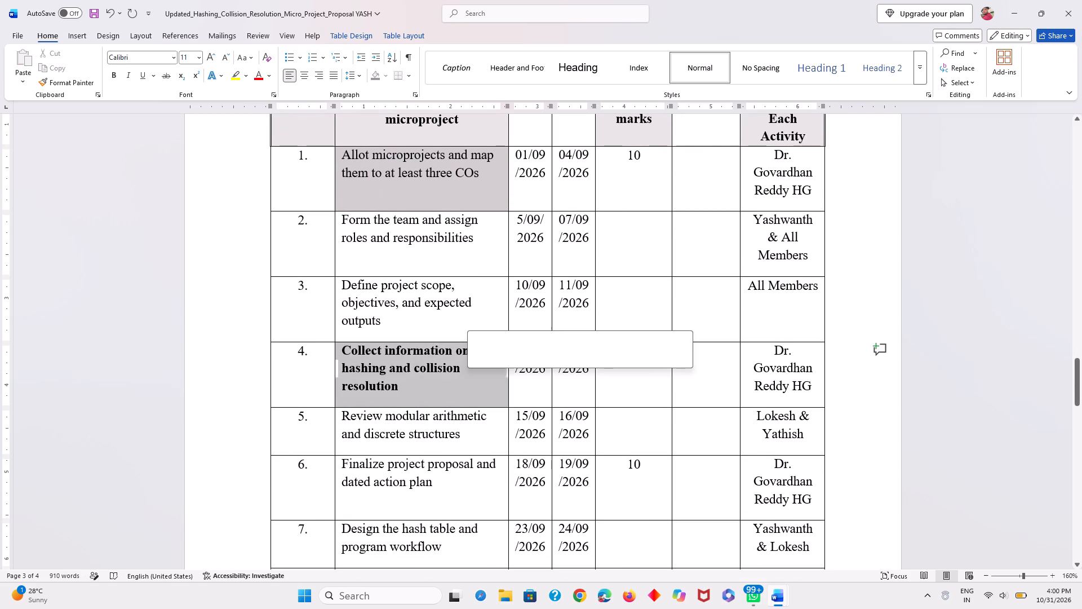
pyautogui.click(474, 361)
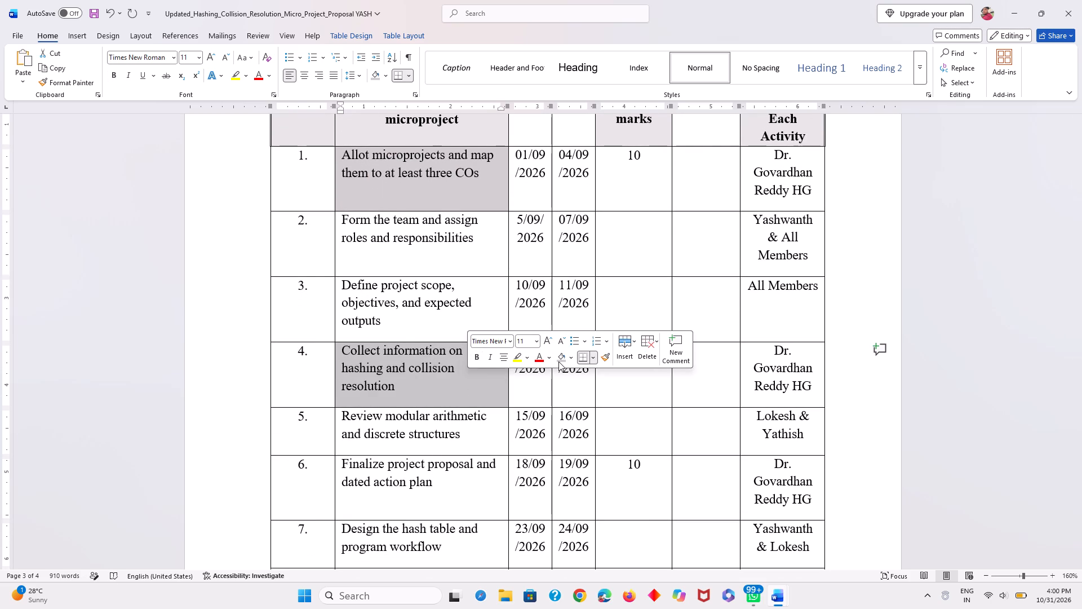
pyautogui.click(561, 361)
# Remove the bold from activity 13, "Implement searching and collision/probe counting", and shade its cell the same grey.
pyautogui.scroll(-1, 835, 316)
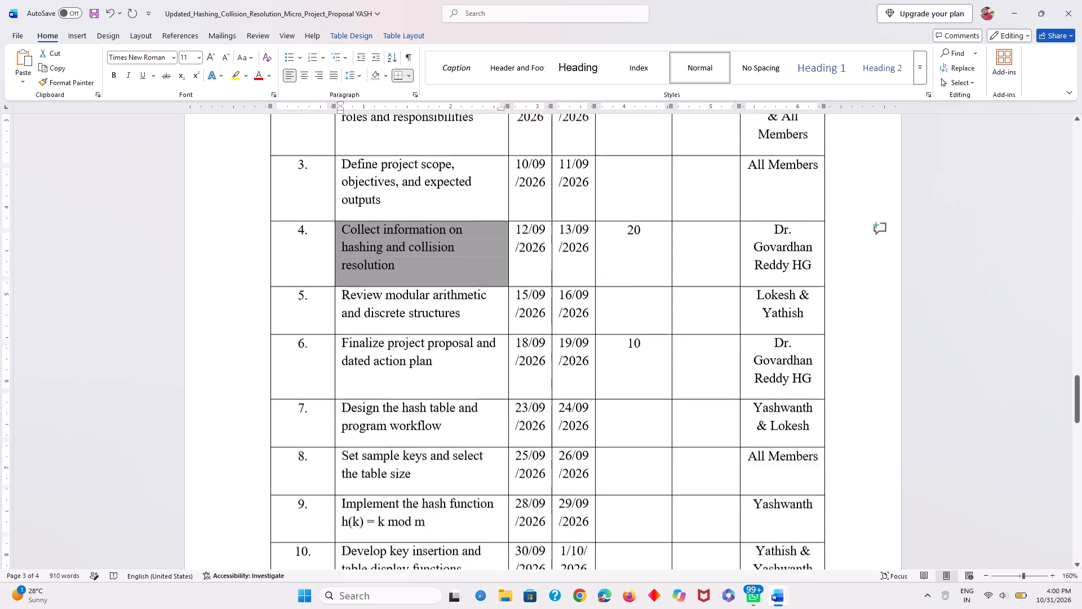
pyautogui.scroll(-3, 835, 316)
pyautogui.tripleClick(487, 382)
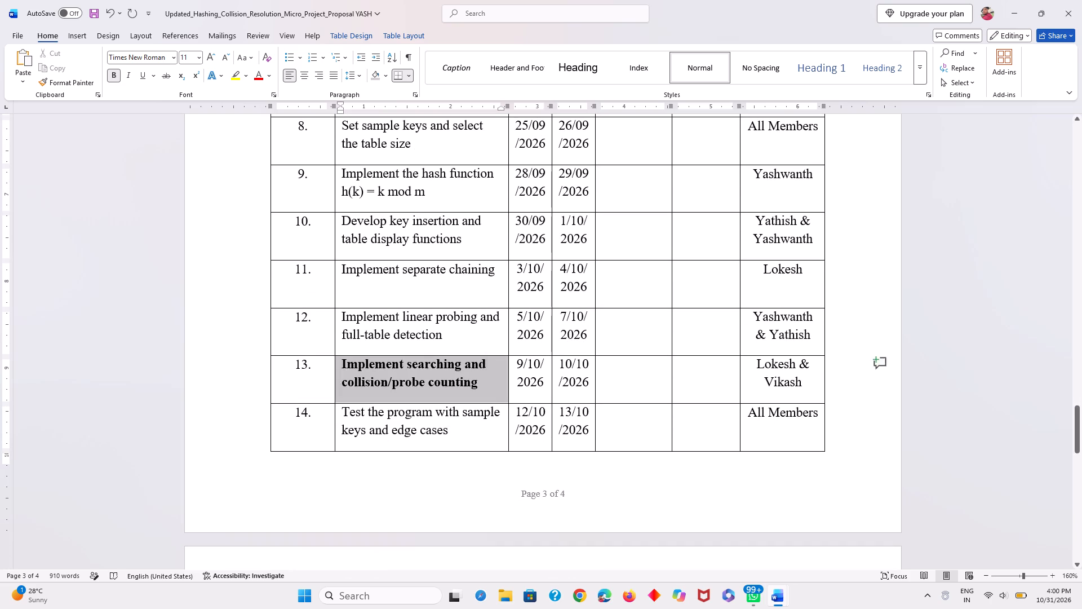
pyautogui.click(487, 382)
pyautogui.tripleClick(487, 382)
pyautogui.click(493, 363)
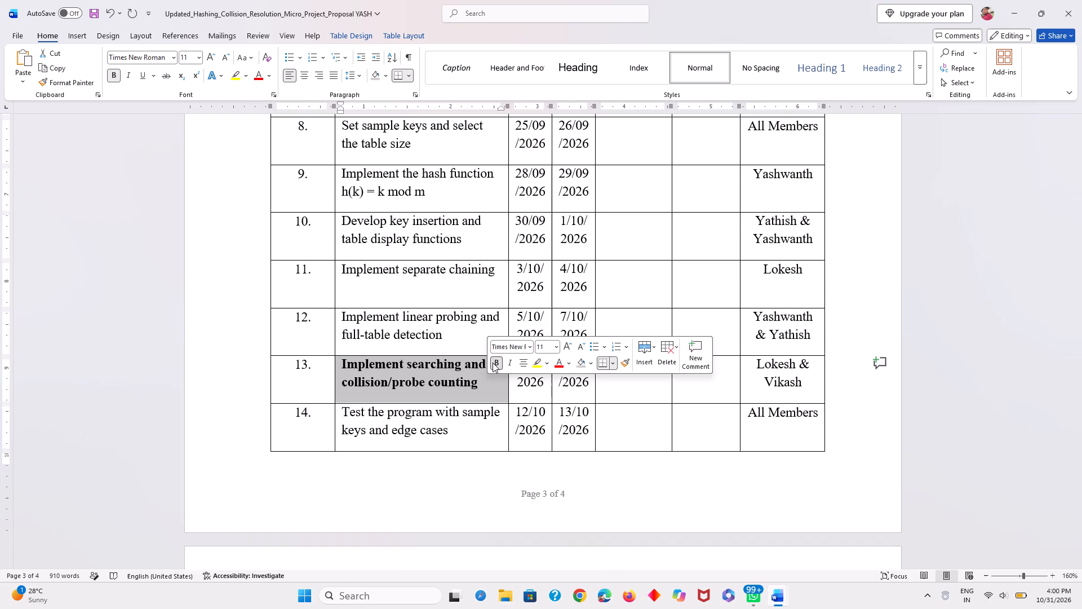
pyautogui.click(578, 363)
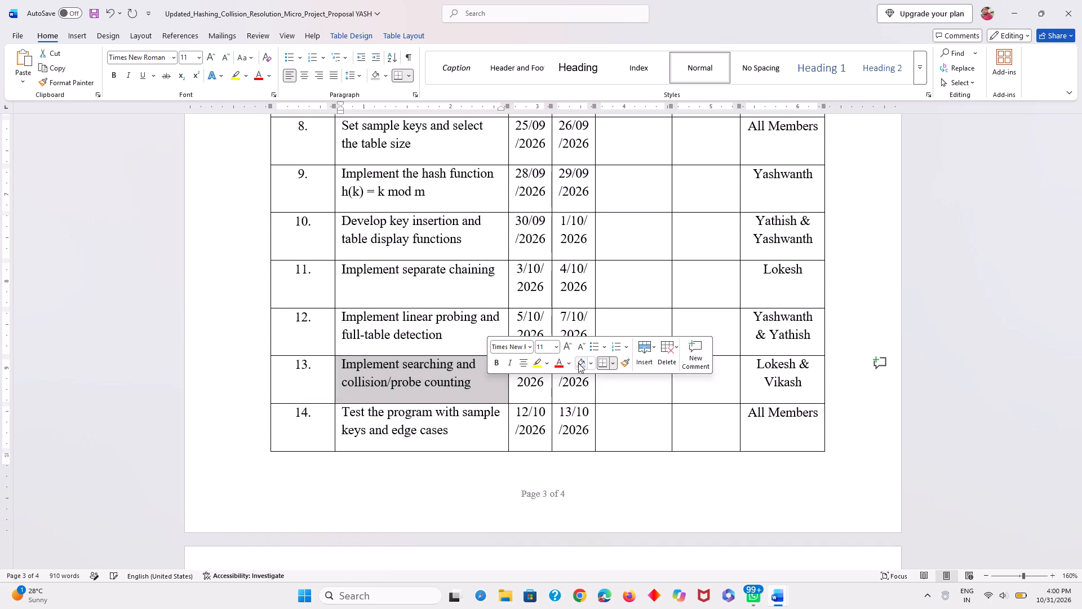
pyautogui.scroll(-3, 578, 363)
pyautogui.click(905, 334)
# Remove the bold from activity 18, "Conduct seminar, submit final report, and complete evaluation", and shade its cell the same grey.
pyautogui.scroll(-1, 905, 334)
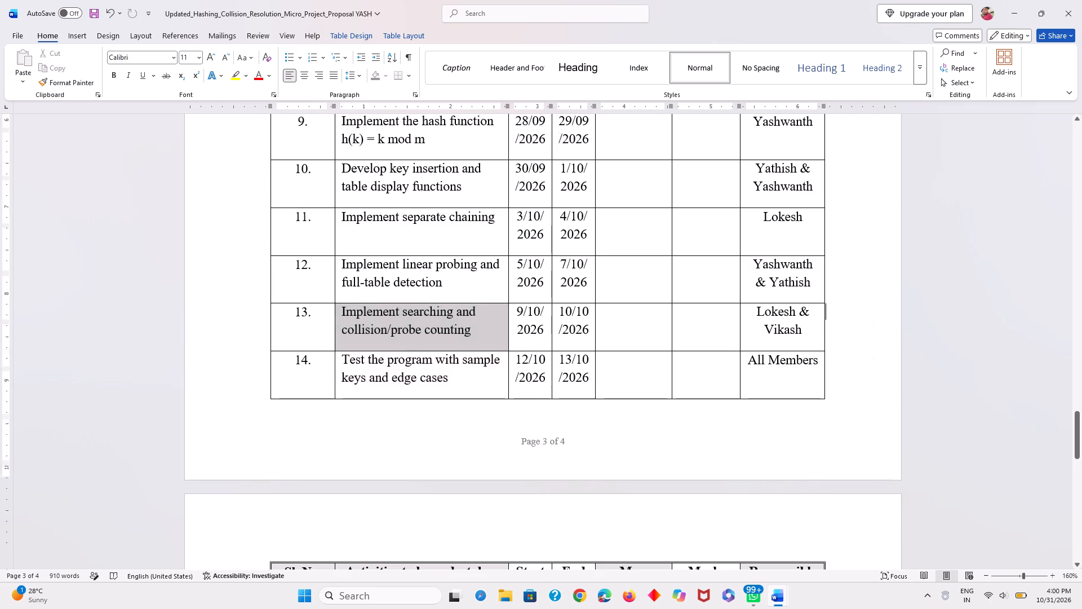
pyautogui.scroll(-2, 905, 334)
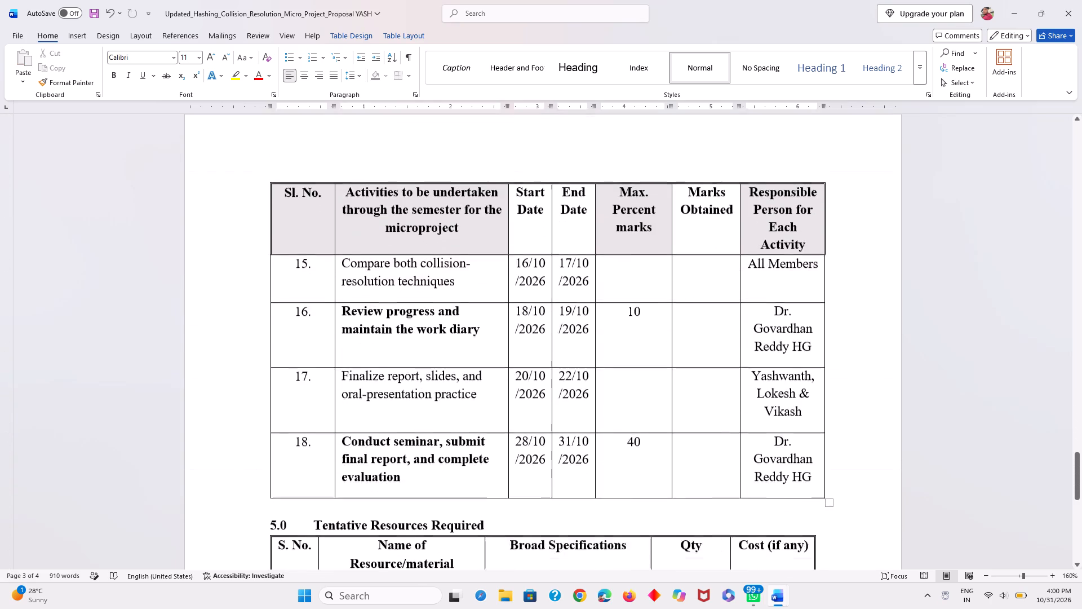
pyautogui.scroll(-1, 905, 334)
pyautogui.tripleClick(484, 377)
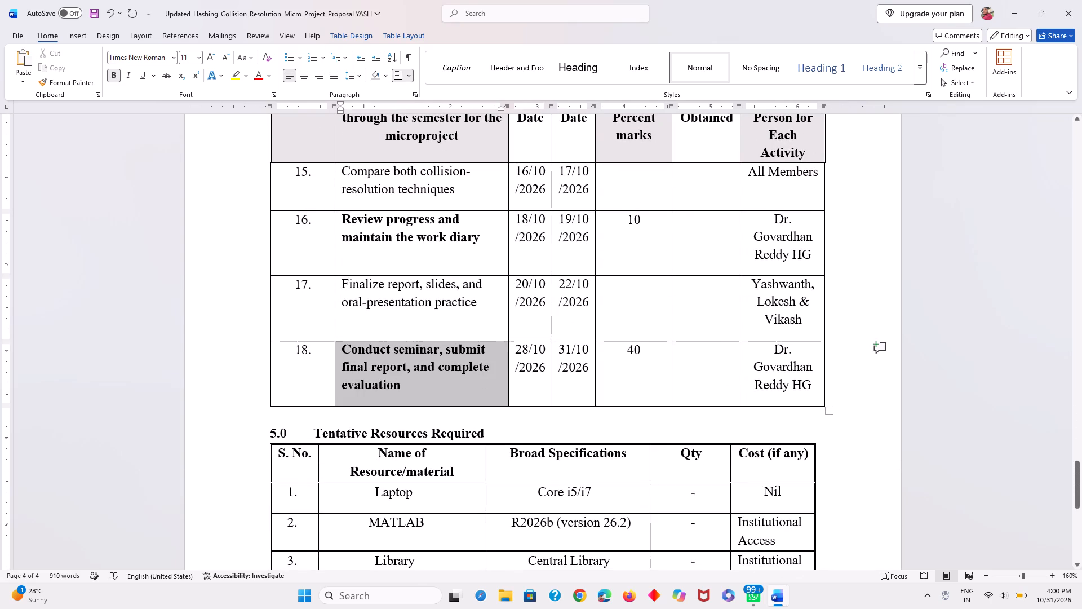
pyautogui.click(494, 361)
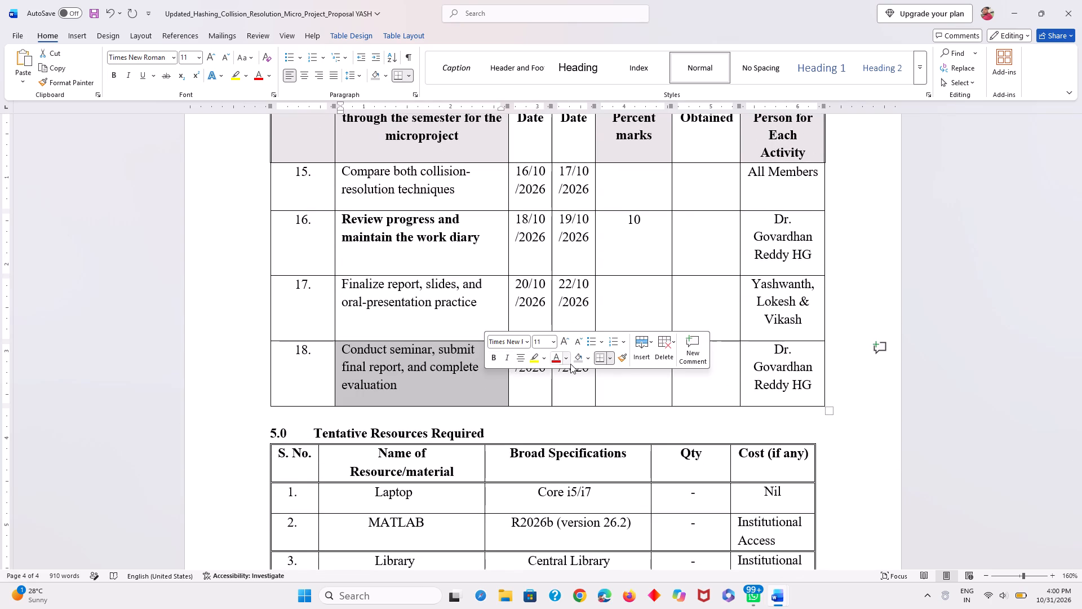
pyautogui.click(578, 359)
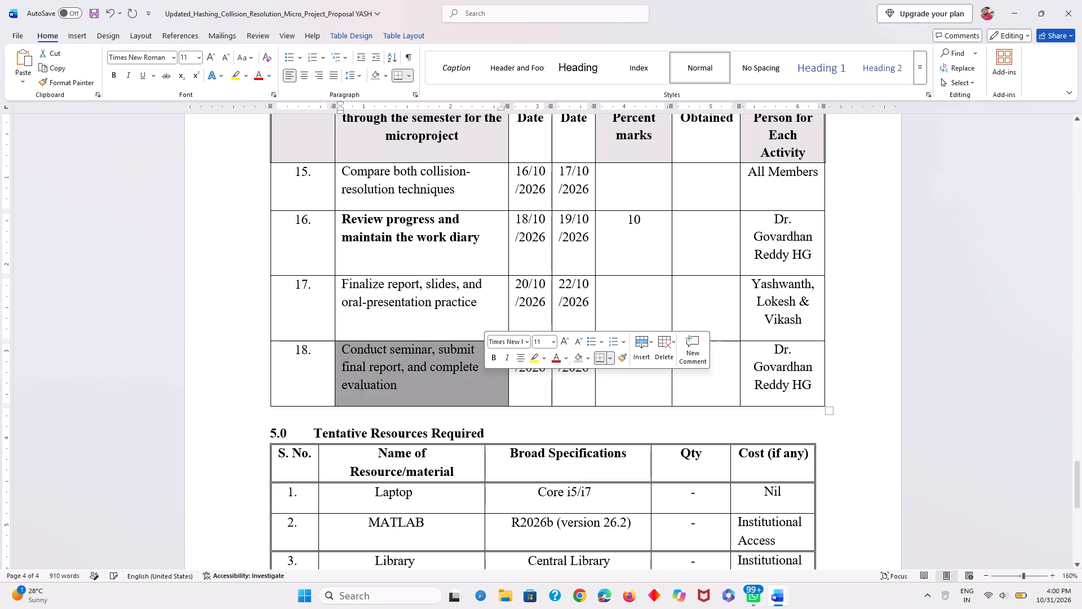
# Remove the bold from activity 16, "Review progress and maintain the work diary", and shade its cell the same grey.
pyautogui.tripleClick(425, 230)
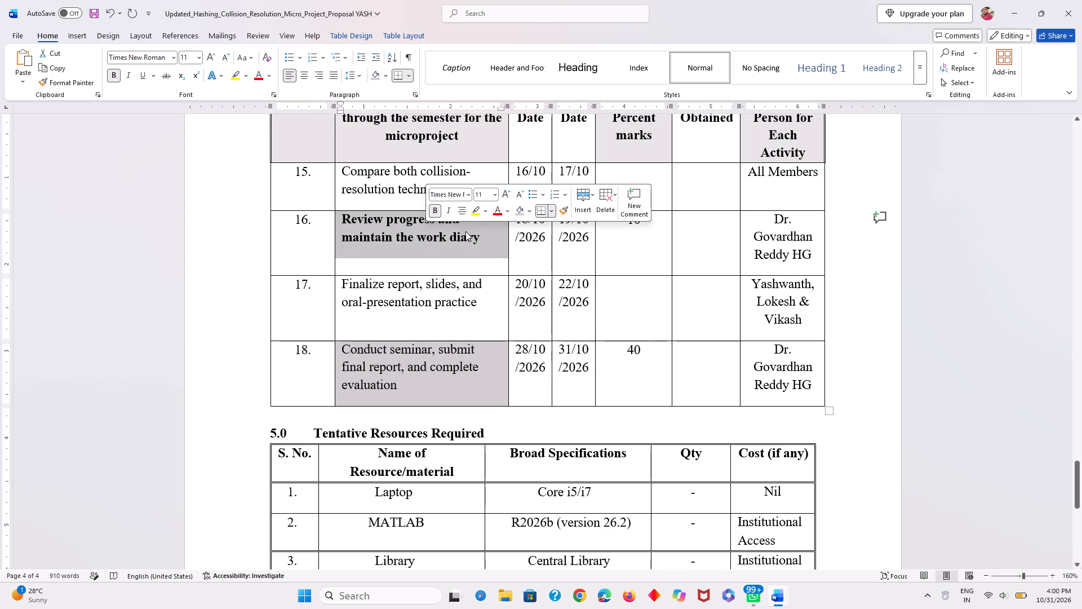
pyautogui.click(441, 213)
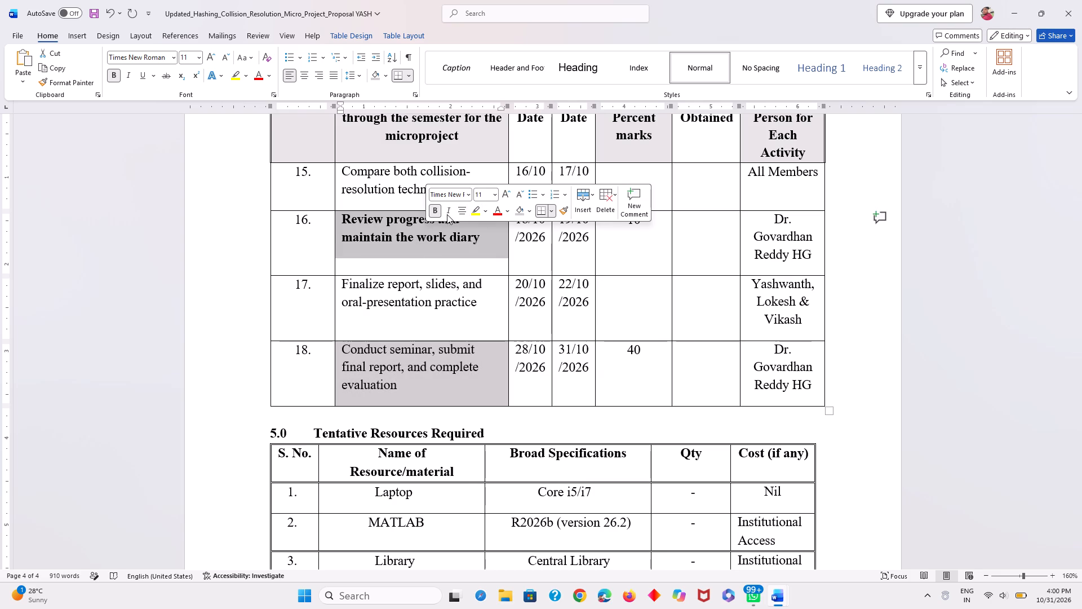
pyautogui.click(434, 210)
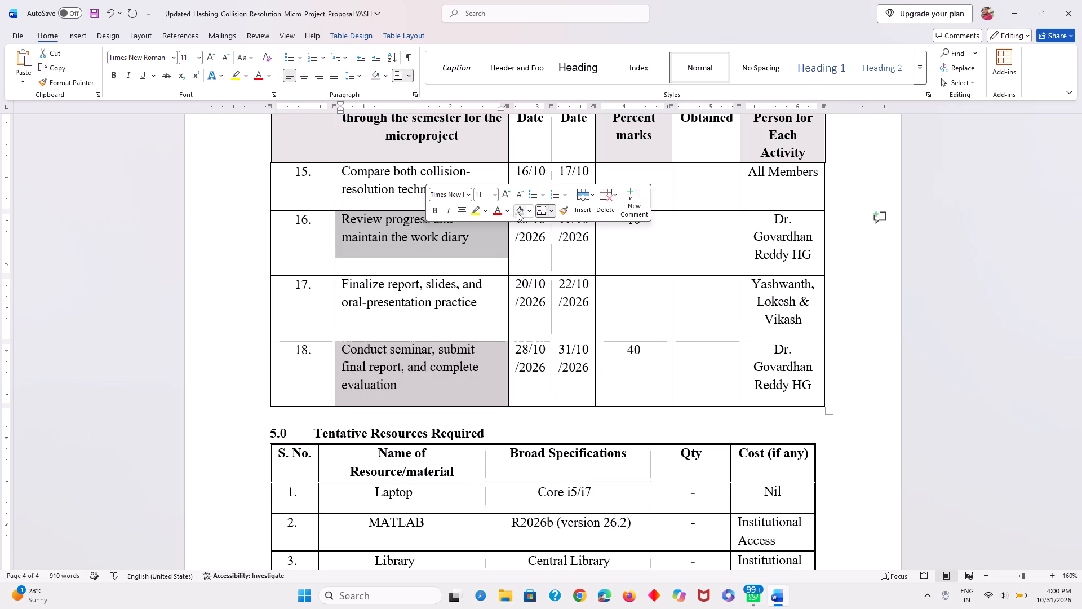
pyautogui.click(518, 212)
pyautogui.click(968, 246)
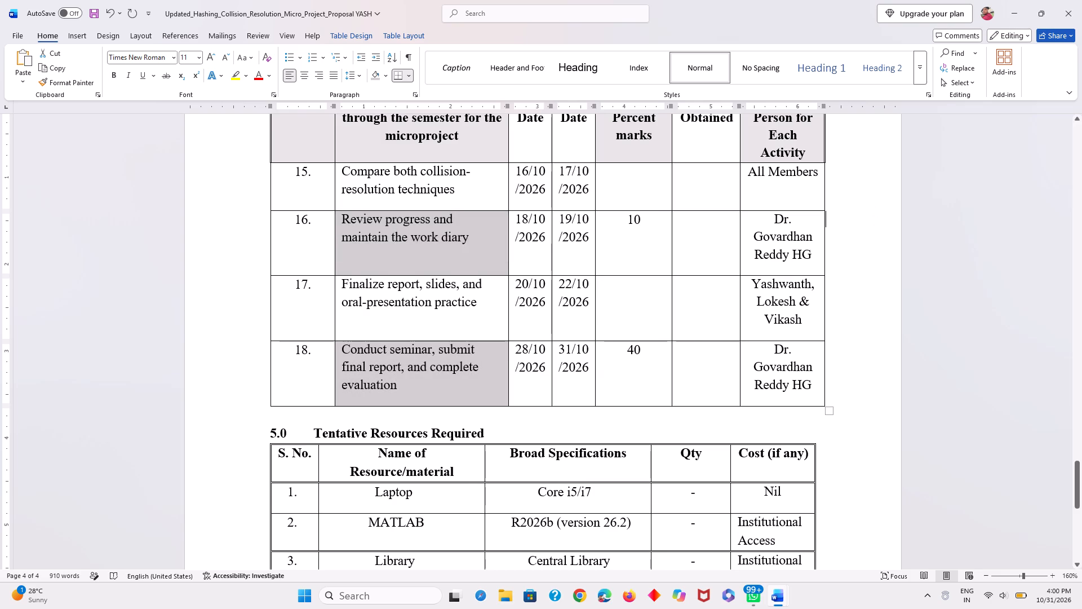
# Shade the cell of activity 6, "Finalize project proposal and dated action plan", the same grey as the other key activities.
pyautogui.scroll(4, 842, 271)
pyautogui.scroll(-1, 842, 271)
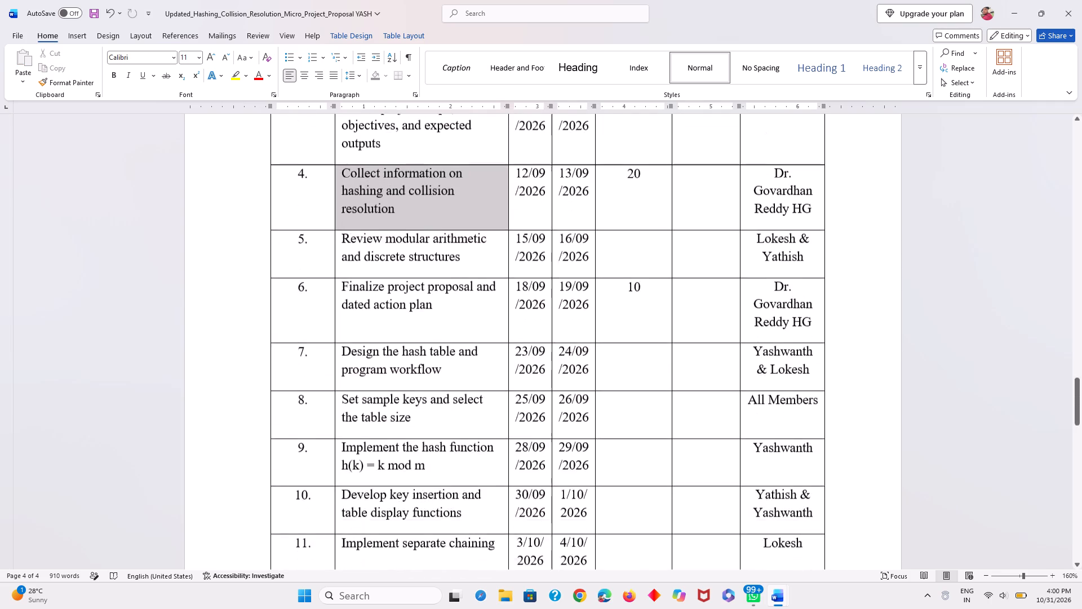
pyautogui.scroll(-1, 842, 271)
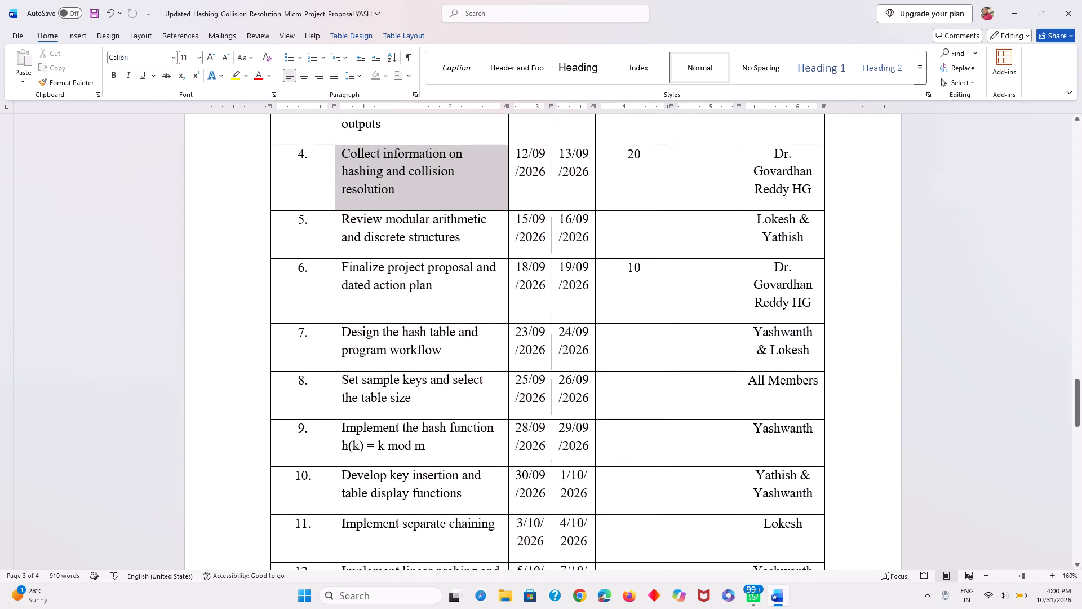
pyautogui.hscroll(1, 417, 414)
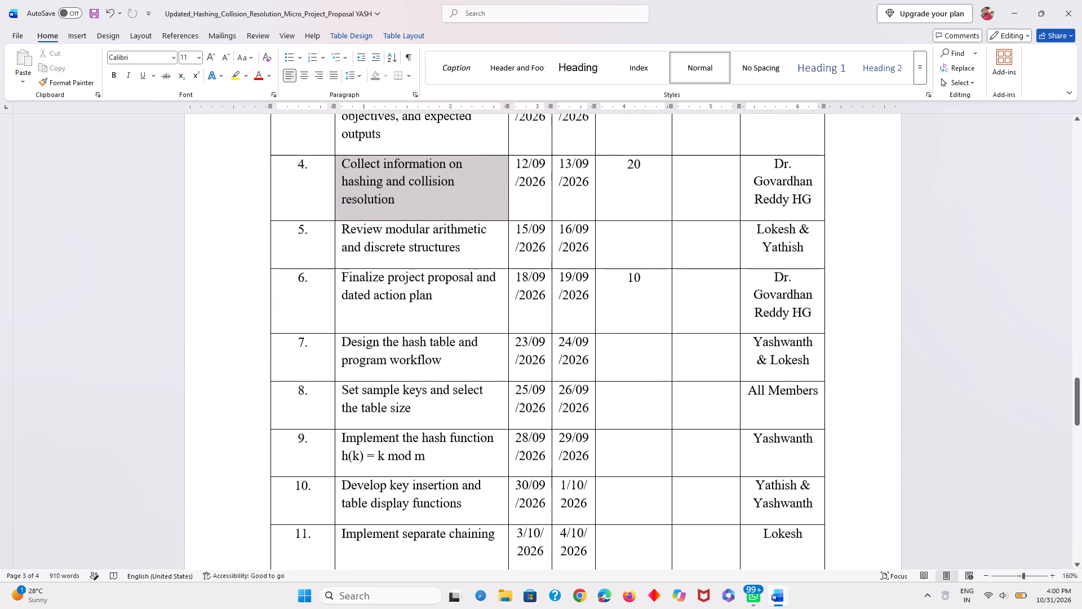
pyautogui.hscroll(2, 417, 414)
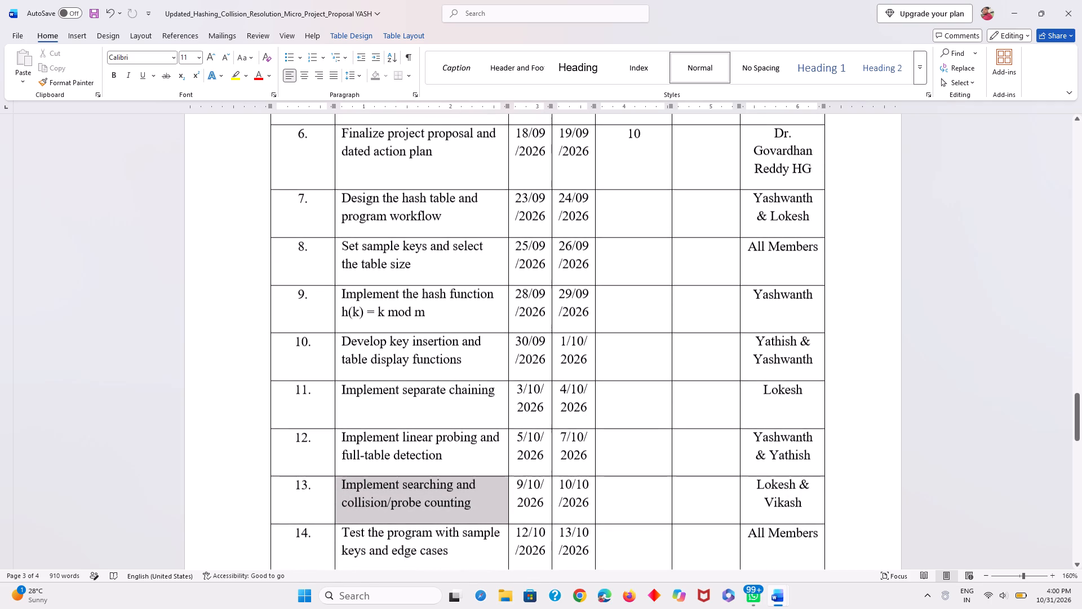
pyautogui.hscroll(1, 417, 414)
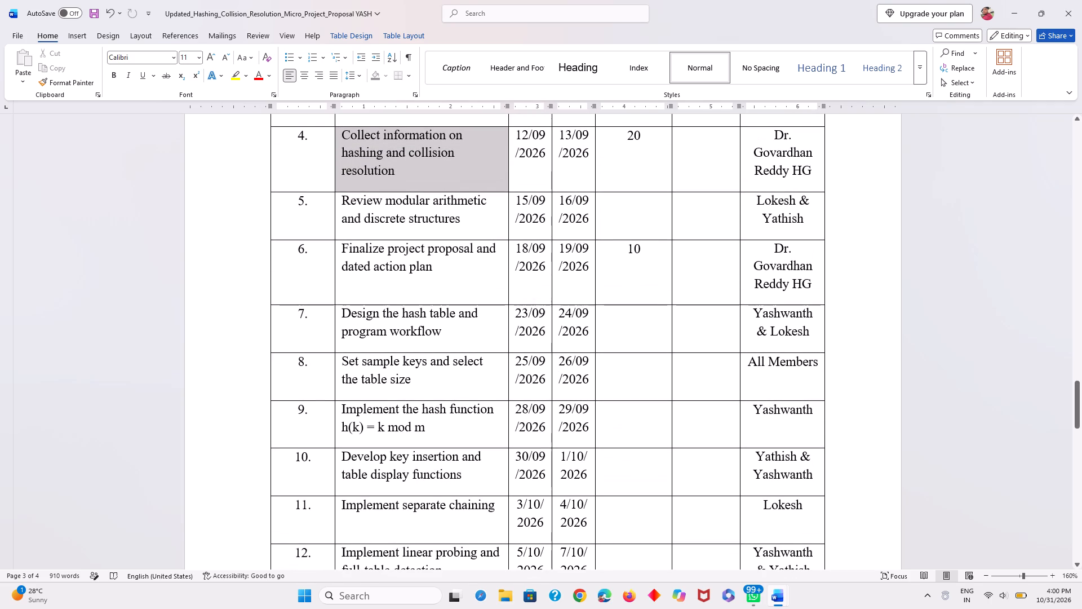
pyautogui.tripleClick(448, 280)
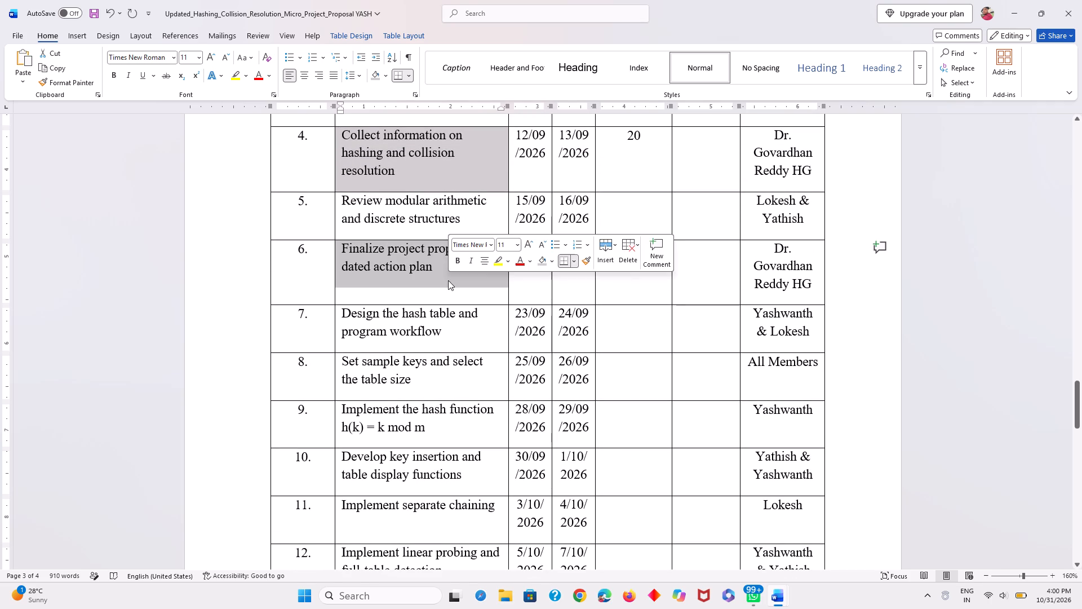
pyautogui.tripleClick(454, 294)
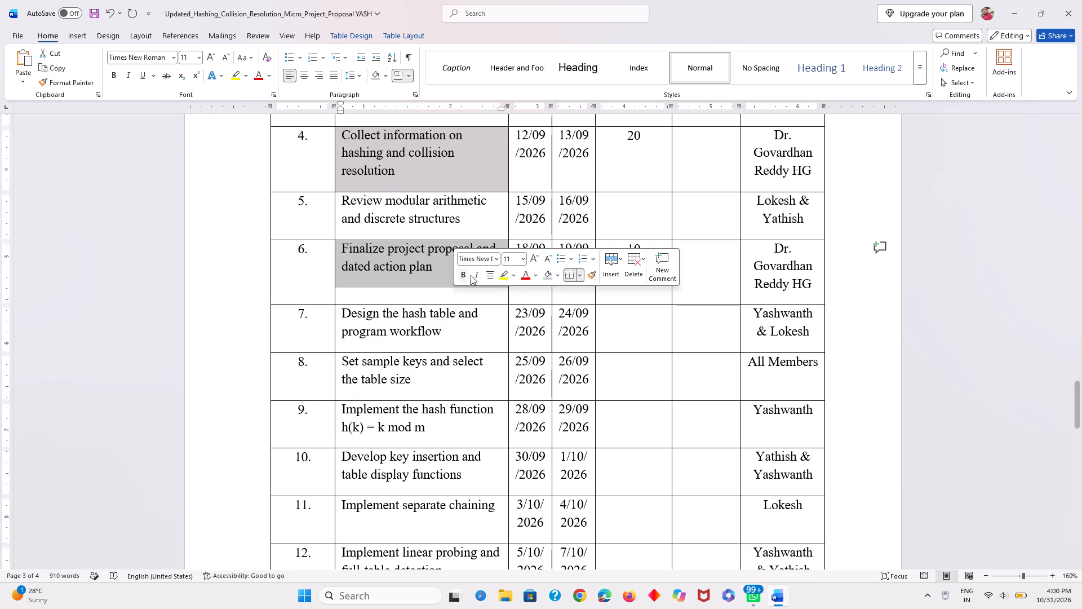
pyautogui.click(547, 271)
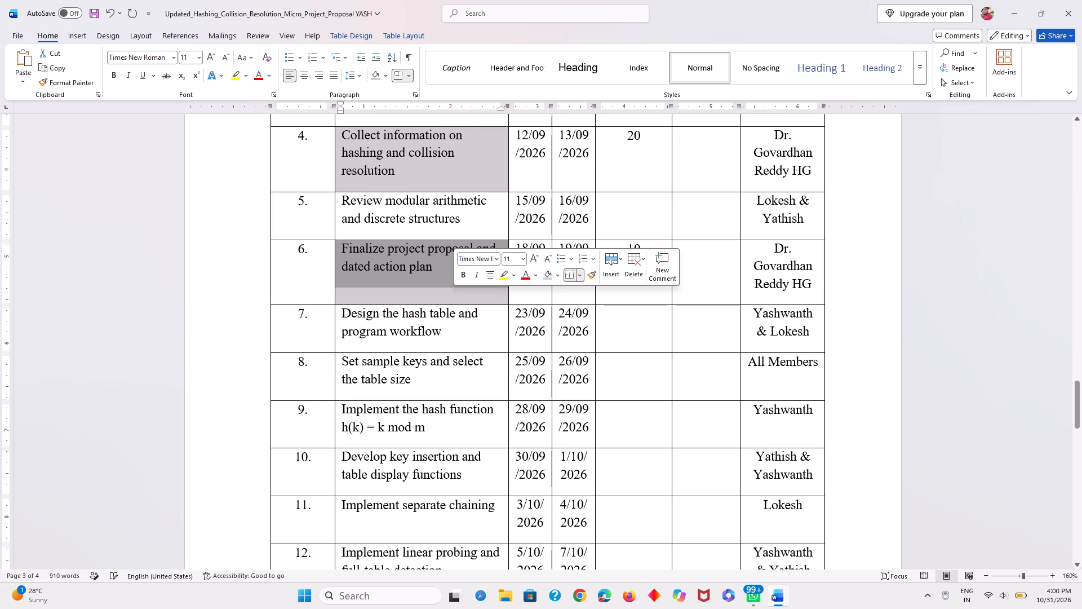
pyautogui.click(1016, 292)
# Check the shading of the remaining activities in the Tentative Action Plan and go back to the proposal's title page.
pyautogui.scroll(-1, 933, 325)
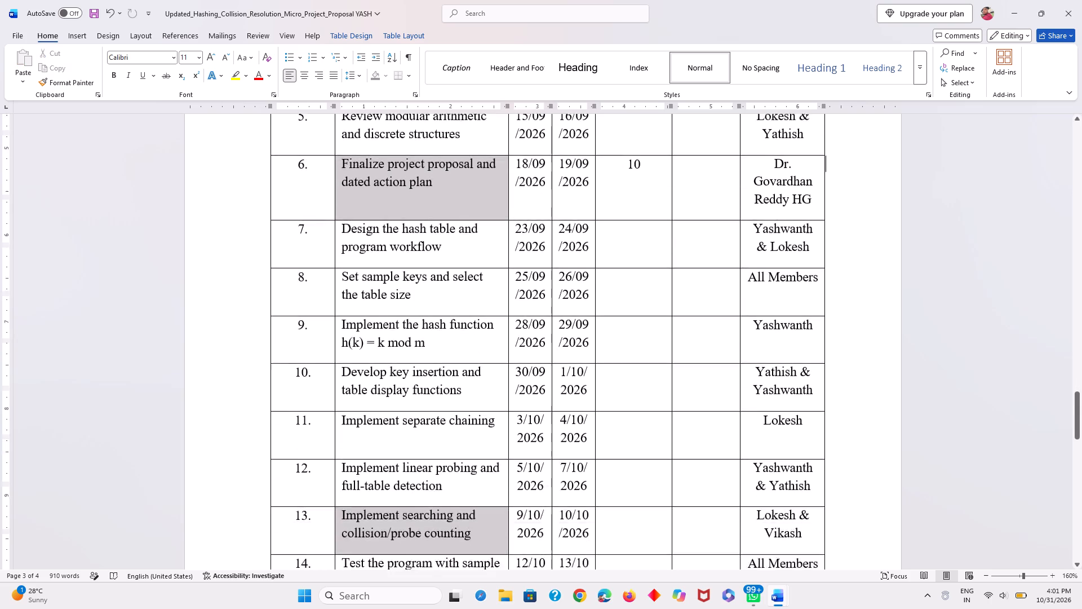
pyautogui.scroll(-1, 933, 325)
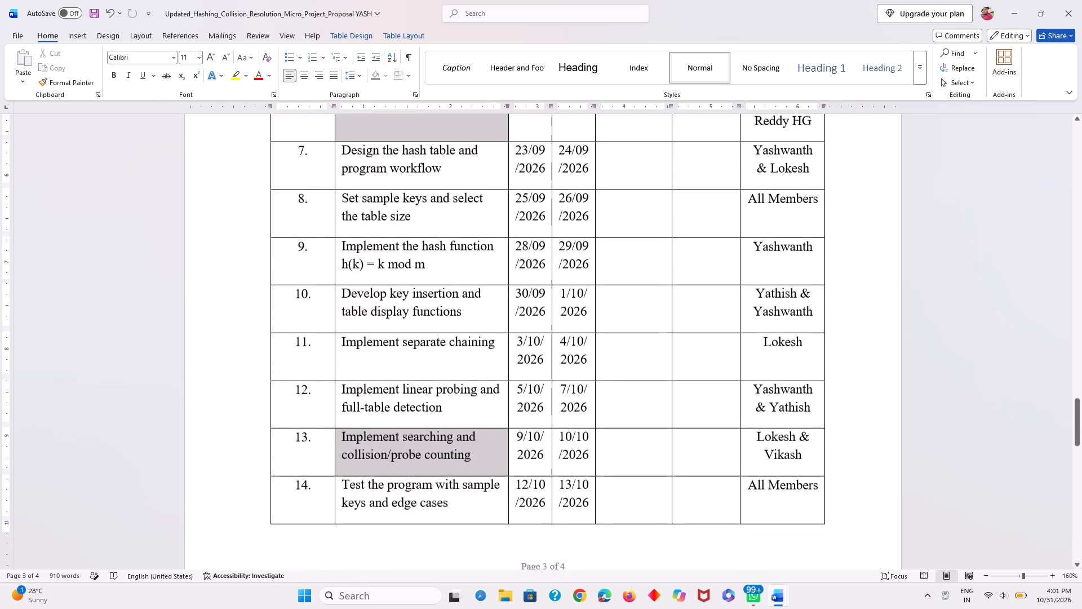
pyautogui.scroll(-1, 933, 325)
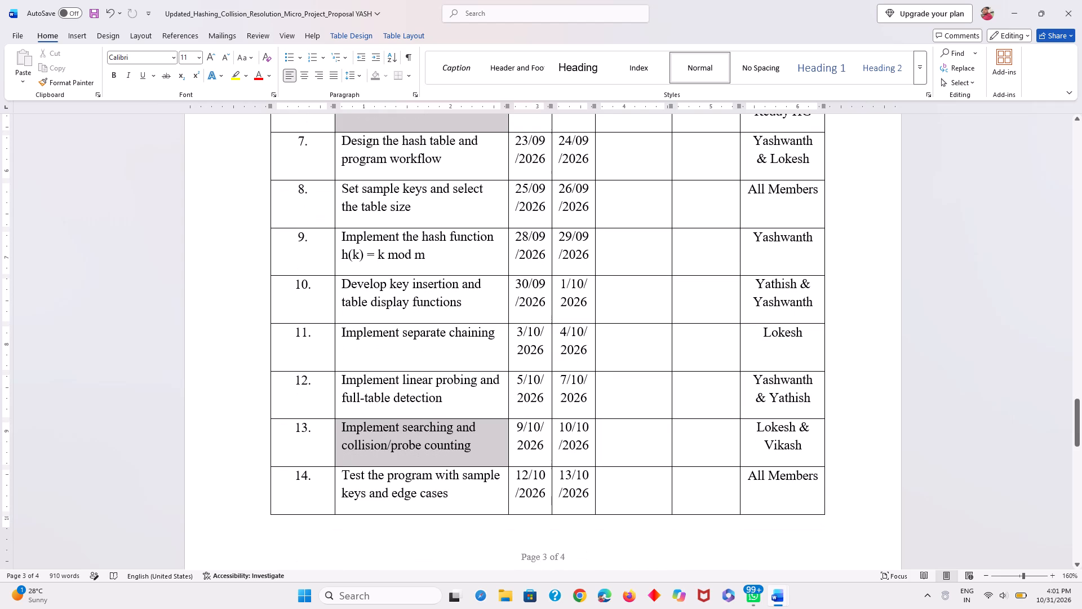
pyautogui.scroll(-2, 933, 325)
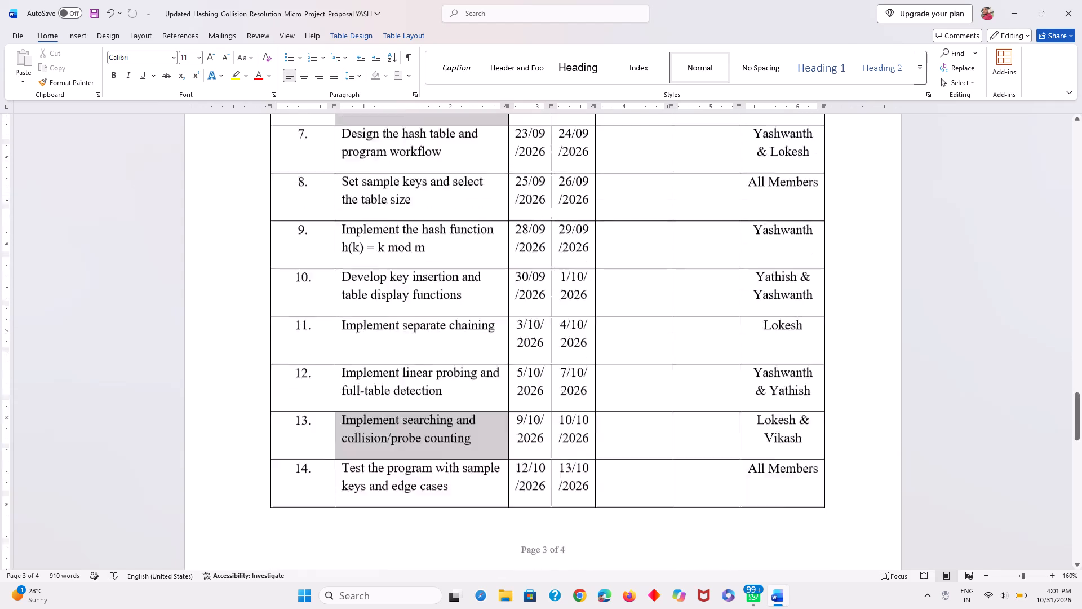
pyautogui.scroll(-1, 933, 325)
pyautogui.scroll(3, 933, 325)
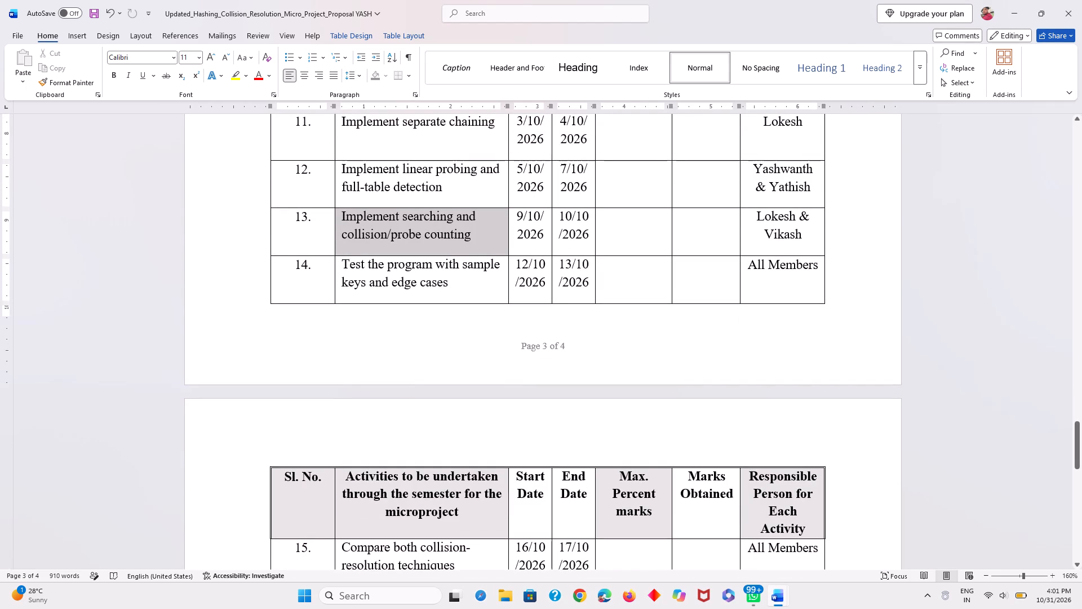
pyautogui.scroll(9, 904, 316)
pyautogui.scroll(-8, 904, 316)
pyautogui.scroll(20, 904, 316)
pyautogui.scroll(20, 904, 316)
pyautogui.scroll(9, 904, 316)
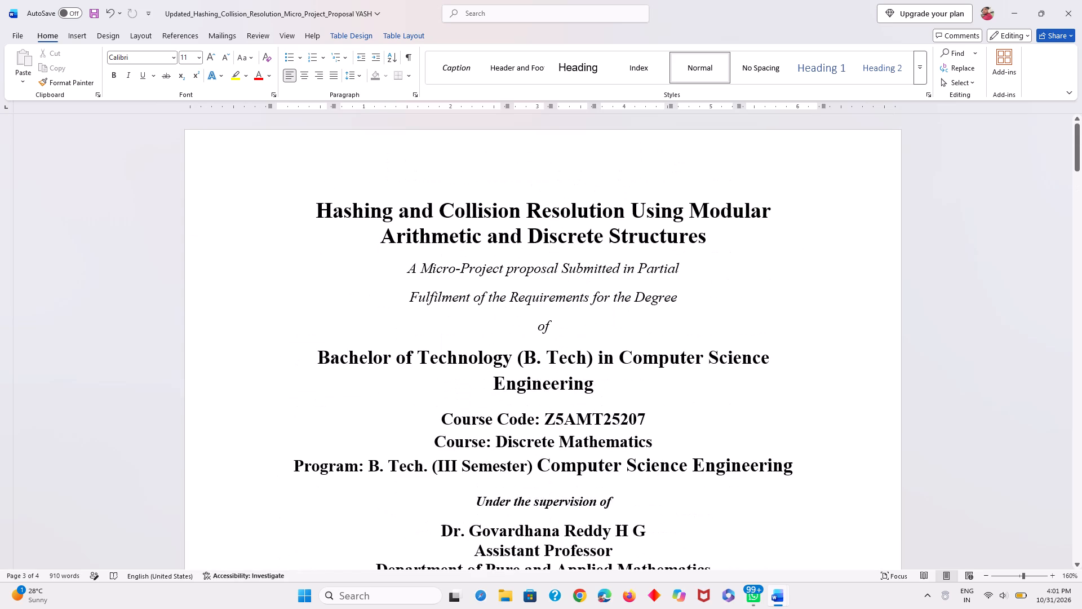
# Review the whole proposal from the title page to the end, then recheck the shaded activities in the Tentative Action Plan.
pyautogui.keyDown('ctrl'); pyautogui.scroll(-1, 873, 295); pyautogui.keyUp('ctrl')
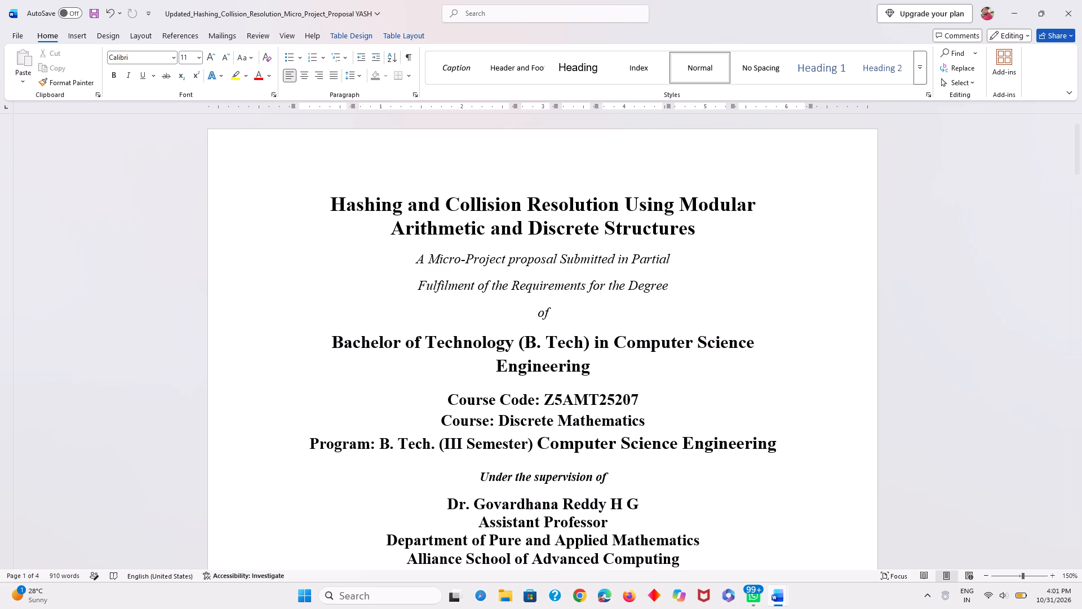
pyautogui.scroll(-1, 890, 257)
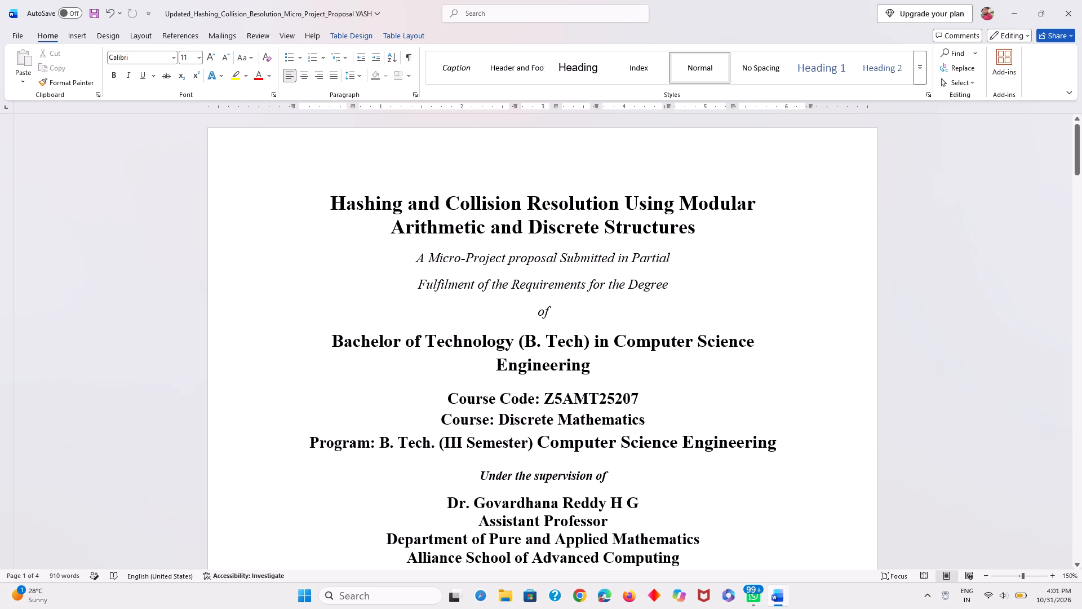
pyautogui.scroll(-5, 890, 257)
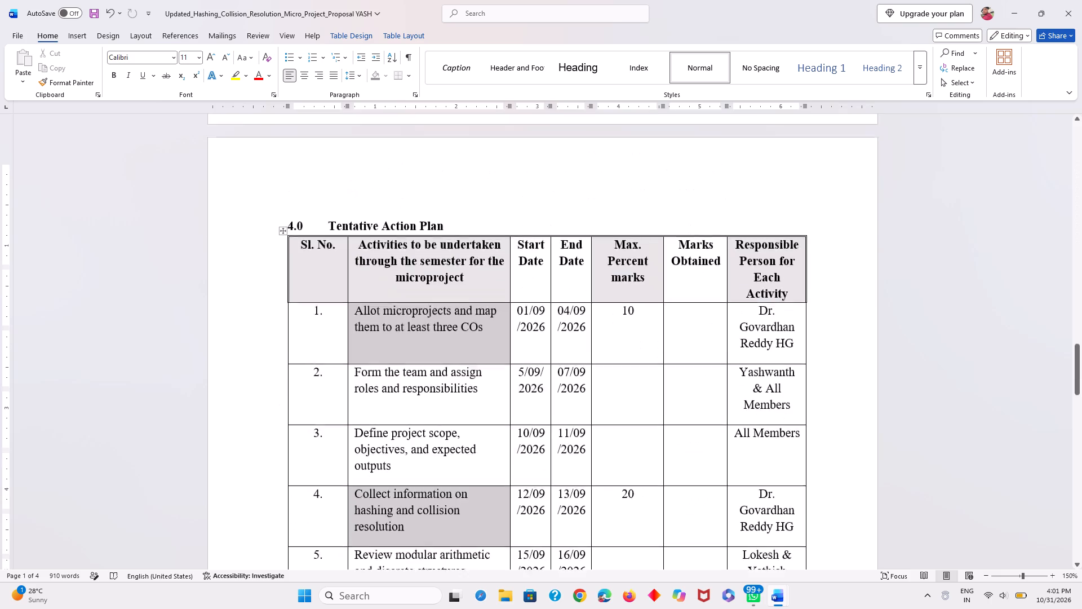
pyautogui.scroll(-5, 890, 257)
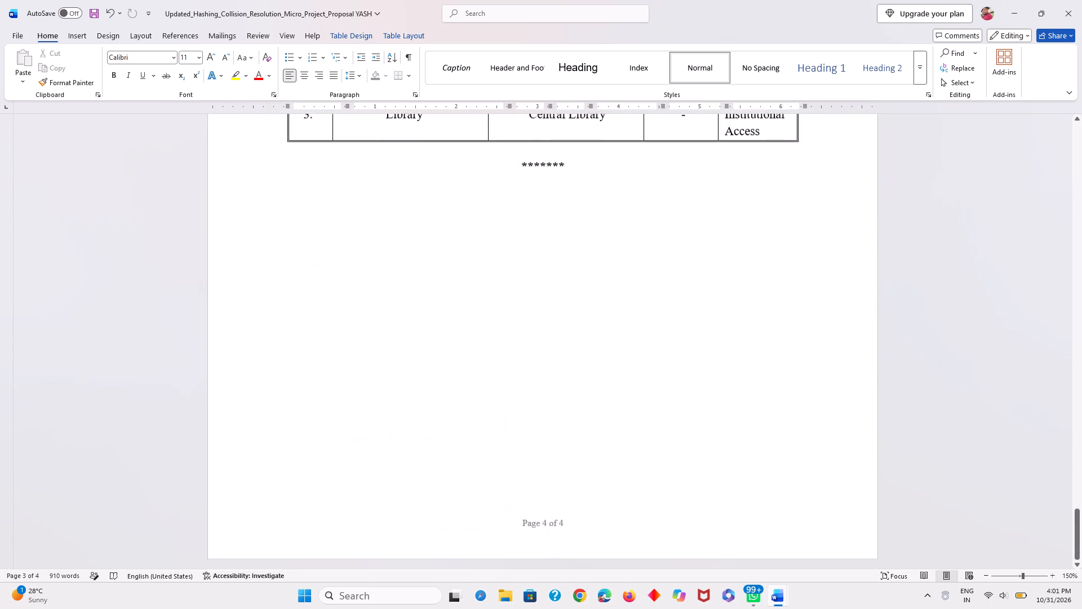
pyautogui.scroll(5, 890, 257)
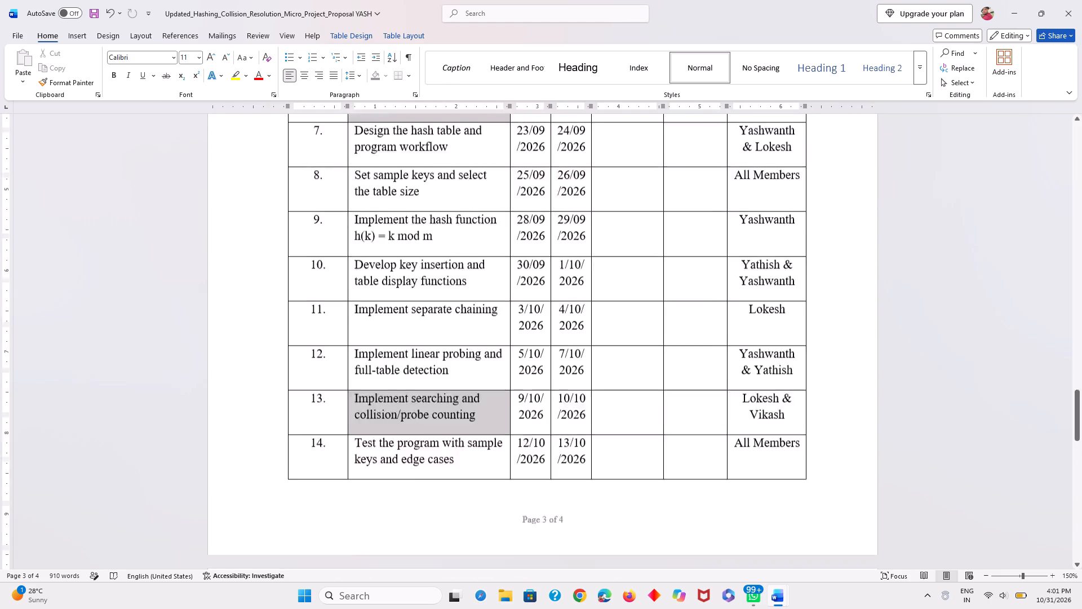
# Check the Tentative Action Plan from its heading through activity 18 and the end of the proposal.
pyautogui.scroll(2, 890, 257)
pyautogui.scroll(-2, 890, 257)
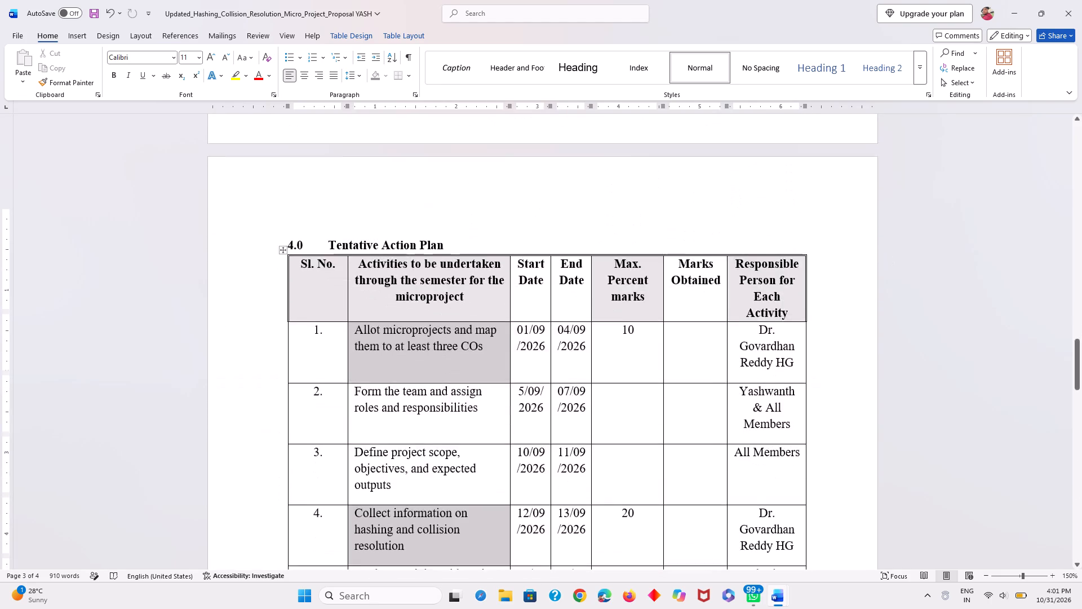
pyautogui.scroll(-3, 890, 257)
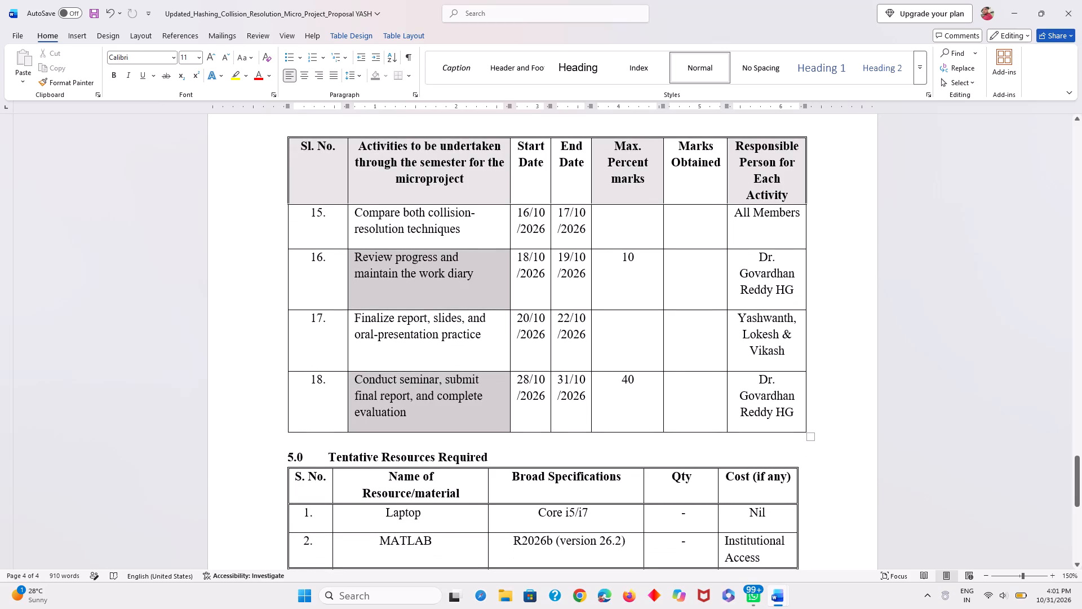
pyautogui.scroll(-5, 852, 306)
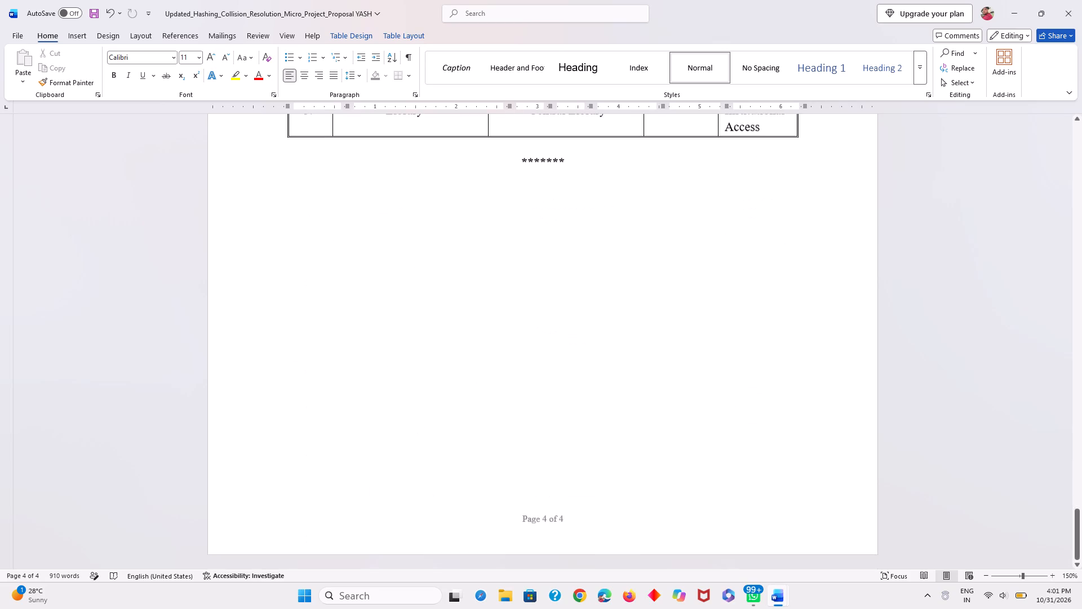
pyautogui.scroll(10, 852, 306)
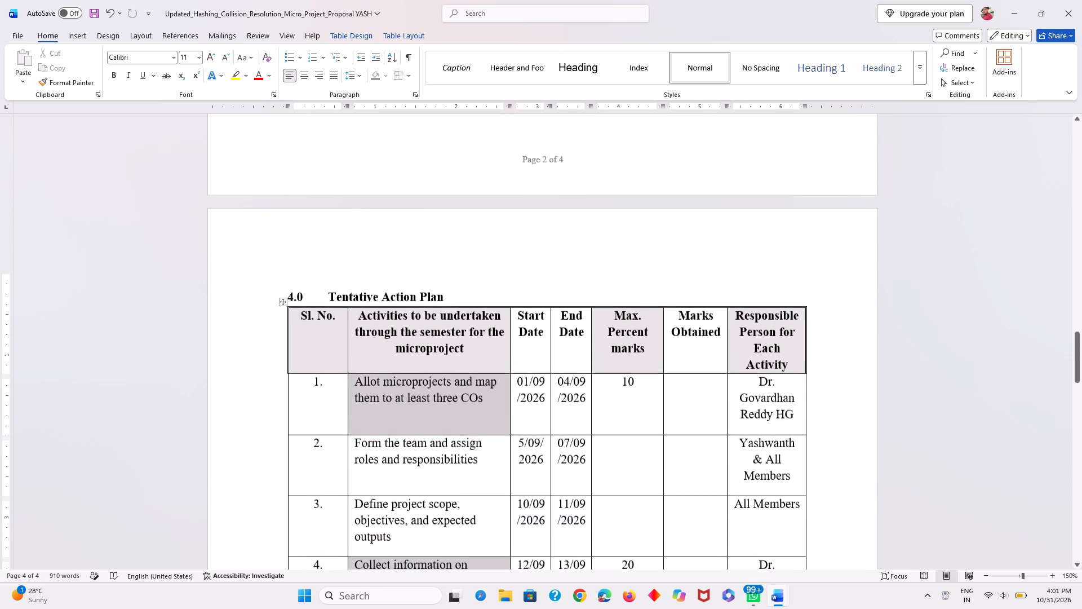
pyautogui.scroll(4, 852, 306)
pyautogui.scroll(-7, 852, 306)
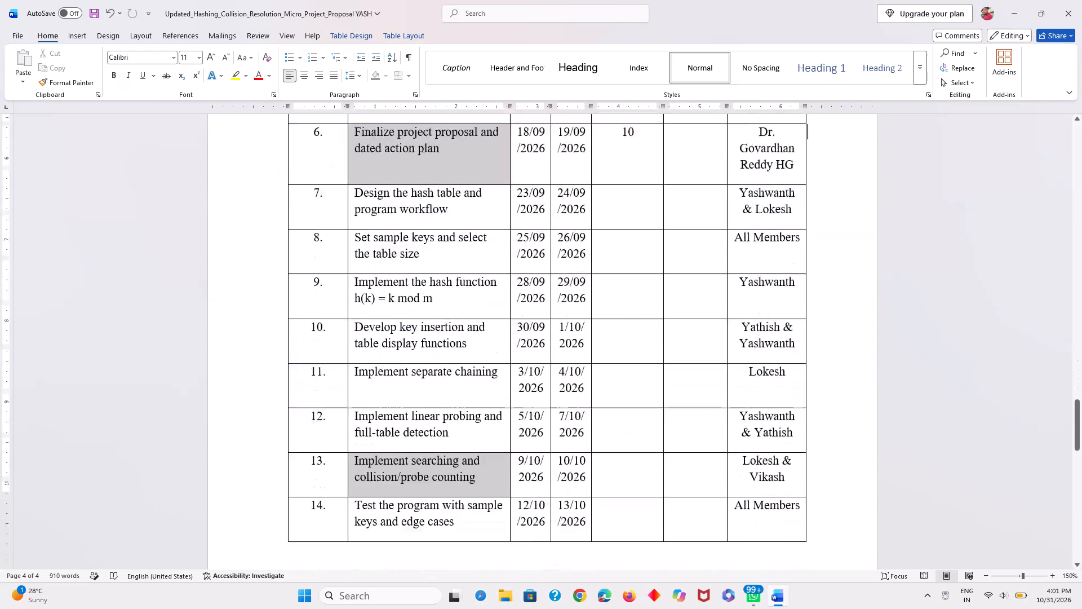
pyautogui.scroll(-3, 852, 306)
pyautogui.scroll(1, 852, 306)
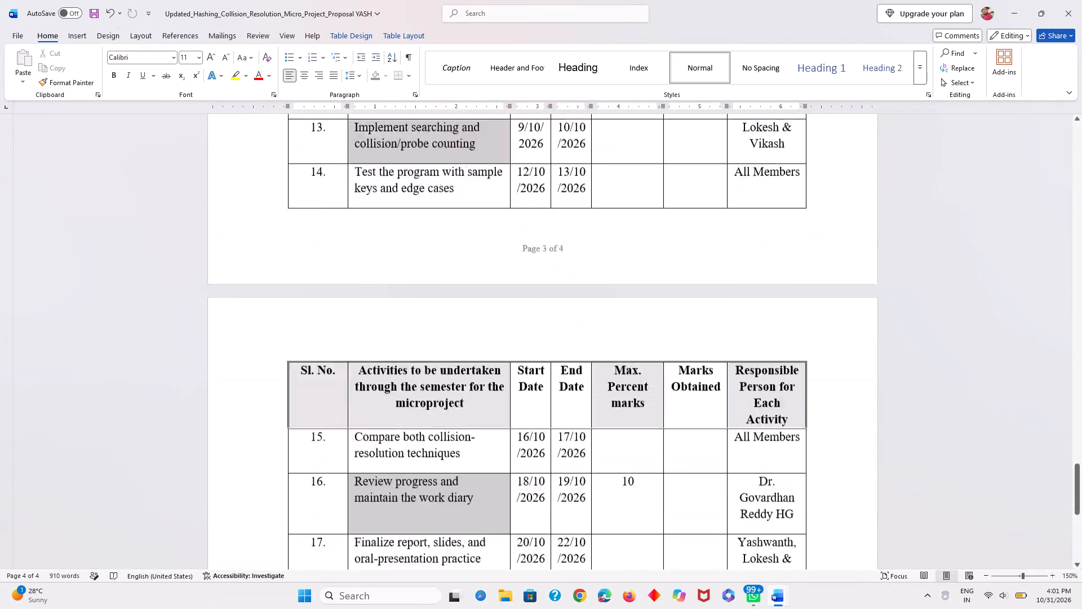
pyautogui.scroll(1, 852, 306)
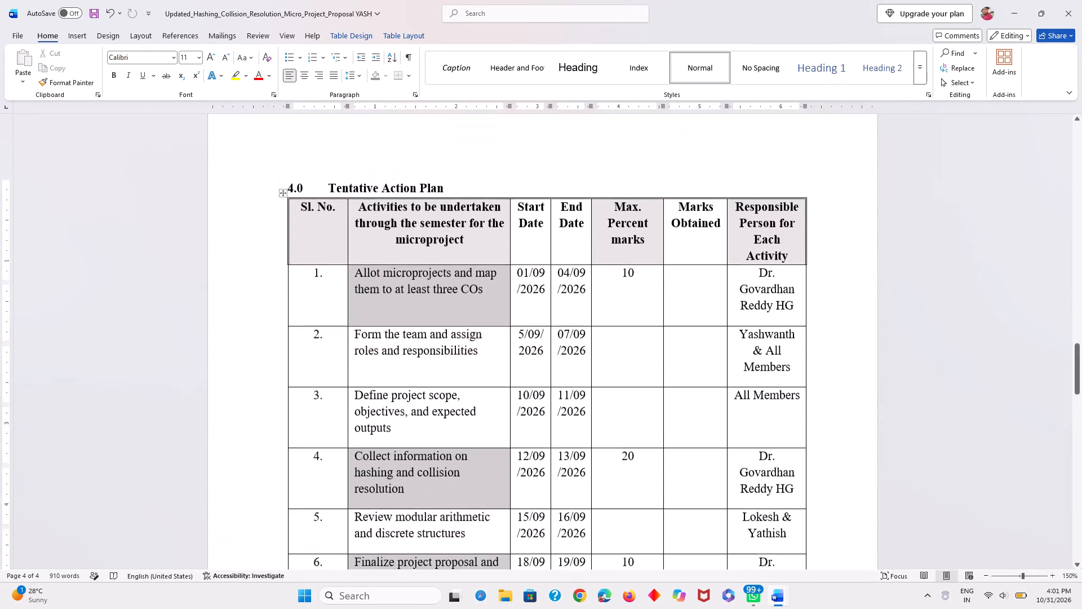
pyautogui.scroll(1, 852, 306)
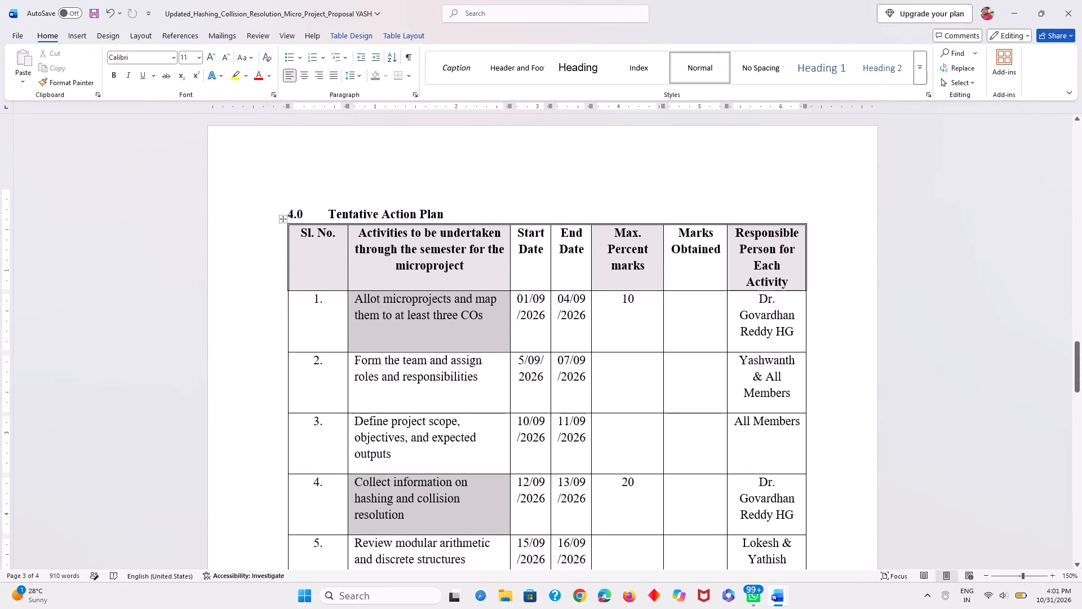
pyautogui.scroll(1, 878, 283)
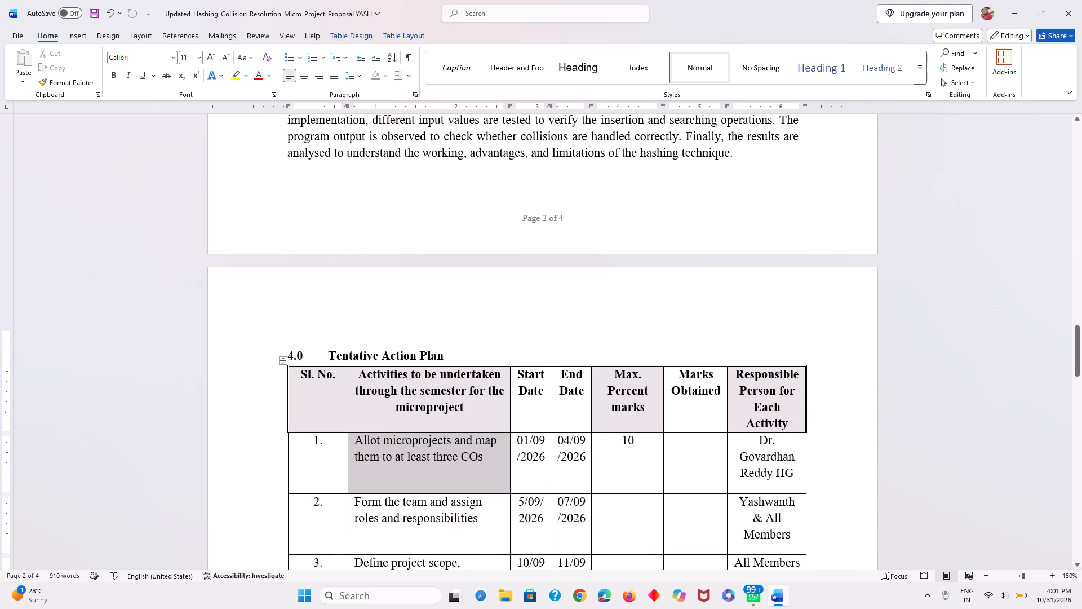
# Delete the empty lines above the "4.0 Tentative Action Plan" heading and undo the last deletion.
pyautogui.click(437, 316)
pyautogui.press('BackSpace')
pyautogui.press('BackSpace')
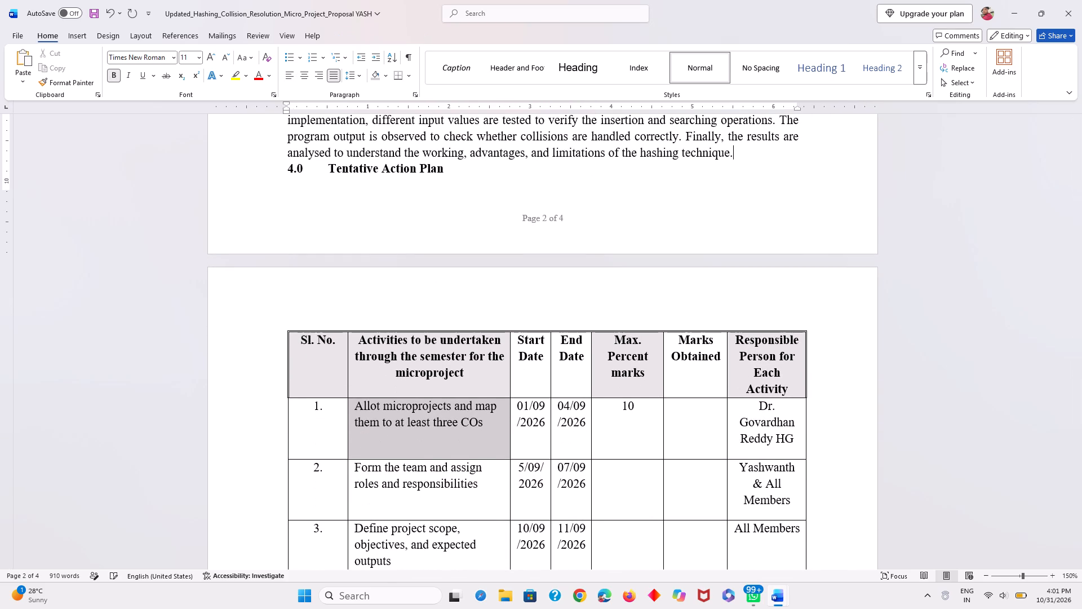
pyautogui.hotkey('ctrl', 'z')
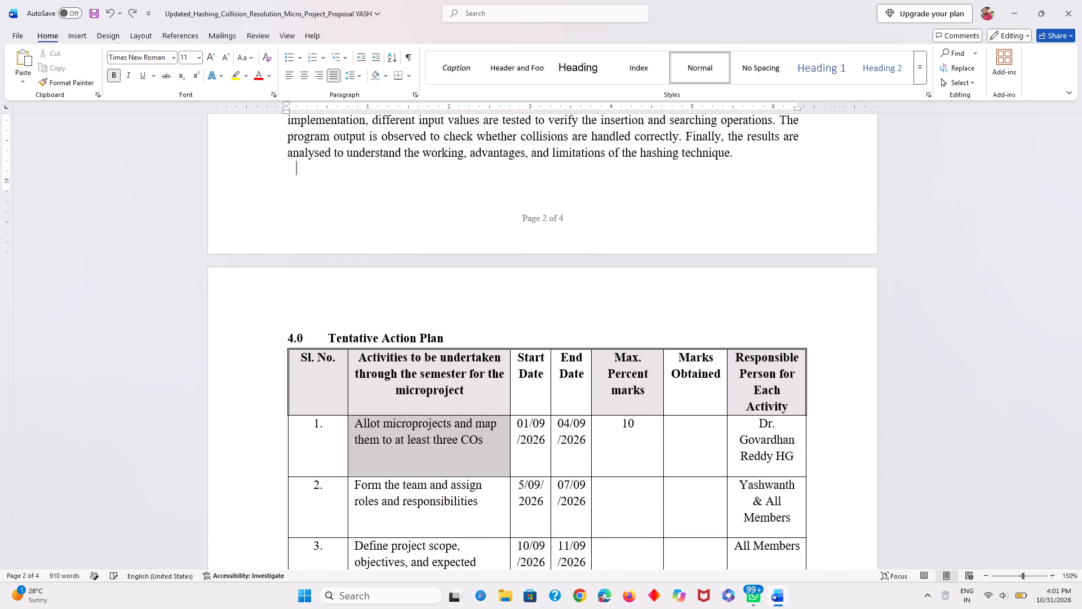
# Review the page layout from the Tentative Action Plan to the Tentative Resources Required table and back to the Information Gathering and Proposed Methodology sections.
pyautogui.scroll(-2, 590, 347)
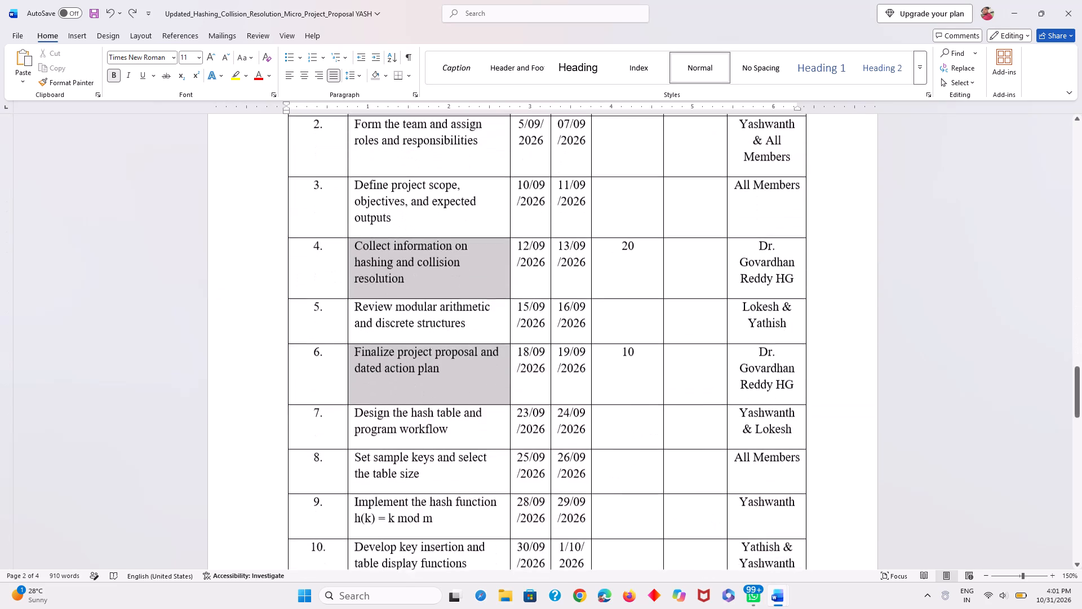
pyautogui.scroll(-2, 590, 347)
pyautogui.scroll(2, 590, 347)
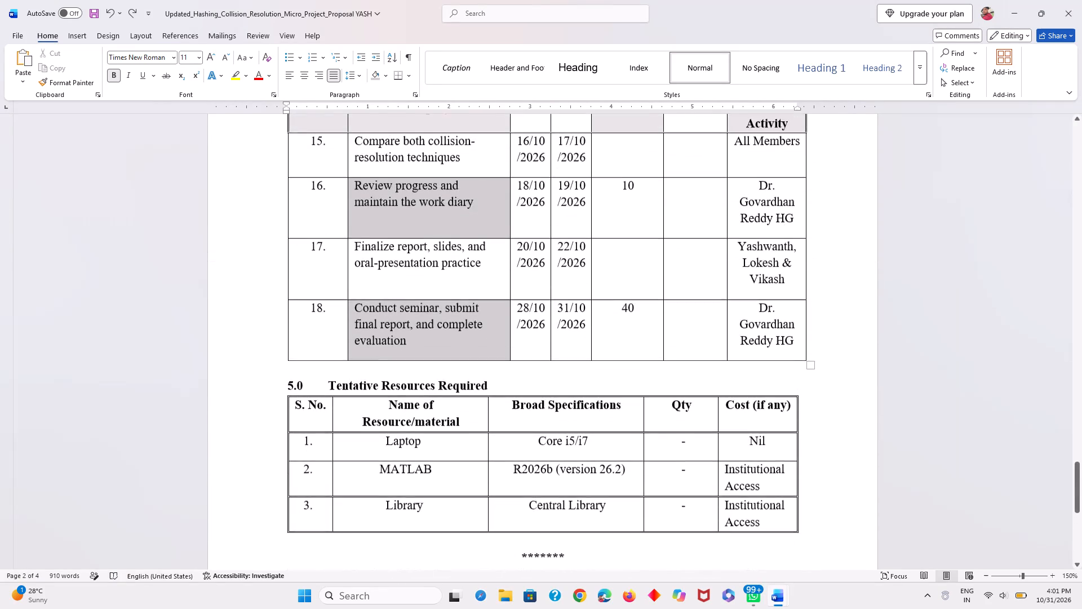
pyautogui.scroll(3, 590, 347)
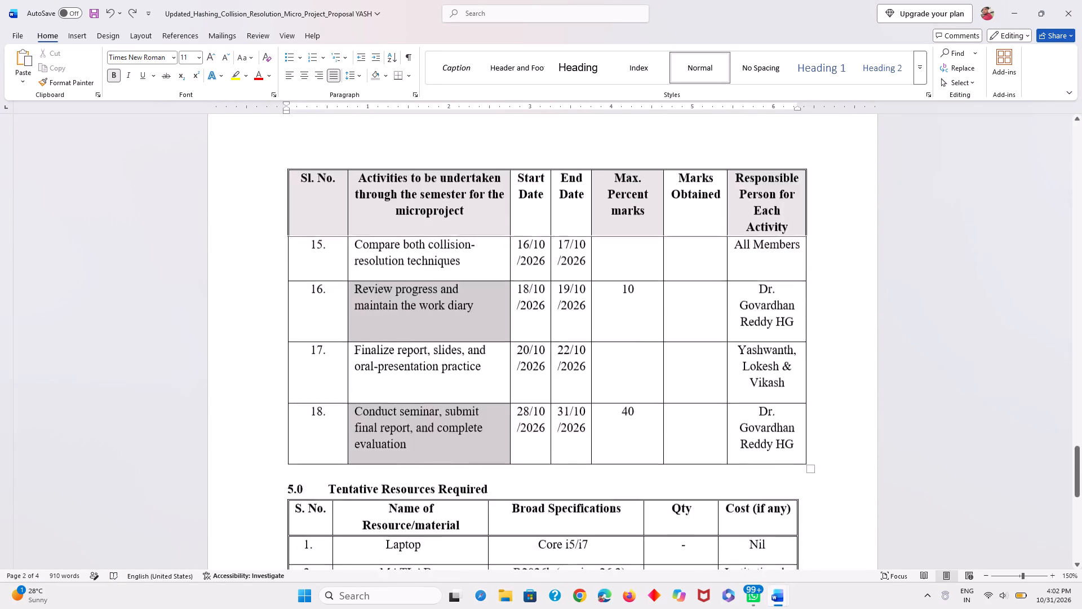
pyautogui.scroll(1, 590, 347)
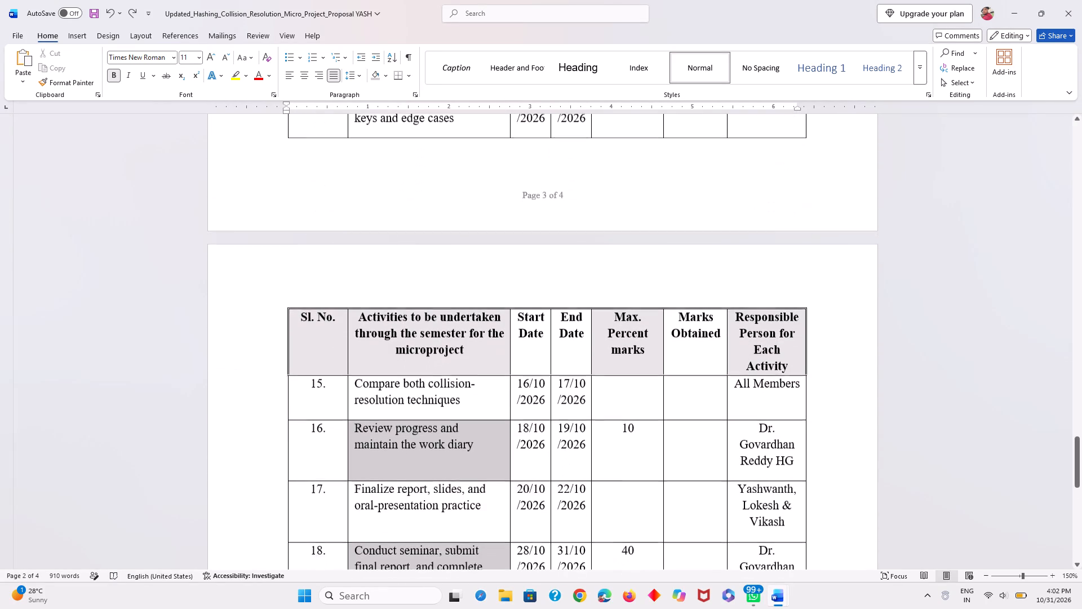
pyautogui.scroll(2, 590, 347)
pyautogui.keyDown('ctrl'); pyautogui.scroll(-1, 590, 347); pyautogui.keyUp('ctrl')
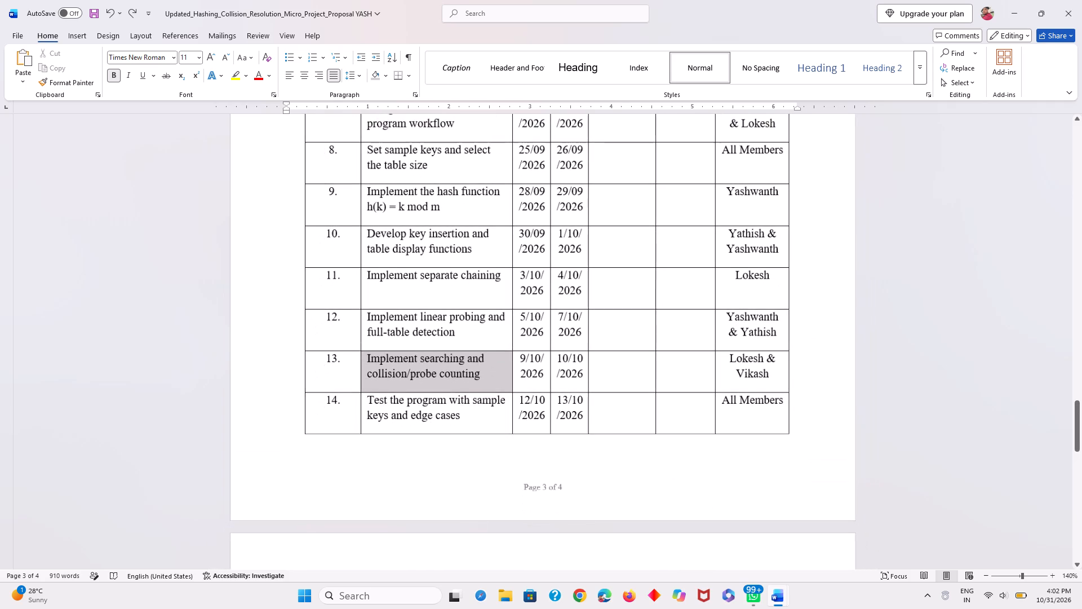
pyautogui.scroll(2, 627, 404)
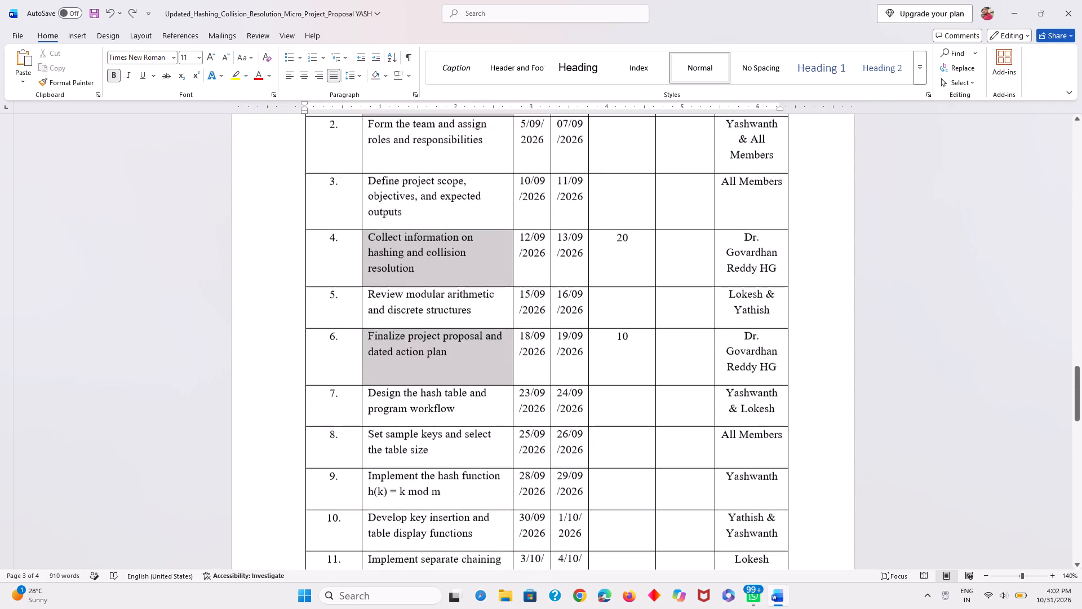
pyautogui.scroll(-4, 627, 404)
pyautogui.scroll(2, 627, 404)
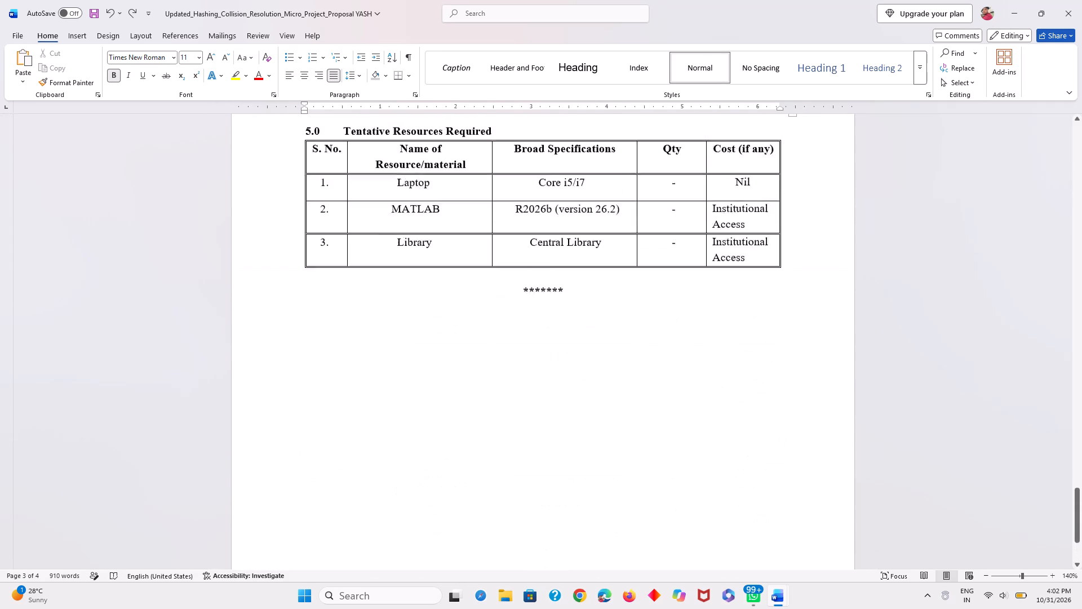
pyautogui.scroll(4, 627, 404)
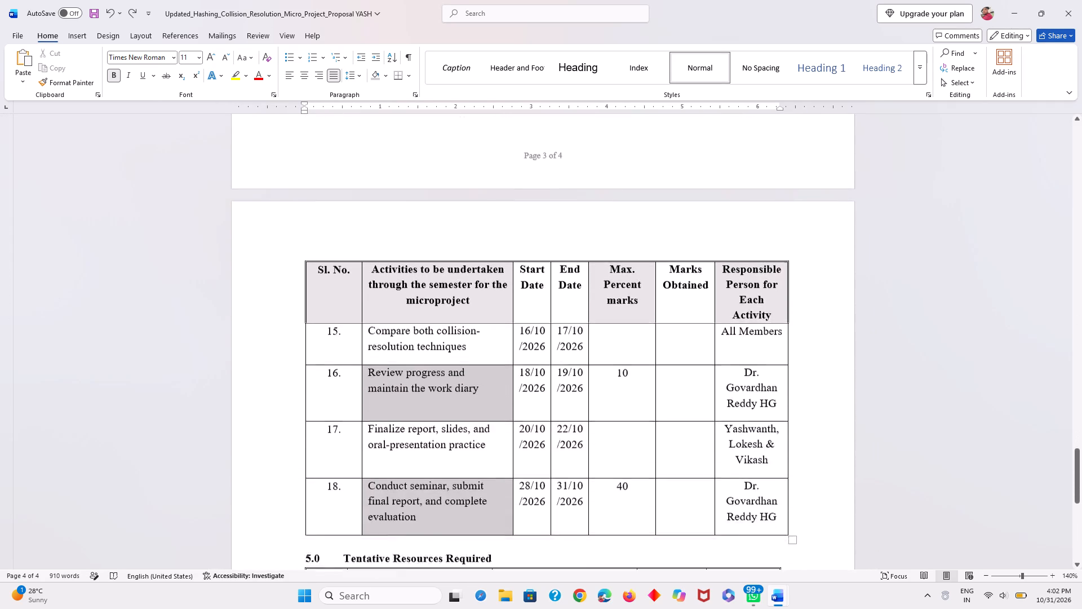
pyautogui.scroll(6, 627, 404)
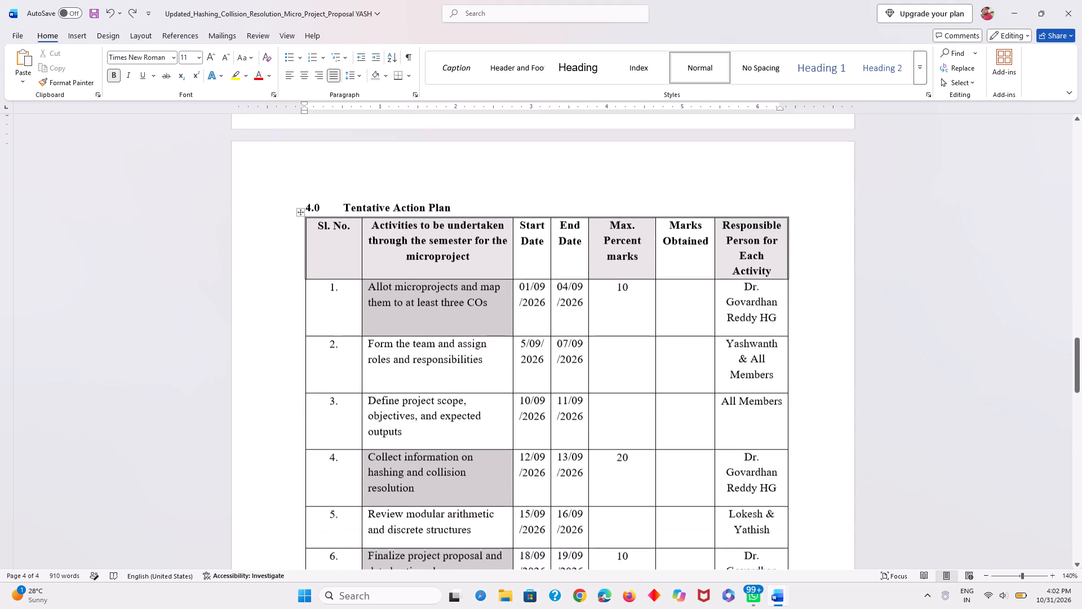
pyautogui.scroll(3, 627, 404)
pyautogui.scroll(-1, 627, 404)
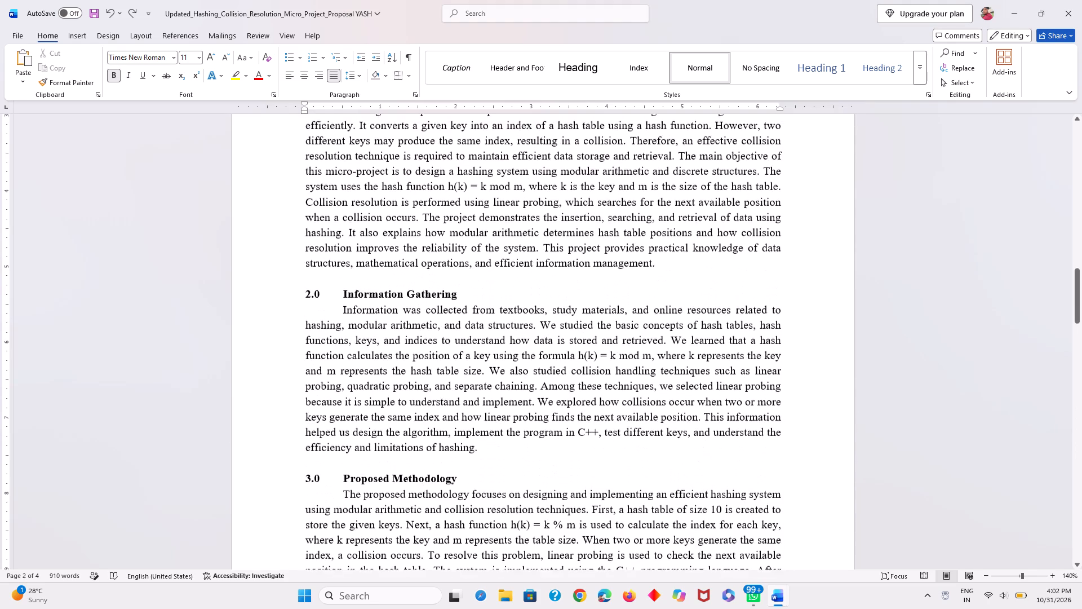
pyautogui.scroll(-2, 627, 404)
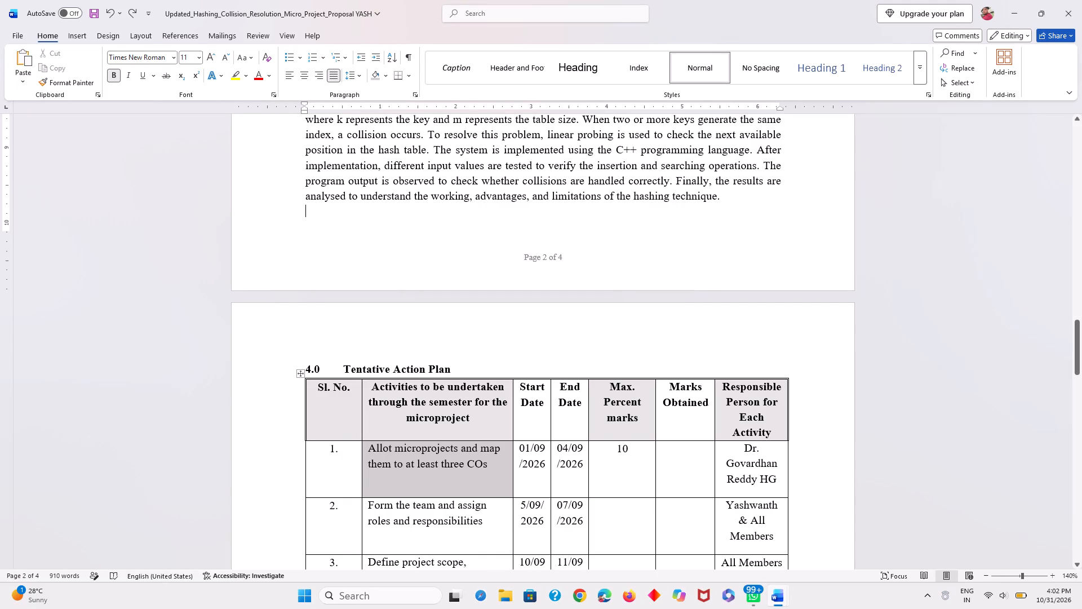
# Recheck the Tentative Action Plan's activities, shaded cells and page break across pages 3 and 4.
pyautogui.scroll(-1, 676, 312)
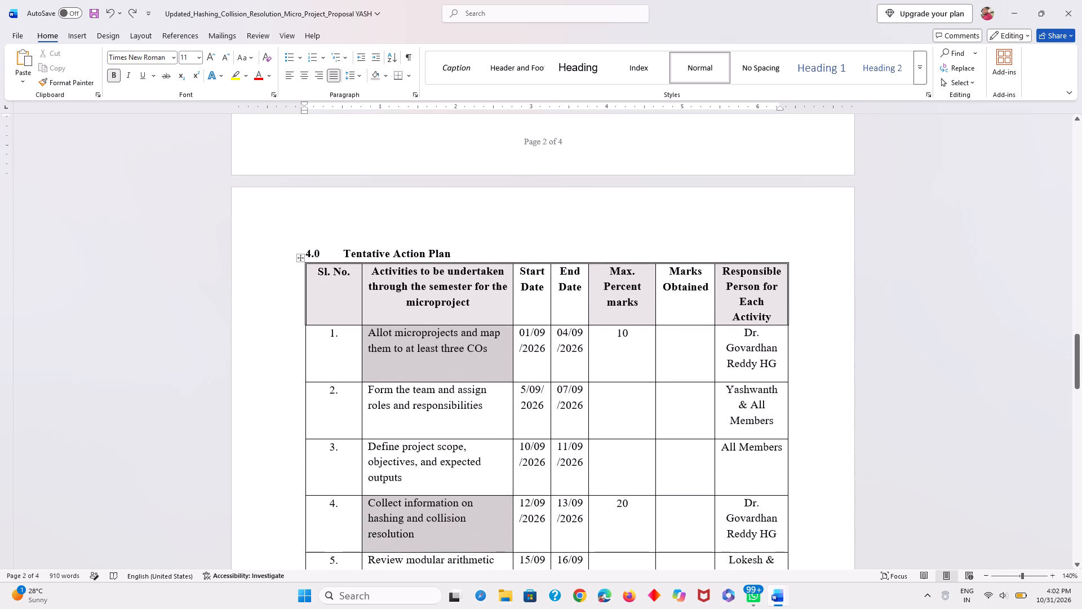
pyautogui.scroll(-1, 676, 312)
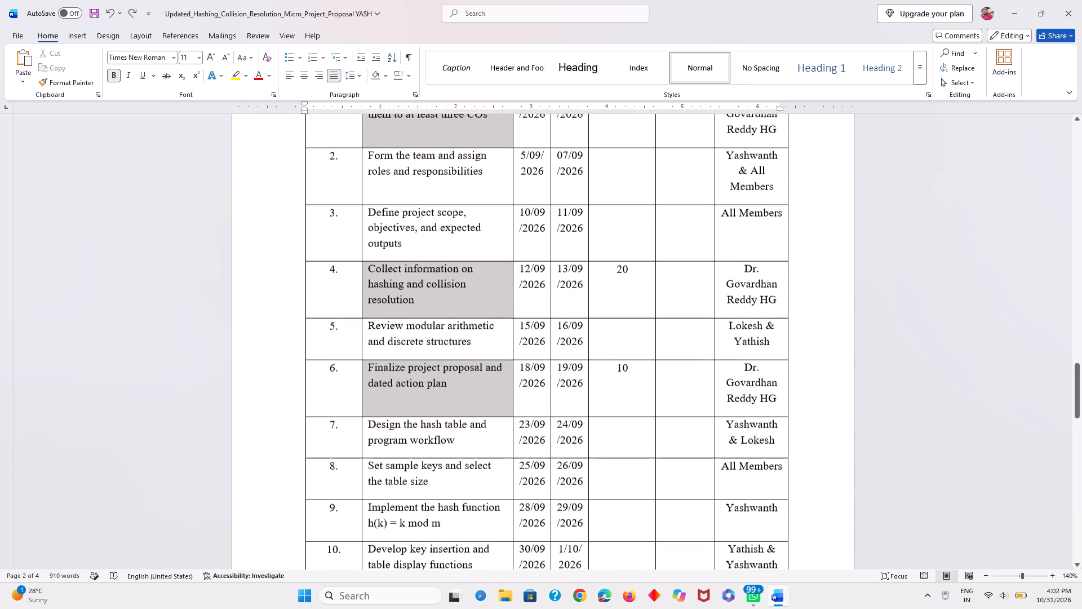
pyautogui.scroll(-5, 676, 312)
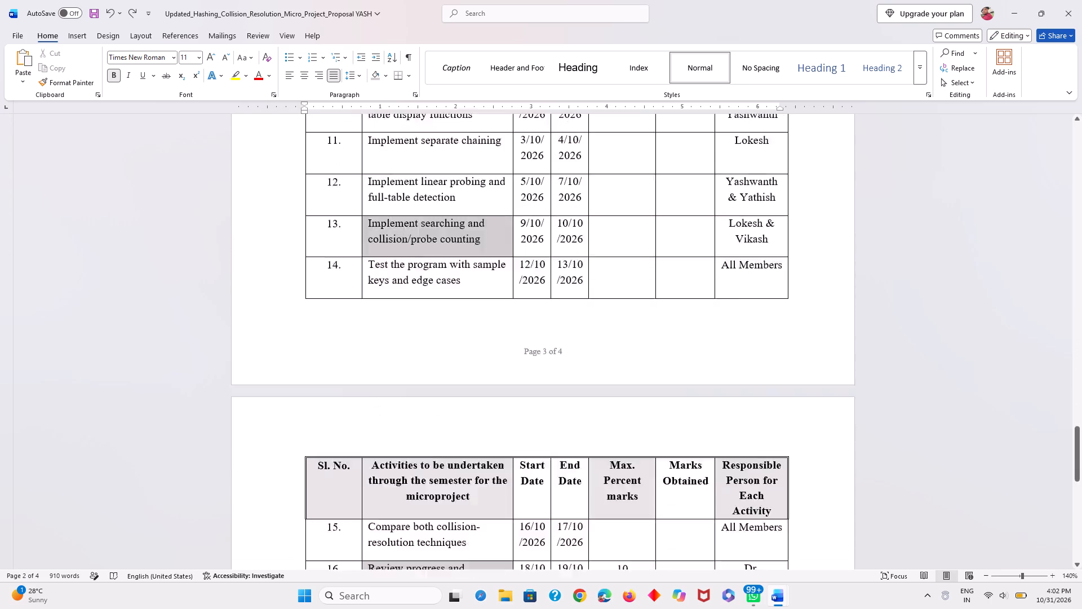
pyautogui.scroll(-2, 676, 312)
pyautogui.scroll(1, 676, 312)
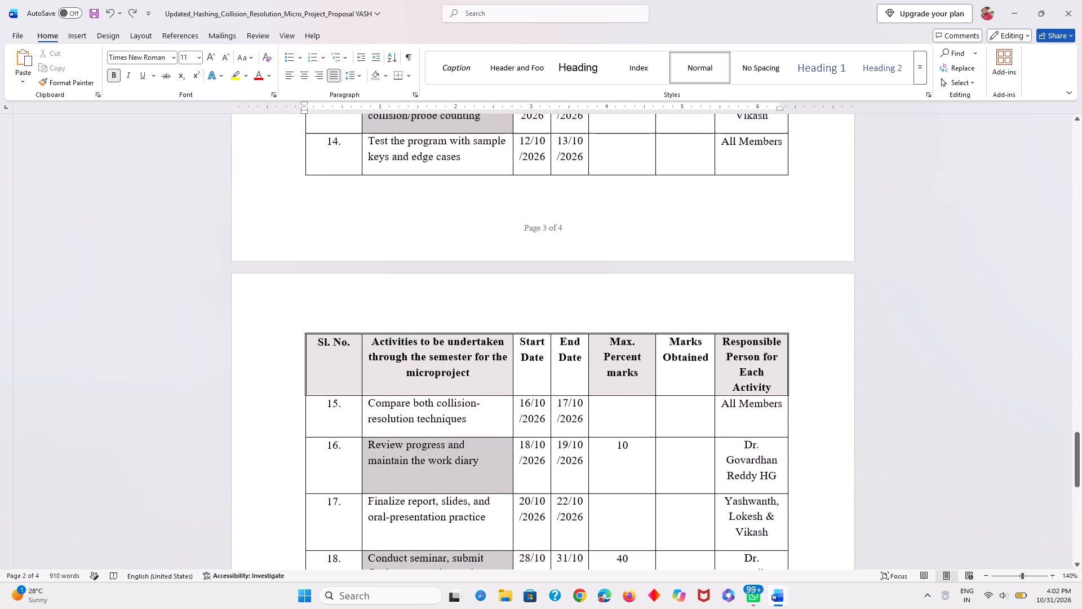
pyautogui.scroll(4, 676, 312)
pyautogui.scroll(-1, 676, 312)
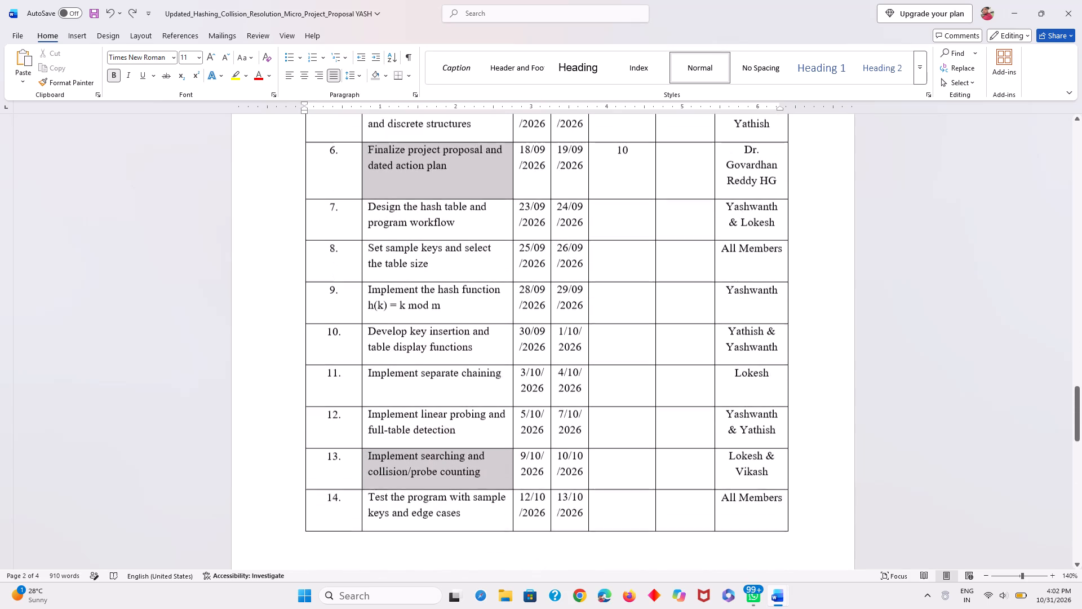
pyautogui.scroll(-1, 676, 312)
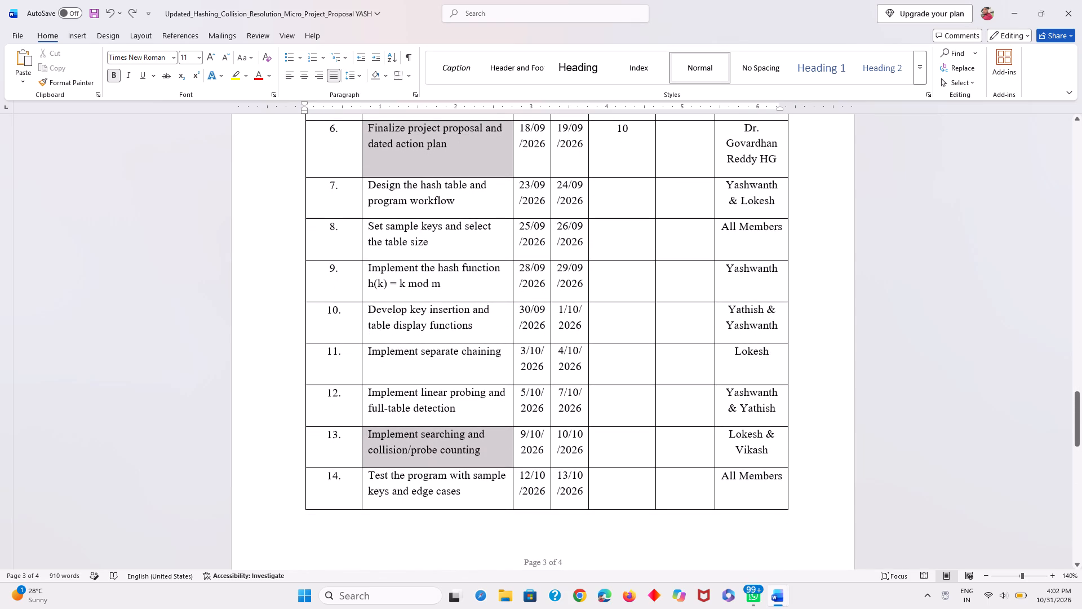
pyautogui.scroll(2, 676, 312)
pyautogui.scroll(-1, 676, 312)
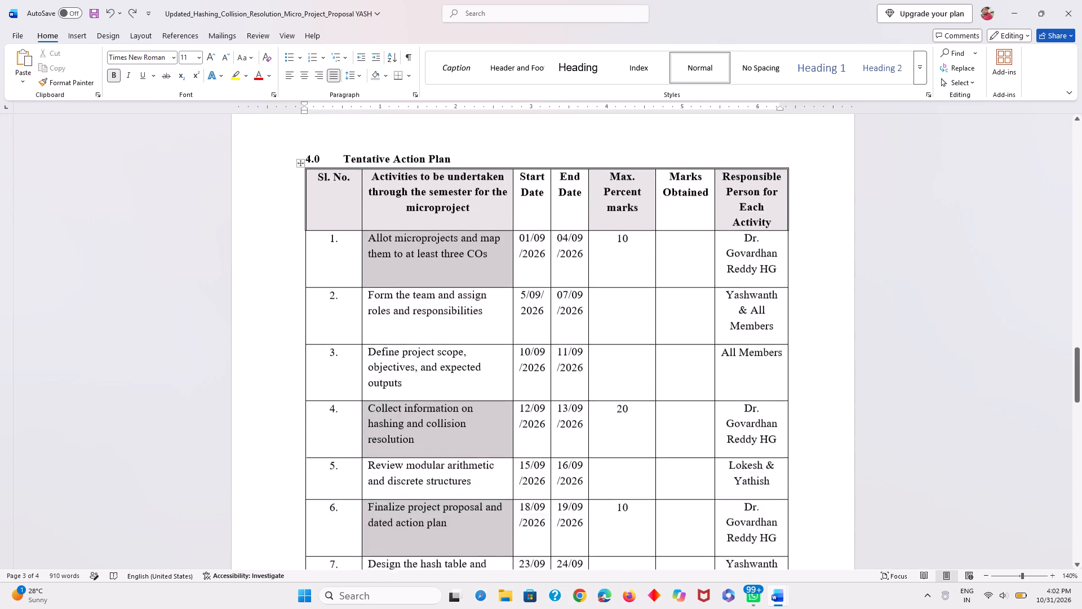
pyautogui.scroll(-4, 676, 312)
pyautogui.scroll(1, 676, 312)
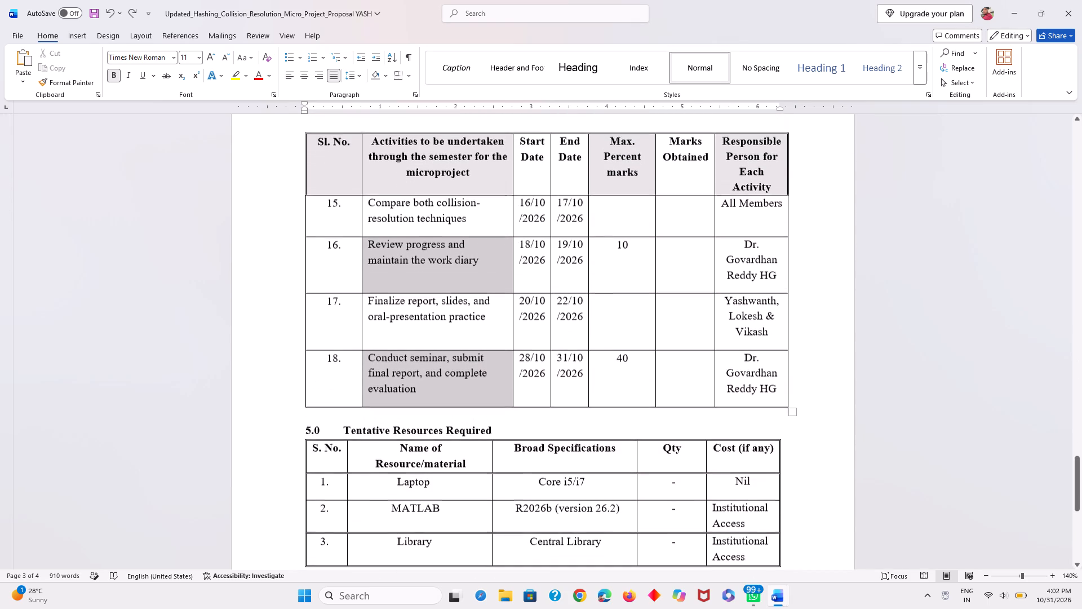
pyautogui.scroll(4, 676, 312)
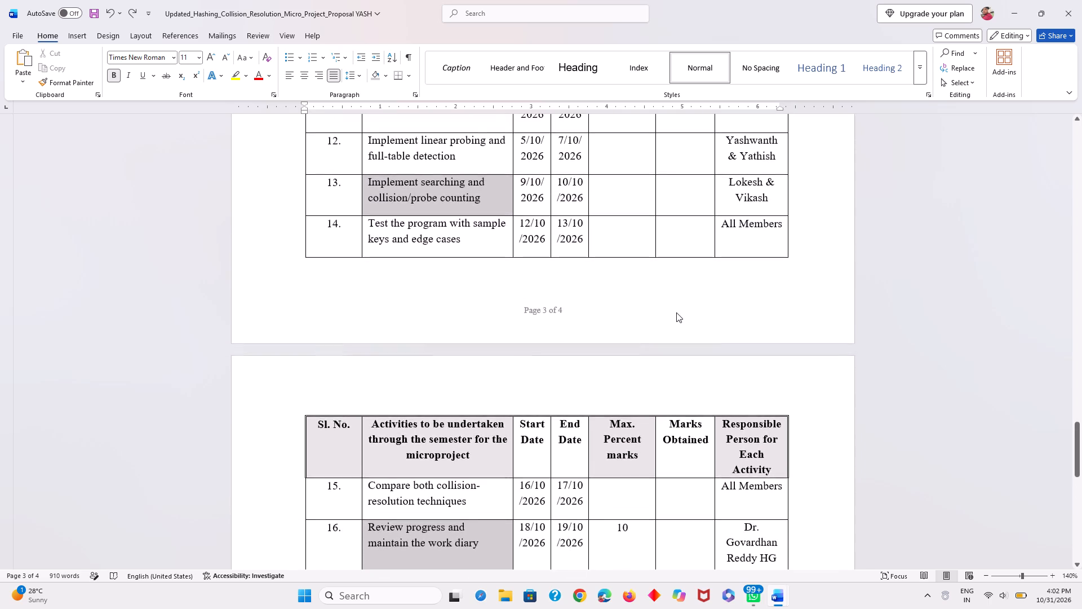
pyautogui.scroll(5, 676, 312)
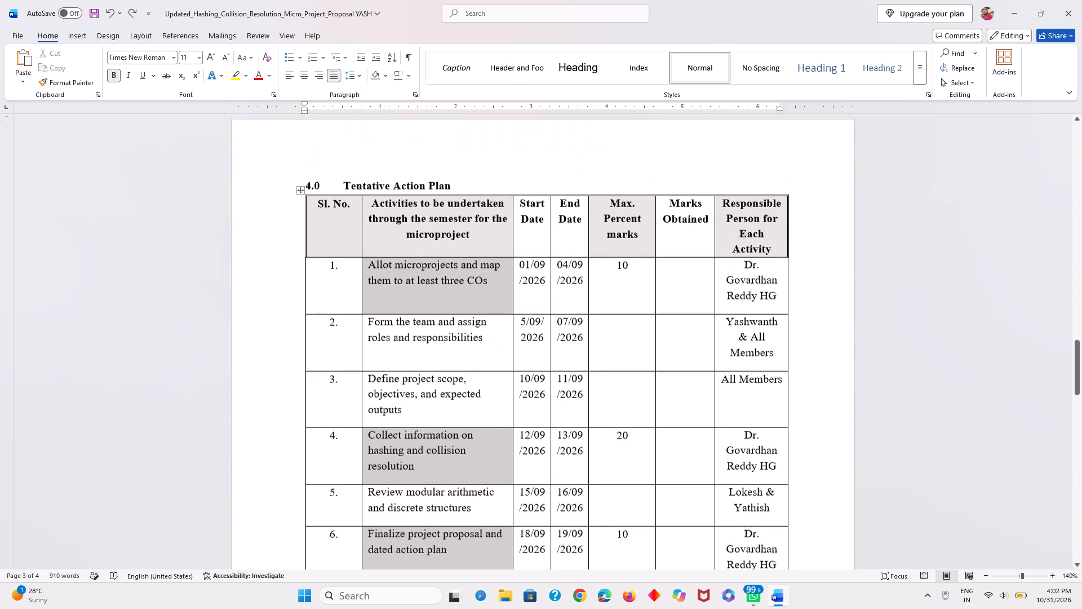
pyautogui.scroll(1, 676, 312)
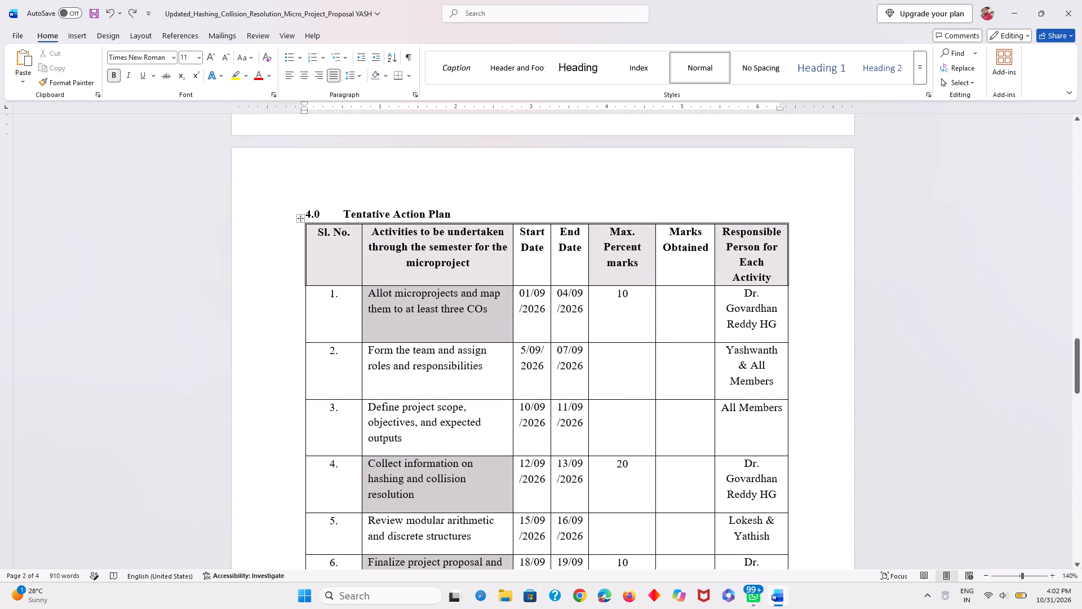
pyautogui.scroll(-3, 646, 321)
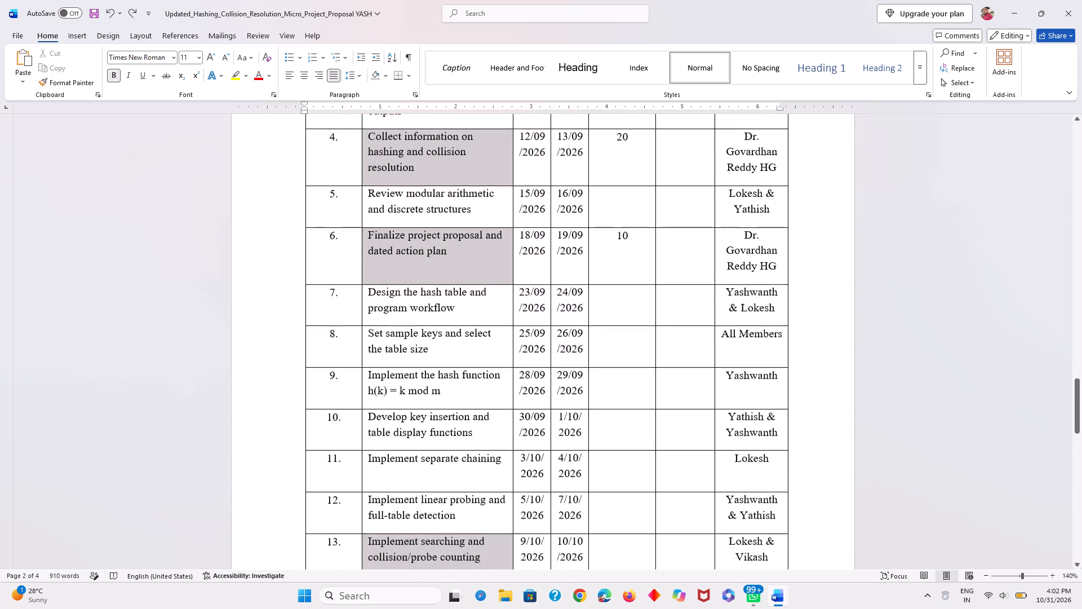
pyautogui.scroll(-2, 646, 321)
pyautogui.scroll(1, 646, 321)
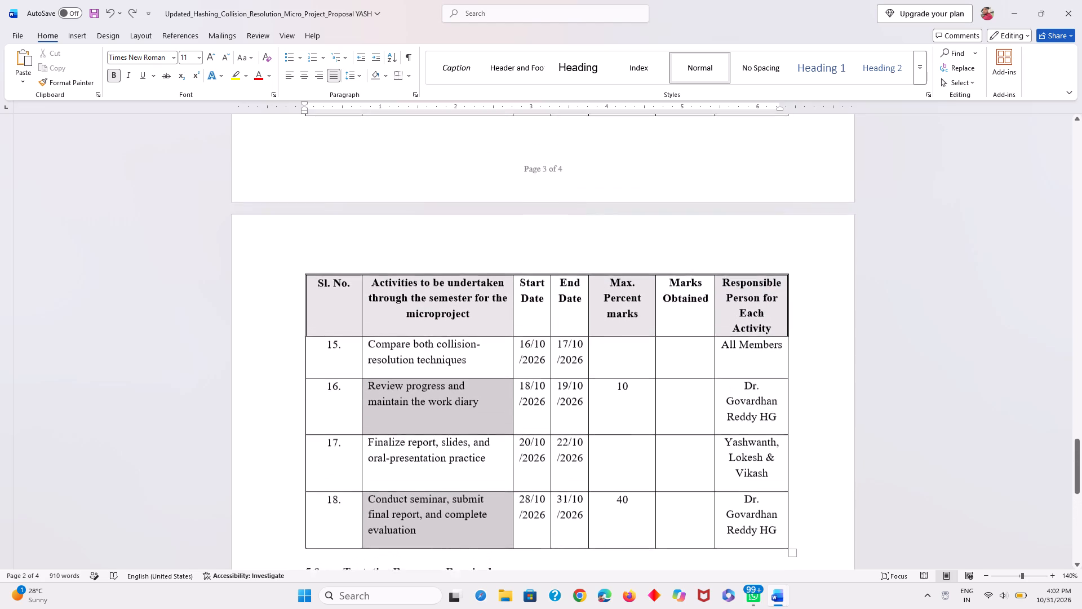
# Review the Tentative Action Plan from its heading through the resources table at the proposal's end, and back to the heading.
pyautogui.scroll(4, 646, 321)
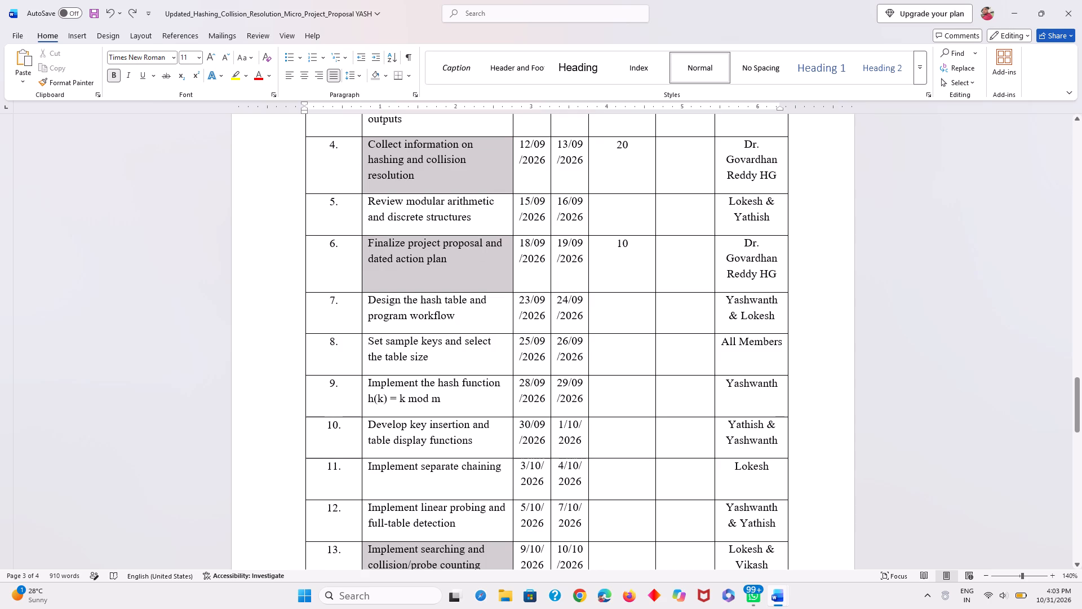
pyautogui.scroll(2, 653, 310)
pyautogui.scroll(-1, 653, 310)
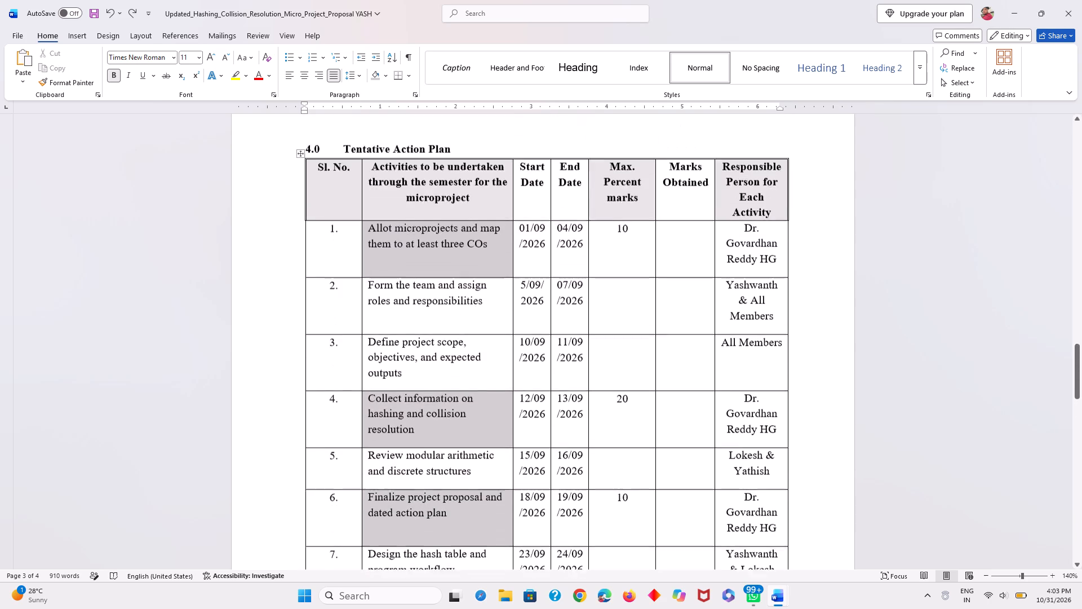
pyautogui.scroll(-2, 653, 310)
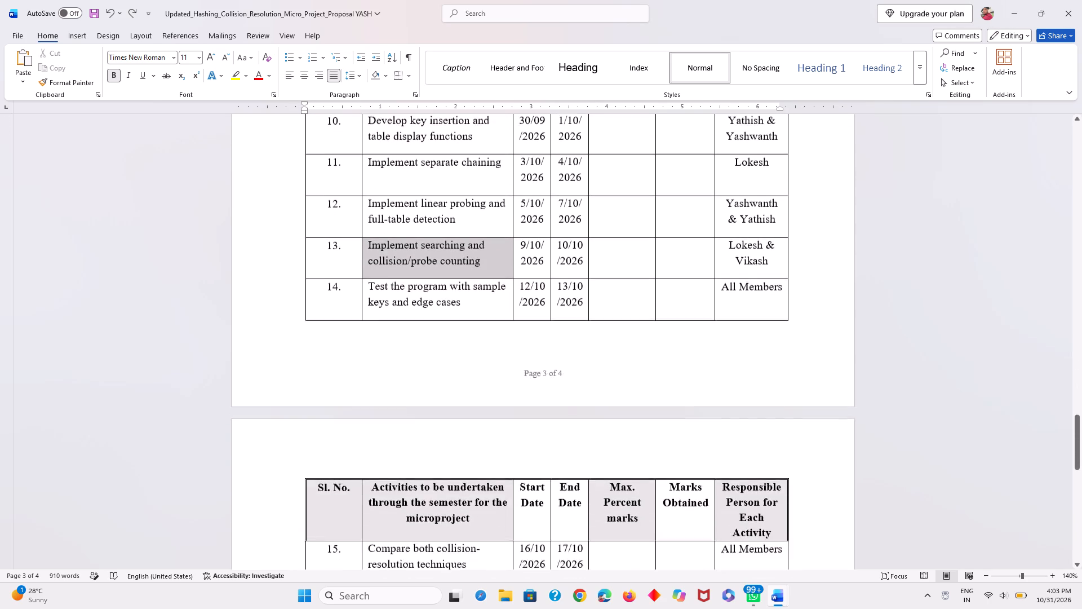
pyautogui.scroll(-1, 653, 310)
pyautogui.scroll(1, 653, 310)
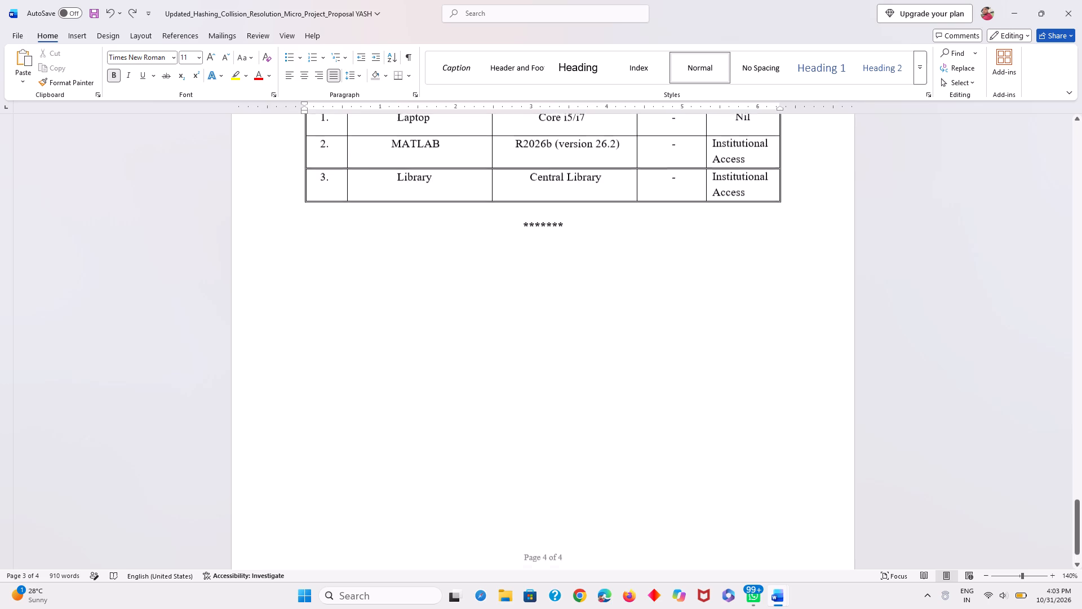
pyautogui.scroll(1, 653, 310)
pyautogui.scroll(4, 646, 360)
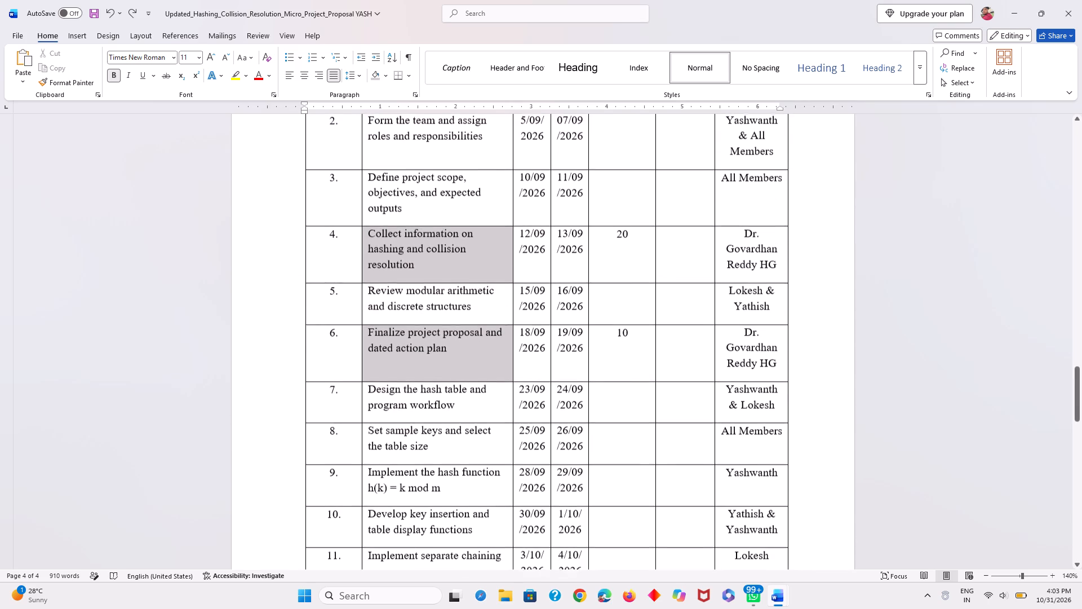
pyautogui.scroll(1, 646, 360)
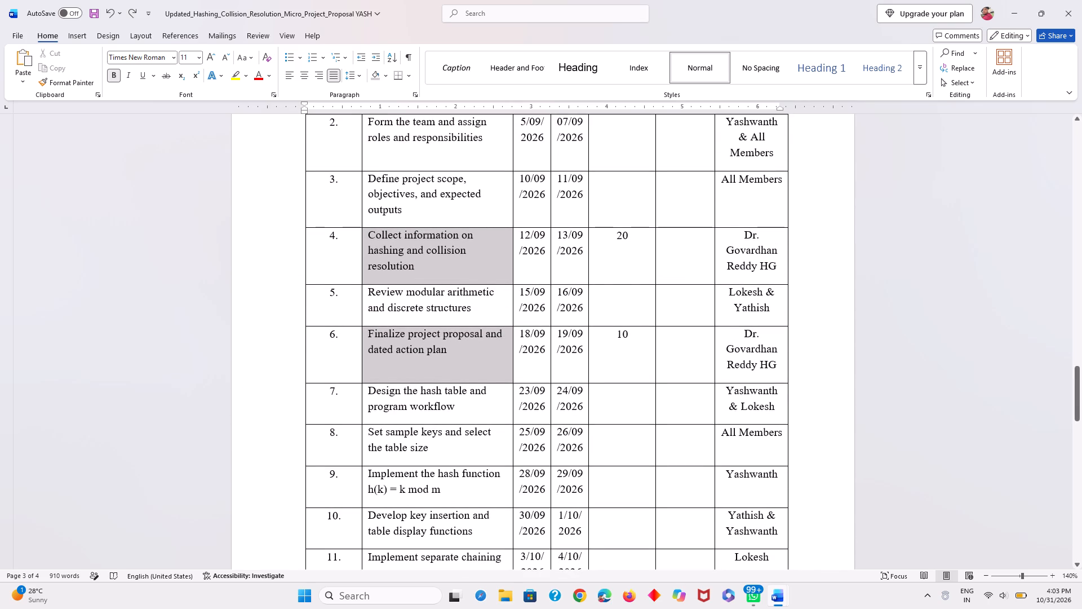
pyautogui.scroll(1, 646, 360)
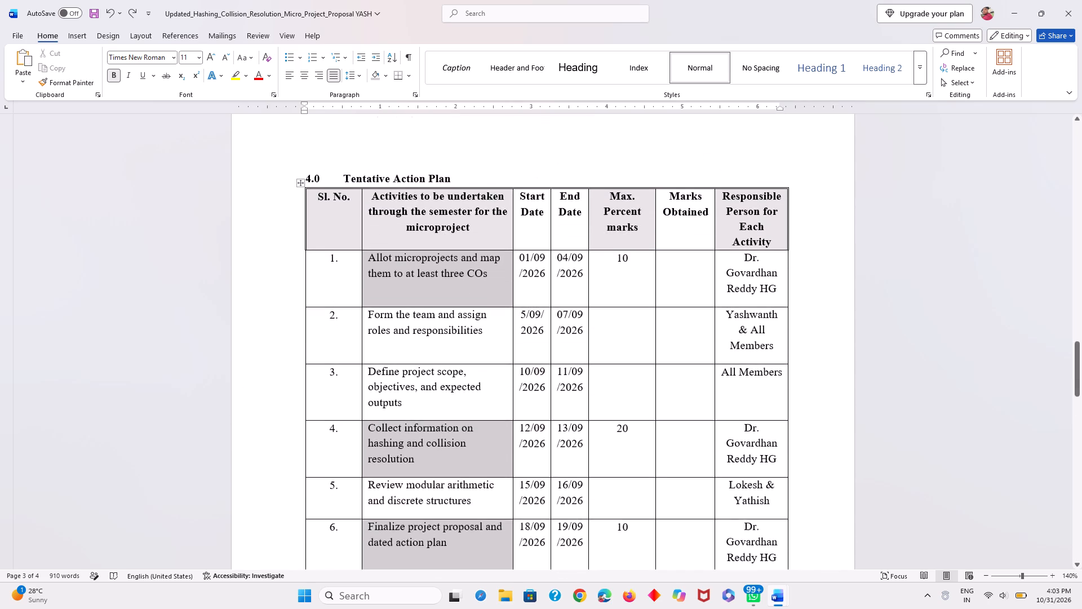
pyautogui.scroll(1, 646, 360)
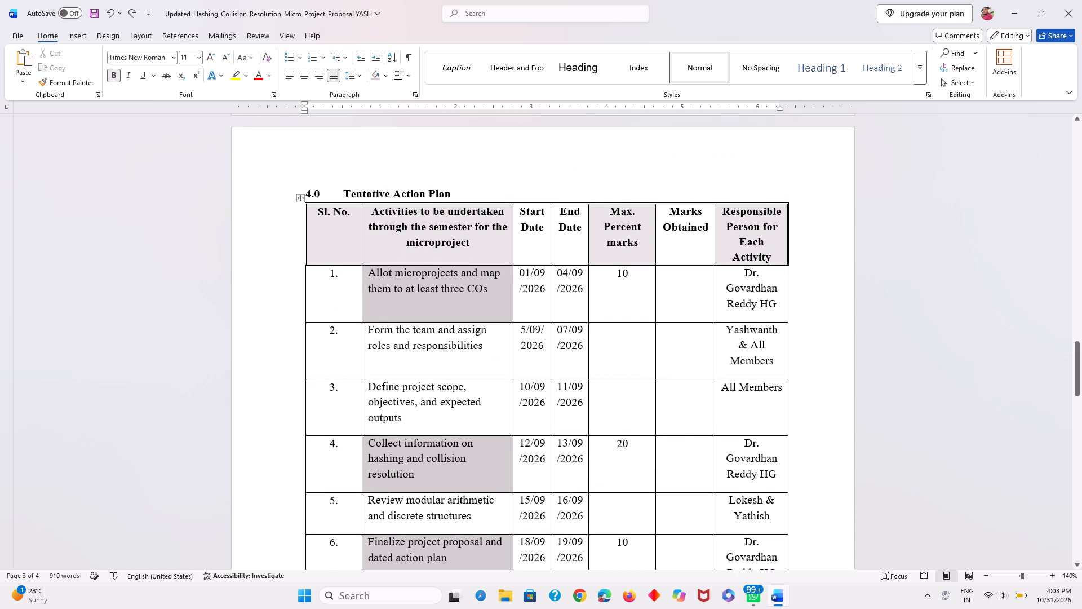
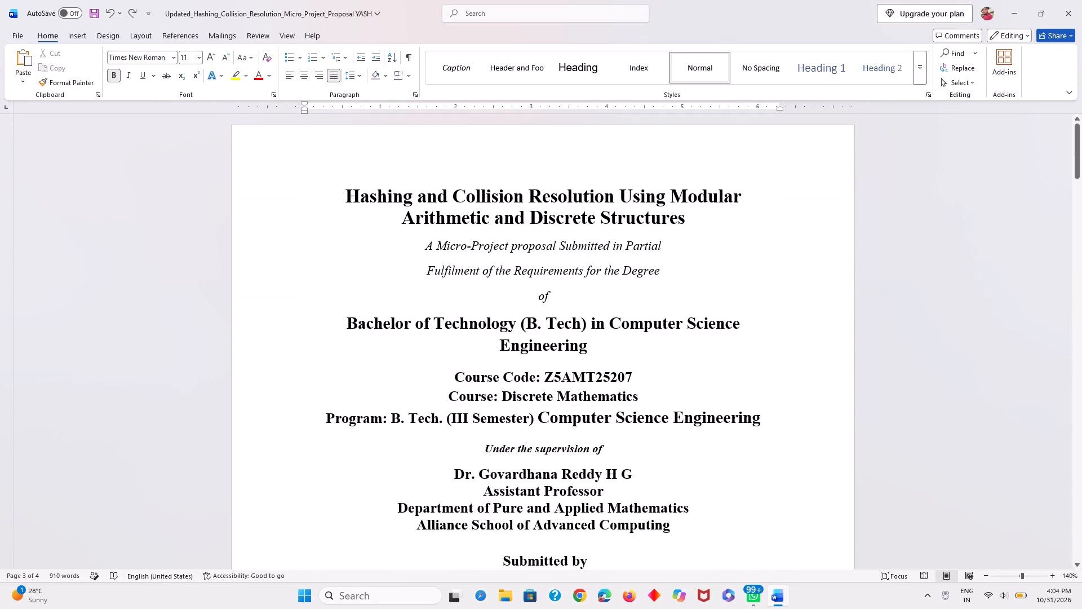
# Insert a blank line above "Under the supervision of" on the cover page.
pyautogui.keyDown('ctrl'); pyautogui.scroll(-4, 561, 425); pyautogui.keyUp('ctrl')
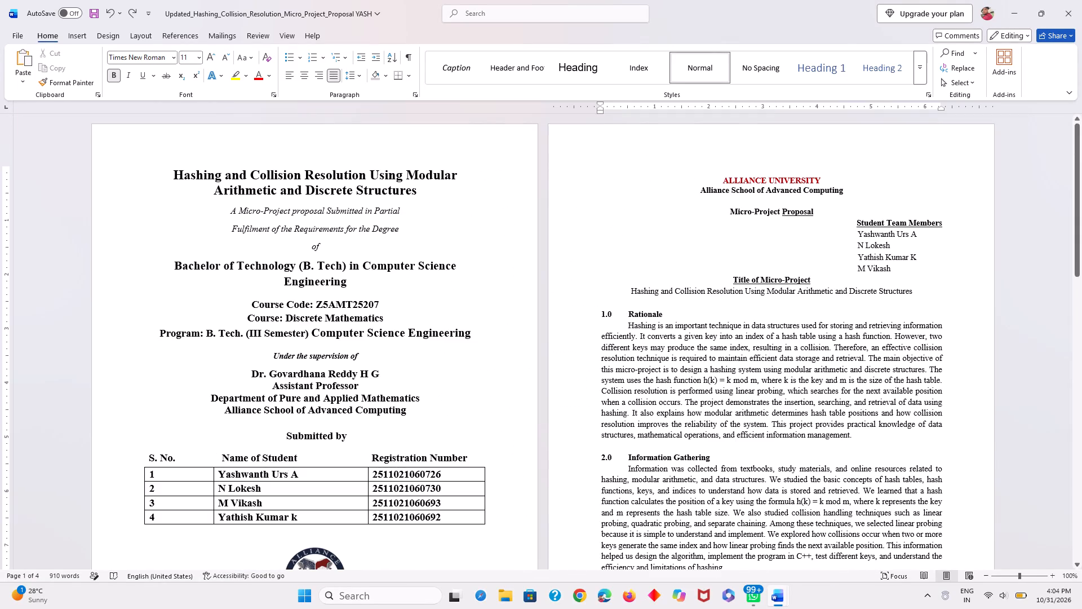
pyautogui.scroll(-1, 526, 369)
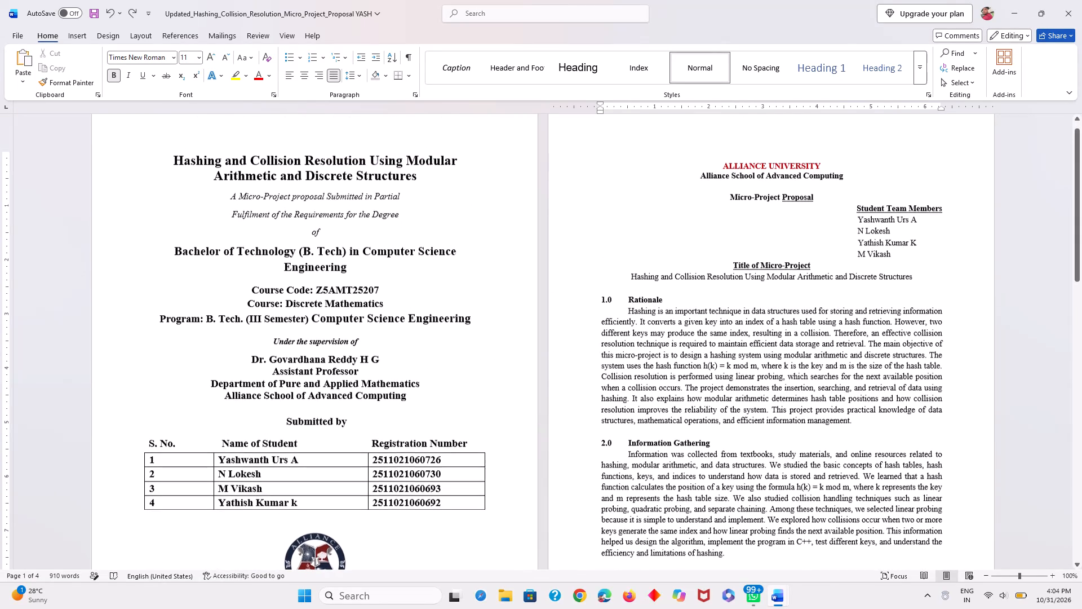
pyautogui.scroll(-1, 526, 369)
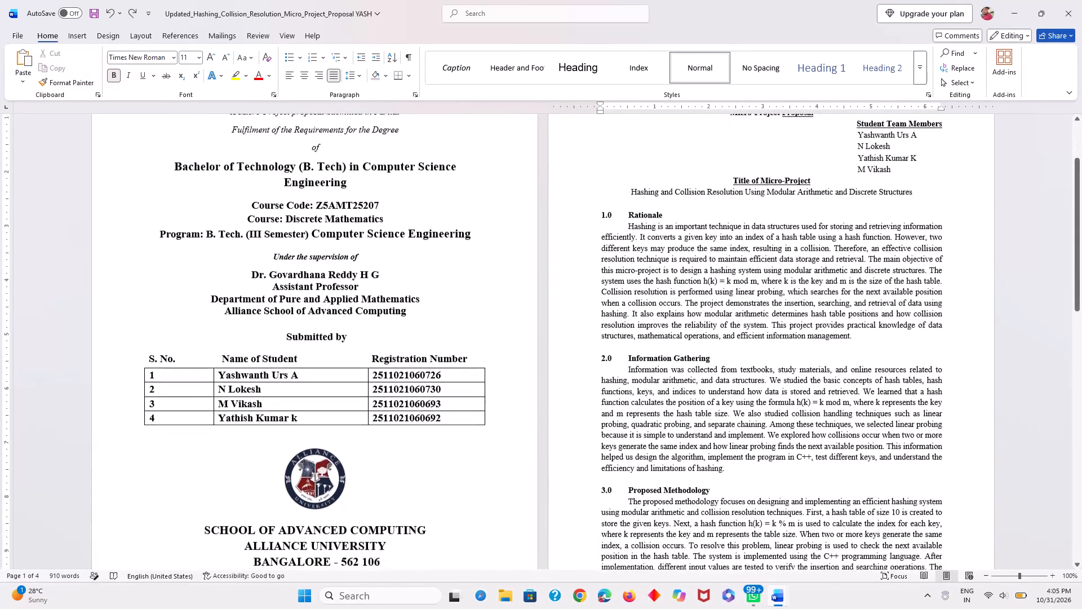
pyautogui.scroll(-2, 526, 369)
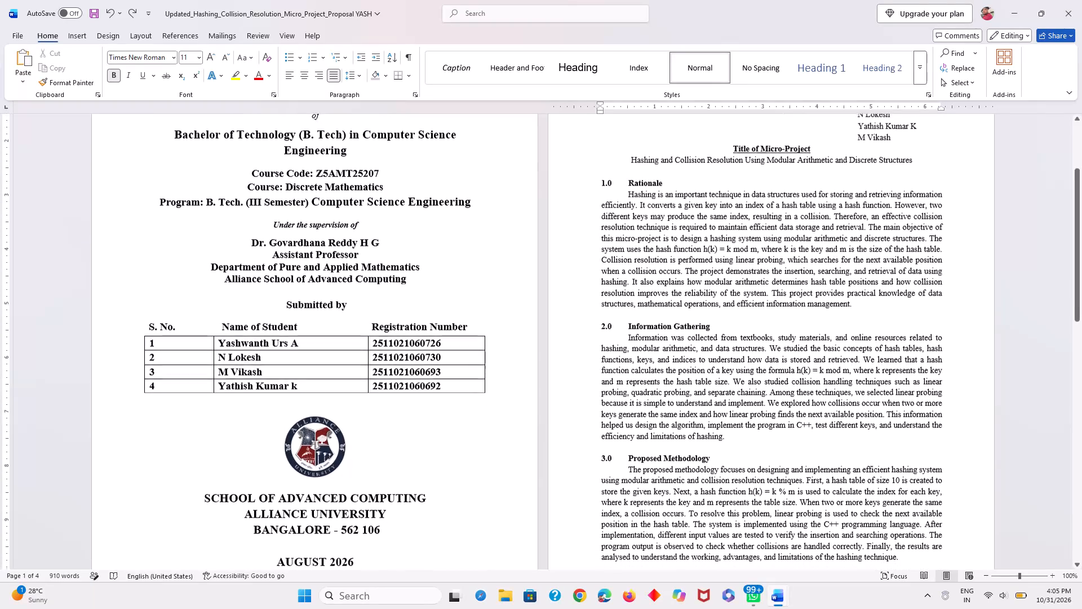
pyautogui.scroll(-1, 526, 369)
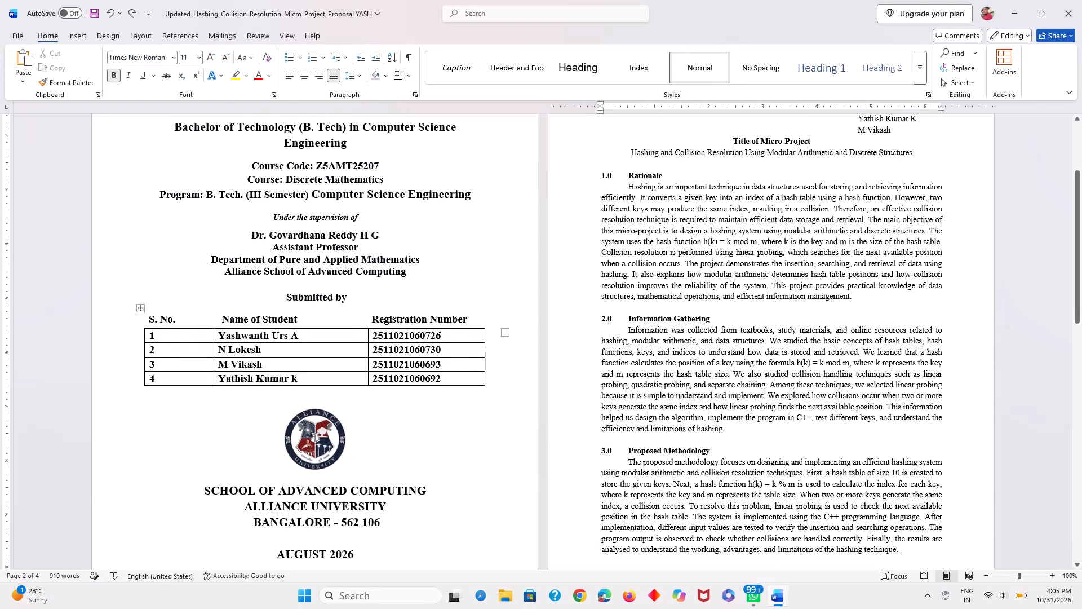
pyautogui.click(375, 205)
pyautogui.press('Return')
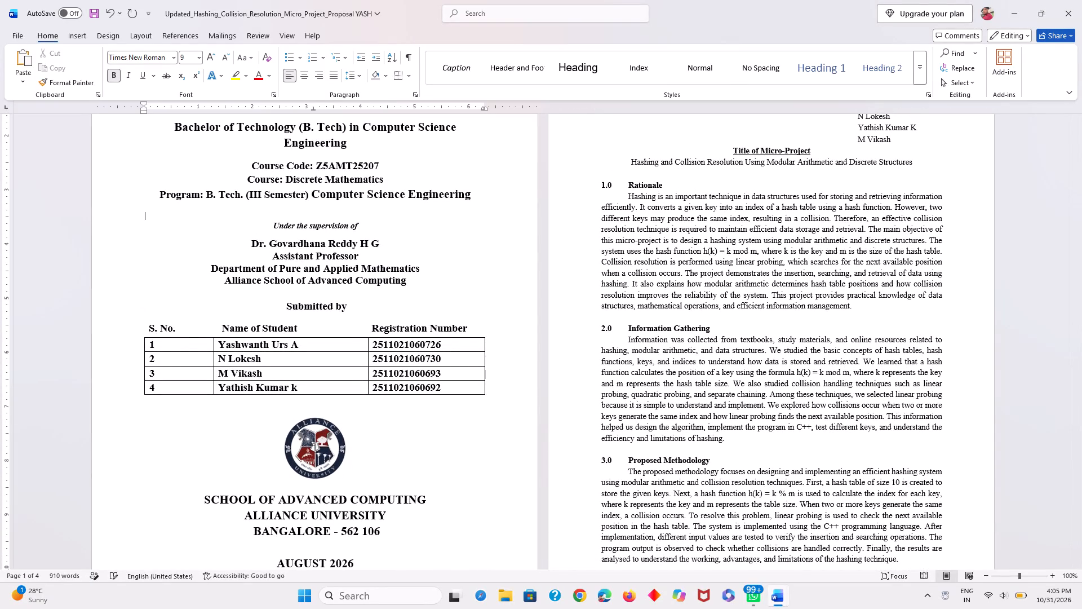
# Delete the "Title of Micro-Project" heading above the project title on page 2.
pyautogui.scroll(-1, 407, 230)
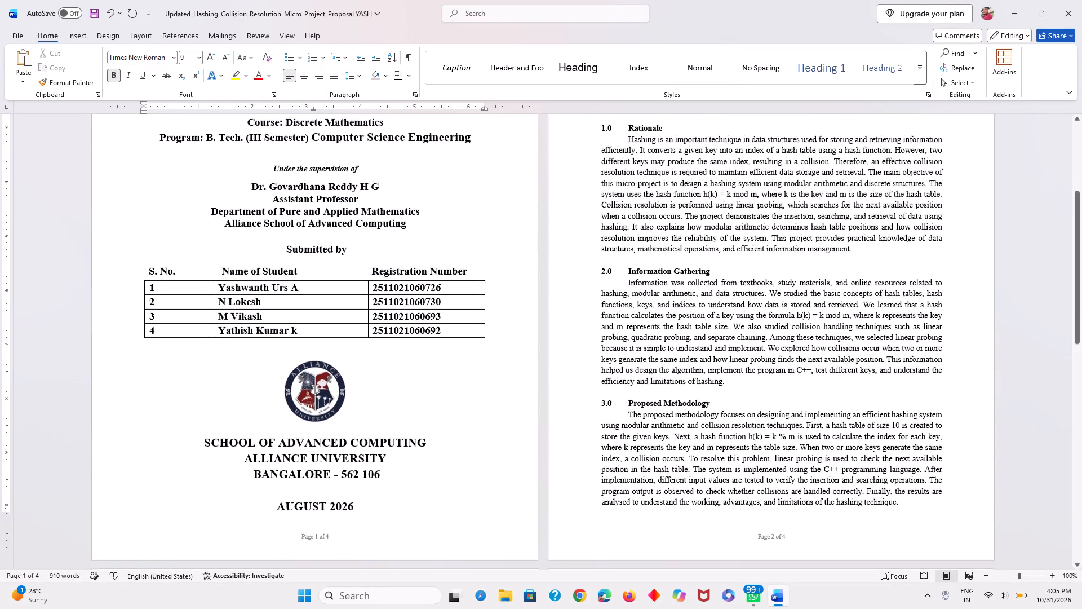
pyautogui.scroll(-1, 407, 230)
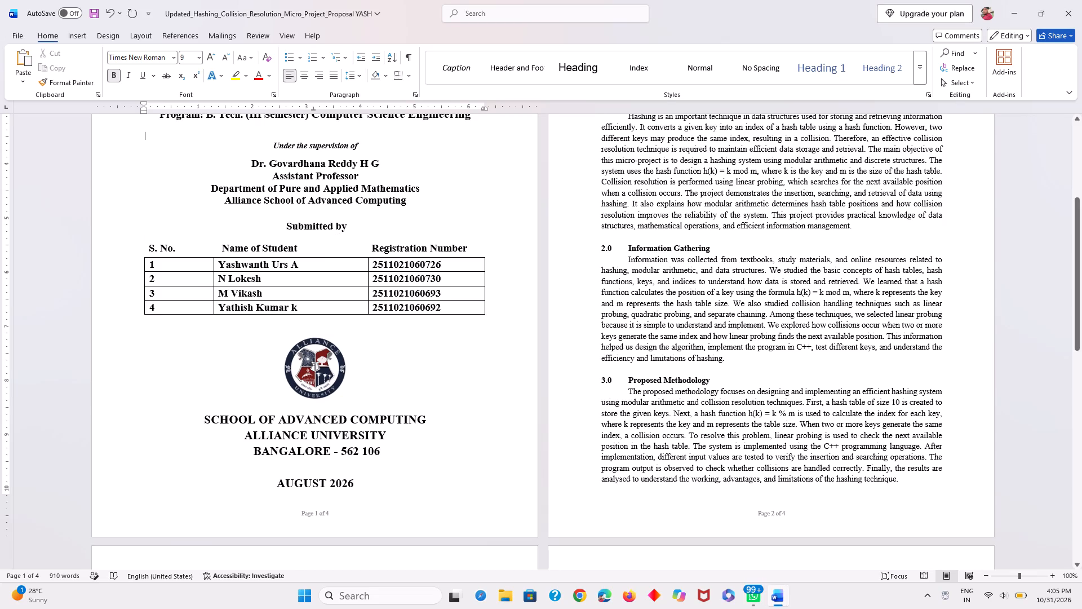
pyautogui.scroll(1, 430, 430)
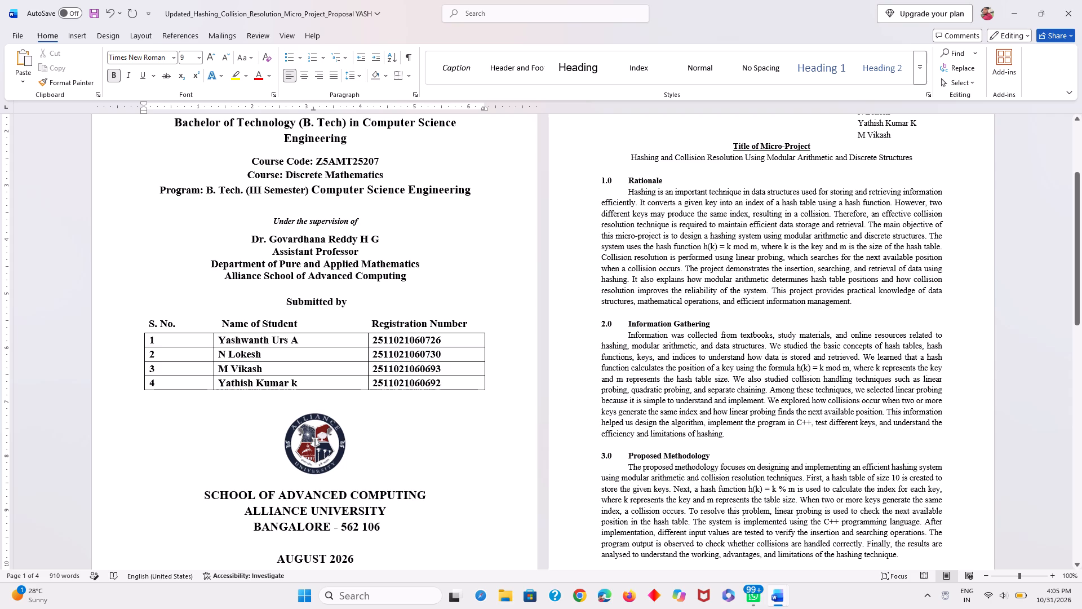
pyautogui.scroll(1, 738, 364)
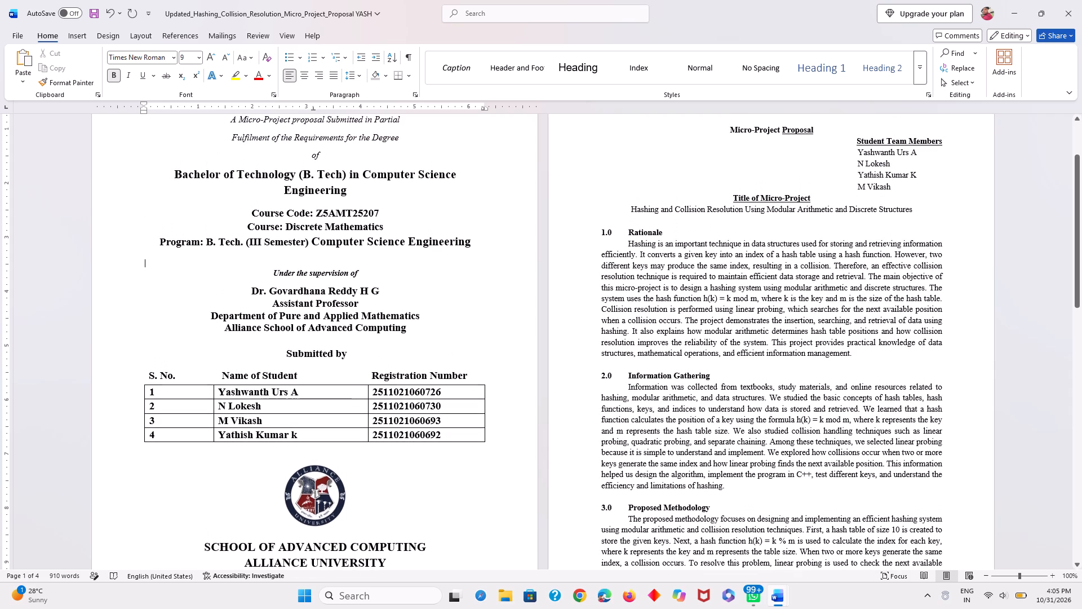
pyautogui.moveTo(821, 196); pyautogui.dragTo(761, 198)
pyautogui.moveTo(761, 198); pyautogui.dragTo(739, 196)
pyautogui.press('BackSpace')
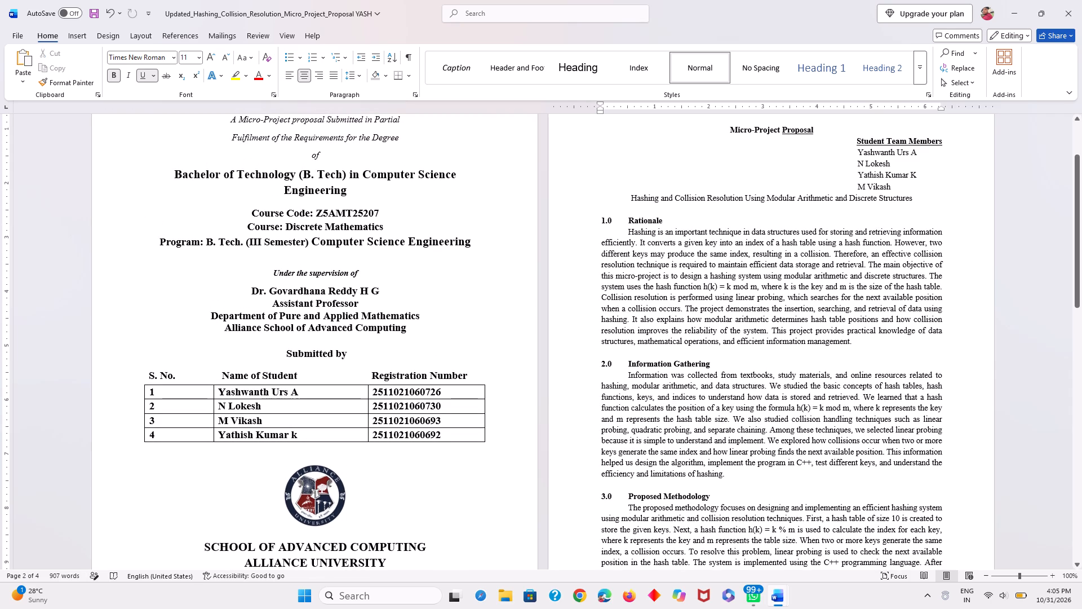
# Insert a blank line below the last name in the Student Team Members list on page 2.
pyautogui.click(901, 188)
pyautogui.press('Return')
# Review the cover page and proposal sections 1.0 to 3.0, continuing to the Tentative Action Plan and resources tables.
pyautogui.scroll(-1, 920, 196)
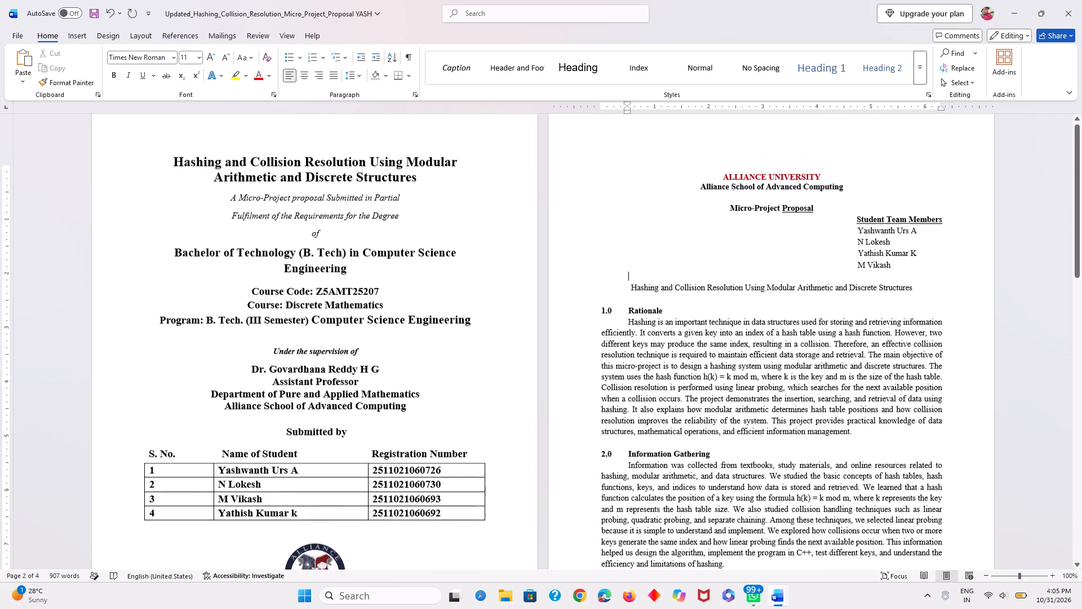
pyautogui.scroll(-2, 920, 196)
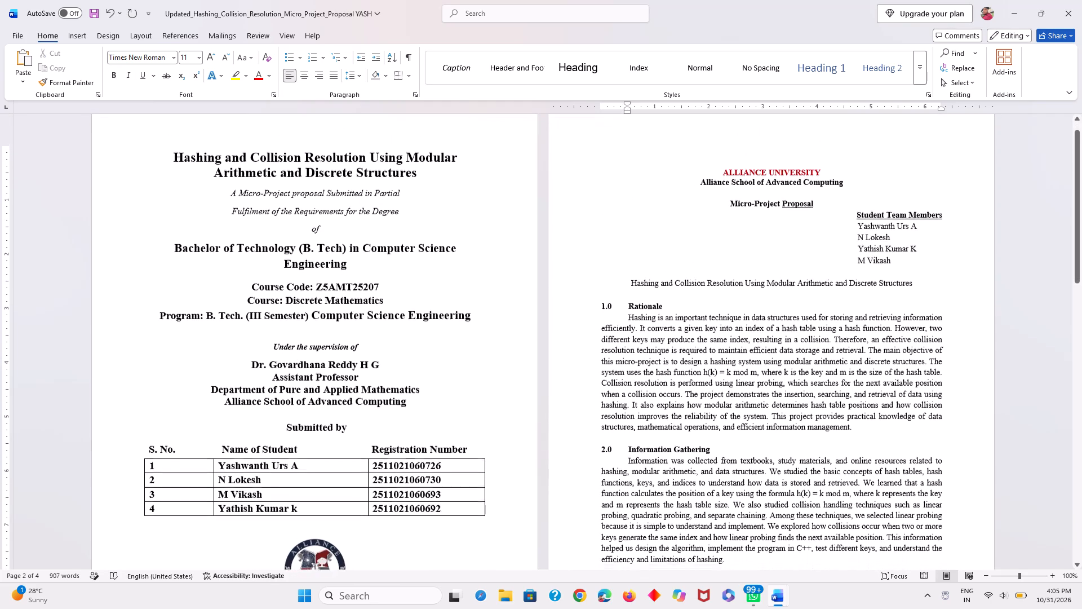
pyautogui.scroll(-2, 920, 196)
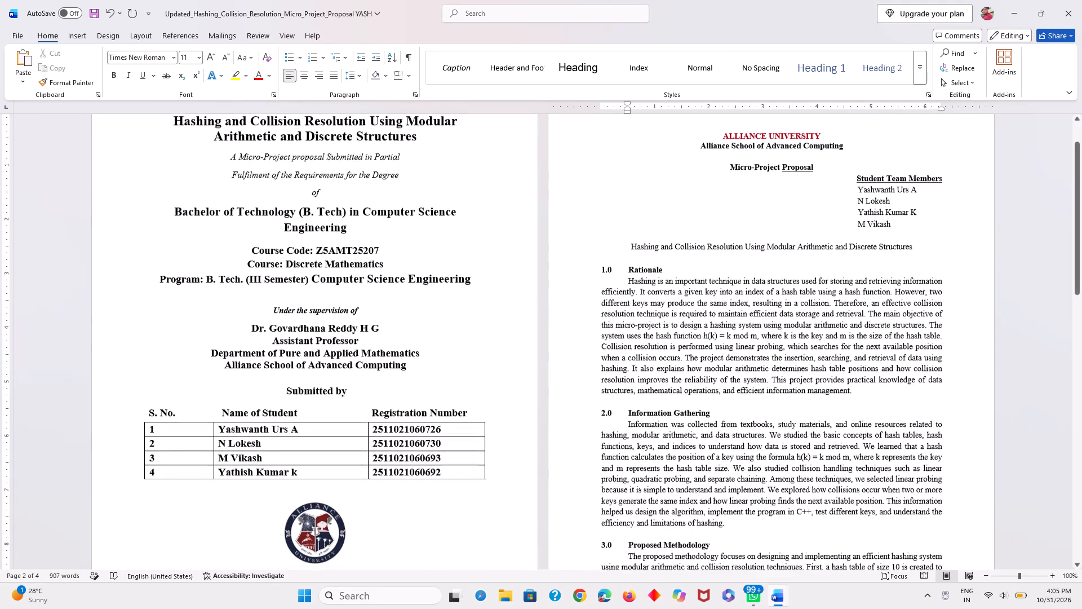
pyautogui.scroll(-2, 920, 196)
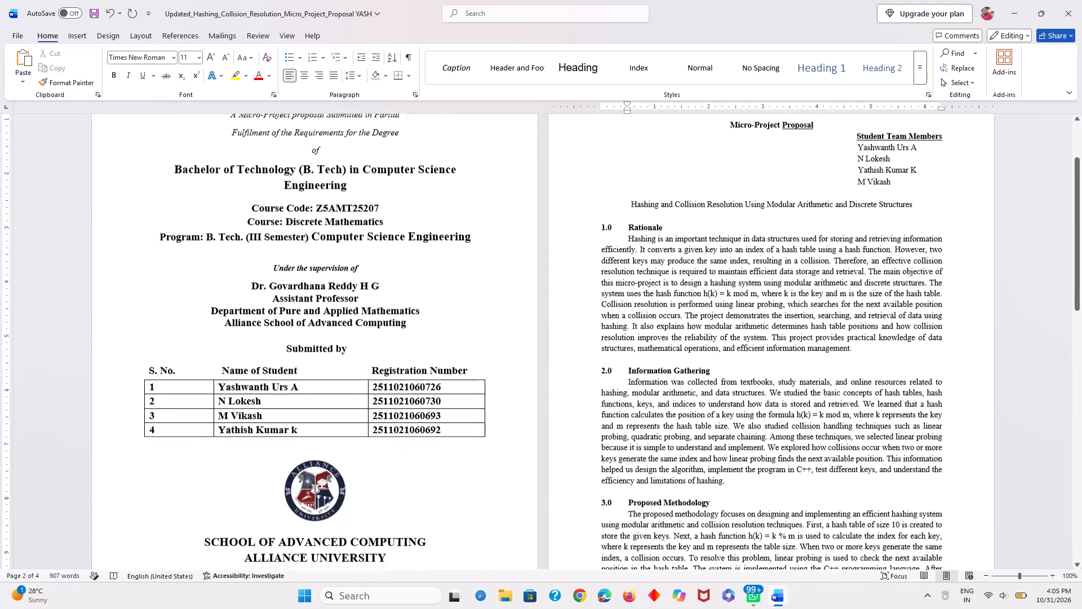
pyautogui.scroll(-1, 920, 196)
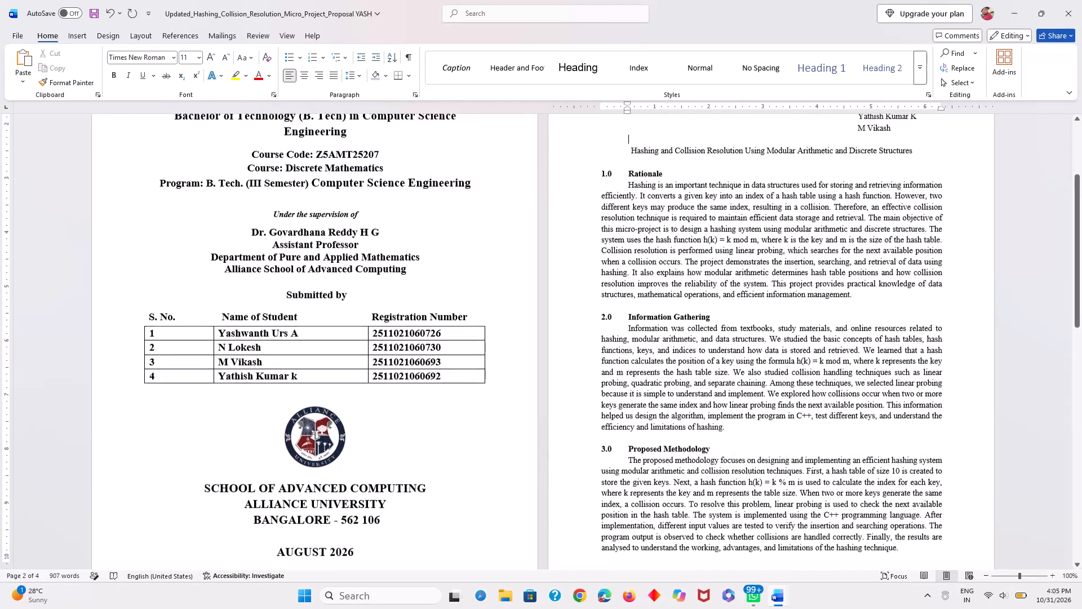
pyautogui.scroll(-1, 924, 212)
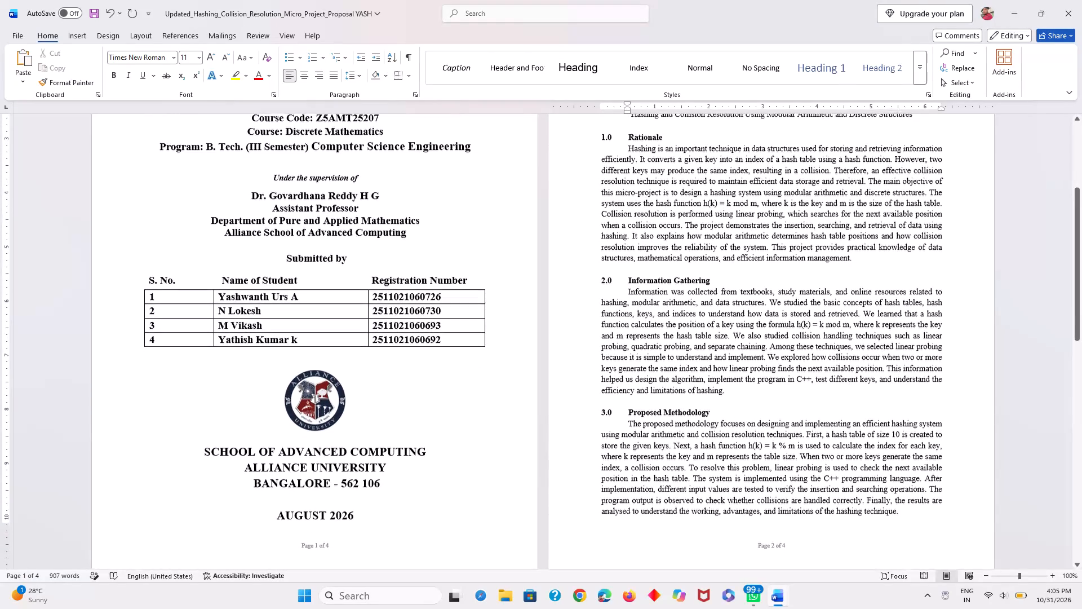
pyautogui.scroll(-2, 924, 212)
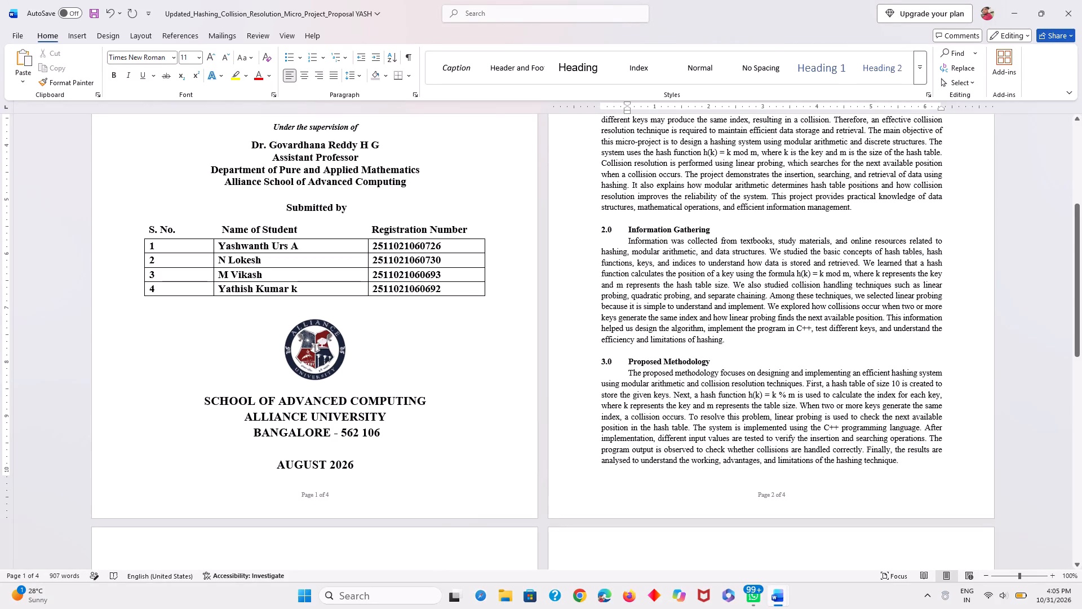
pyautogui.scroll(-1, 920, 277)
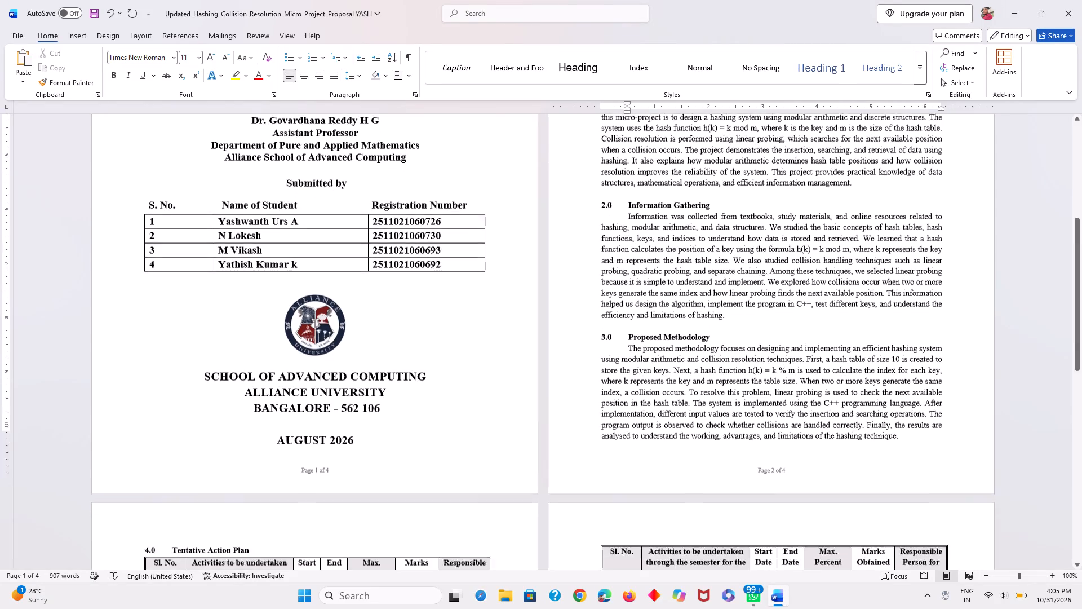
pyautogui.scroll(-1, 920, 277)
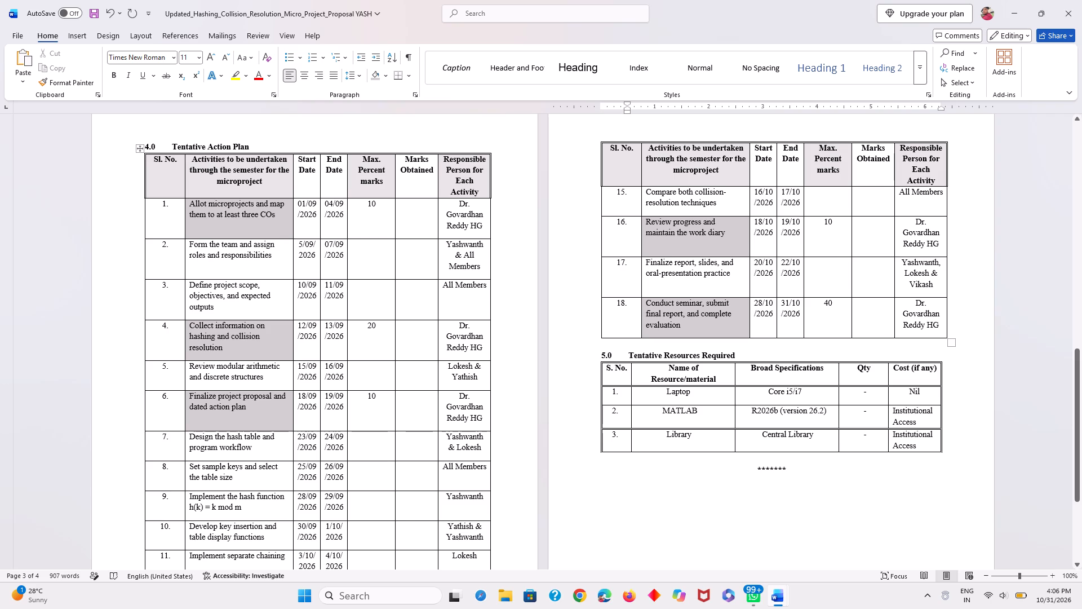
# Make the first activity in the Tentative Action Plan, "Allot microprojects and map them to at least three COs", bold and italic.
pyautogui.moveTo(281, 214); pyautogui.dragTo(192, 202)
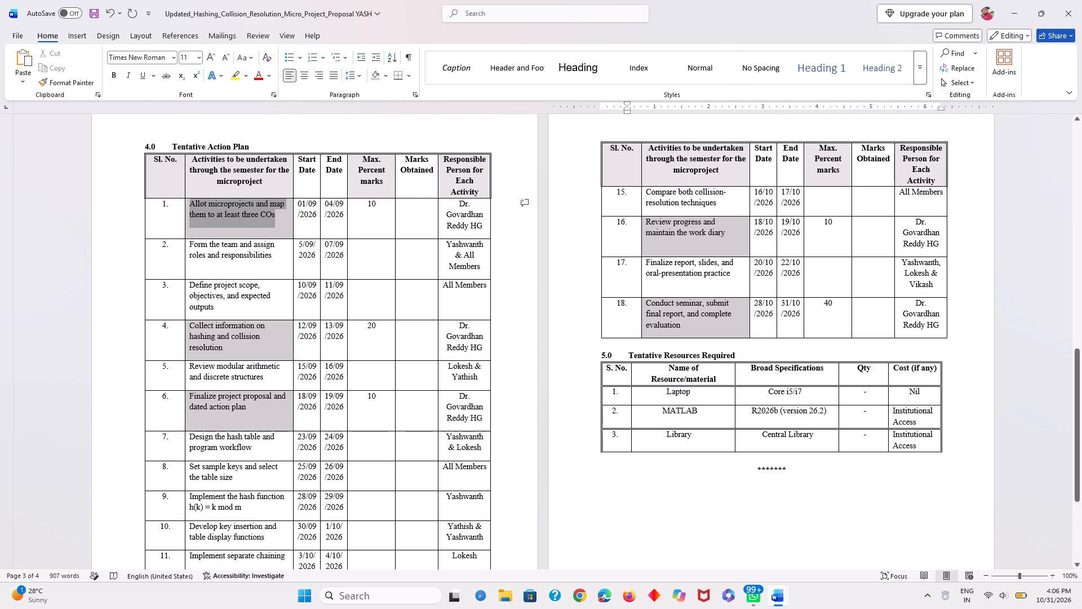
pyautogui.click(205, 180)
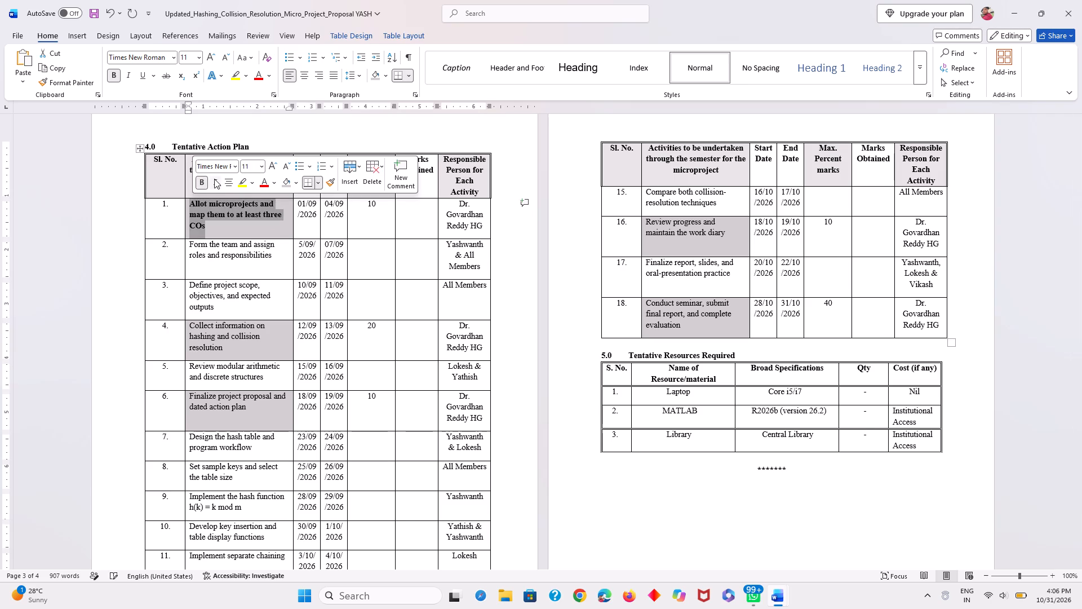
pyautogui.click(214, 179)
# Apply grey shading to the entire first activity row of the Tentative Action Plan table.
pyautogui.click(100, 198)
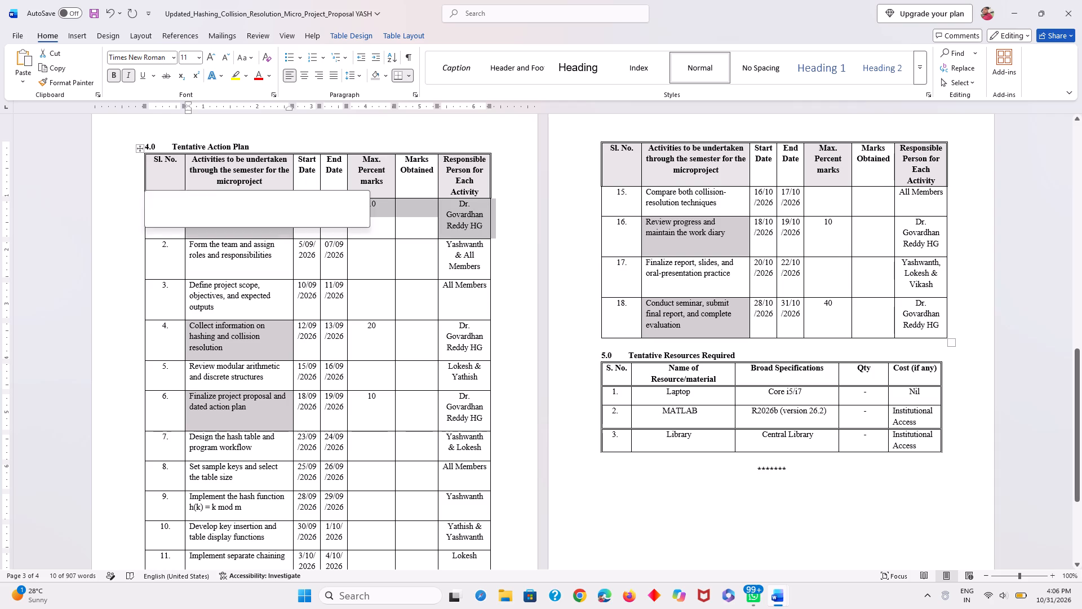
pyautogui.click(79, 227)
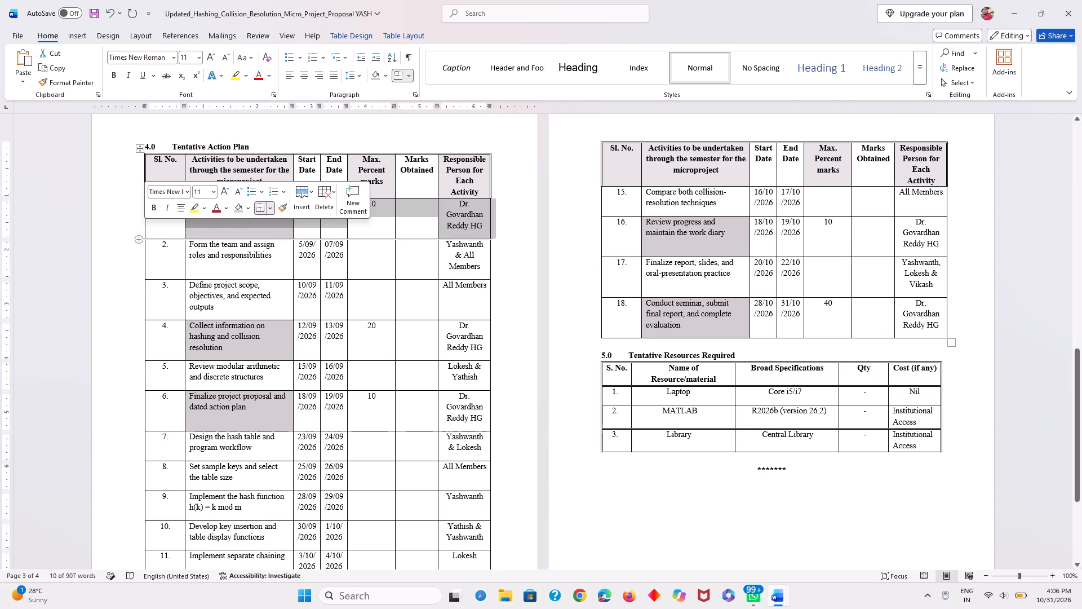
pyautogui.click(236, 208)
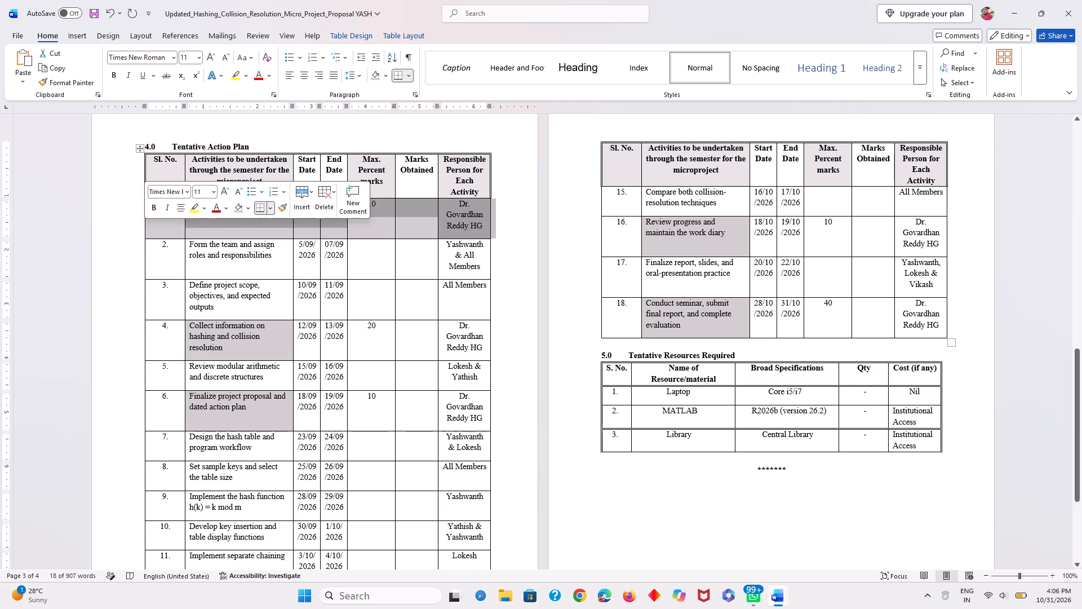
pyautogui.click(67, 218)
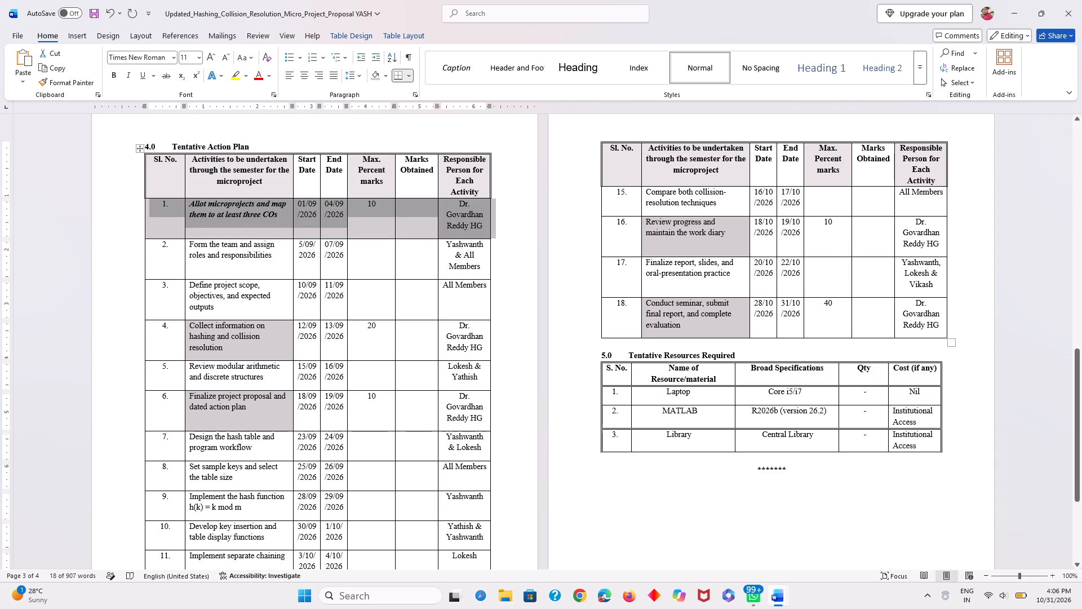
pyautogui.click(1030, 214)
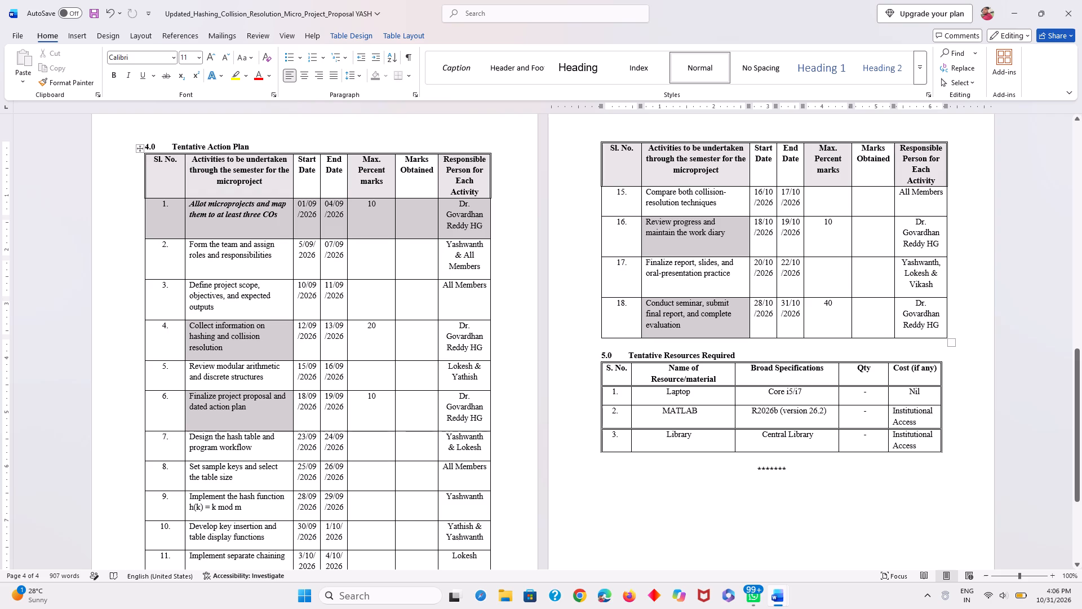
# Italicize the start date 01/09/2026 in the first activity row.
pyautogui.click(297, 203)
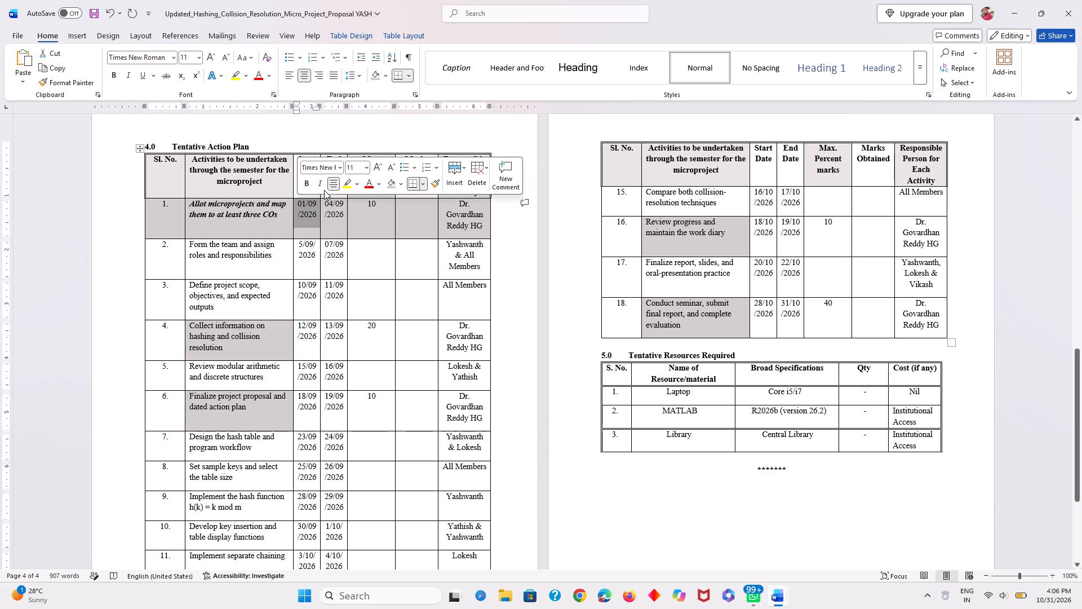
pyautogui.click(321, 185)
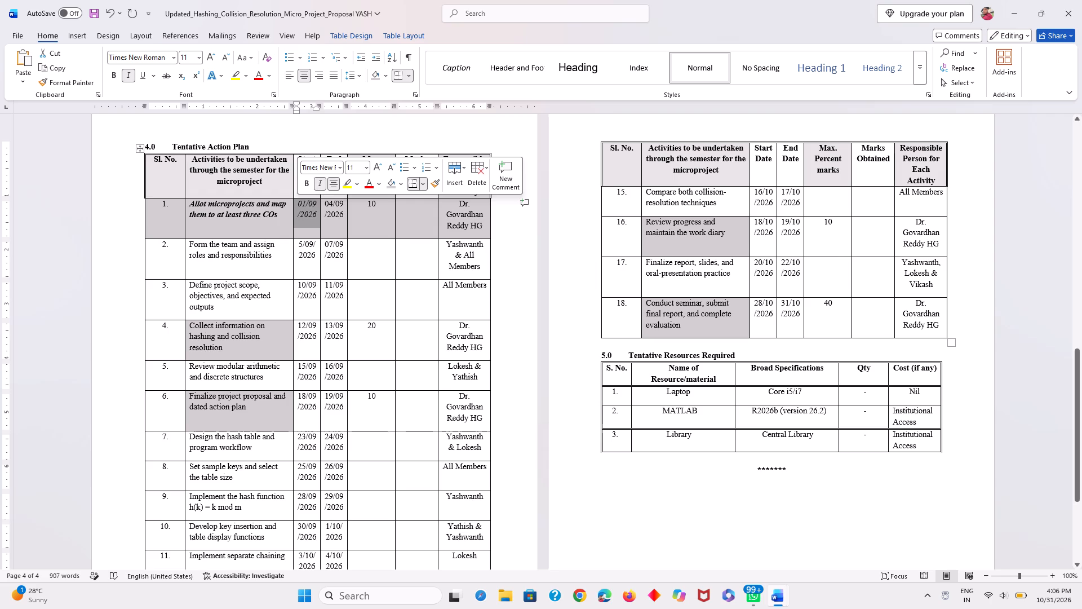
# Insert a blank line before the end date 04/09/2026 in the first activity row.
pyautogui.click(332, 206)
pyautogui.doubleClick(332, 206)
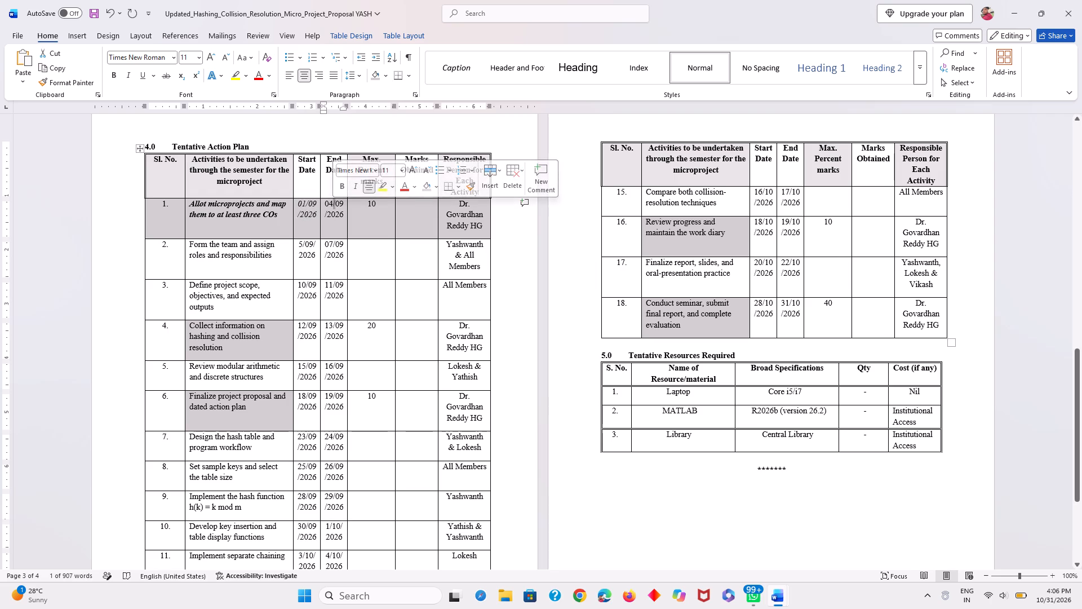
pyautogui.click(344, 214)
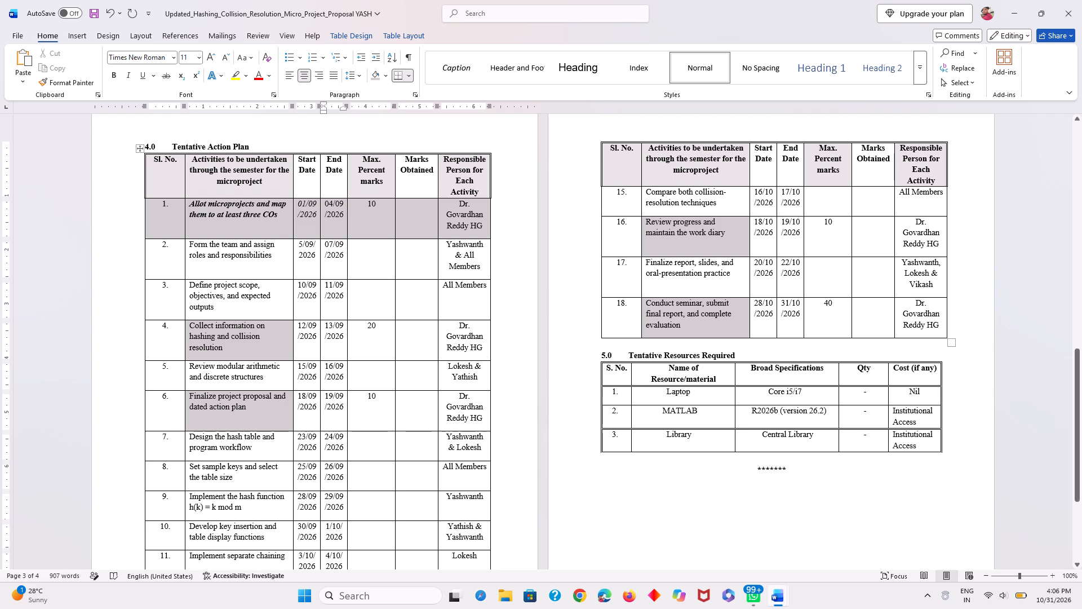
pyautogui.click(326, 203)
pyautogui.press('Return')
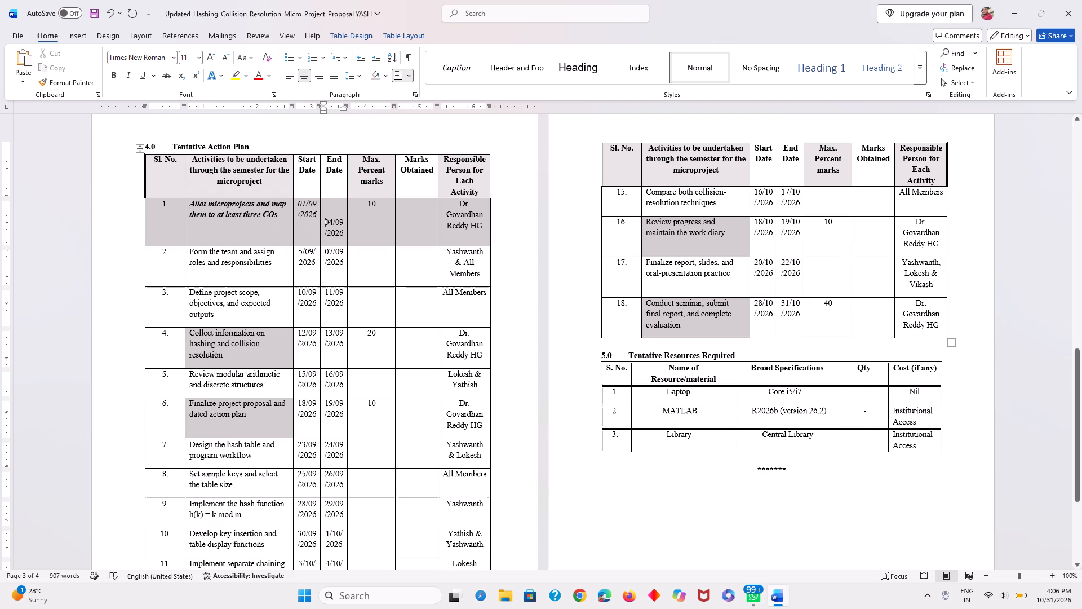
# Enter "1st week-end" on the blank line above the end date 04/09/2026 in the first activity row.
pyautogui.click(331, 206)
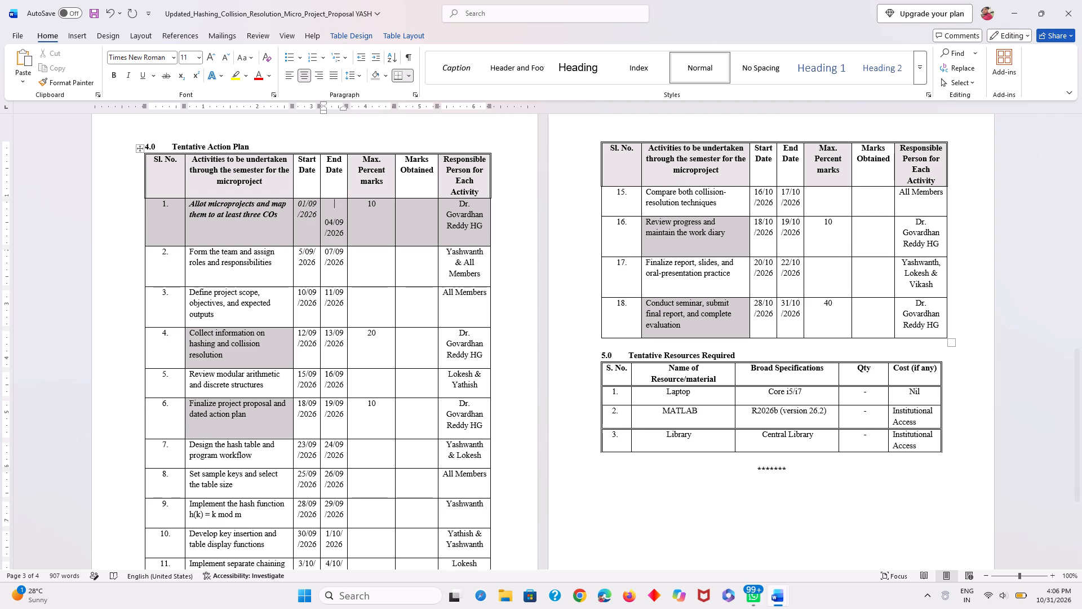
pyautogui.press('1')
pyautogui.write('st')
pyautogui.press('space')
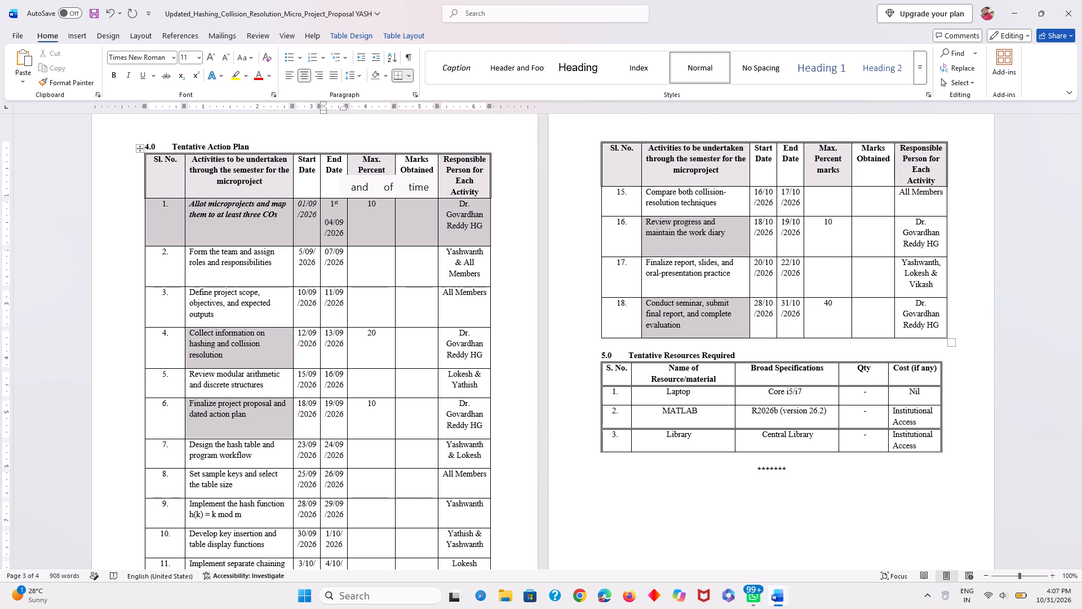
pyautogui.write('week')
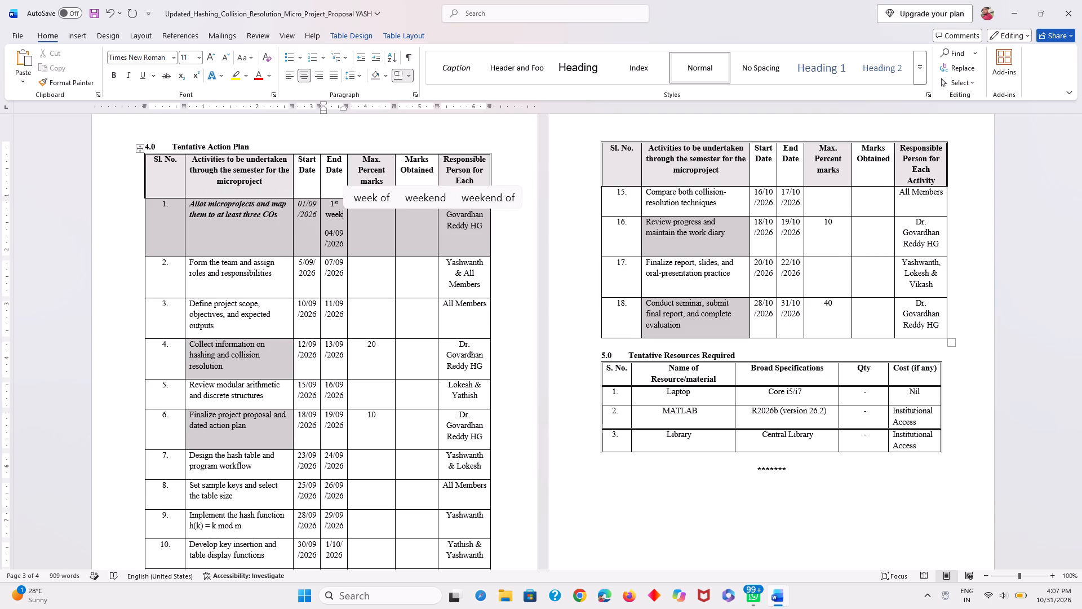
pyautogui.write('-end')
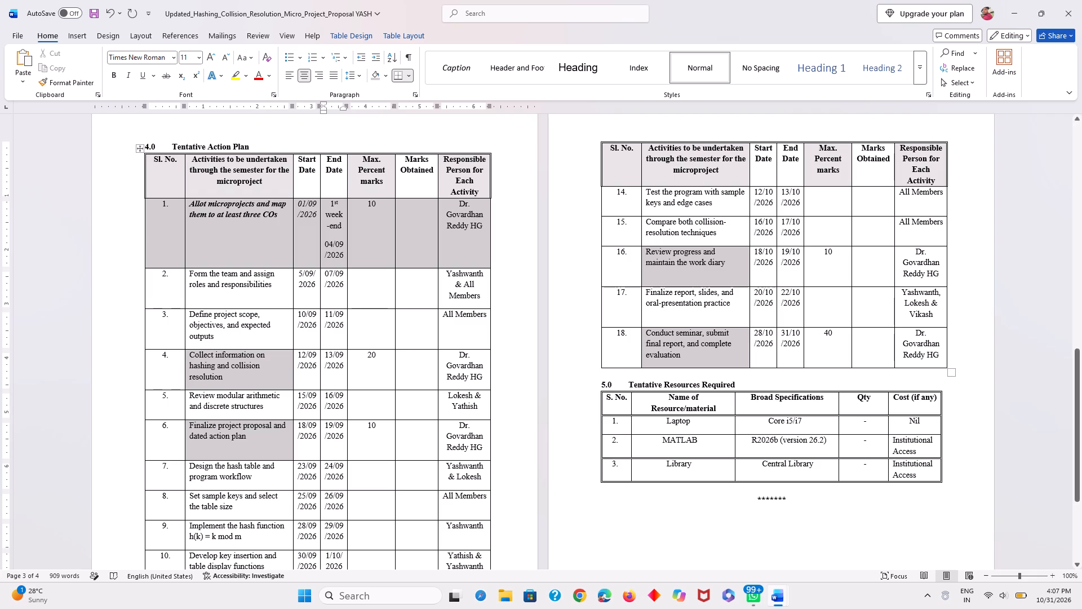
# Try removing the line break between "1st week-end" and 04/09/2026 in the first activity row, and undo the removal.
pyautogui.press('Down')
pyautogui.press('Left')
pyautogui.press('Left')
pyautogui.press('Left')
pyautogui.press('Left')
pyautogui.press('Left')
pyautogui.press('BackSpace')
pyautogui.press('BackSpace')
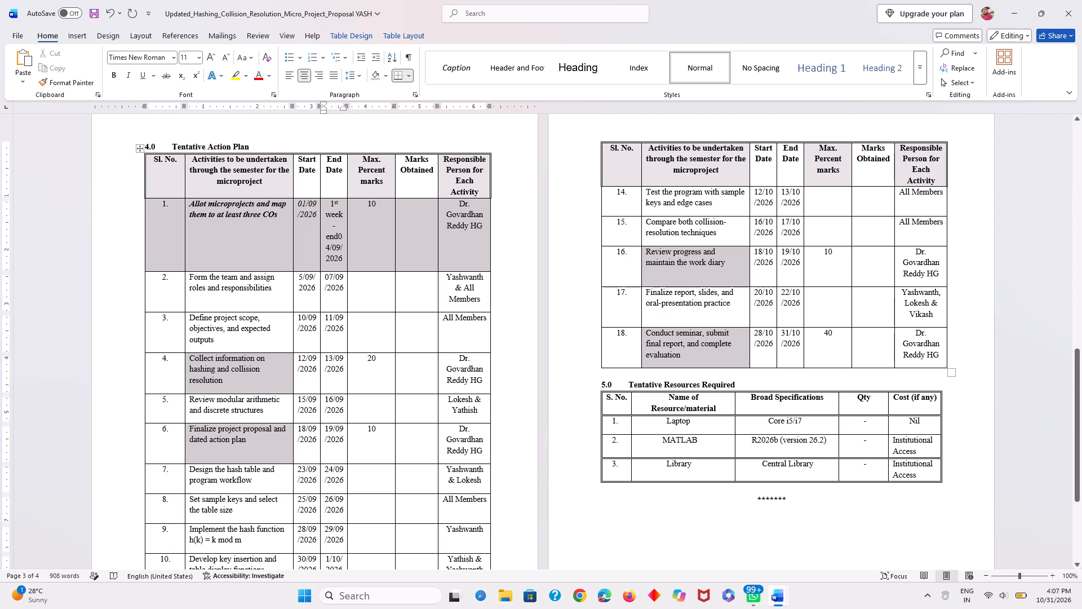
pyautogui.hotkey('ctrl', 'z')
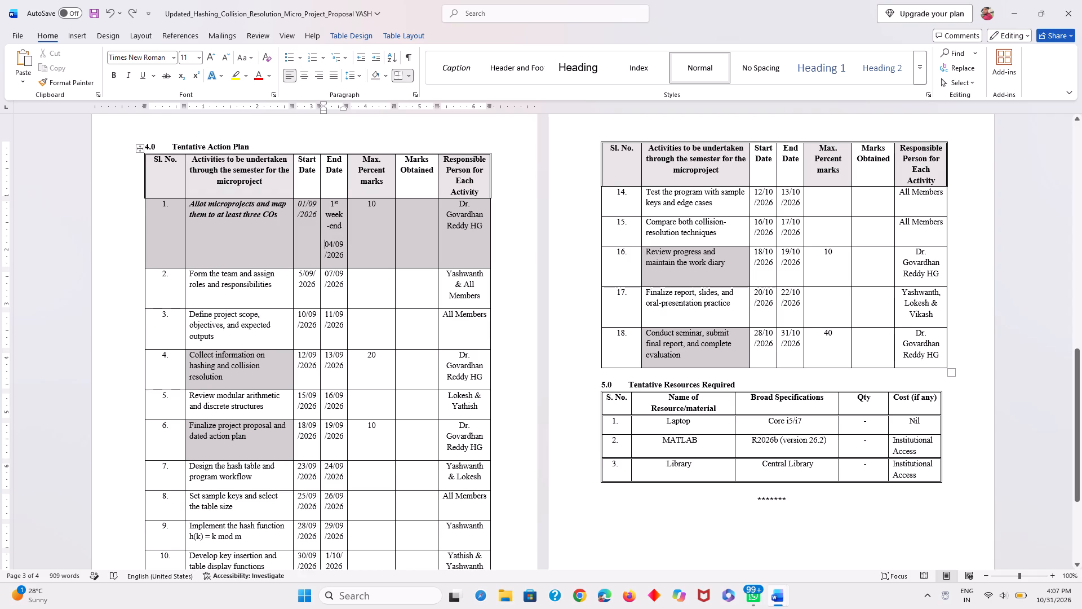
# Make the "1st week-end" text in the first activity's End Date cell bold and italic.
pyautogui.moveTo(342, 228); pyautogui.dragTo(329, 202)
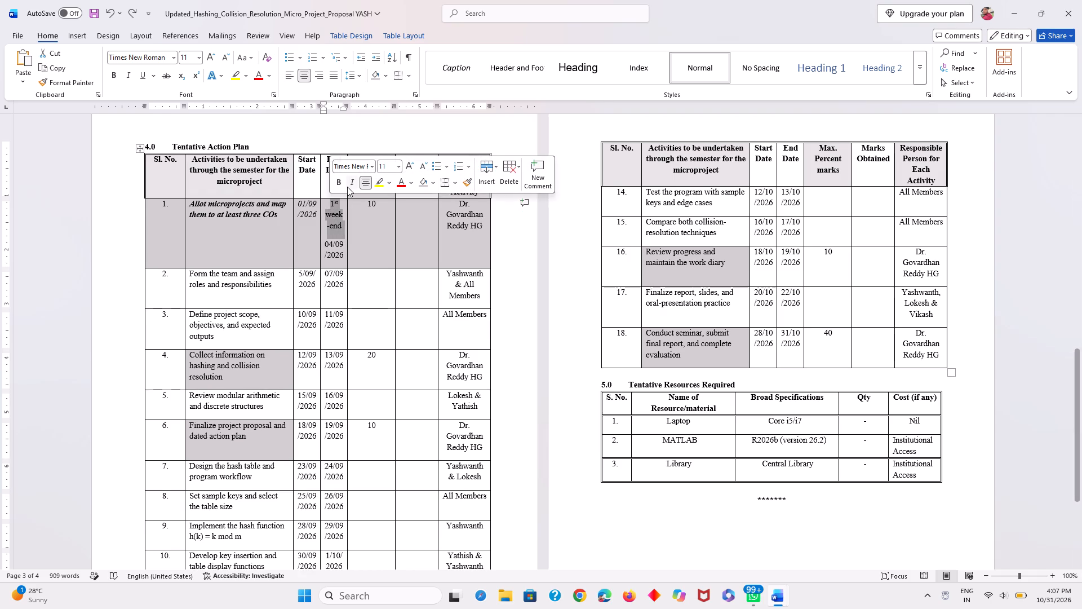
pyautogui.click(348, 186)
pyautogui.click(339, 186)
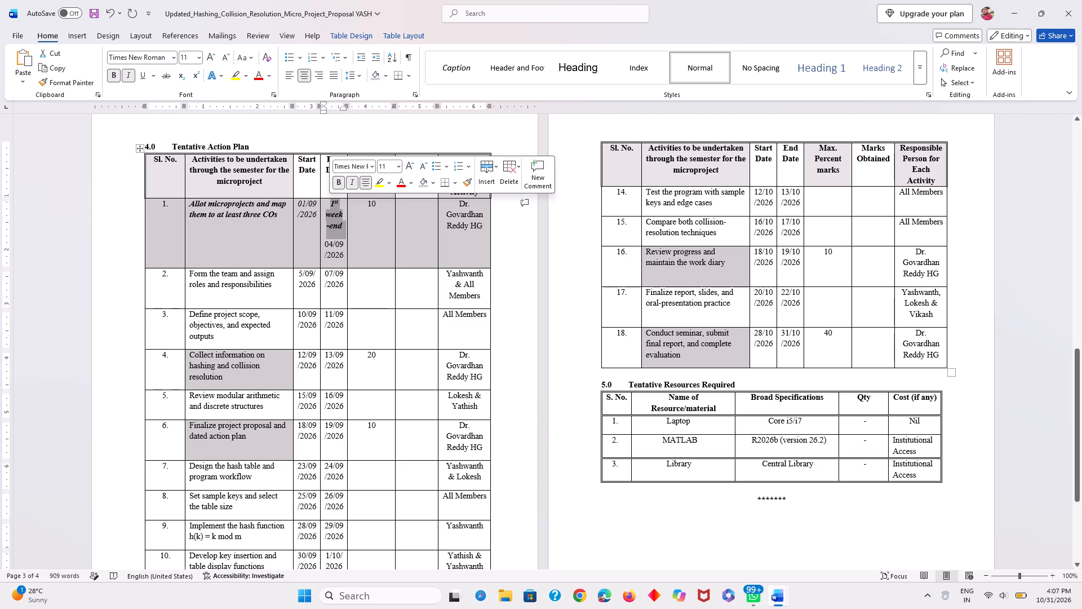
# Italicize the end date 04/09/2026 in the first activity row.
pyautogui.click(322, 244)
pyautogui.click(327, 245)
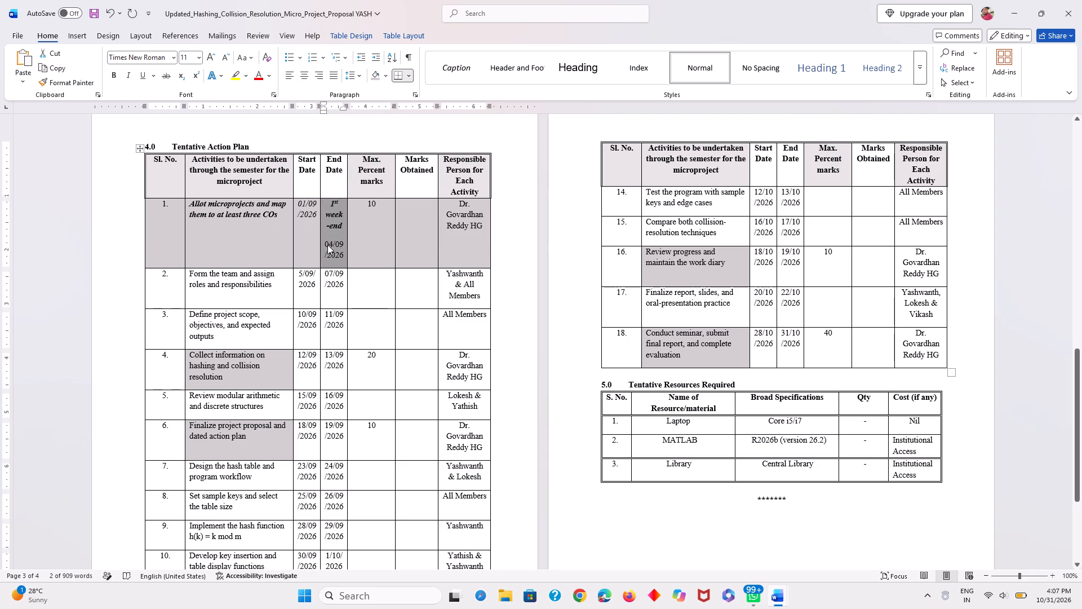
pyautogui.moveTo(325, 244); pyautogui.dragTo(336, 253)
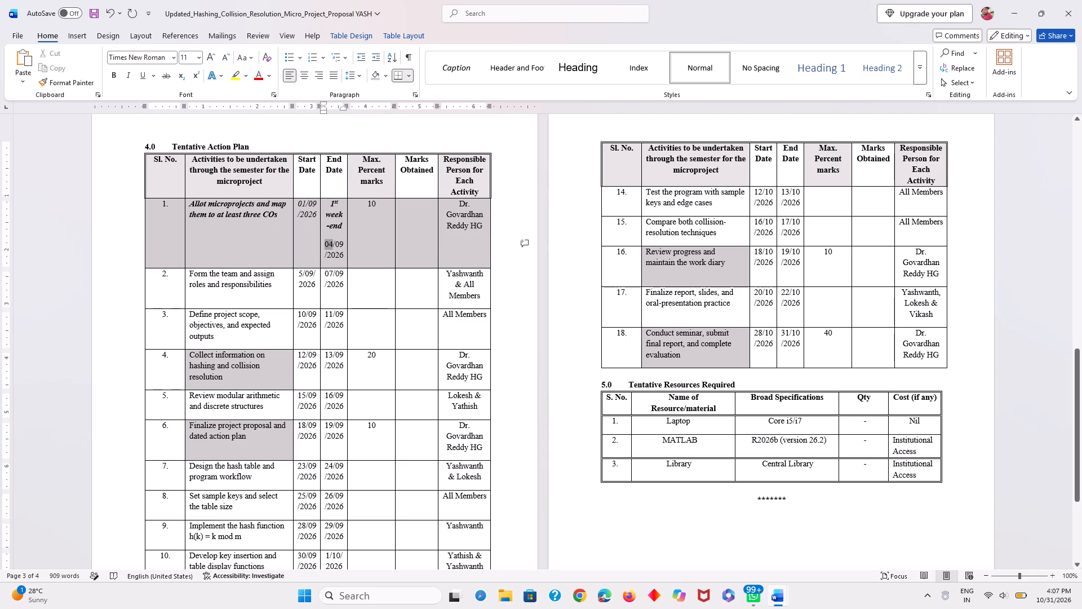
pyautogui.moveTo(336, 253); pyautogui.dragTo(344, 255)
pyautogui.click(366, 238)
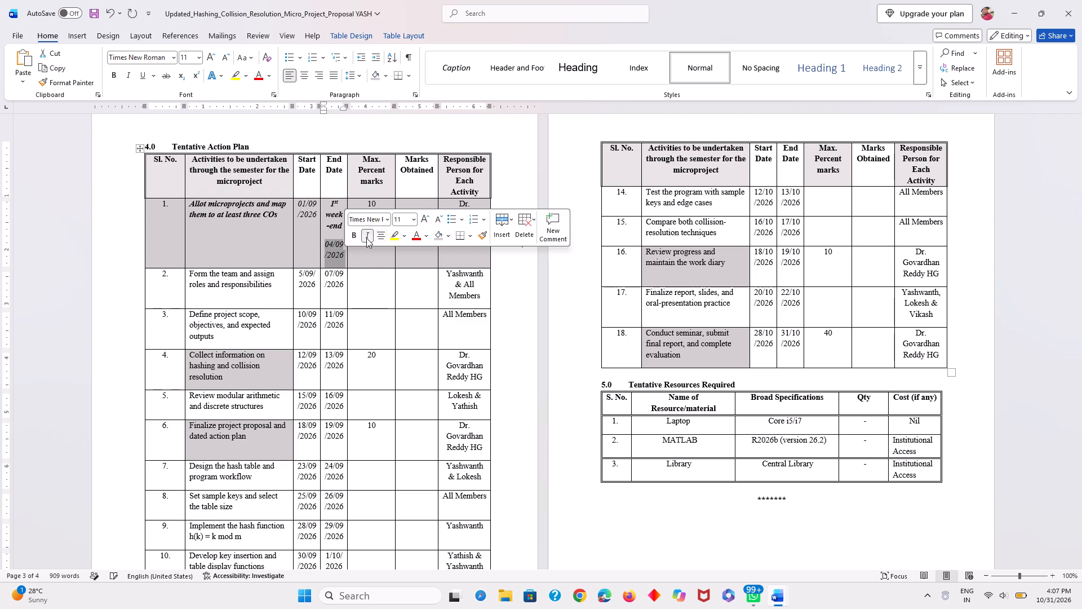
pyautogui.click(570, 171)
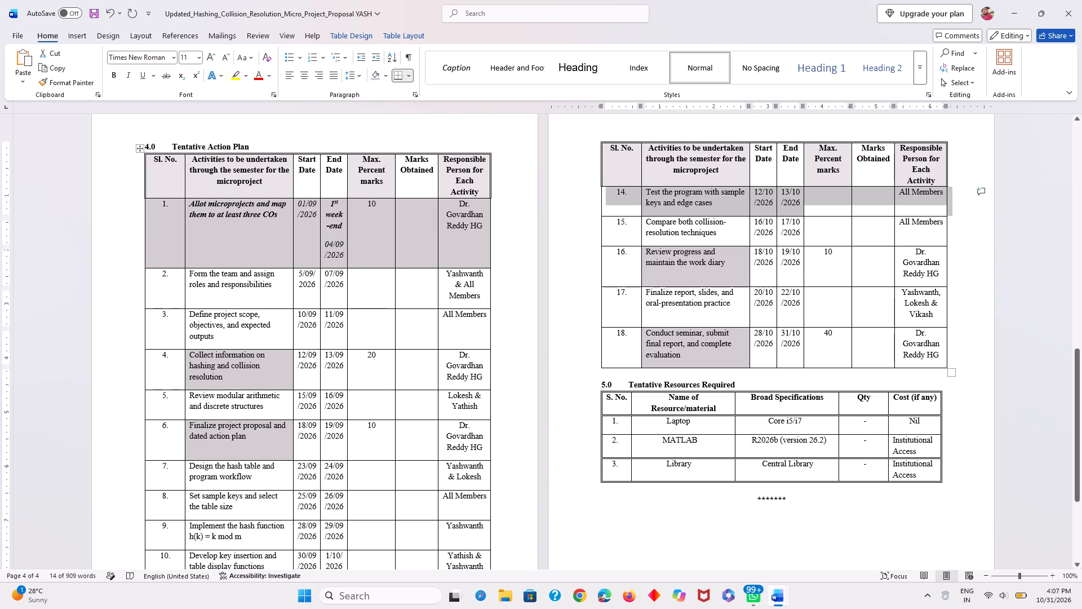
# Italicize the maximum marks value 10 and the responsible person's name in the first activity row.
pyautogui.click(386, 207)
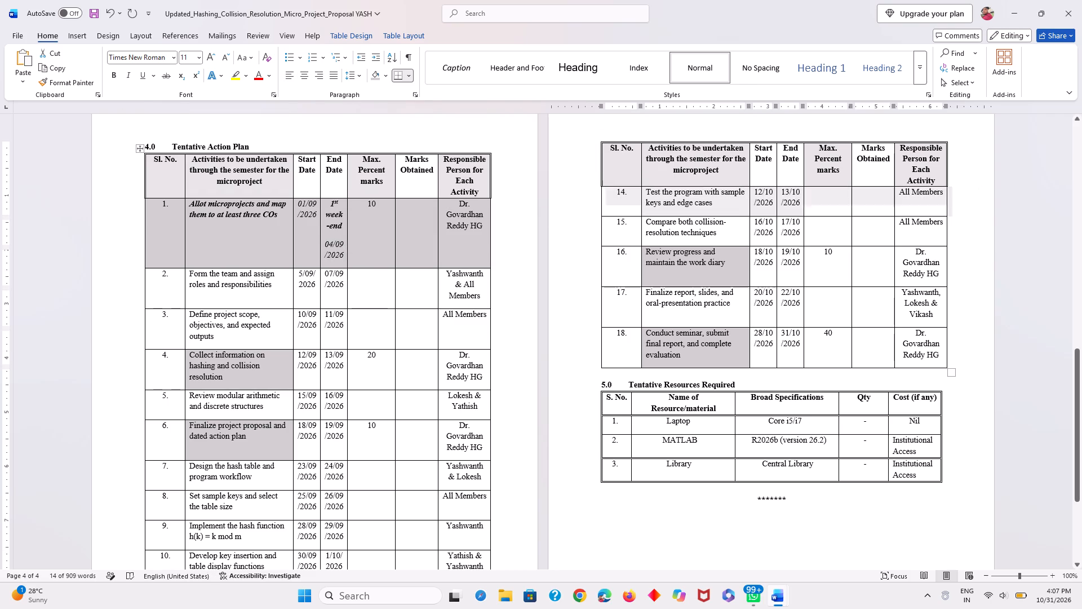
pyautogui.moveTo(386, 207); pyautogui.dragTo(381, 206)
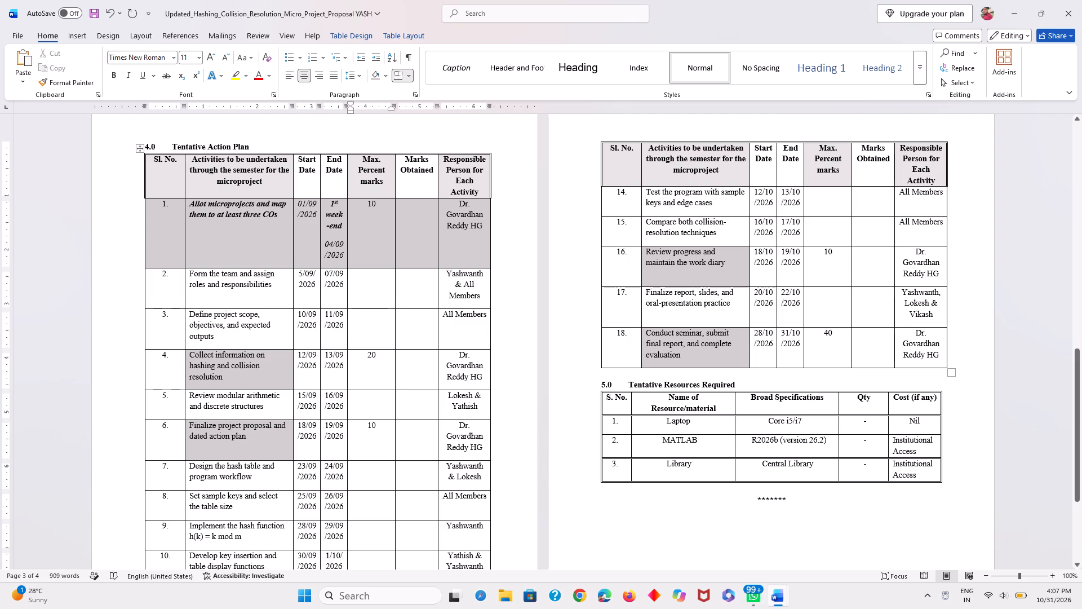
pyautogui.moveTo(381, 206); pyautogui.dragTo(369, 206)
pyautogui.click(387, 191)
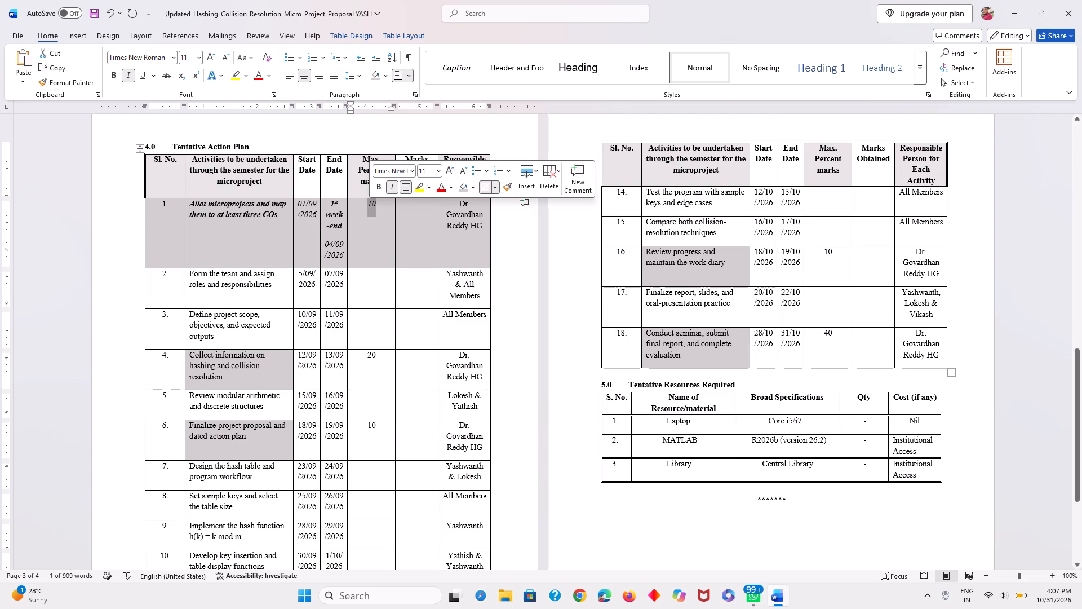
pyautogui.moveTo(485, 227); pyautogui.dragTo(449, 202)
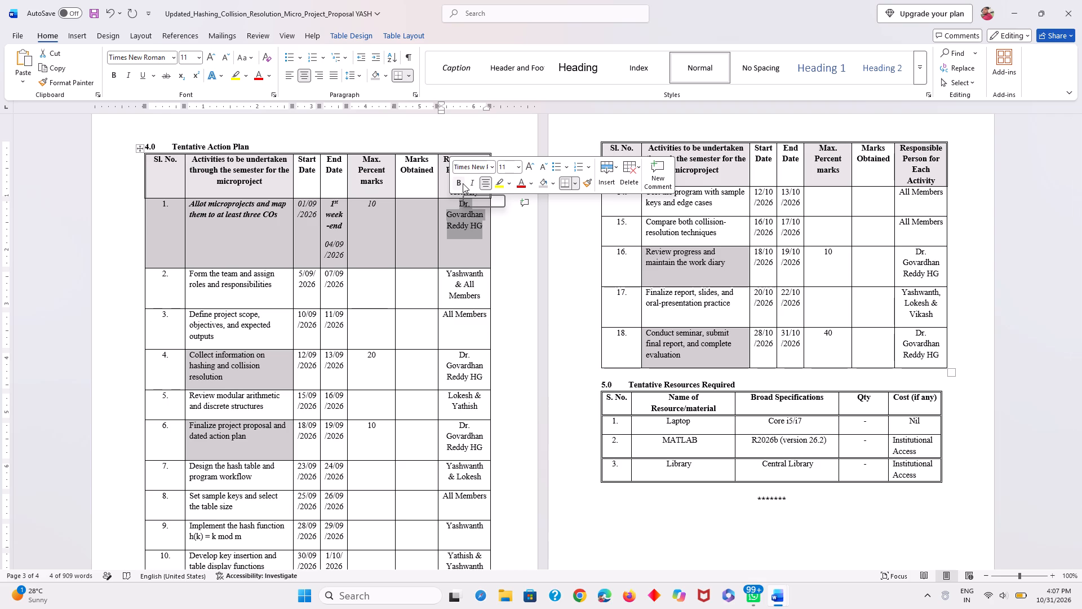
pyautogui.click(471, 183)
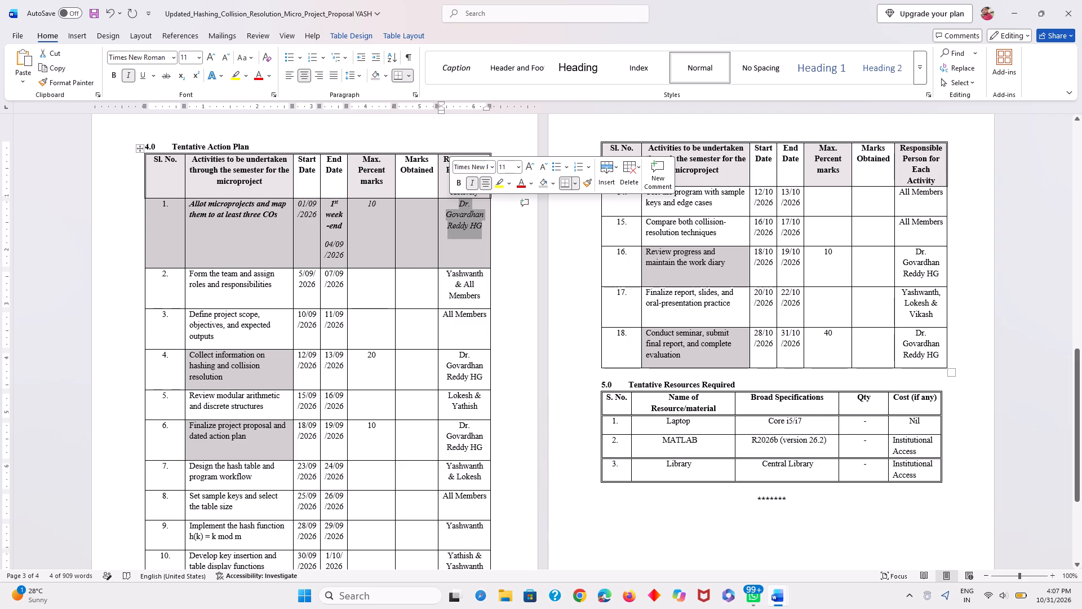
# Widen the End Date column of the Tentative Action Plan table into the Max. Percent marks column.
pyautogui.moveTo(347, 233); pyautogui.dragTo(361, 231)
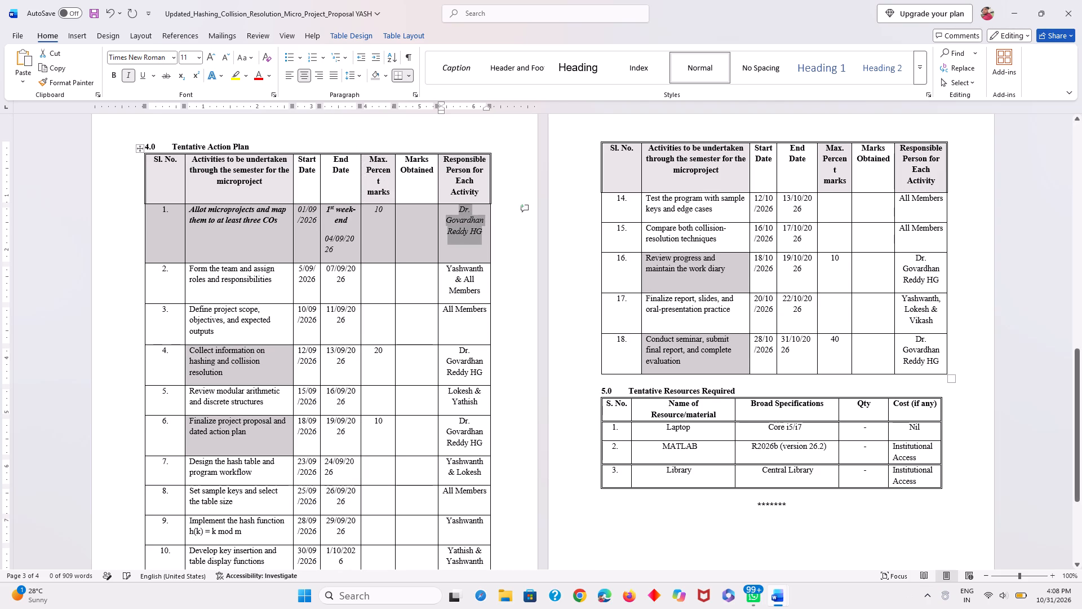
pyautogui.click(557, 260)
# Insert a space before "/2026" in the first activity's end date so the year wraps onto its own line.
pyautogui.scroll(-1, 453, 280)
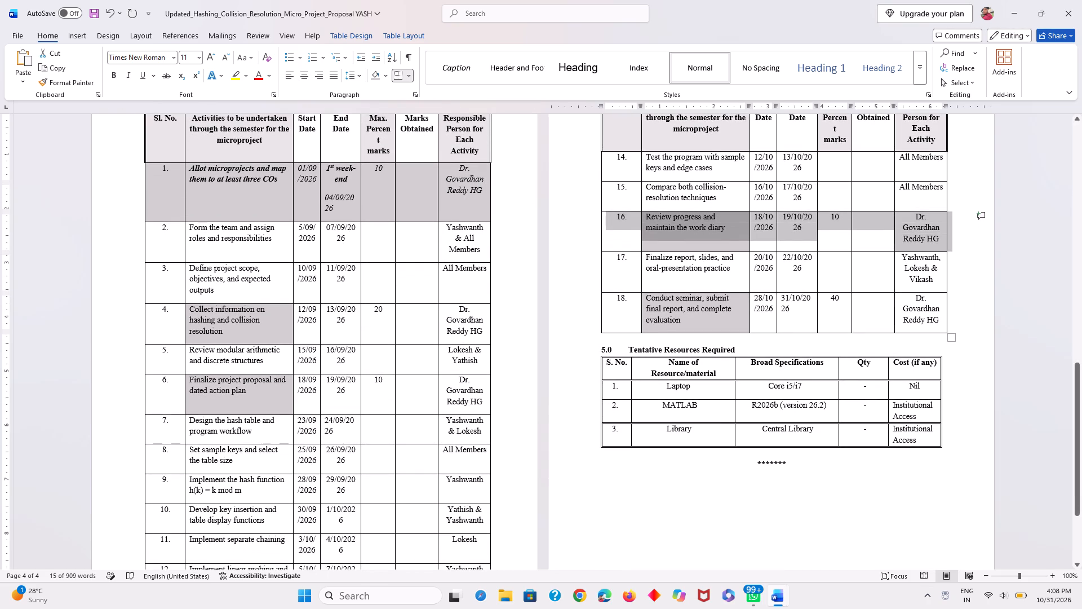
pyautogui.click(345, 198)
pyautogui.press('Return')
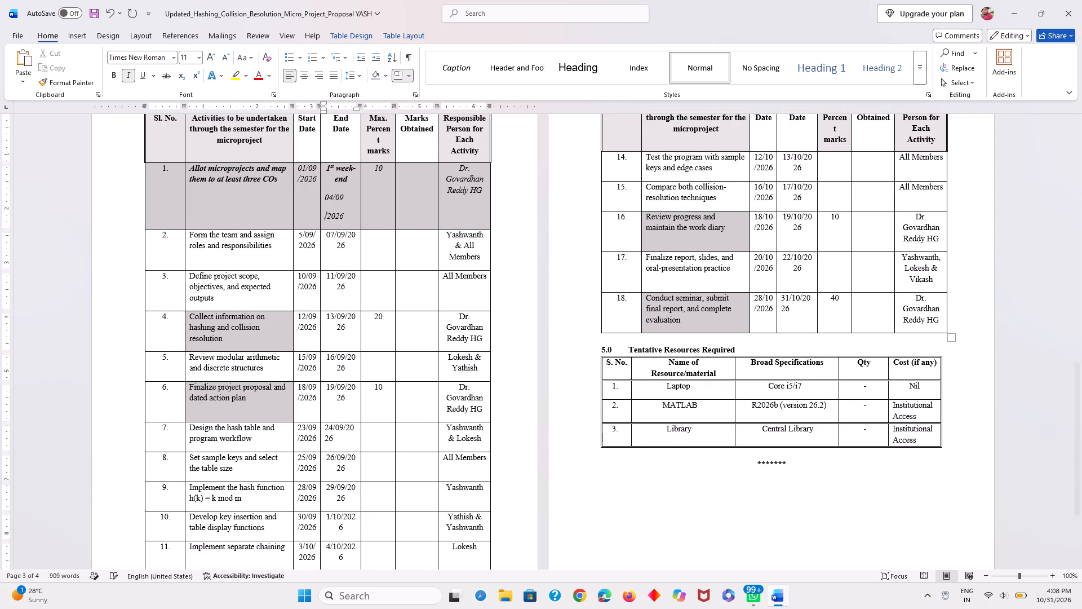
pyautogui.hotkey('ctrl', 'z')
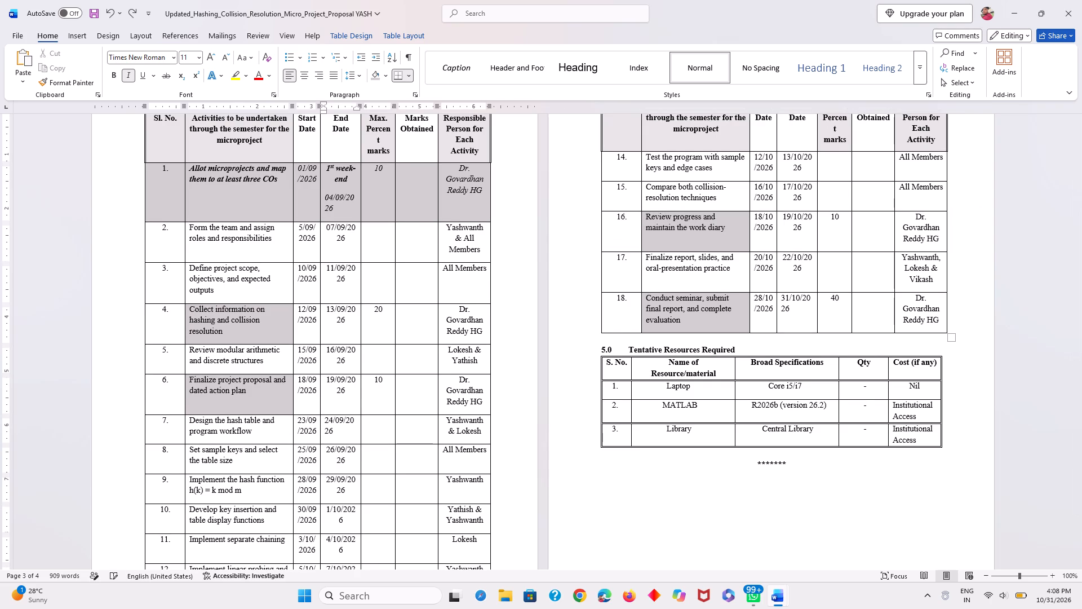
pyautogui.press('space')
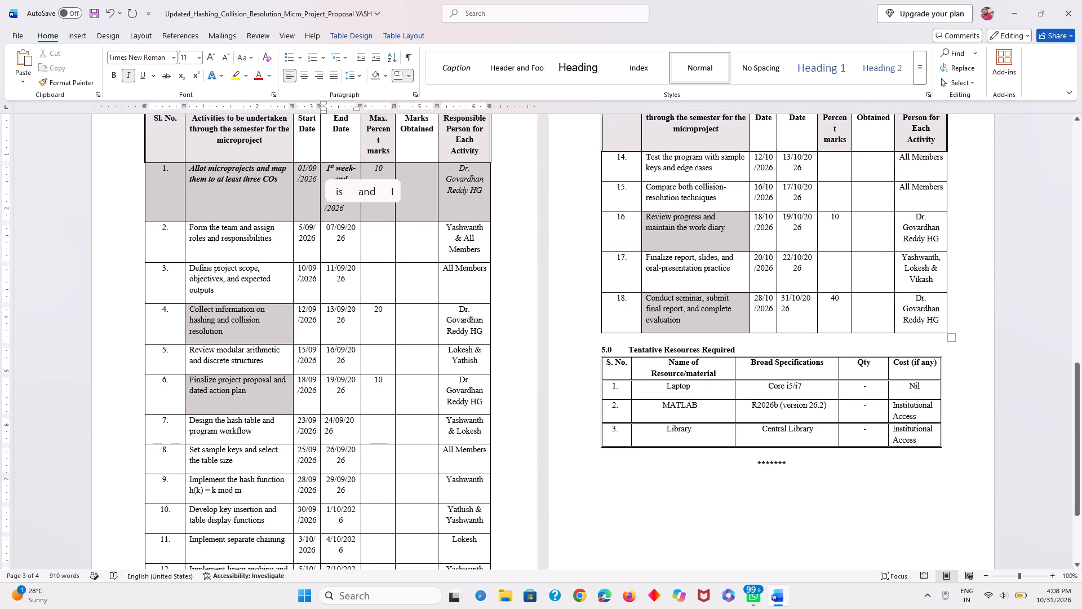
pyautogui.click(516, 218)
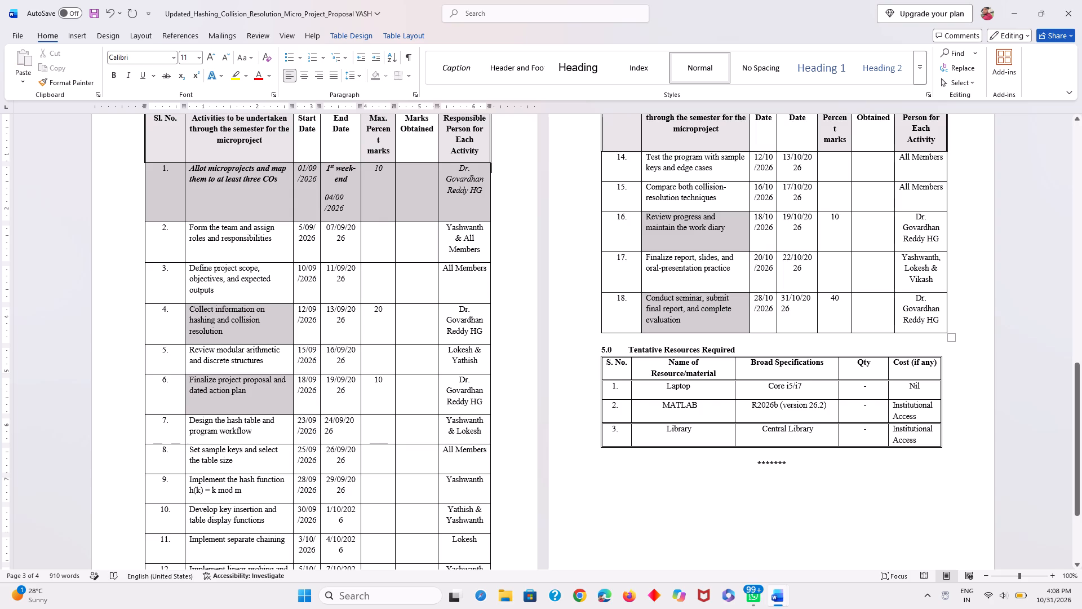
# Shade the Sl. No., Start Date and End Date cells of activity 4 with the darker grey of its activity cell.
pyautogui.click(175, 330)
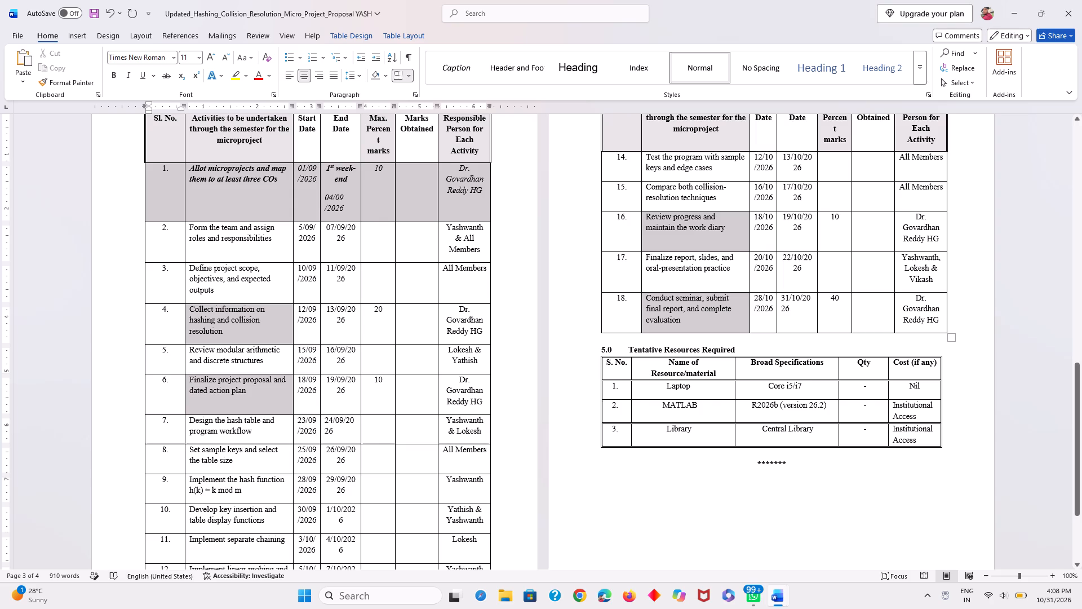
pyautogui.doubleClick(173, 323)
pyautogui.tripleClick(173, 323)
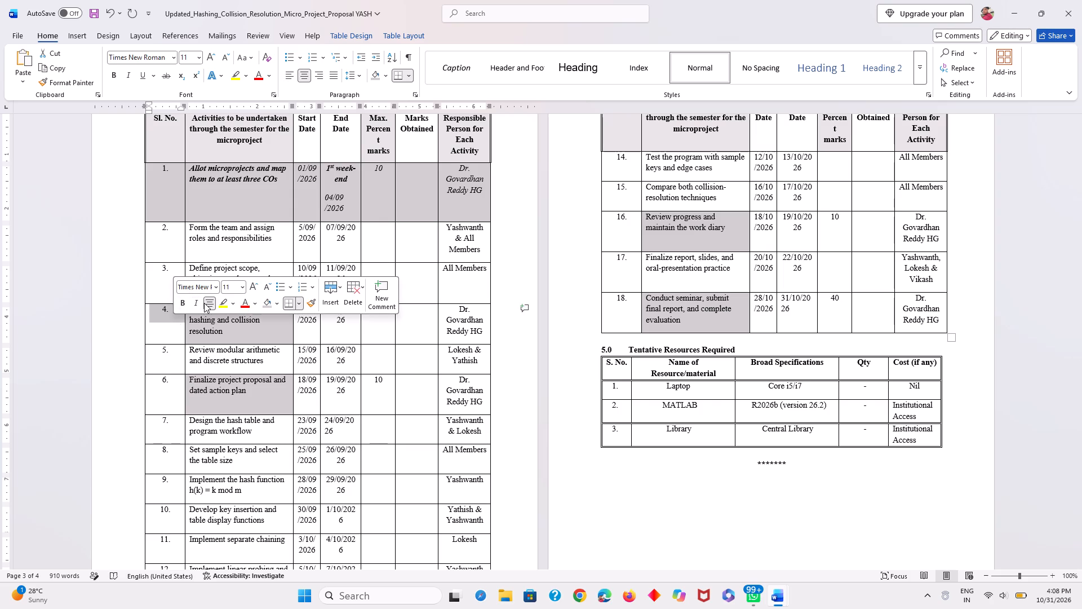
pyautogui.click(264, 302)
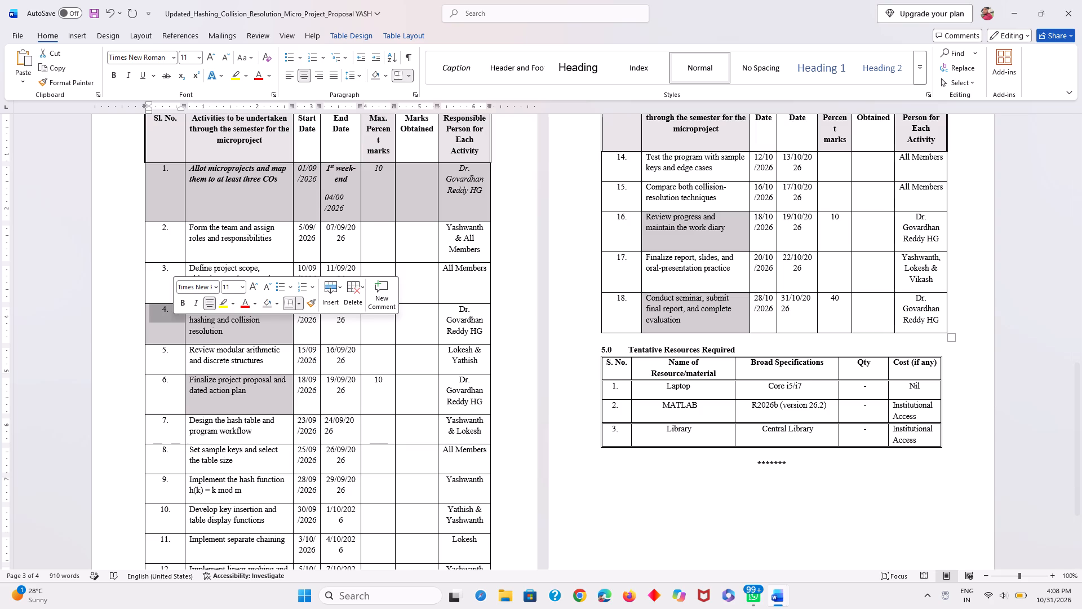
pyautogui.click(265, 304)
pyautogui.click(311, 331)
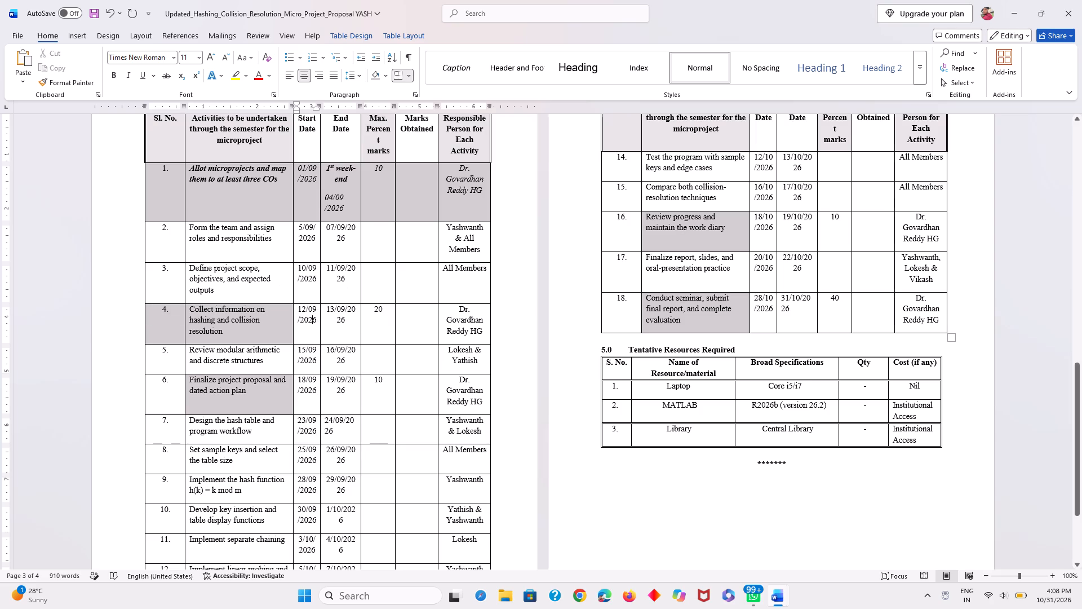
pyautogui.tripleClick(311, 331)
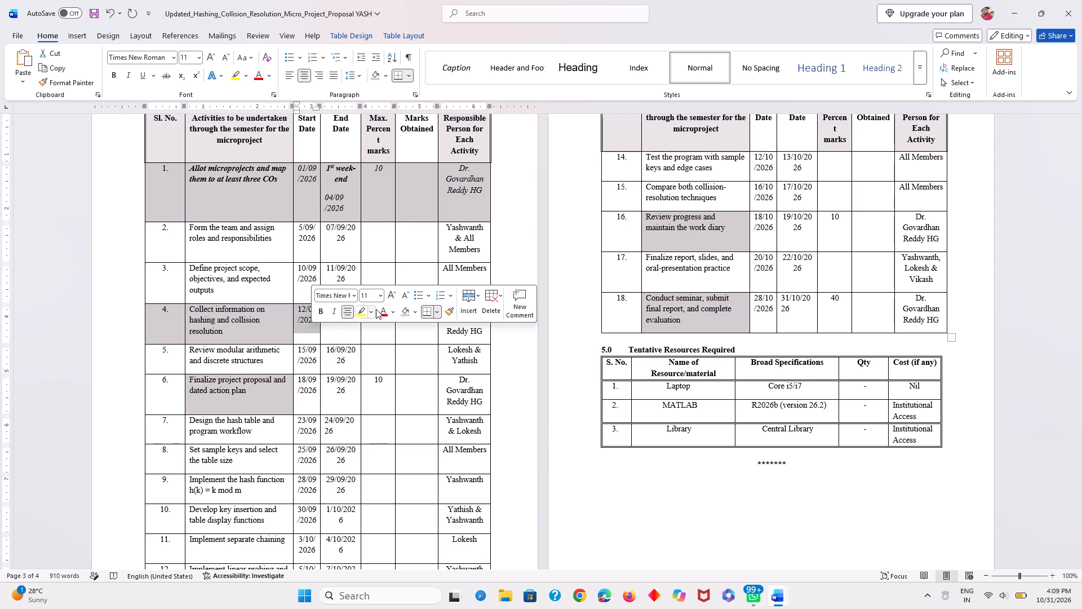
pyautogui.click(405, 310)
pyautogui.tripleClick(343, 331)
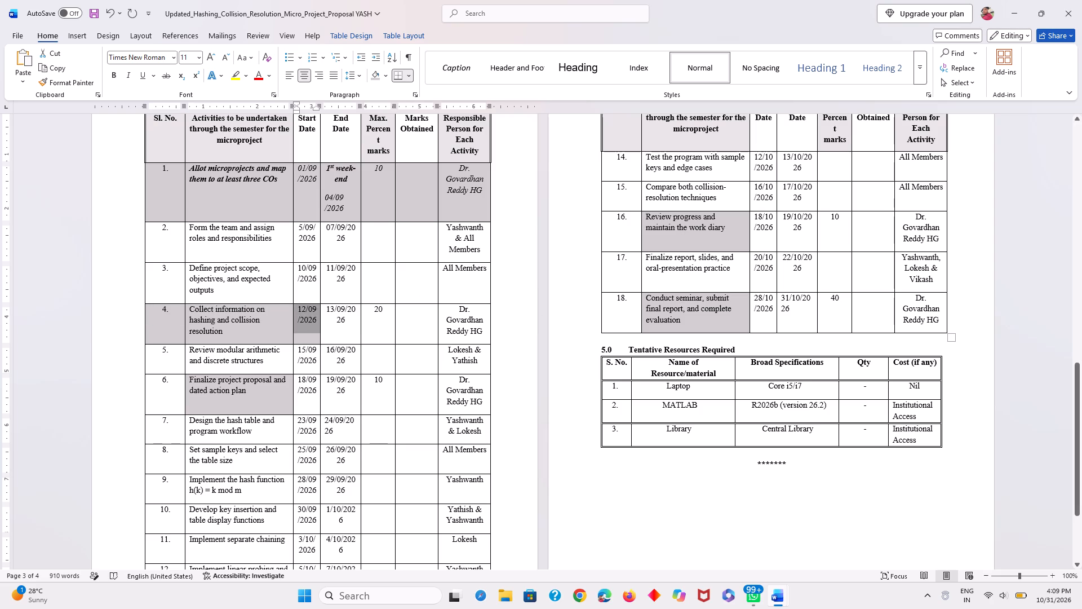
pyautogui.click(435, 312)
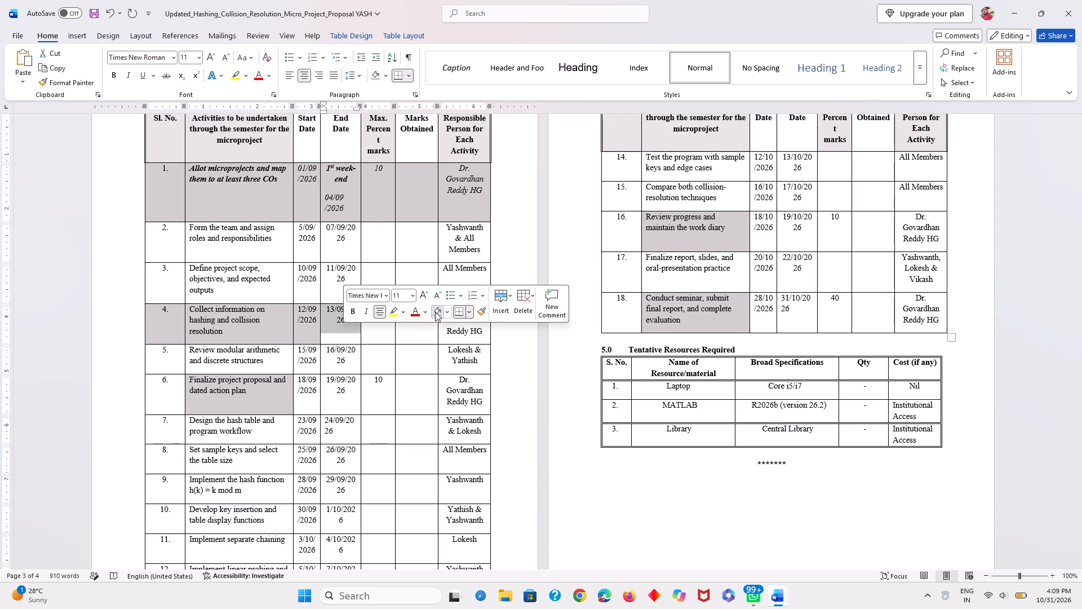
# Apply the same darker grey shading to activity 4's maximum marks, Marks Obtained and Responsible Person cells.
pyautogui.tripleClick(378, 332)
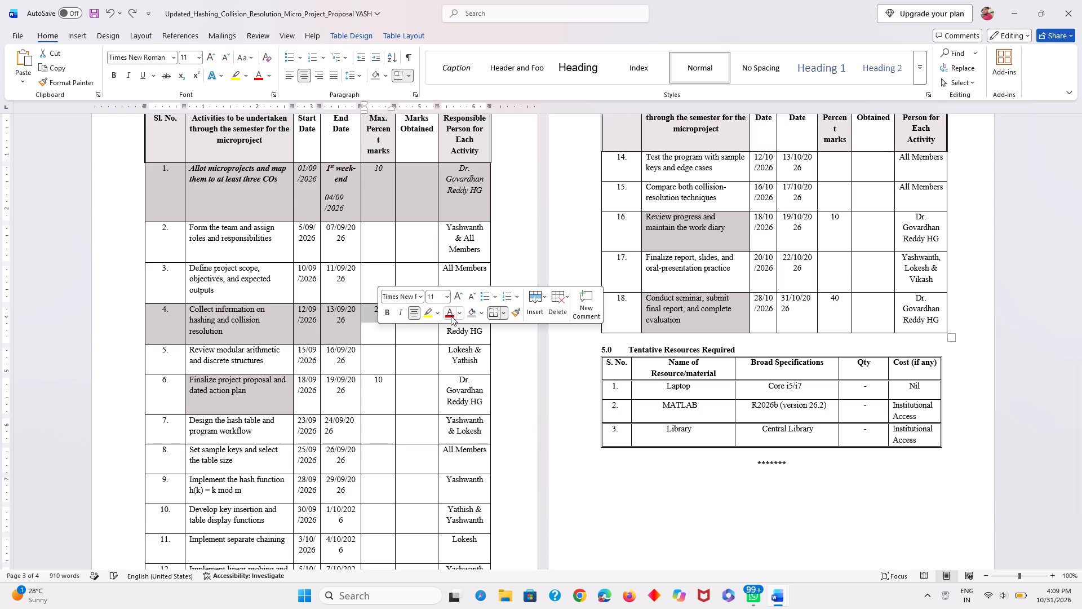
pyautogui.click(471, 312)
pyautogui.tripleClick(418, 331)
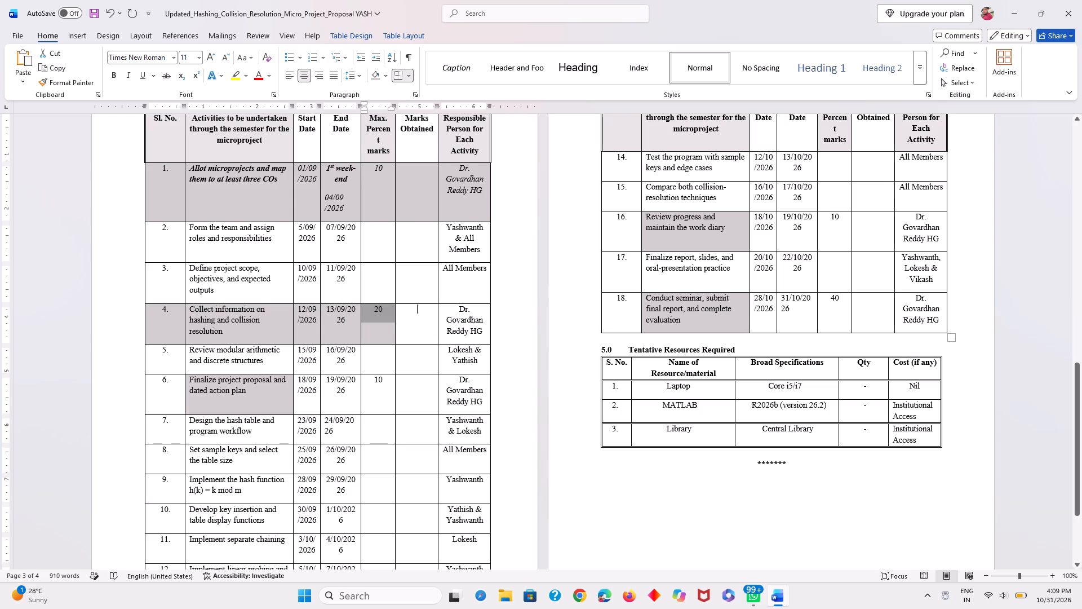
pyautogui.click(511, 315)
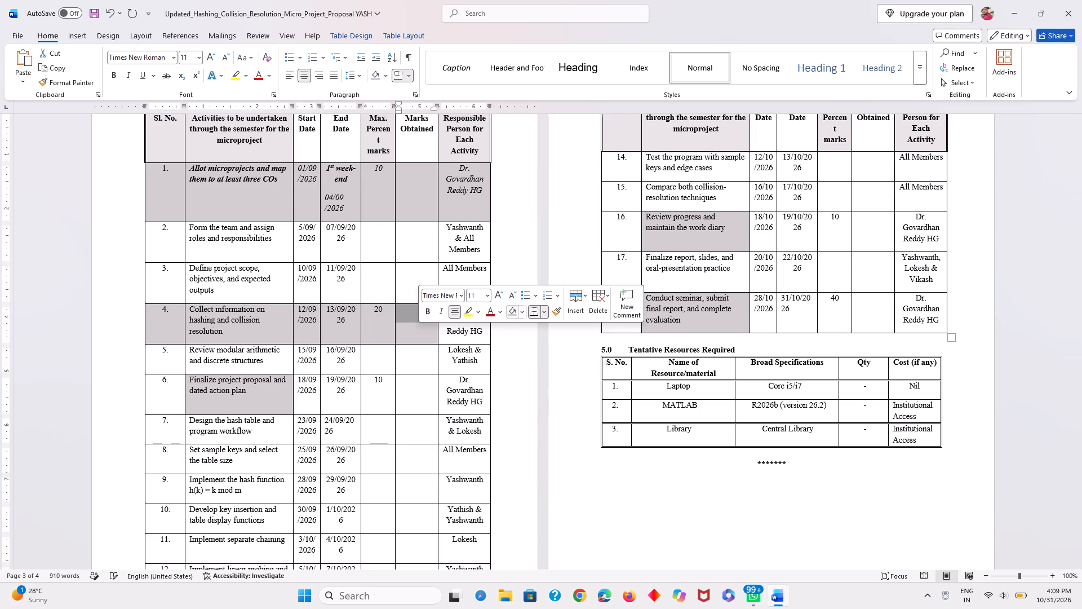
pyautogui.tripleClick(476, 334)
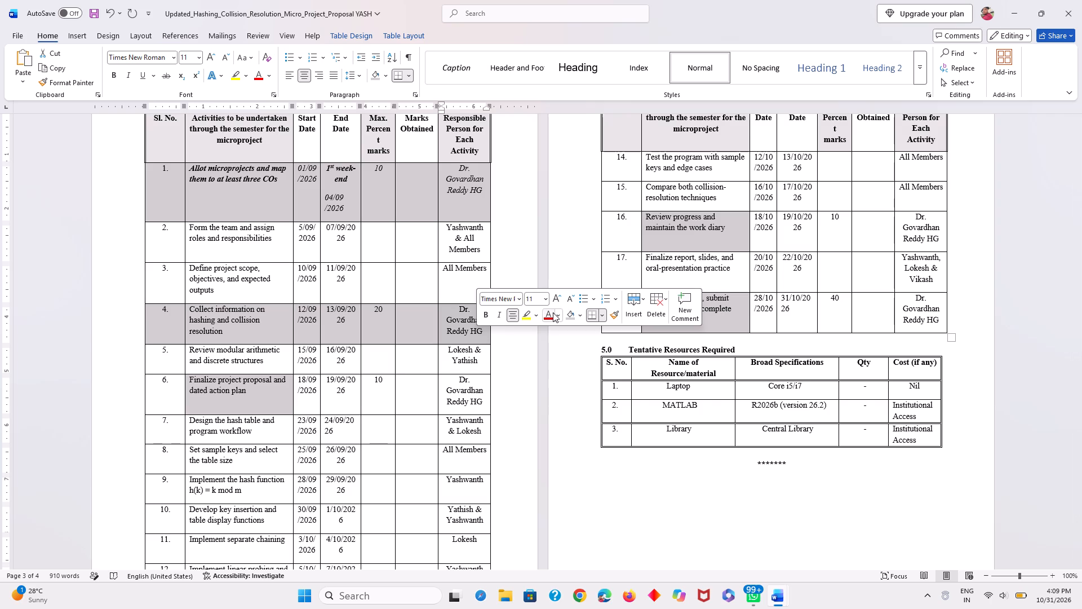
pyautogui.click(566, 312)
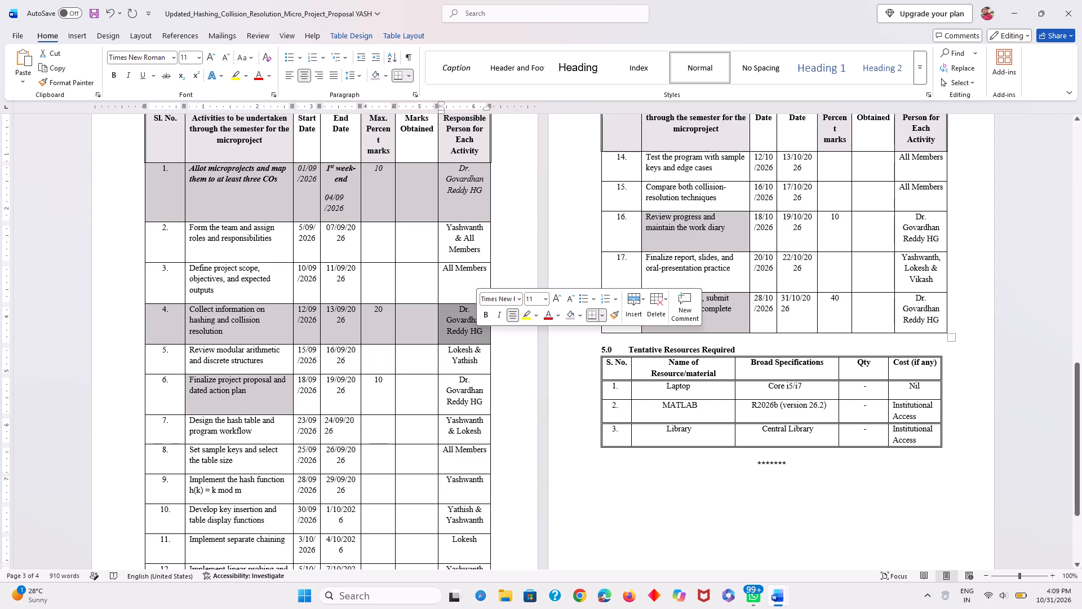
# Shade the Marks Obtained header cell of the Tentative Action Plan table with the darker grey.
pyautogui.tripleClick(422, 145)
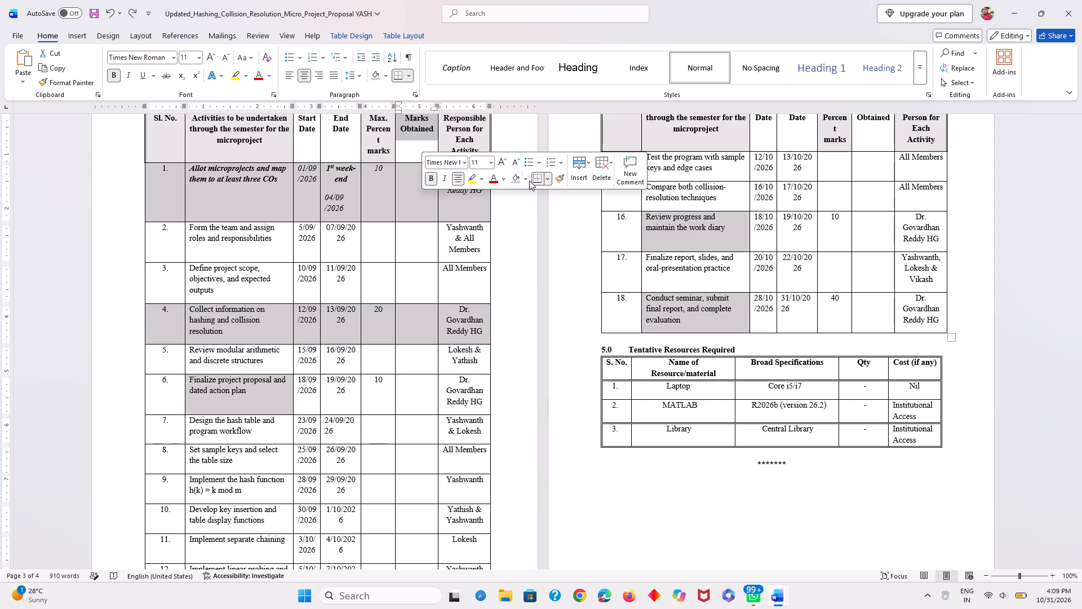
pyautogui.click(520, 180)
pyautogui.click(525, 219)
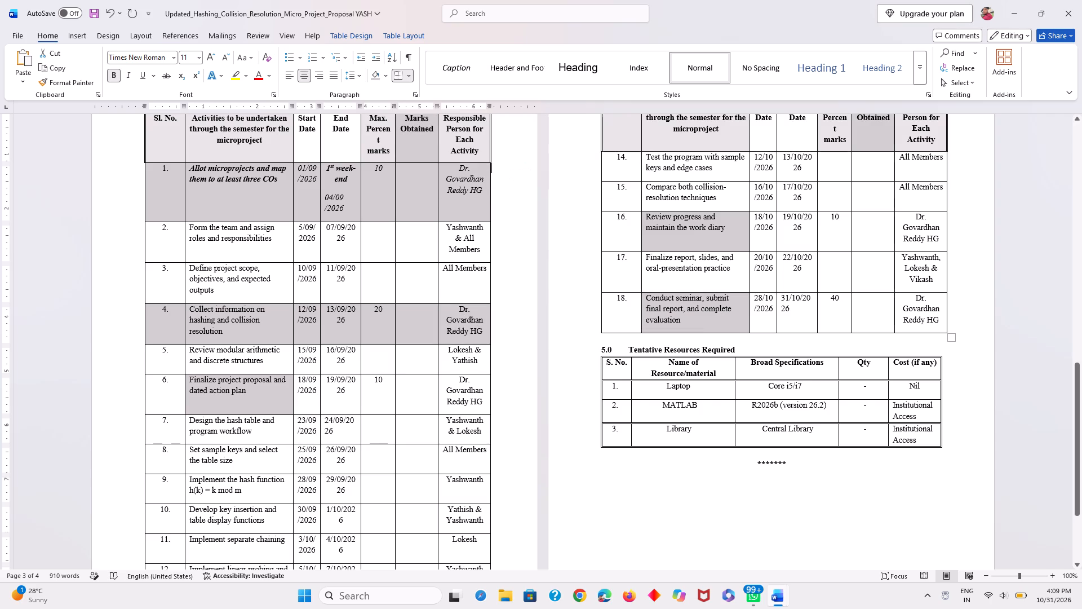
# Shade the Marks Obtained, End Date and Start Date header cells with the light grey theme colour used by the other headers.
pyautogui.scroll(1, 458, 205)
pyautogui.tripleClick(420, 184)
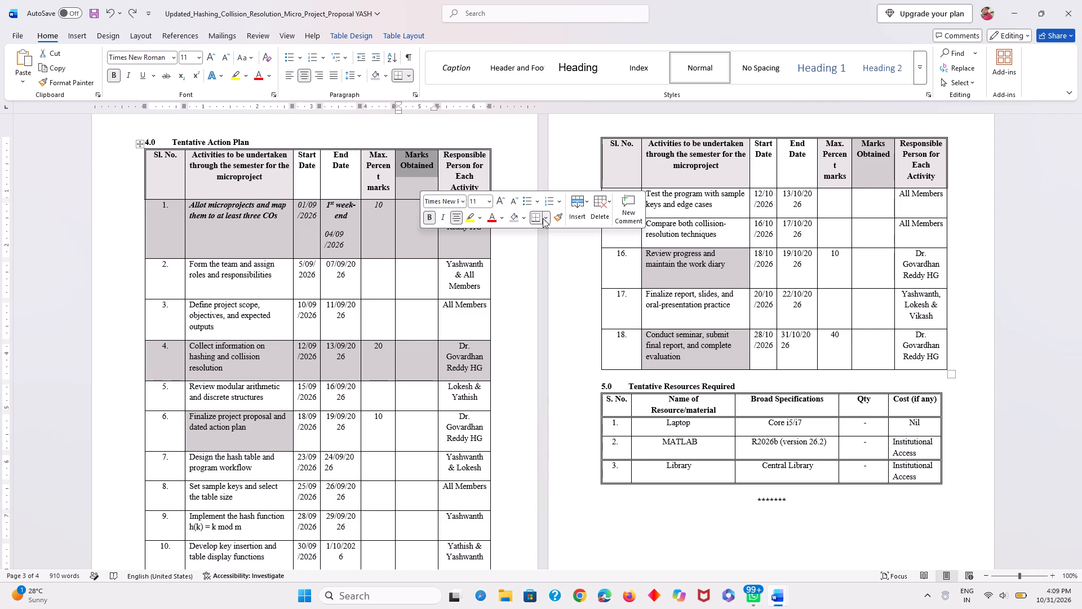
pyautogui.click(526, 215)
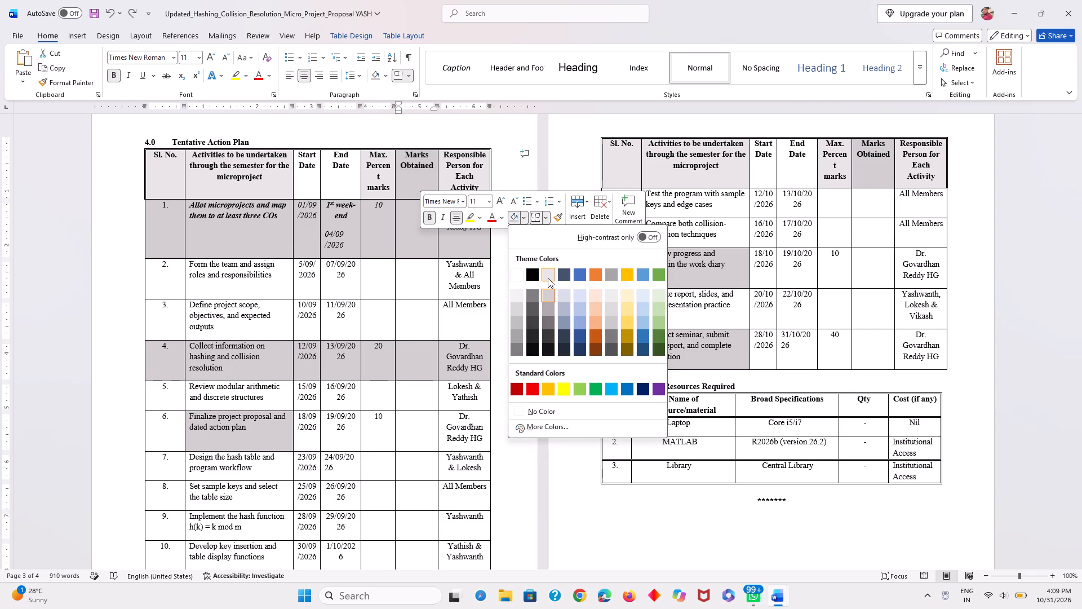
pyautogui.click(548, 278)
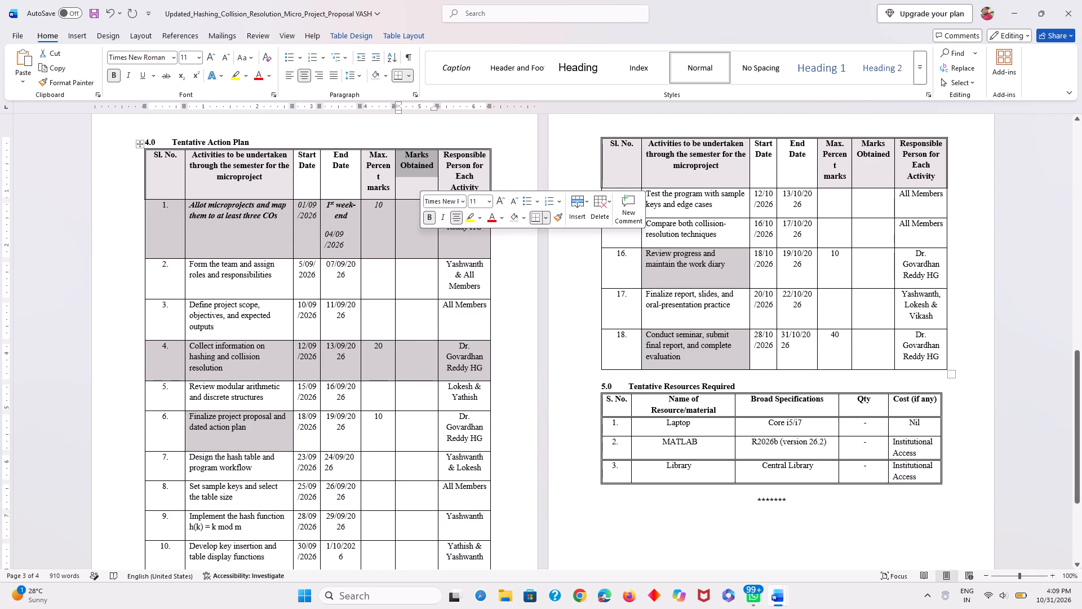
pyautogui.tripleClick(344, 174)
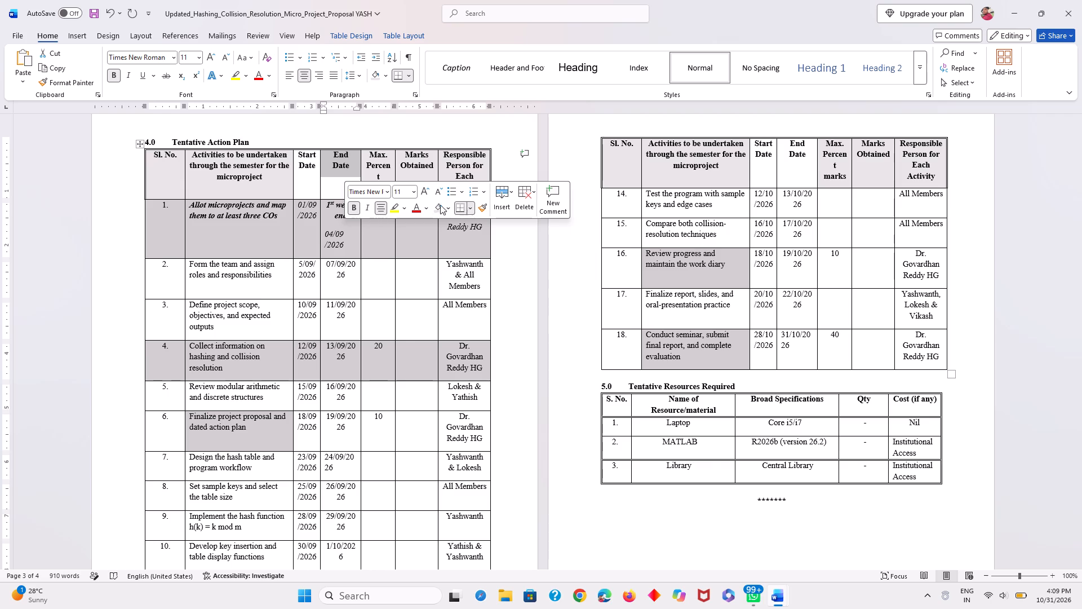
pyautogui.click(443, 208)
pyautogui.tripleClick(313, 182)
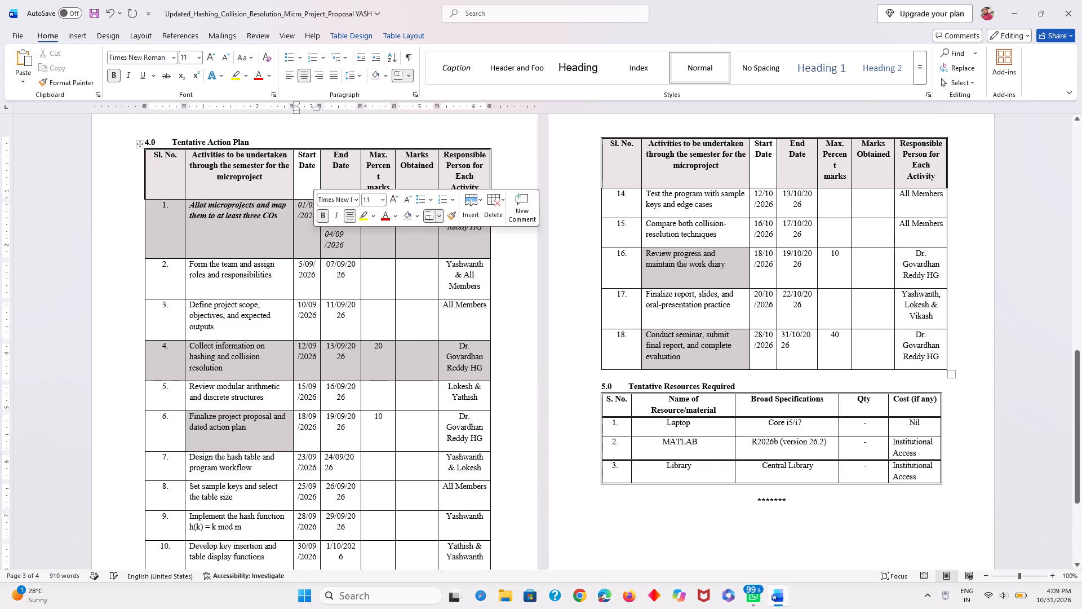
pyautogui.click(407, 213)
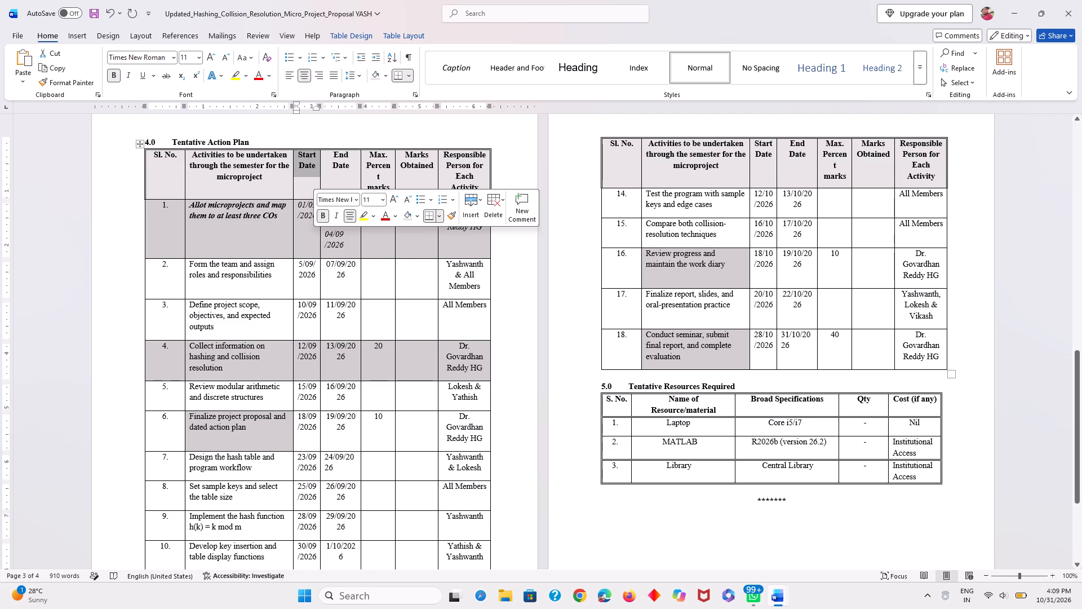
pyautogui.click(517, 312)
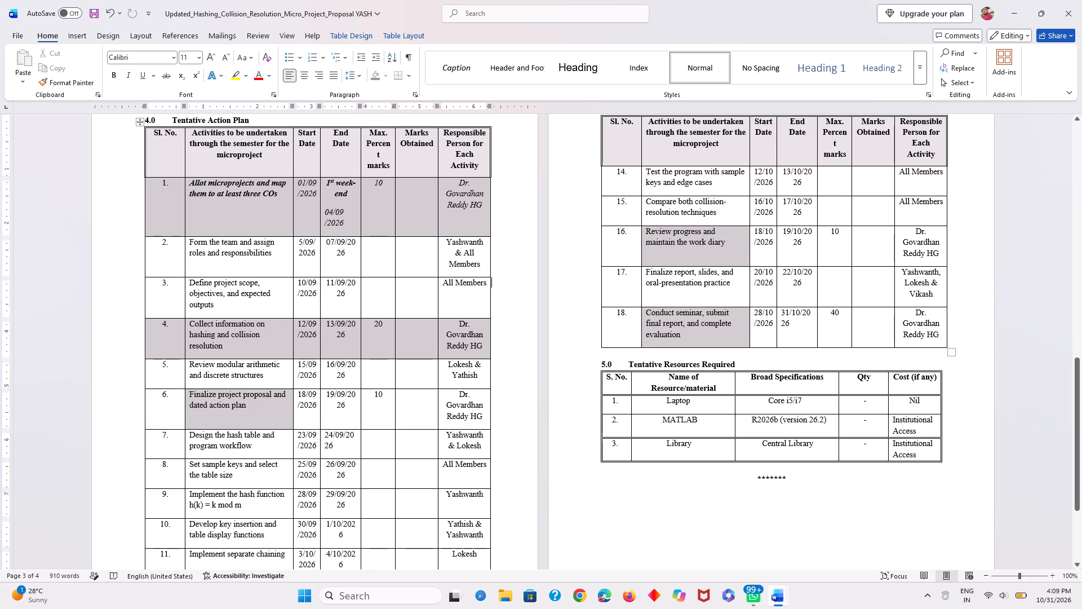
# Change the shading of activity 4's description, Sl. No., Start Date and End Date cells to white.
pyautogui.tripleClick(265, 343)
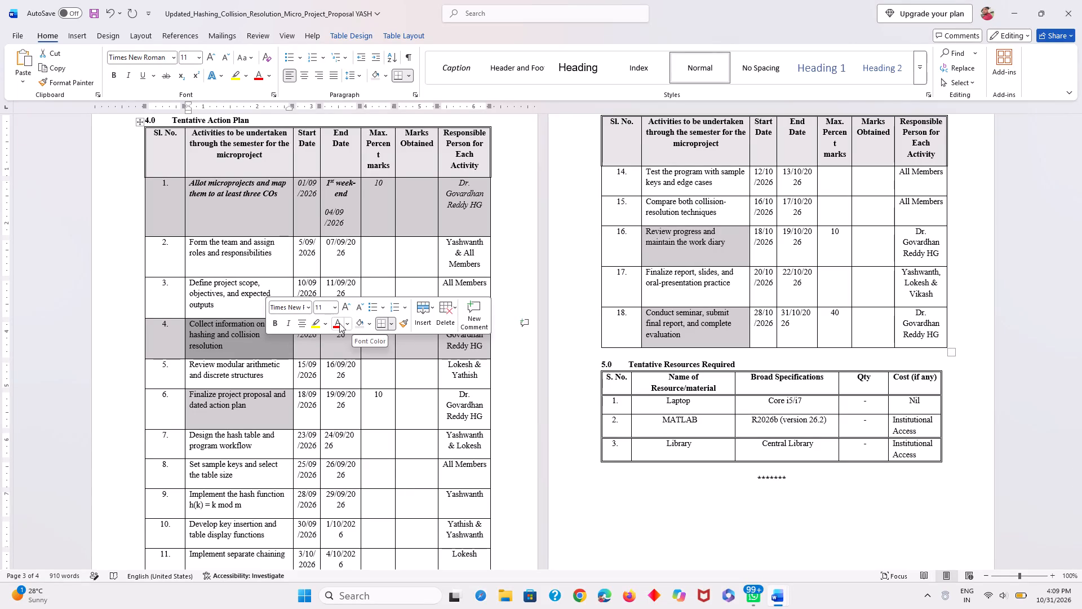
pyautogui.click(373, 327)
pyautogui.click(363, 377)
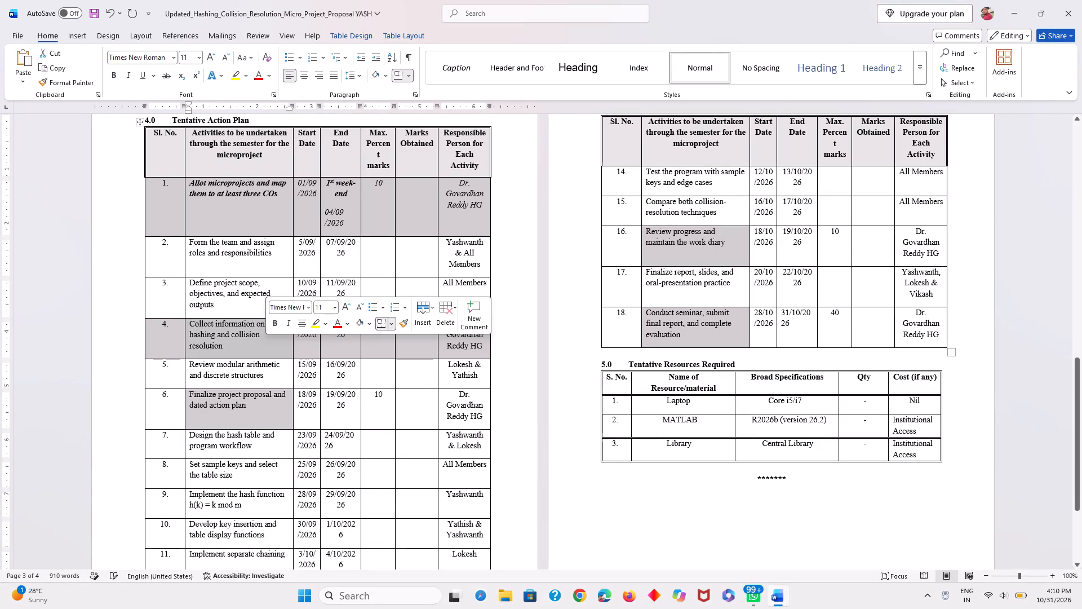
pyautogui.tripleClick(172, 352)
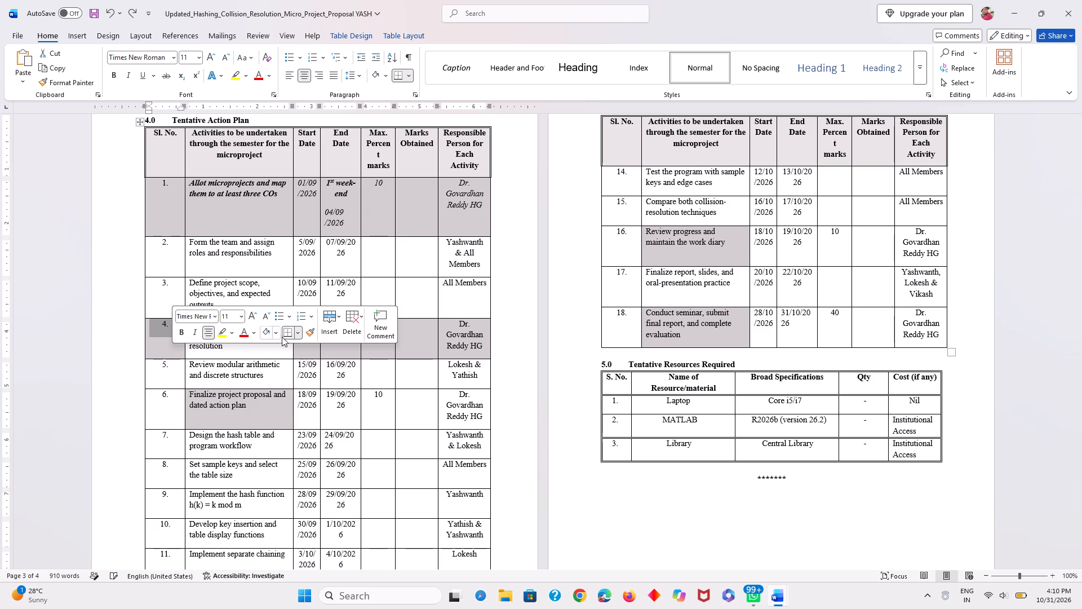
pyautogui.click(268, 335)
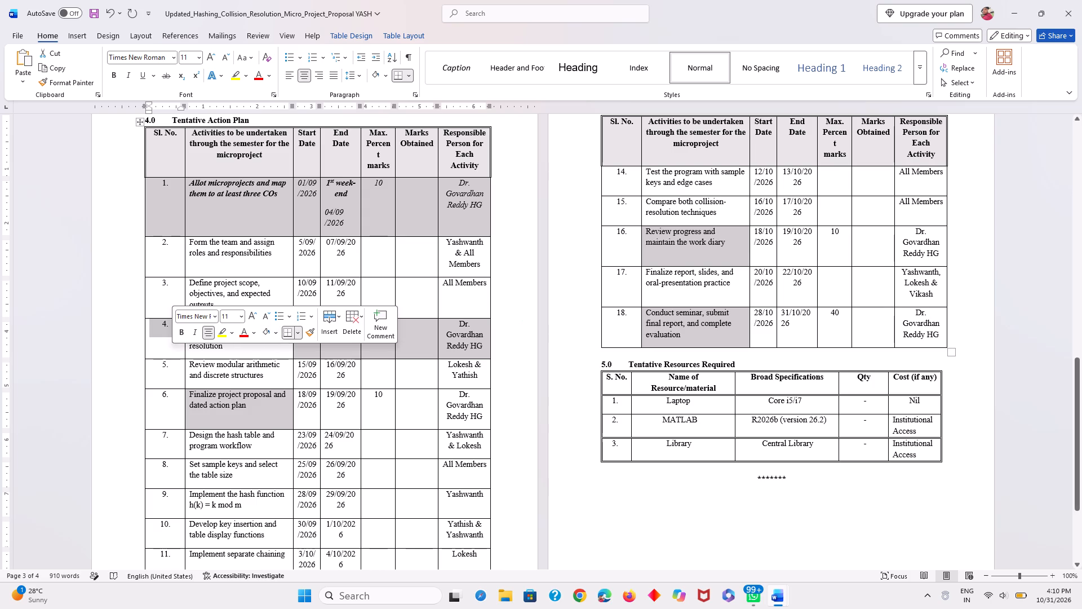
pyautogui.doubleClick(305, 348)
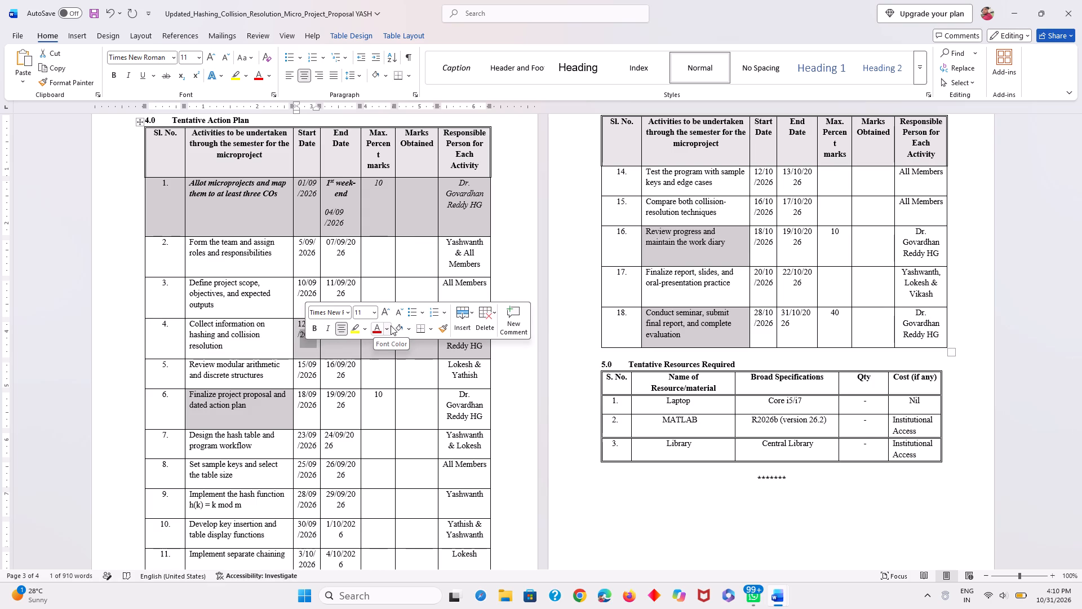
pyautogui.click(398, 328)
pyautogui.tripleClick(344, 353)
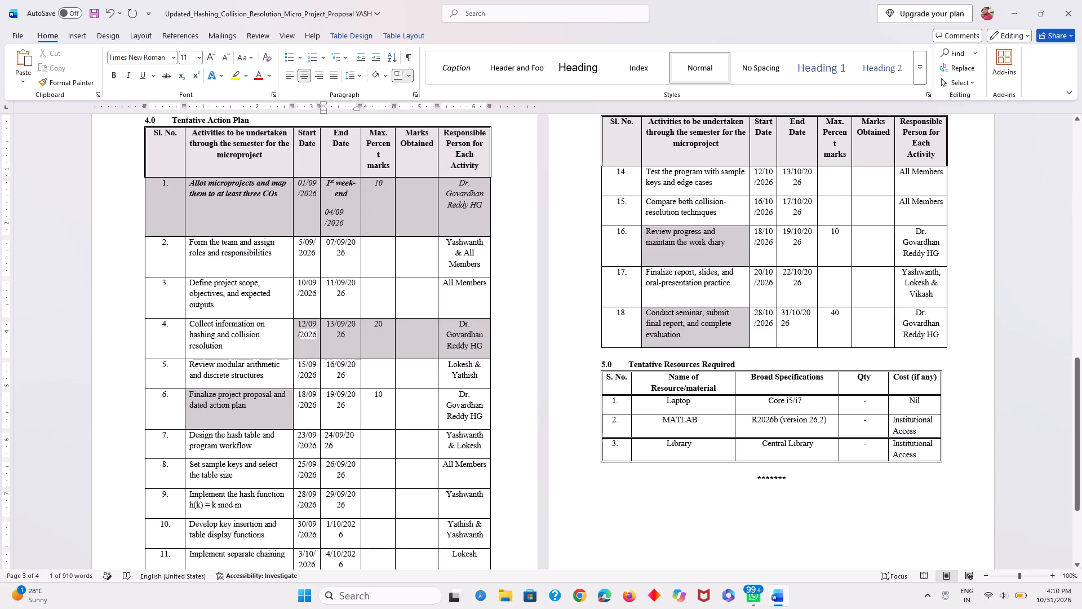
pyautogui.click(433, 334)
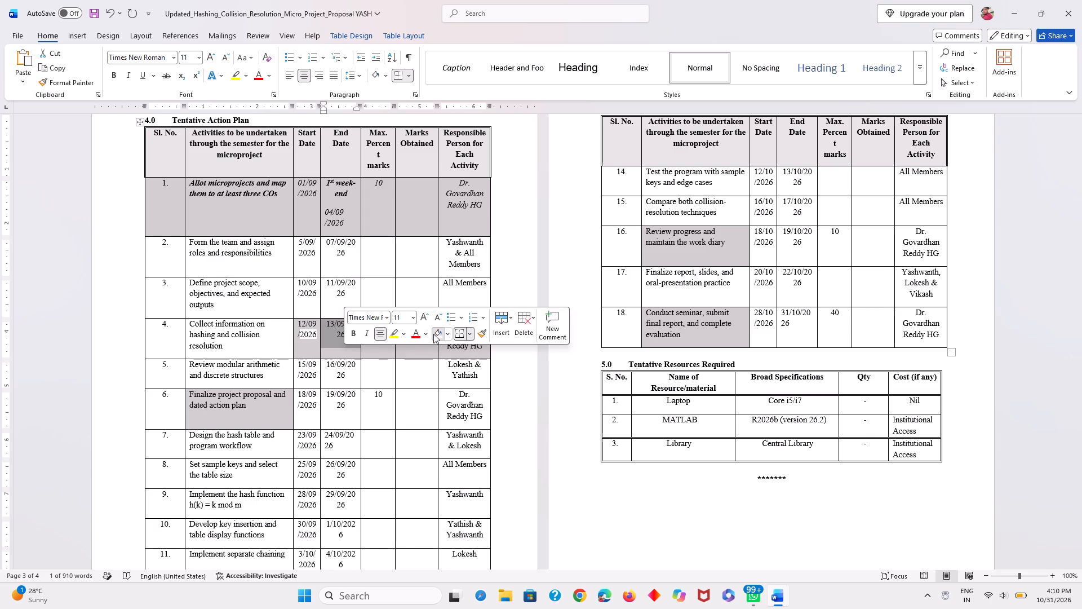
pyautogui.tripleClick(302, 351)
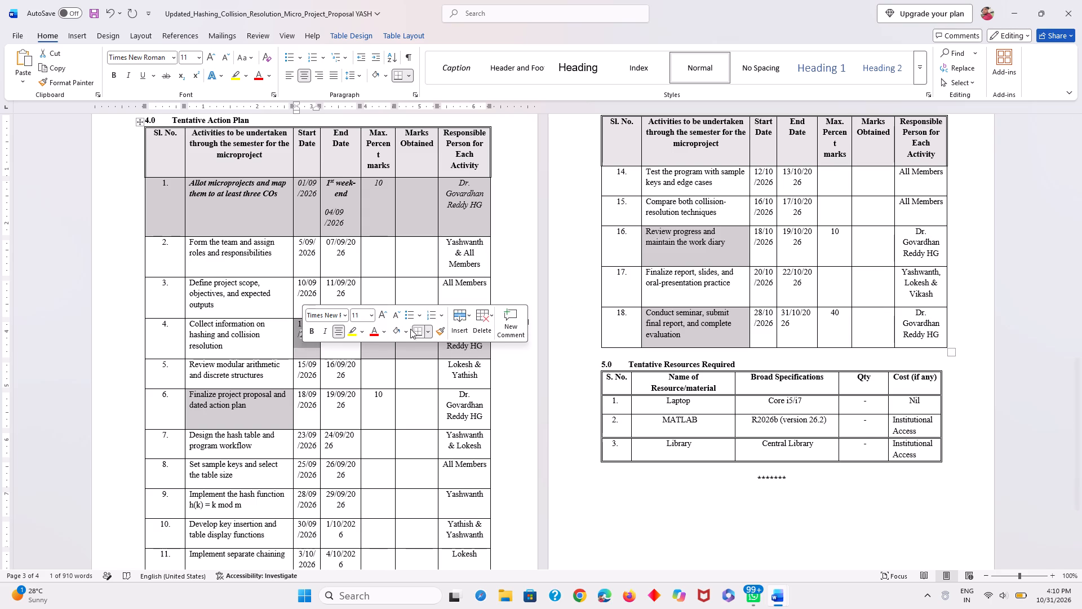
pyautogui.click(393, 332)
# Apply white shading to activity 4's maximum marks and Marks Obtained cells.
pyautogui.tripleClick(381, 354)
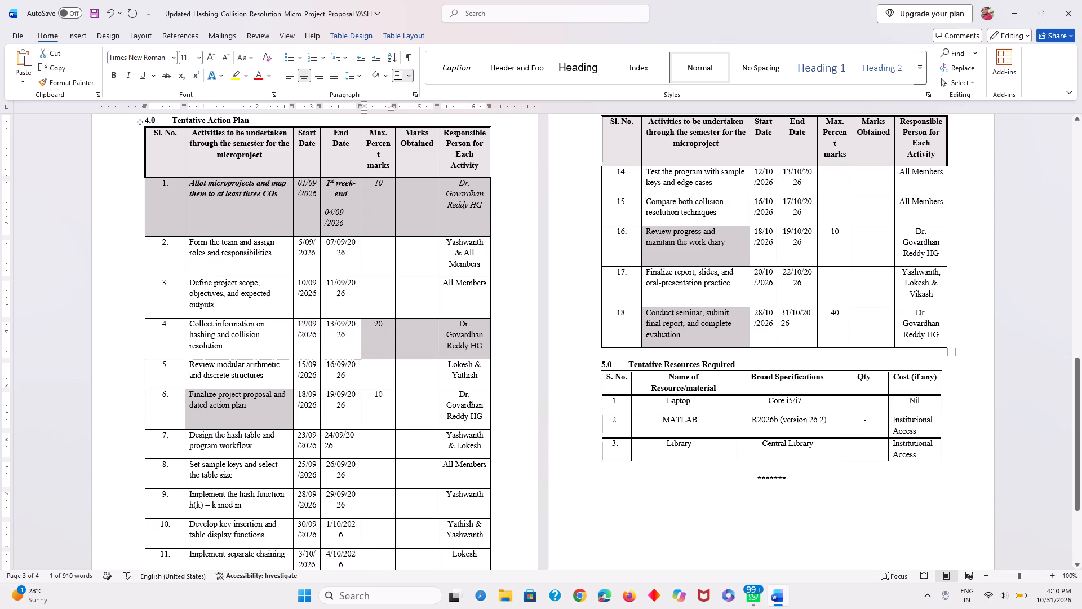
pyautogui.click(473, 332)
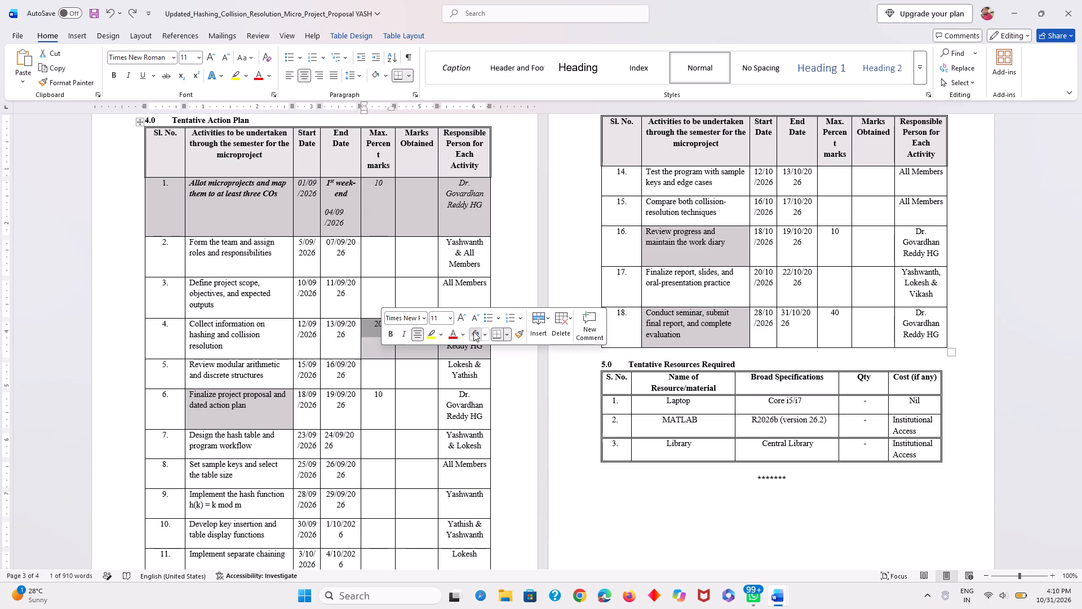
pyautogui.tripleClick(414, 351)
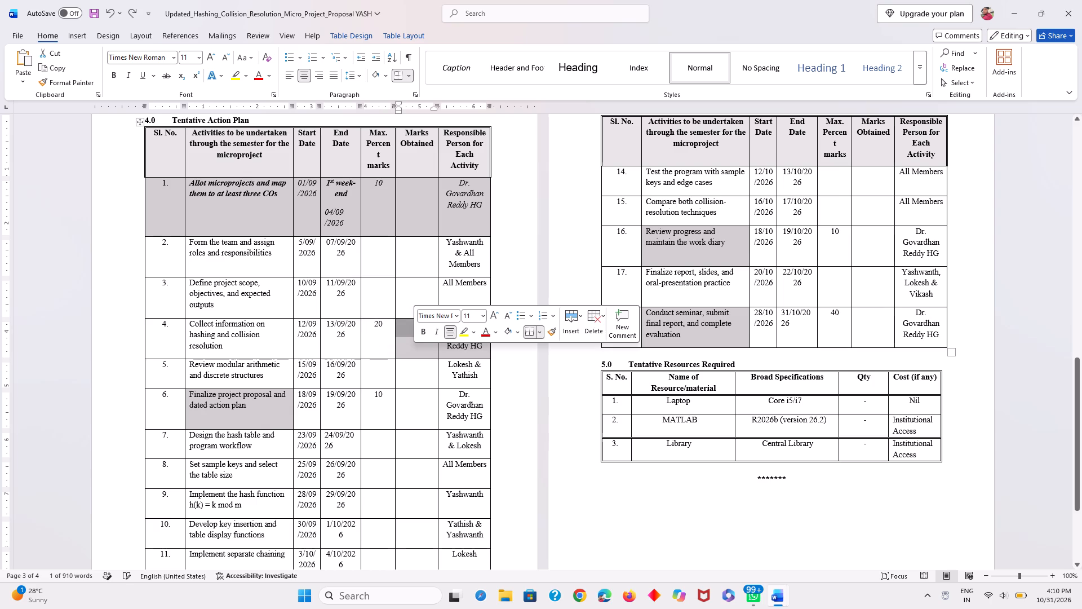
pyautogui.click(507, 334)
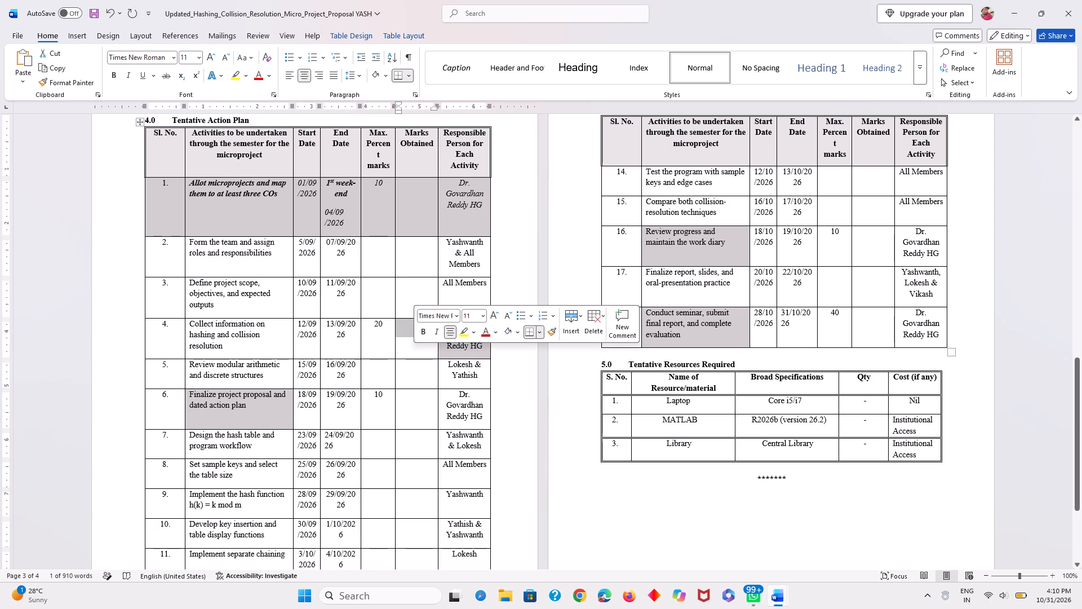
# Apply white shading to activity 4's Responsible Person cell and activity 6's description cell in the Tentative Action Plan table.
pyautogui.tripleClick(445, 353)
pyautogui.click(535, 329)
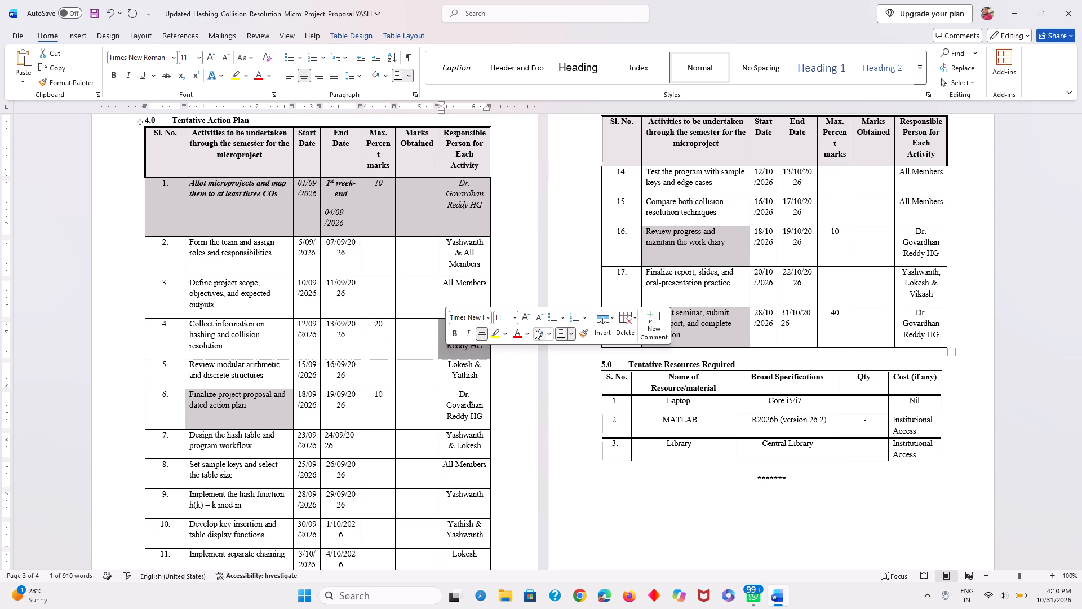
pyautogui.tripleClick(264, 405)
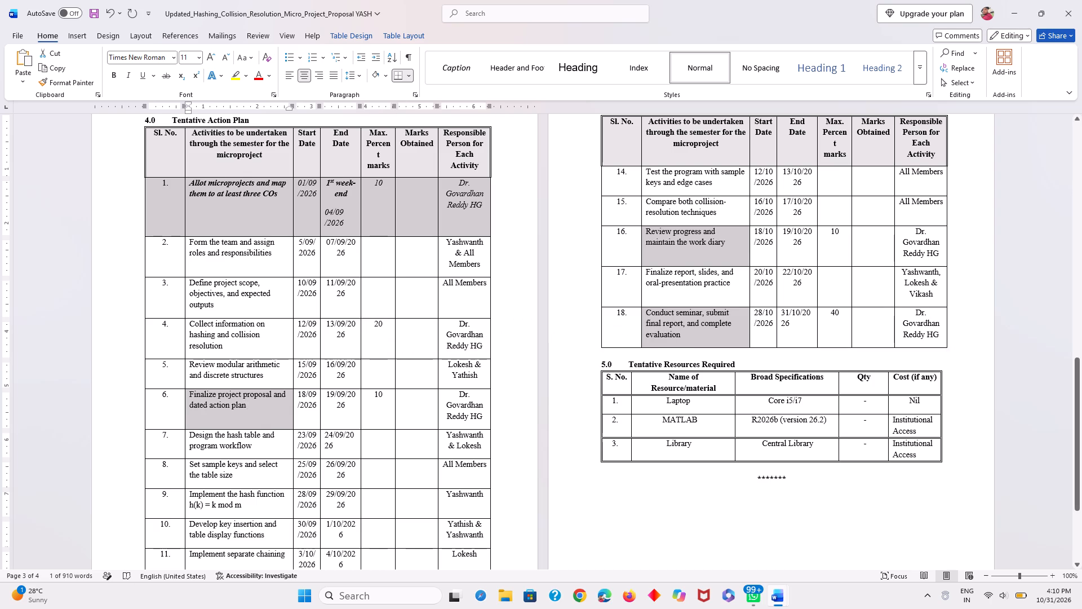
pyautogui.click(356, 387)
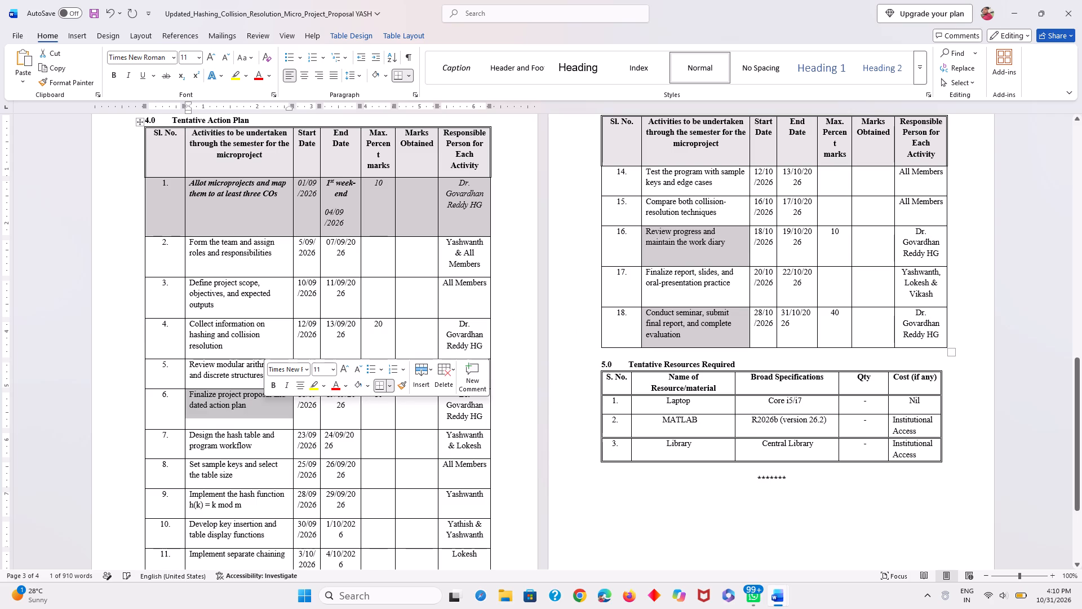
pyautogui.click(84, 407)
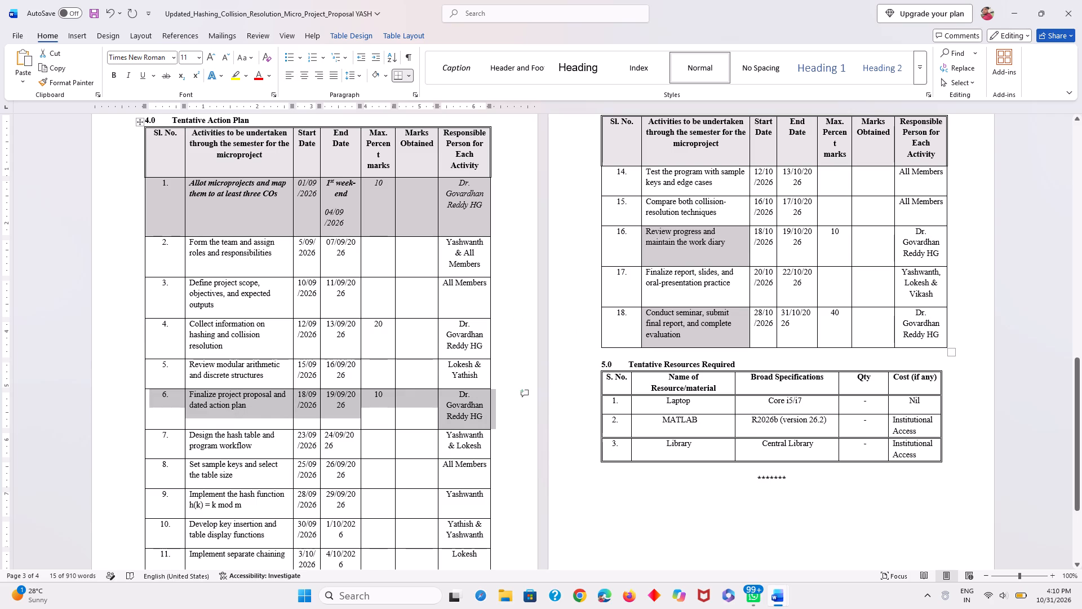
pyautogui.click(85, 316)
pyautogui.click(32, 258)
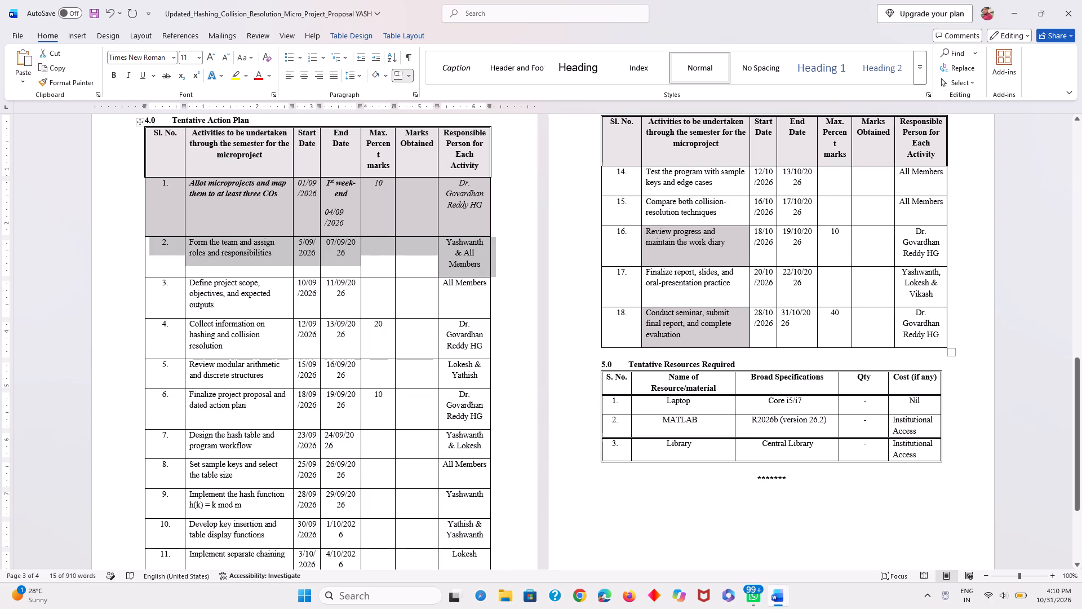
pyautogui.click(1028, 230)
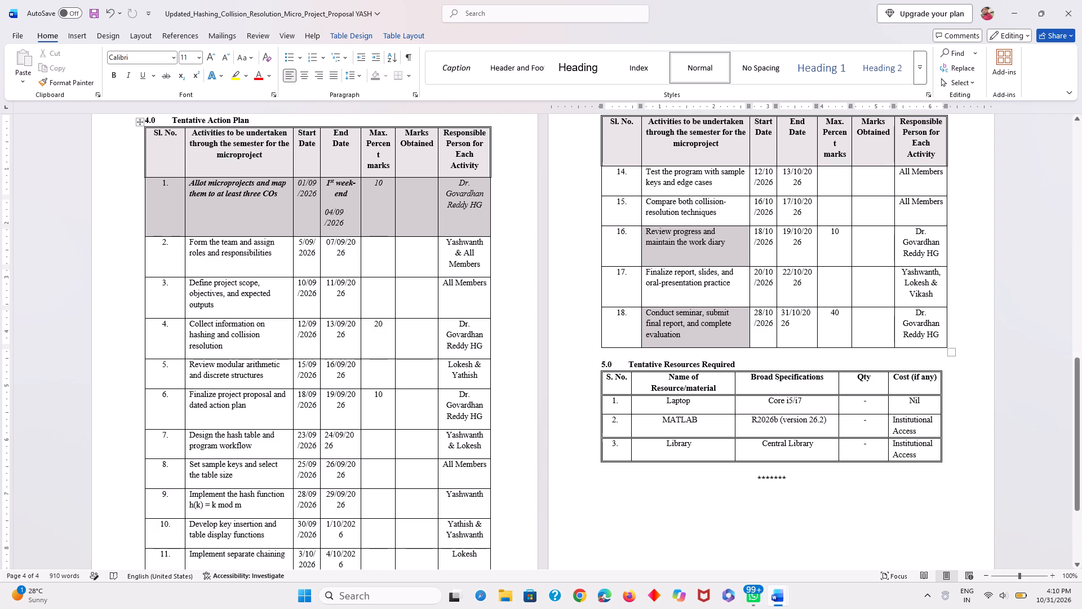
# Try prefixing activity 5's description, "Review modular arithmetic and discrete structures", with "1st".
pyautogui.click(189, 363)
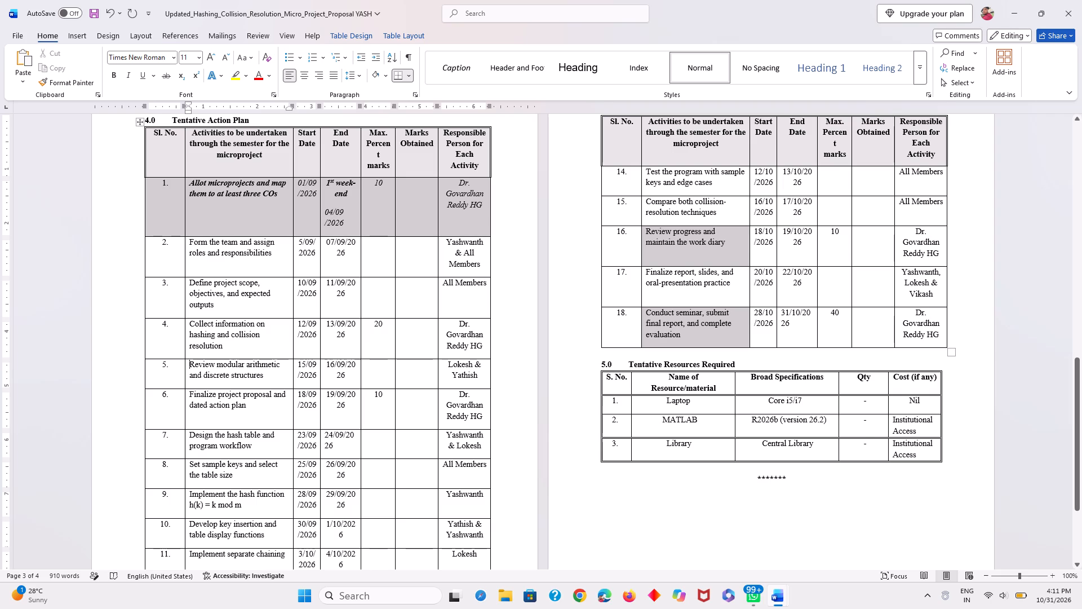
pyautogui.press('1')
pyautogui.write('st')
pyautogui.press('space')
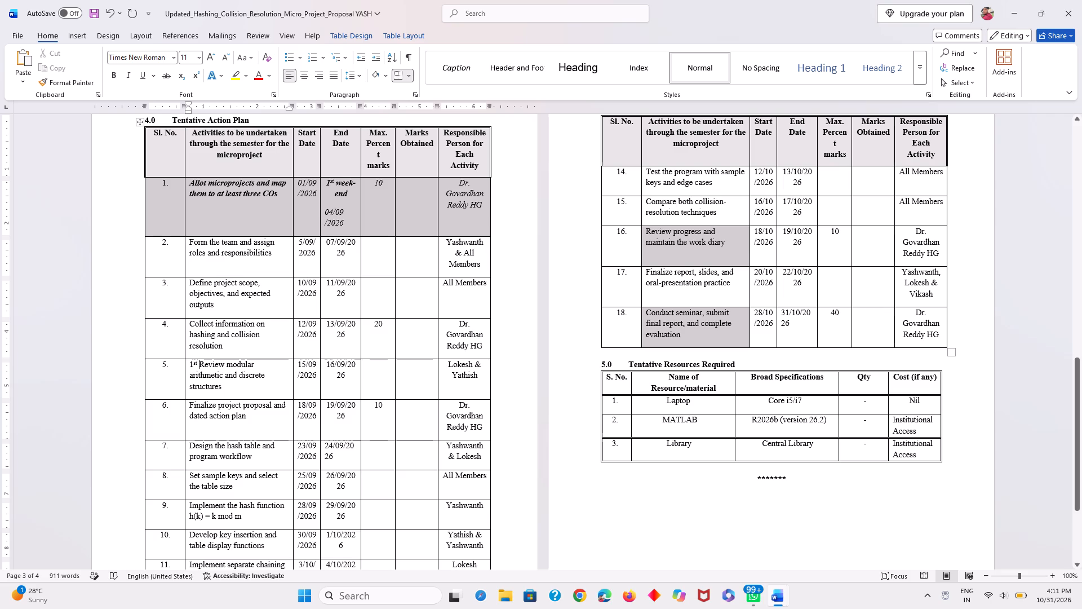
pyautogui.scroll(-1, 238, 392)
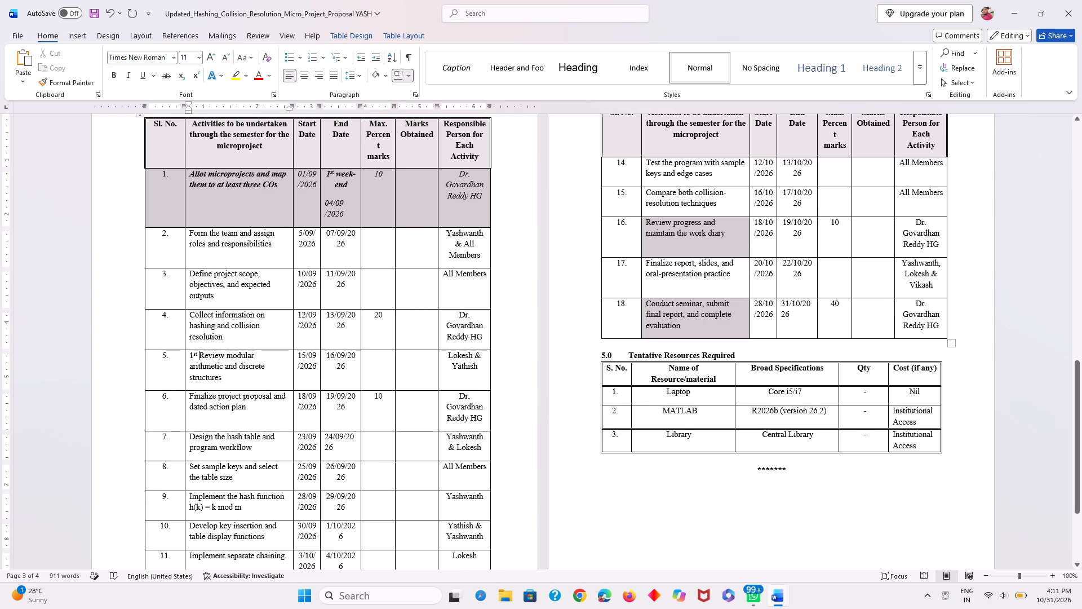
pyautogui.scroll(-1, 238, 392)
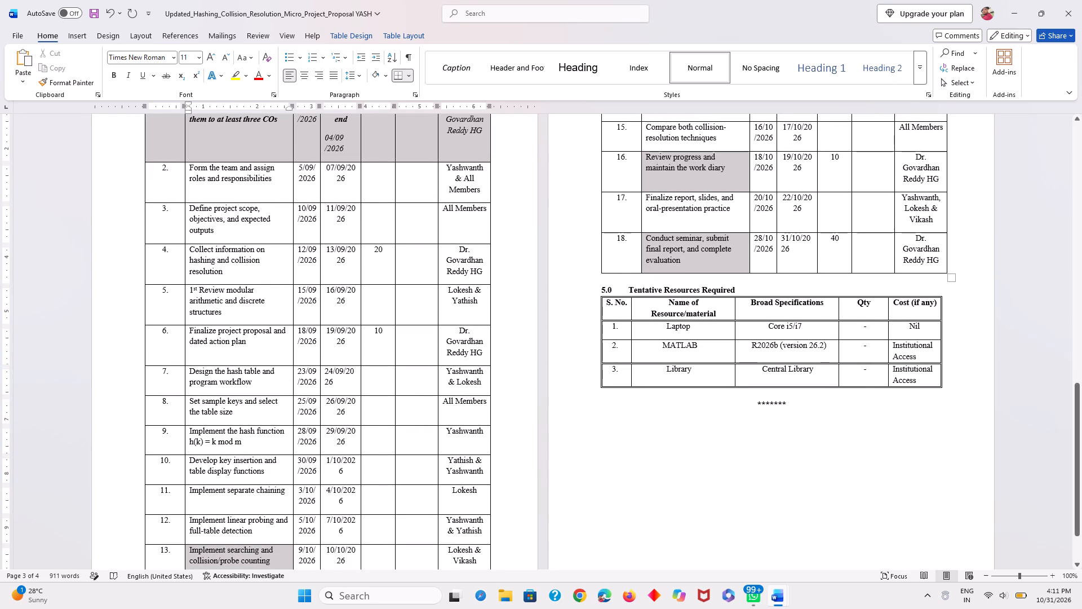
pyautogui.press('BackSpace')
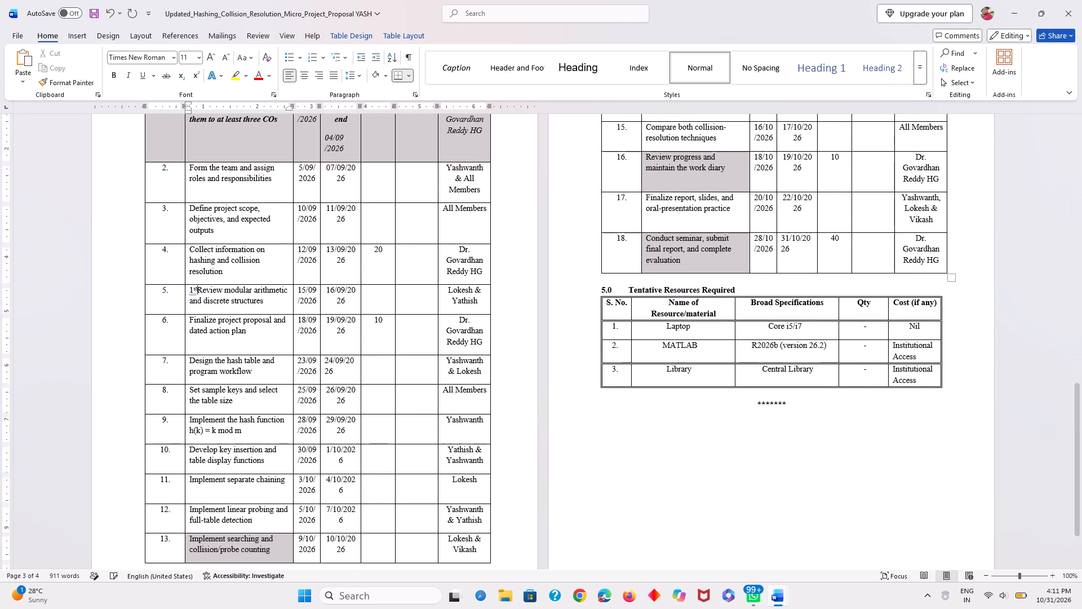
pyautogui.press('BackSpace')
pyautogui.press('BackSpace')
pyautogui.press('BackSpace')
# Examine the activity rows of the Tentative Action Plan table across both pages.
pyautogui.scroll(1, 271, 307)
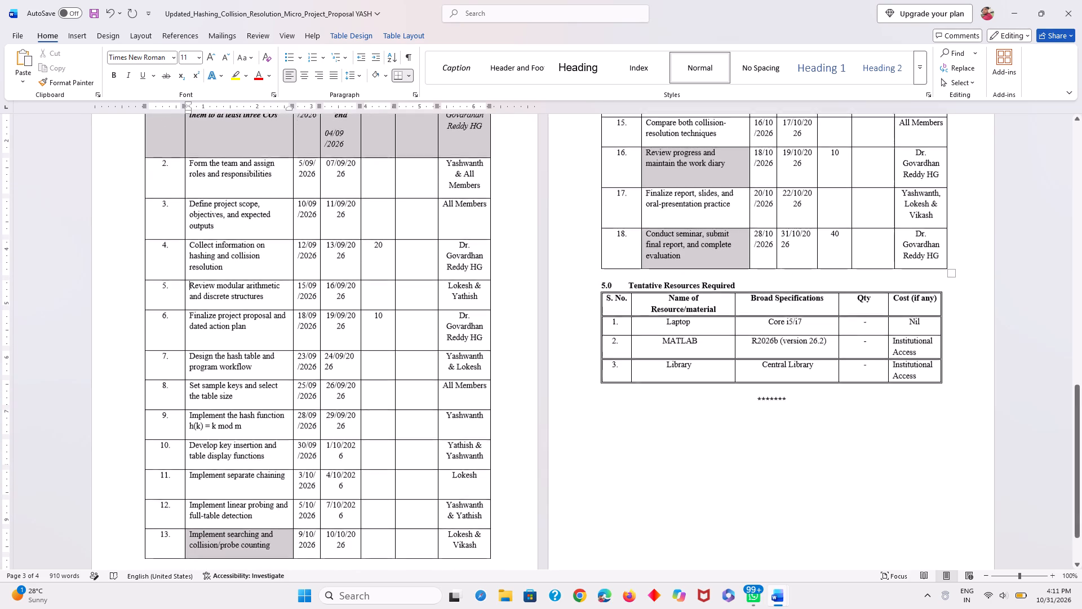
pyautogui.scroll(1, 271, 307)
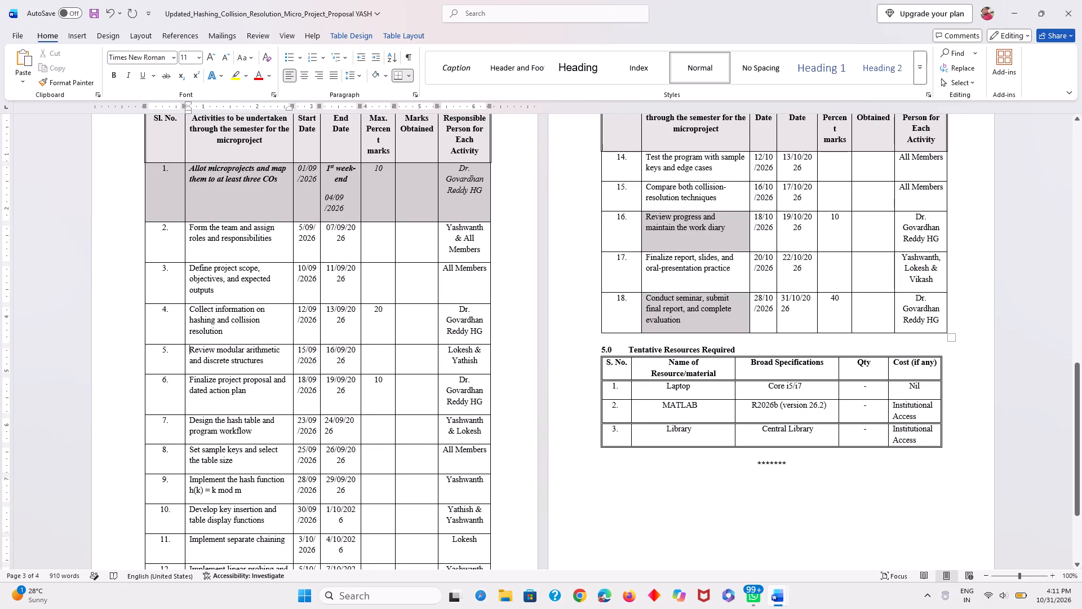
pyautogui.scroll(1, 255, 324)
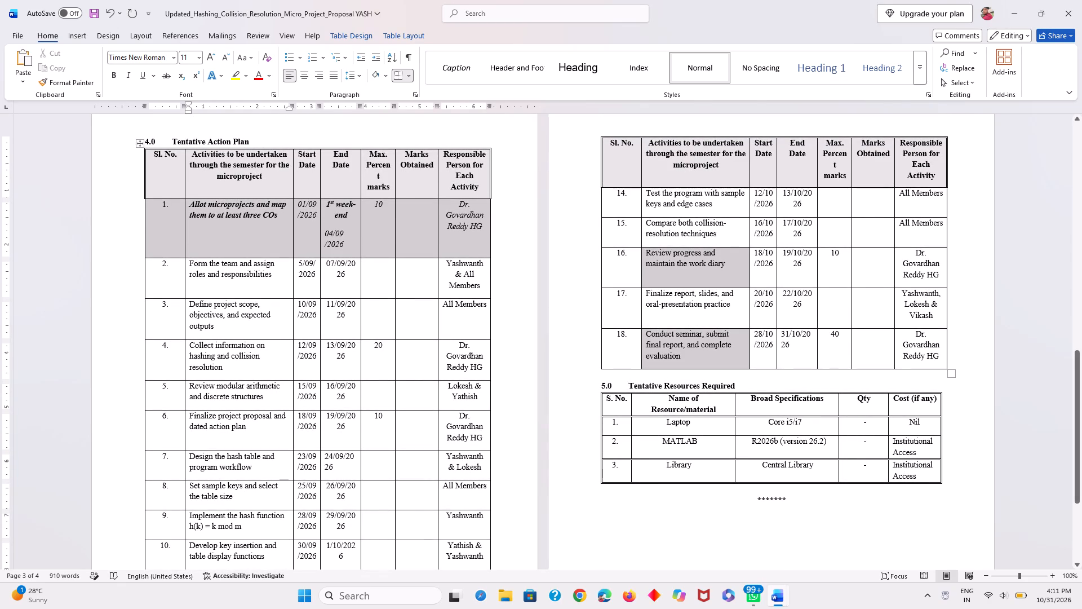
pyautogui.scroll(-1, 297, 339)
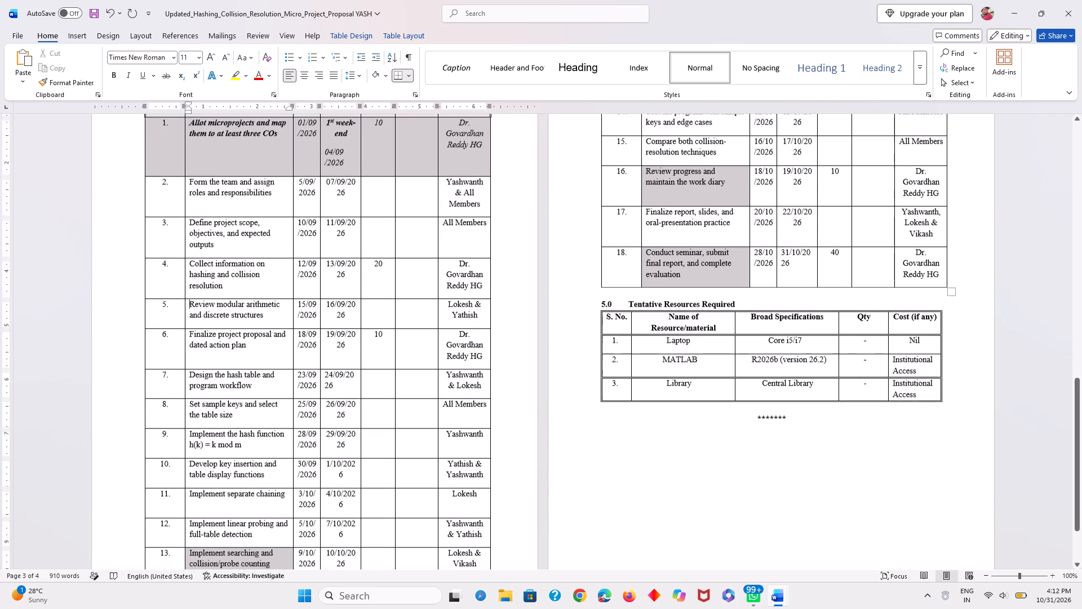
pyautogui.scroll(1, 92, 341)
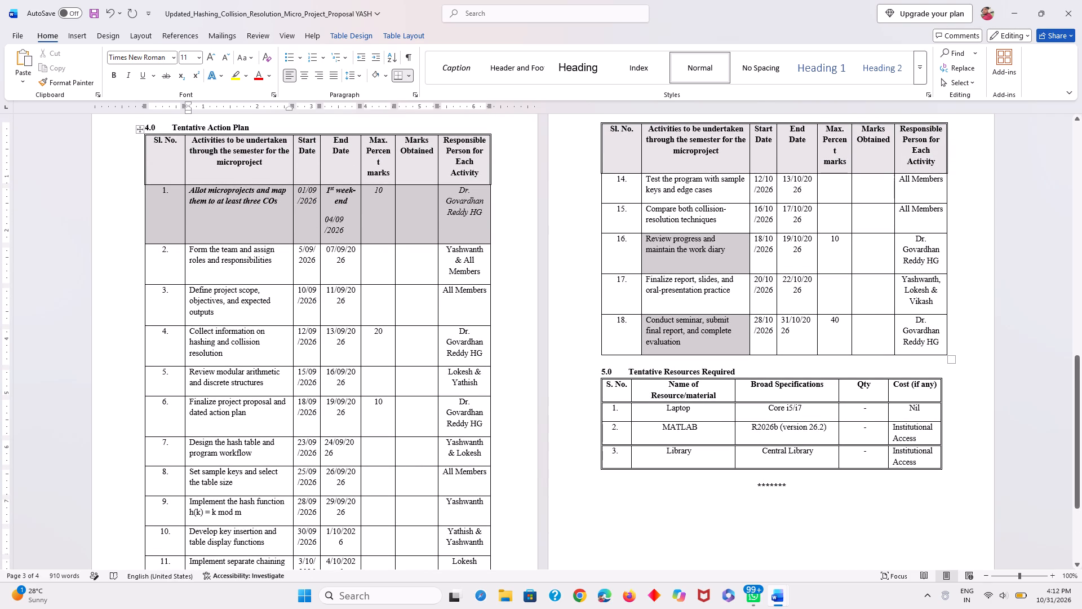
pyautogui.scroll(-1, 287, 372)
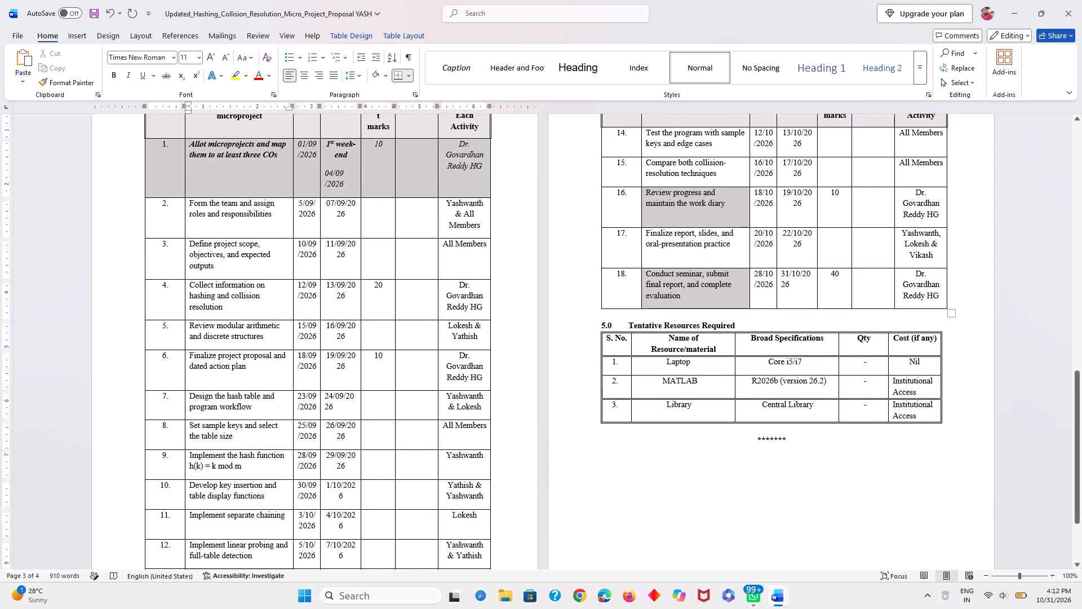
pyautogui.click(283, 238)
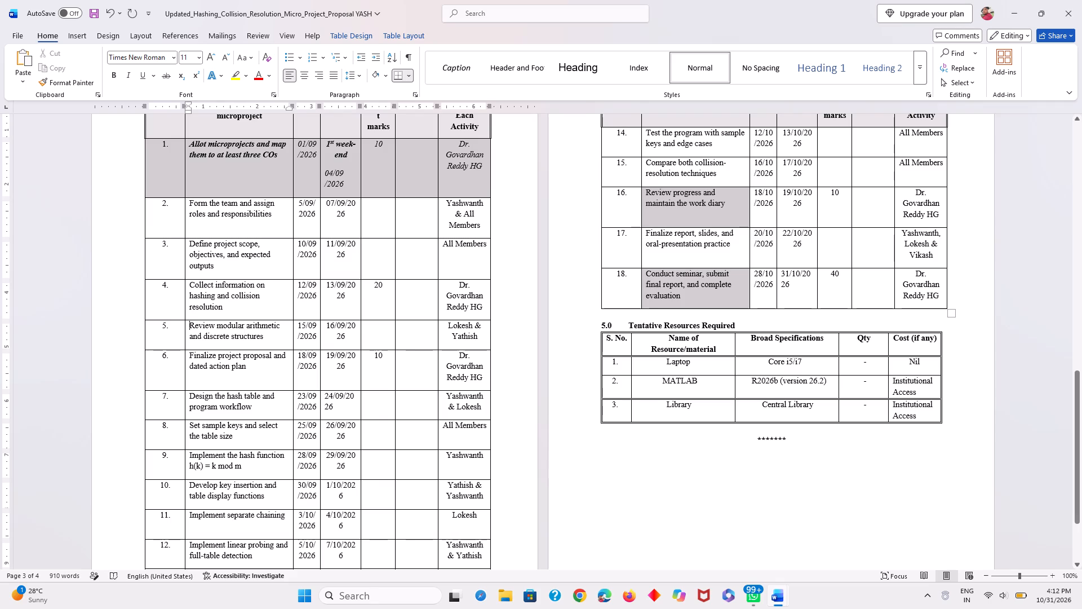
pyautogui.click(54, 257)
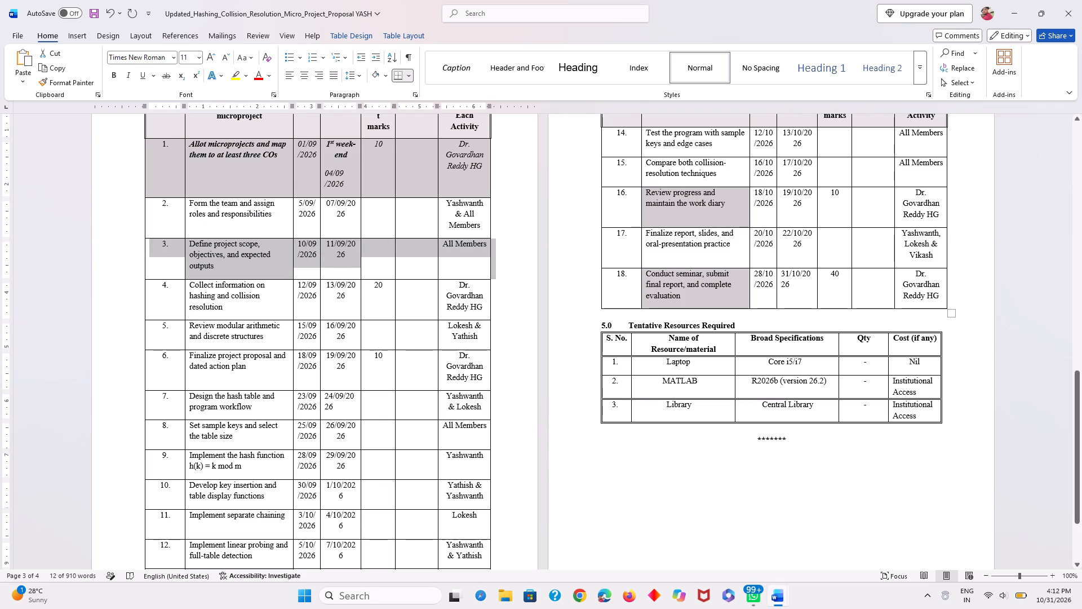
pyautogui.click(1009, 247)
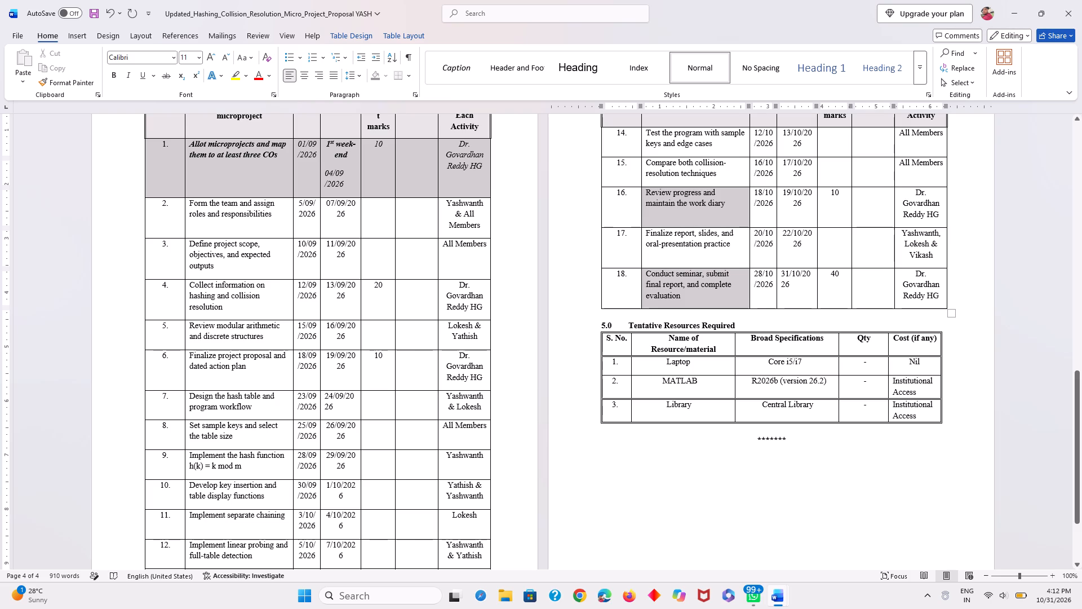
# Shade every cell of activity 18's row, from Sl. No. to Responsible Person, with the light grey theme colour used by the headers.
pyautogui.tripleClick(636, 293)
pyautogui.click(739, 269)
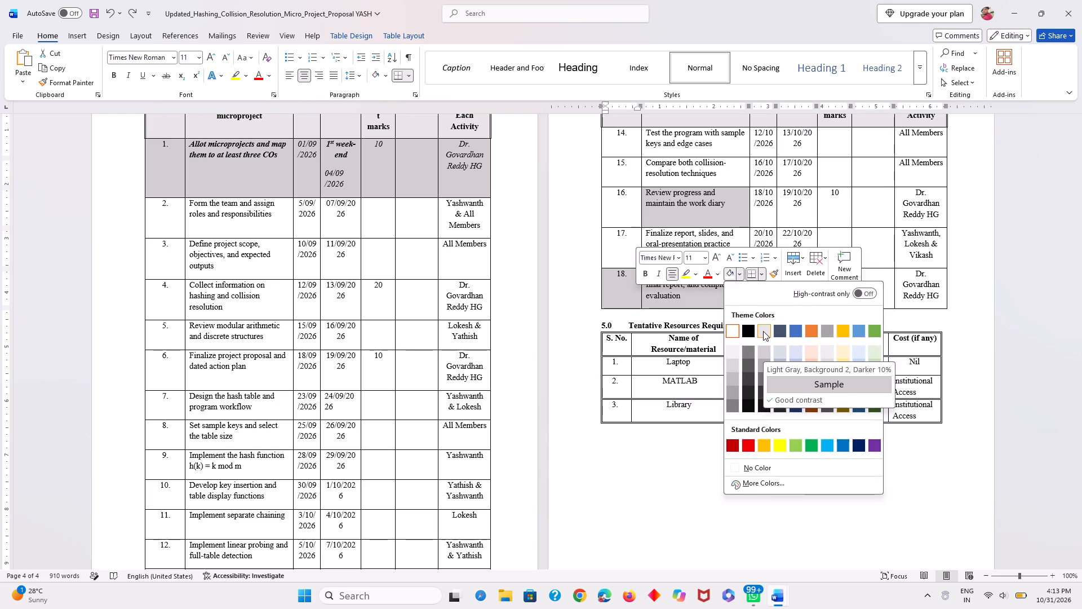
pyautogui.click(763, 331)
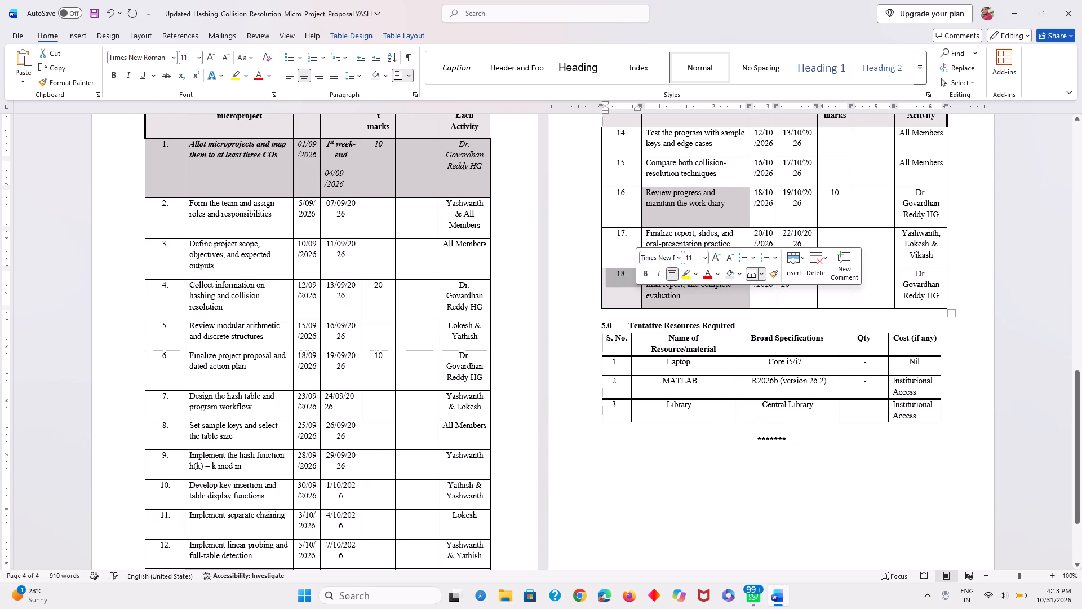
pyautogui.tripleClick(711, 302)
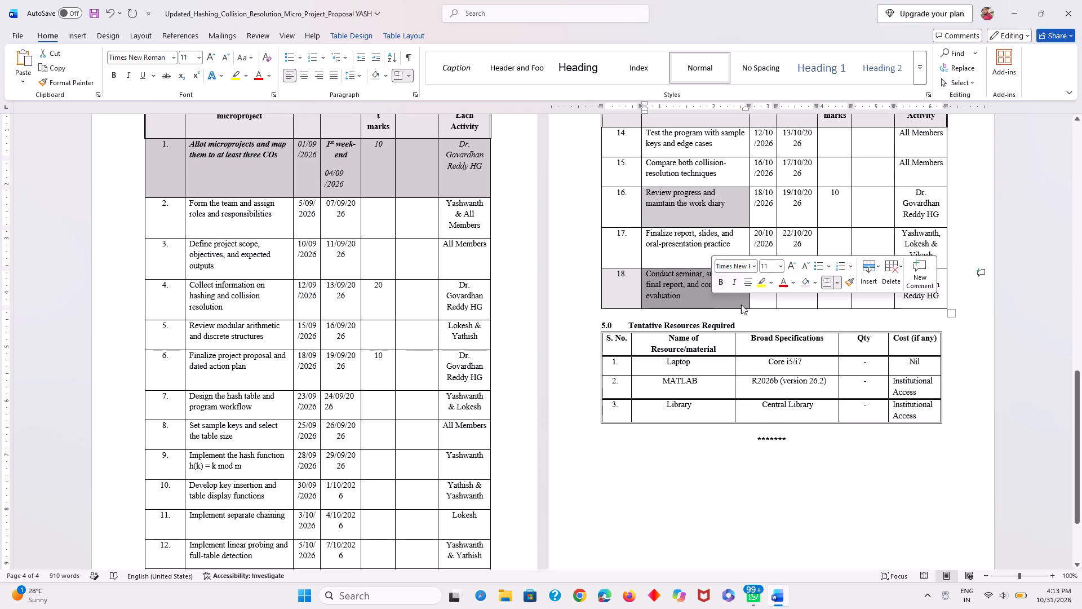
pyautogui.click(806, 280)
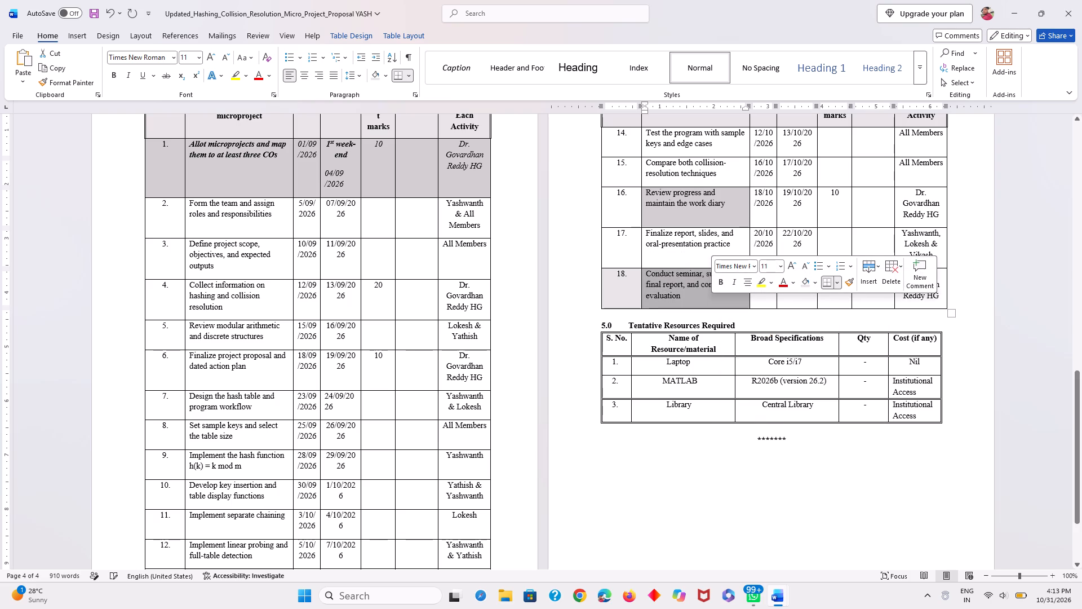
pyautogui.tripleClick(765, 298)
pyautogui.click(859, 279)
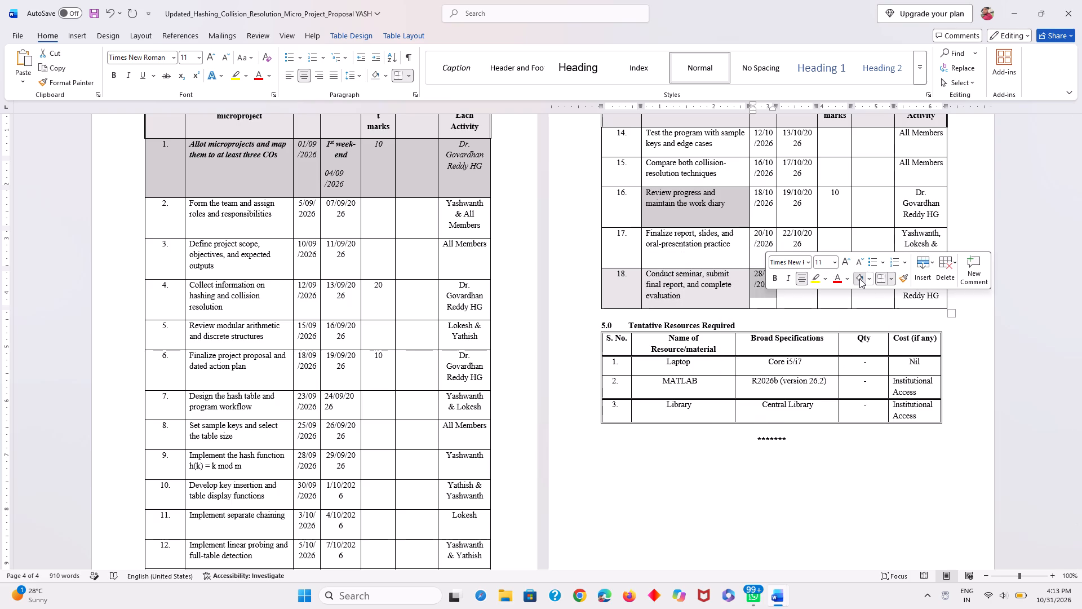
pyautogui.tripleClick(800, 302)
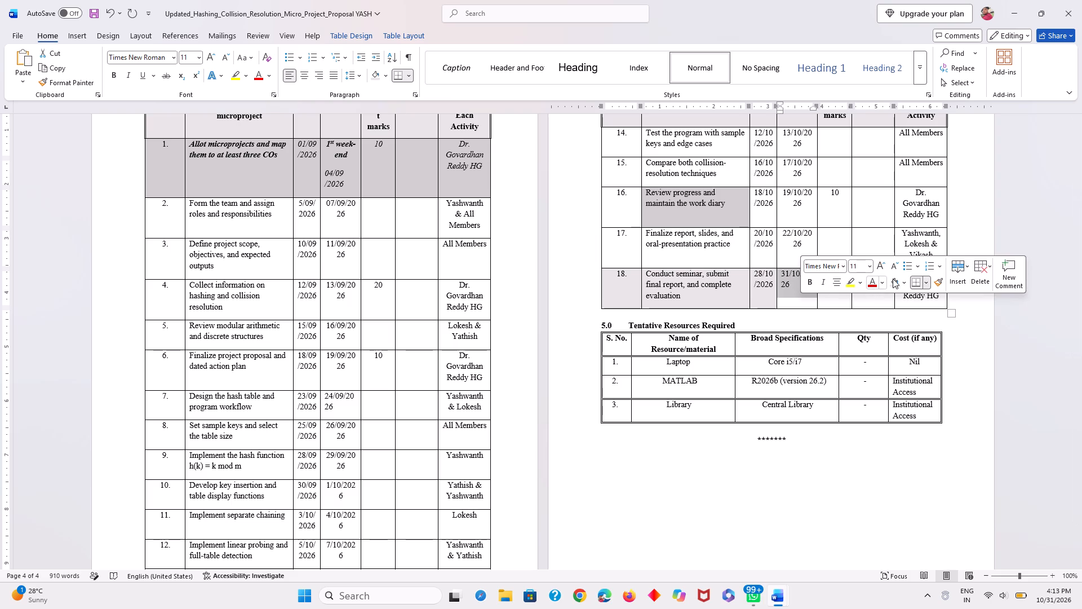
pyautogui.click(893, 279)
pyautogui.tripleClick(847, 301)
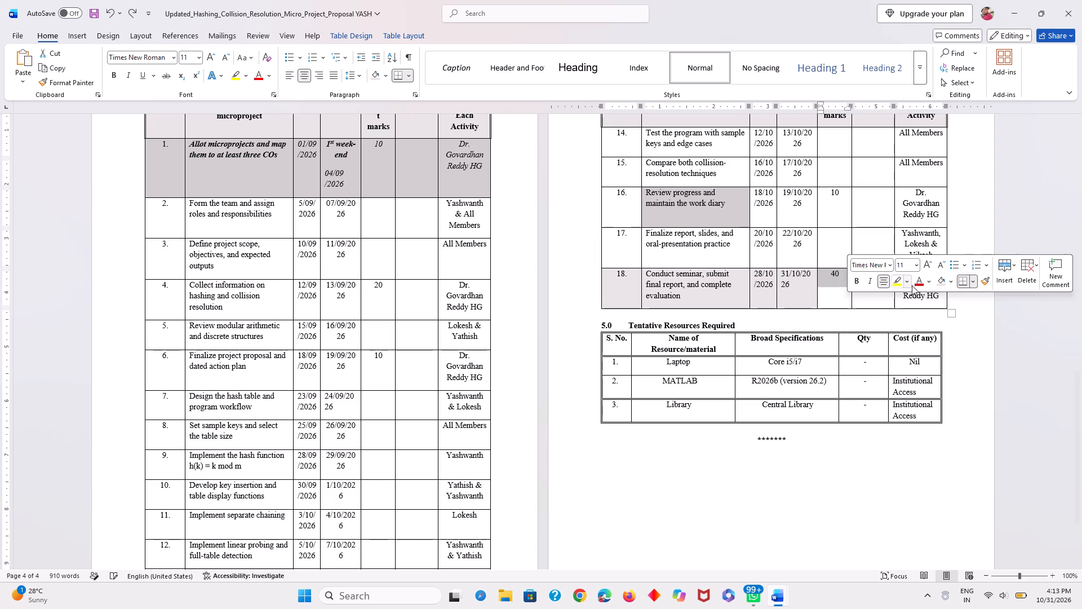
pyautogui.click(939, 278)
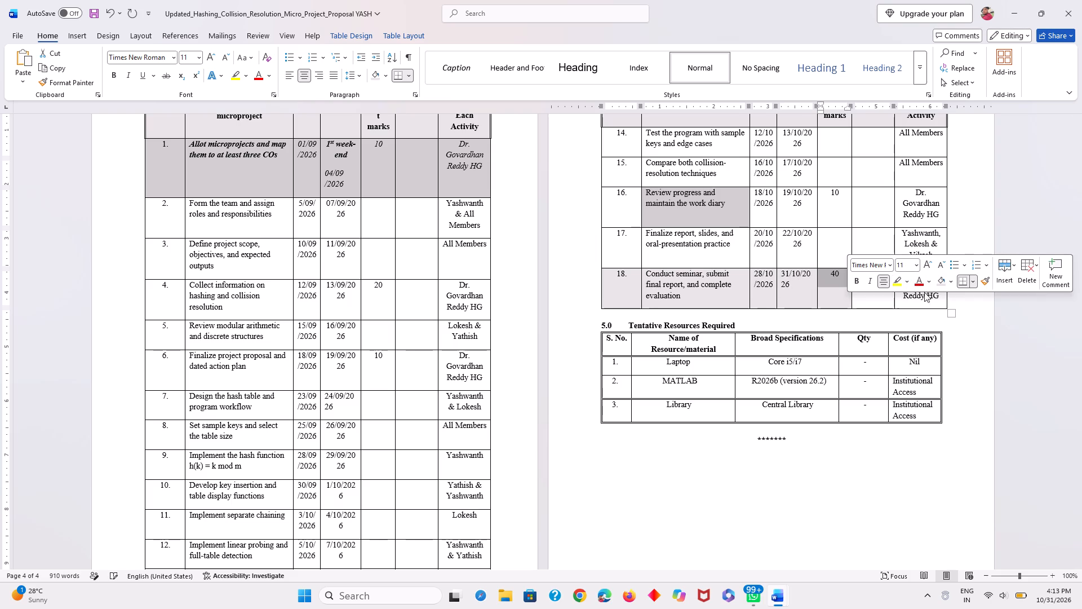
pyautogui.tripleClick(879, 301)
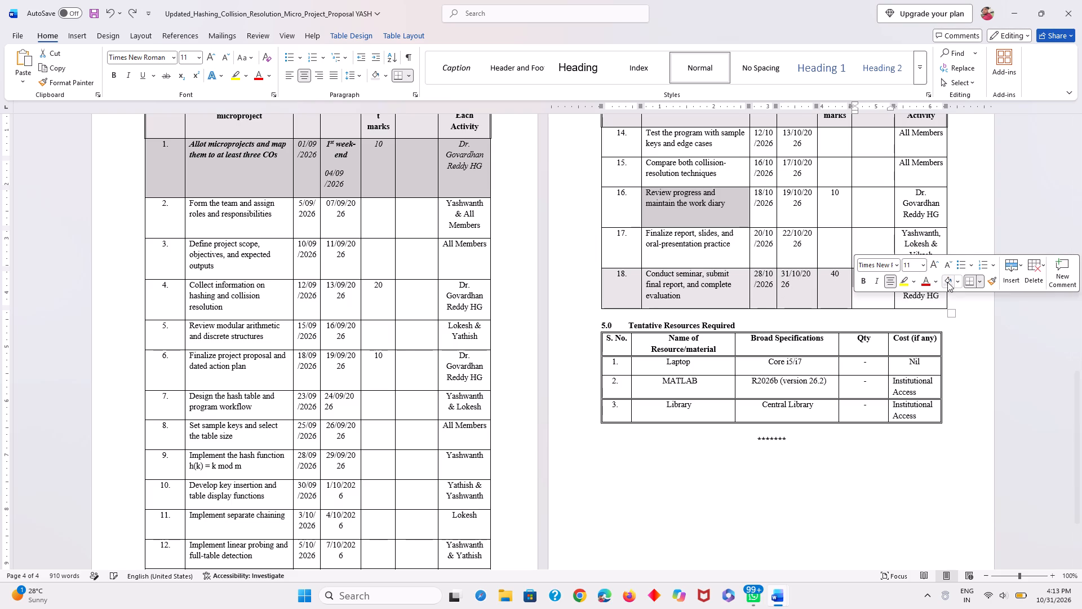
pyautogui.click(947, 282)
pyautogui.tripleClick(928, 299)
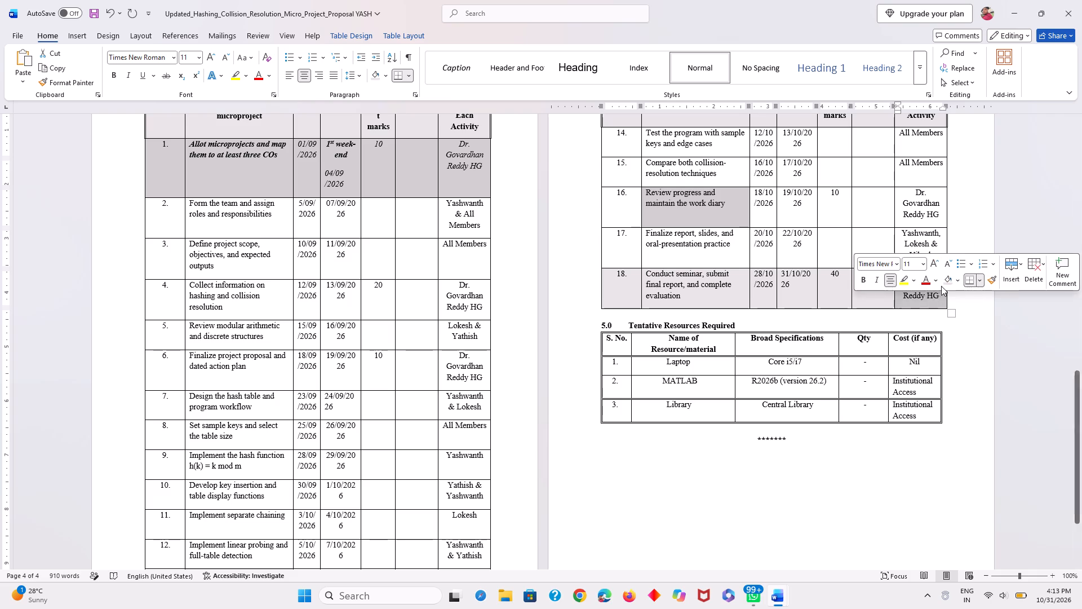
pyautogui.click(949, 279)
# Shade activity 16's Sl. No., Start Date, End Date, Max. Percent marks, Marks Obtained and Responsible Person cells in the headers' light grey.
pyautogui.scroll(1, 806, 282)
pyautogui.scroll(-1, 708, 327)
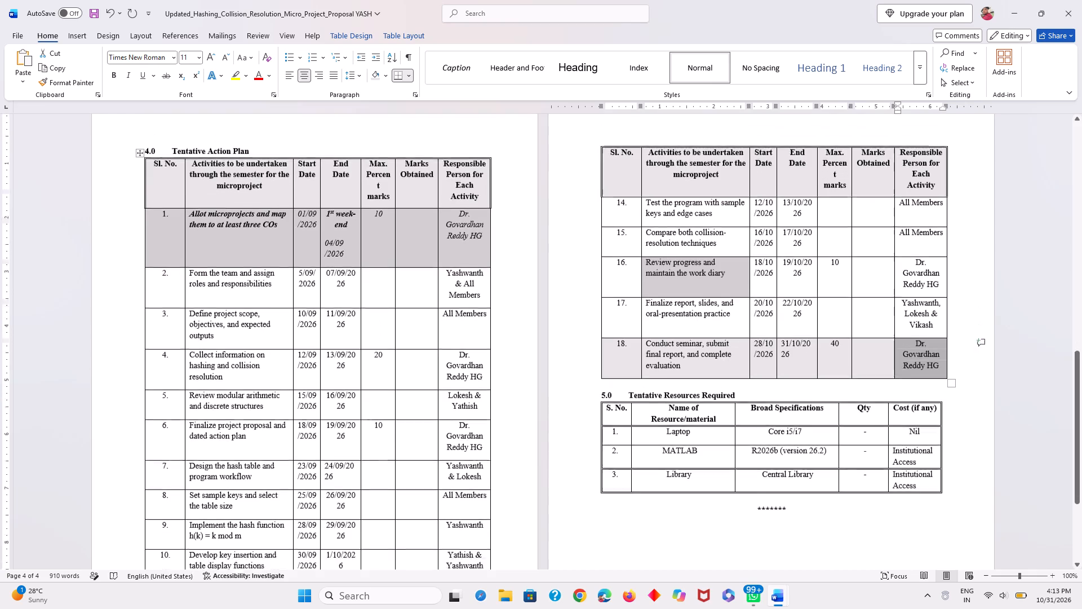
pyautogui.scroll(-1, 708, 327)
pyautogui.tripleClick(872, 201)
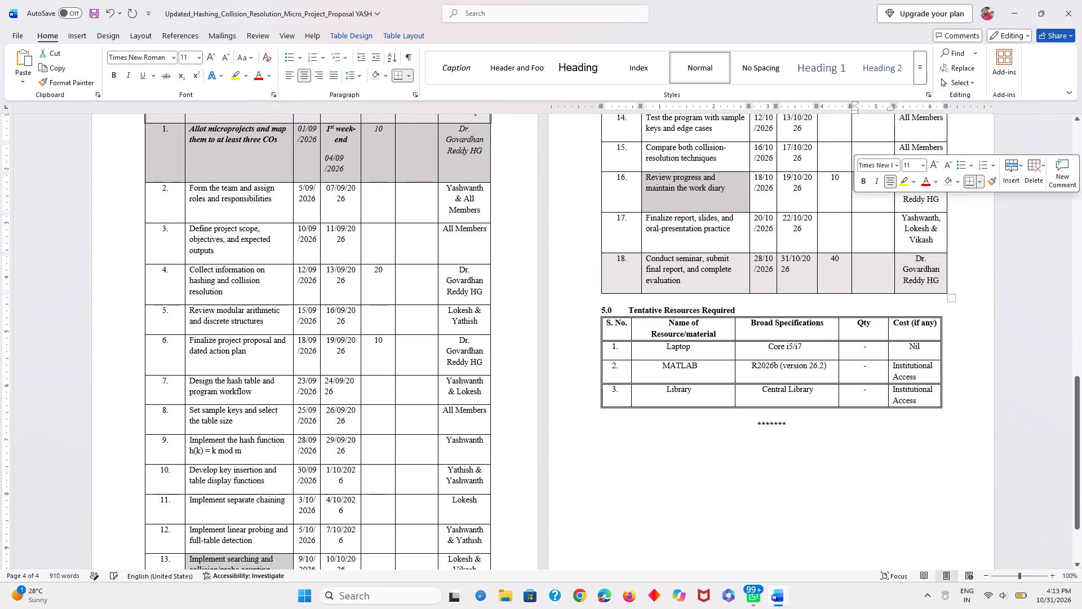
pyautogui.click(943, 179)
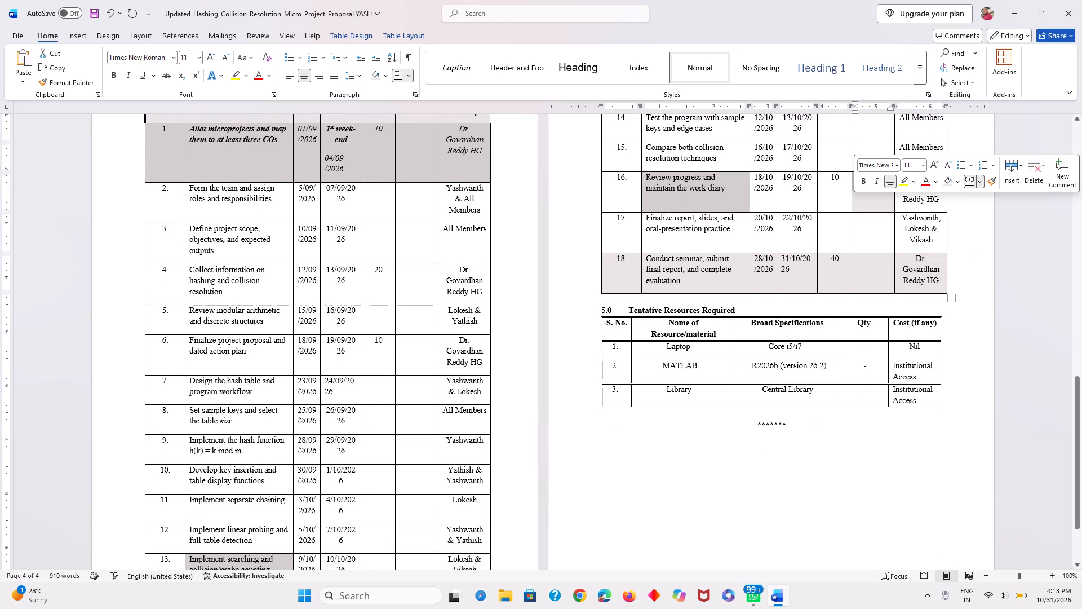
pyautogui.tripleClick(909, 205)
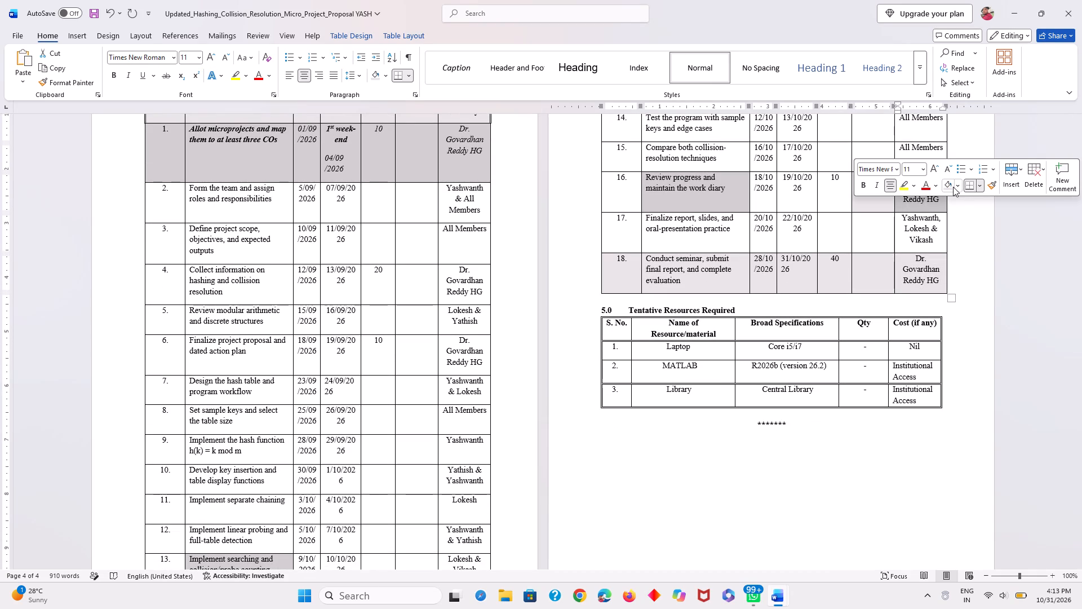
pyautogui.click(950, 186)
pyautogui.tripleClick(823, 201)
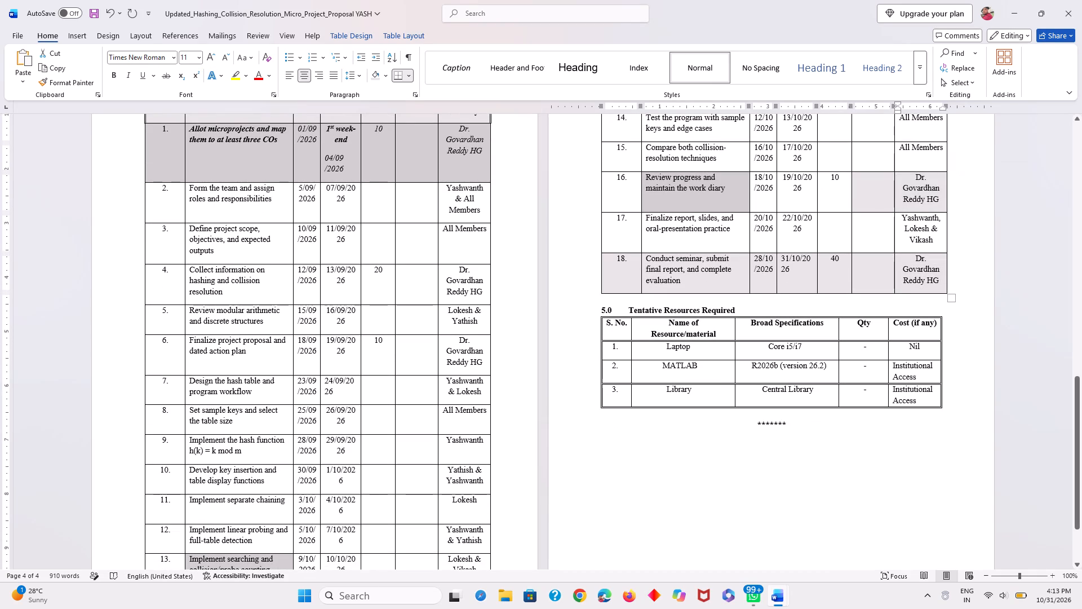
pyautogui.click(916, 180)
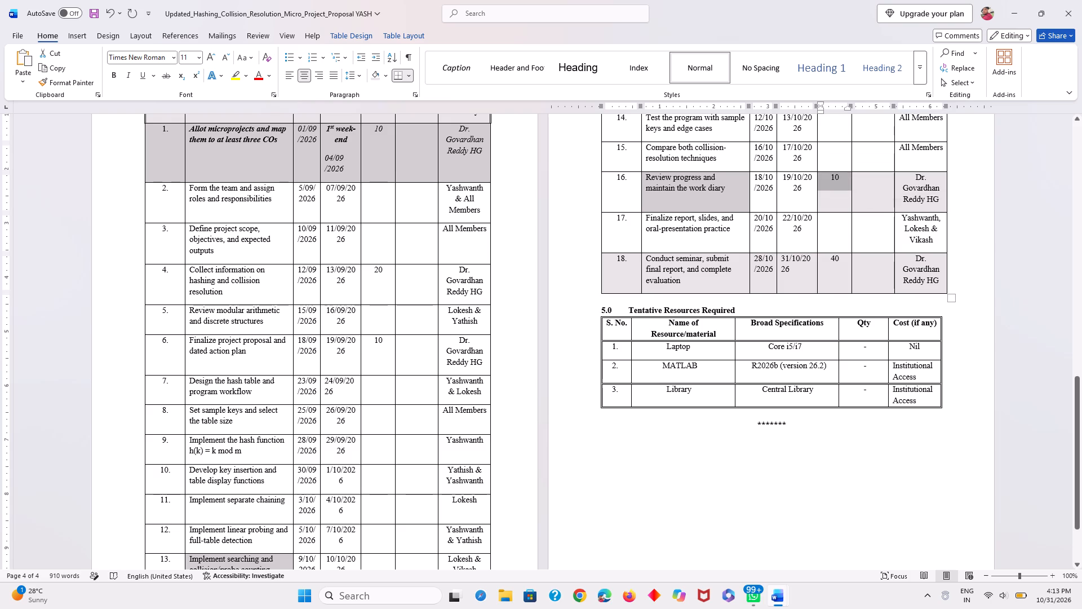
pyautogui.tripleClick(796, 200)
pyautogui.click(891, 180)
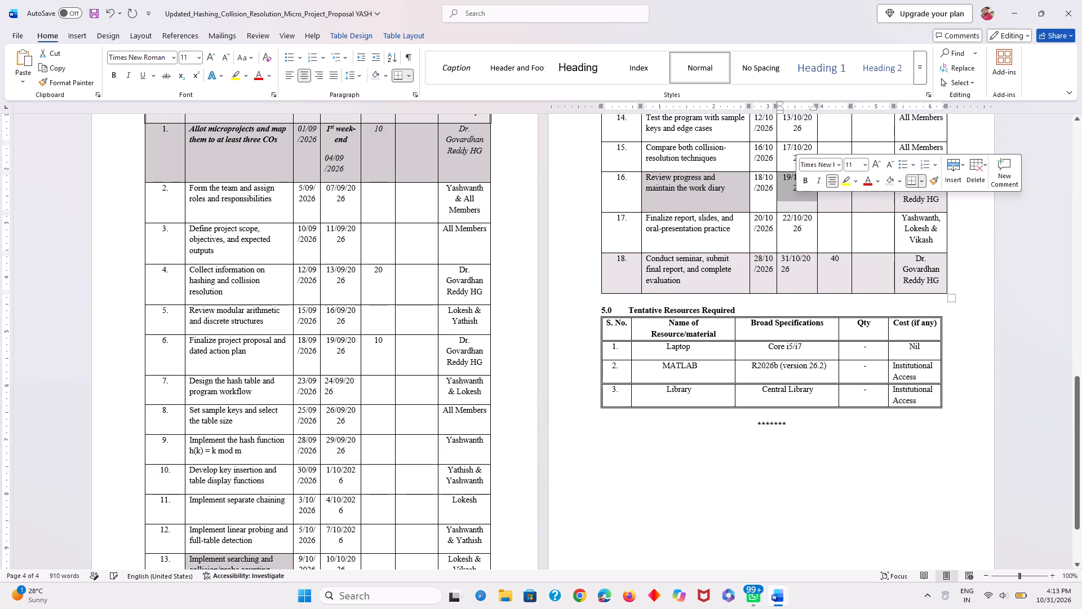
pyautogui.tripleClick(773, 205)
pyautogui.click(773, 205)
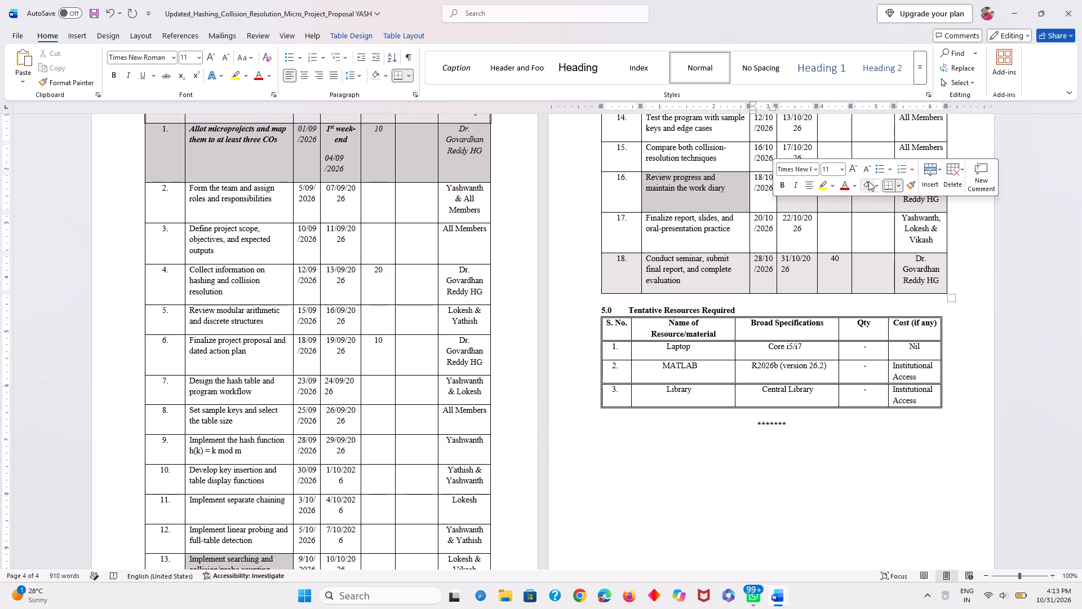
pyautogui.click(868, 181)
pyautogui.tripleClick(622, 192)
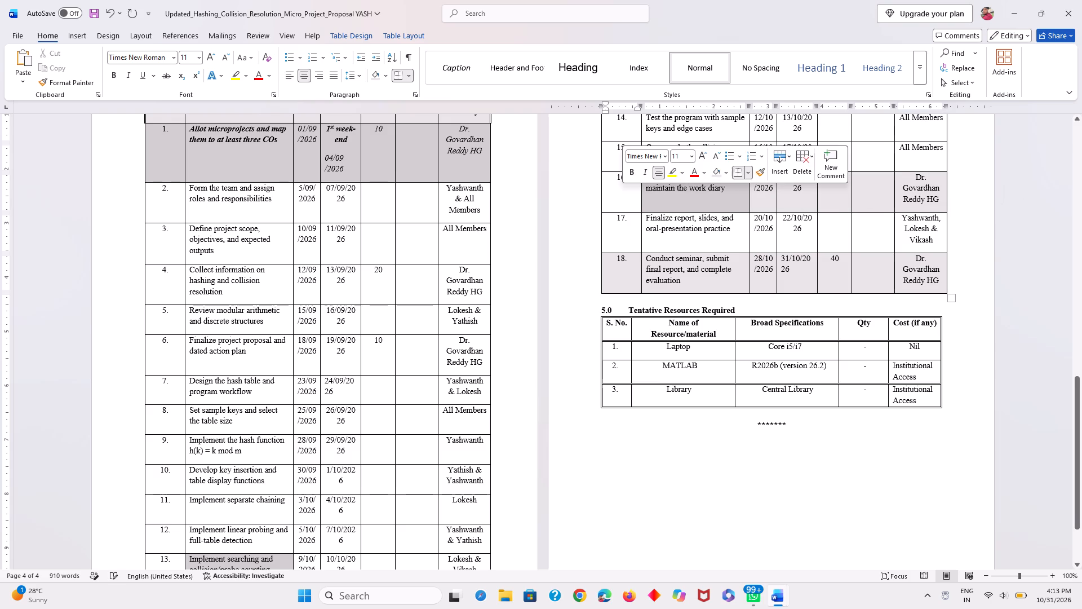
pyautogui.click(712, 176)
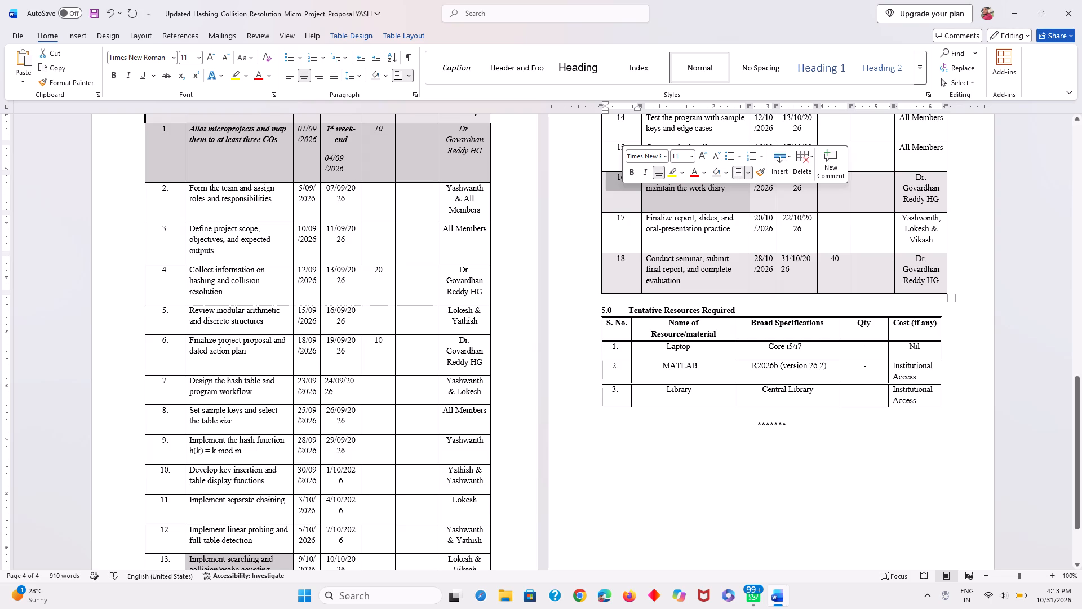
# Shade activity 6's Responsible Person, Marks Obtained, Max. Percent marks and End Date cells with the headers' light grey colour.
pyautogui.scroll(1, 881, 203)
pyautogui.scroll(-1, 881, 203)
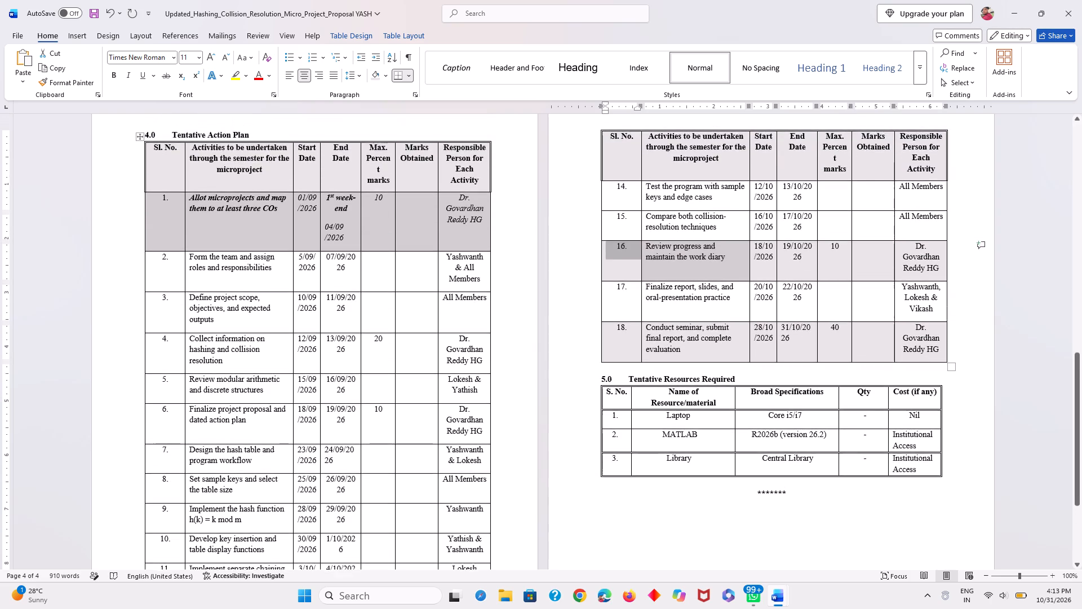
pyautogui.scroll(-1, 881, 203)
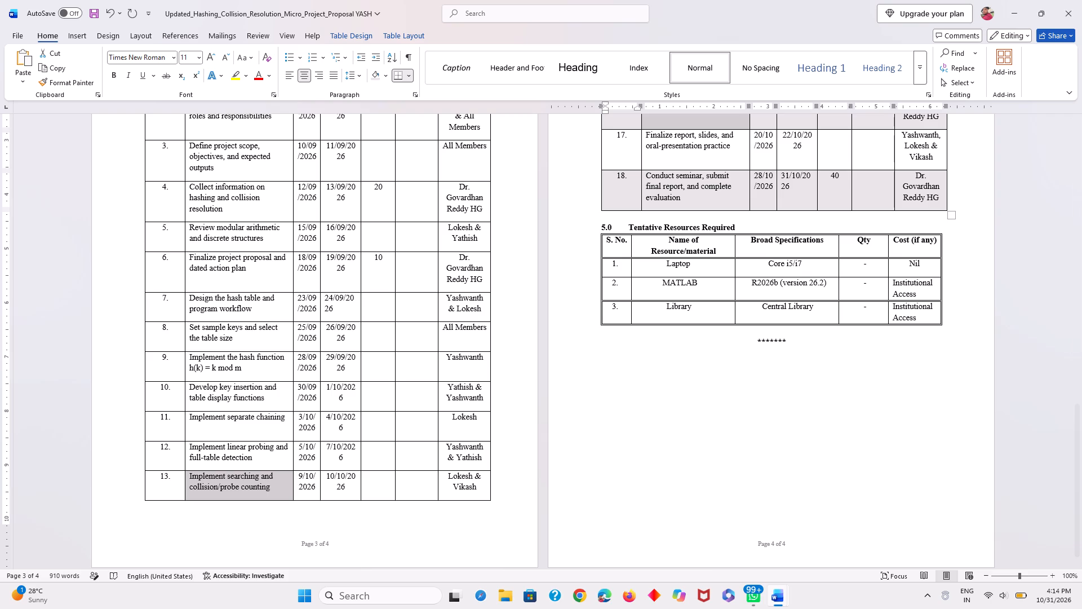
pyautogui.tripleClick(458, 288)
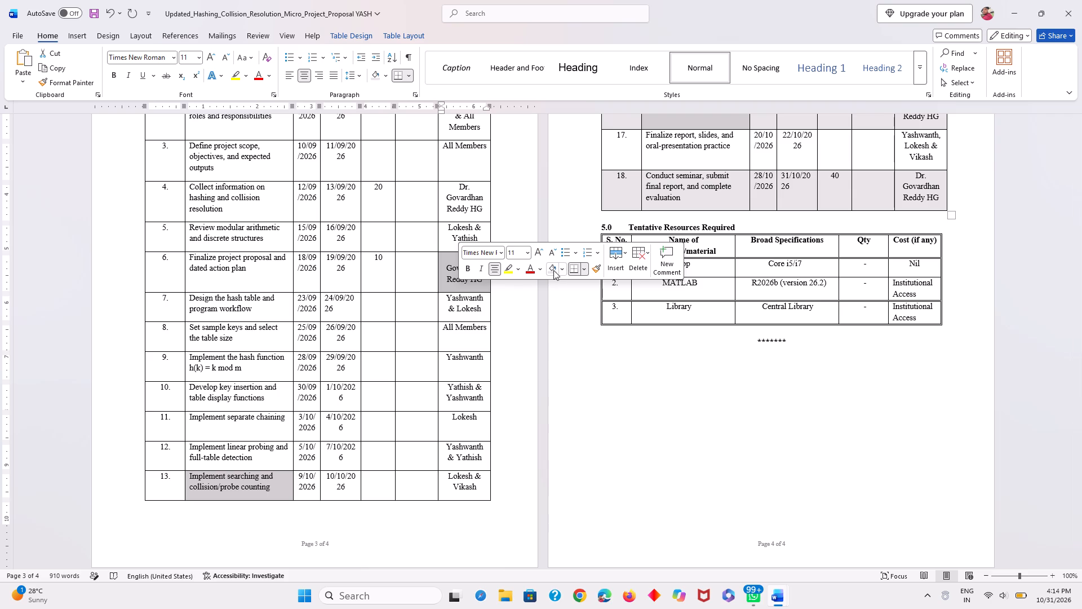
pyautogui.click(553, 270)
pyautogui.tripleClick(418, 266)
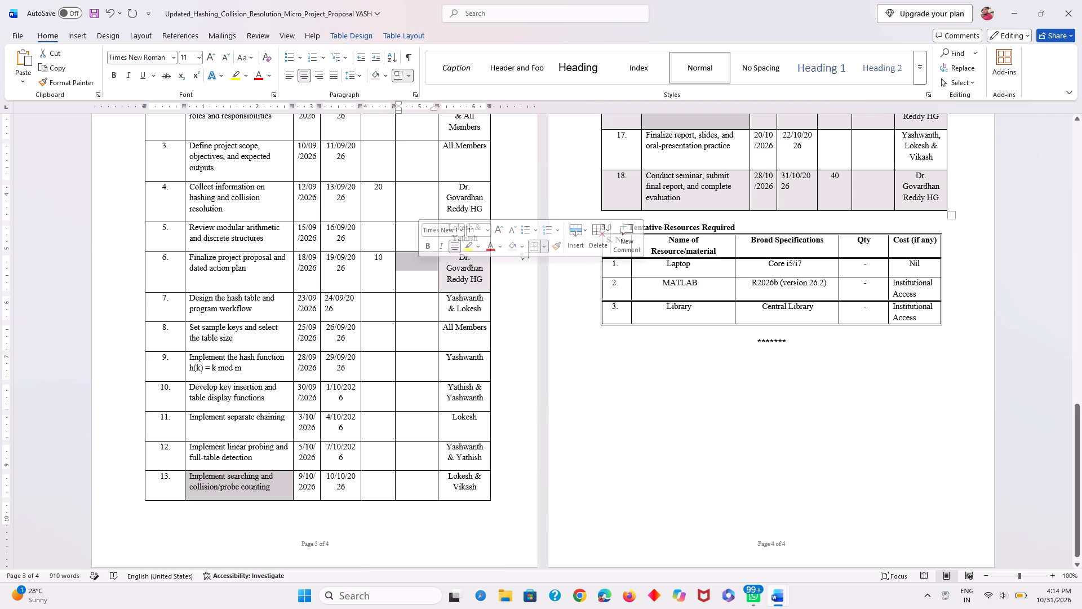
pyautogui.click(513, 245)
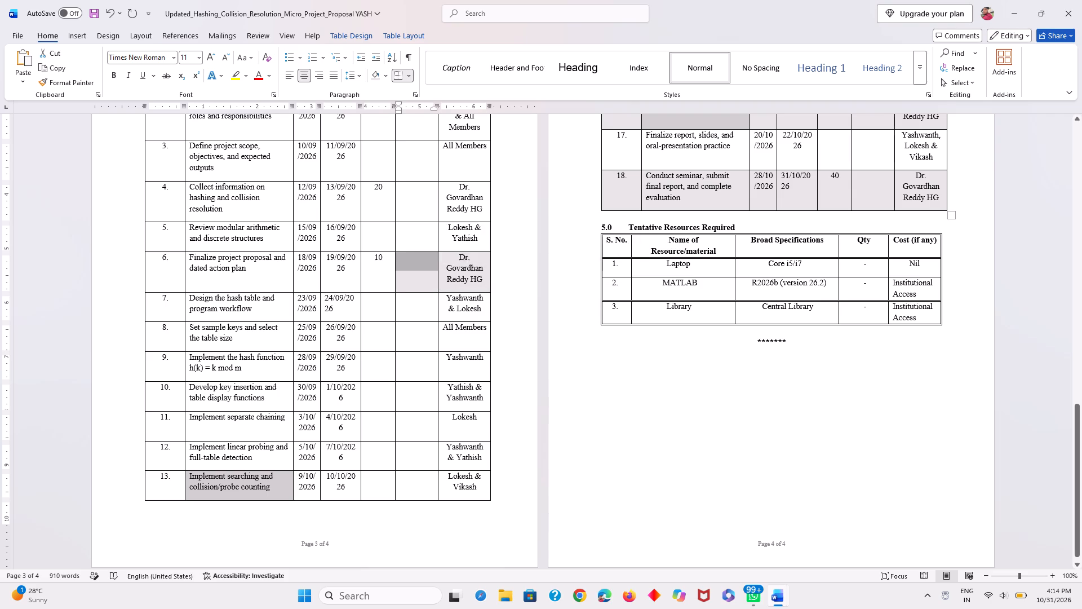
pyautogui.tripleClick(376, 268)
pyautogui.click(376, 268)
pyautogui.click(470, 249)
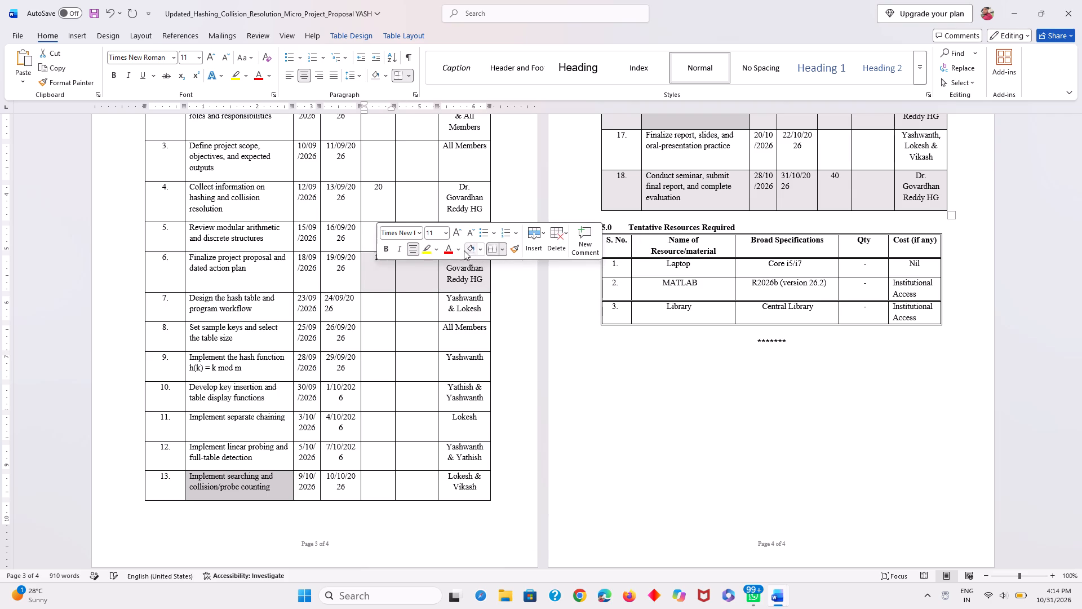
pyautogui.tripleClick(351, 267)
pyautogui.click(351, 267)
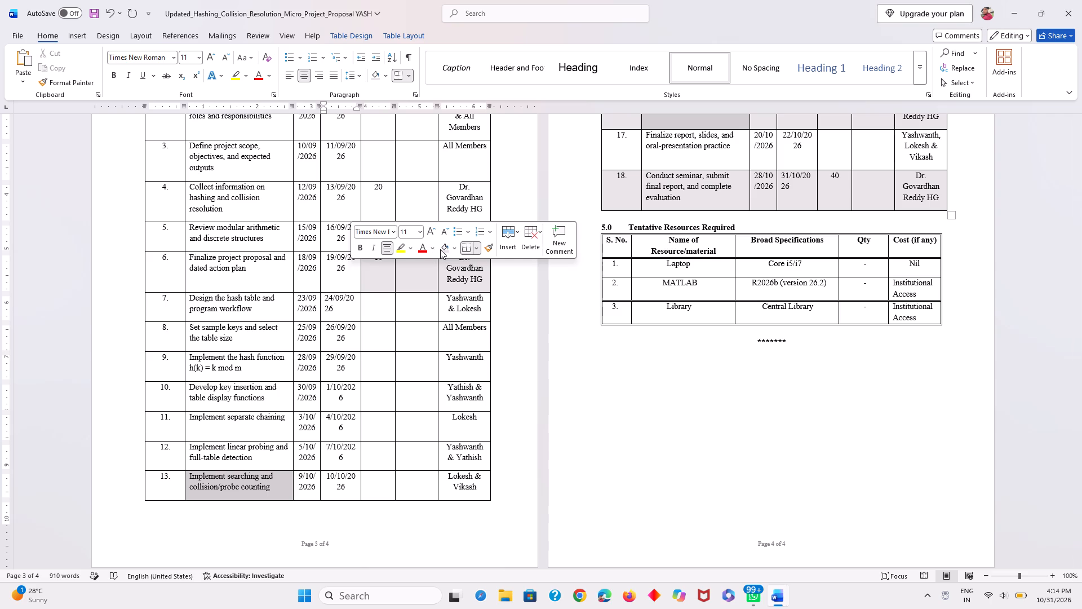
pyautogui.click(441, 249)
# Shade activity 6's Start Date, description and Sl. No. cells with the same light grey as the headers.
pyautogui.tripleClick(307, 277)
pyautogui.click(307, 277)
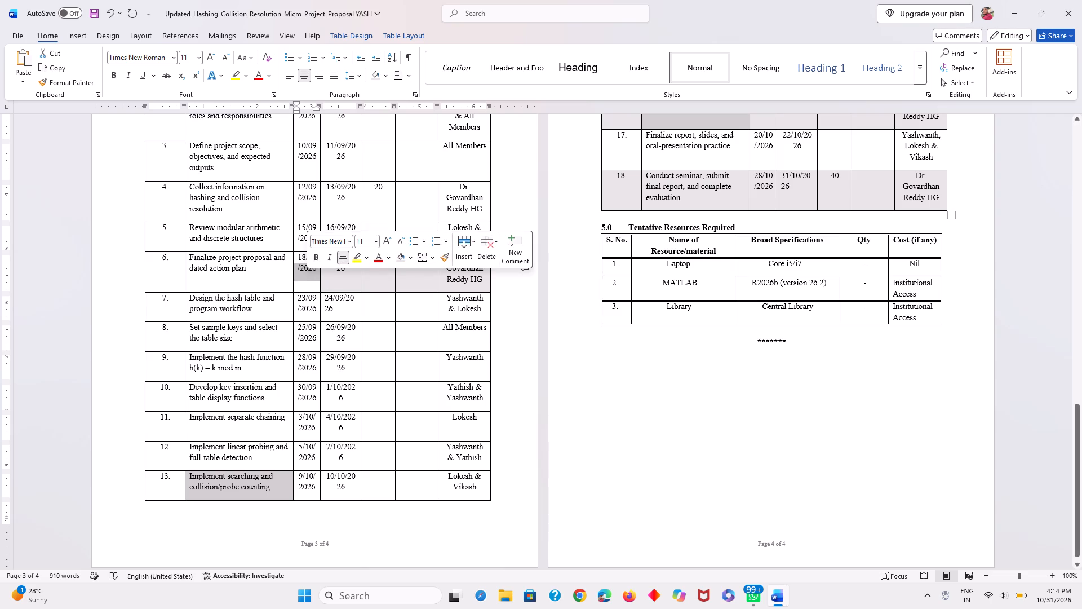
pyautogui.click(397, 267)
pyautogui.click(399, 261)
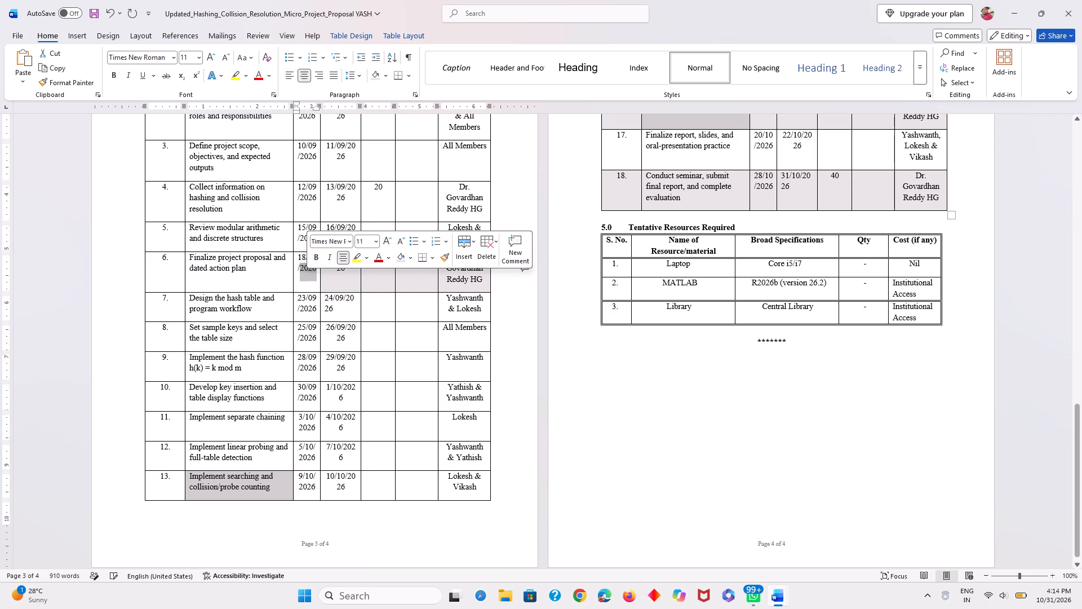
pyautogui.tripleClick(304, 287)
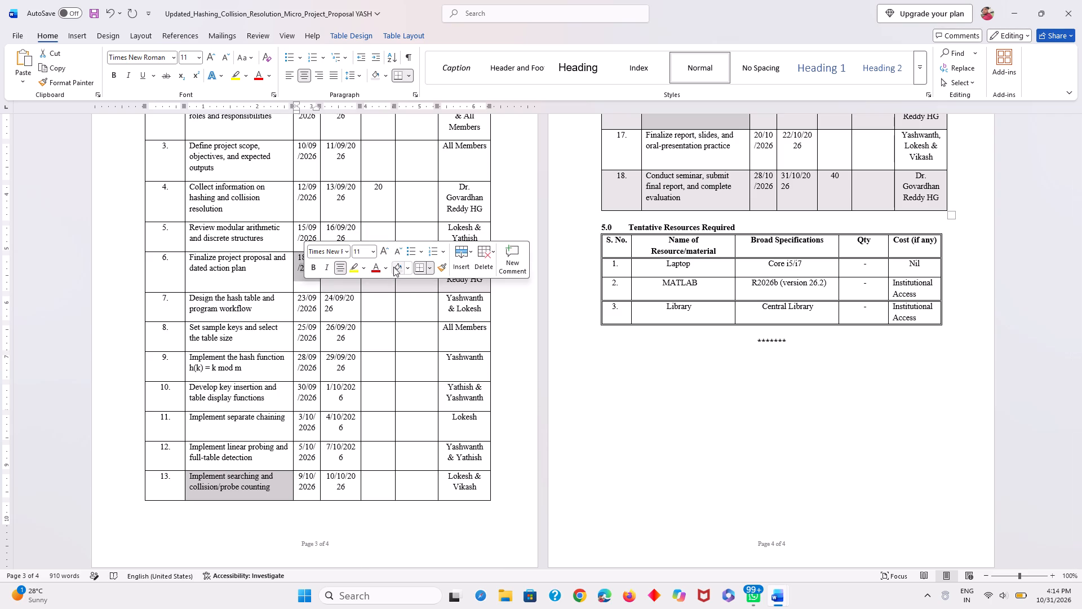
pyautogui.click(393, 267)
pyautogui.tripleClick(259, 275)
pyautogui.click(259, 275)
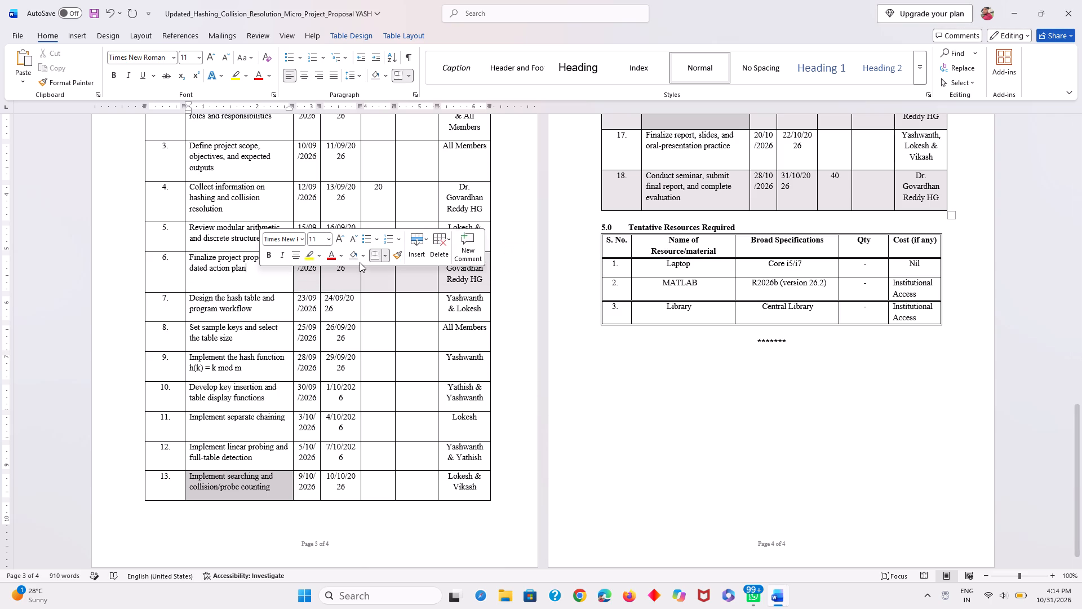
pyautogui.click(356, 257)
pyautogui.tripleClick(170, 279)
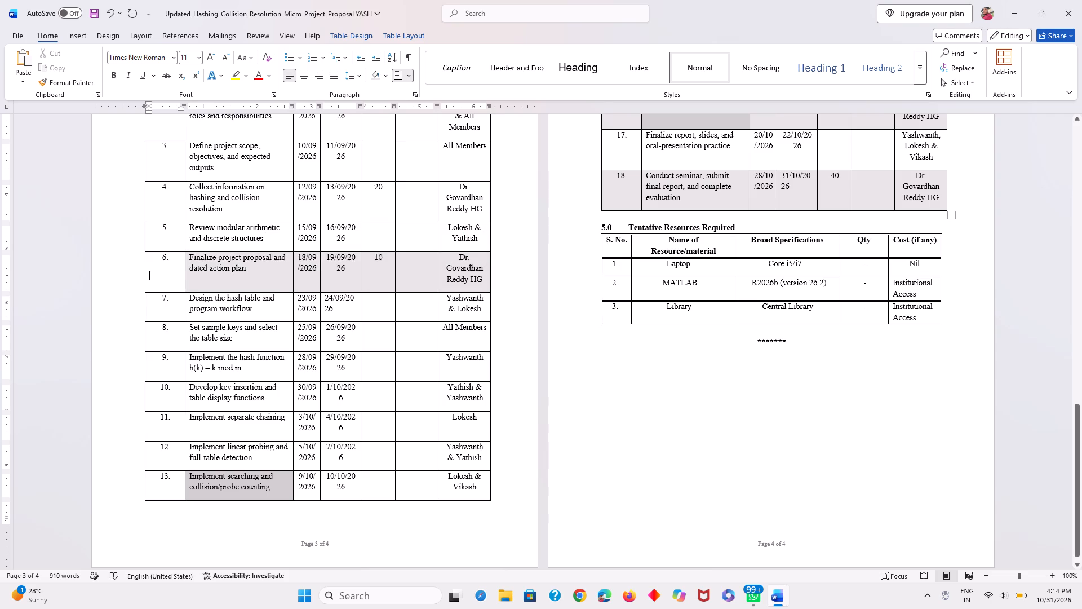
pyautogui.click(267, 255)
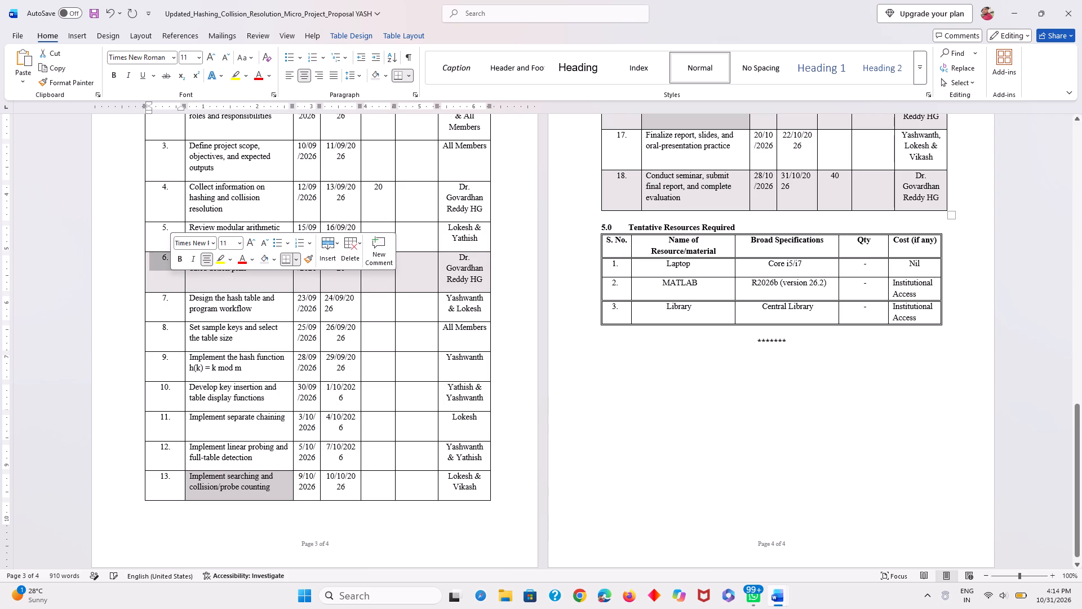
pyautogui.click(74, 288)
pyautogui.click(1031, 299)
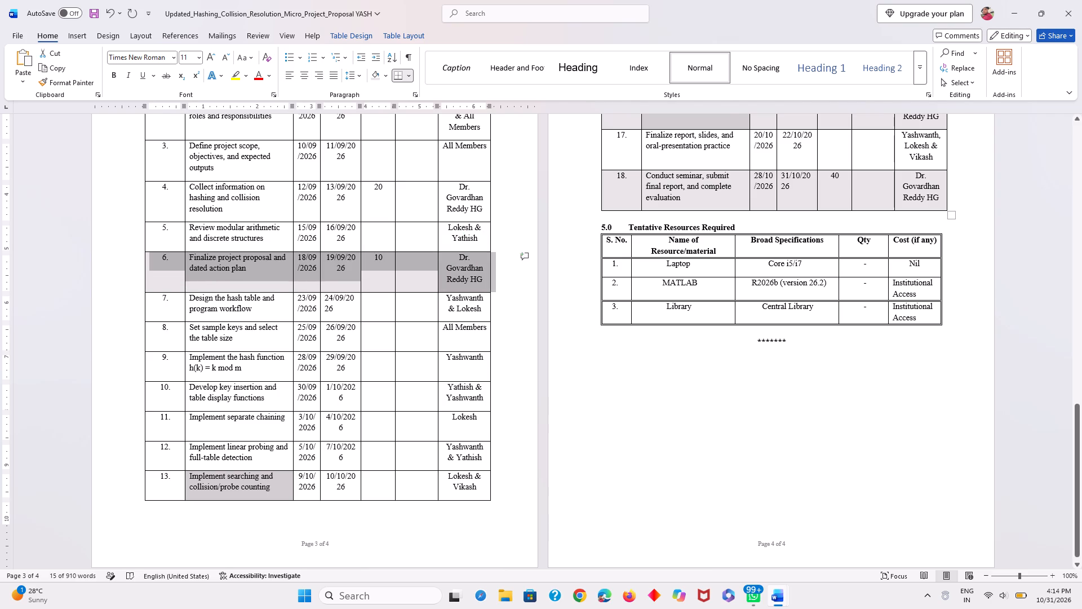
# Shade activity 16's description cell, "Review progress and maintain the work diary", with the headers' light grey colour.
pyautogui.scroll(1, 636, 350)
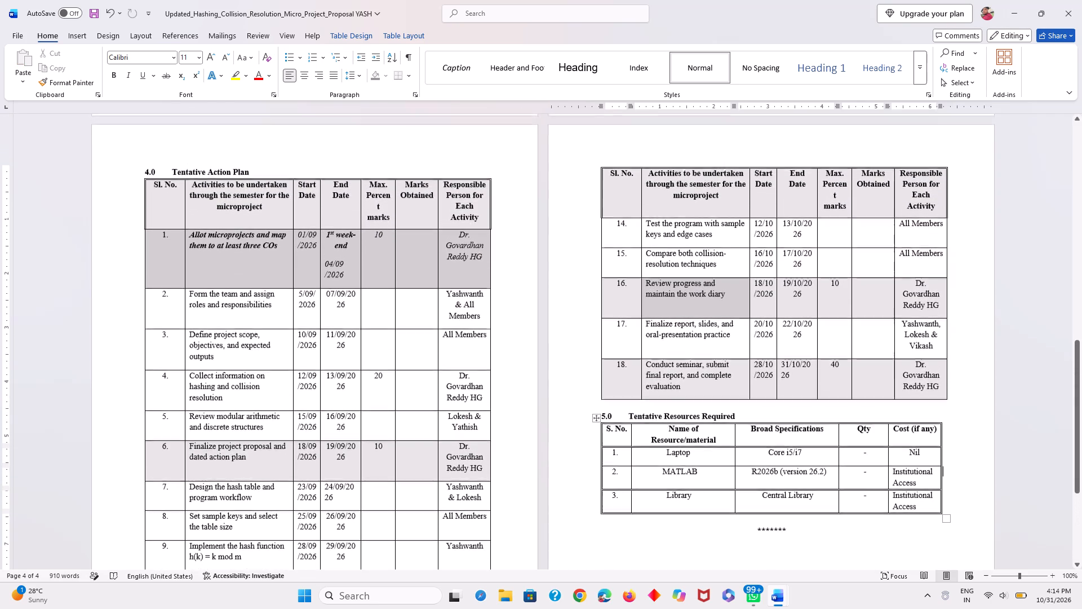
pyautogui.scroll(1, 636, 350)
pyautogui.tripleClick(681, 277)
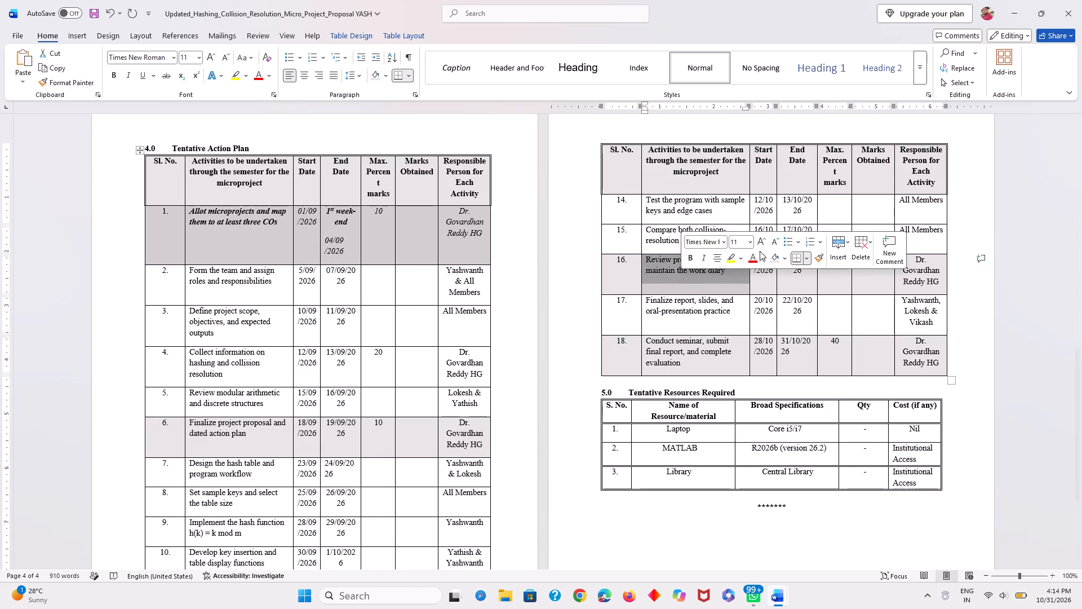
pyautogui.click(773, 257)
pyautogui.click(1030, 257)
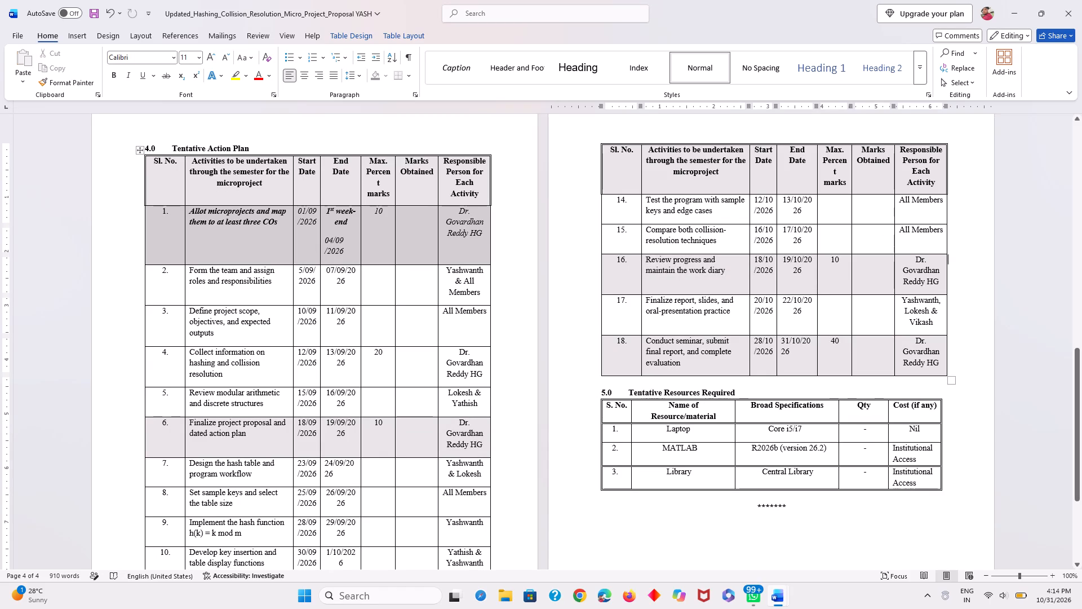
# Shade activity 1's Responsible Person, Marks Obtained, Max. Percent marks and End Date cells in the headers' light grey.
pyautogui.tripleClick(460, 250)
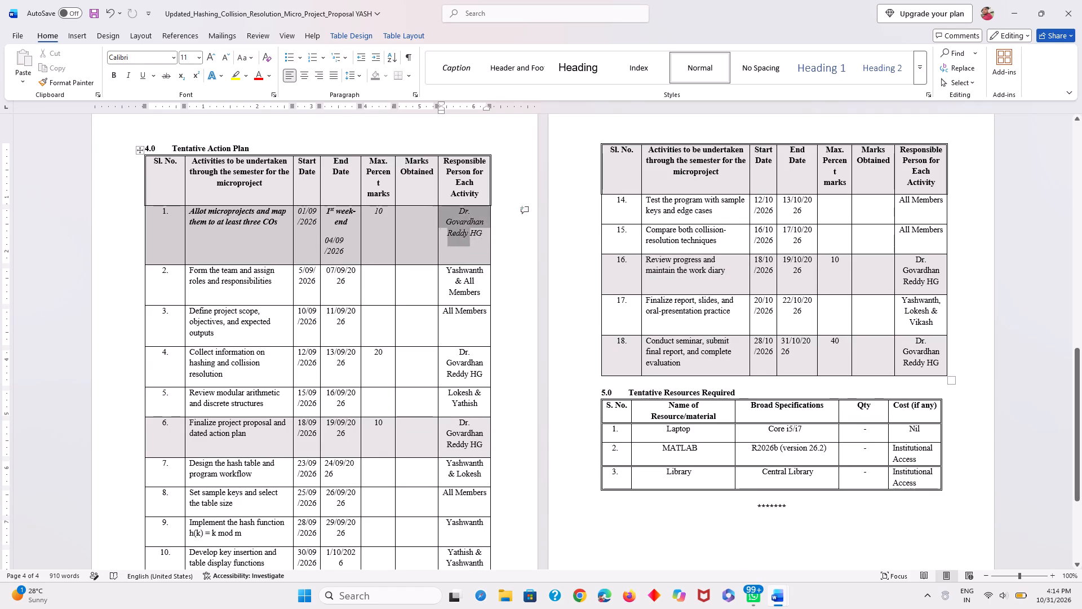
pyautogui.click(554, 227)
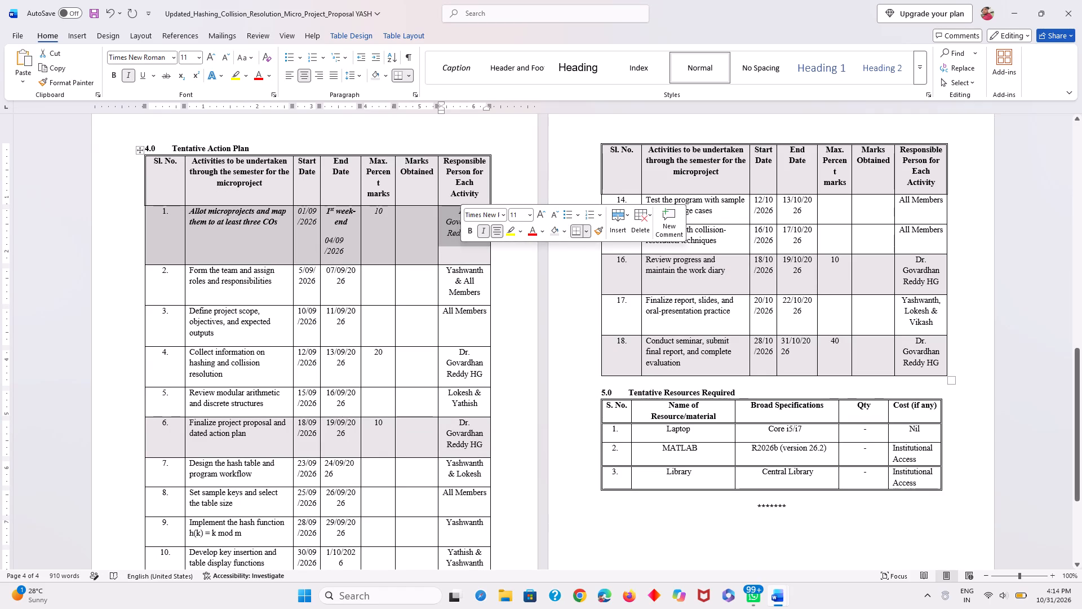
pyautogui.tripleClick(408, 249)
pyautogui.click(503, 226)
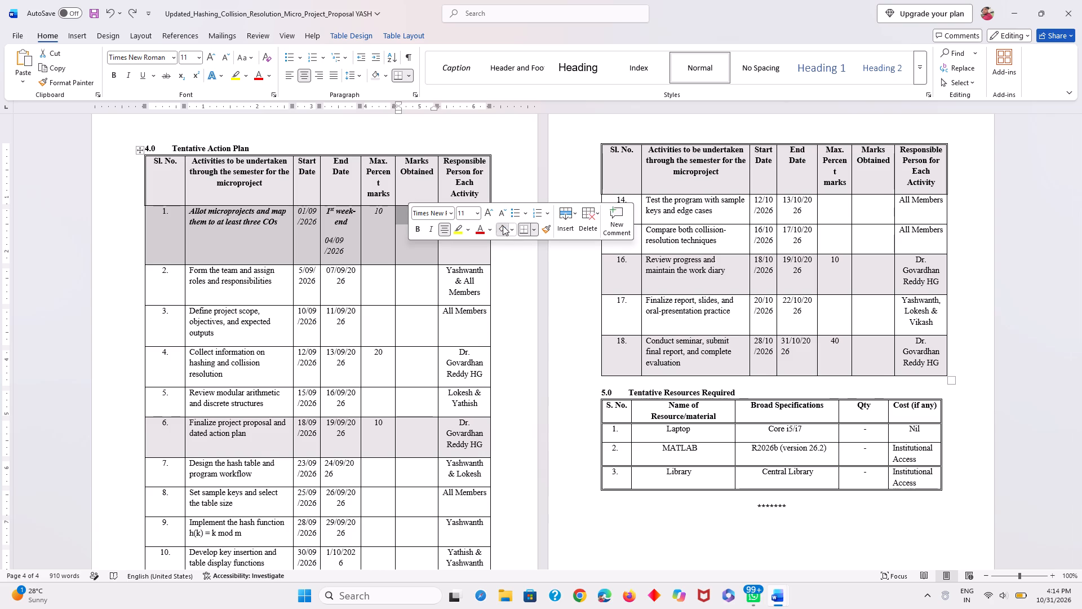
pyautogui.tripleClick(388, 248)
pyautogui.click(388, 248)
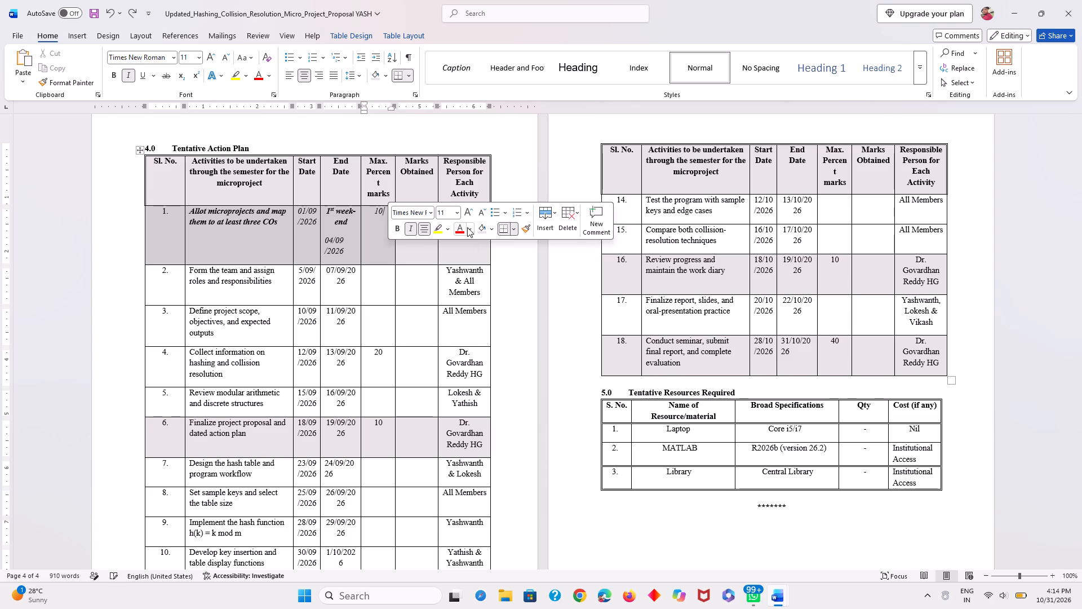
pyautogui.click(474, 227)
pyautogui.click(486, 224)
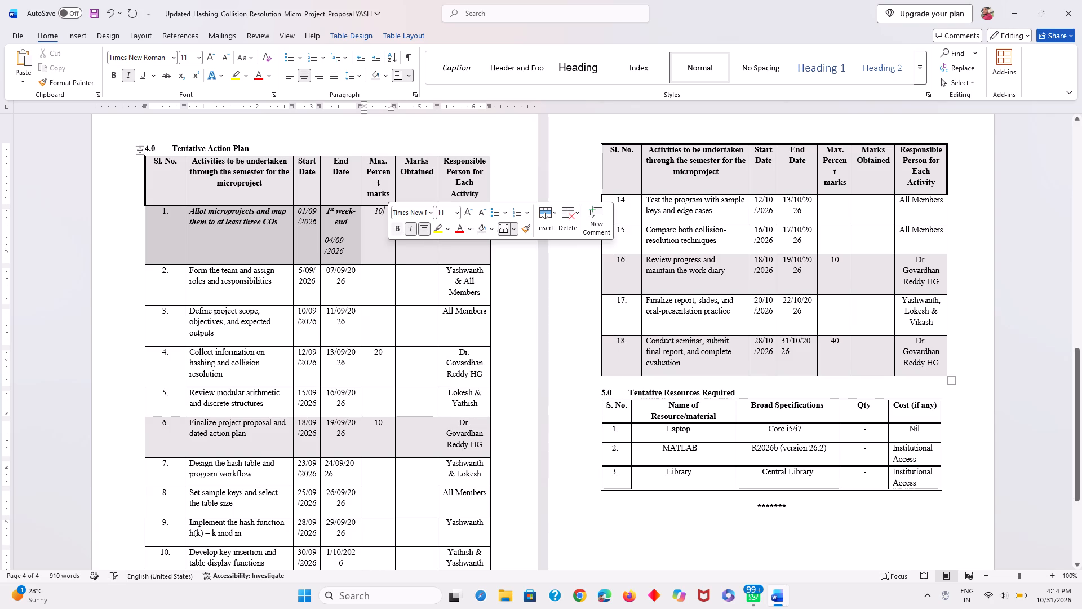
pyautogui.tripleClick(352, 251)
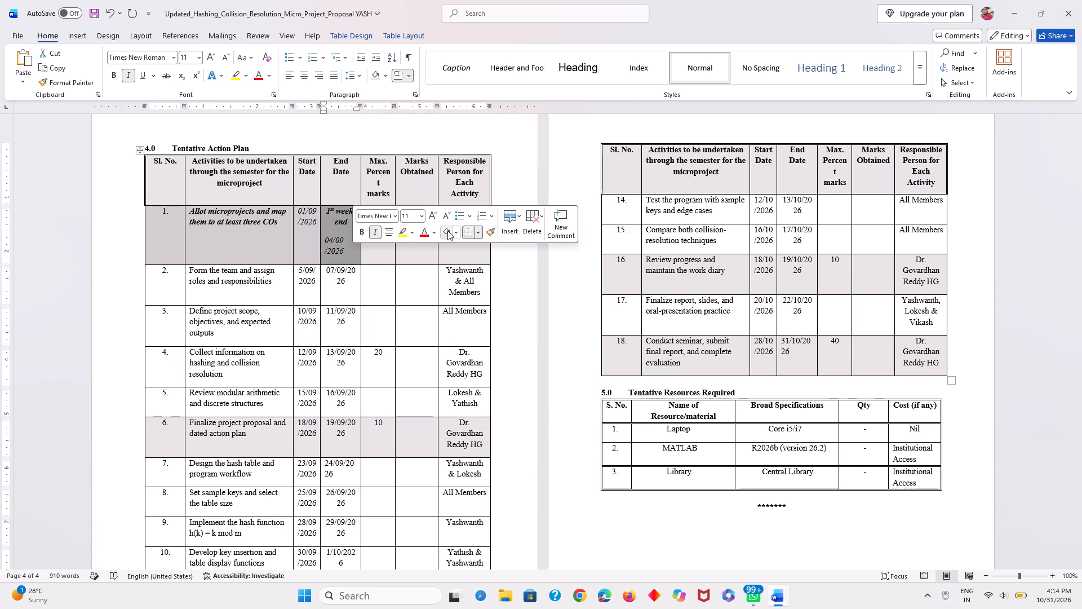
pyautogui.click(447, 231)
# Shade activity 1's Start Date, description and Sl. No. cells with the same light grey as the headers.
pyautogui.tripleClick(307, 252)
pyautogui.click(307, 252)
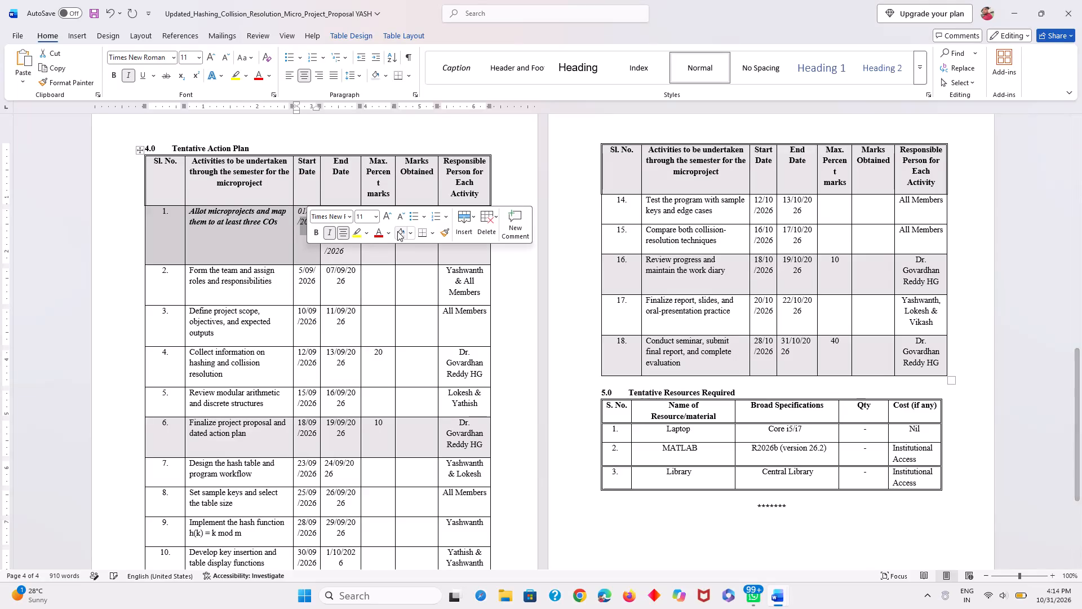
pyautogui.click(398, 231)
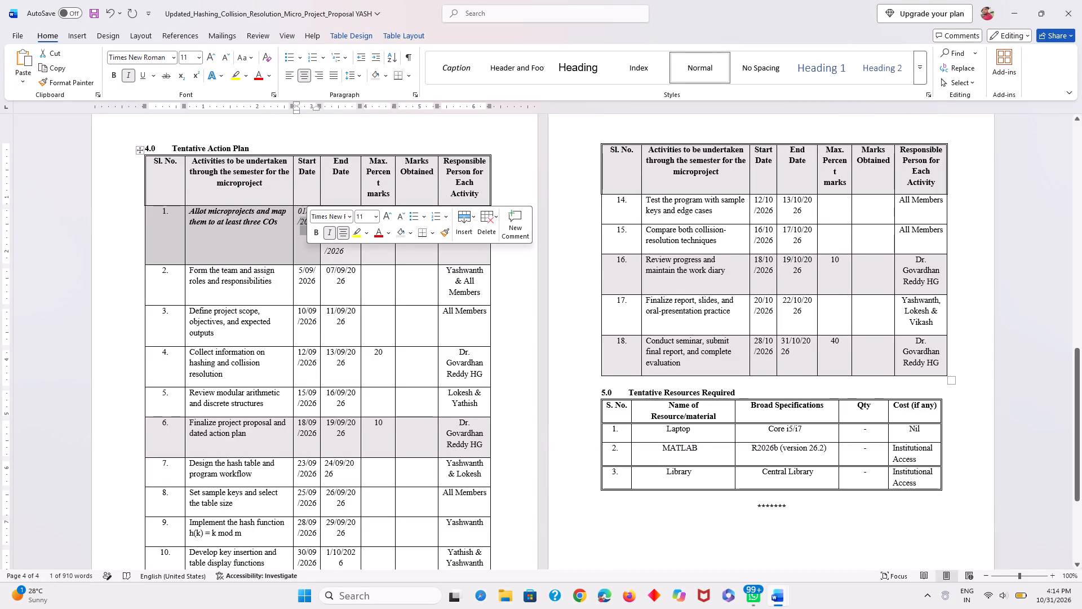
pyautogui.click(398, 231)
pyautogui.tripleClick(270, 240)
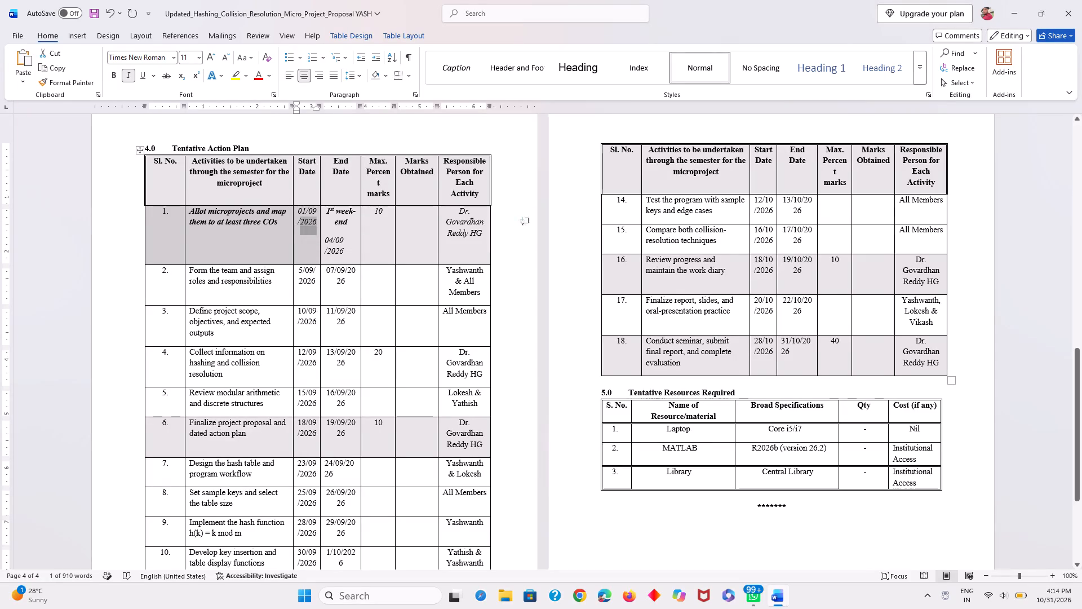
pyautogui.click(270, 240)
pyautogui.click(366, 222)
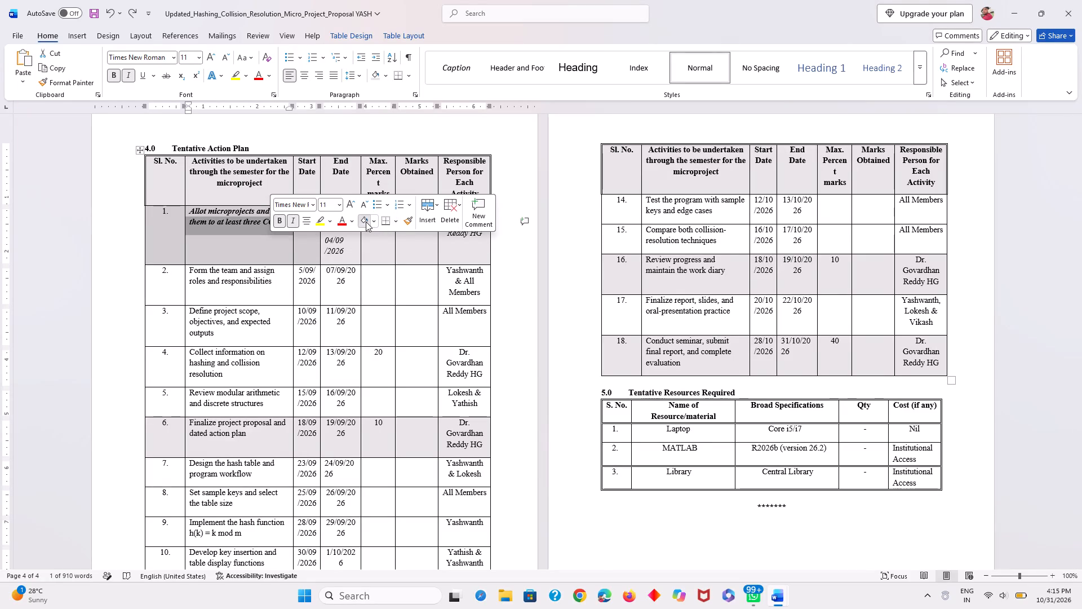
pyautogui.tripleClick(267, 258)
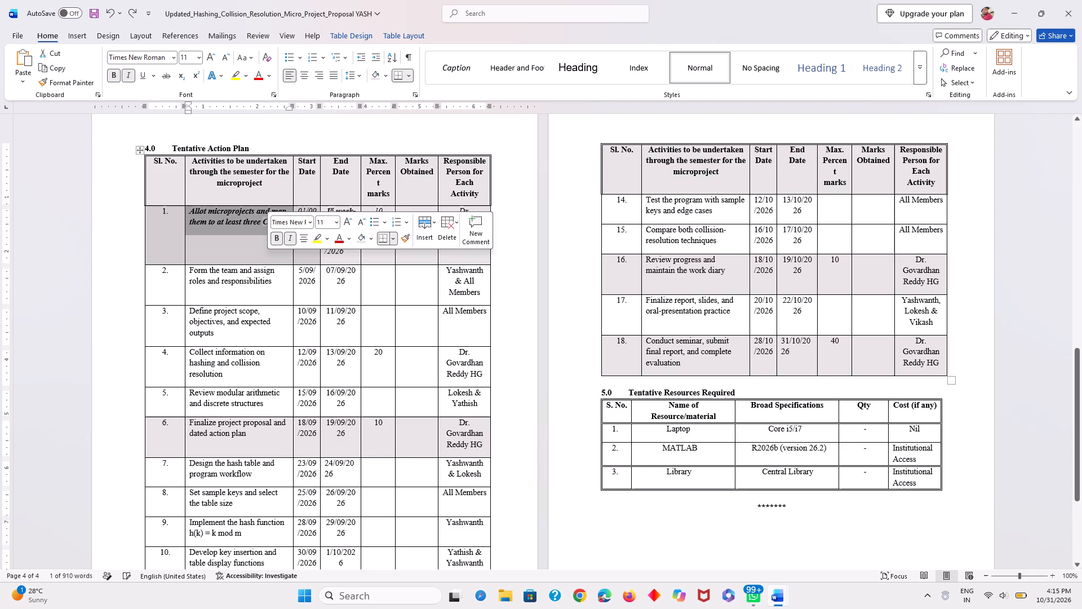
pyautogui.click(362, 237)
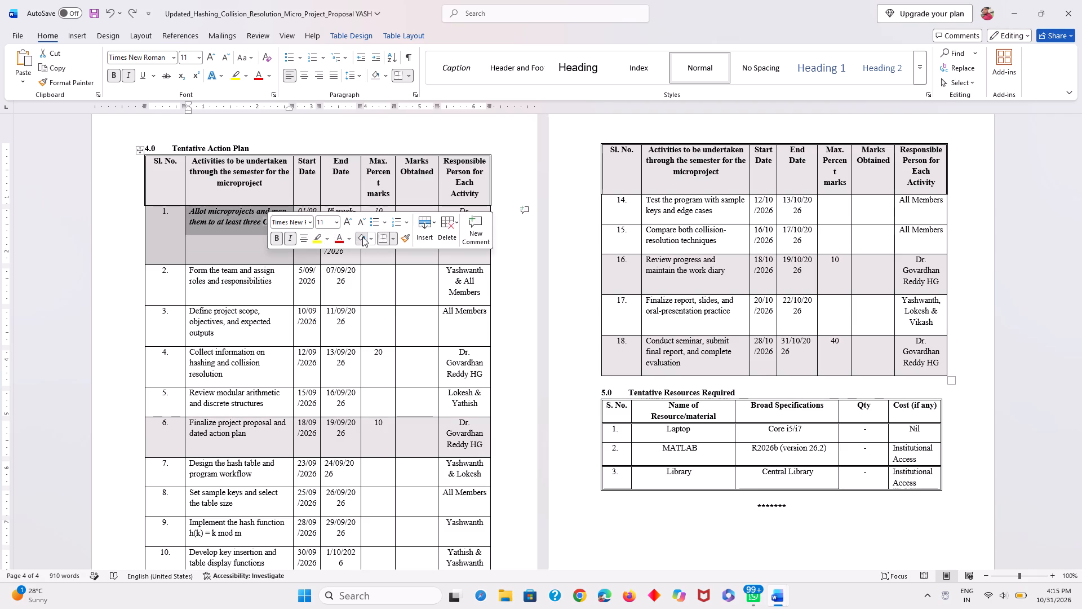
pyautogui.tripleClick(304, 253)
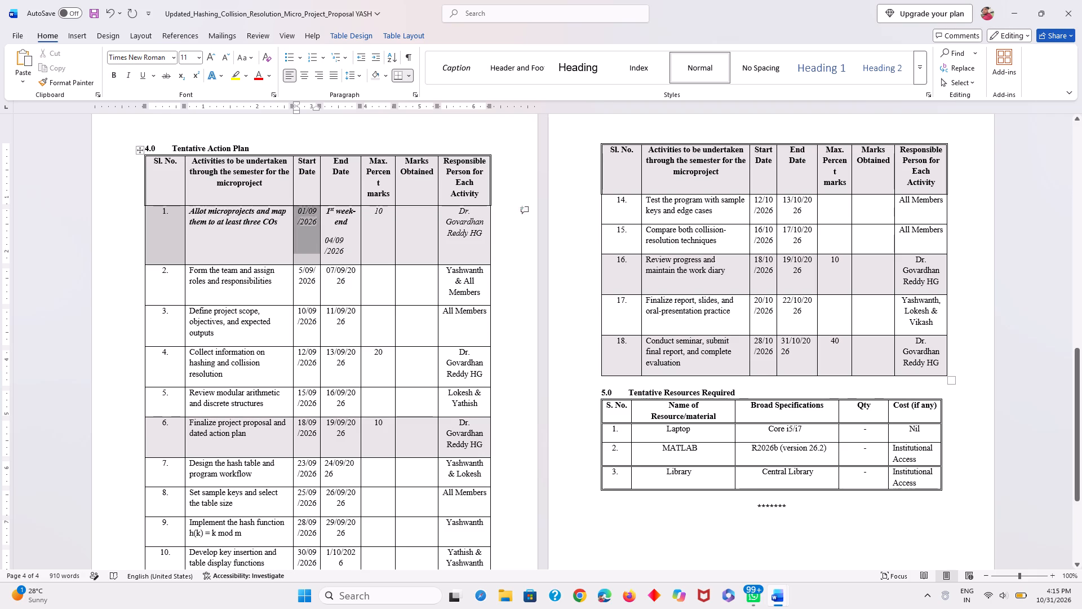
pyautogui.click(398, 231)
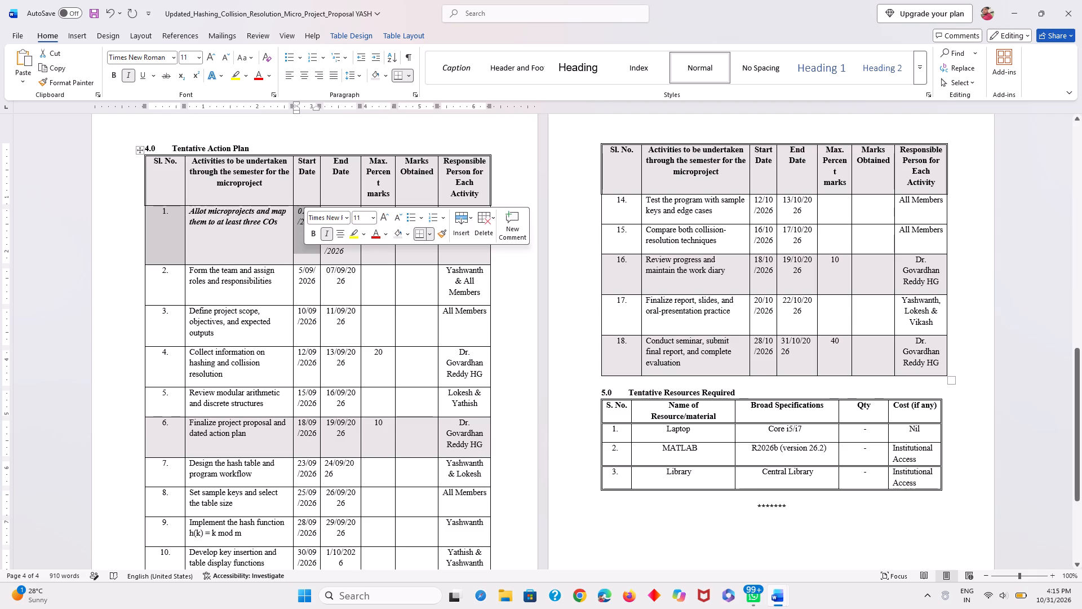
pyautogui.tripleClick(170, 247)
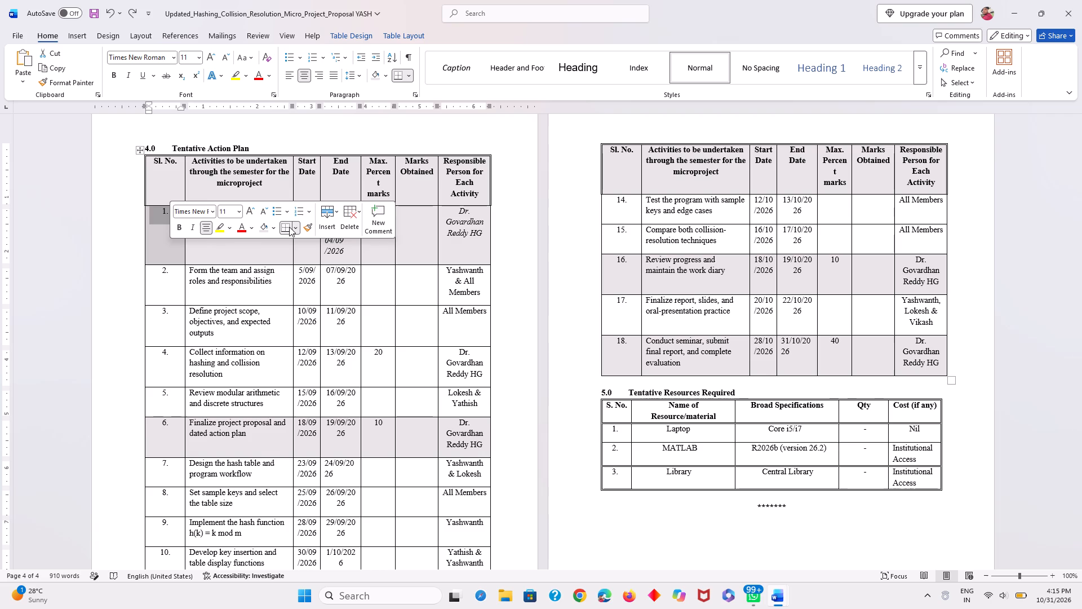
pyautogui.click(267, 226)
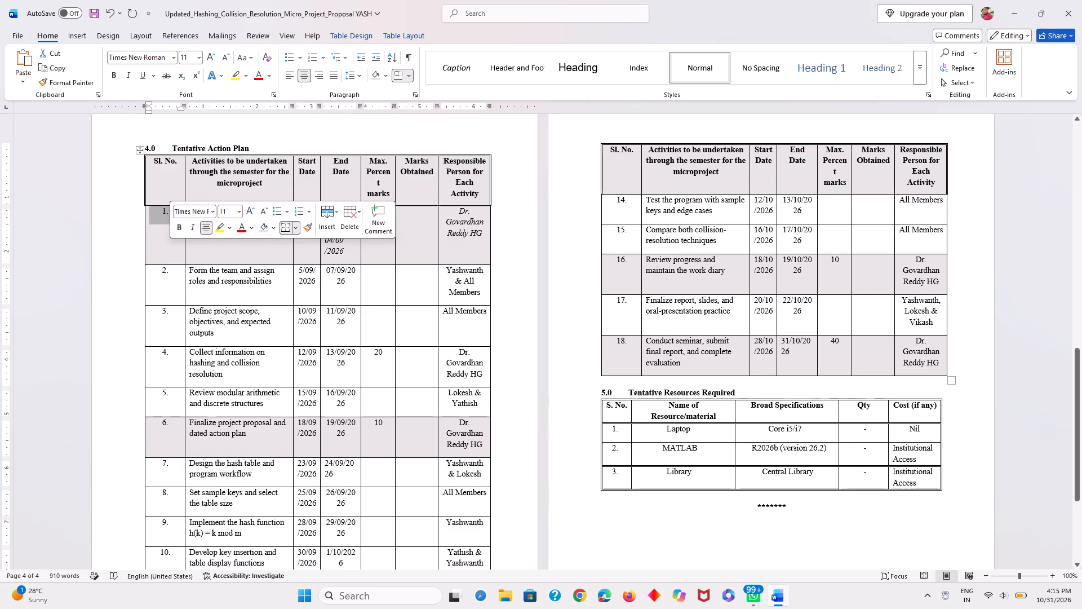
pyautogui.click(49, 289)
pyautogui.click(542, 189)
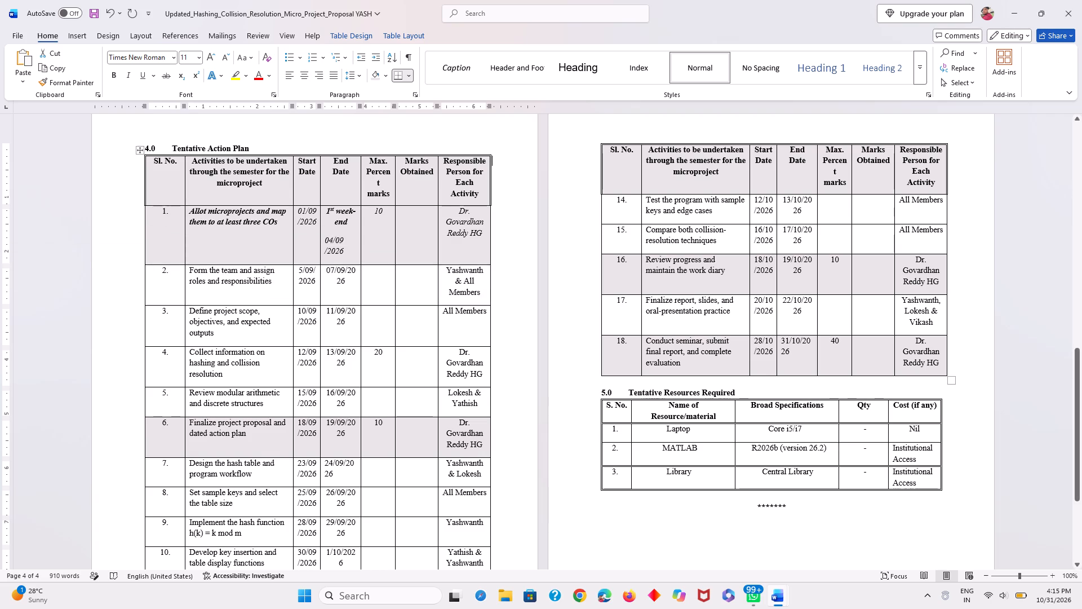
# Set the shading of activity 13's description cell, "Implement searching and collision/probe counting", to white.
pyautogui.scroll(-2, 542, 189)
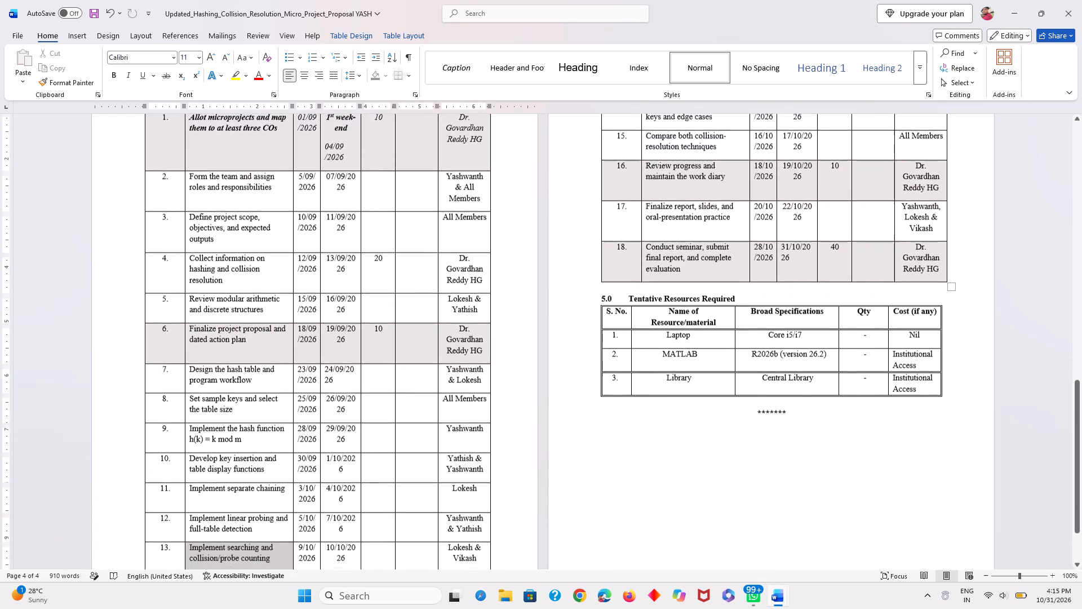
pyautogui.scroll(-1, 542, 189)
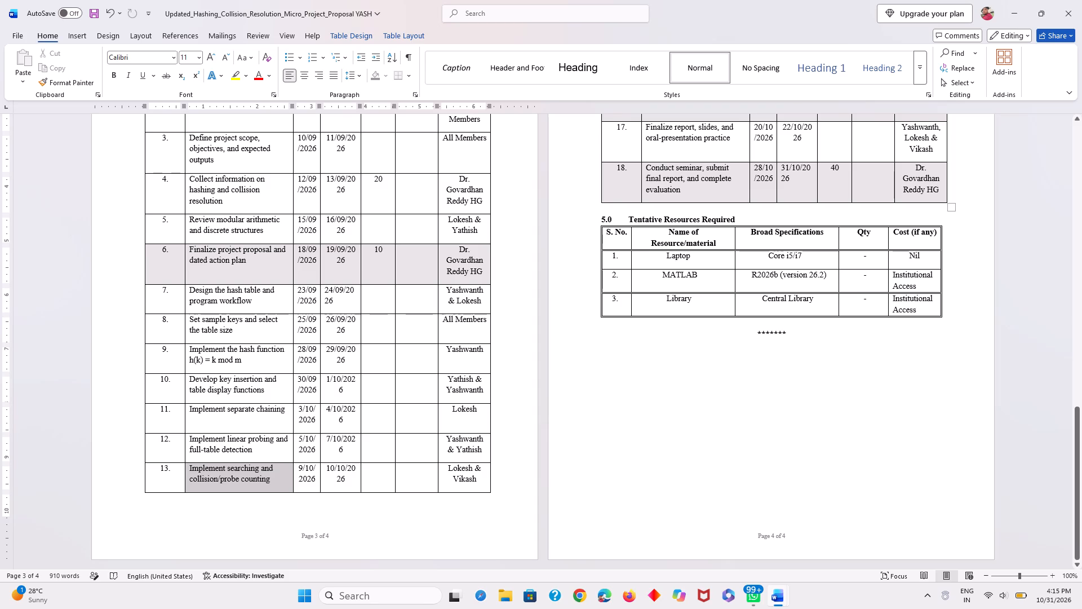
pyautogui.tripleClick(286, 481)
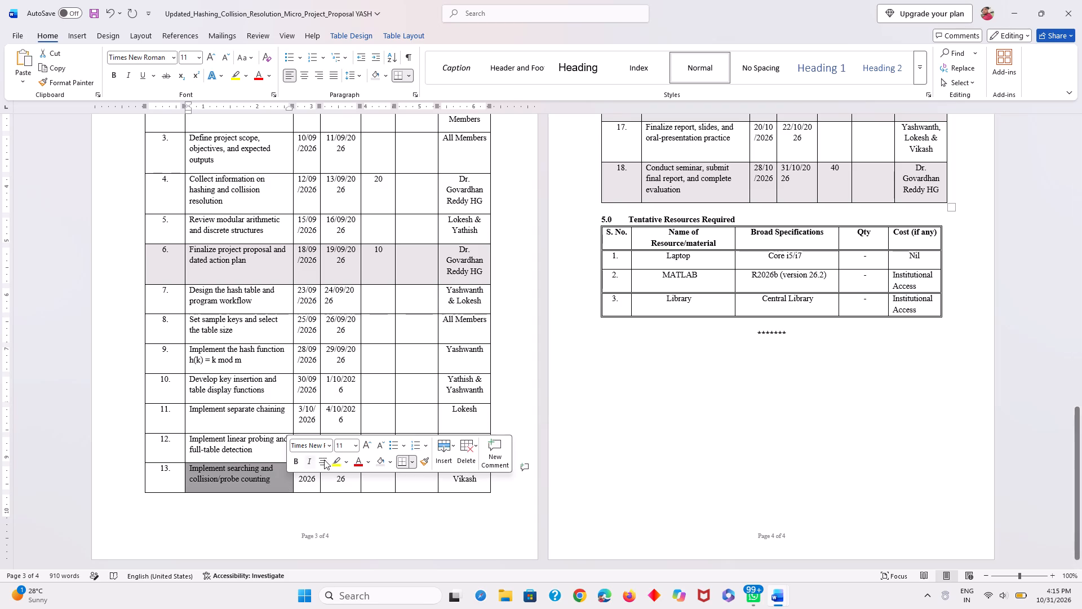
pyautogui.click(380, 463)
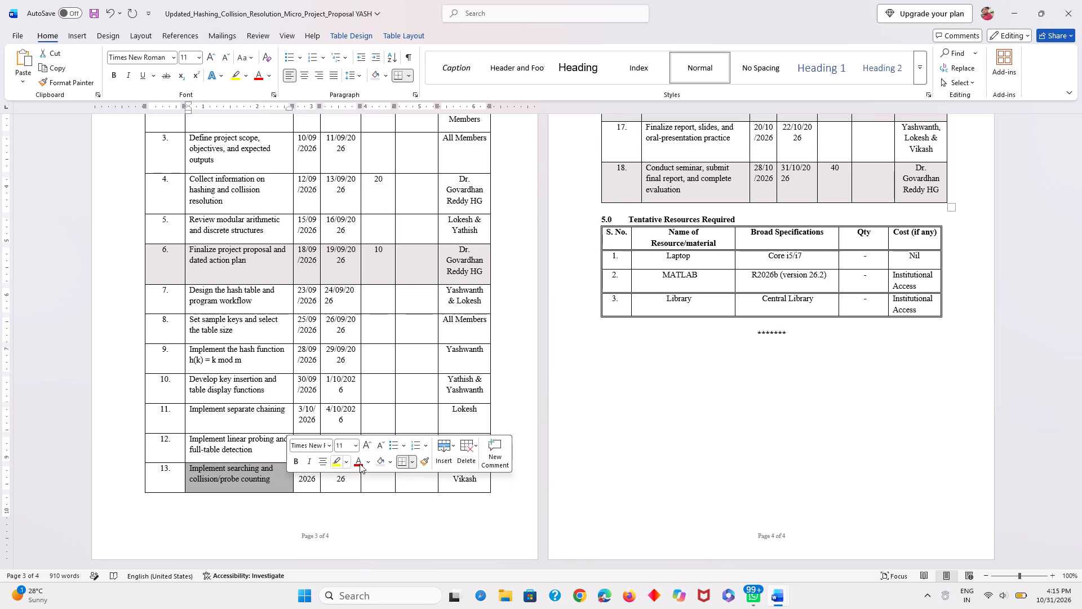
pyautogui.click(390, 462)
pyautogui.click(383, 293)
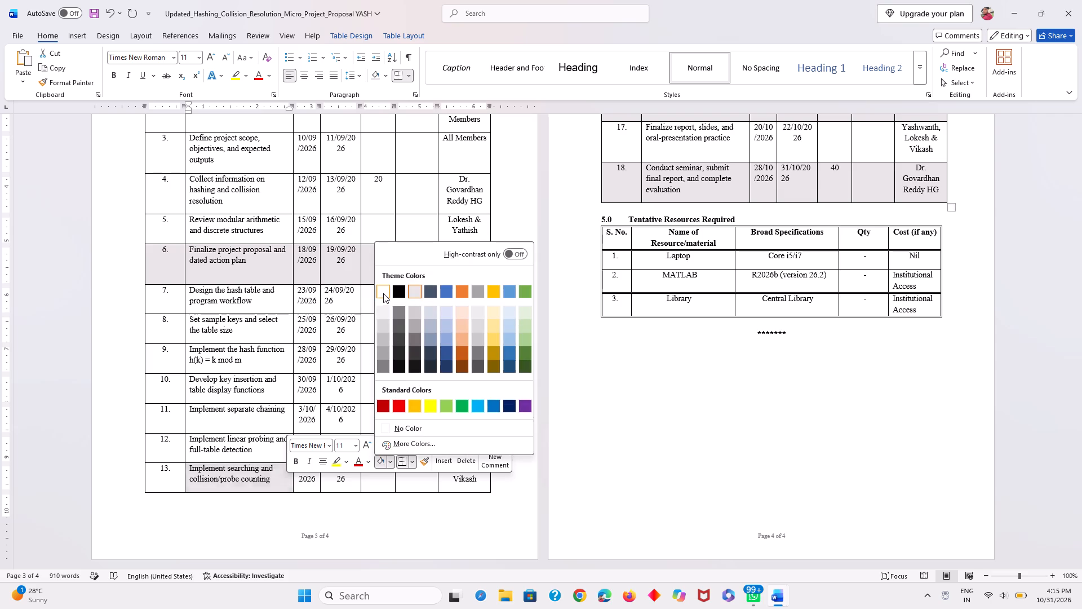
# Shade activity 4's Marks Obtained, Responsible Person, Max. Percent marks and End Date cells with the headers' light grey theme colour.
pyautogui.scroll(1, 527, 251)
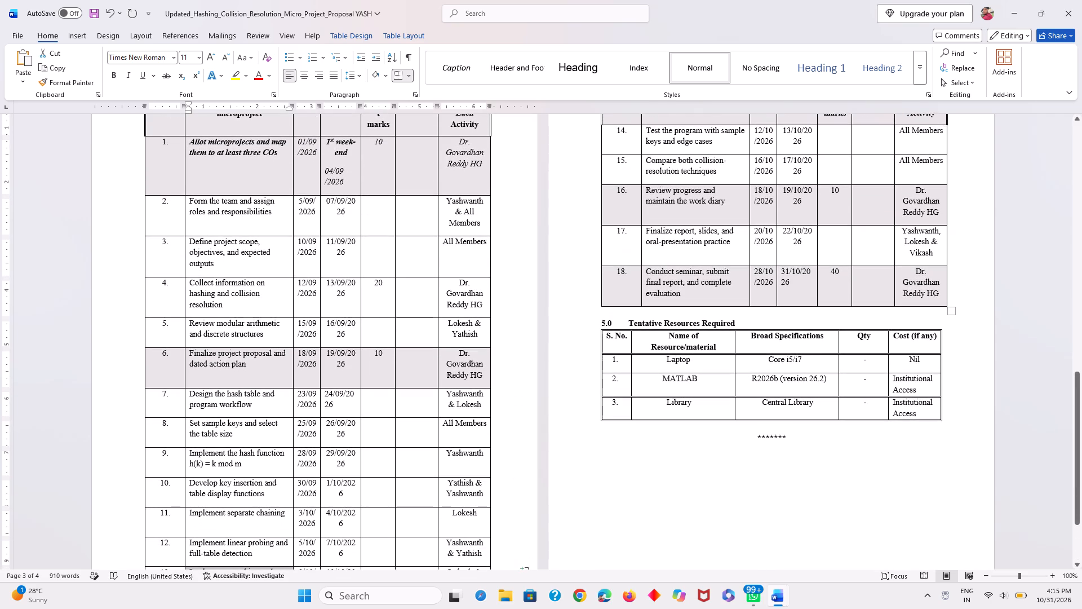
pyautogui.tripleClick(413, 305)
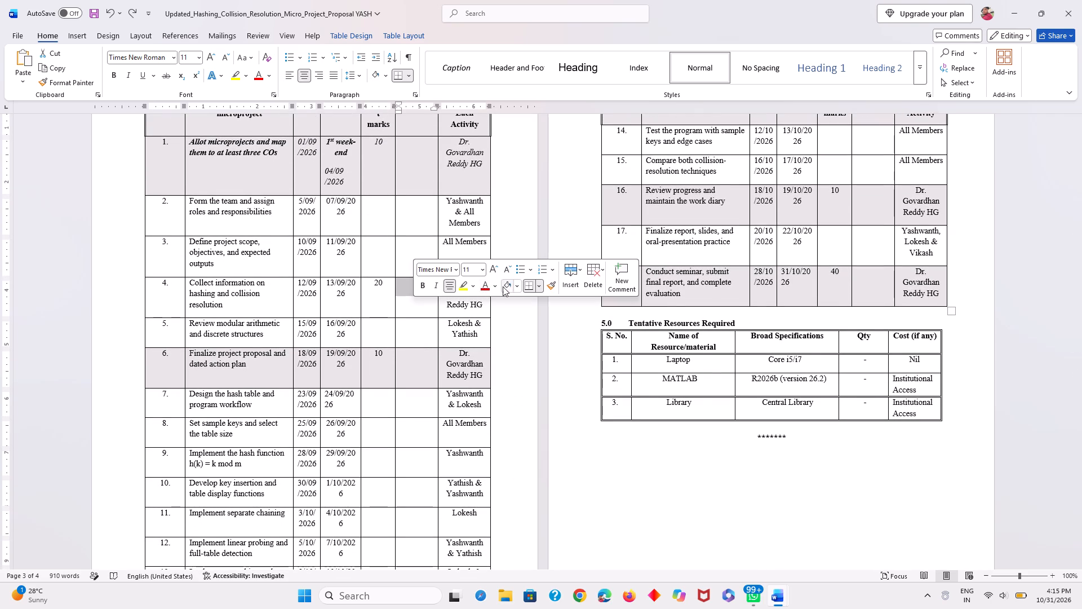
pyautogui.click(516, 285)
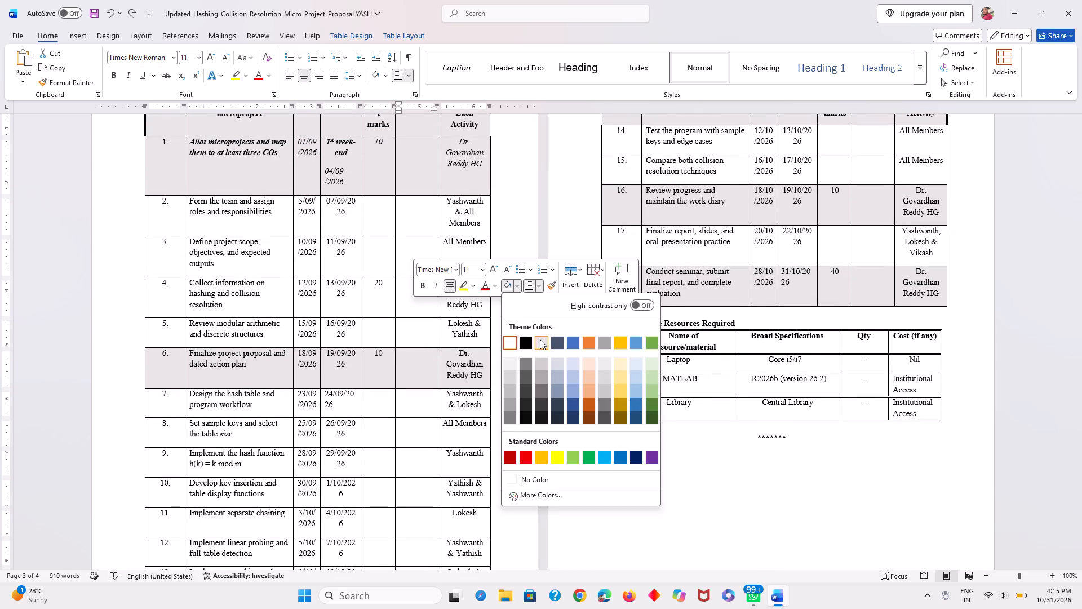
pyautogui.click(540, 339)
pyautogui.tripleClick(484, 313)
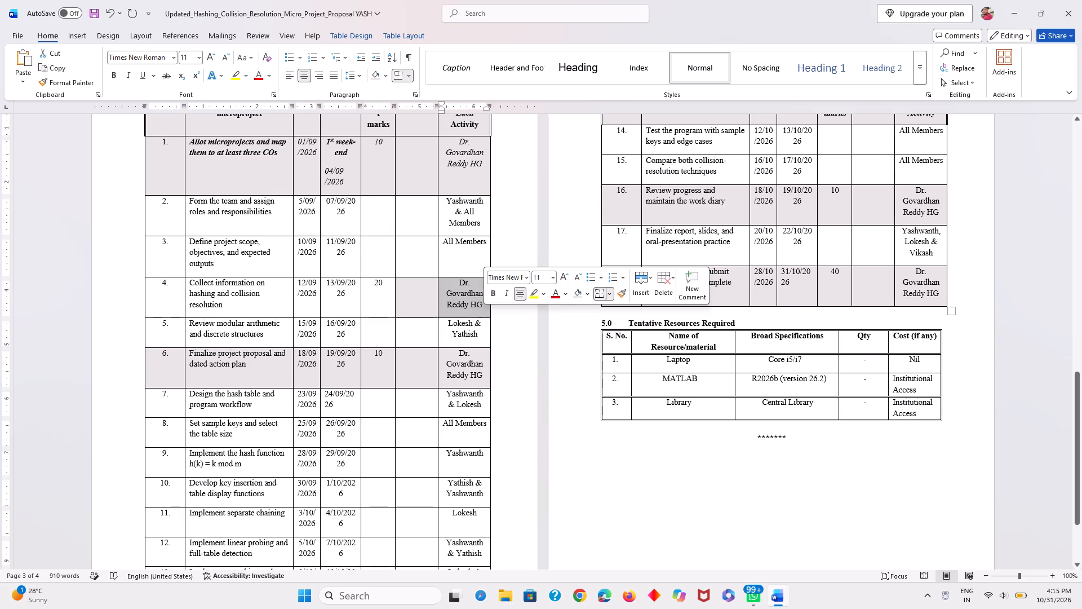
pyautogui.click(575, 293)
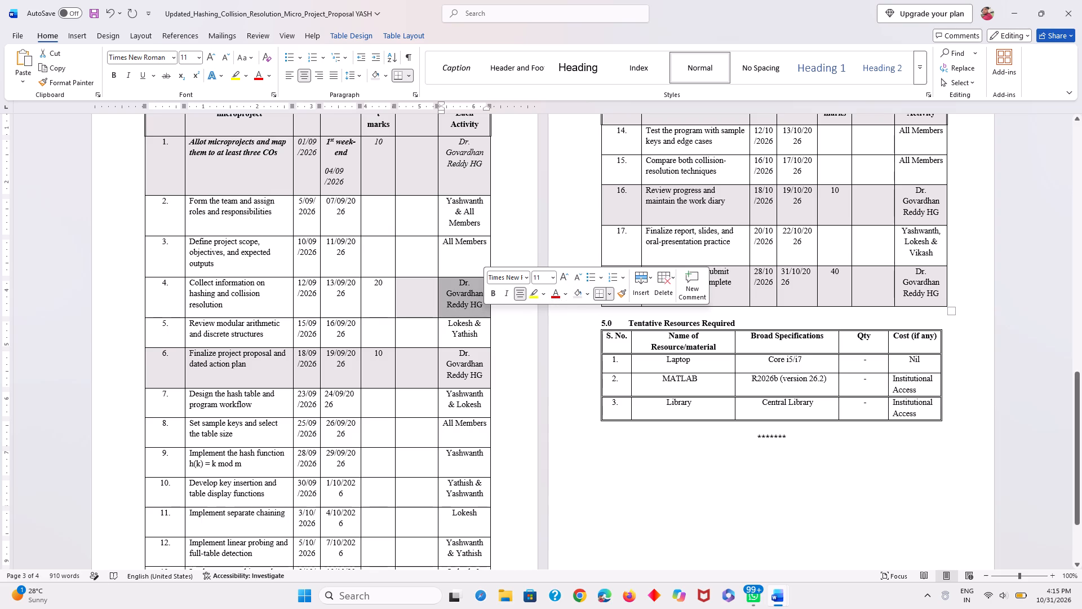
pyautogui.tripleClick(392, 299)
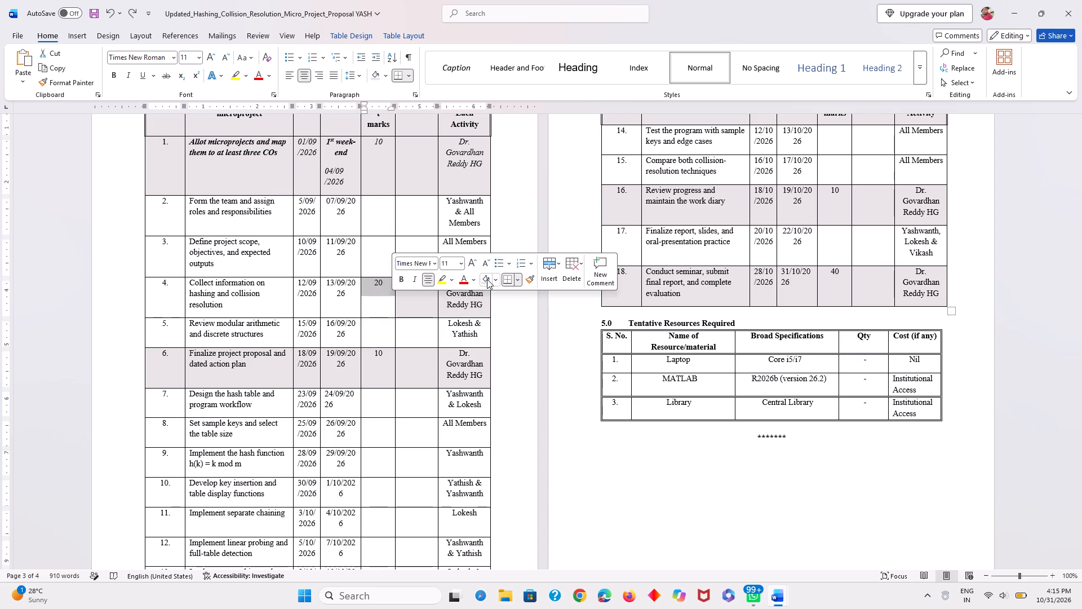
pyautogui.click(487, 279)
pyautogui.tripleClick(351, 306)
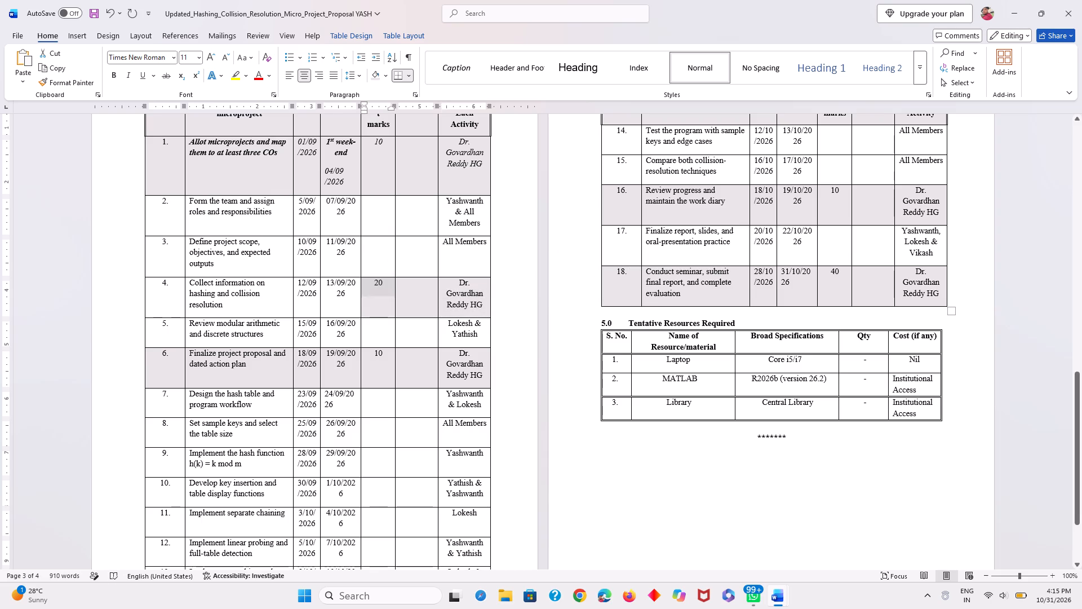
pyautogui.click(444, 288)
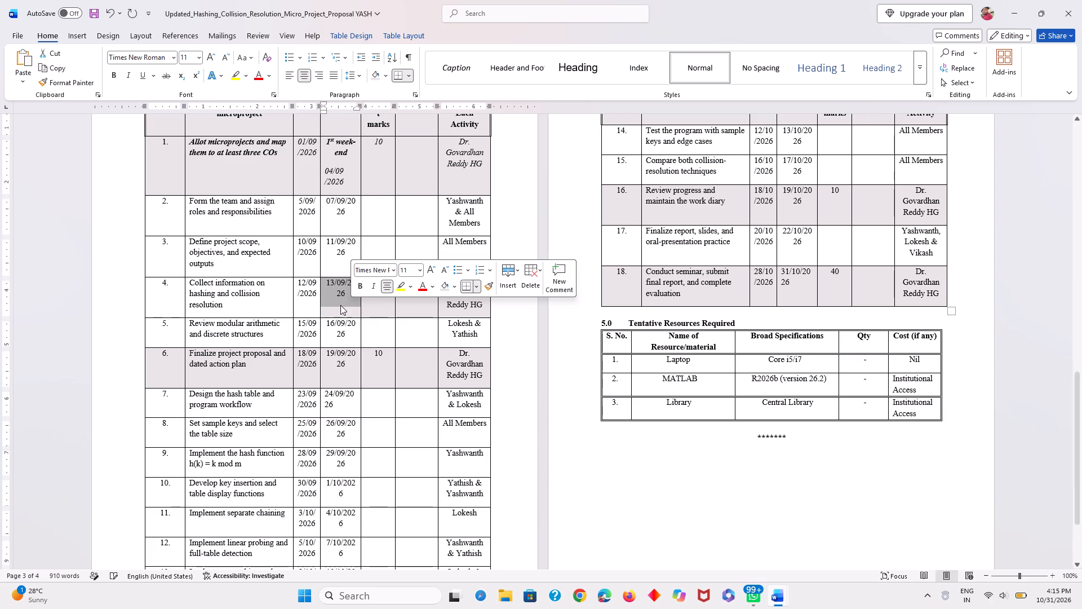
# Shade activity 4's Start Date, description and Sl. No. cells with the same light grey as the headers.
pyautogui.tripleClick(312, 304)
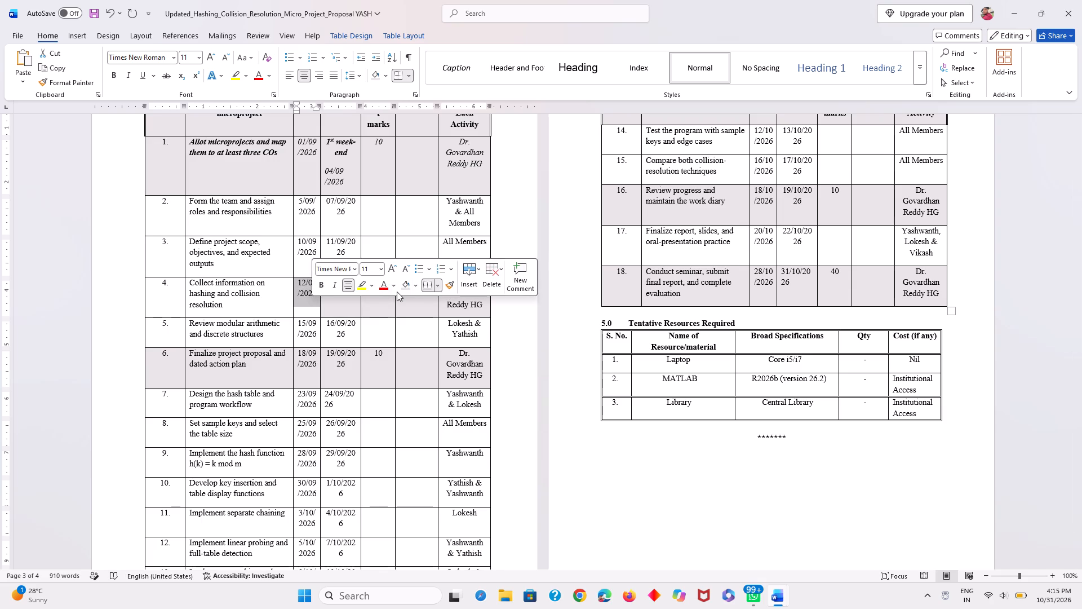
pyautogui.click(406, 288)
pyautogui.tripleClick(271, 307)
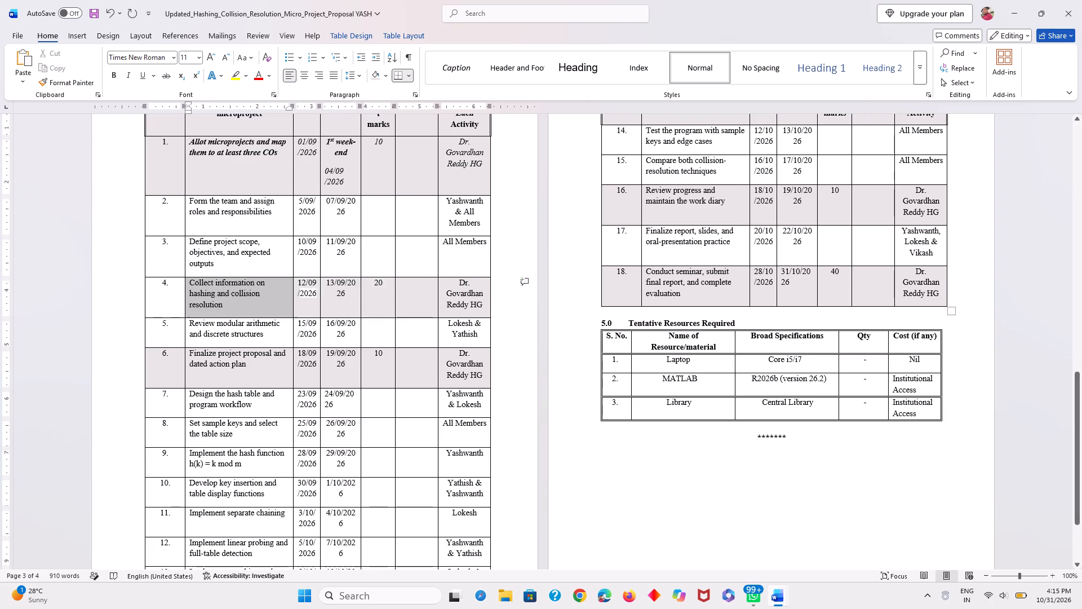
pyautogui.click(271, 307)
pyautogui.click(362, 289)
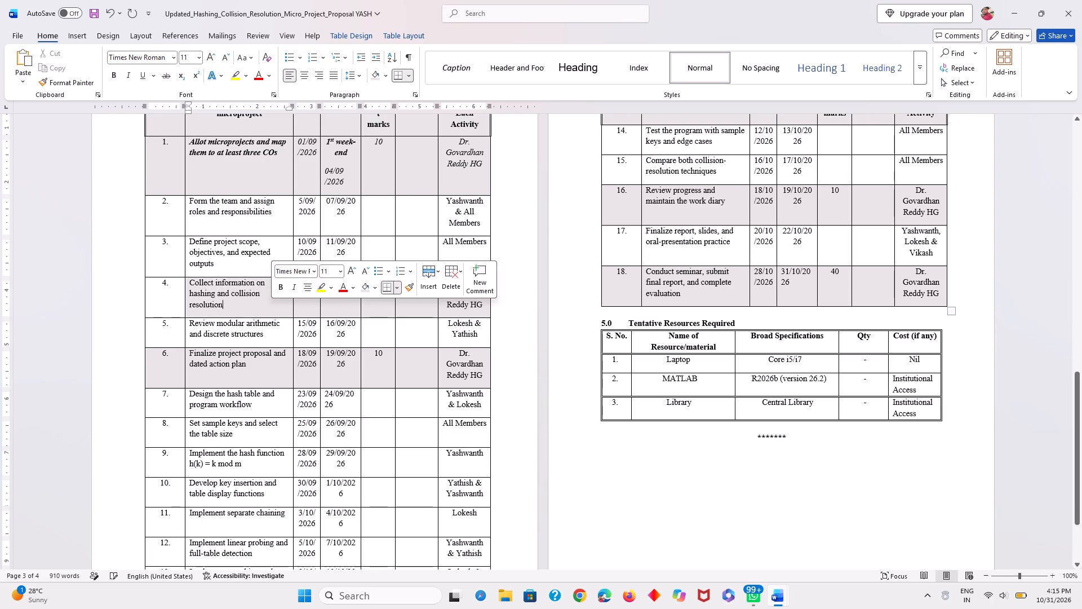
pyautogui.tripleClick(176, 310)
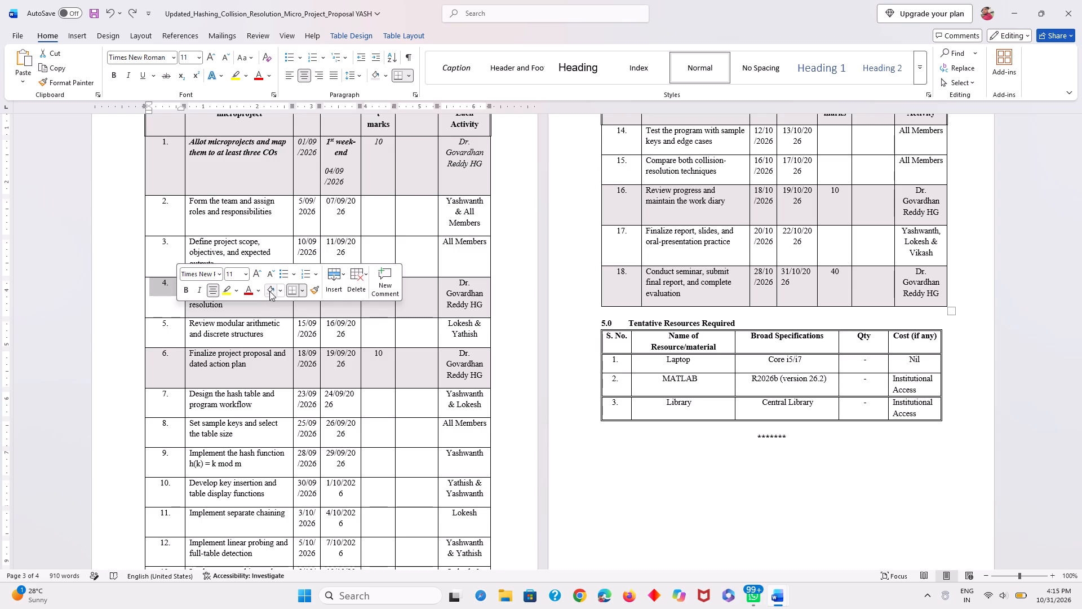
pyautogui.click(269, 291)
pyautogui.click(42, 309)
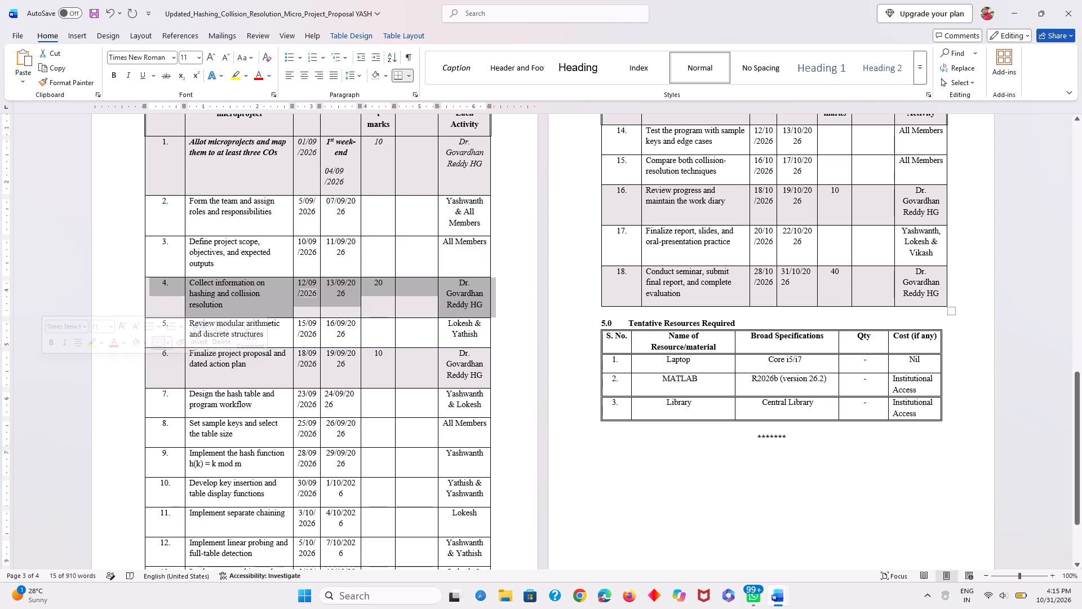
# Italicise activity 16's Sl. No. and description, and also make the description "Review progress and maintain the work diary" bold.
pyautogui.click(1039, 220)
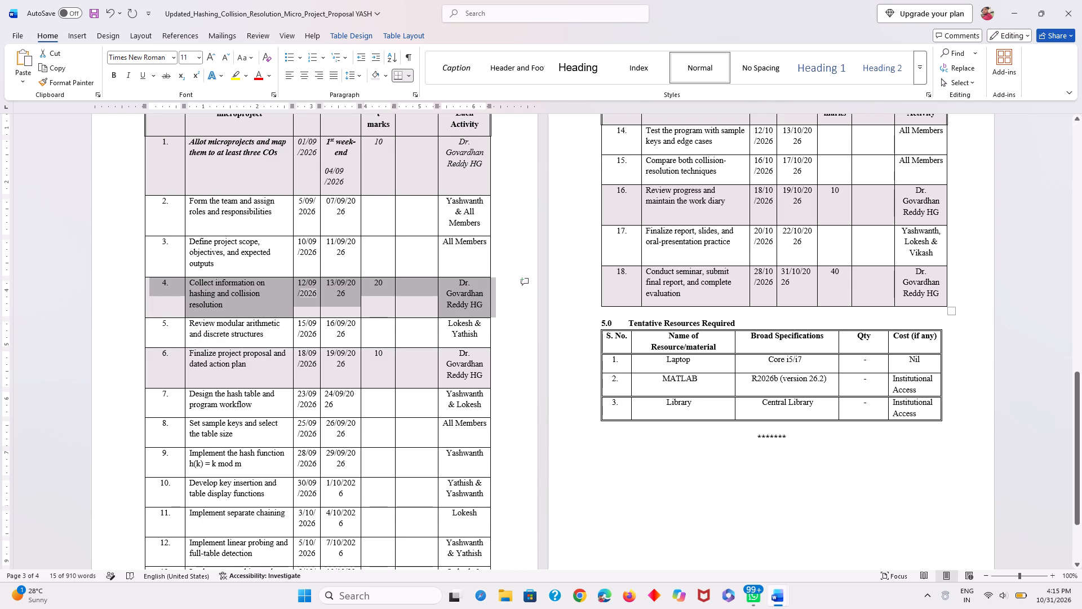
pyautogui.scroll(1, 796, 261)
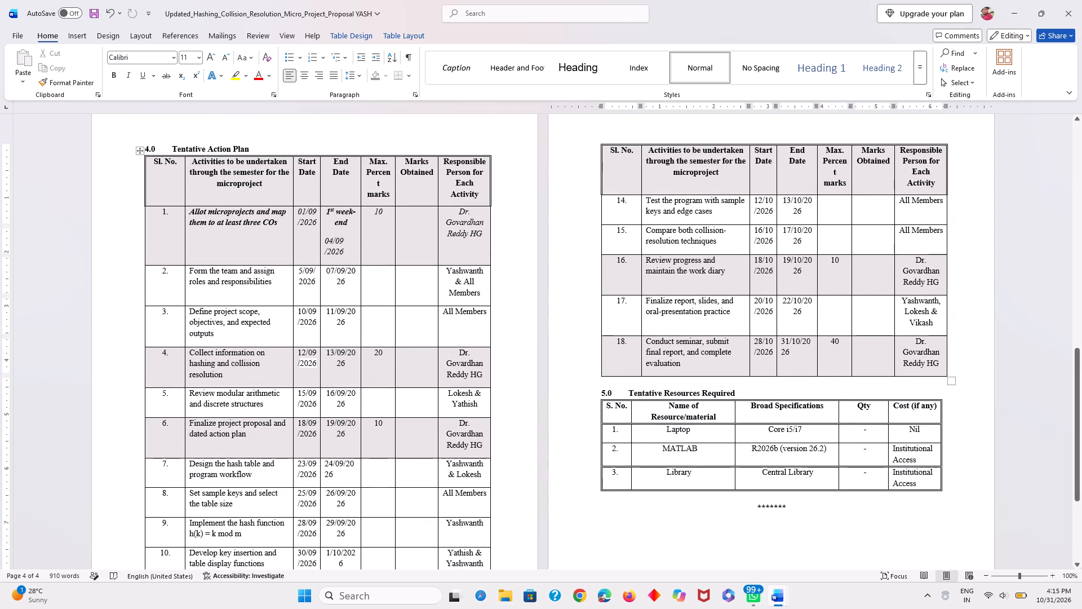
pyautogui.moveTo(731, 273); pyautogui.dragTo(640, 259)
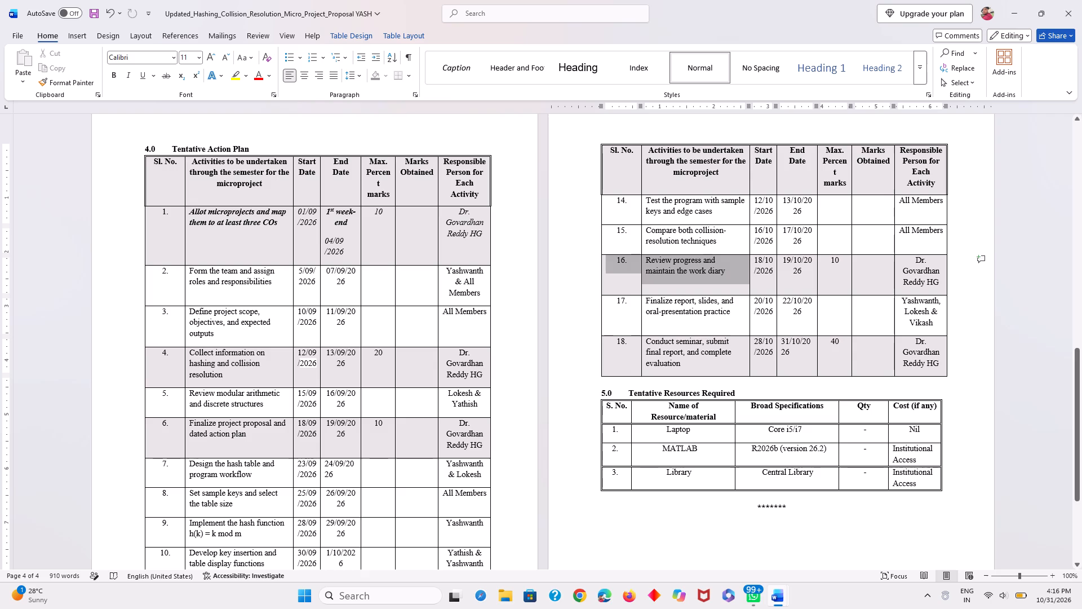
pyautogui.moveTo(640, 259); pyautogui.dragTo(640, 258)
pyautogui.click(666, 241)
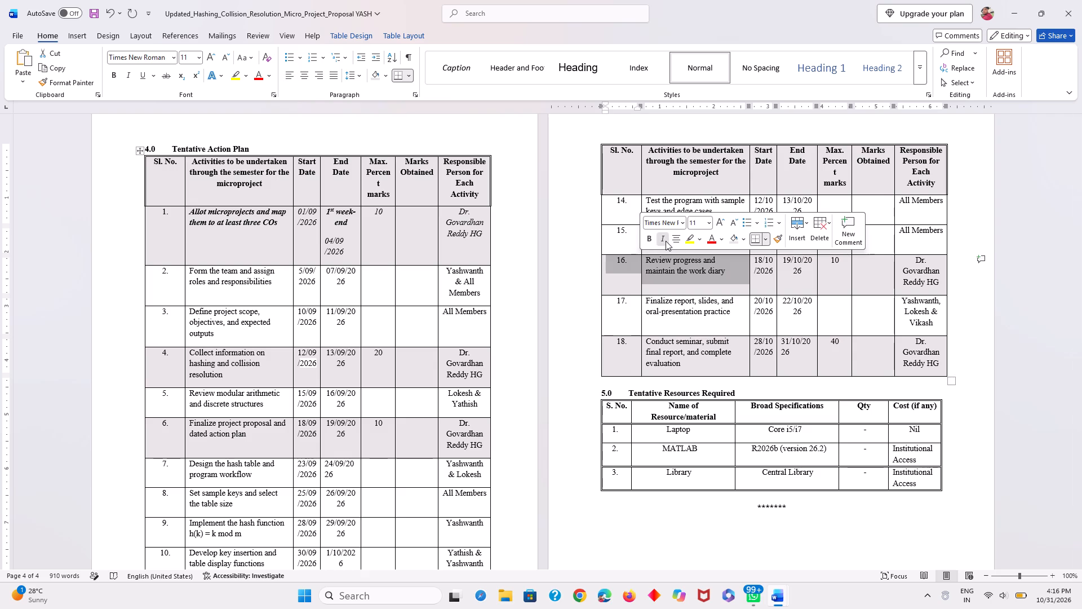
pyautogui.click(677, 270)
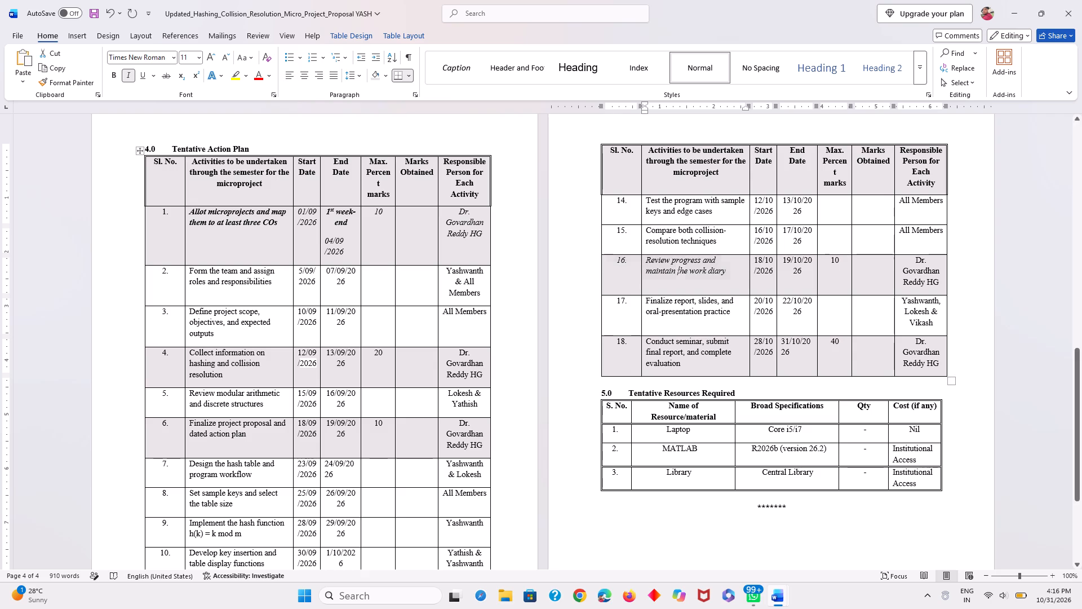
pyautogui.moveTo(737, 270); pyautogui.dragTo(658, 258)
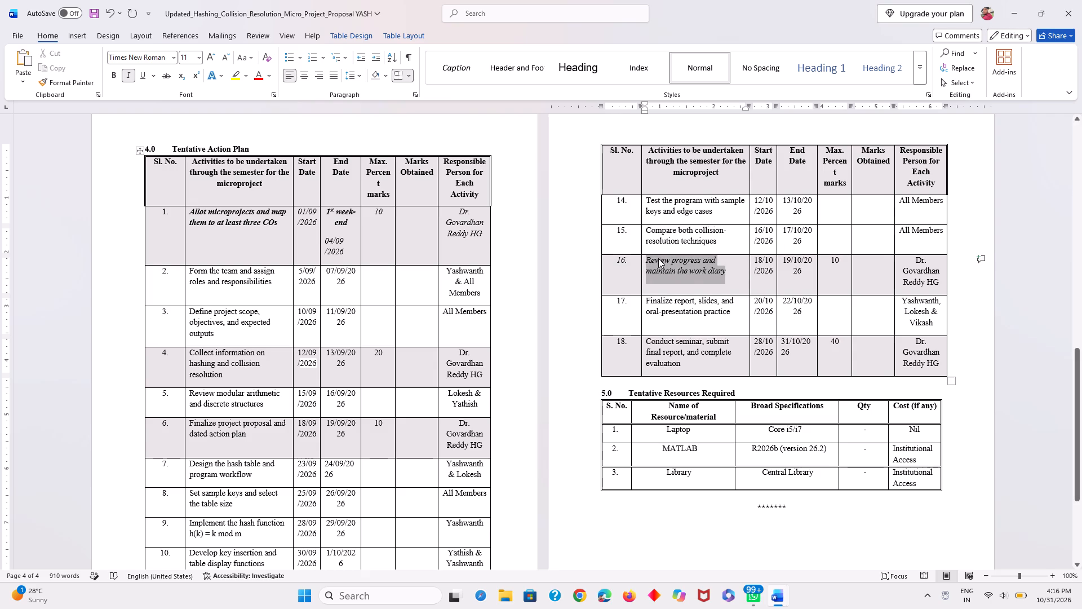
pyautogui.click(671, 245)
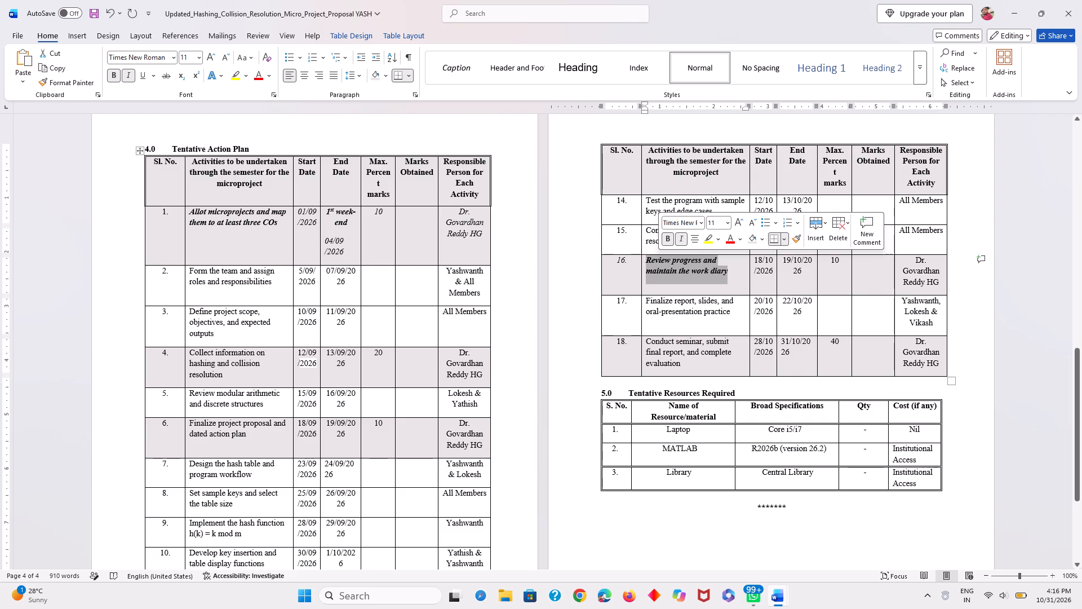
# Insert a blank line above the date in activity 16's End Date cell.
pyautogui.click(783, 259)
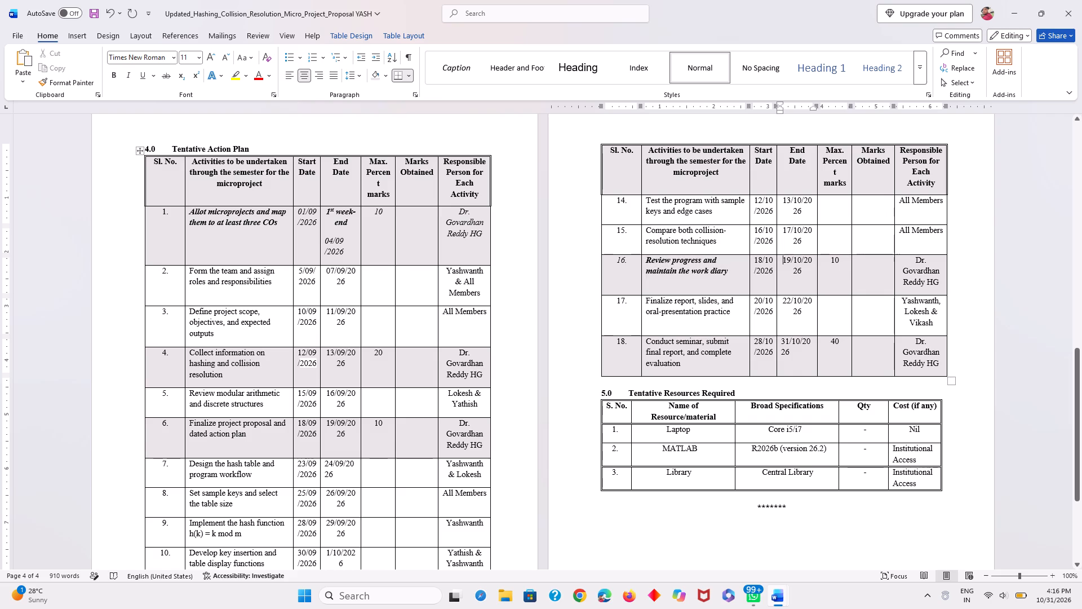
pyautogui.press('Return')
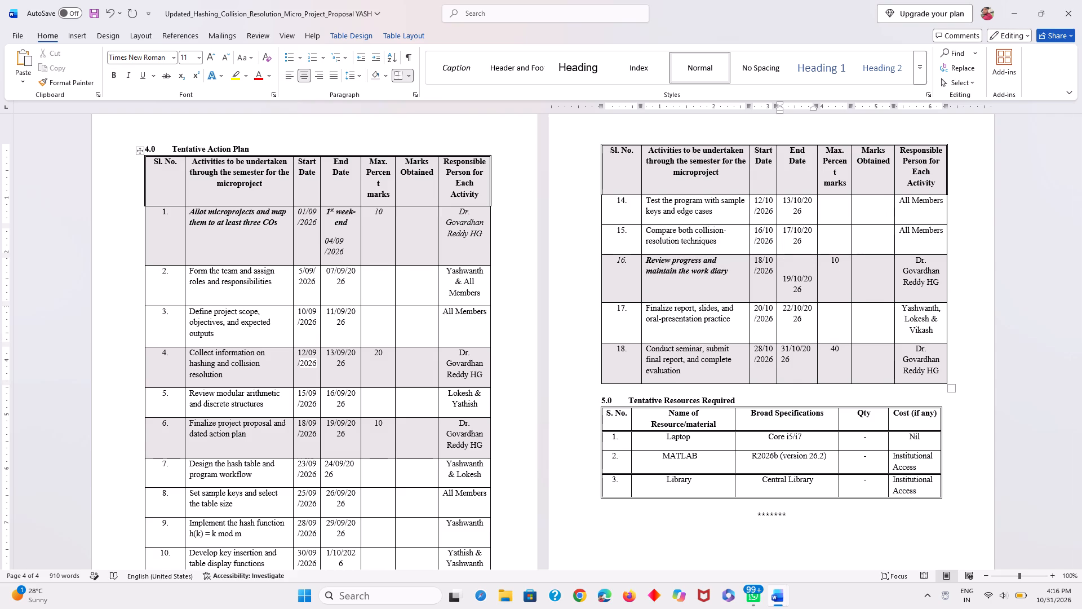
pyautogui.press('Up')
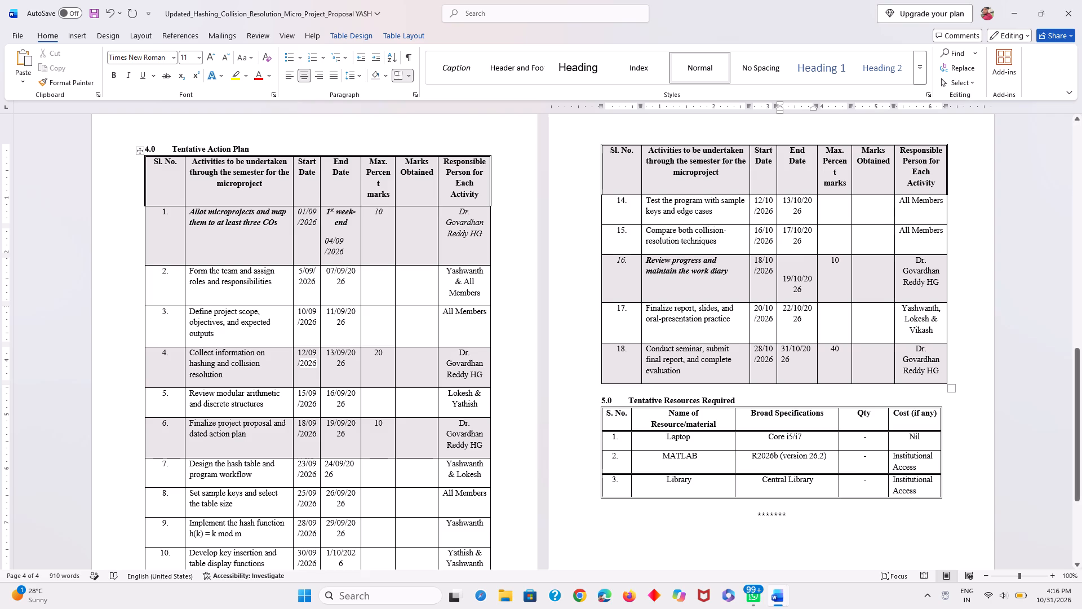
# Reapply the light grey shading to activity 4's Start Date cell.
pyautogui.scroll(-1, 544, 390)
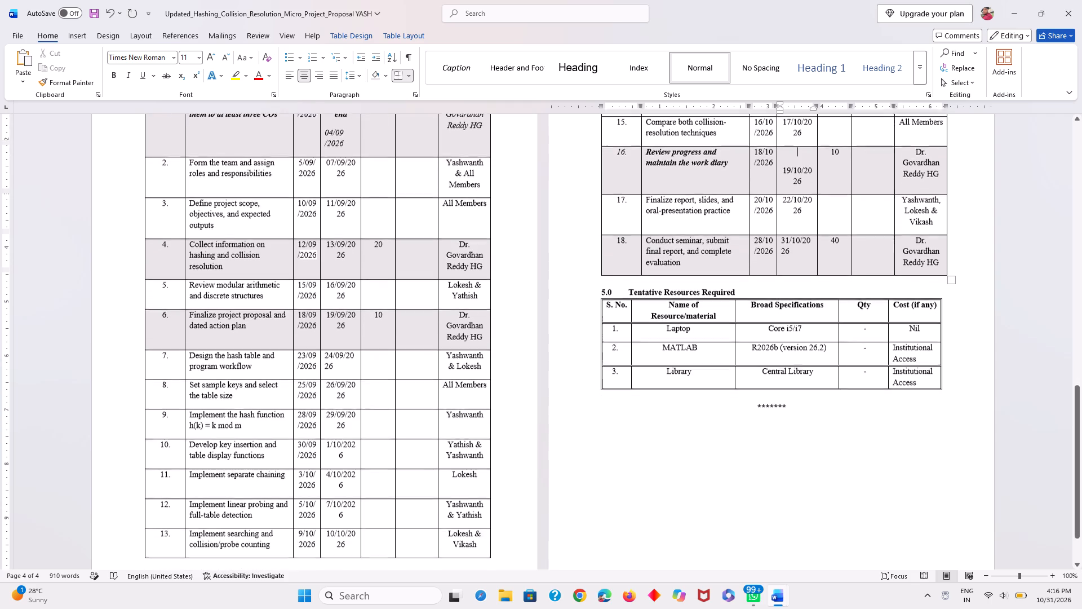
pyautogui.scroll(-1, 544, 390)
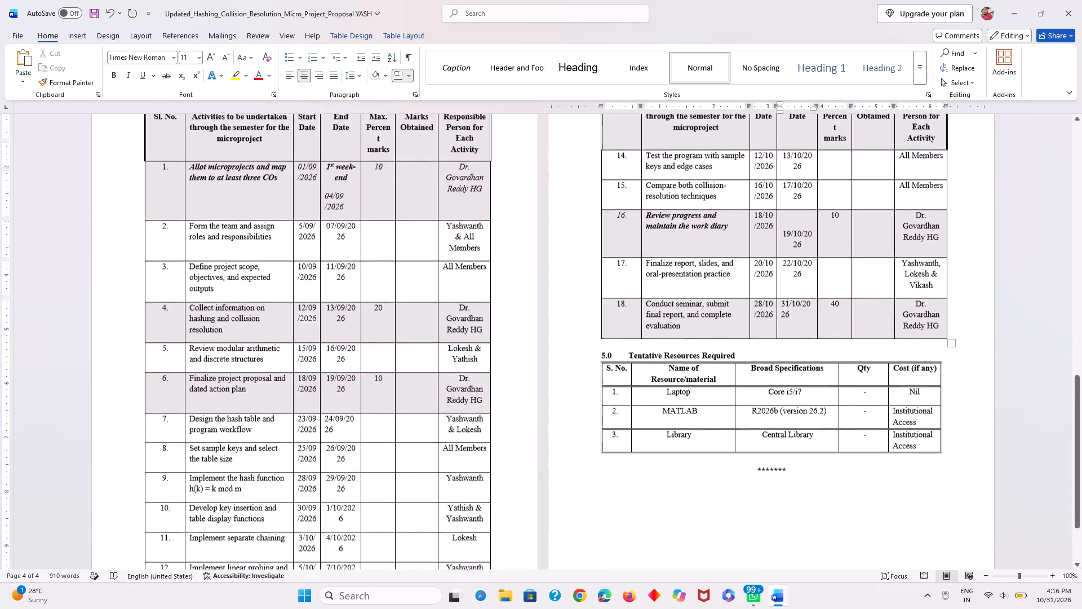
pyautogui.scroll(-1, 544, 390)
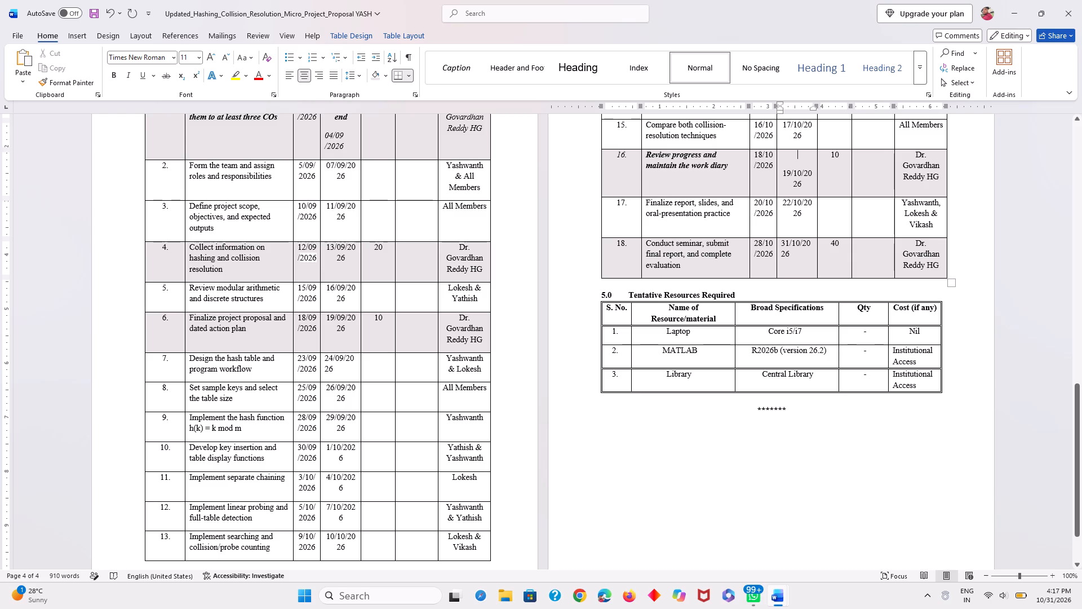
pyautogui.scroll(1, 342, 405)
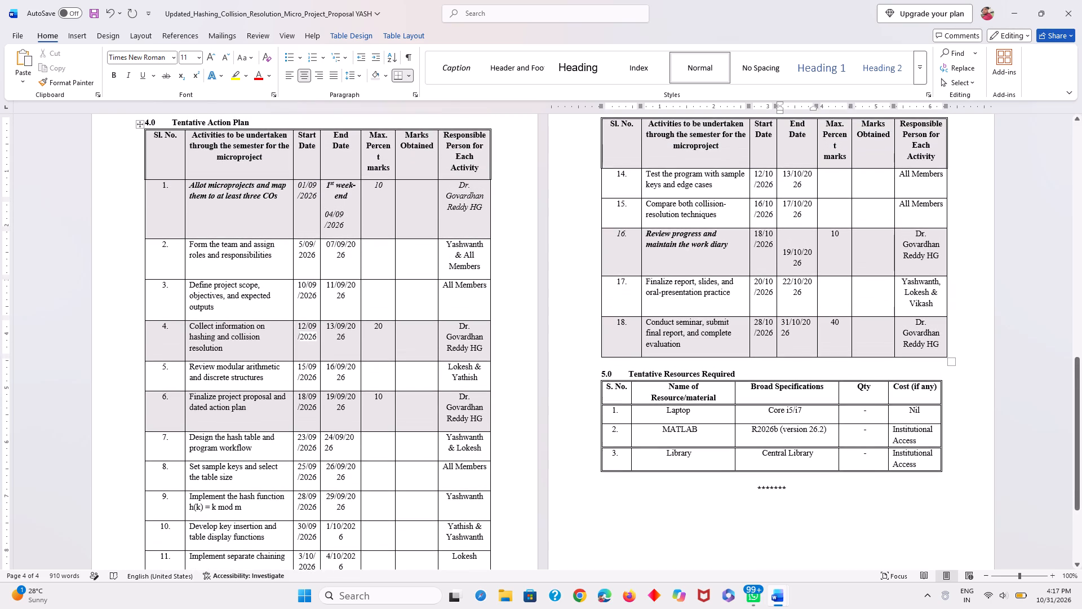
pyautogui.tripleClick(306, 340)
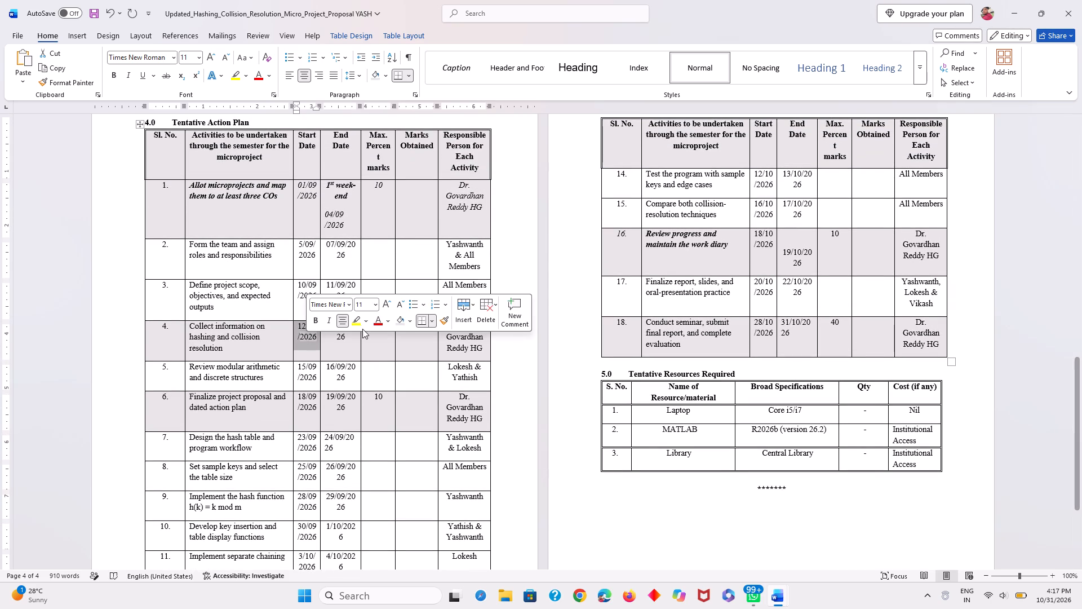
pyautogui.click(401, 321)
pyautogui.click(58, 308)
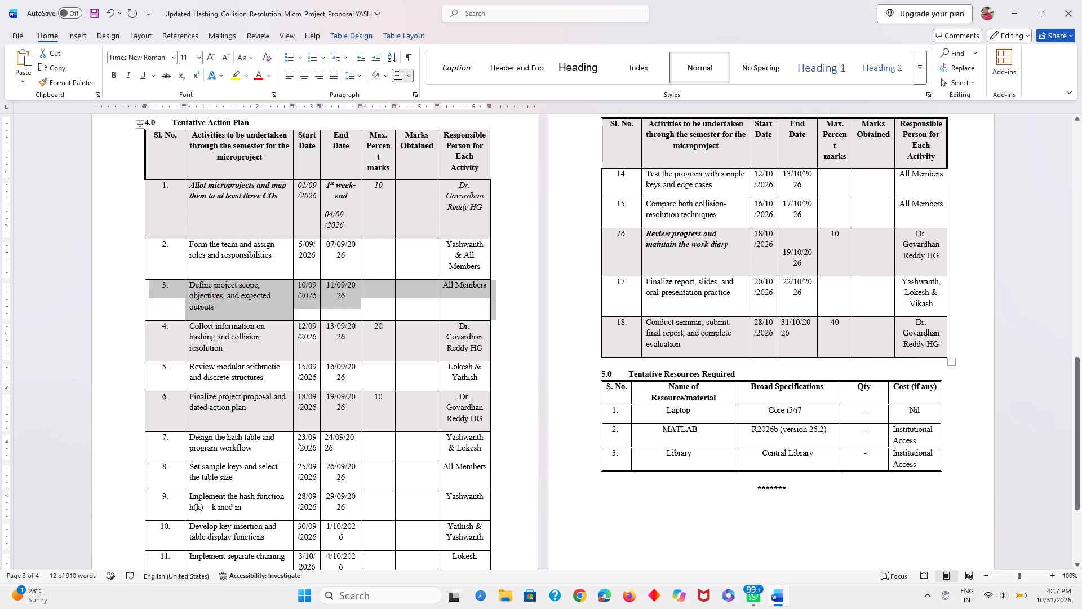
pyautogui.click(1057, 293)
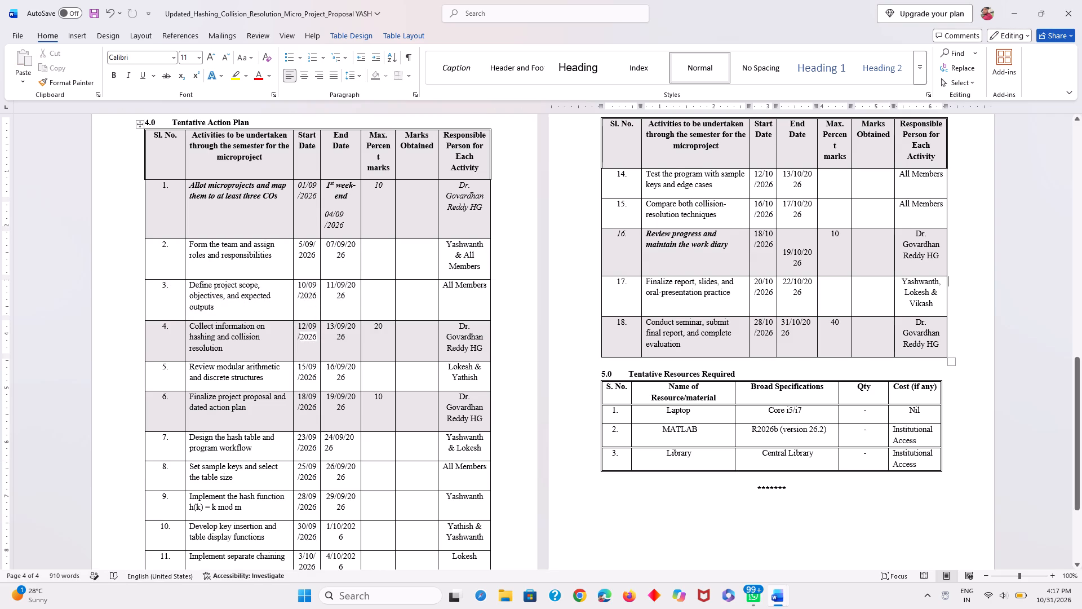
# Make activity 18's description, "Conduct seminar, submit final report, and complete evaluation", bold and italic.
pyautogui.scroll(-2, 521, 329)
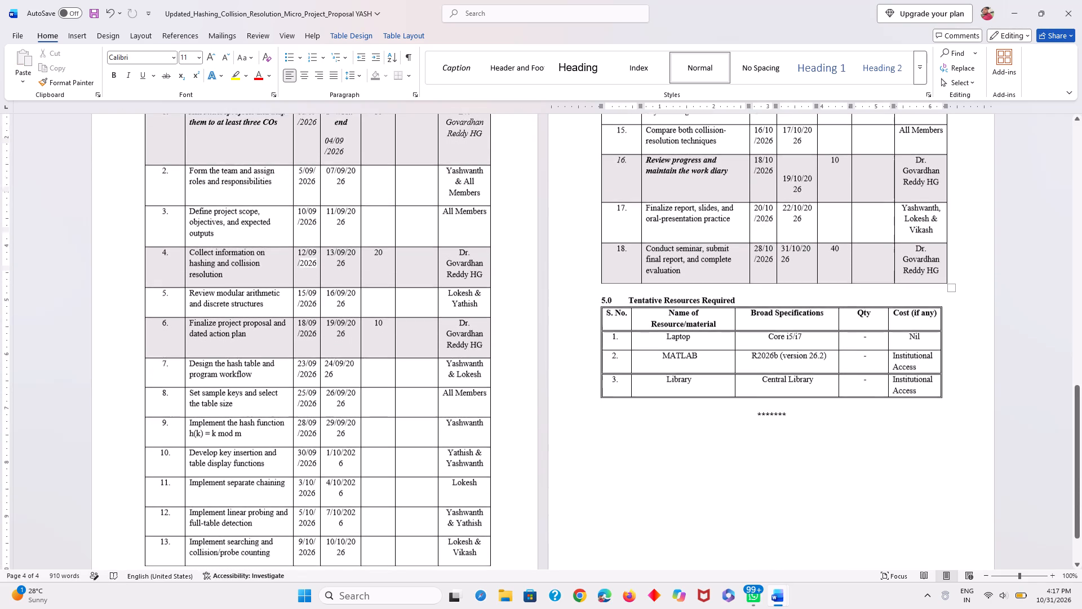
pyautogui.scroll(-1, 521, 329)
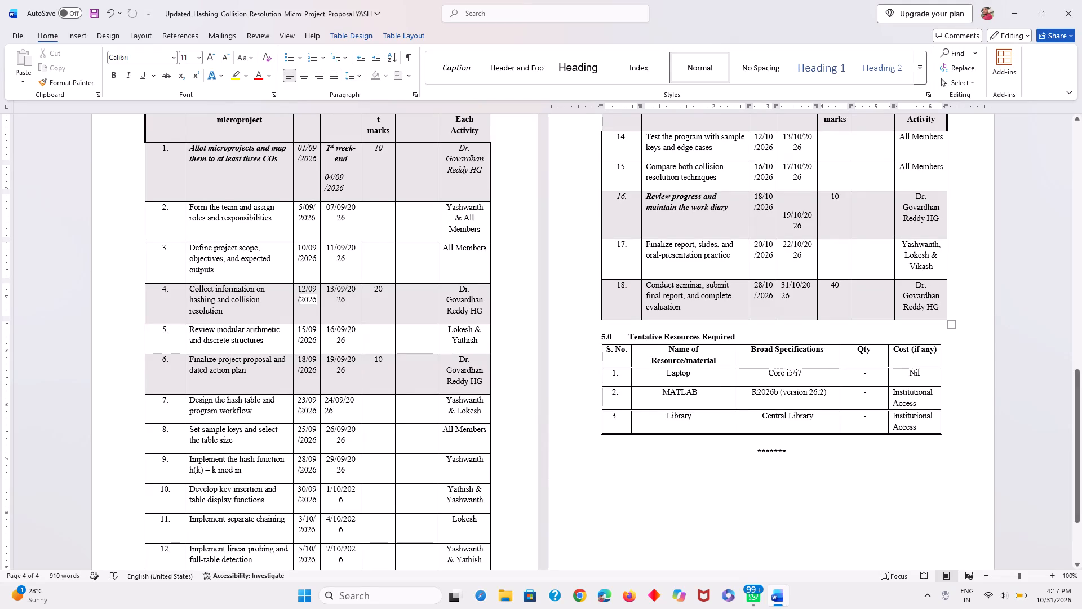
pyautogui.moveTo(646, 285); pyautogui.dragTo(688, 304)
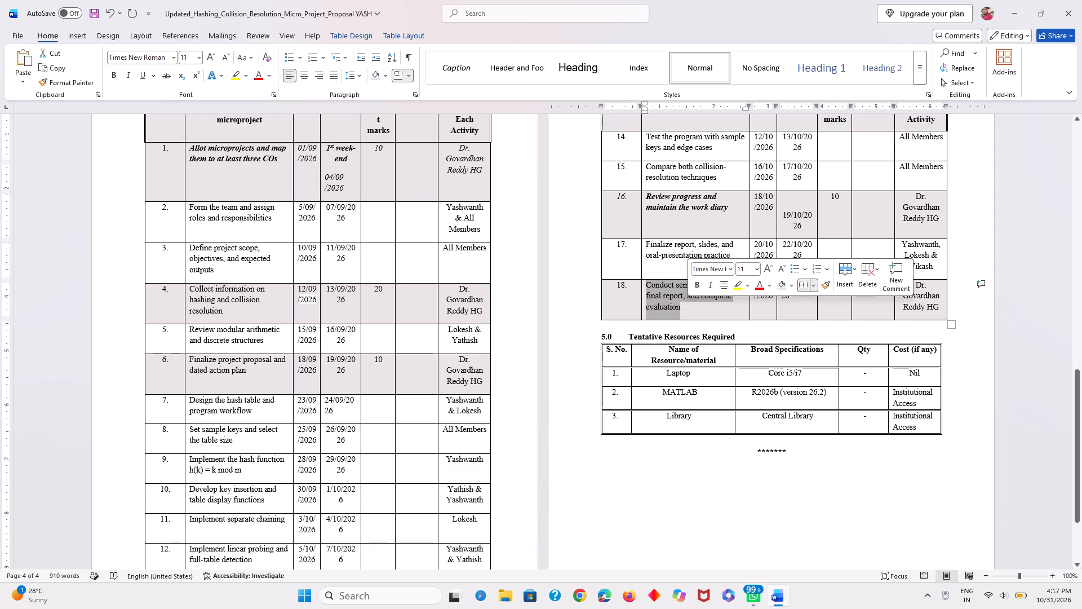
pyautogui.click(702, 289)
pyautogui.click(709, 287)
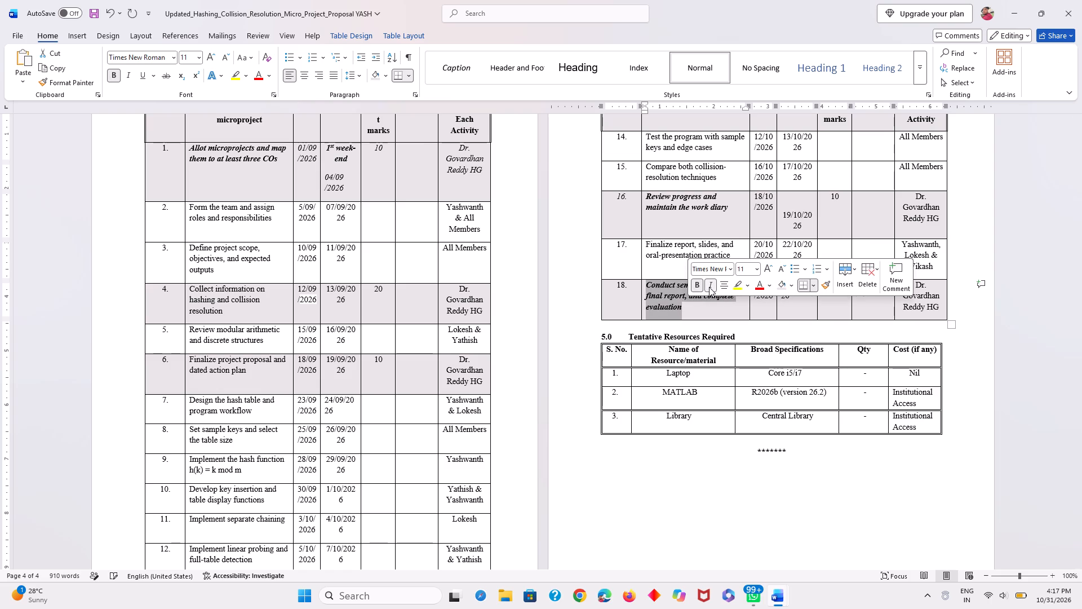
# Add the prefix "Final Evaluation: " at the start of activity 18's description.
pyautogui.click(648, 283)
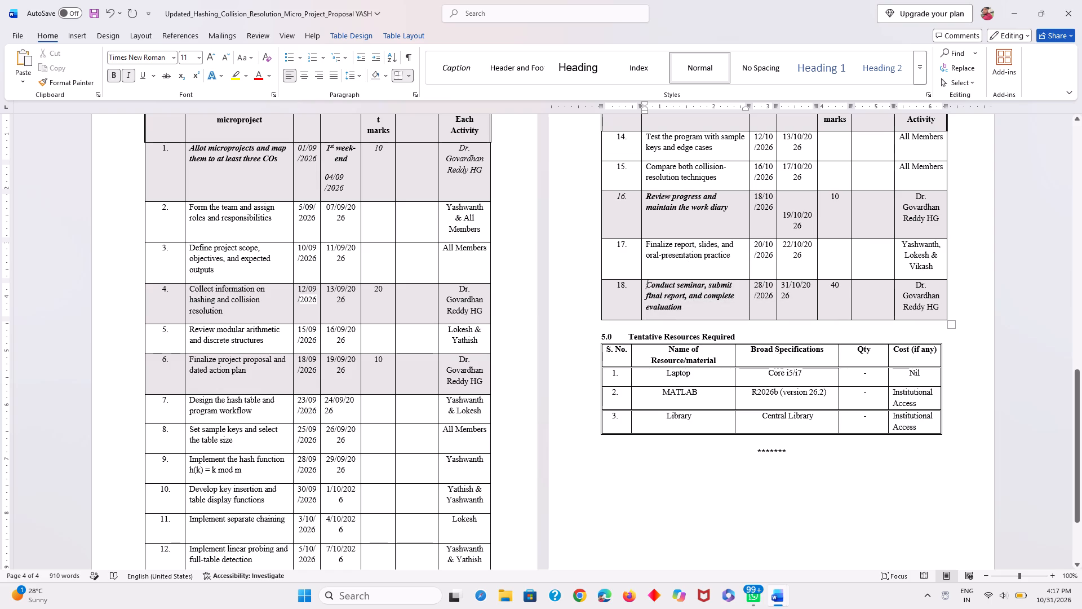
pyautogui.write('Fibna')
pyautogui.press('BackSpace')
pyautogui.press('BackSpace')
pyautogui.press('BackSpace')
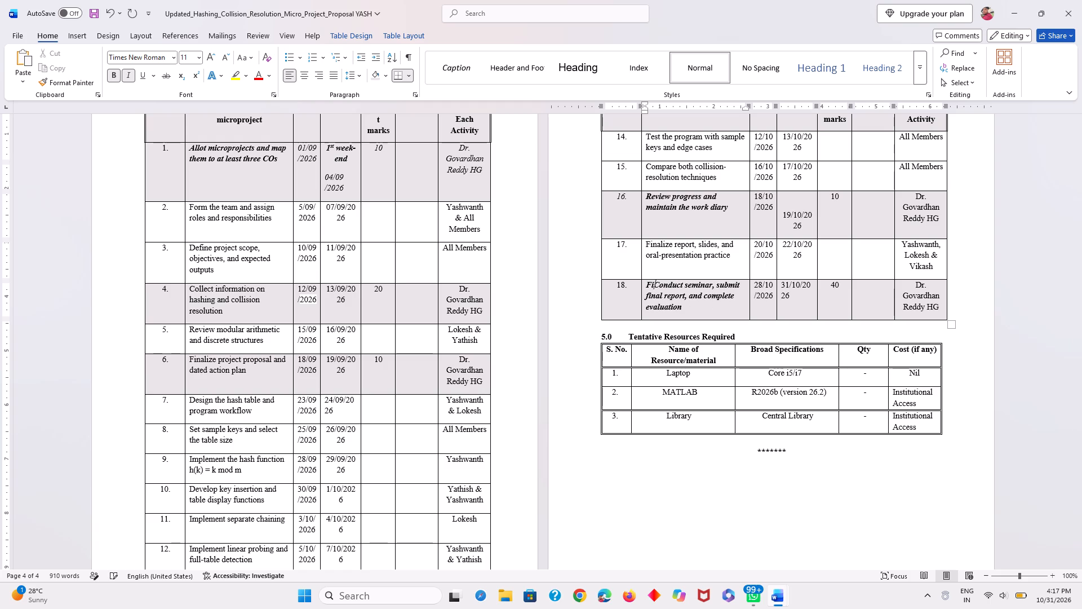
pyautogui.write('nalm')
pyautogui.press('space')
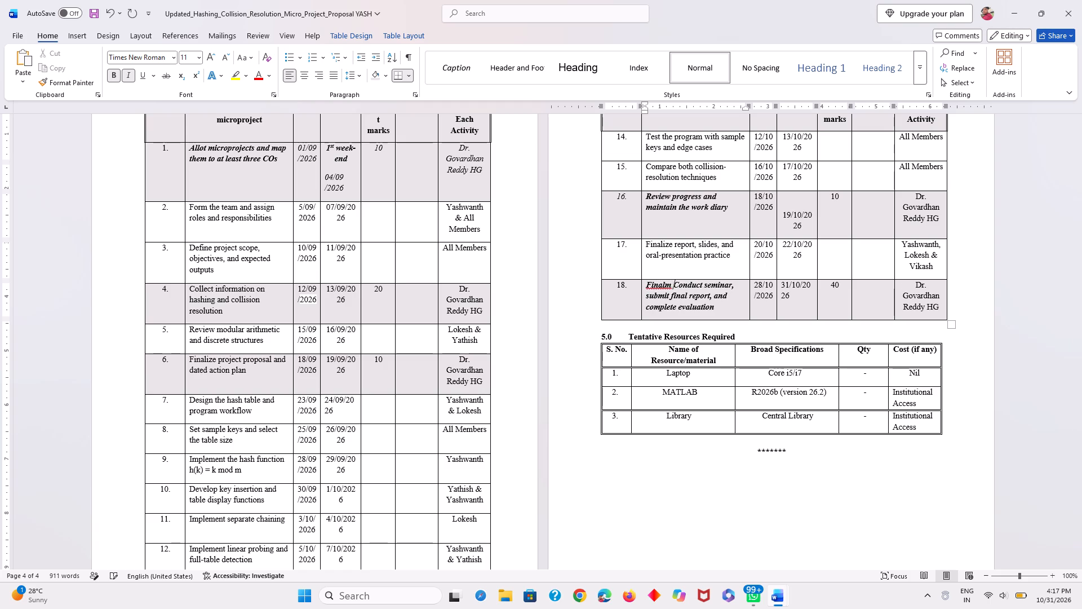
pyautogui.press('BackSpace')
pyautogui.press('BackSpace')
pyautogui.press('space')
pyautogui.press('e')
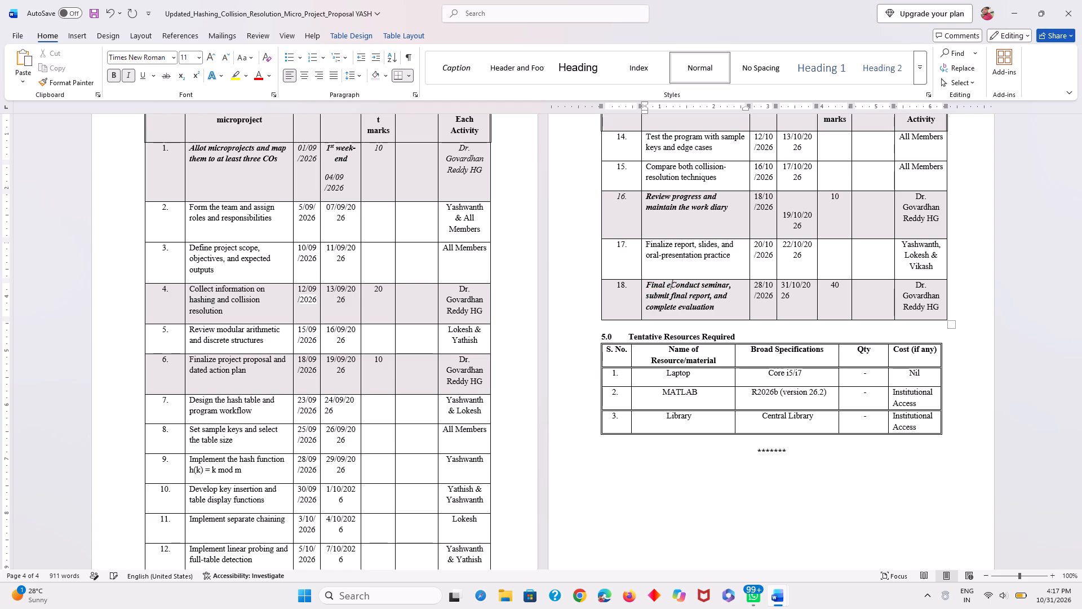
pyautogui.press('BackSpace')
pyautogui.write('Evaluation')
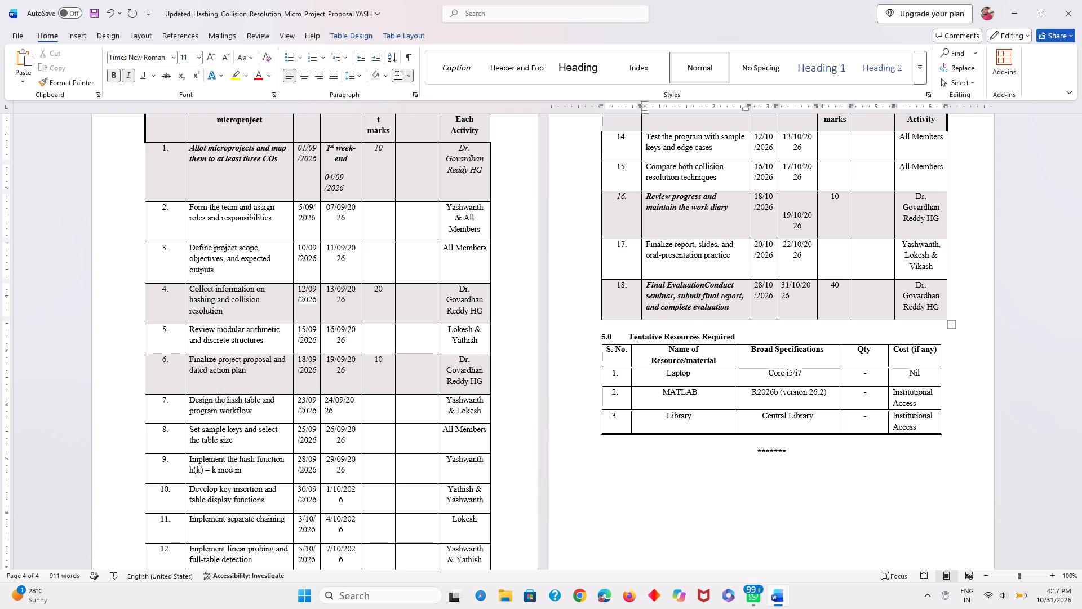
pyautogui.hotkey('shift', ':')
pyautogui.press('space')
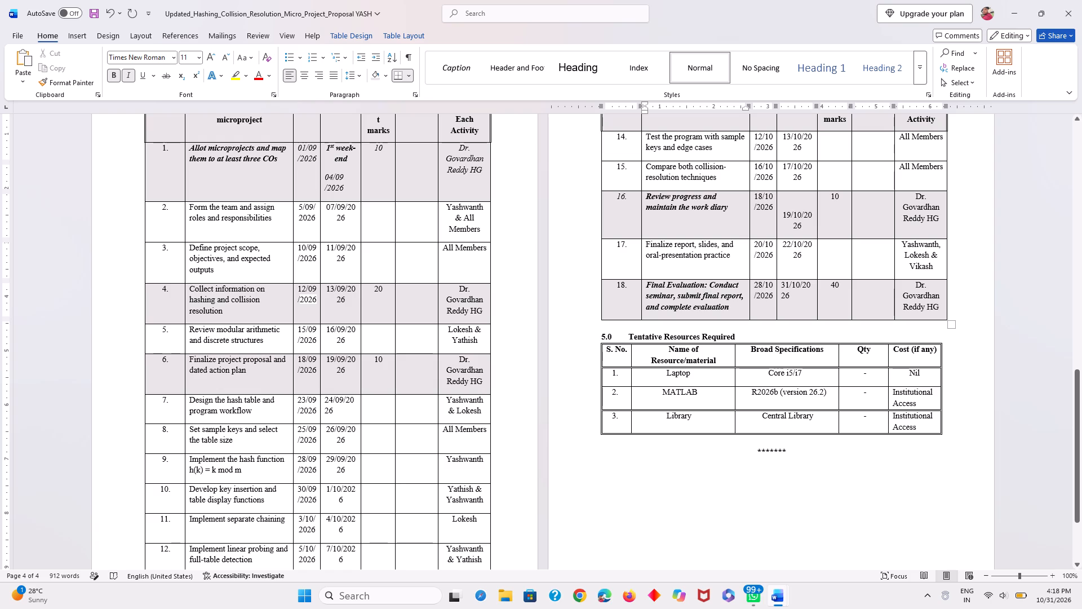
# Italicise activity 18's Start Date.
pyautogui.tripleClick(757, 285)
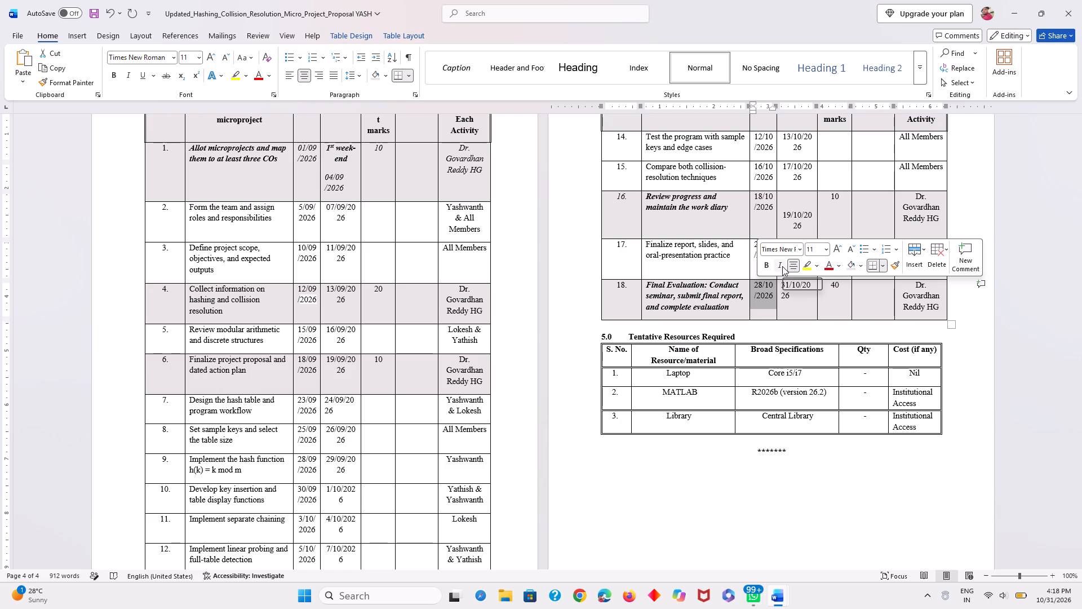
pyautogui.click(782, 266)
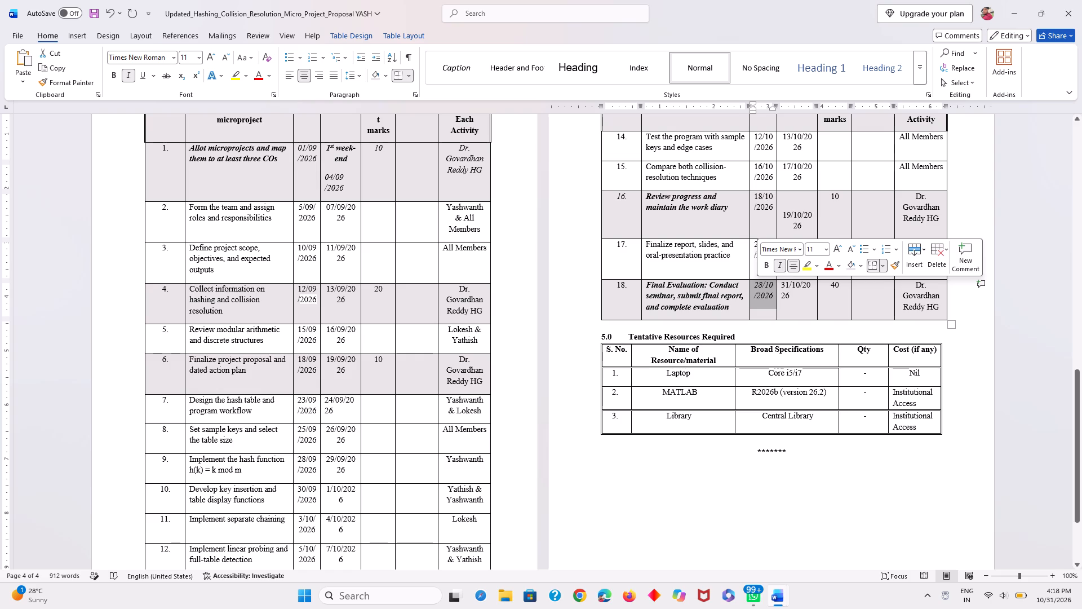
# Make the descriptions of activity 4 and activity 6 in the Tentative Action Plan bold and italic.
pyautogui.moveTo(190, 289); pyautogui.dragTo(224, 308)
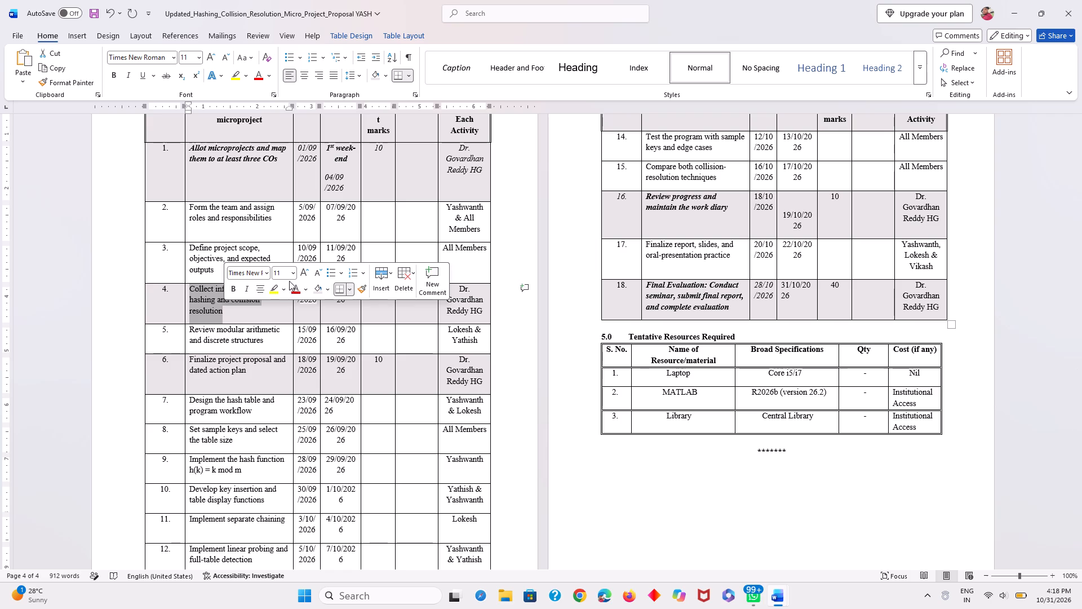
pyautogui.click(236, 286)
pyautogui.click(243, 286)
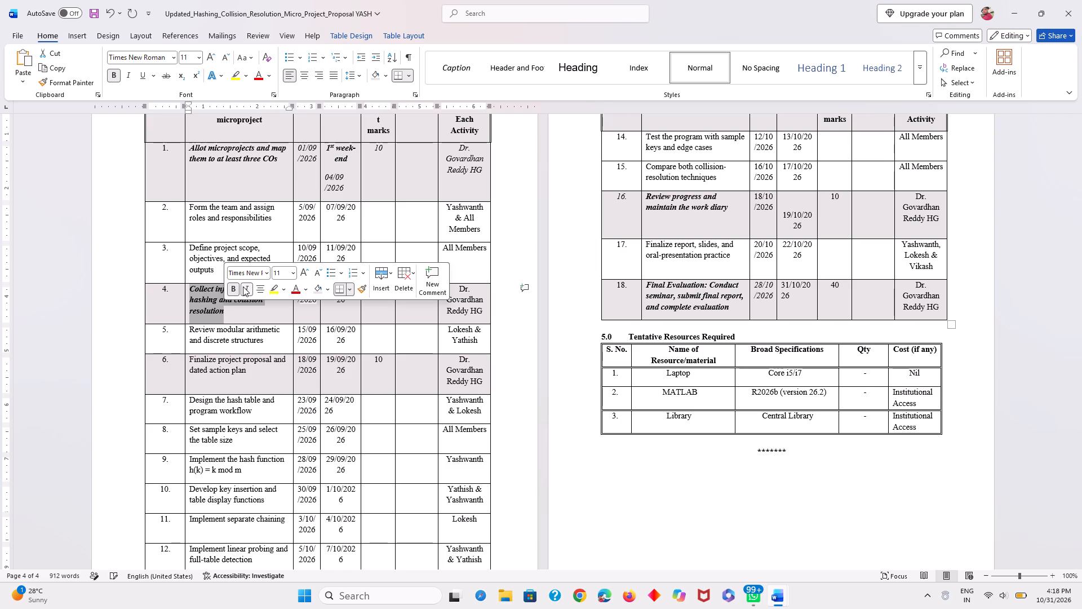
pyautogui.moveTo(254, 367); pyautogui.dragTo(194, 359)
pyautogui.click(205, 339)
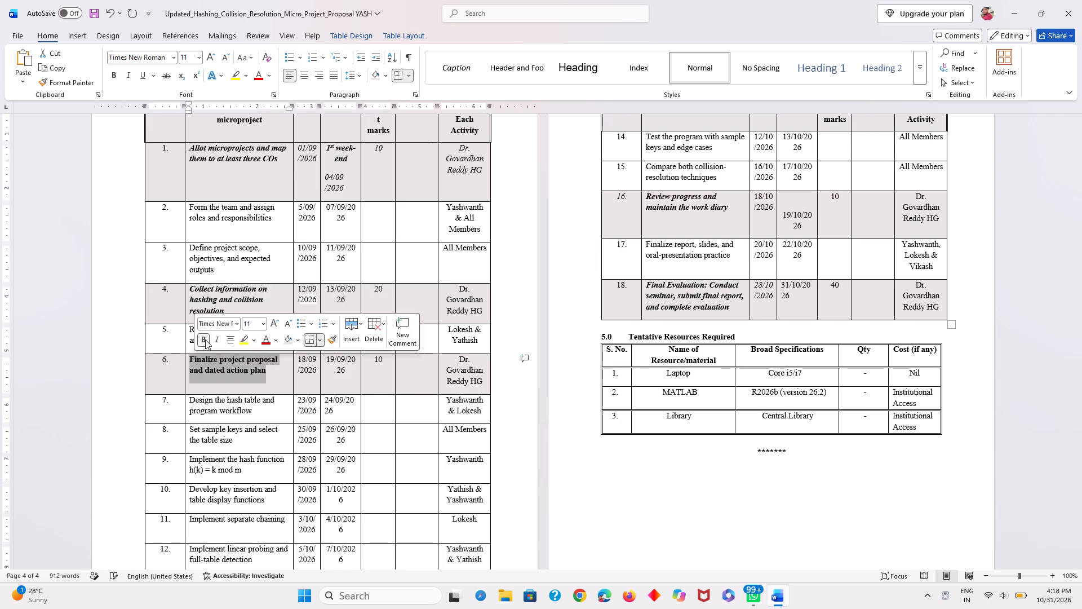
pyautogui.click(212, 339)
# Italicise the responsible person's name in activities 18 and 16 of the Tentative Action Plan.
pyautogui.scroll(-1, 308, 446)
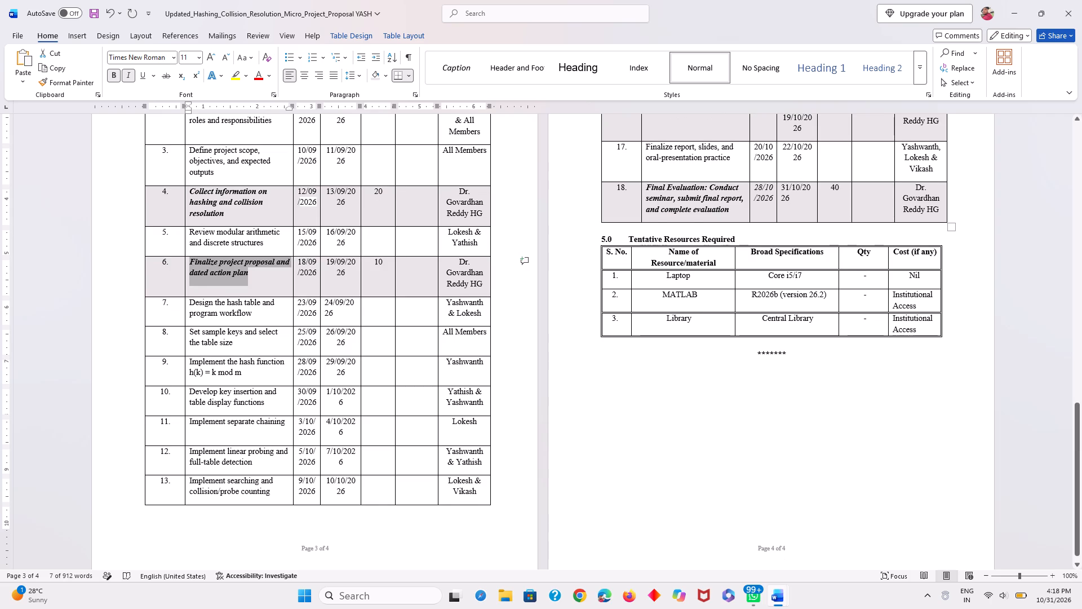
pyautogui.scroll(1, 491, 371)
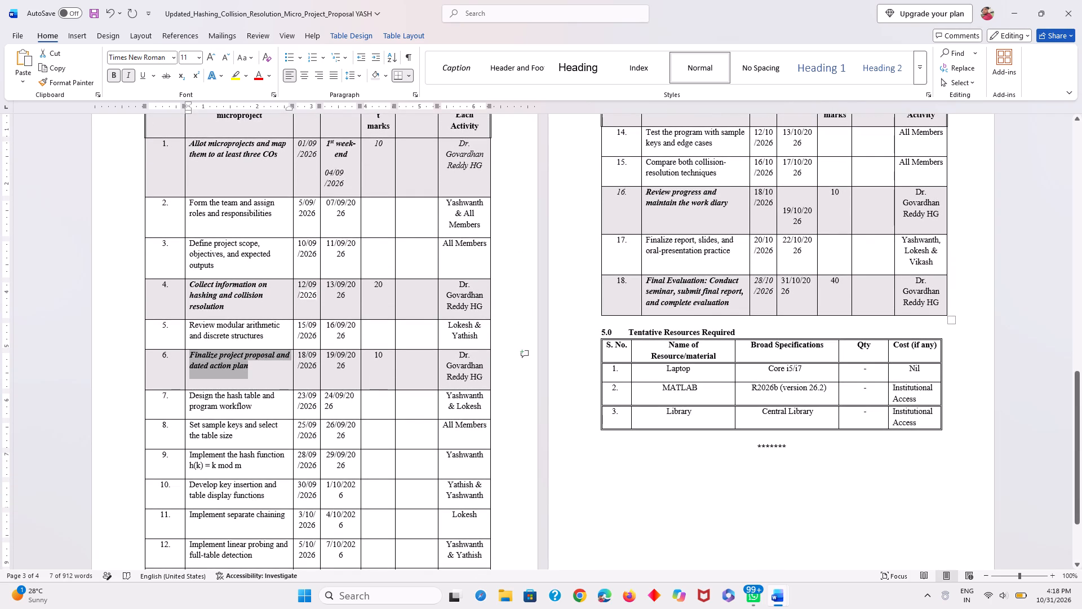
pyautogui.moveTo(912, 281); pyautogui.dragTo(933, 303)
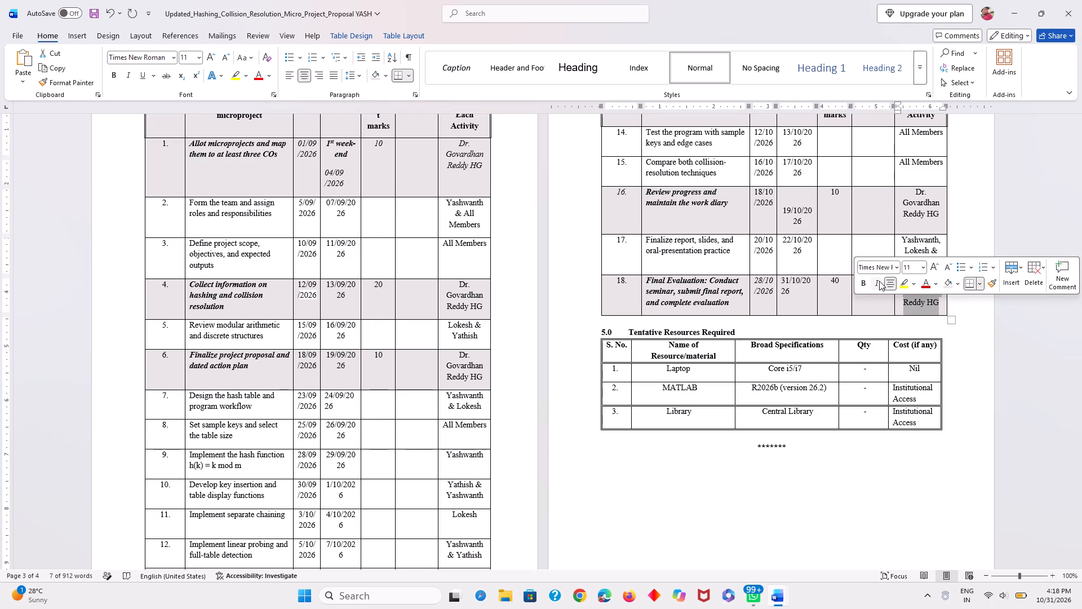
pyautogui.click(879, 281)
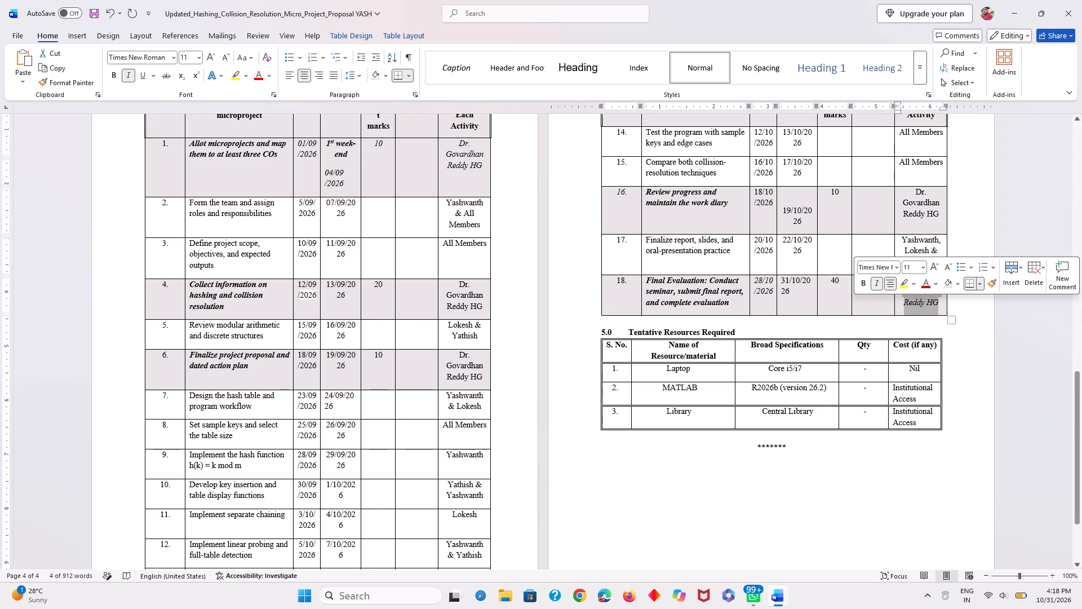
pyautogui.moveTo(911, 193); pyautogui.dragTo(942, 216)
pyautogui.click(868, 198)
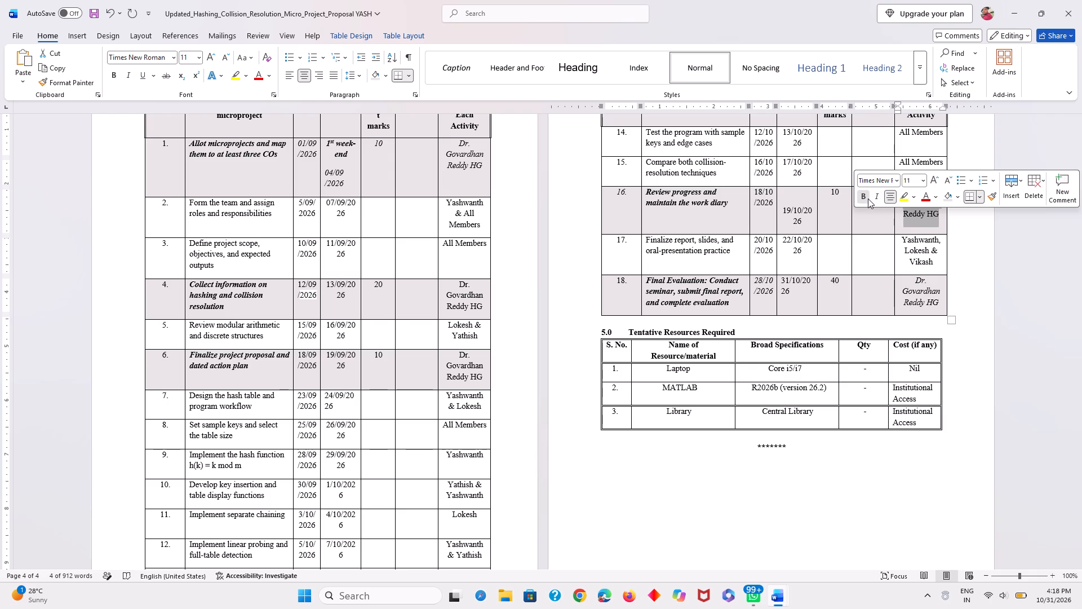
pyautogui.click(867, 197)
pyautogui.click(877, 196)
# Italicise the responsible person's name in activities 6 and 4 of the Tentative Action Plan.
pyautogui.scroll(-1, 970, 239)
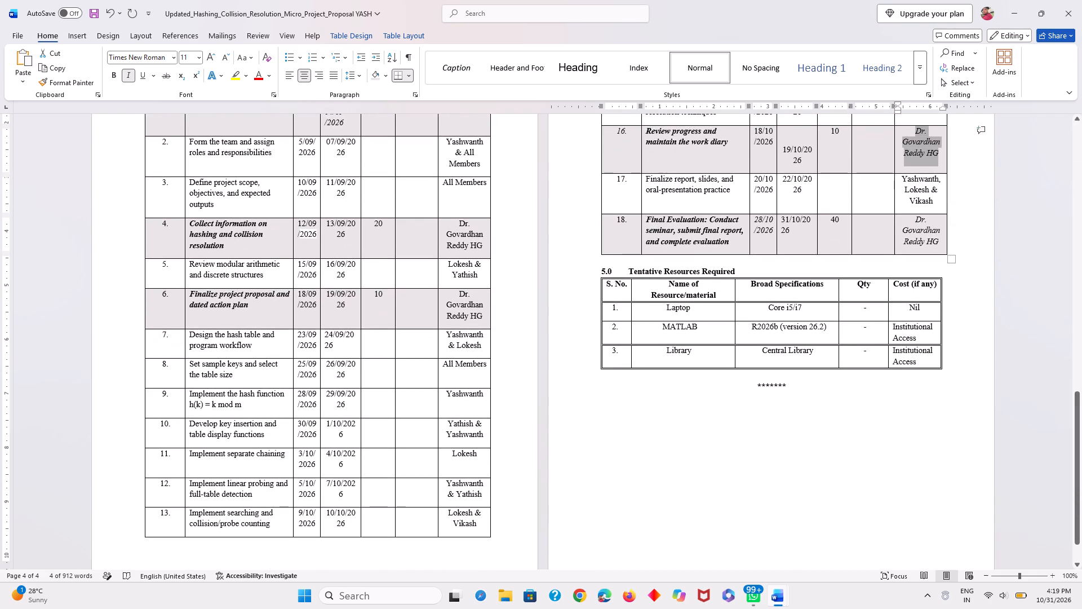
pyautogui.scroll(-1, 769, 263)
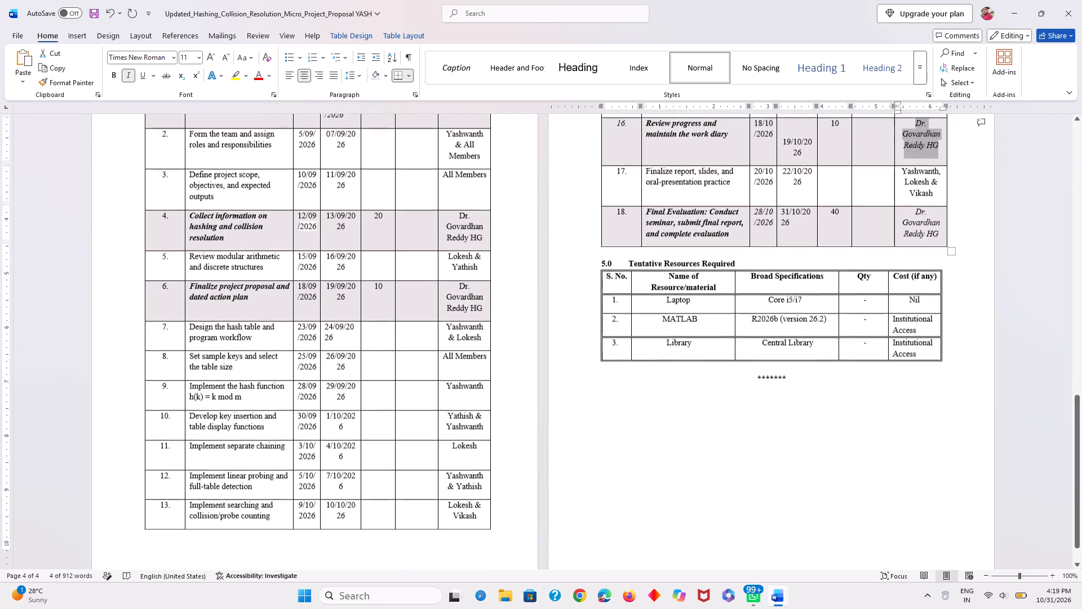
pyautogui.scroll(-1, 769, 263)
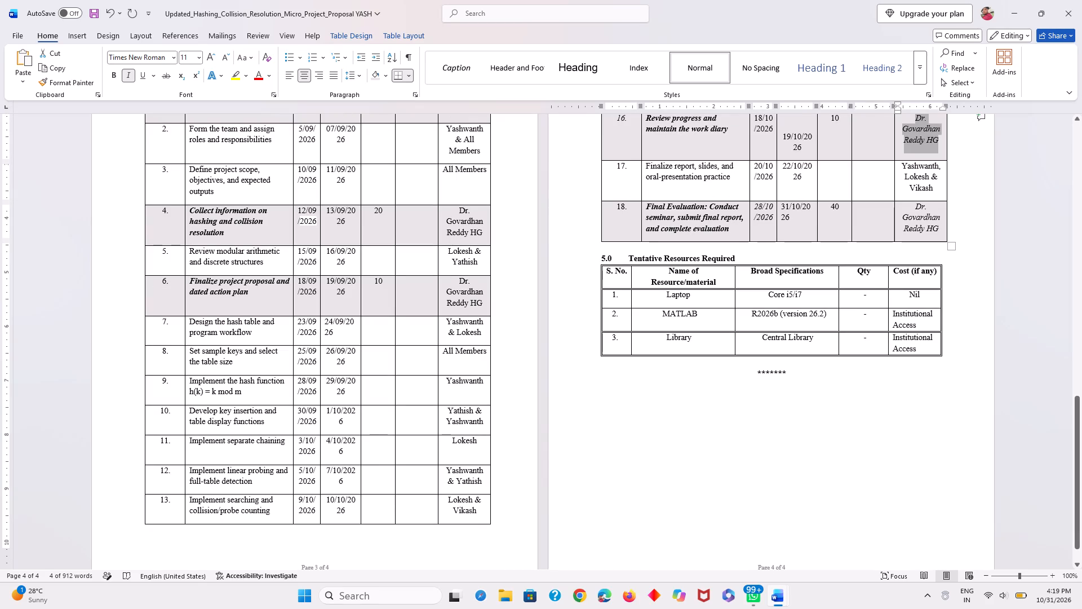
pyautogui.moveTo(454, 279); pyautogui.dragTo(485, 302)
pyautogui.click(510, 285)
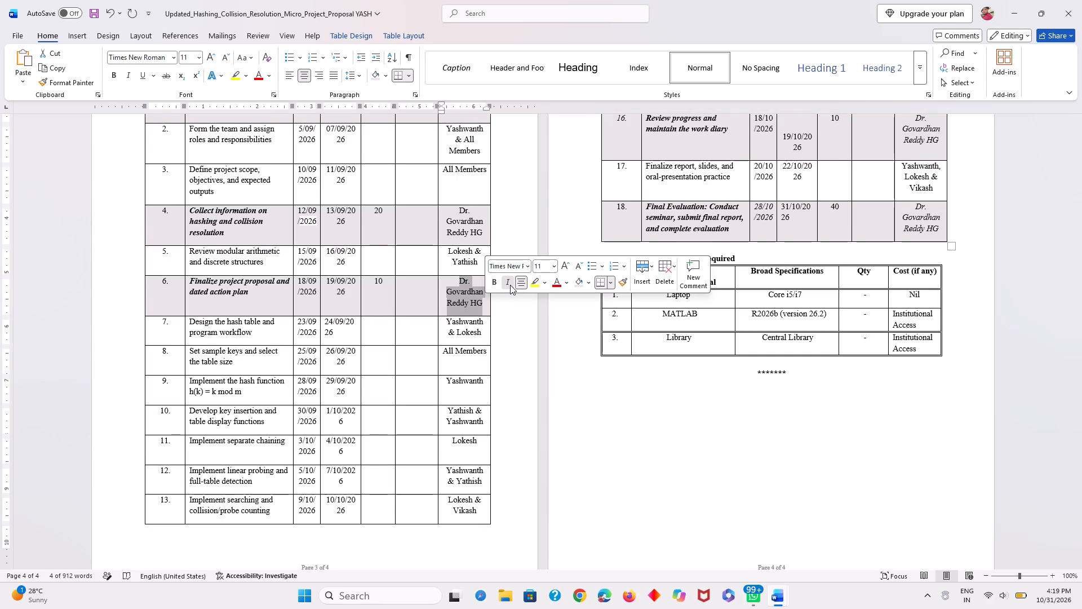
pyautogui.moveTo(456, 211); pyautogui.dragTo(480, 229)
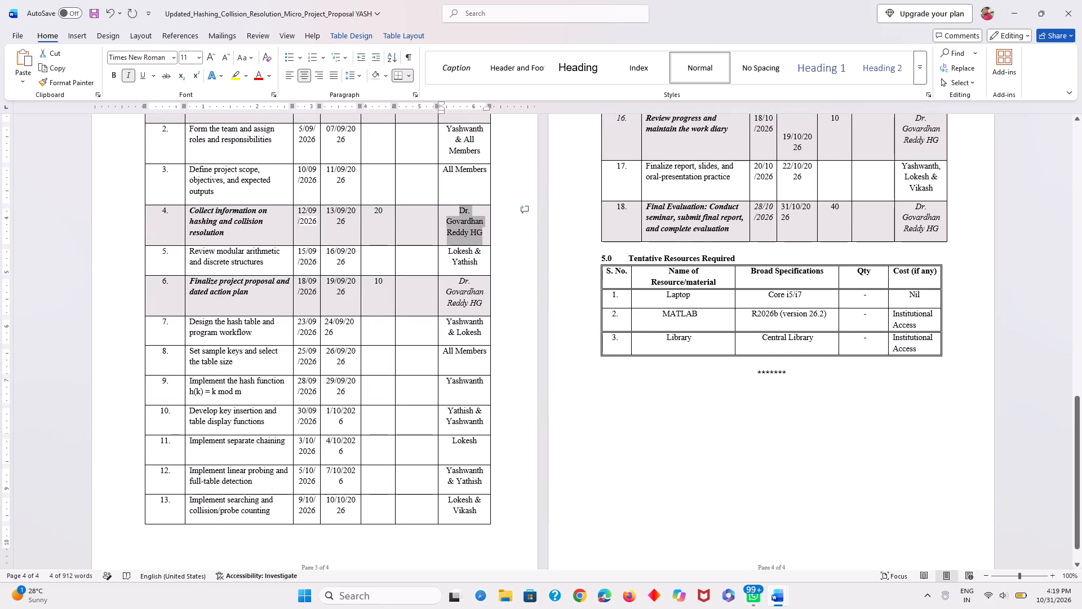
pyautogui.moveTo(480, 229); pyautogui.dragTo(481, 231)
pyautogui.click(502, 212)
# Review the Tentative Action Plan table from its header to activity 18 for consistent row shading and italics.
pyautogui.scroll(1, 499, 246)
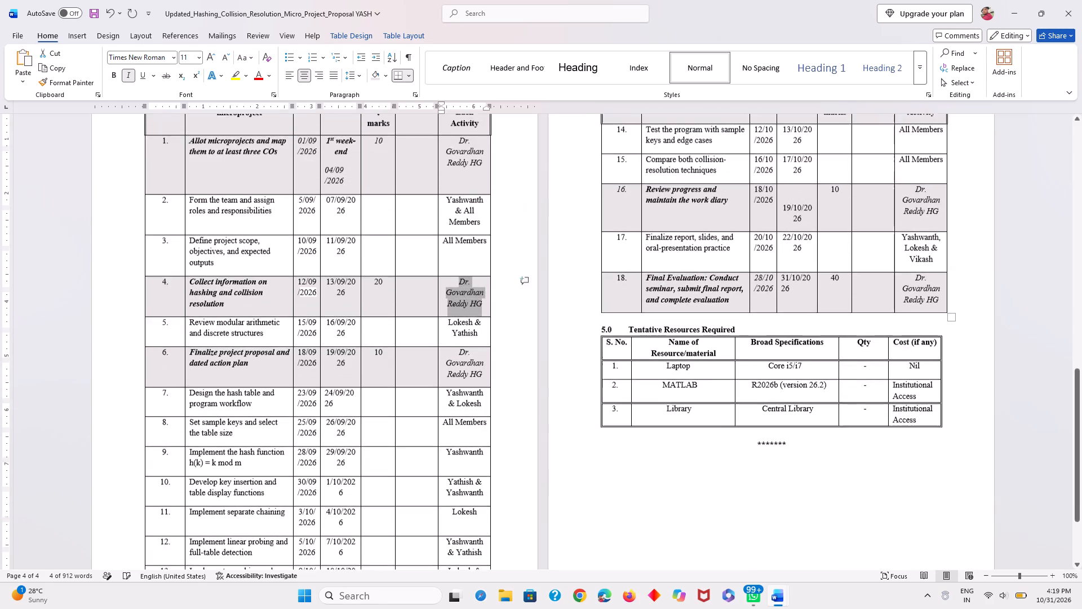
pyautogui.scroll(2, 499, 246)
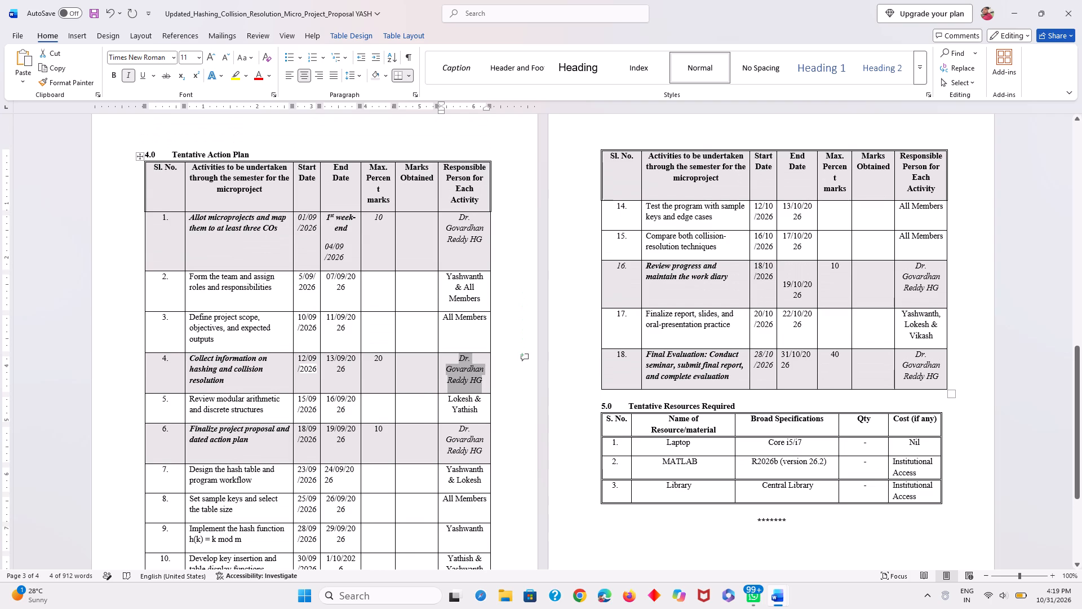
pyautogui.scroll(-1, 512, 266)
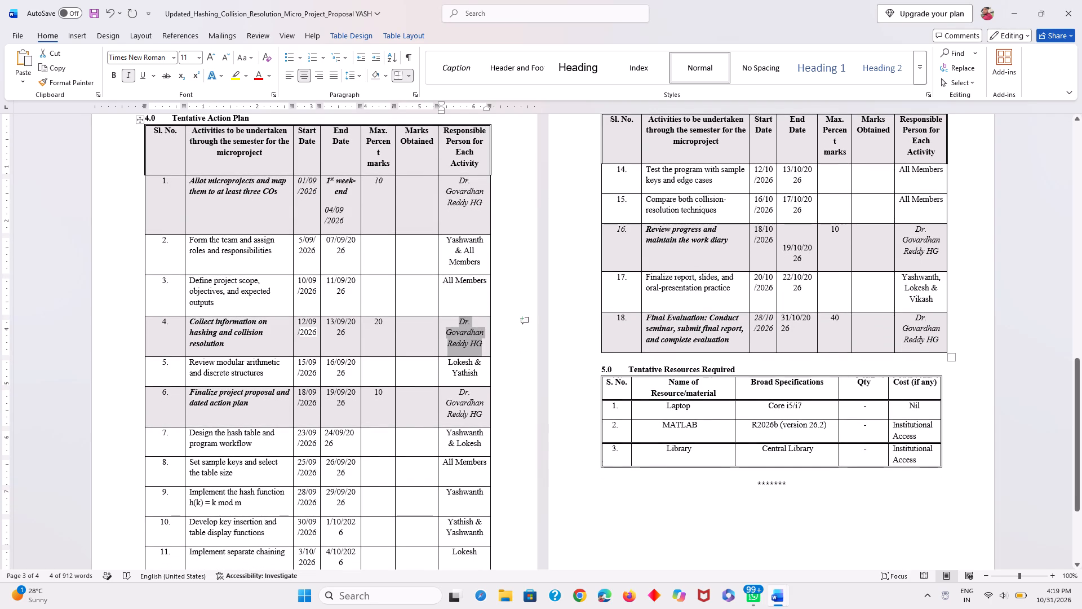
pyautogui.scroll(-2, 512, 266)
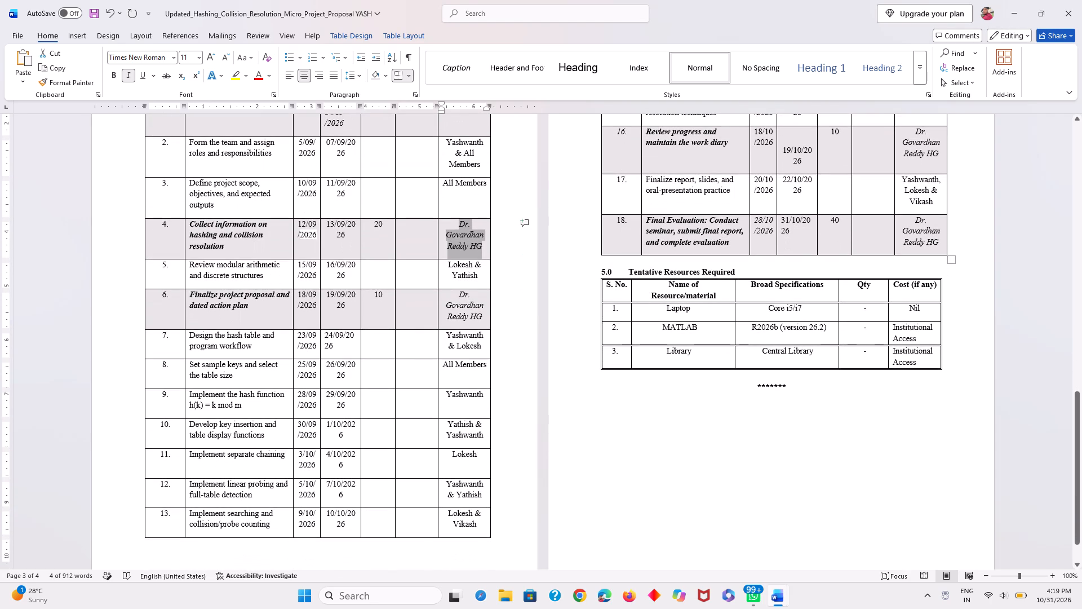
pyautogui.click(1049, 251)
pyautogui.scroll(-1, 878, 322)
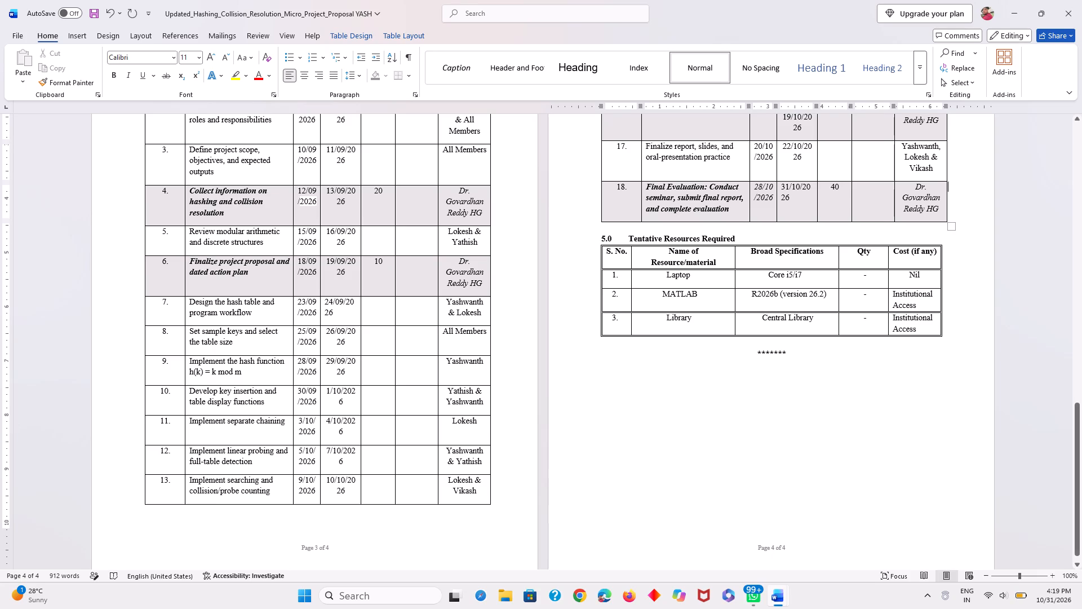
# Shade activity 9's description cell, "Implement the hash function h(k) = k mod m", grey and make its text bold and italic.
pyautogui.tripleClick(259, 370)
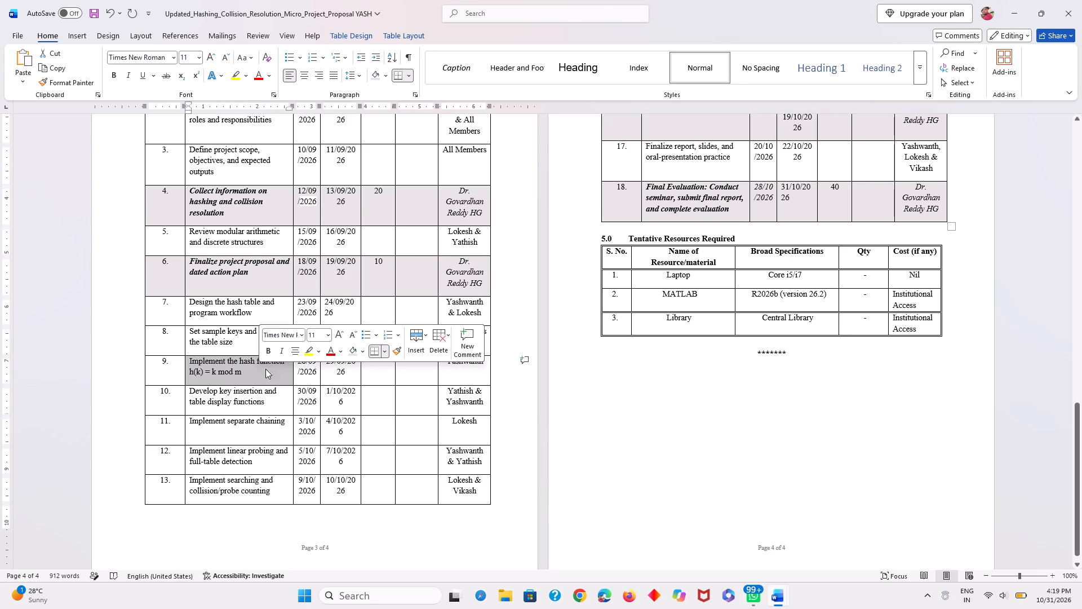
pyautogui.click(351, 346)
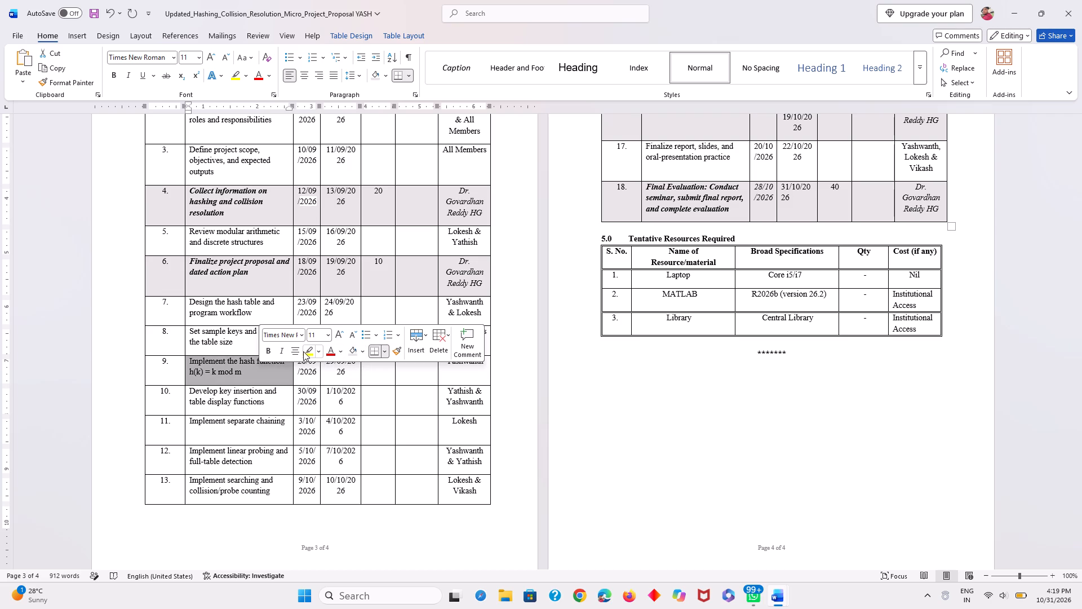
pyautogui.click(285, 351)
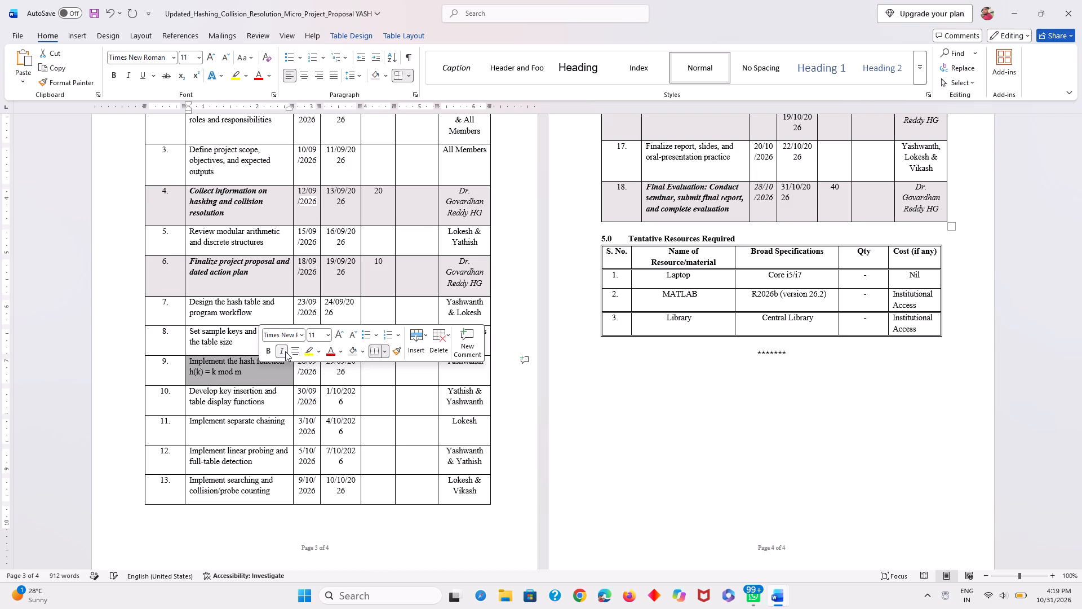
pyautogui.click(272, 350)
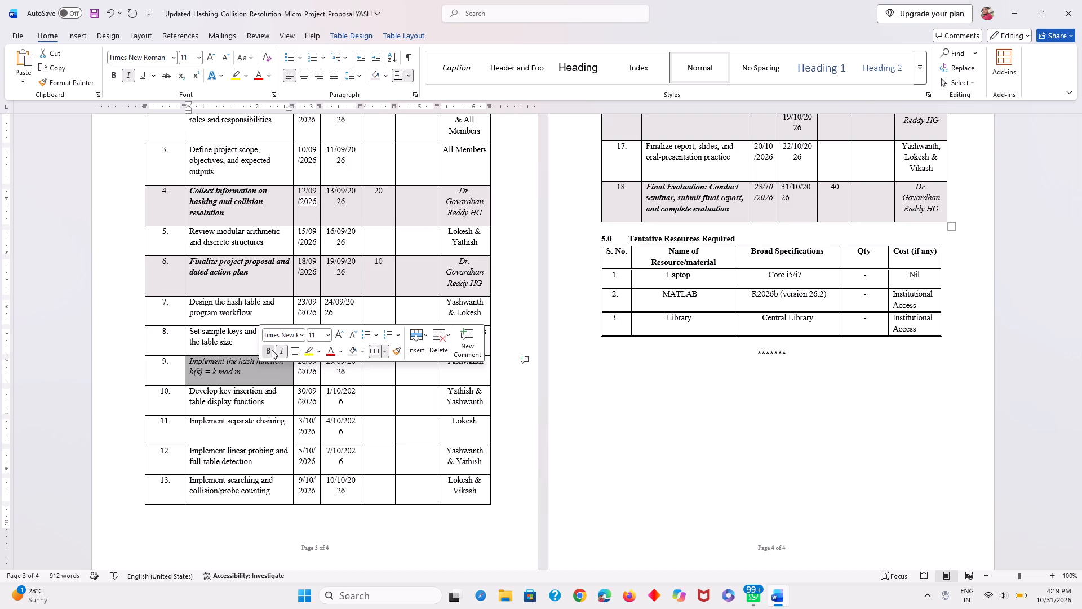
# Apply the same grey shading to activity 9's serial number, Start Date and End Date cells.
pyautogui.tripleClick(171, 373)
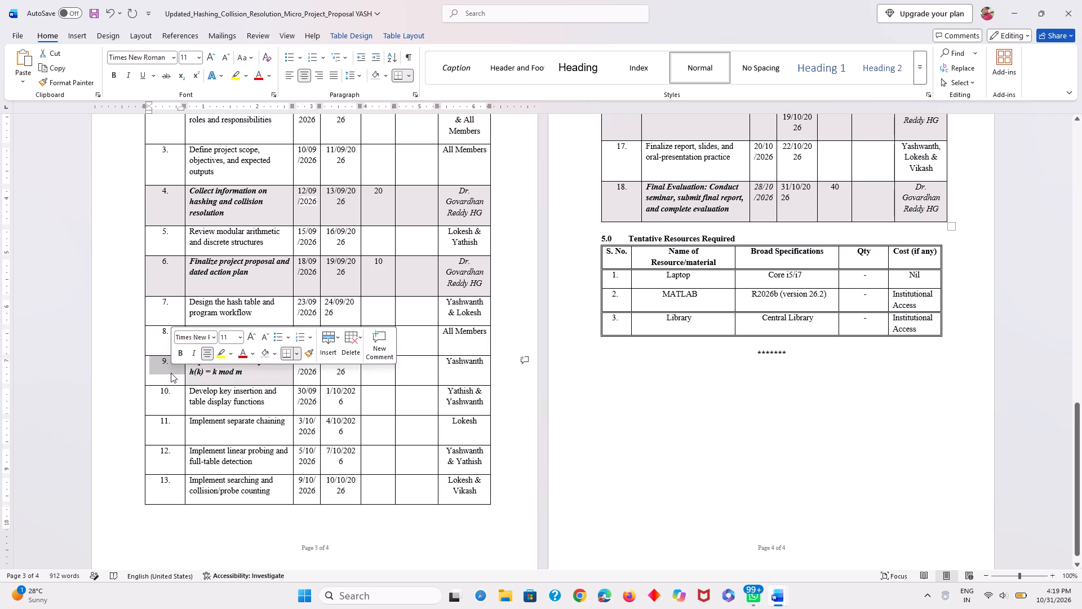
pyautogui.click(263, 353)
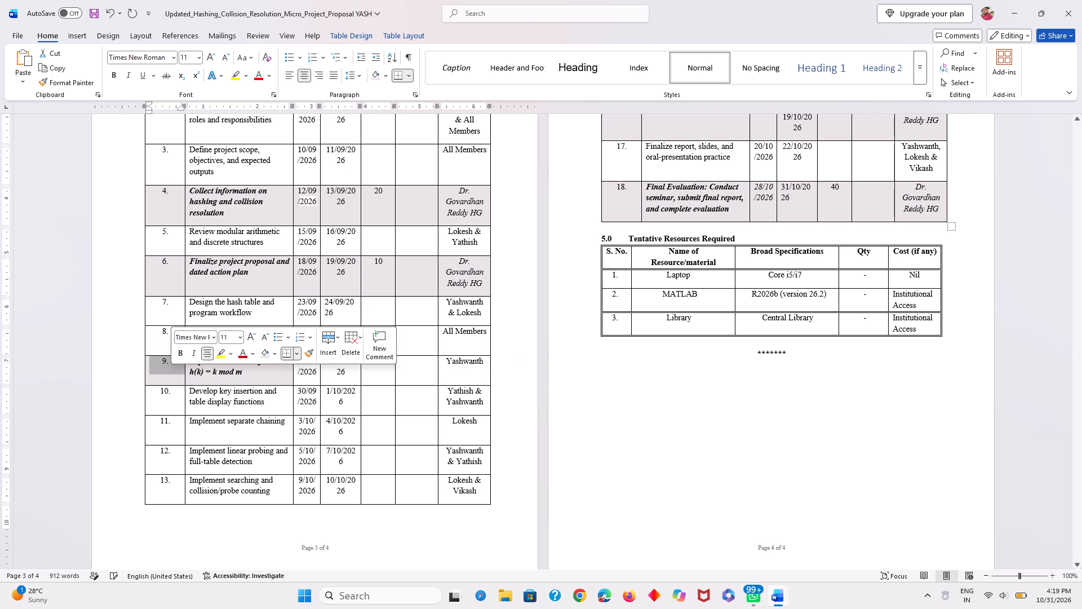
pyautogui.tripleClick(312, 374)
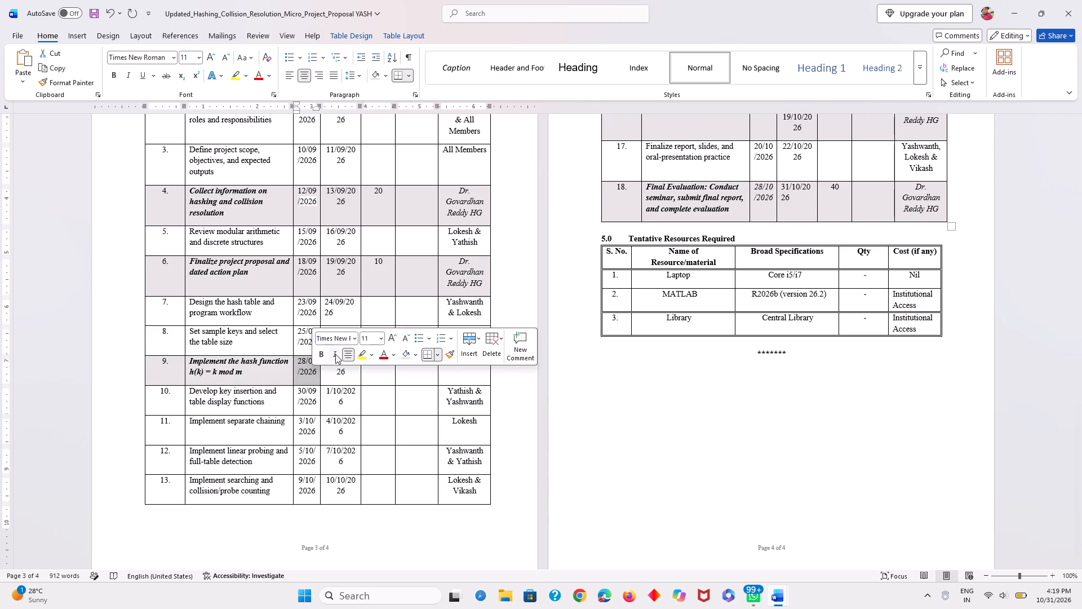
pyautogui.click(401, 358)
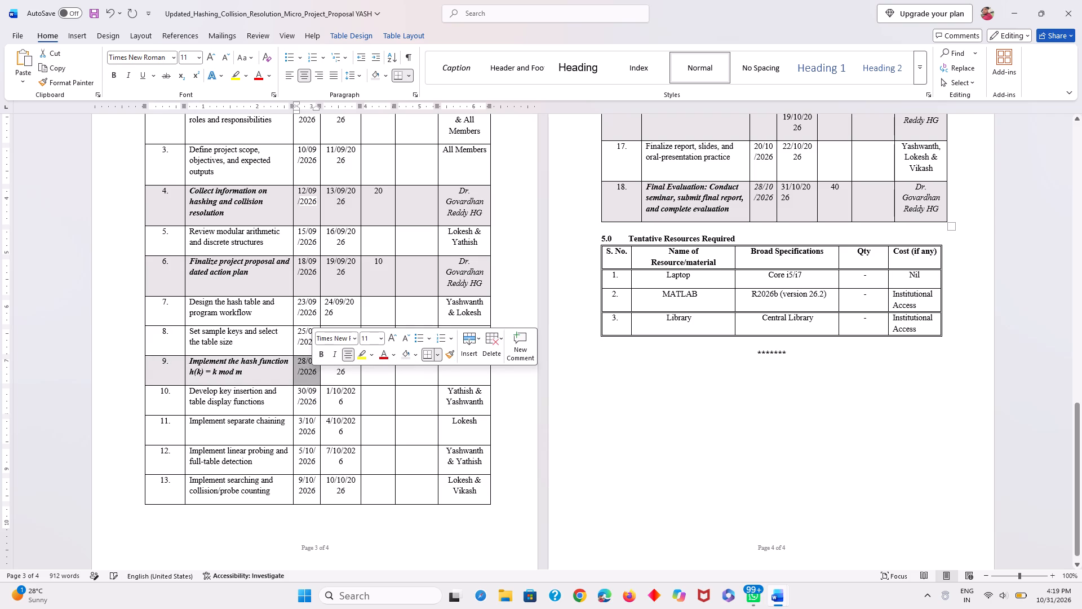
pyautogui.tripleClick(356, 373)
pyautogui.click(446, 354)
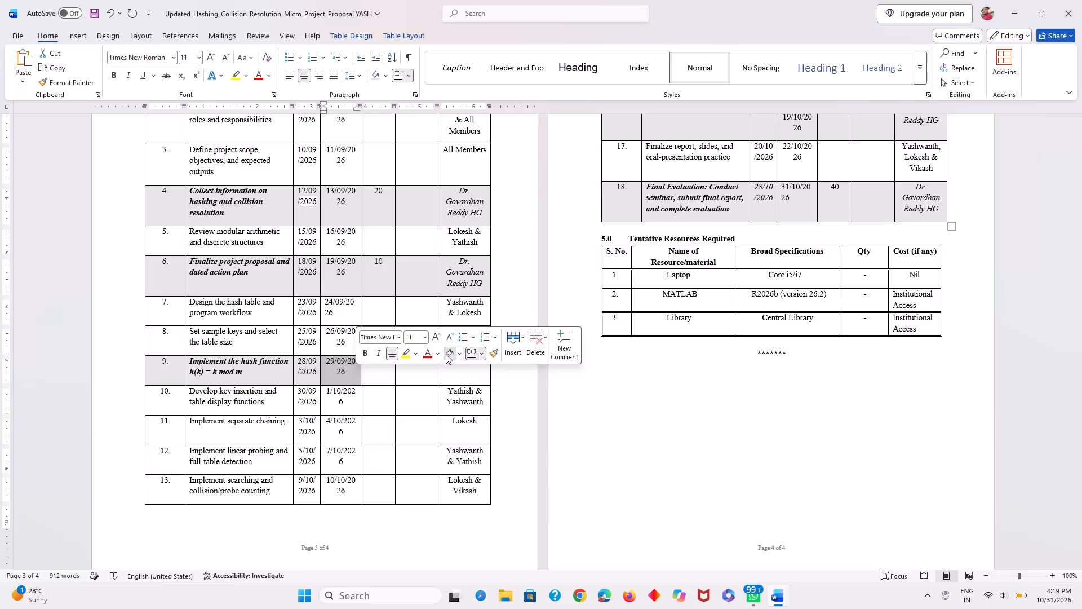
# Shade activity 9's Responsible Person, Marks Obtained and Max. Percent marks cells grey, and italicise the responsible person's name.
pyautogui.tripleClick(462, 376)
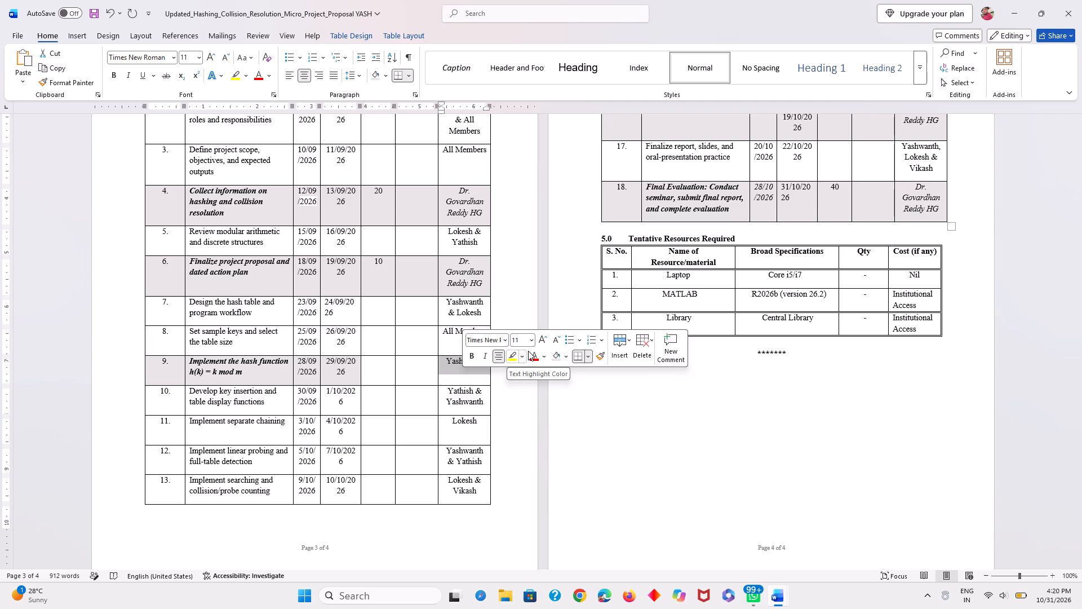
pyautogui.click(553, 354)
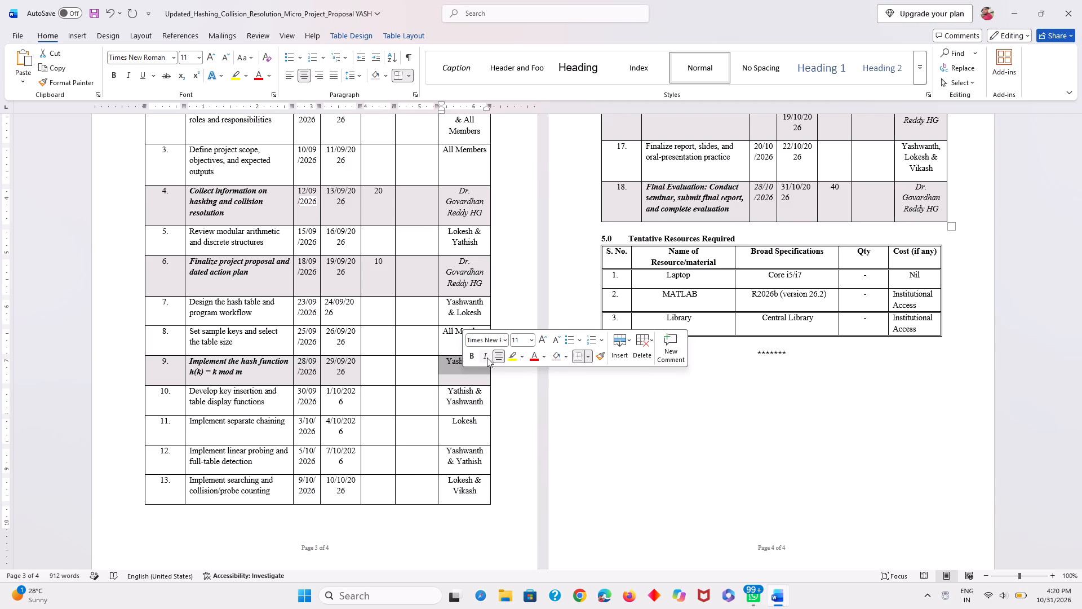
pyautogui.click(485, 356)
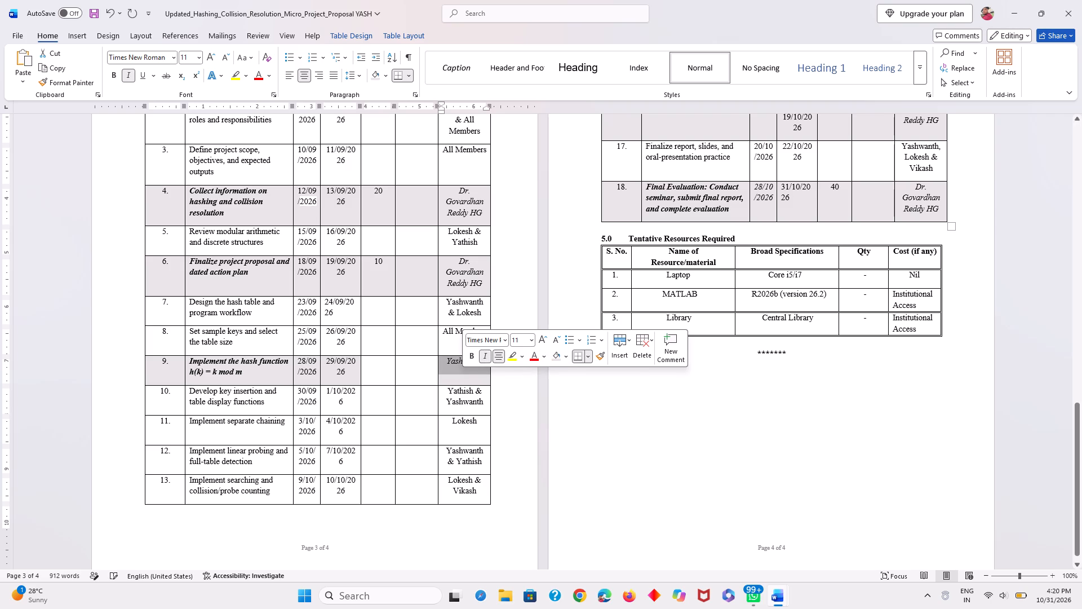
pyautogui.tripleClick(424, 367)
pyautogui.click(516, 352)
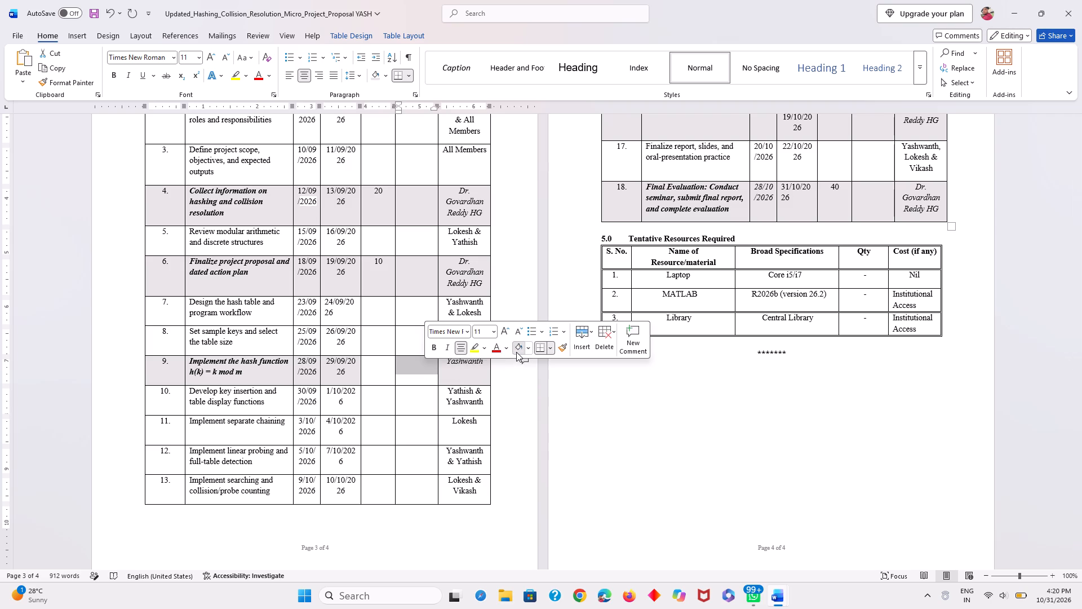
pyautogui.tripleClick(382, 376)
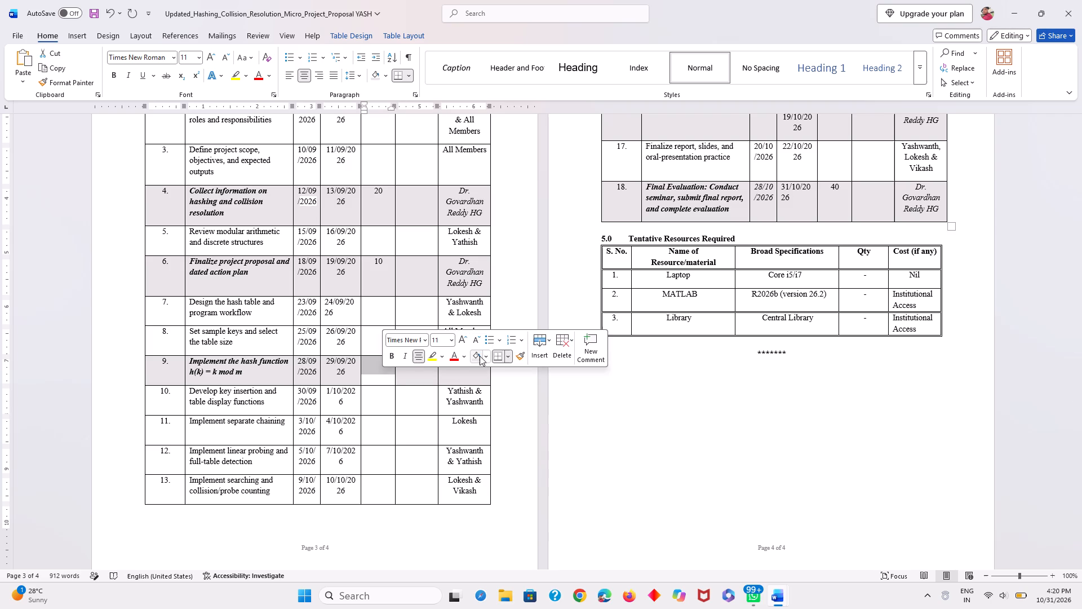
pyautogui.click(477, 355)
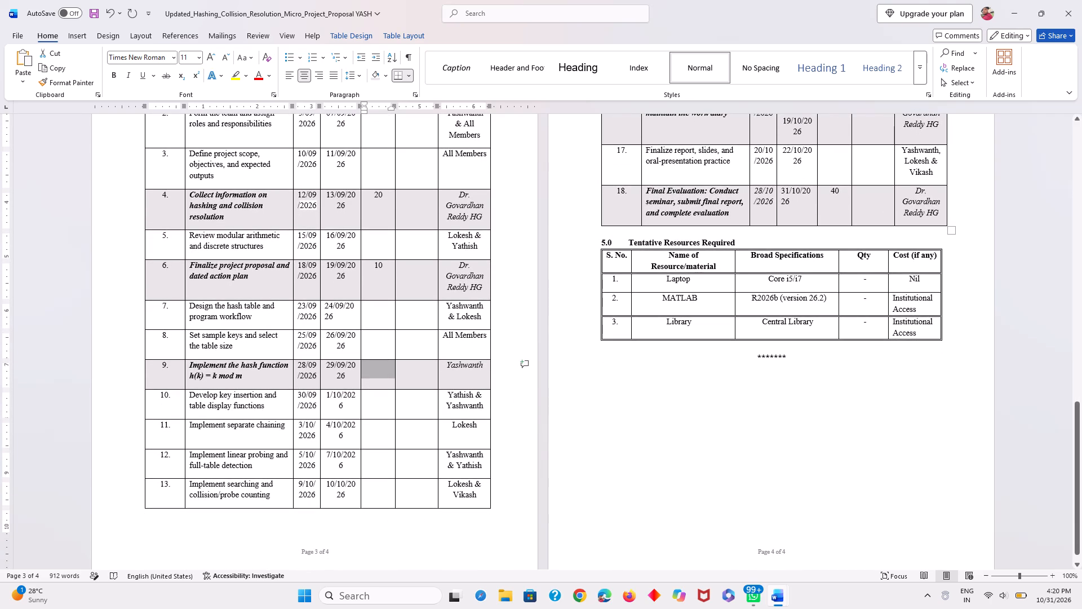
# Shade activity 12's Responsible Person, Marks Obtained and Max. Percent marks cells grey like the other key activity rows.
pyautogui.tripleClick(476, 464)
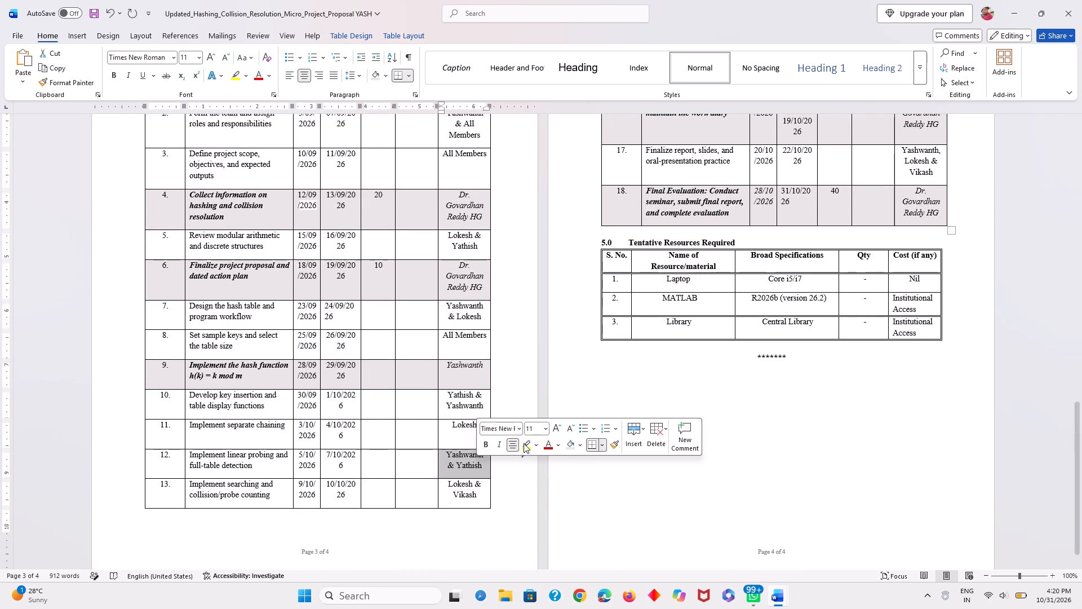
pyautogui.click(567, 444)
pyautogui.doubleClick(419, 461)
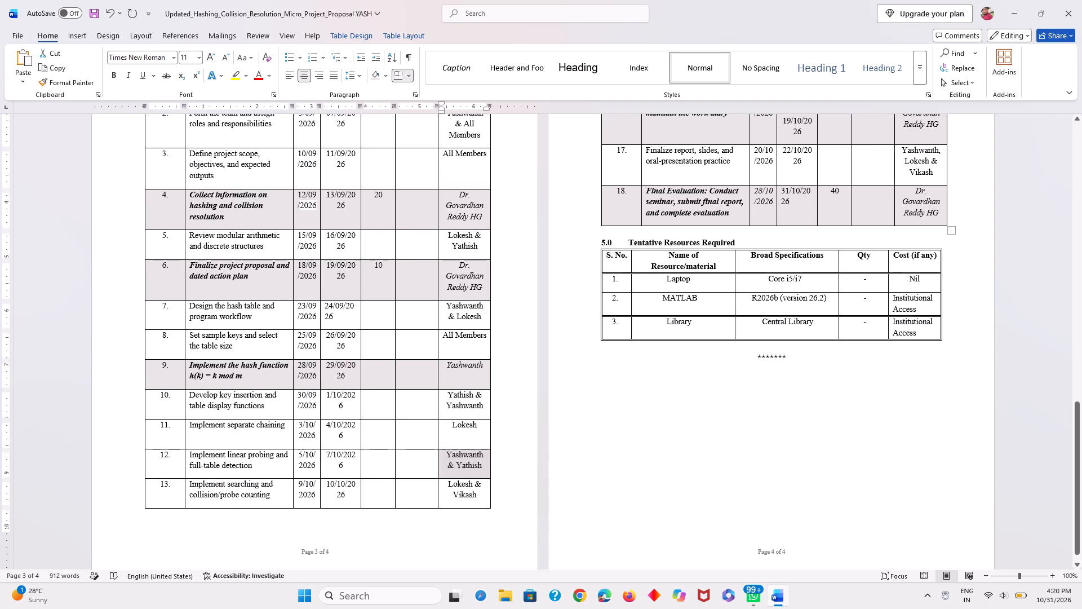
pyautogui.doubleClick(425, 464)
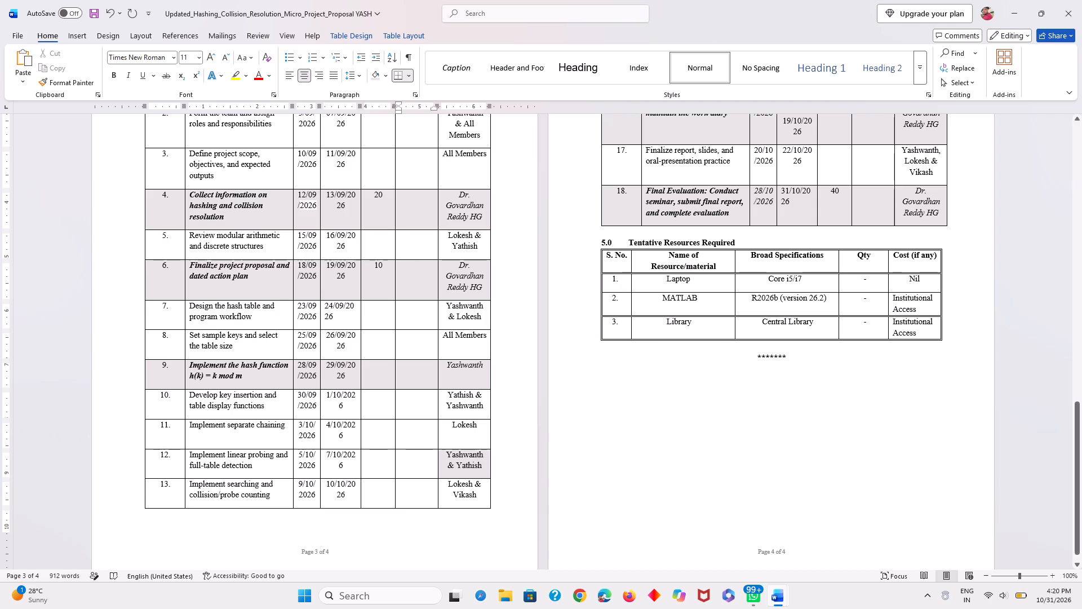
pyautogui.tripleClick(428, 456)
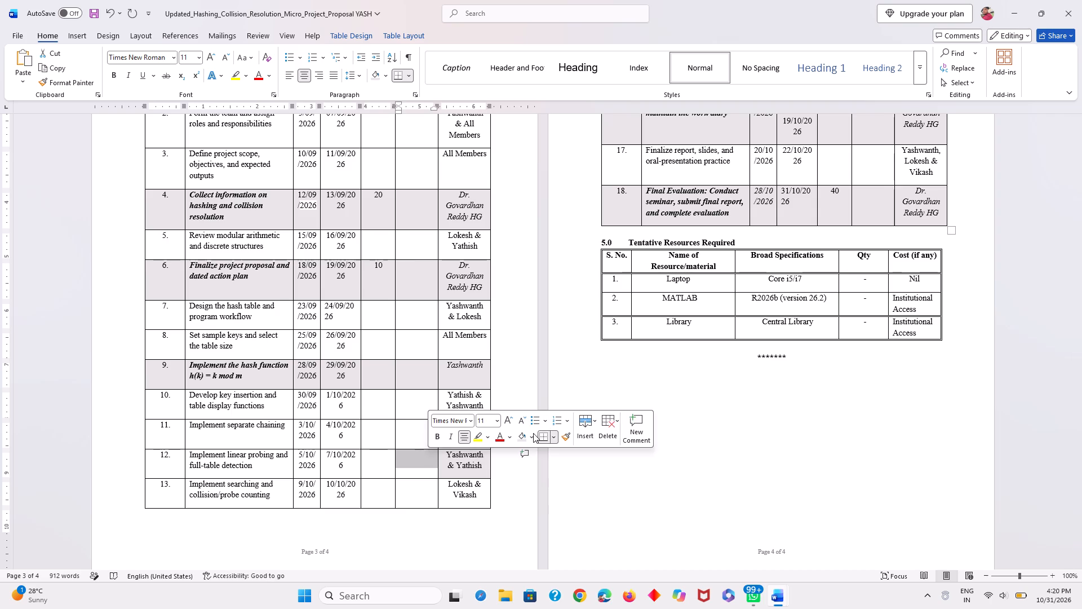
pyautogui.click(518, 434)
pyautogui.doubleClick(376, 462)
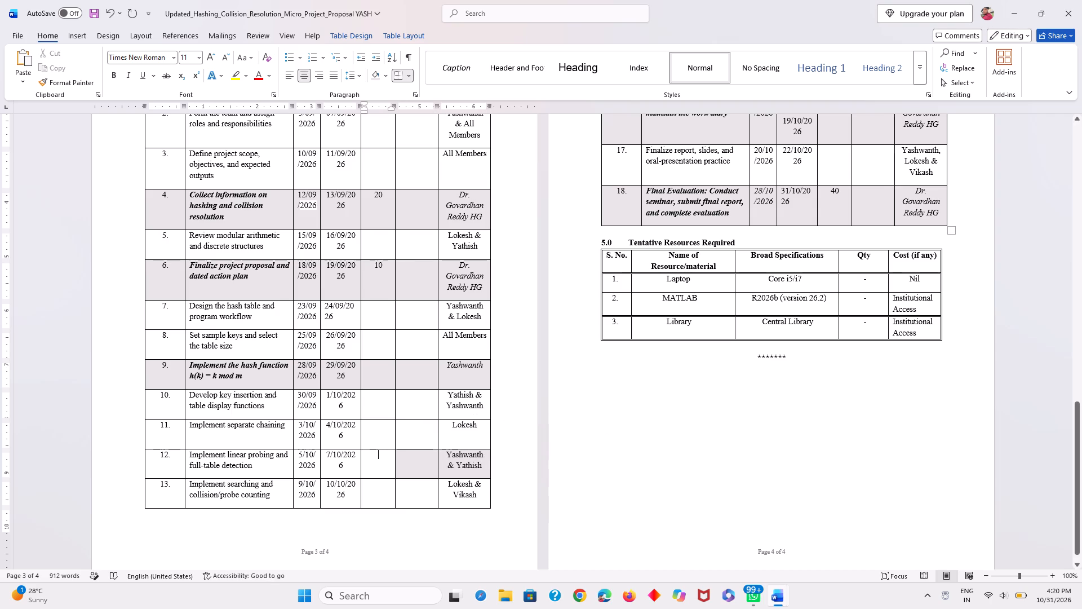
pyautogui.tripleClick(376, 462)
pyautogui.click(471, 440)
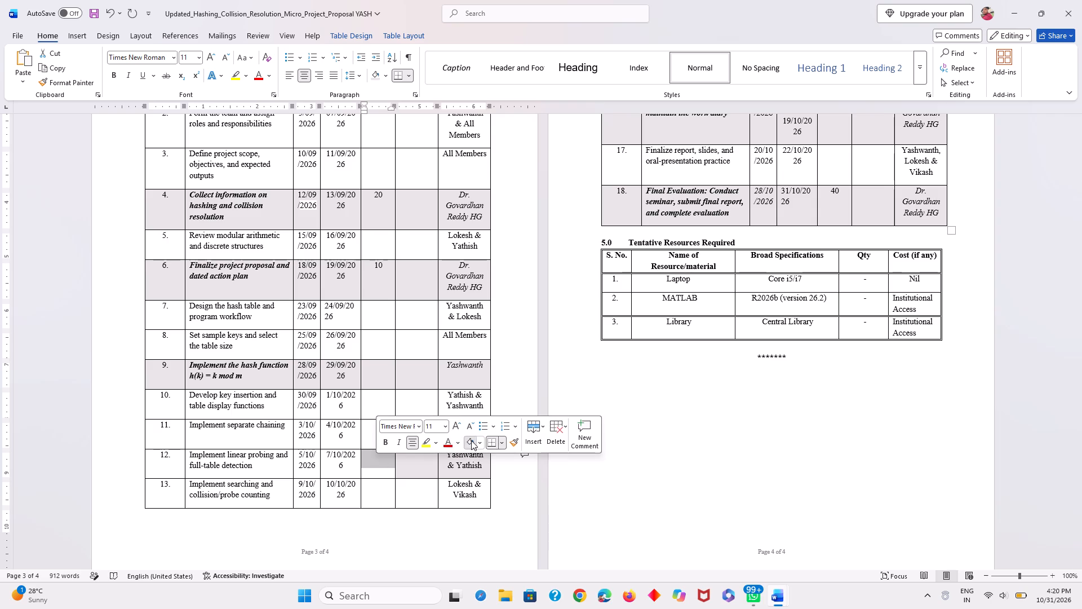
# Apply the same grey shading to activity 12's End Date, Start Date and description cells.
pyautogui.tripleClick(347, 462)
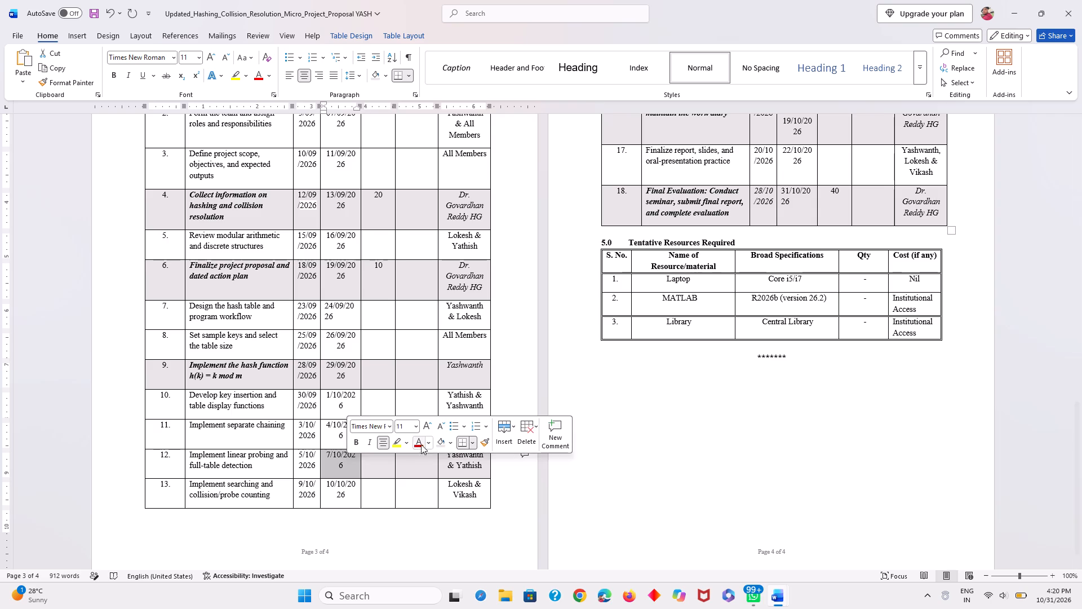
pyautogui.click(437, 442)
pyautogui.tripleClick(313, 464)
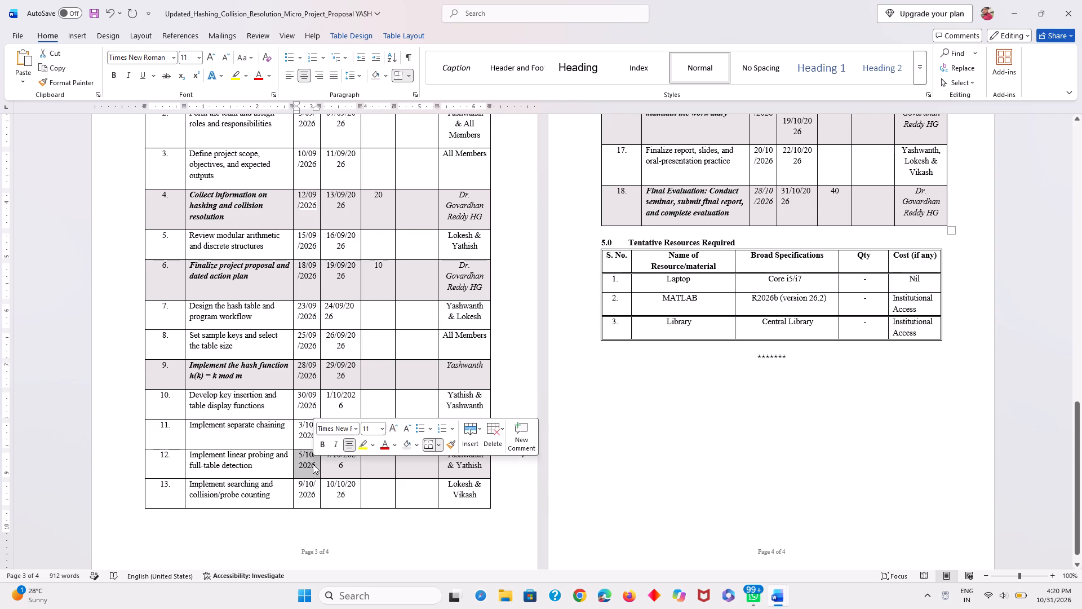
pyautogui.click(409, 443)
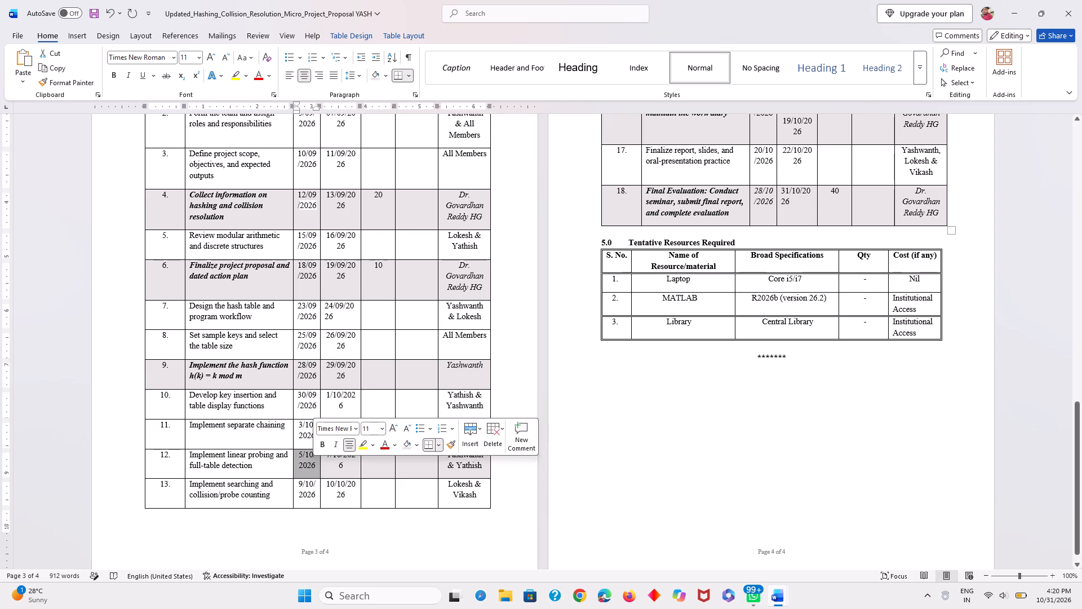
pyautogui.tripleClick(273, 464)
pyautogui.click(273, 464)
pyautogui.click(372, 447)
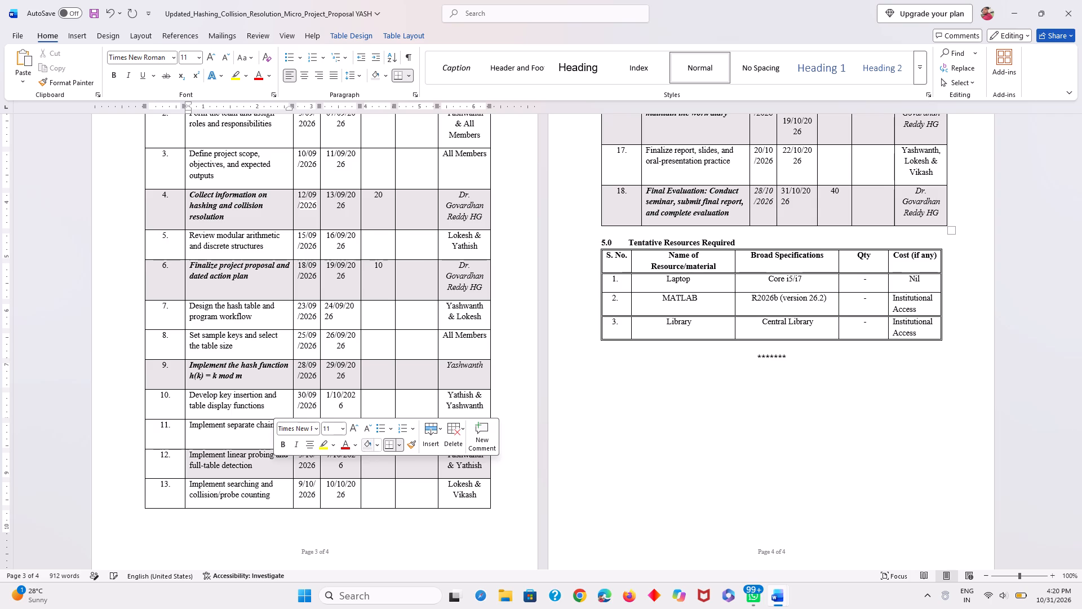
# Shade activity 12's serial number cell grey to complete the row.
pyautogui.tripleClick(162, 460)
pyautogui.click(162, 460)
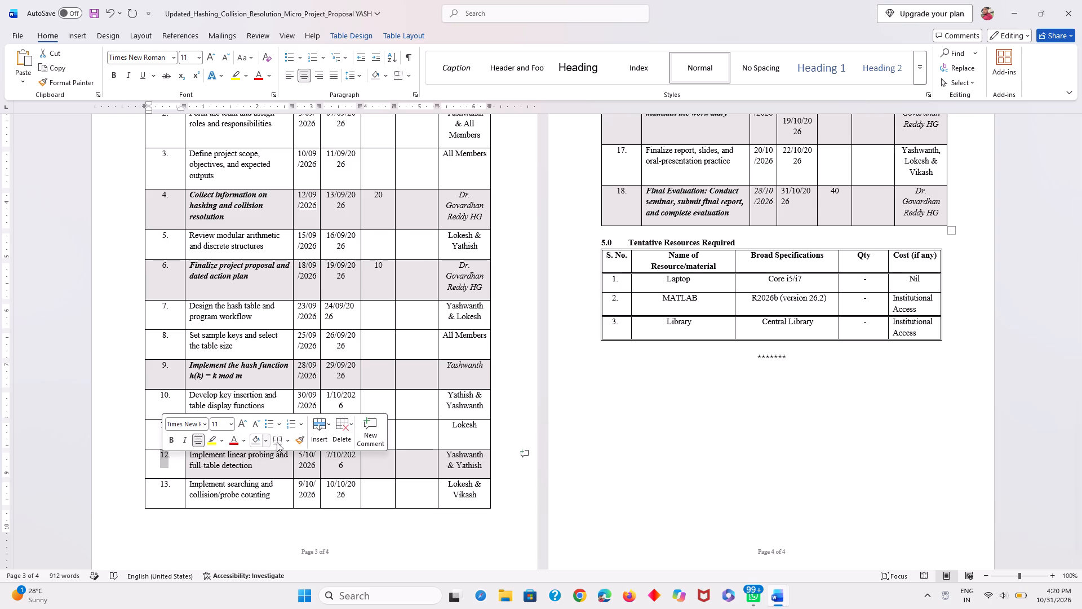
pyautogui.click(258, 442)
pyautogui.tripleClick(171, 464)
pyautogui.click(171, 464)
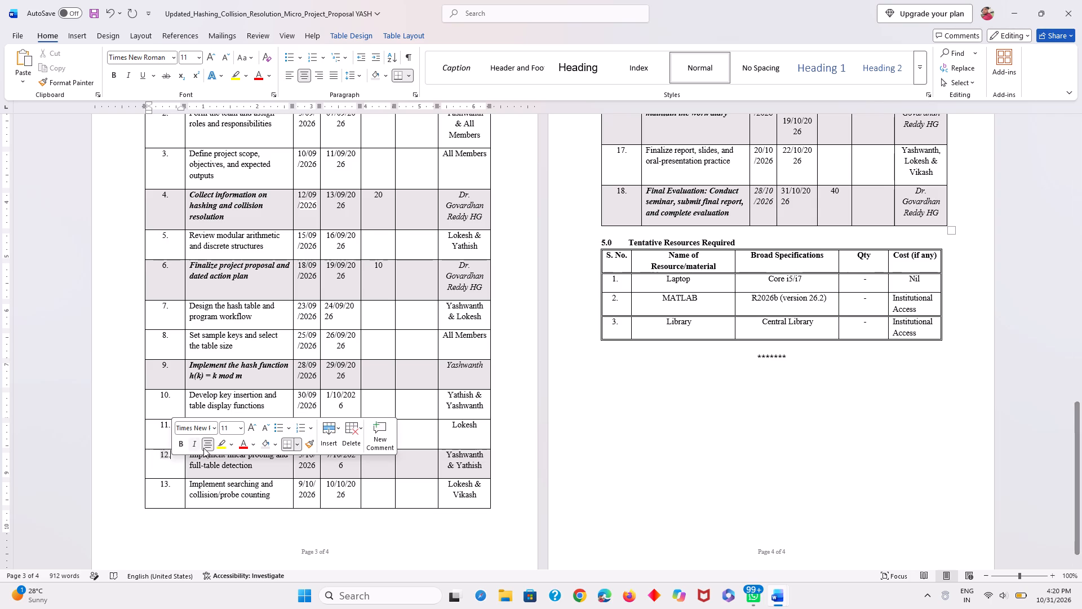
pyautogui.tripleClick(180, 463)
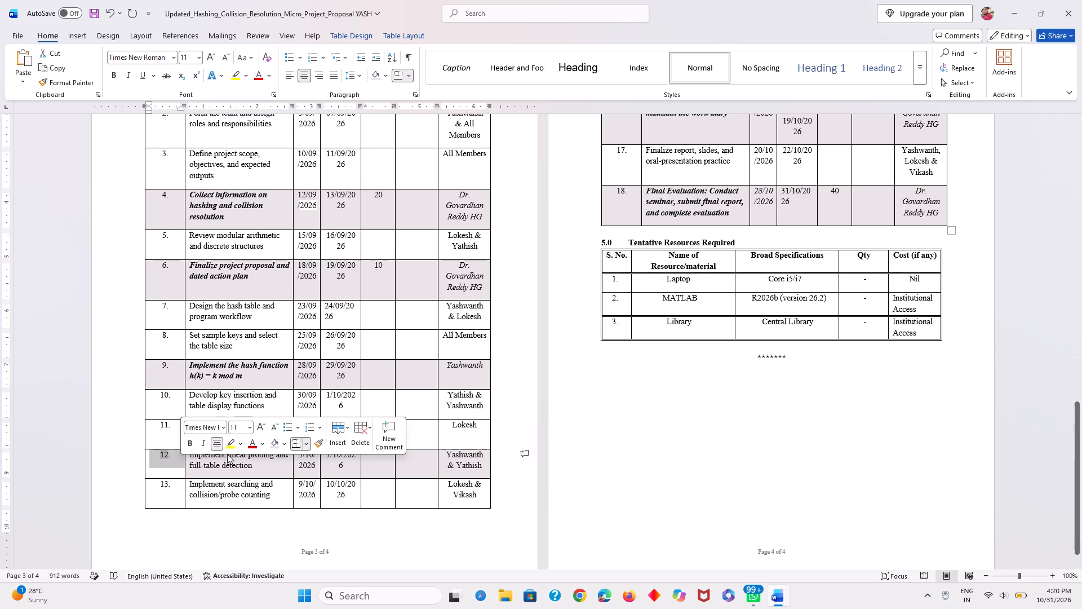
pyautogui.click(277, 443)
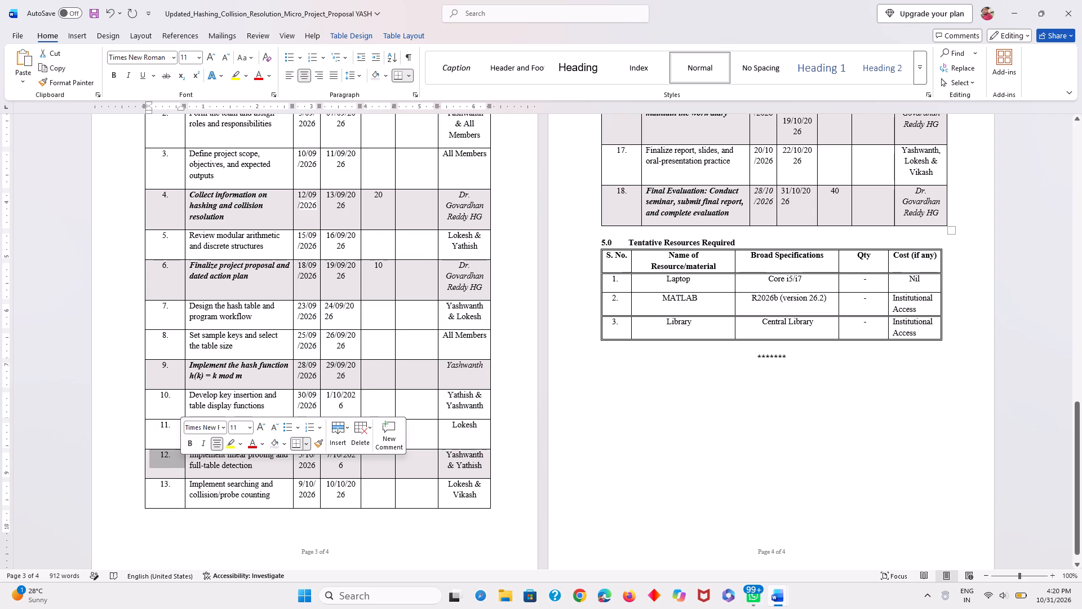
pyautogui.click(598, 410)
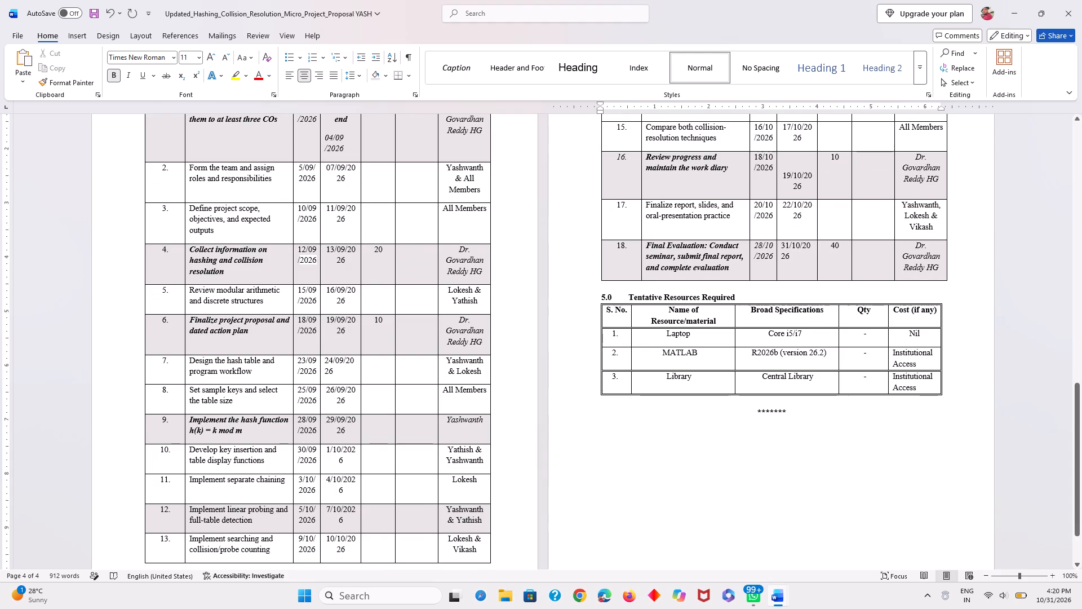
# Insert the word "Teachers" before "Allot microprojects" in activity 1's description in the Tentative Action Plan.
pyautogui.scroll(-1, 585, 406)
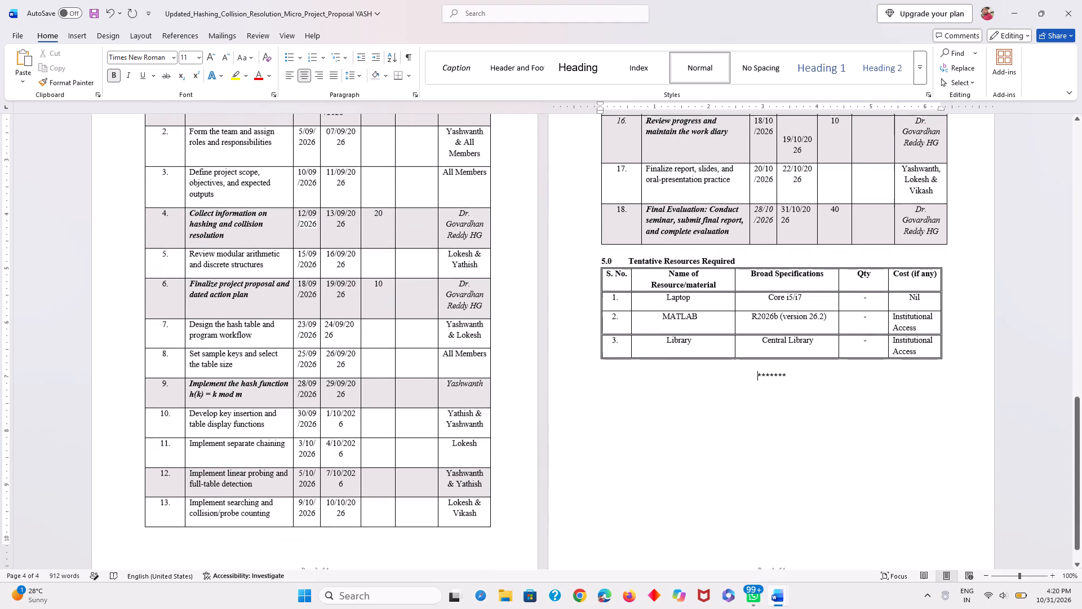
pyautogui.scroll(-1, 585, 406)
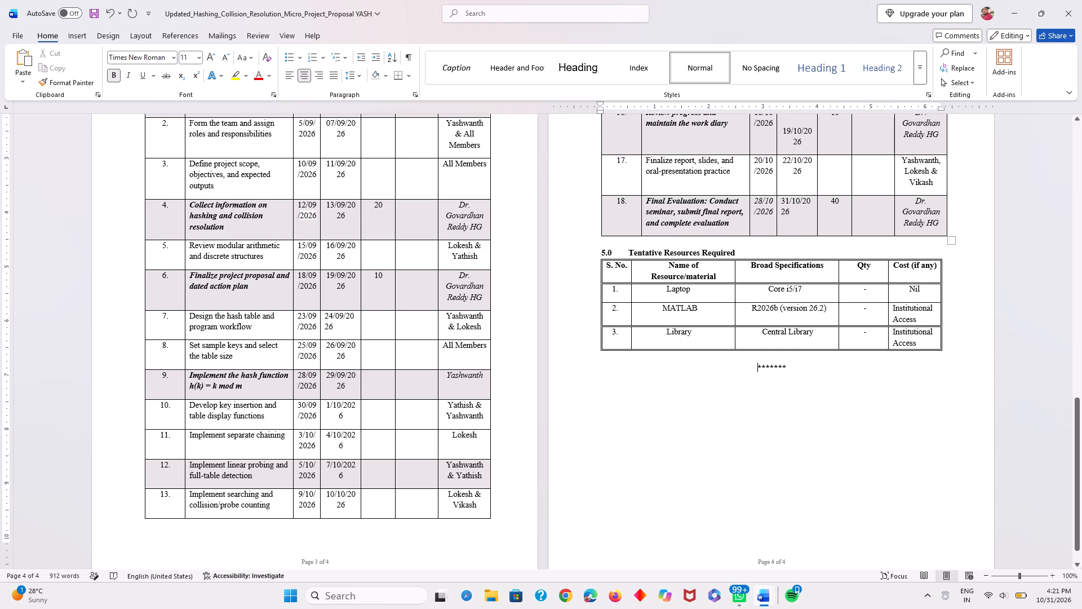
pyautogui.scroll(2, 362, 279)
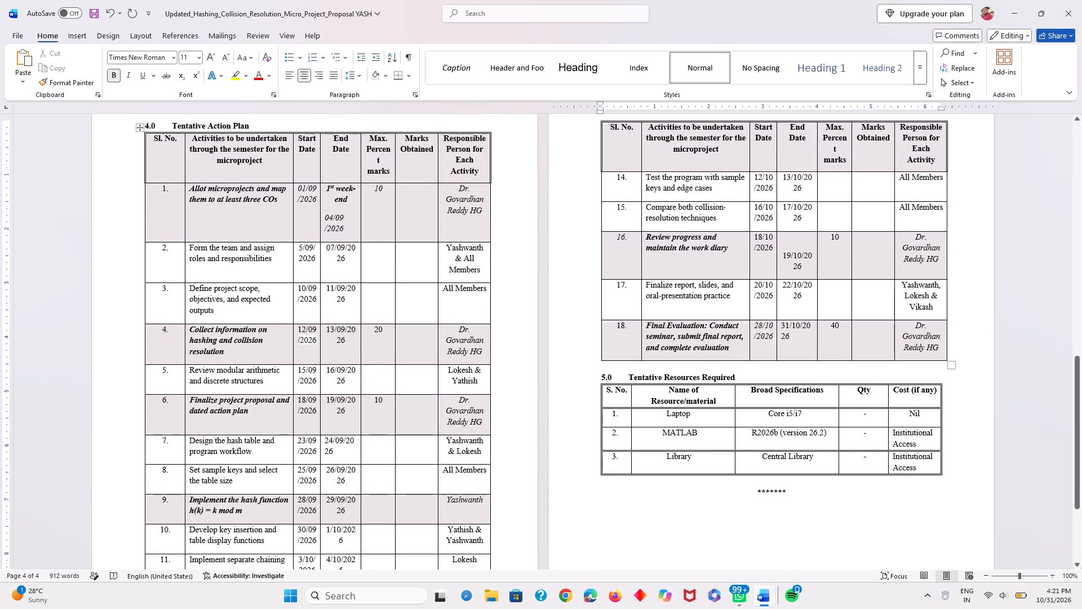
pyautogui.click(190, 186)
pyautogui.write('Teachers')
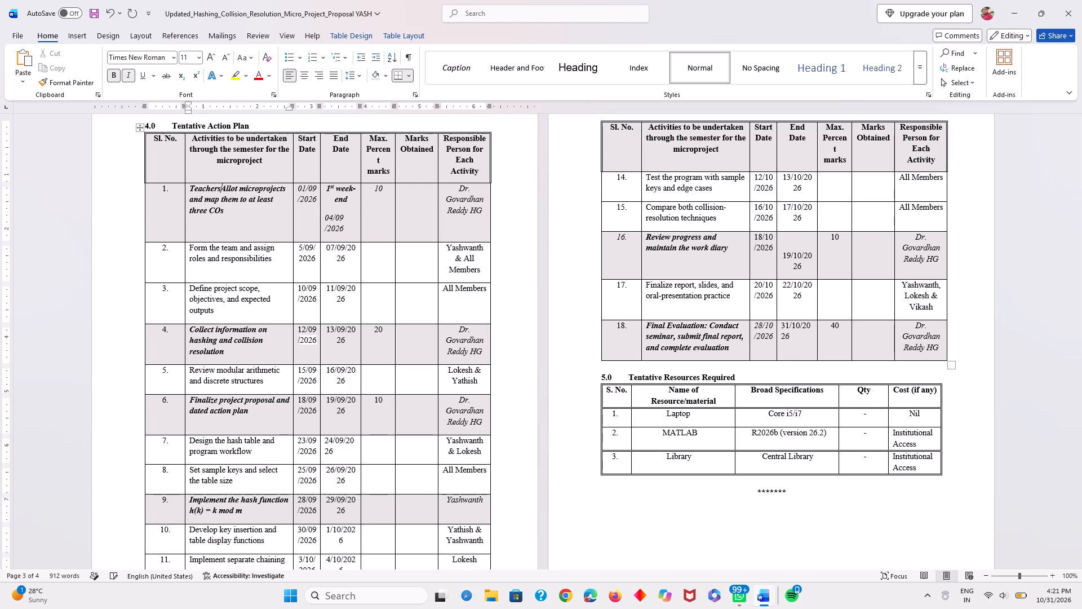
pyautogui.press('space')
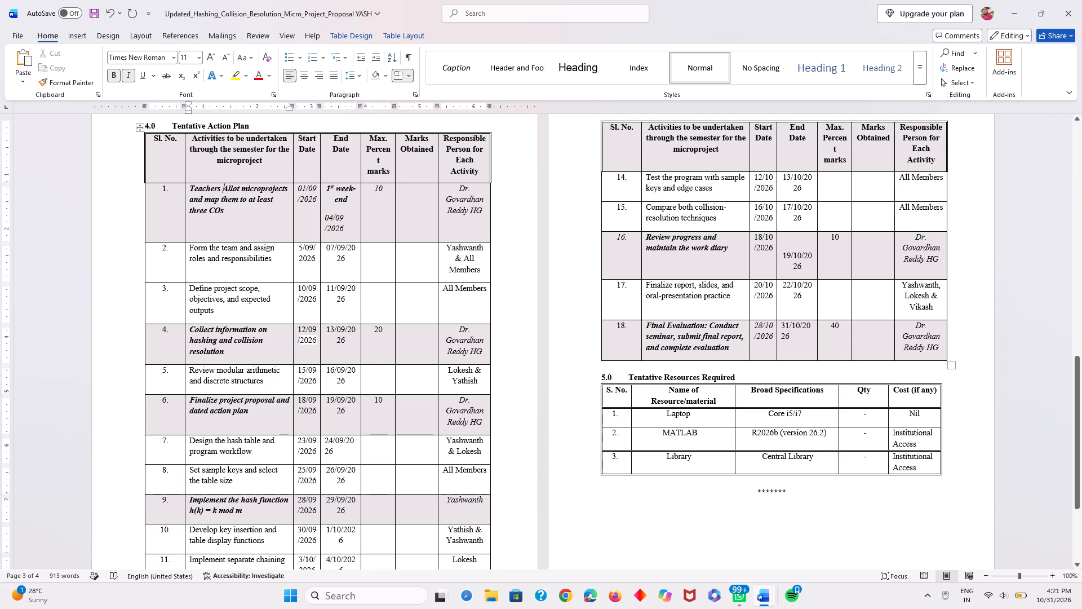
# Delete the words "and map them to" from activity 1's description.
pyautogui.click(234, 214)
pyautogui.click(246, 200)
pyautogui.press('BackSpace')
pyautogui.press('BackSpace')
pyautogui.press('BackSpace')
pyautogui.press('BackSpace')
pyautogui.press('BackSpace')
pyautogui.press('BackSpace')
pyautogui.press('BackSpace')
pyautogui.press('BackSpace')
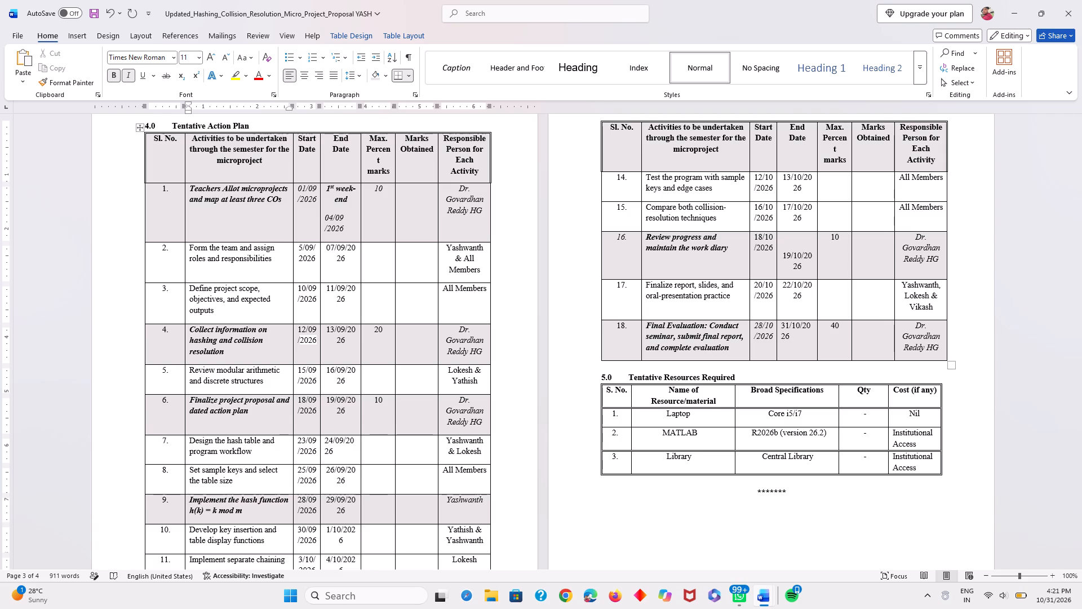
pyautogui.press('BackSpace')
pyautogui.press('BackSpace')
pyautogui.press('BackSpace')
pyautogui.press('BackSpace')
pyautogui.press('BackSpace')
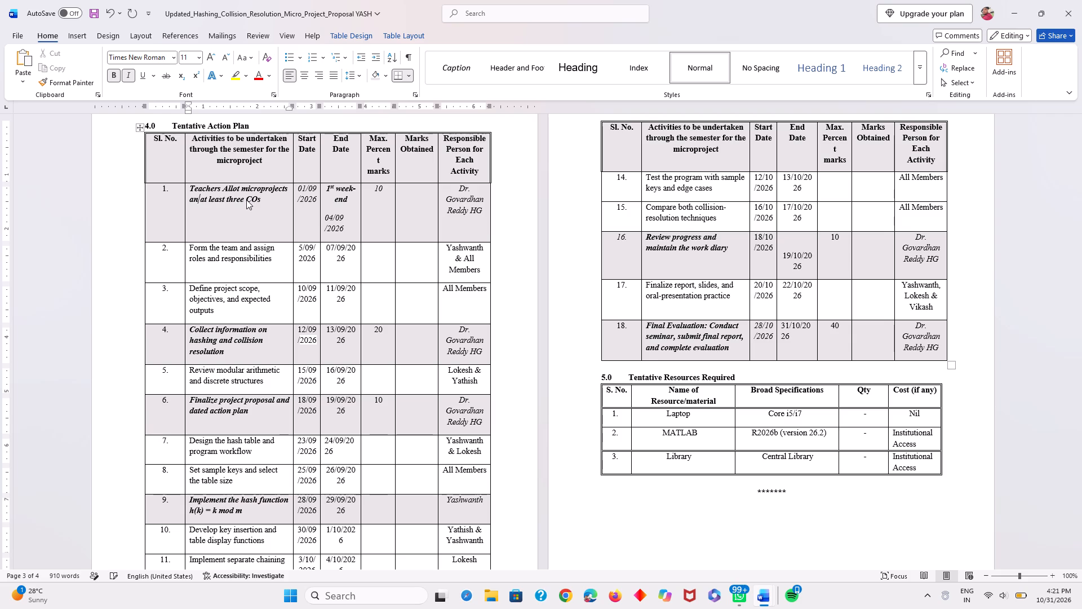
pyautogui.press('BackSpace')
pyautogui.press('BackSpace')
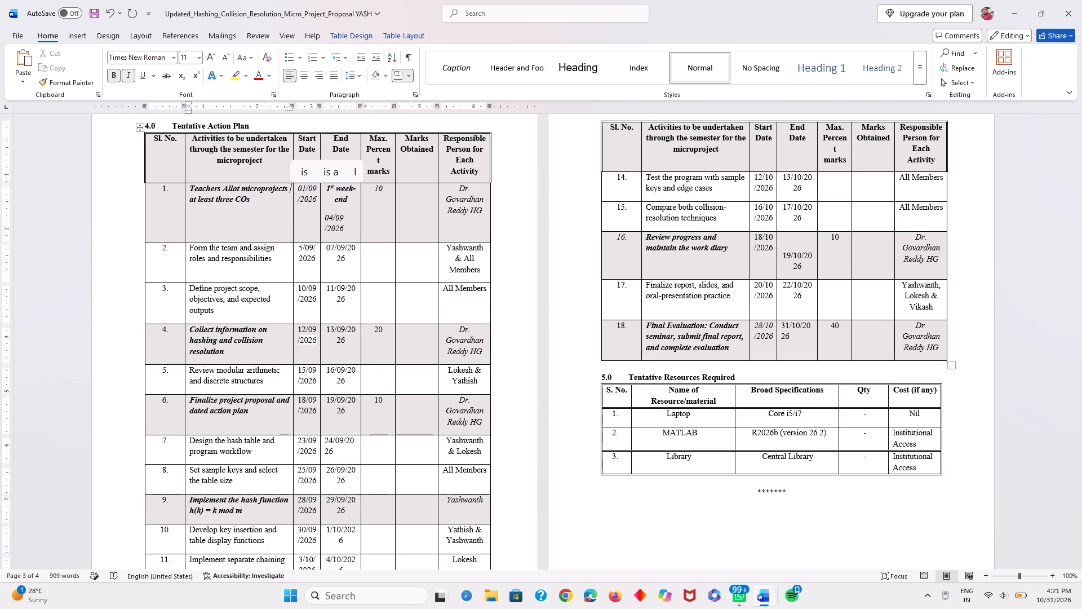
# Insert "to allotted groups addressing" between "microprojects" and "at least three COs" in activity 1's description.
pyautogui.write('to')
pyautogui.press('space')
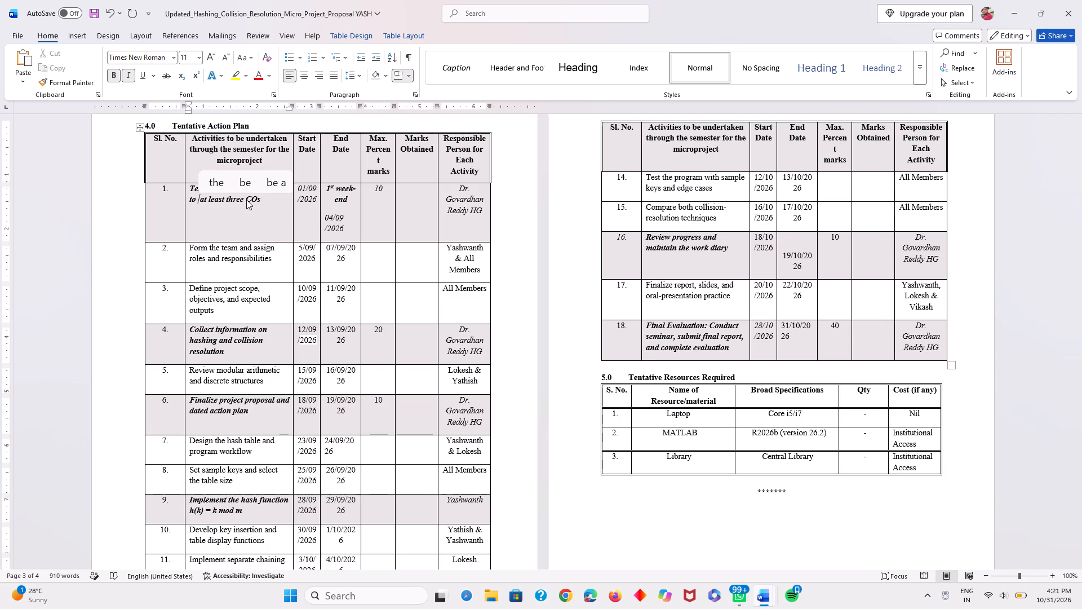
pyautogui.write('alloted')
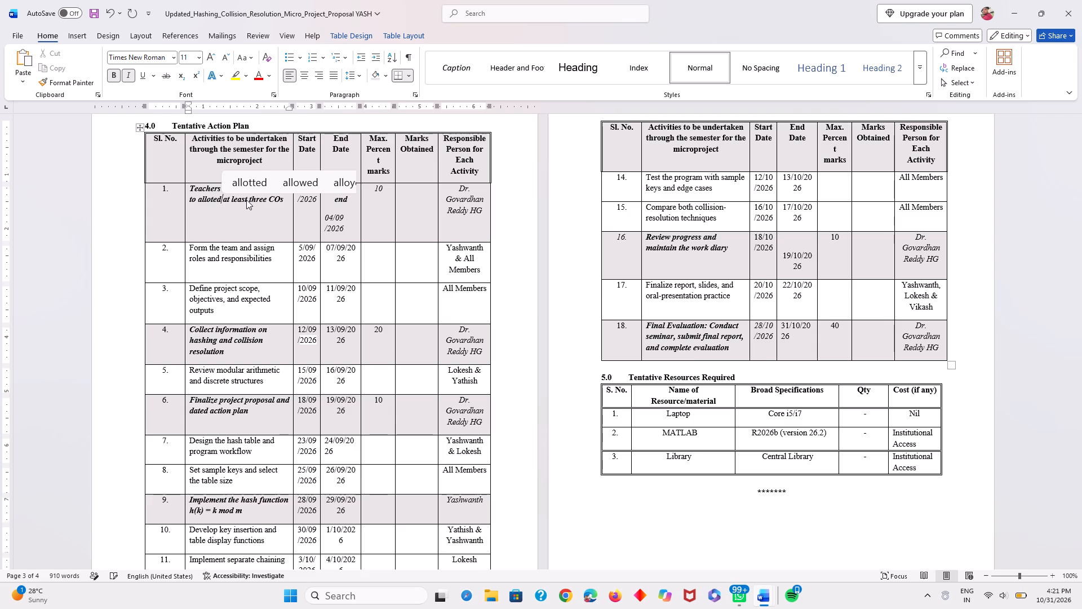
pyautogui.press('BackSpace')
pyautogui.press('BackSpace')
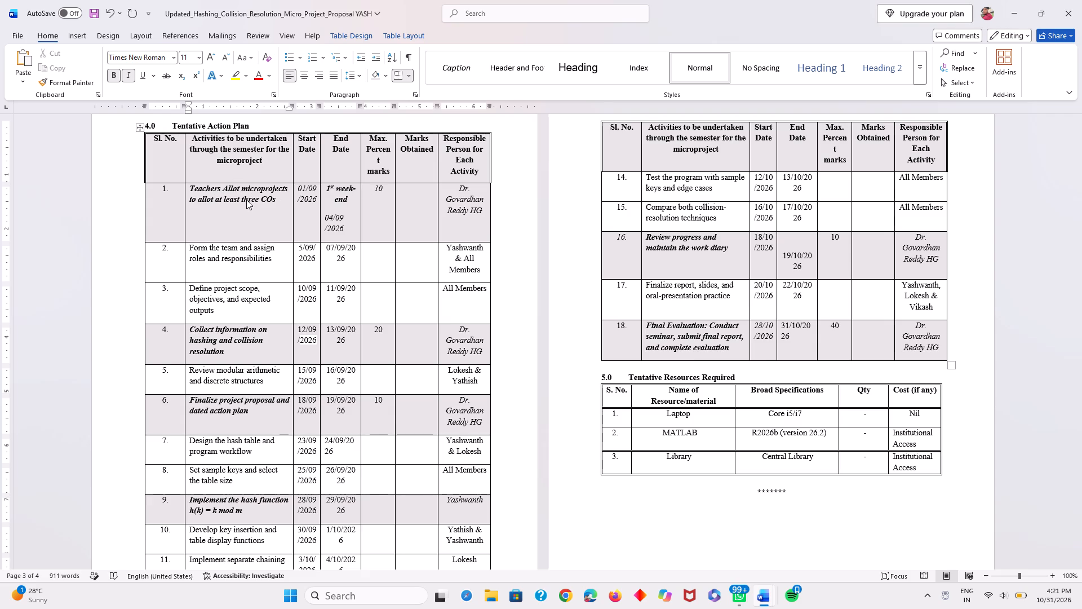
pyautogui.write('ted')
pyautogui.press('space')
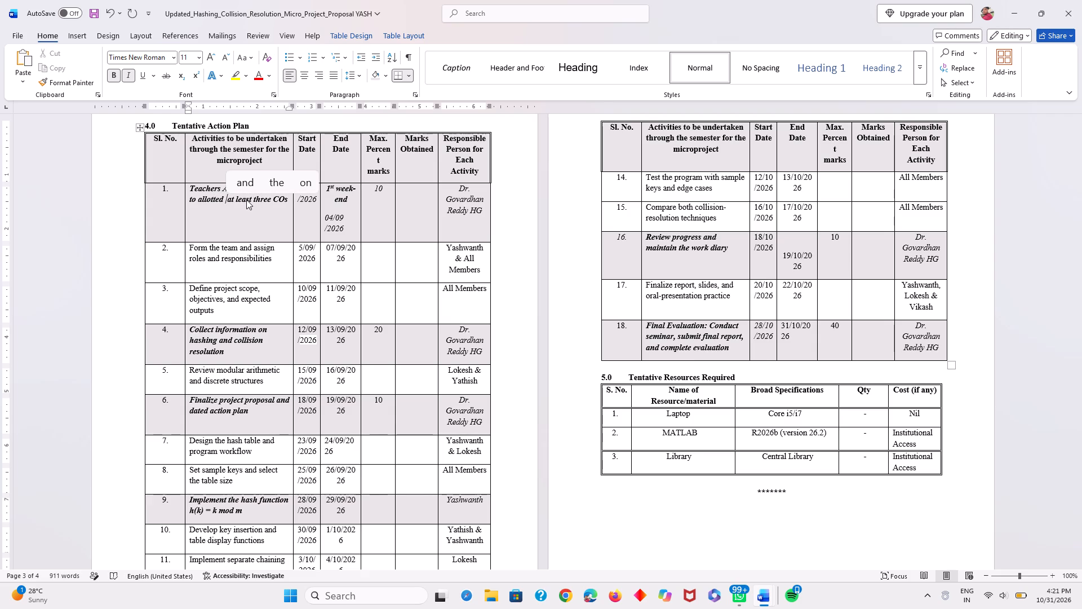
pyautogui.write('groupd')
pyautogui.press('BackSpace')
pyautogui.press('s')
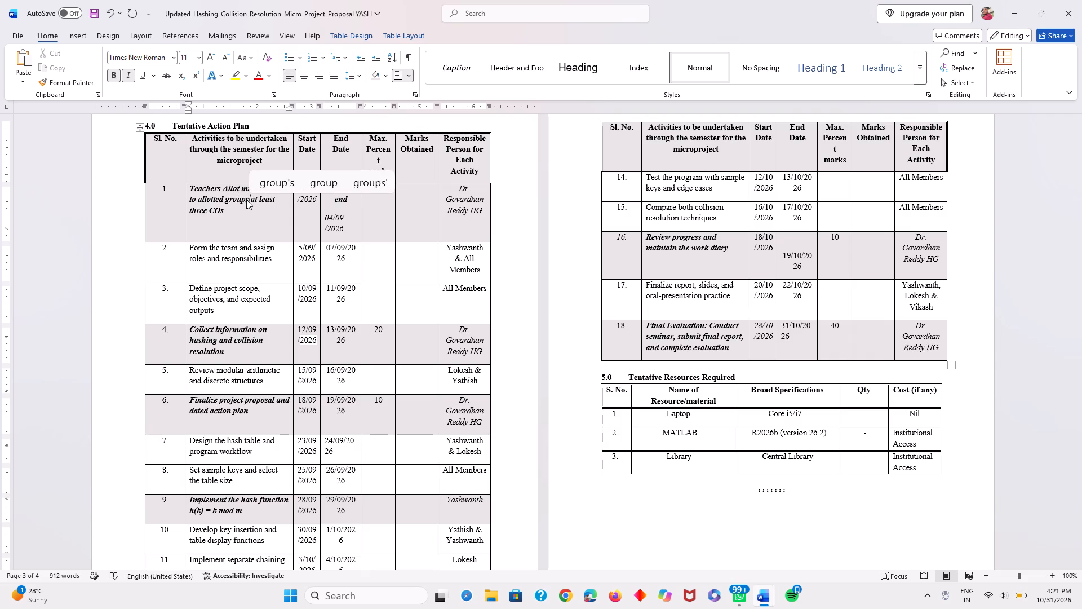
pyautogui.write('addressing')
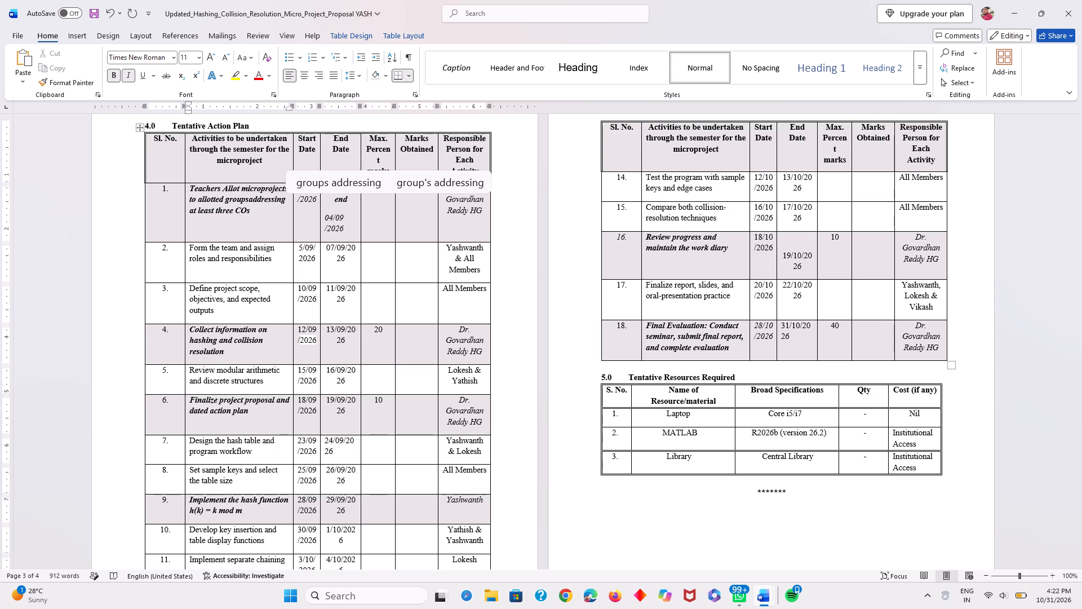
pyautogui.click(250, 198)
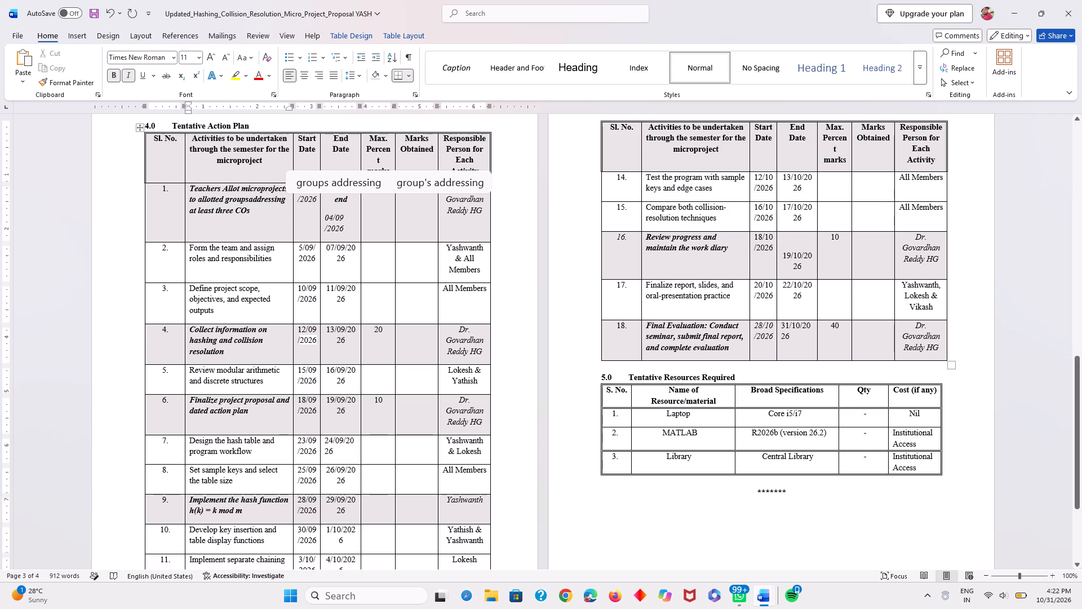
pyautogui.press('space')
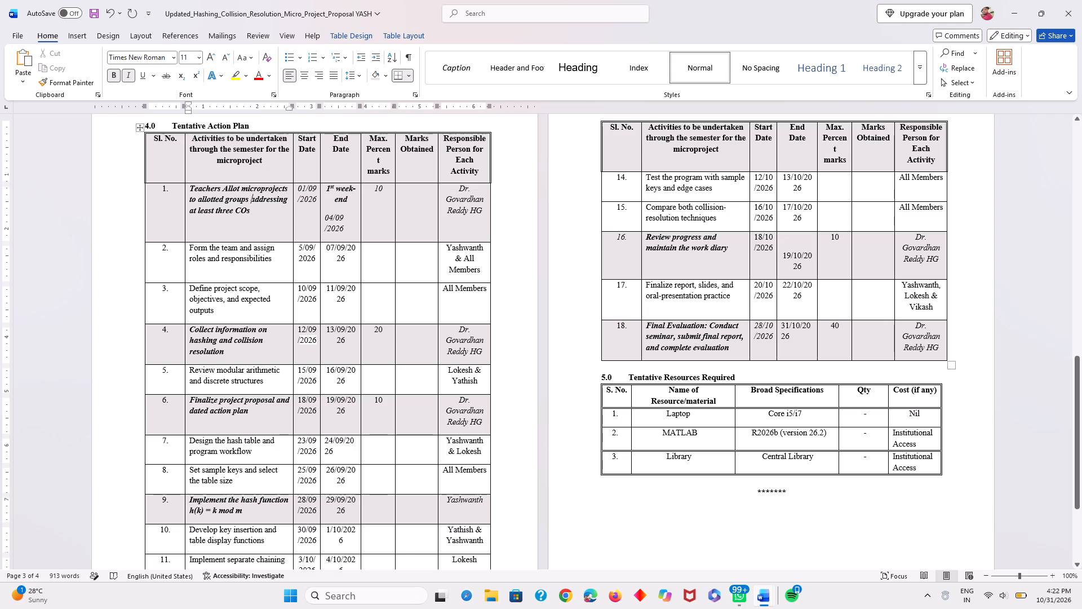
# Replace the word "three" with "3" before "COs" in activity 1's description.
pyautogui.click(233, 210)
pyautogui.press('BackSpace')
pyautogui.press('BackSpace')
pyautogui.press('BackSpace')
pyautogui.press('BackSpace')
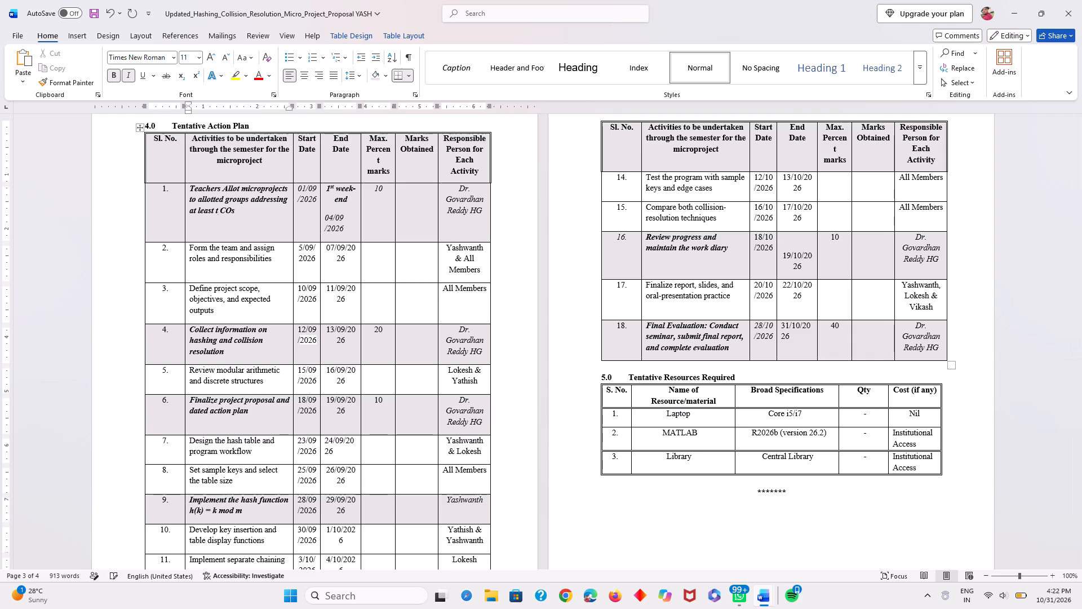
pyautogui.press('BackSpace')
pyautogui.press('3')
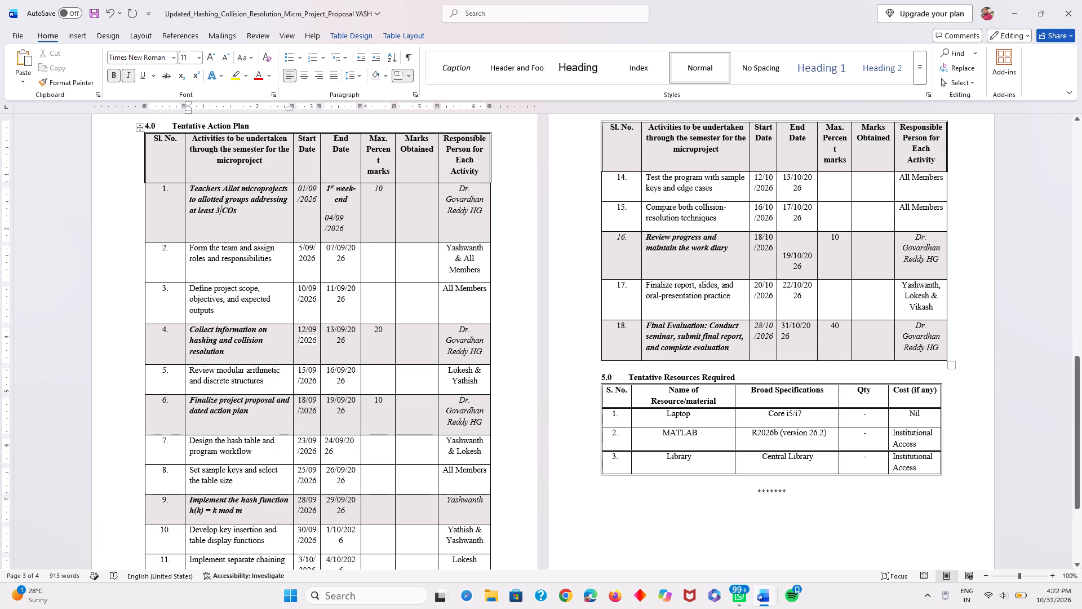
# Remove the bold and italic formatting from activity 4's description, "Collect information on hashing and collision resolution".
pyautogui.scroll(-1, 441, 230)
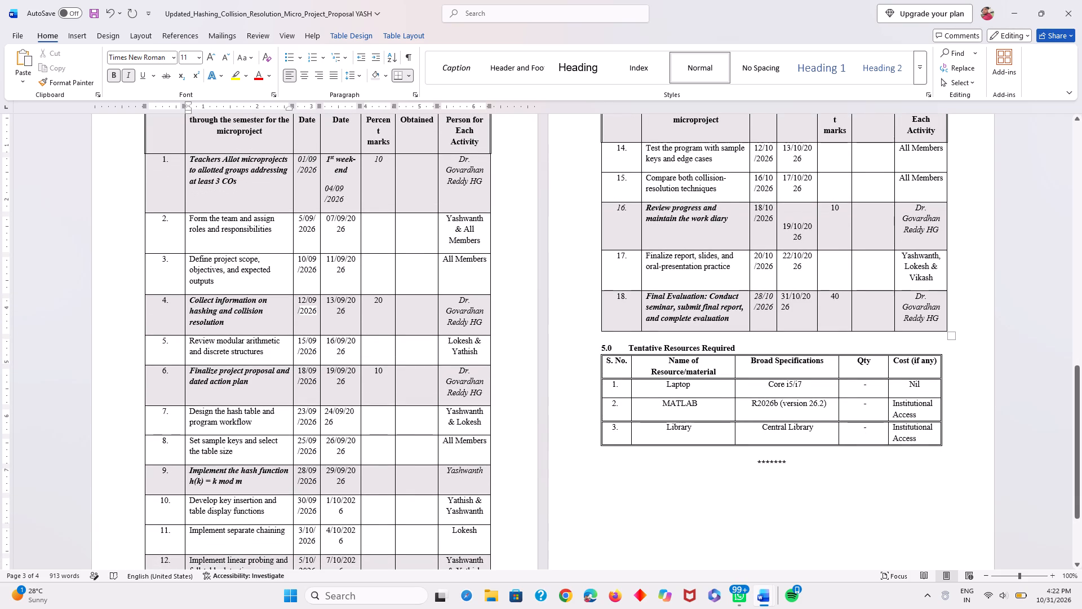
pyautogui.scroll(-1, 385, 228)
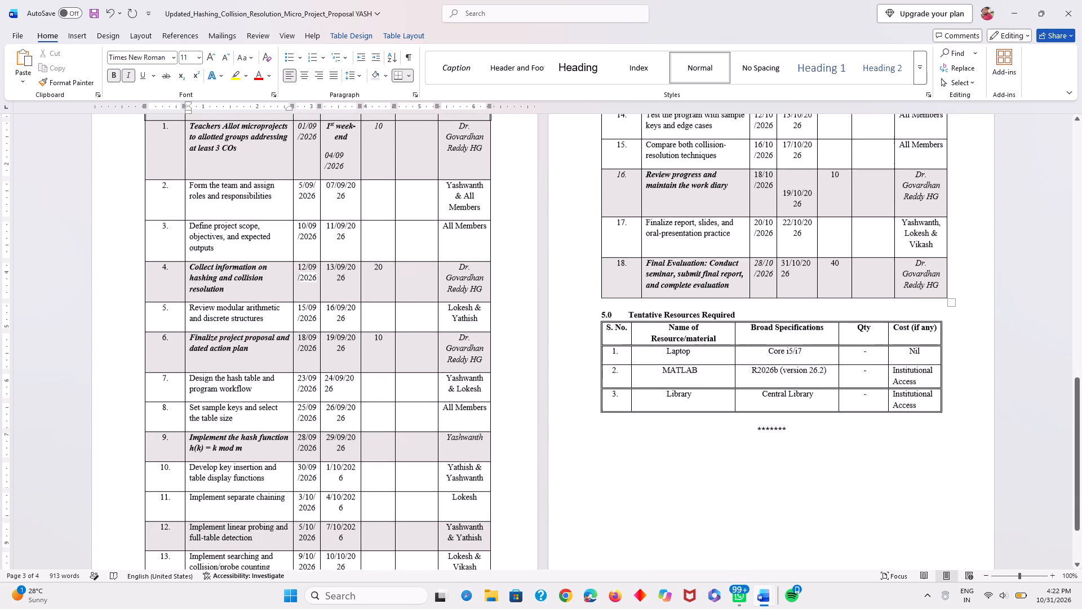
pyautogui.scroll(-1, 385, 228)
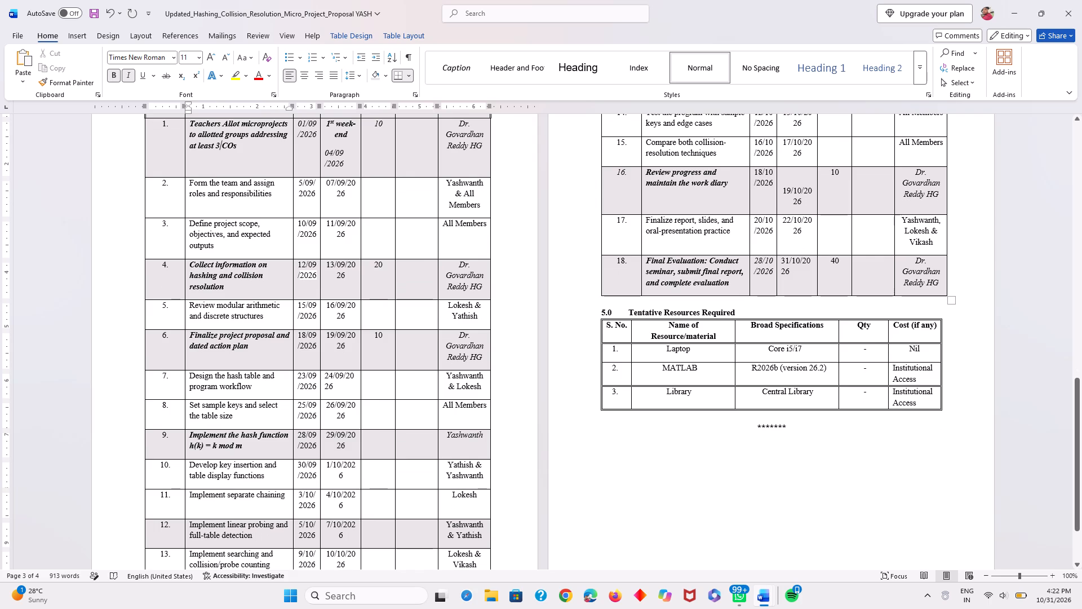
pyautogui.scroll(1, 385, 228)
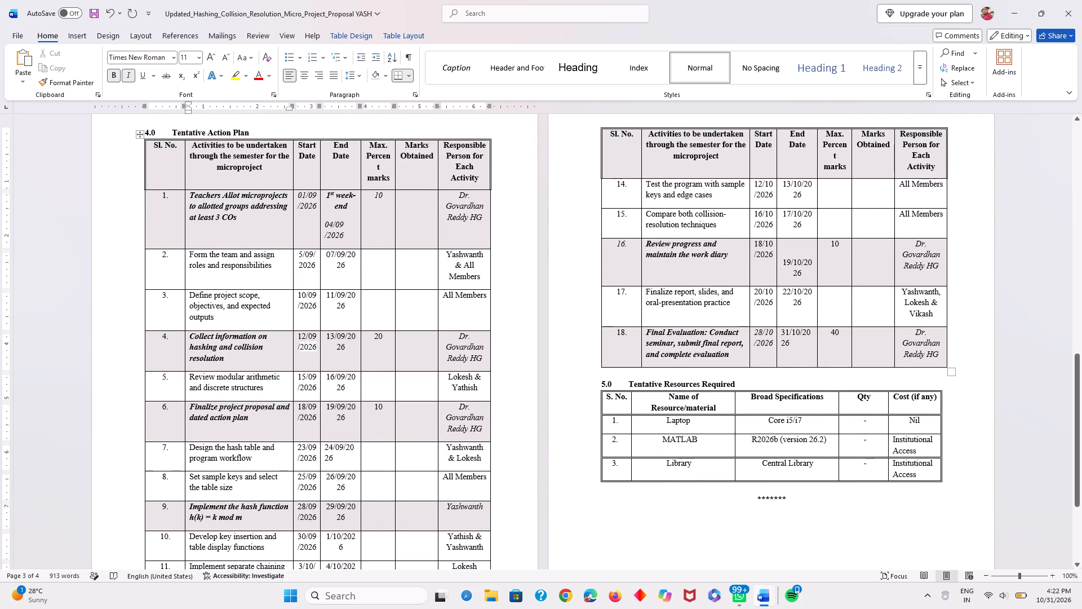
pyautogui.scroll(-1, 303, 355)
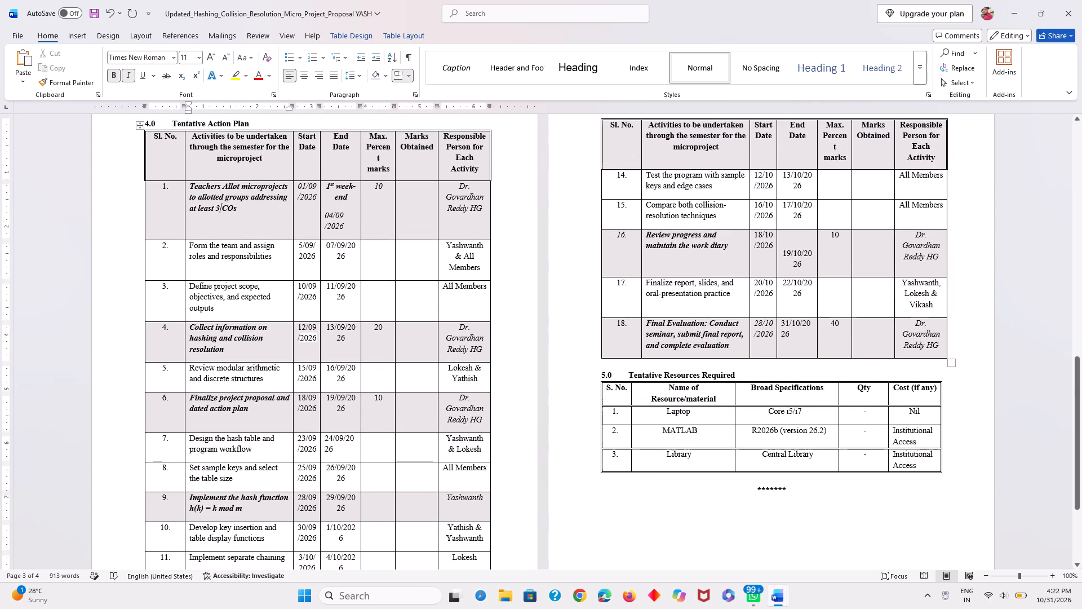
pyautogui.scroll(-1, 362, 273)
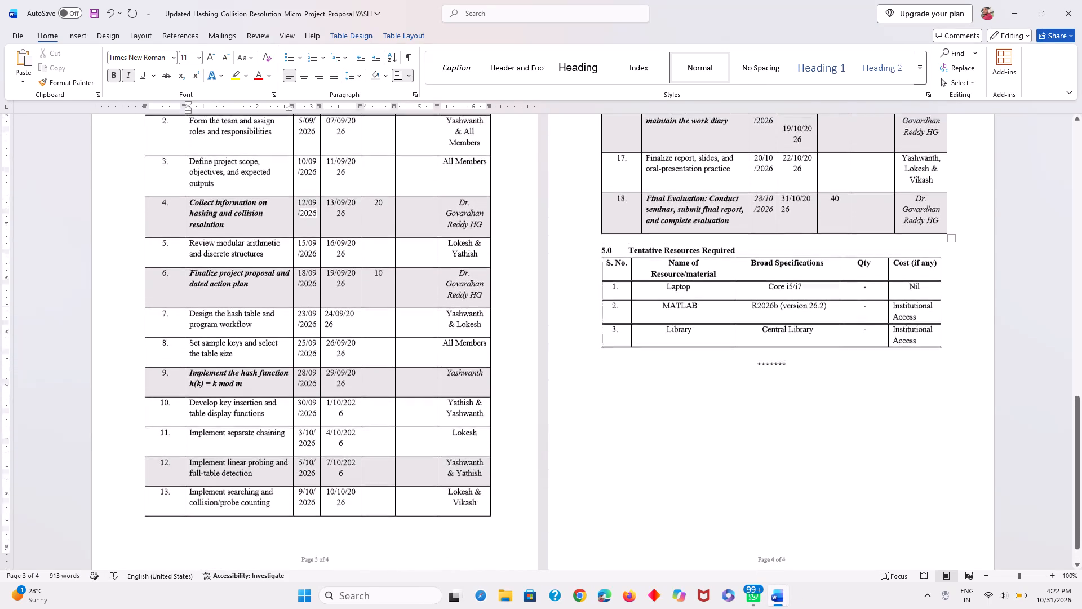
pyautogui.scroll(-1, 362, 273)
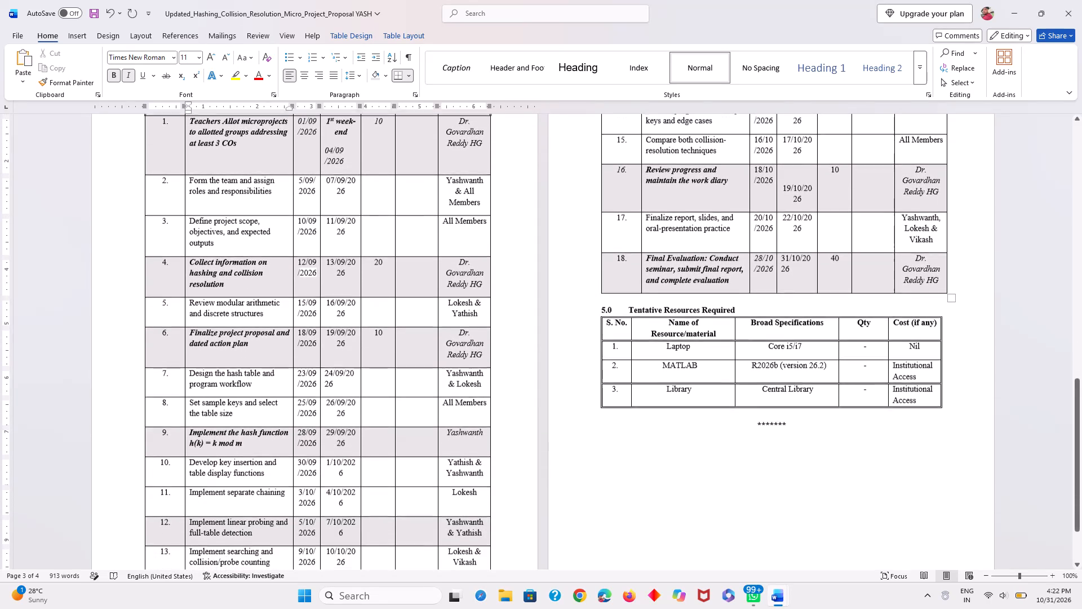
pyautogui.scroll(-1, 362, 273)
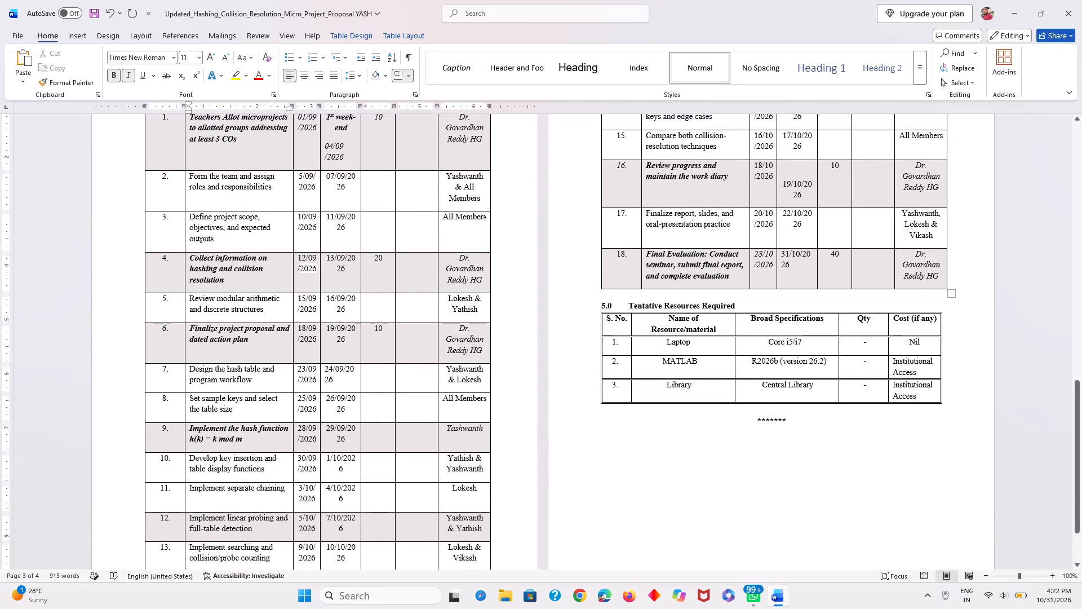
pyautogui.tripleClick(276, 281)
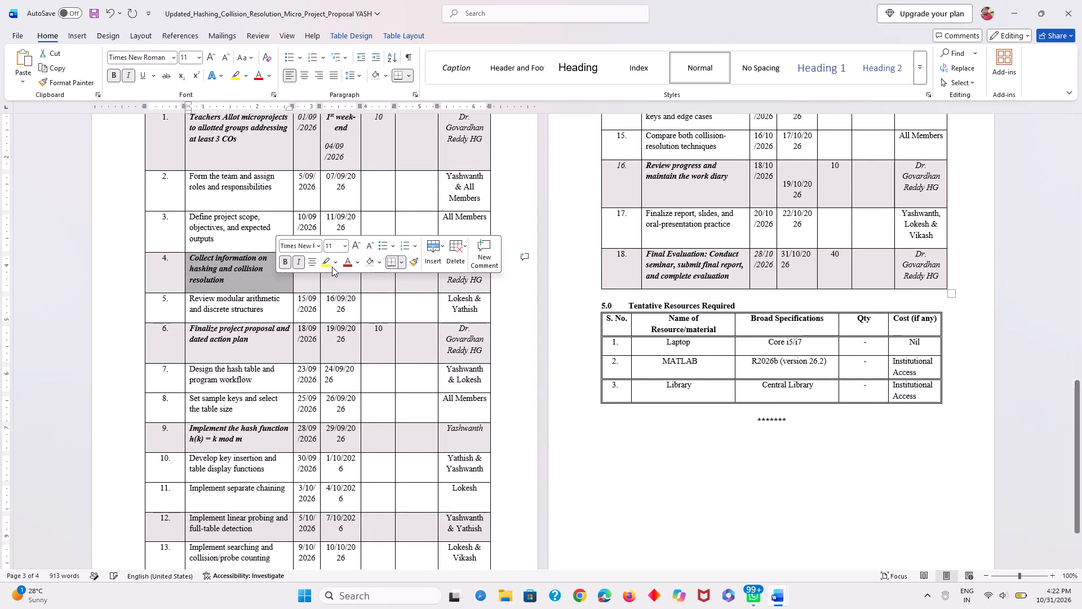
pyautogui.click(303, 266)
pyautogui.click(286, 266)
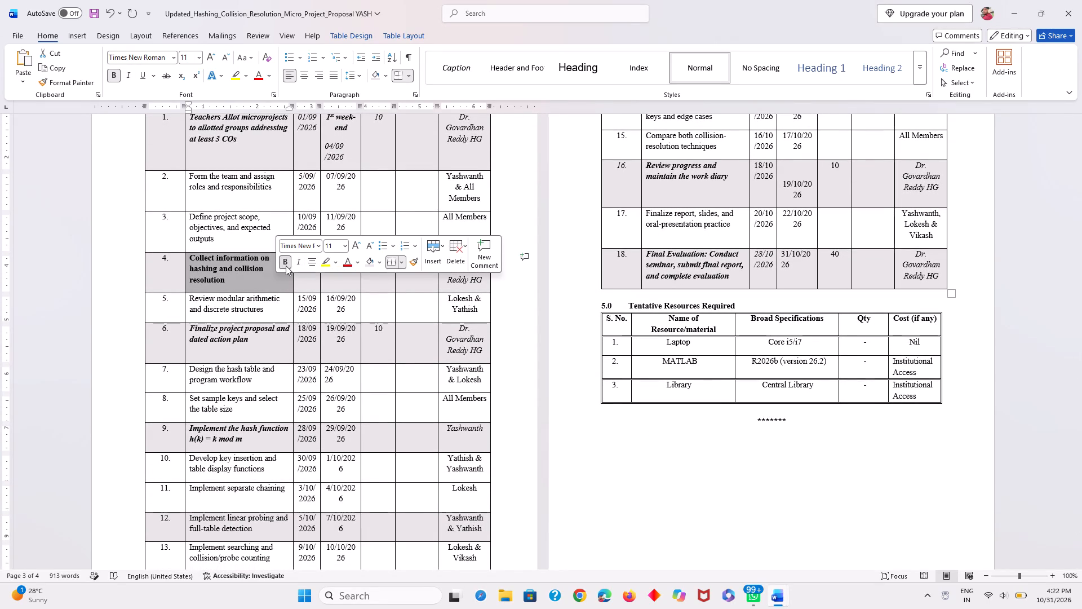
# Change the grey shading to white in every cell of activity 4's row, from serial number to responsible person.
pyautogui.click(380, 262)
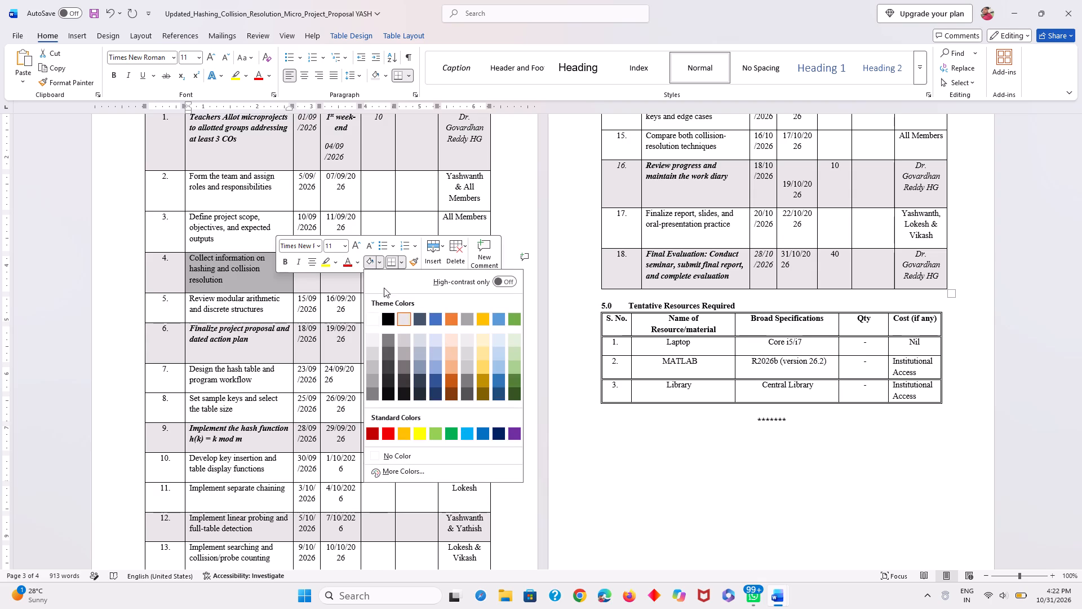
pyautogui.click(374, 316)
pyautogui.tripleClick(170, 273)
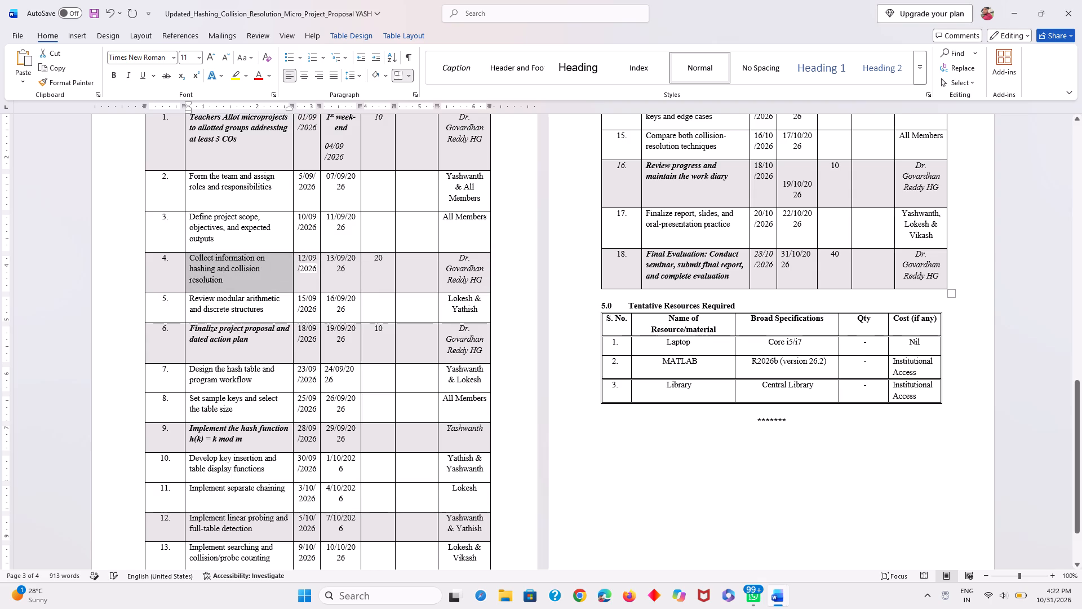
pyautogui.click(267, 254)
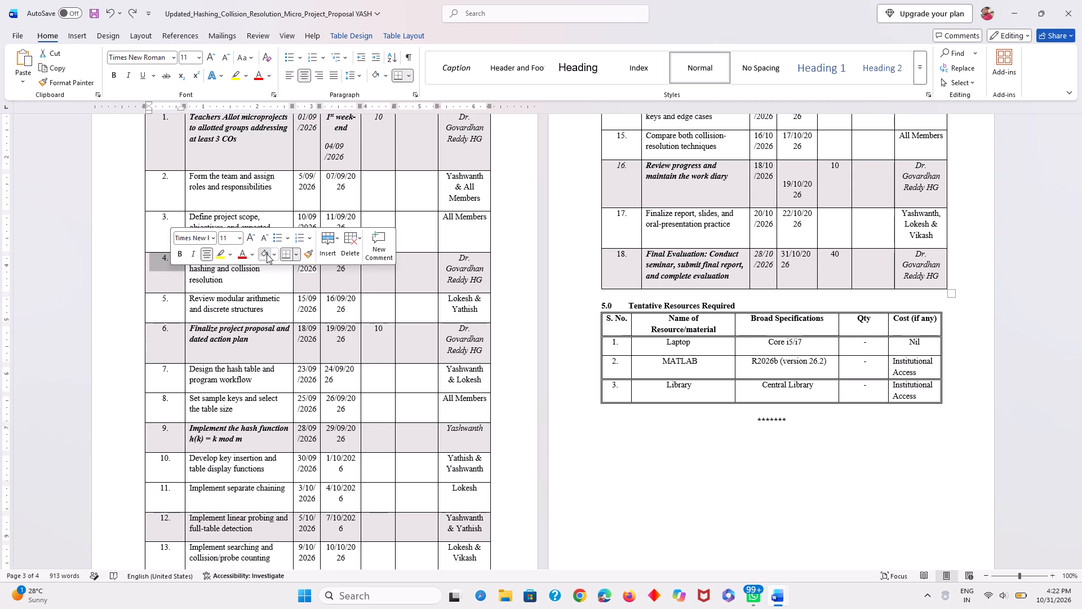
pyautogui.tripleClick(305, 282)
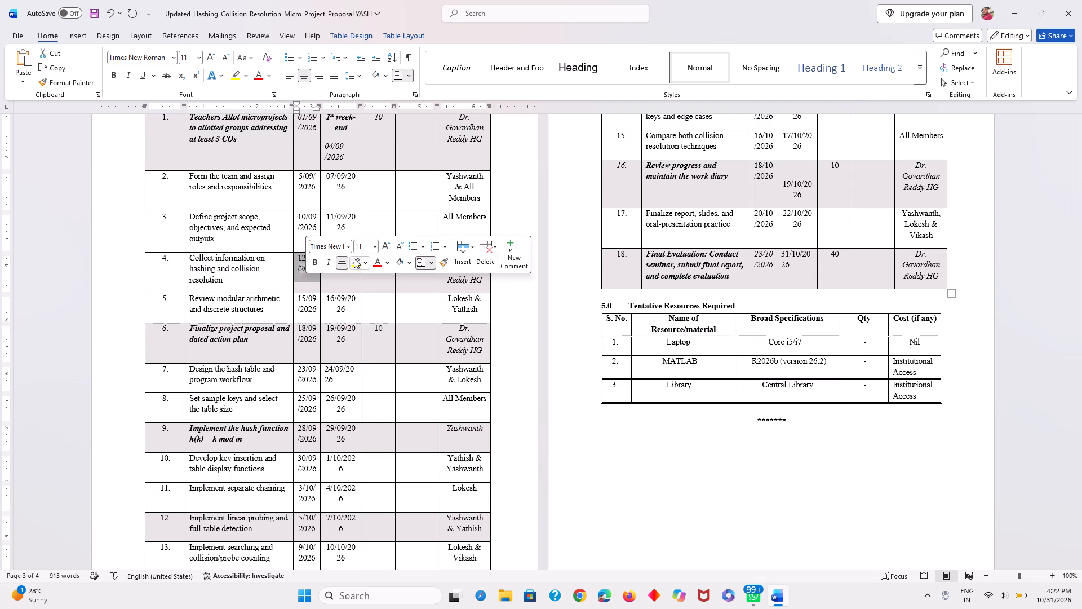
pyautogui.click(402, 262)
pyautogui.tripleClick(347, 282)
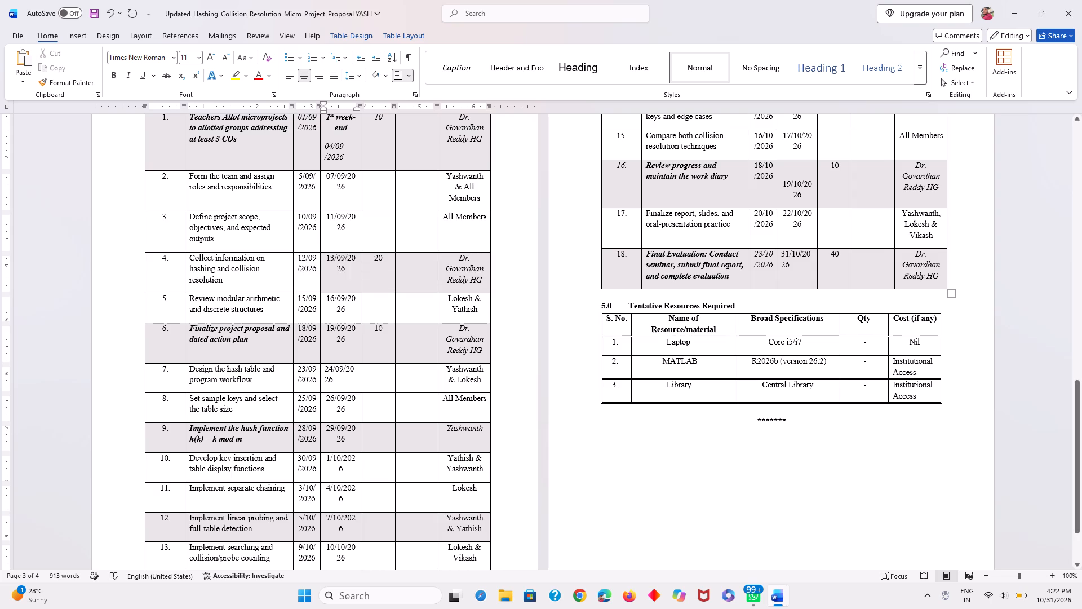
pyautogui.click(441, 262)
pyautogui.tripleClick(376, 282)
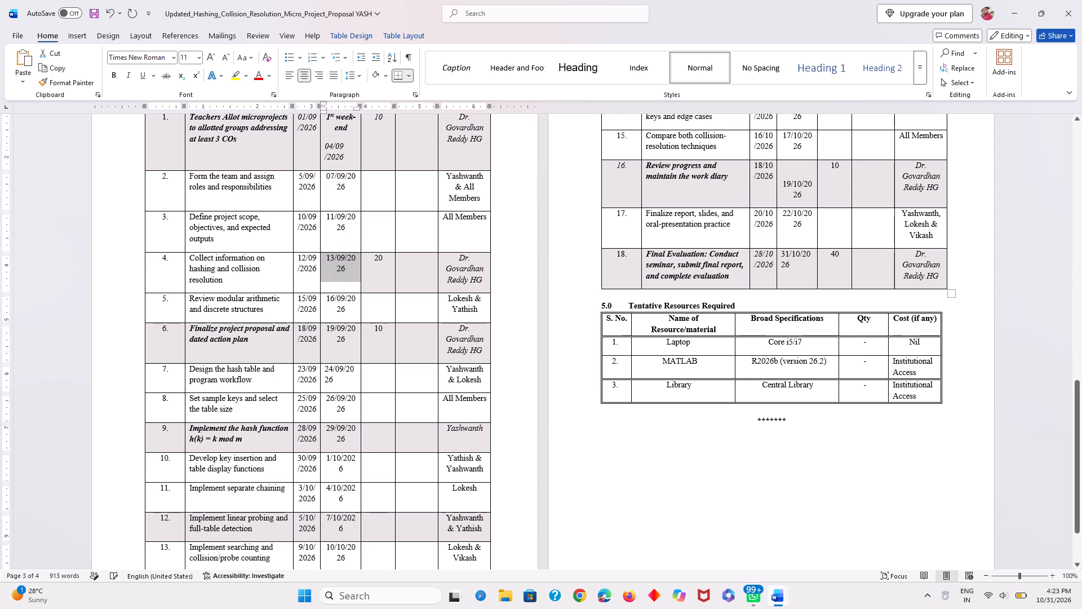
pyautogui.click(473, 262)
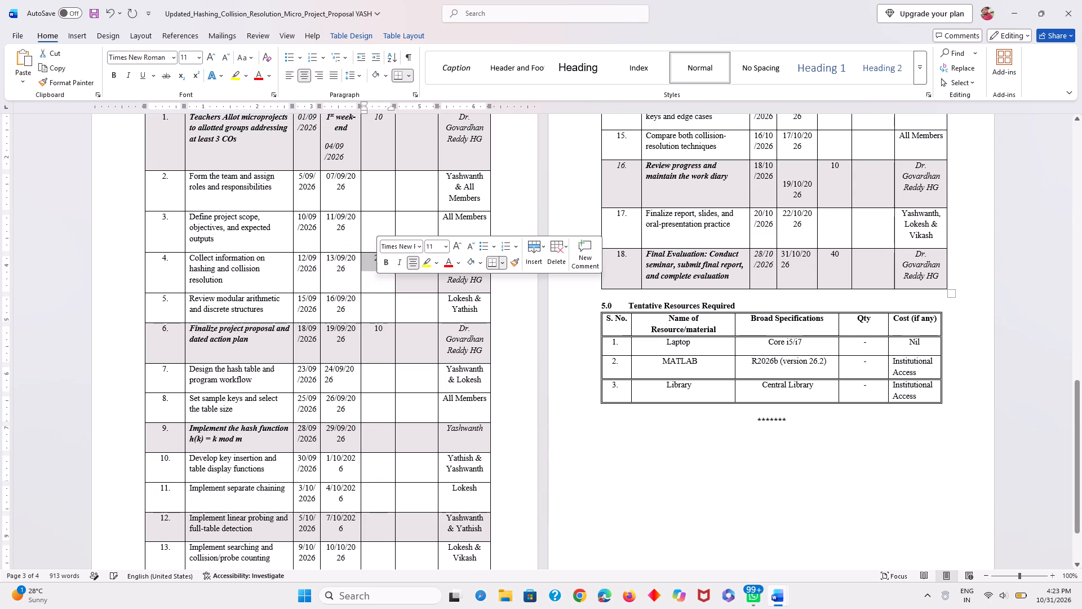
pyautogui.tripleClick(425, 283)
pyautogui.click(518, 263)
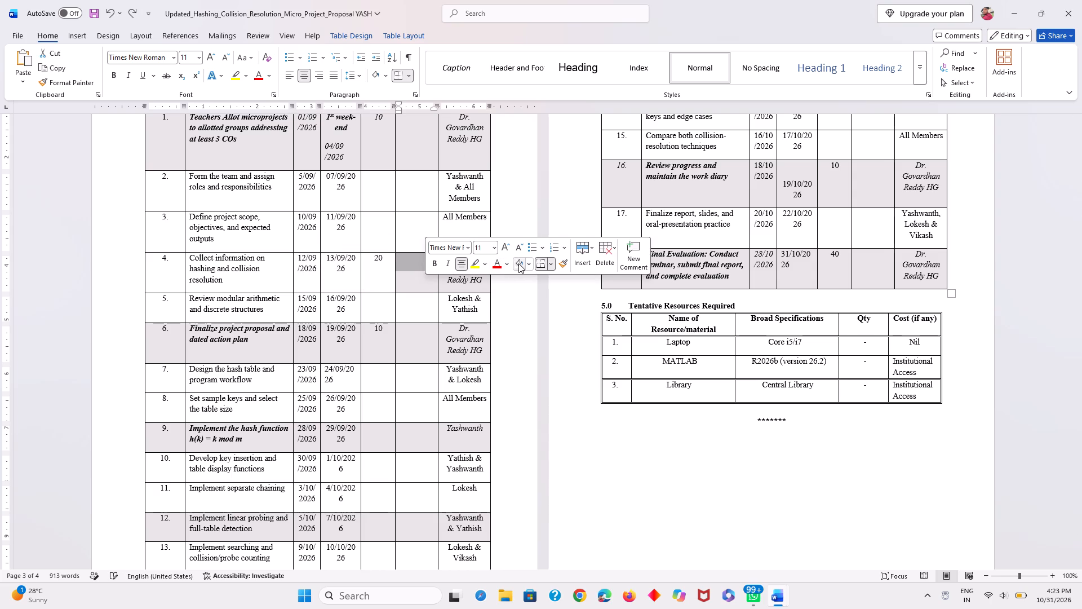
pyautogui.tripleClick(485, 281)
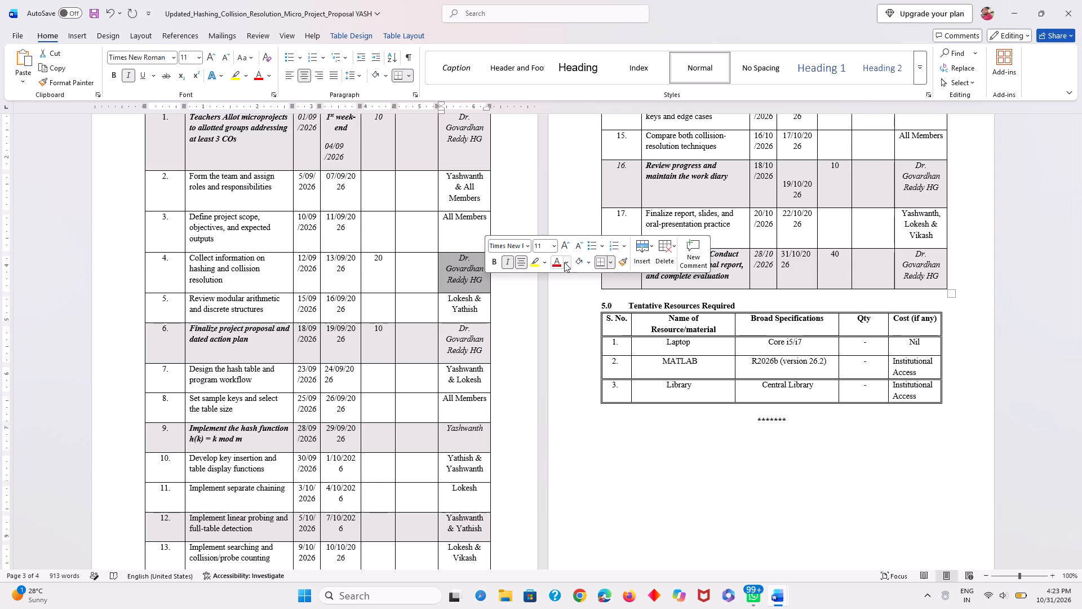
pyautogui.click(577, 262)
pyautogui.click(996, 257)
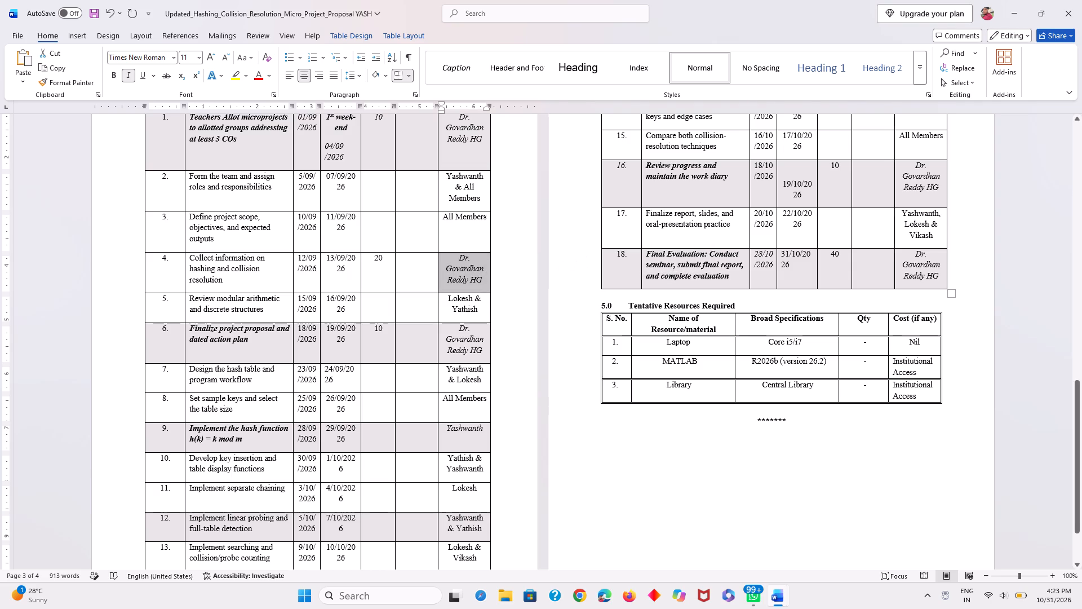
# Replace the teacher's name in activity 4's Responsible Person cell with team member Yashwanth's full name.
pyautogui.scroll(-1, 996, 257)
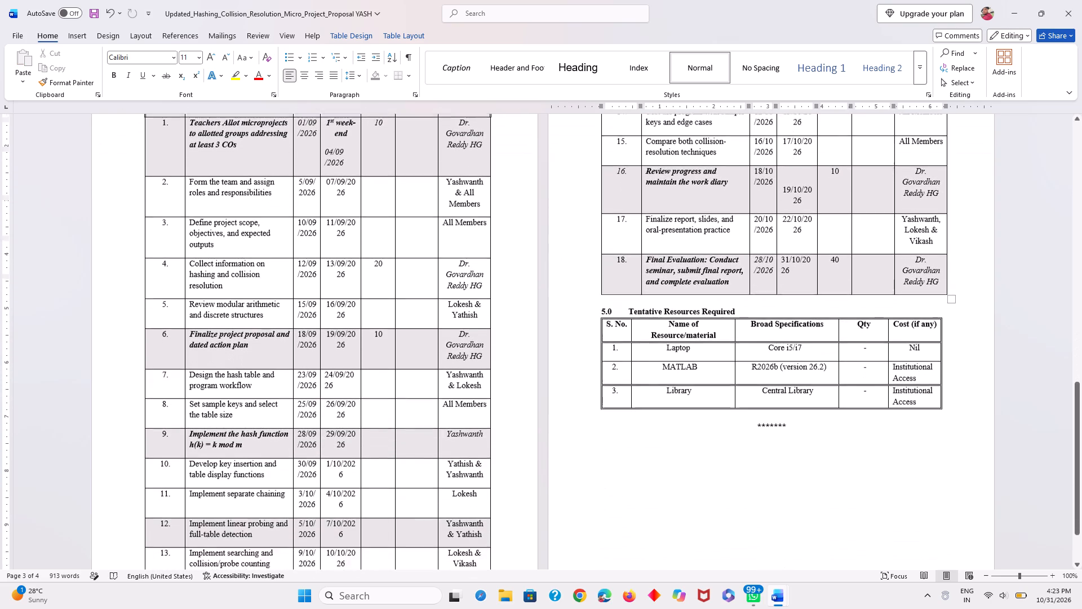
pyautogui.scroll(-1, 996, 257)
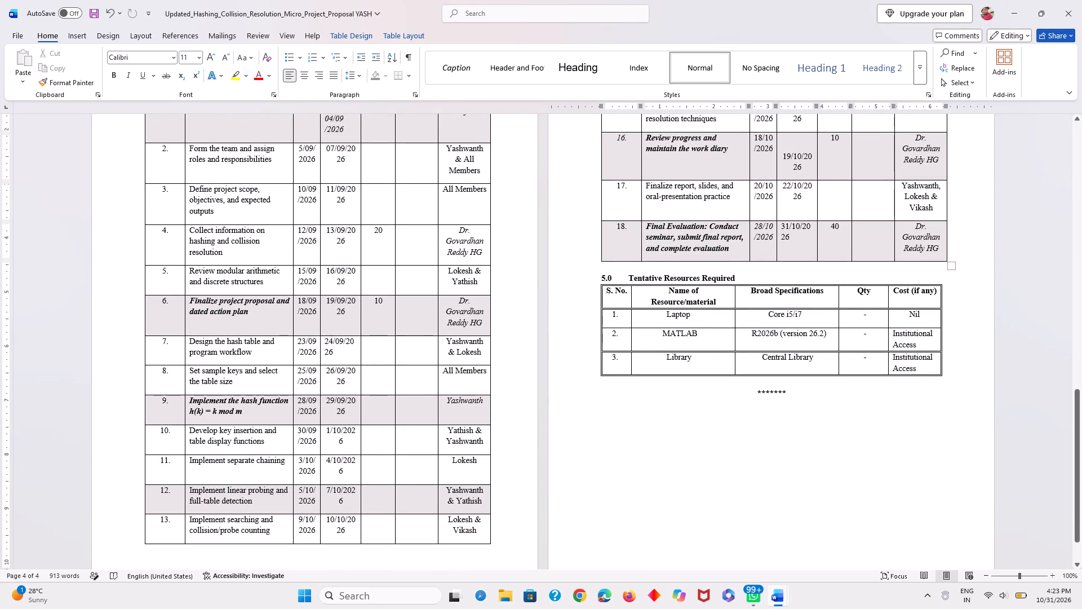
pyautogui.click(482, 257)
pyautogui.press('BackSpace')
pyautogui.press('BackSpace')
pyautogui.press('BackSpace')
pyautogui.press('BackSpace')
pyautogui.press('BackSpace')
pyautogui.press('BackSpace')
pyautogui.press('BackSpace')
pyautogui.press('BackSpace')
pyautogui.press('BackSpace')
pyautogui.press('BackSpace')
pyautogui.press('BackSpace')
pyautogui.press('BackSpace')
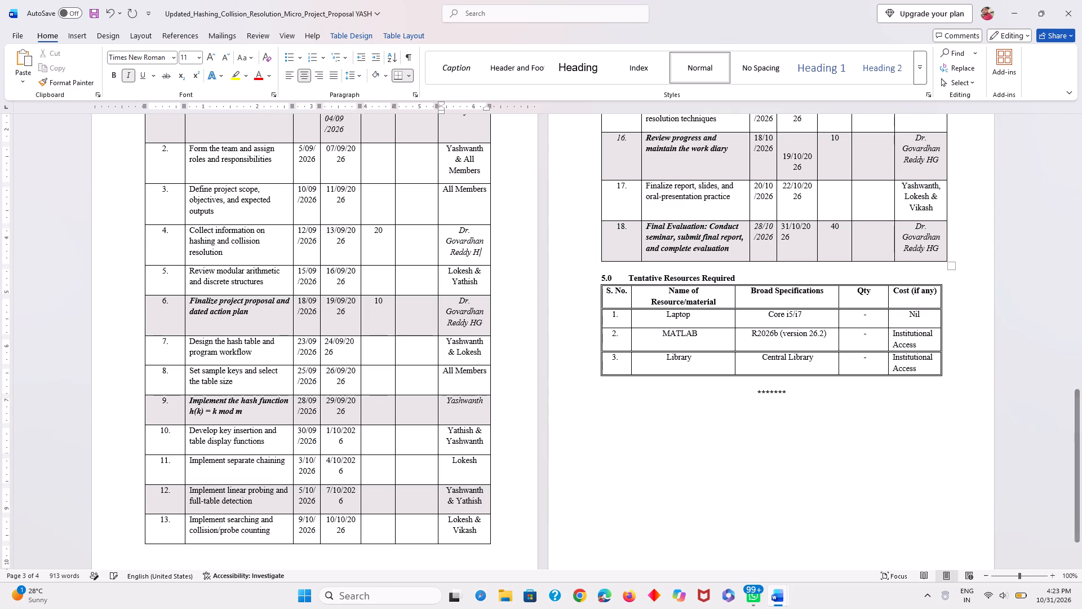
pyautogui.press('BackSpace')
pyautogui.press('BackSpace')
pyautogui.press('BackSpace')
pyautogui.press('BackSpace')
pyautogui.press('BackSpace')
pyautogui.press('BackSpace')
pyautogui.press('BackSpace')
pyautogui.press('BackSpace')
pyautogui.press('BackSpace')
pyautogui.press('BackSpace')
pyautogui.press('BackSpace')
pyautogui.press('BackSpace')
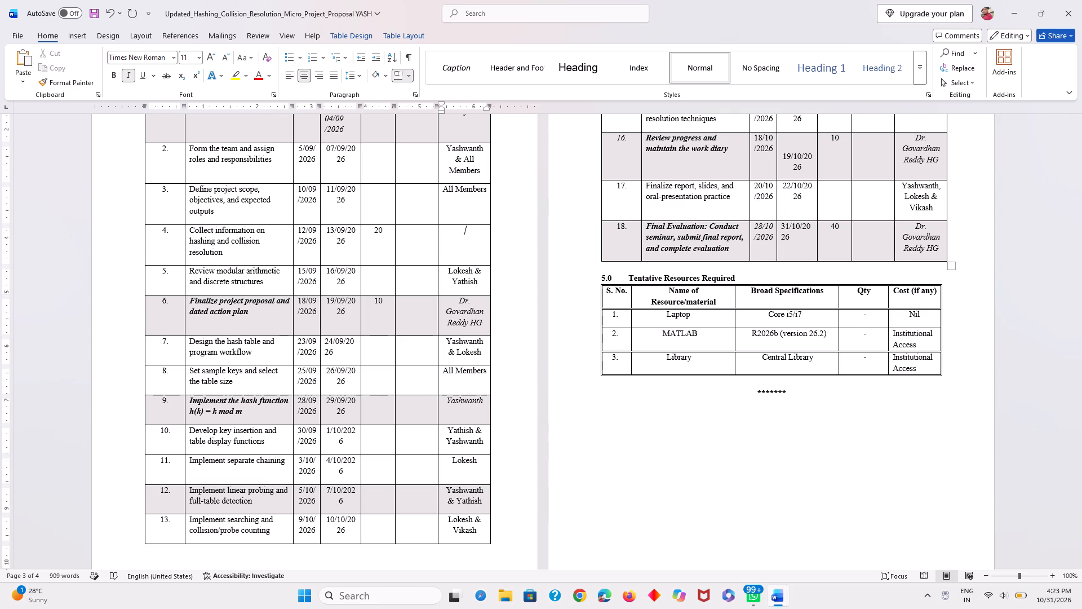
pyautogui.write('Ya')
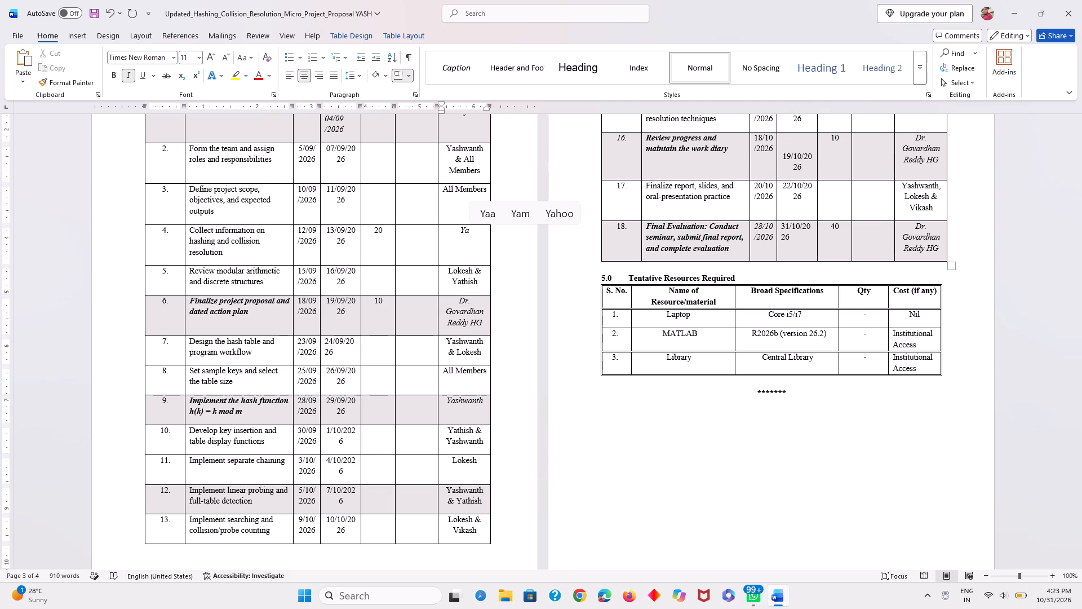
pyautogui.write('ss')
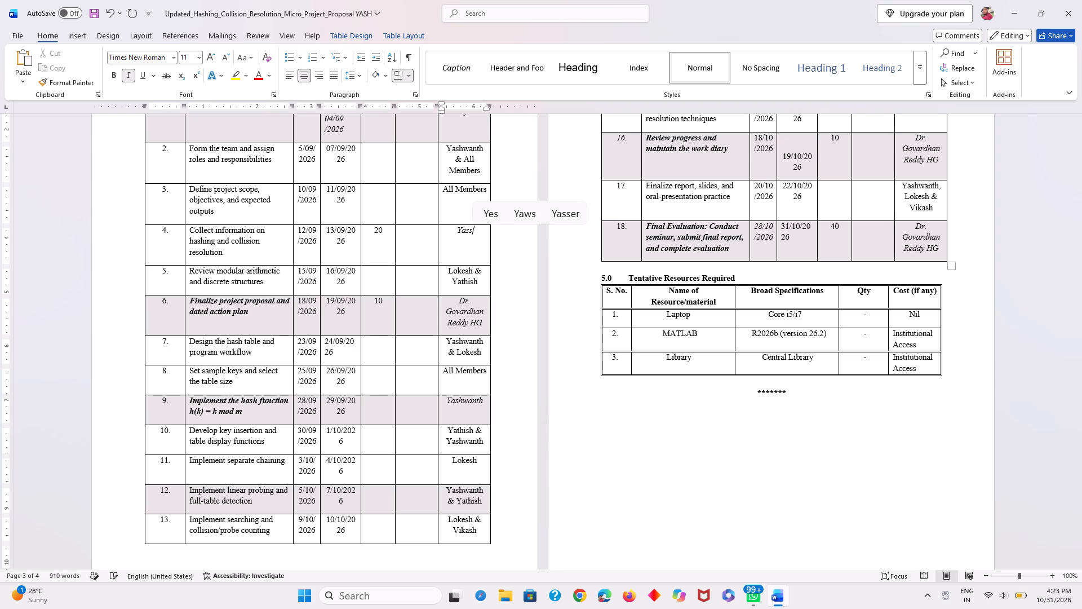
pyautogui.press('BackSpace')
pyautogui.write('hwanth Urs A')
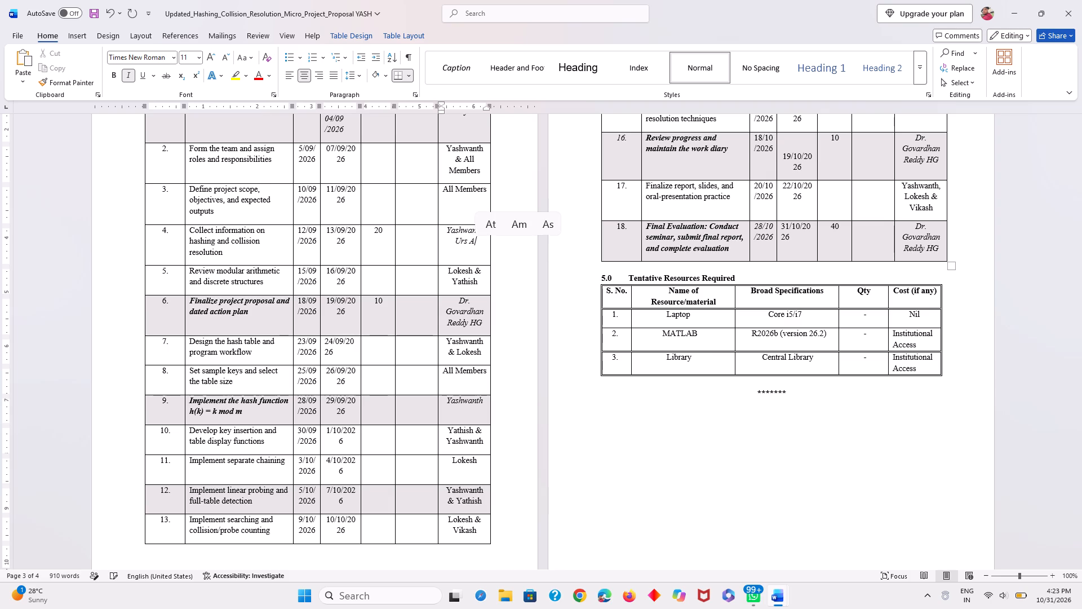
# Remove the italics from the name in activity 4's Responsible Person cell.
pyautogui.moveTo(481, 250); pyautogui.dragTo(446, 233)
pyautogui.click(471, 215)
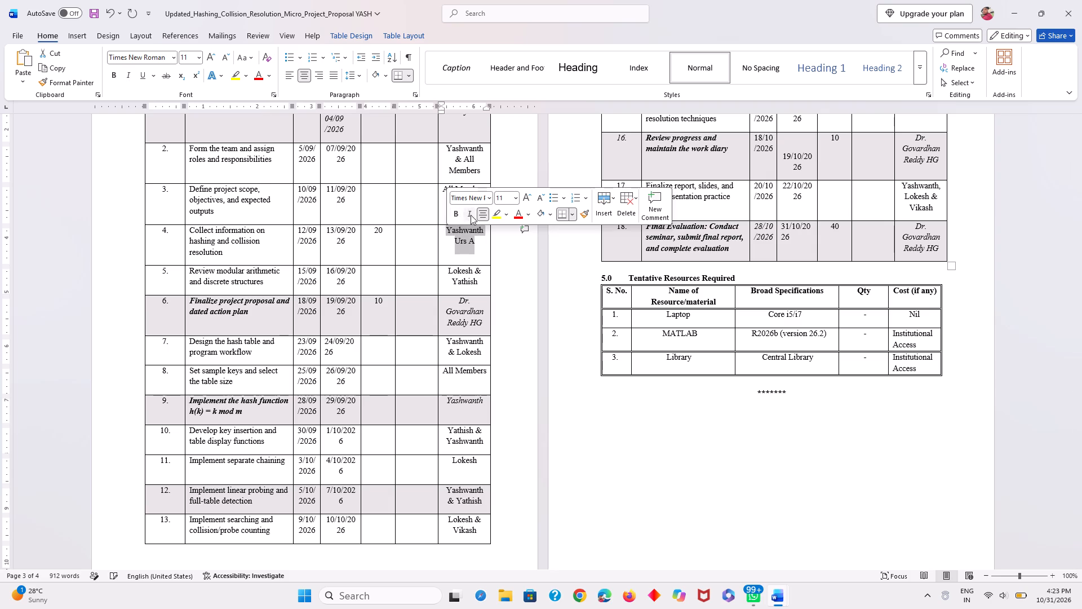
pyautogui.click(987, 259)
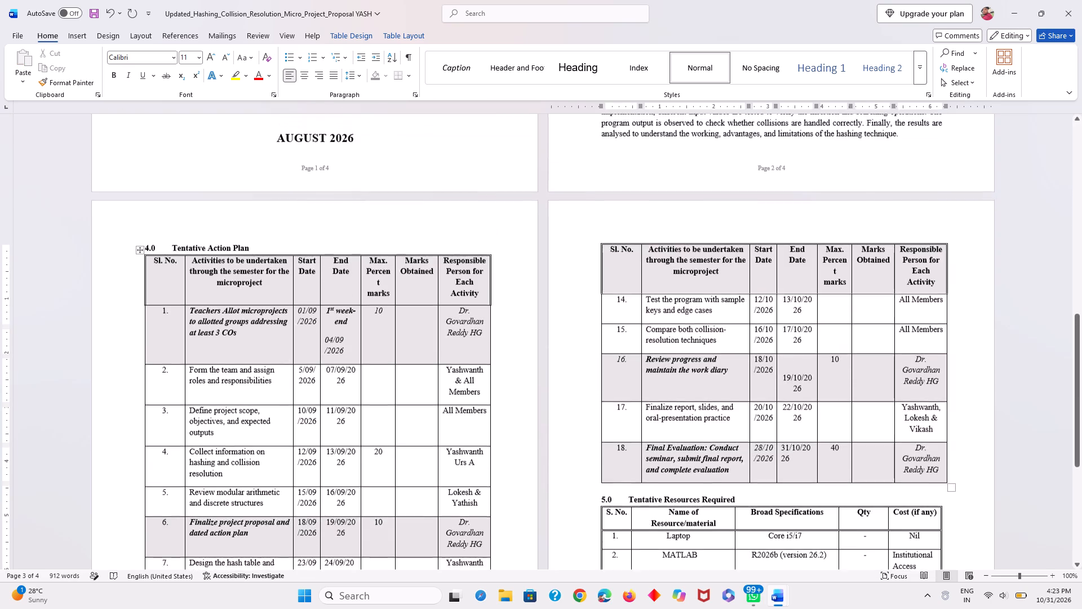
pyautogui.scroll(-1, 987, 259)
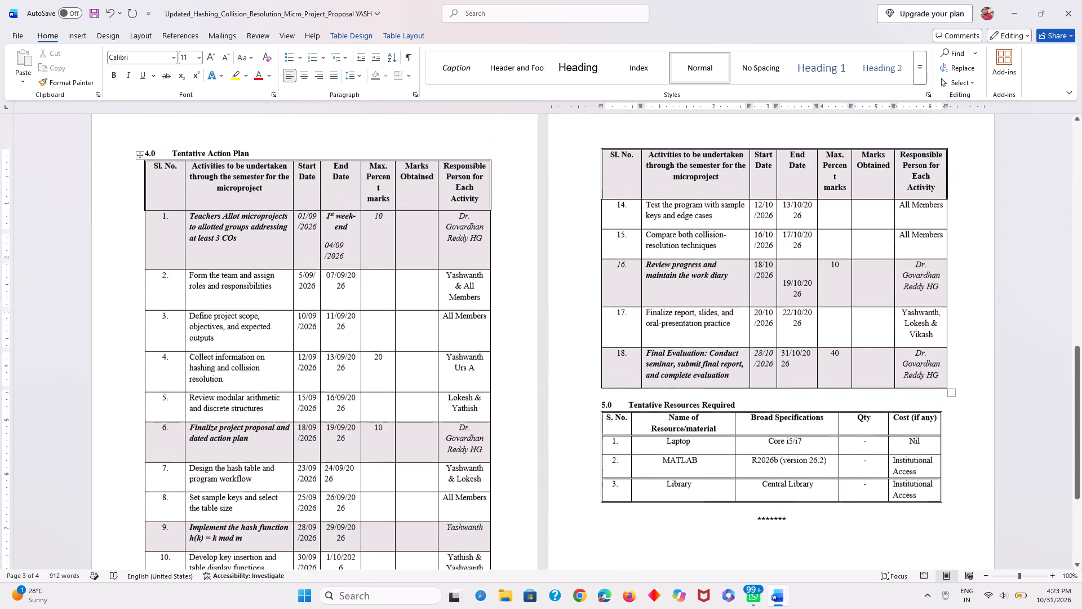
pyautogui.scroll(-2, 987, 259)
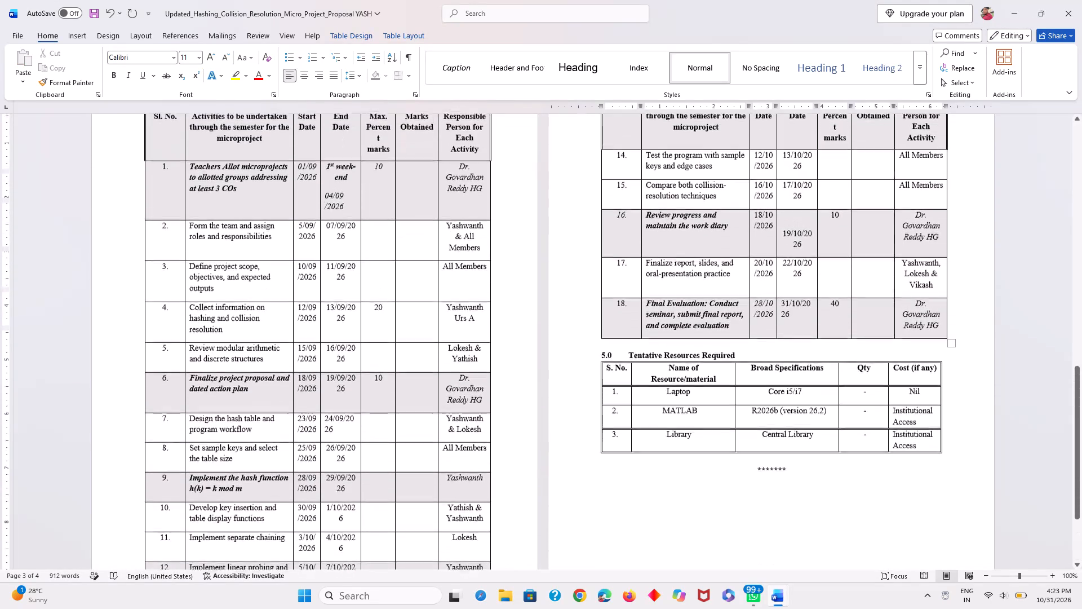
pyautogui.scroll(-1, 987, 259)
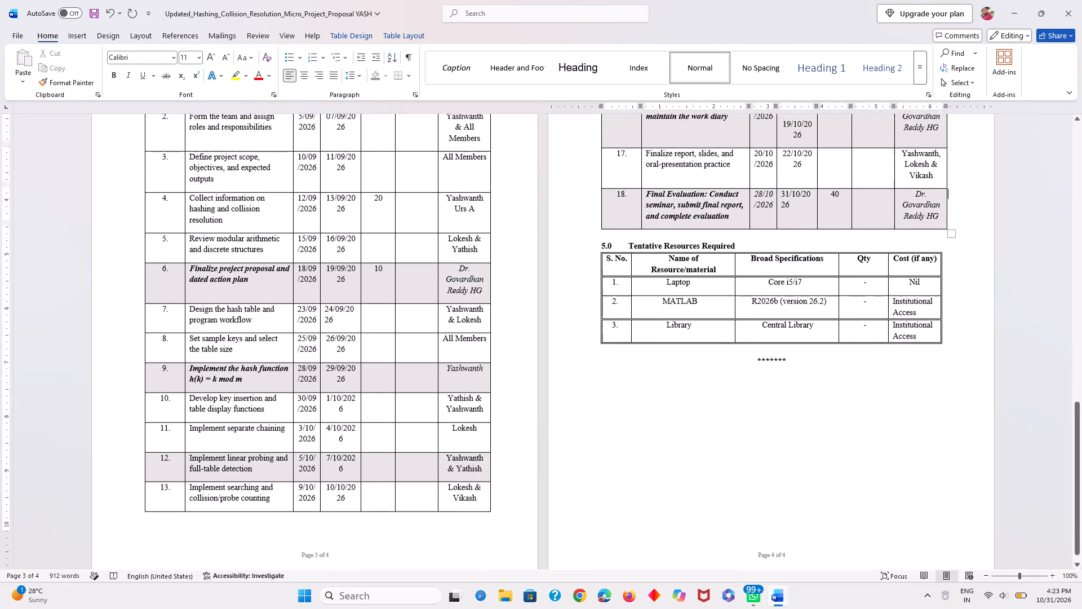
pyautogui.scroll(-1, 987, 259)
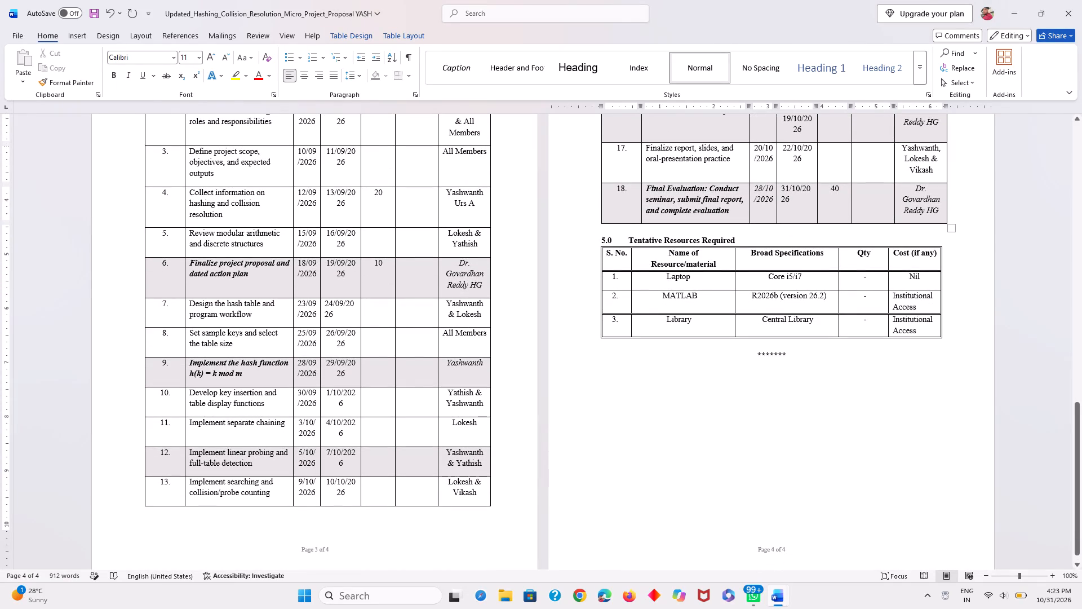
# Replace activity 5's description with a copy of activity 6's description, "Finalize project proposal and dated action plan".
pyautogui.click(189, 264)
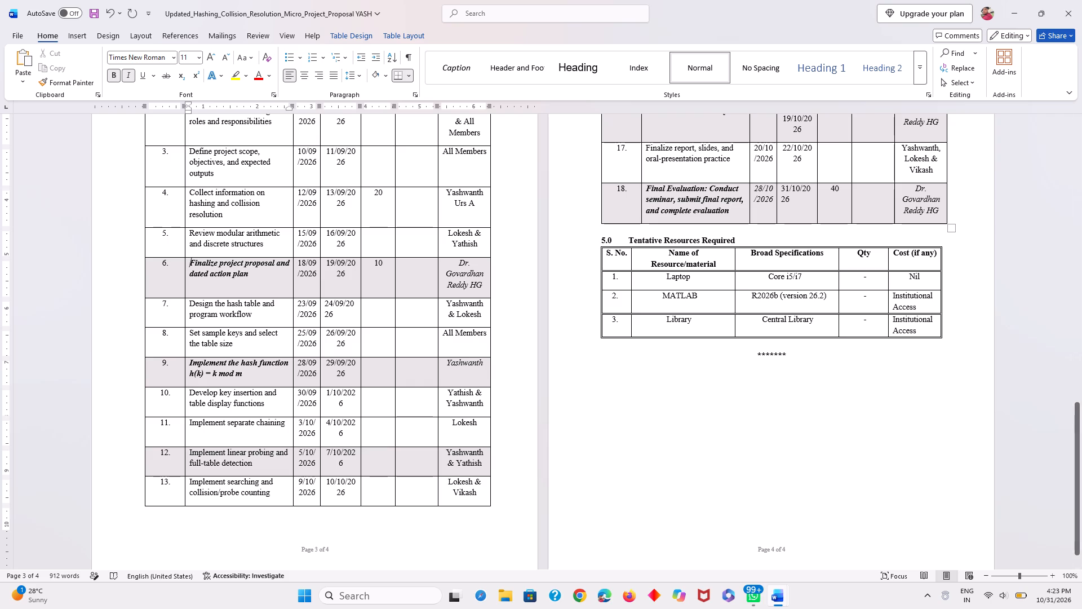
pyautogui.moveTo(253, 276); pyautogui.dragTo(249, 276)
pyautogui.moveTo(249, 276); pyautogui.dragTo(190, 266)
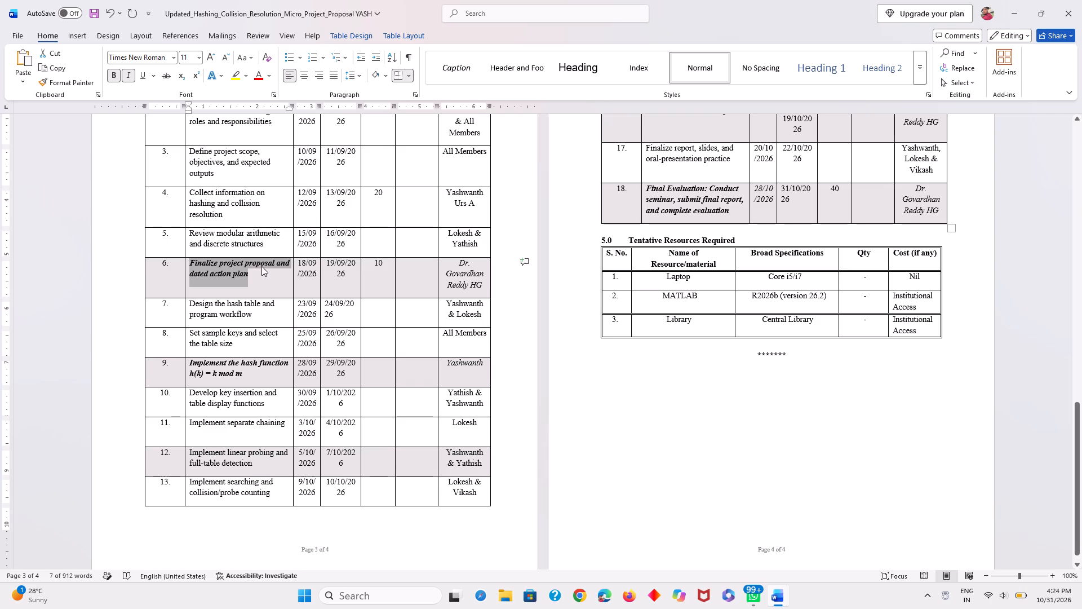
pyautogui.hotkey('ctrl', 'c')
pyautogui.moveTo(272, 244); pyautogui.dragTo(207, 241)
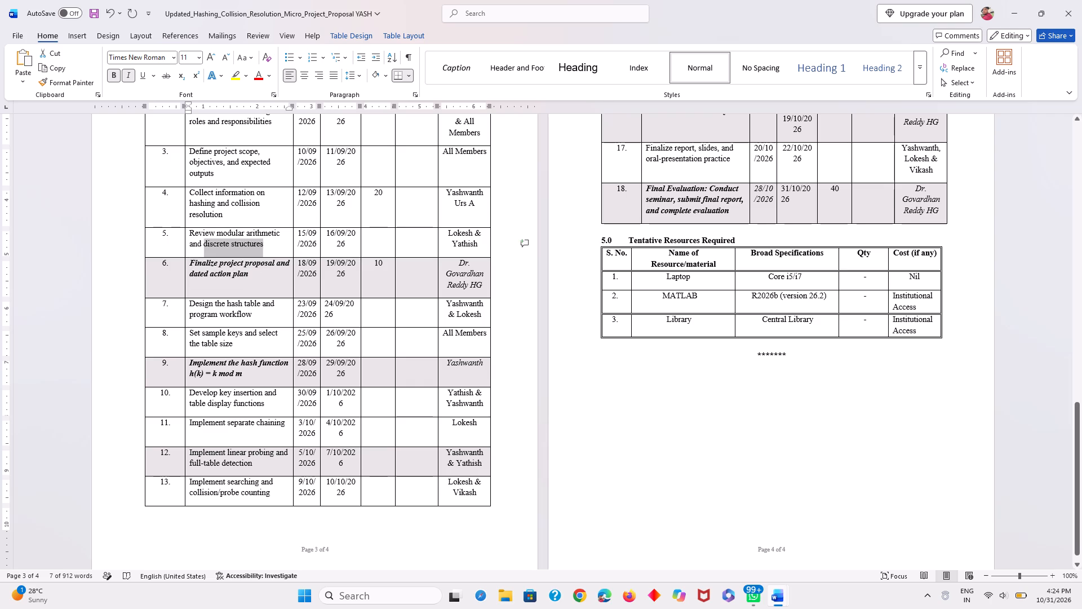
pyautogui.moveTo(207, 241); pyautogui.dragTo(189, 237)
pyautogui.press('BackSpace')
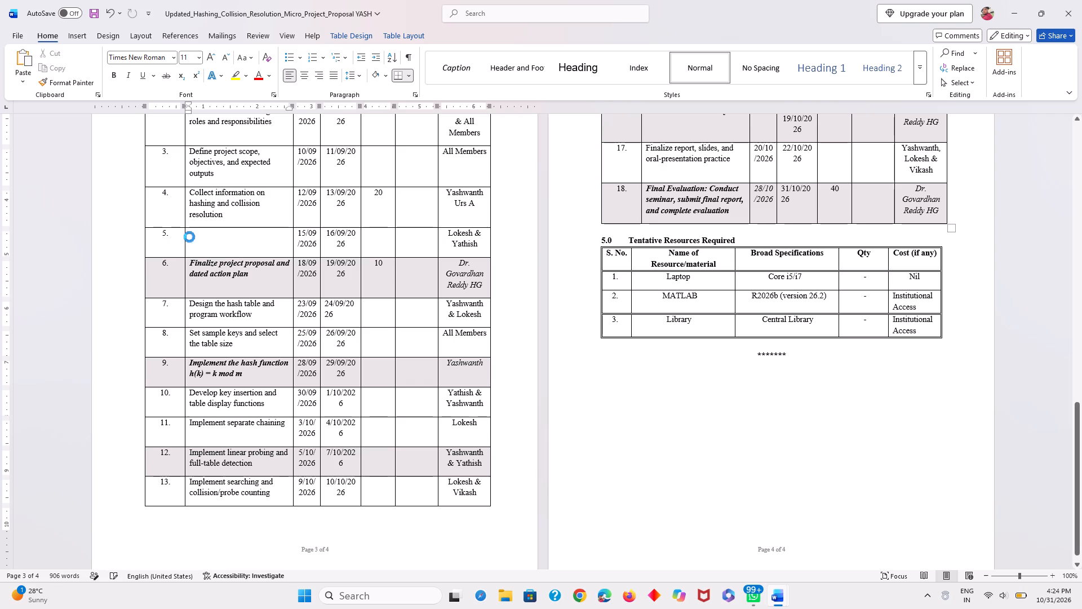
pyautogui.hotkey('ctrl', 'v')
# Remove the bold and italic formatting from activity 5's description.
pyautogui.moveTo(252, 249); pyautogui.dragTo(192, 235)
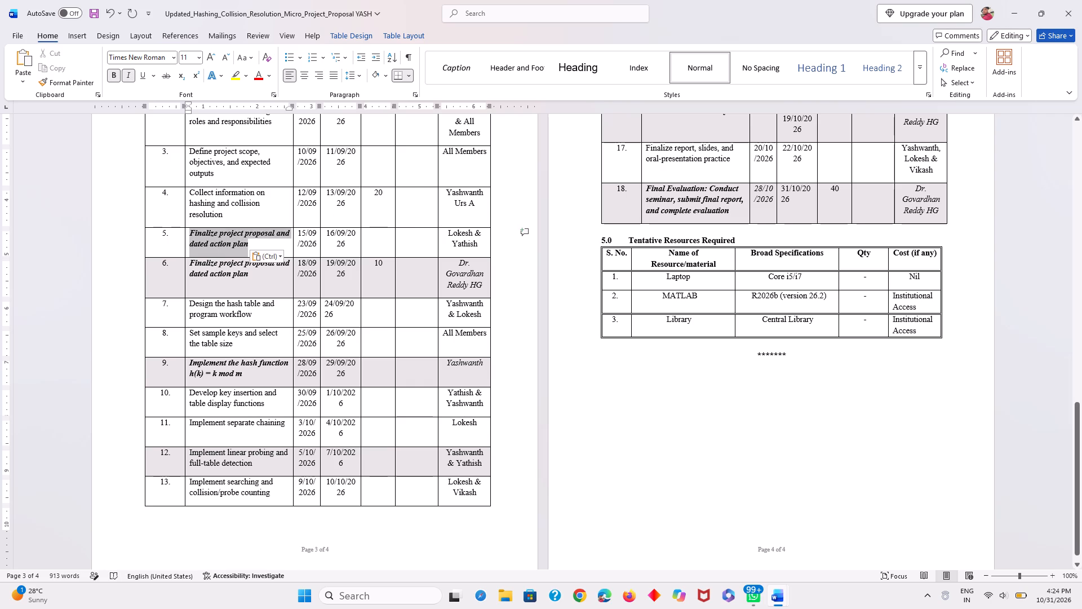
pyautogui.moveTo(192, 235); pyautogui.dragTo(192, 235)
pyautogui.click(205, 217)
pyautogui.click(211, 216)
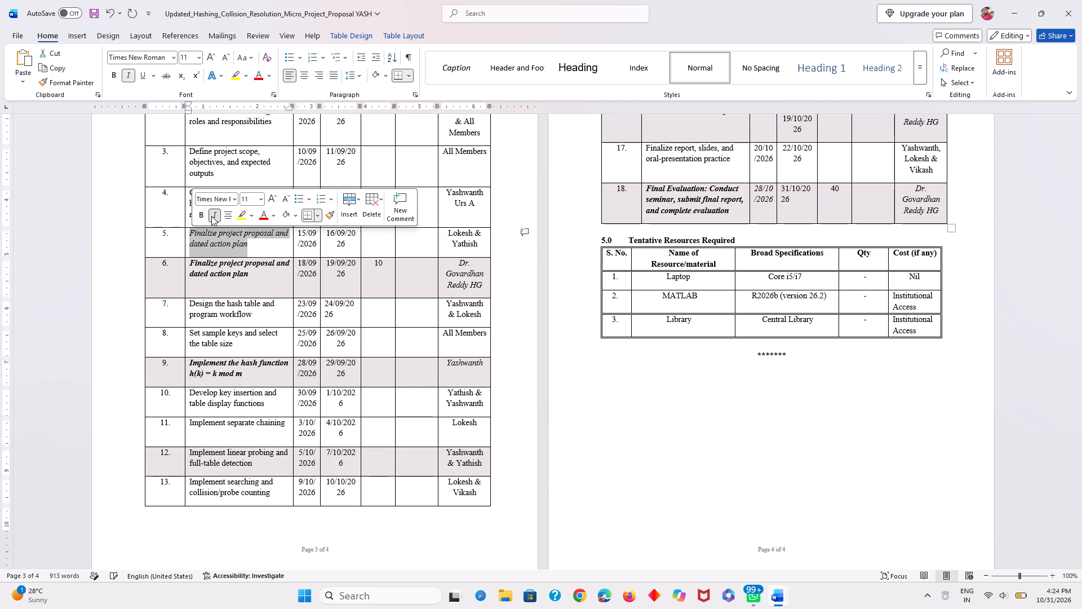
# Replace activity 6's description with "1st review of microproject based on action plan activities".
pyautogui.moveTo(254, 275); pyautogui.dragTo(192, 266)
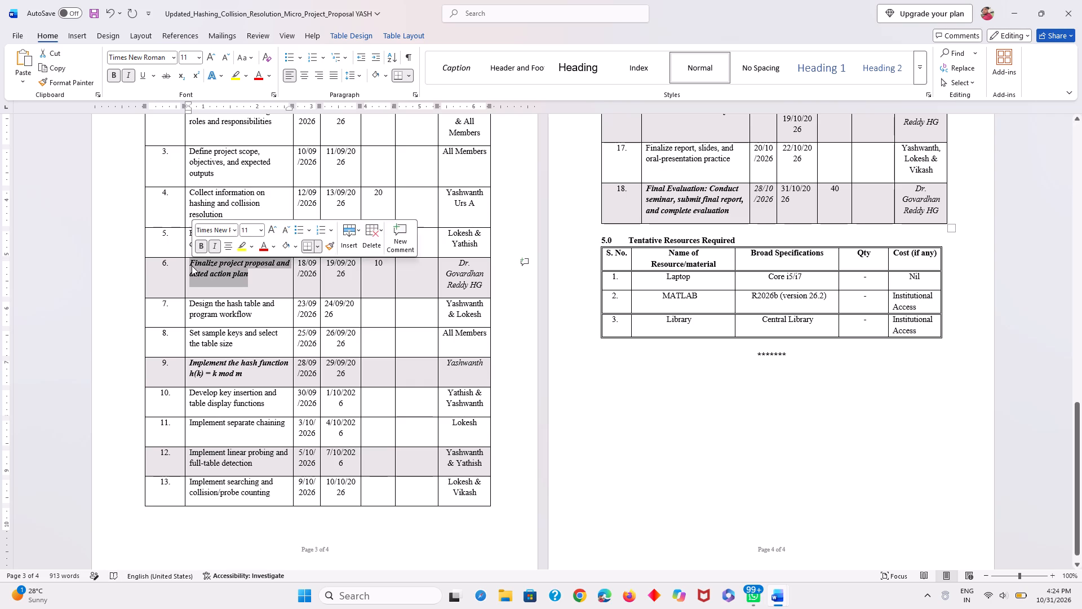
pyautogui.press('BackSpace')
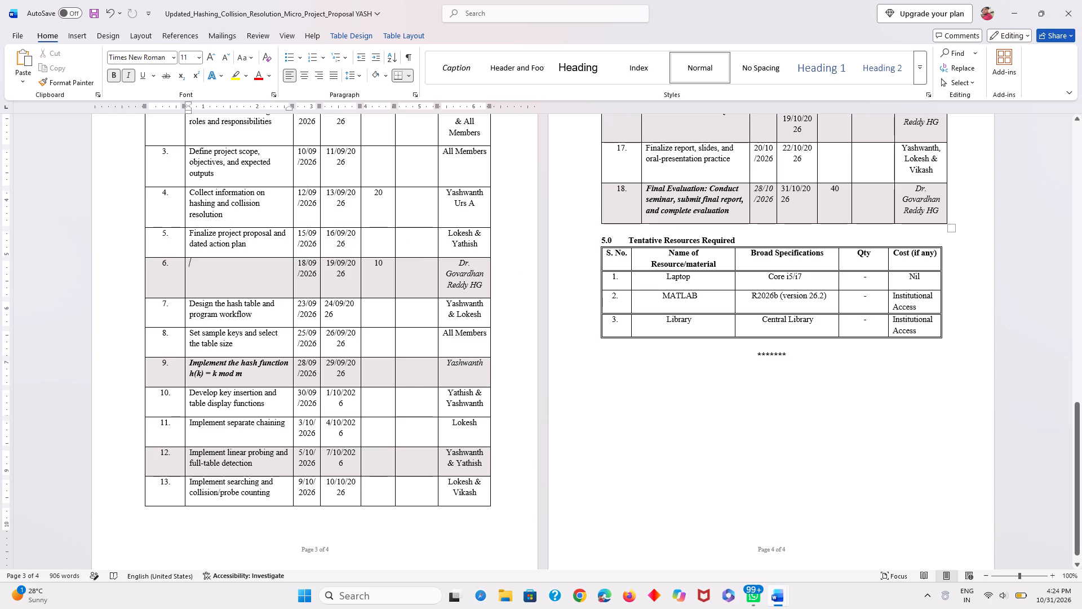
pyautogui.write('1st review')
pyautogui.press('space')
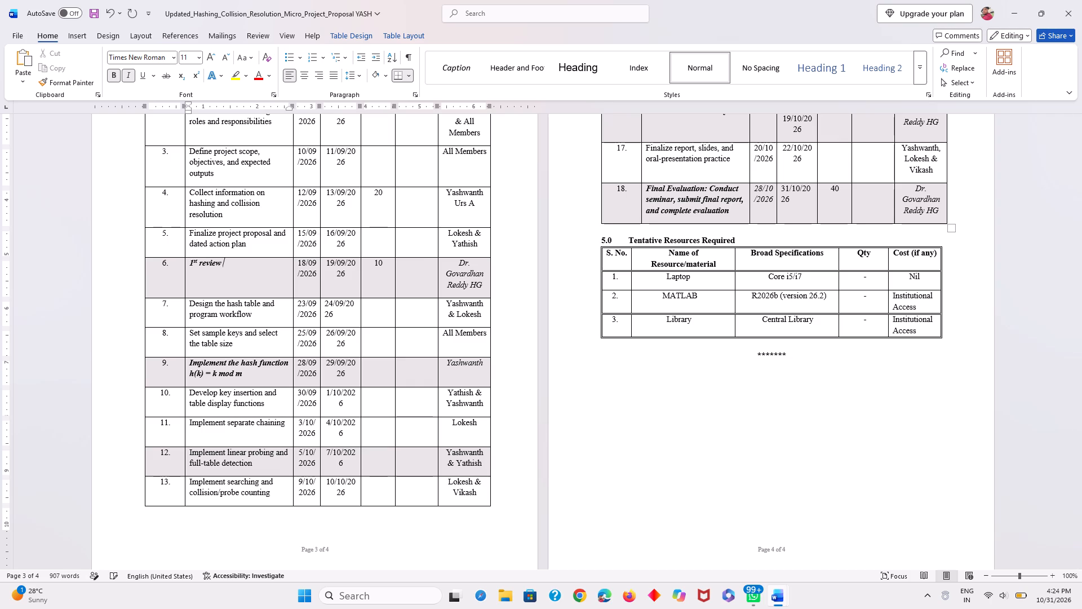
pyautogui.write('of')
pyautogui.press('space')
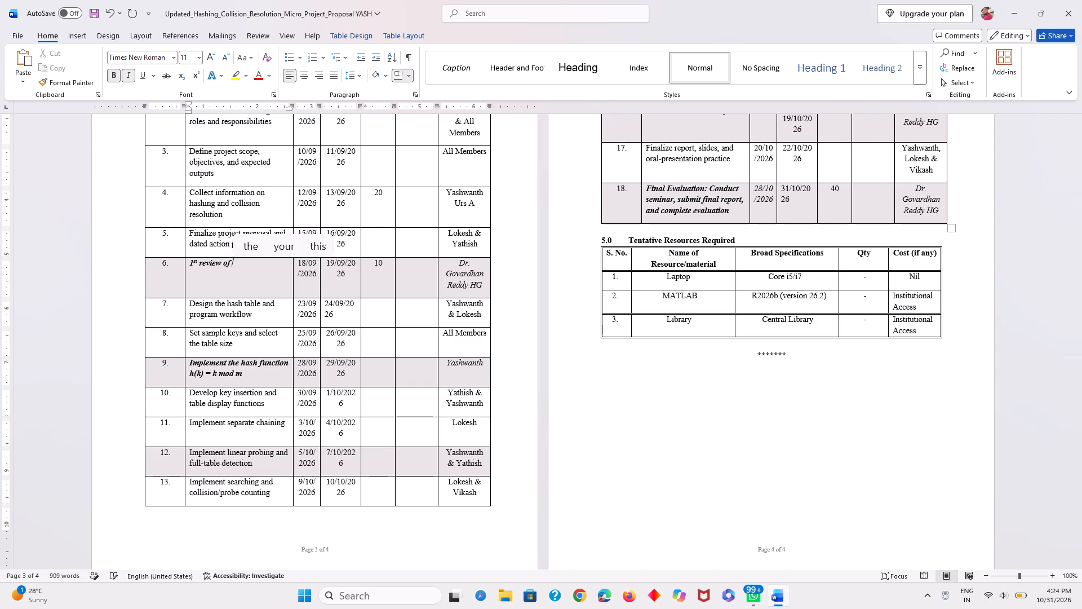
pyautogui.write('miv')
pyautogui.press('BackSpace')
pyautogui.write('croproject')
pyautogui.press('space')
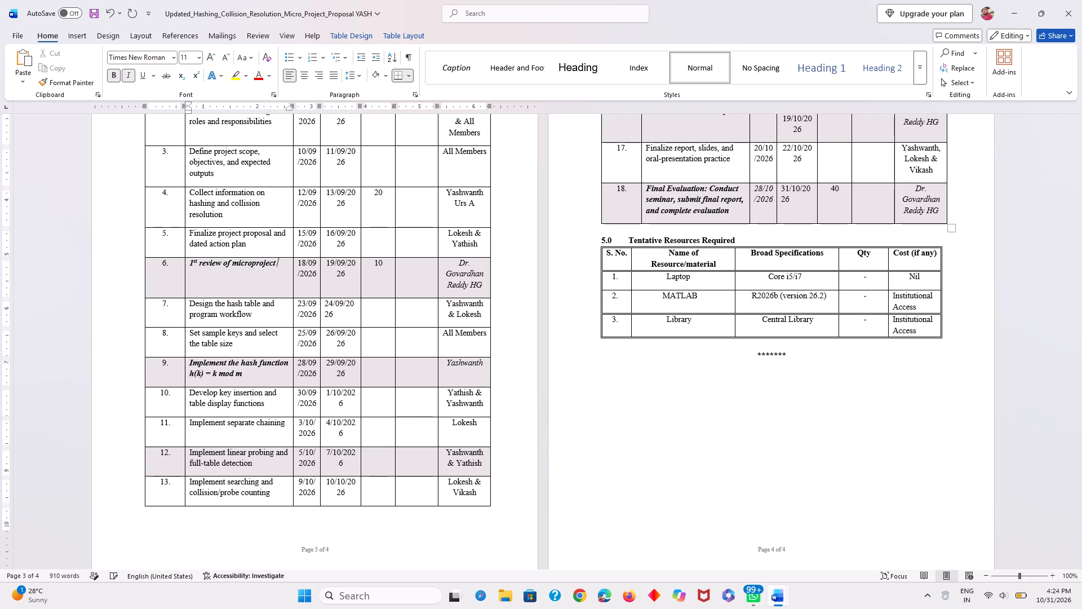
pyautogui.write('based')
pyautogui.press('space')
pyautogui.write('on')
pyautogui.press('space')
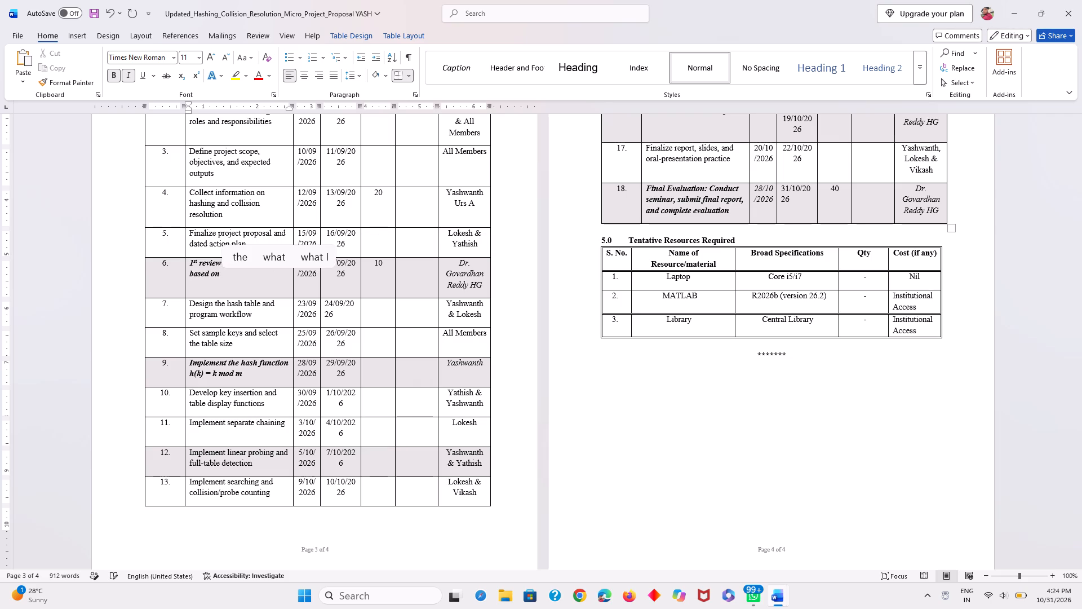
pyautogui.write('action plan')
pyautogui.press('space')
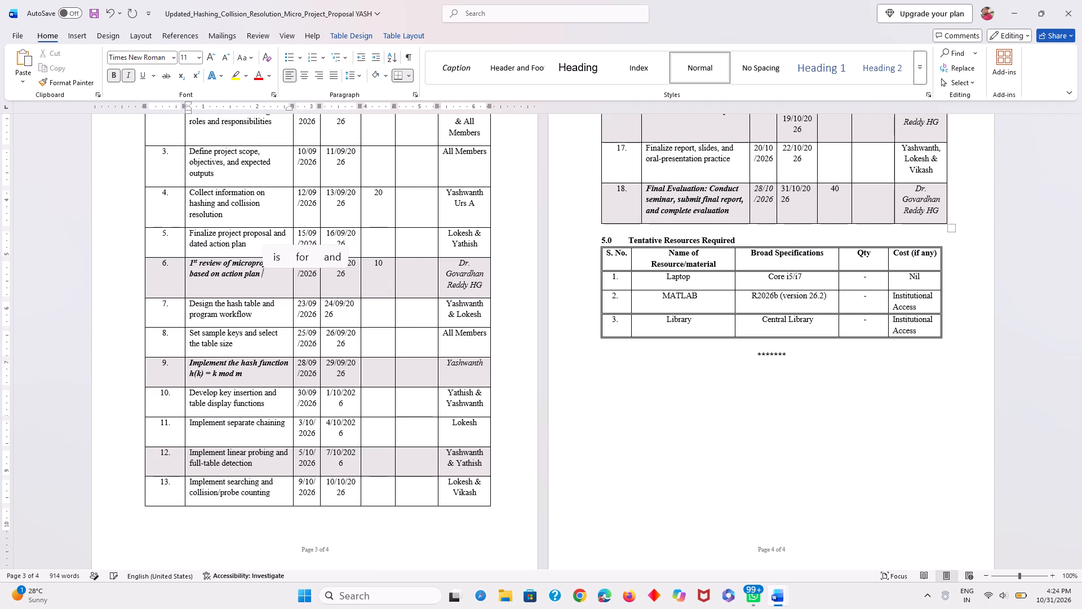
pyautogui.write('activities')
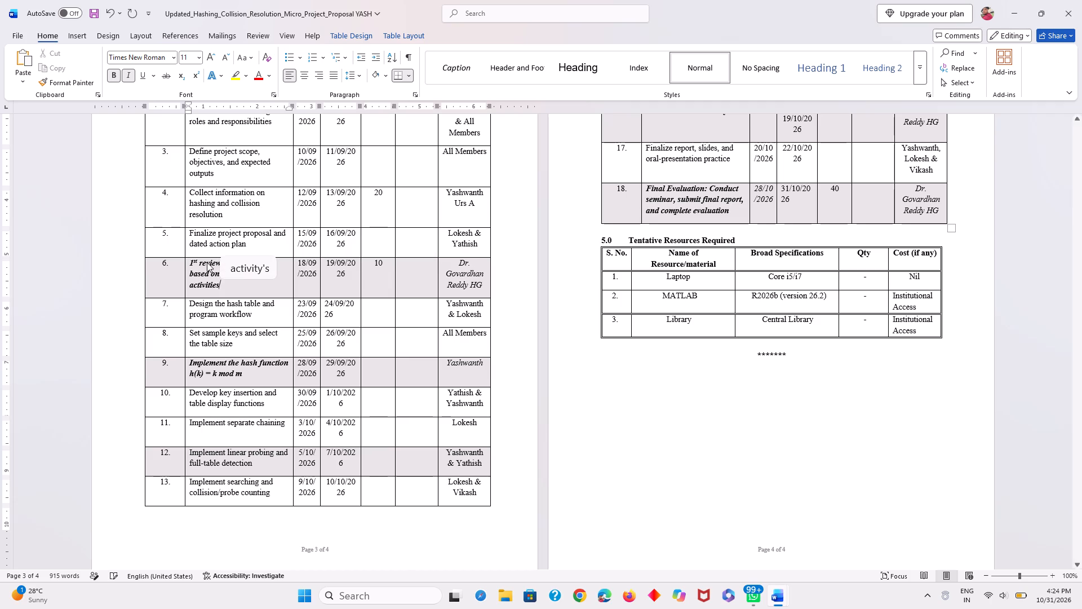
# Examine the action plan rows across both pages, comparing the formatting of the shaded activities.
pyautogui.scroll(1, 218, 288)
pyautogui.hscroll(1, 79, 280)
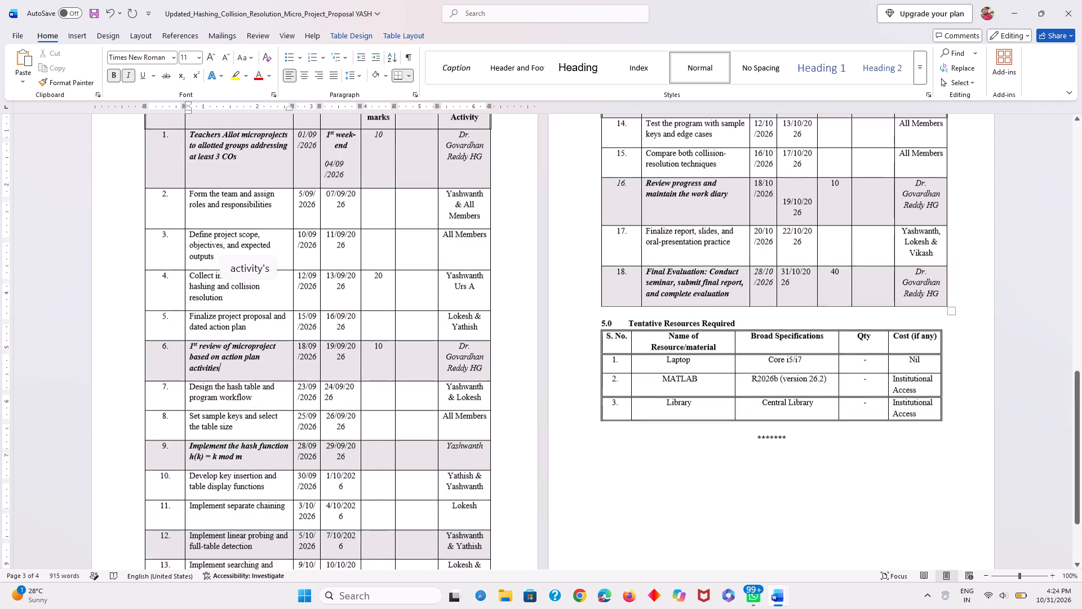
pyautogui.hscroll(1, 79, 280)
pyautogui.scroll(-1, 79, 280)
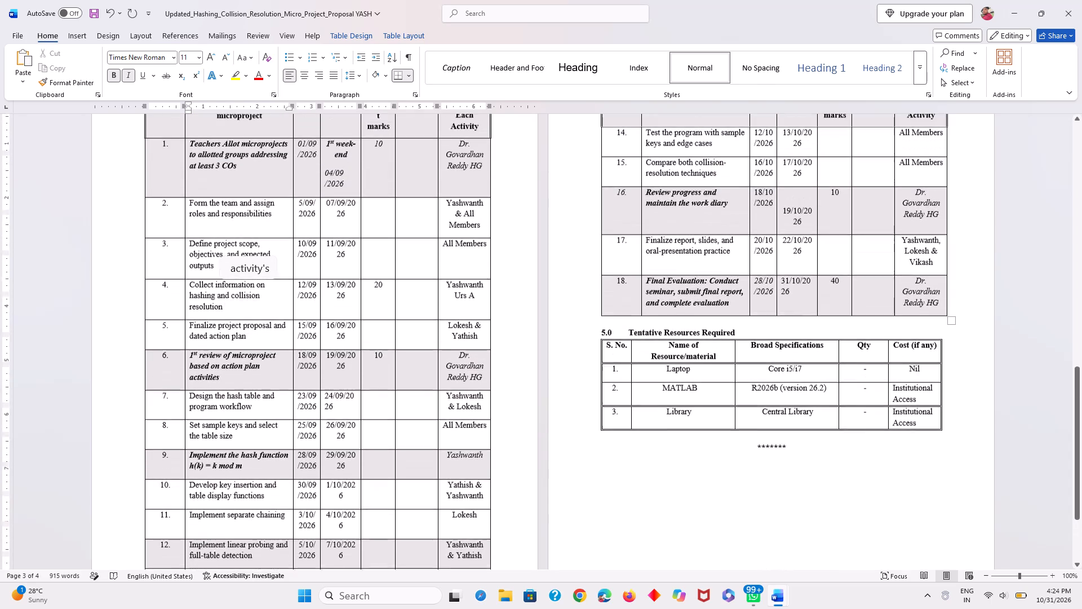
pyautogui.scroll(-1, 79, 280)
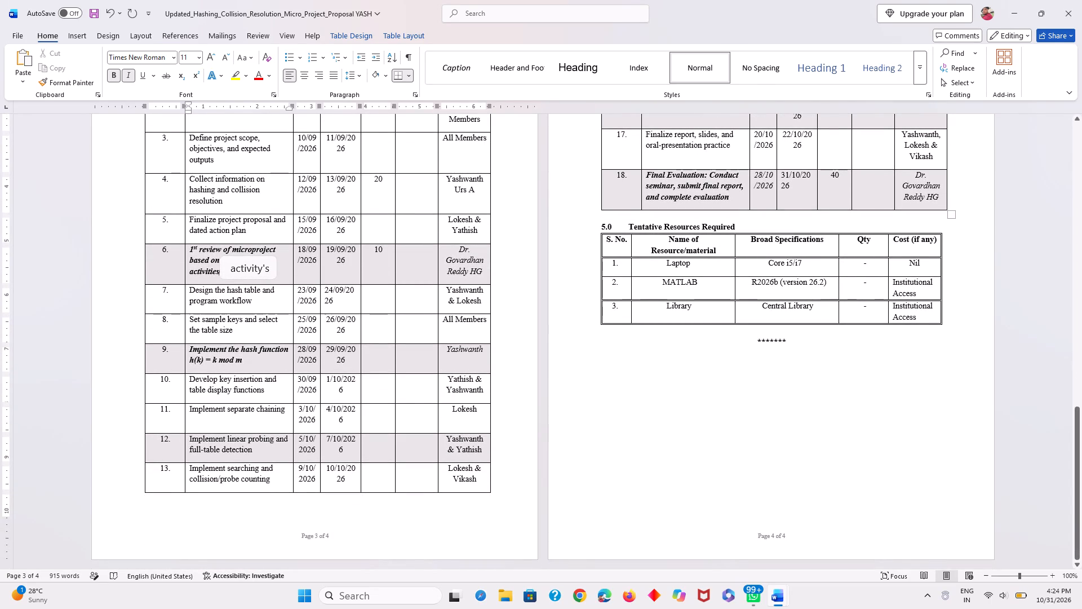
pyautogui.scroll(-1, 378, 383)
pyautogui.hscroll(1, 497, 392)
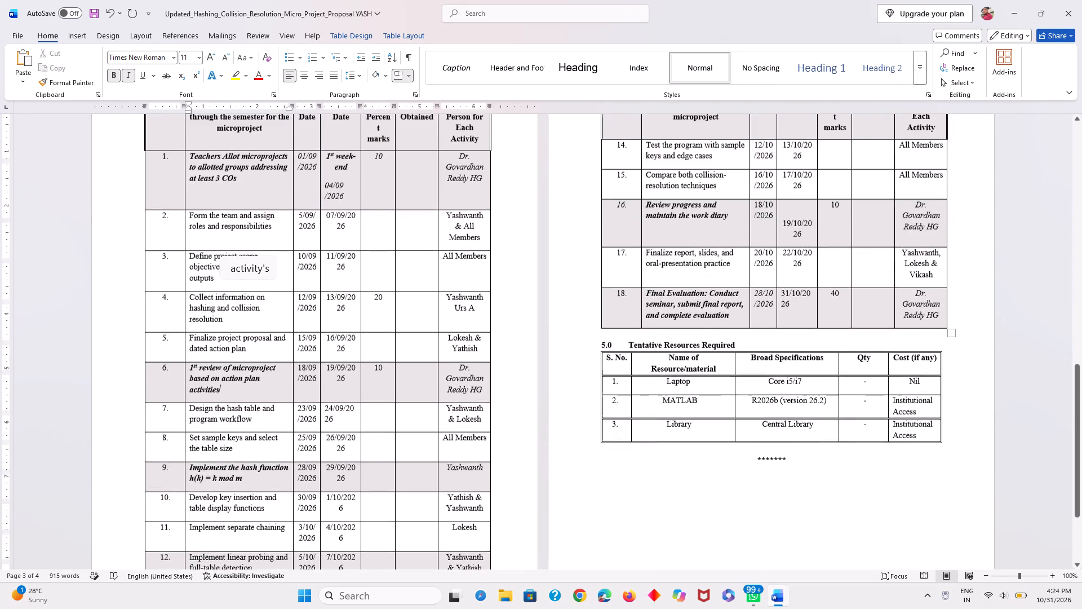
pyautogui.hscroll(2, 497, 392)
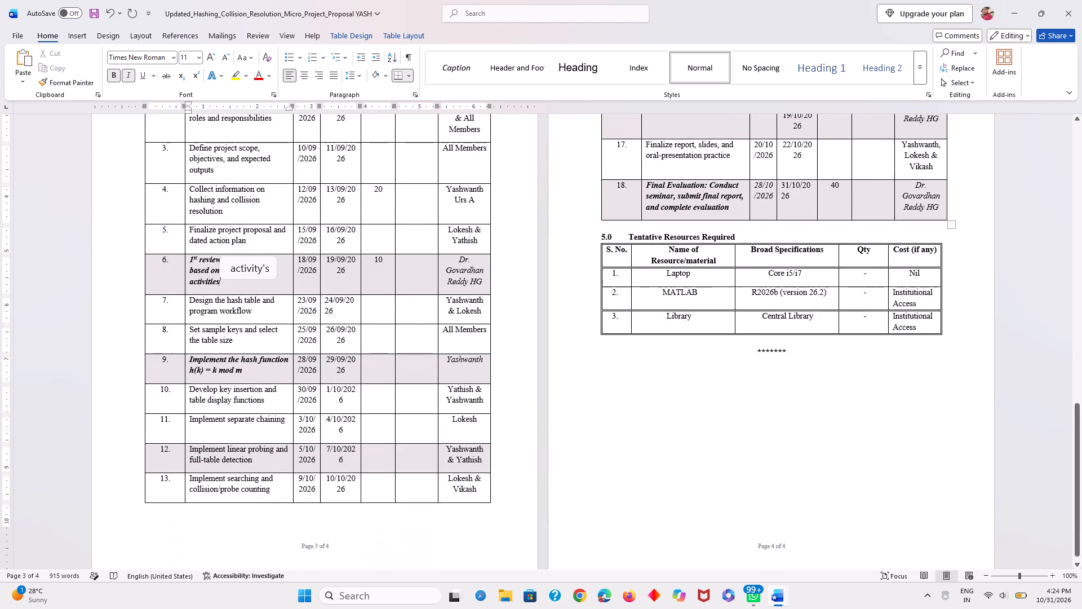
pyautogui.hscroll(1, 497, 392)
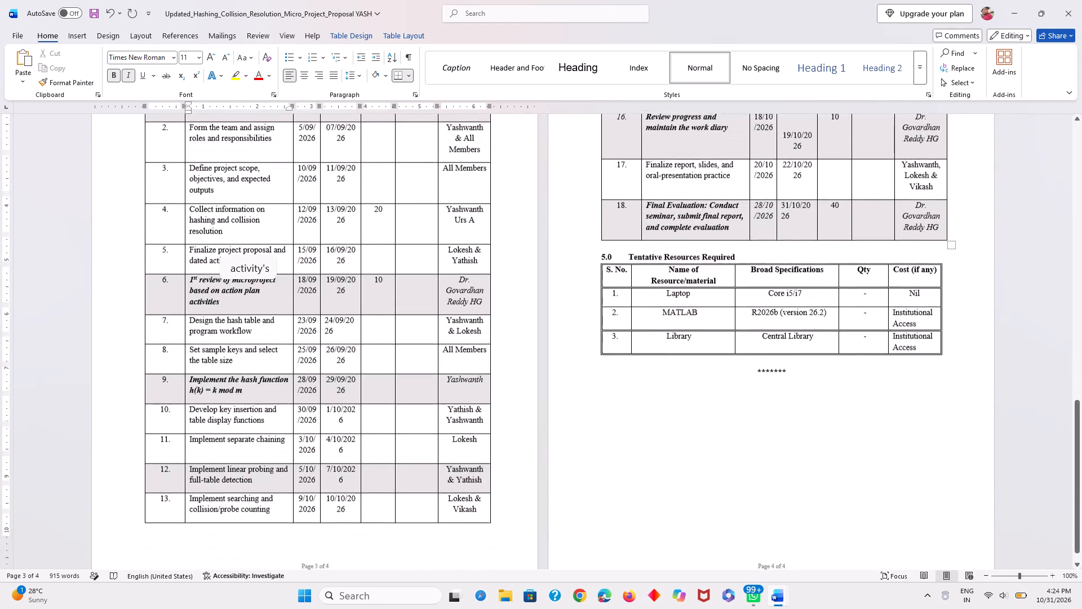
pyautogui.hscroll(1, 497, 392)
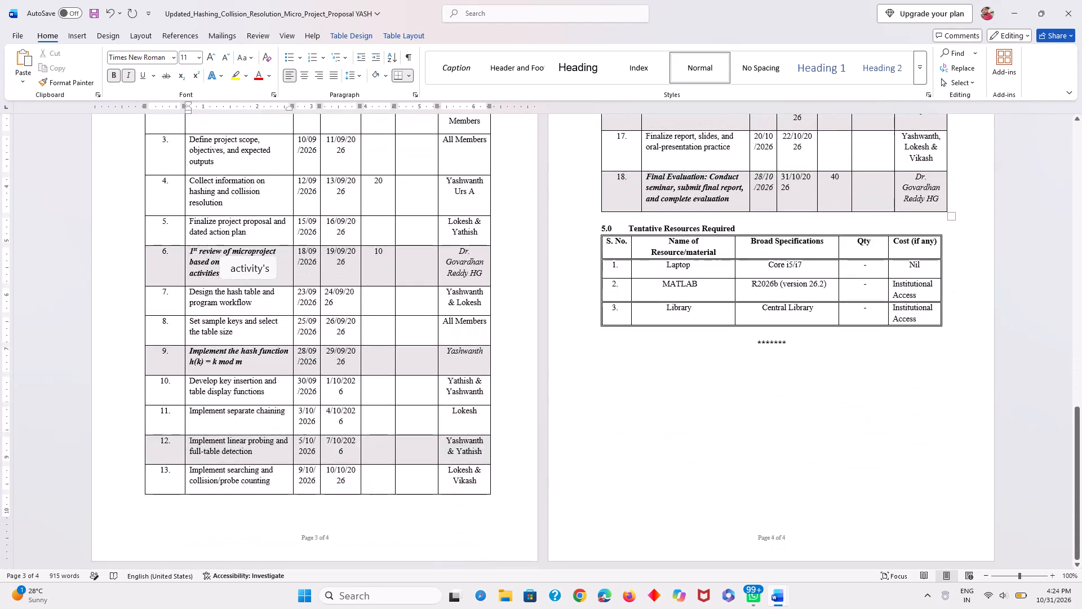
pyautogui.hscroll(1, 497, 392)
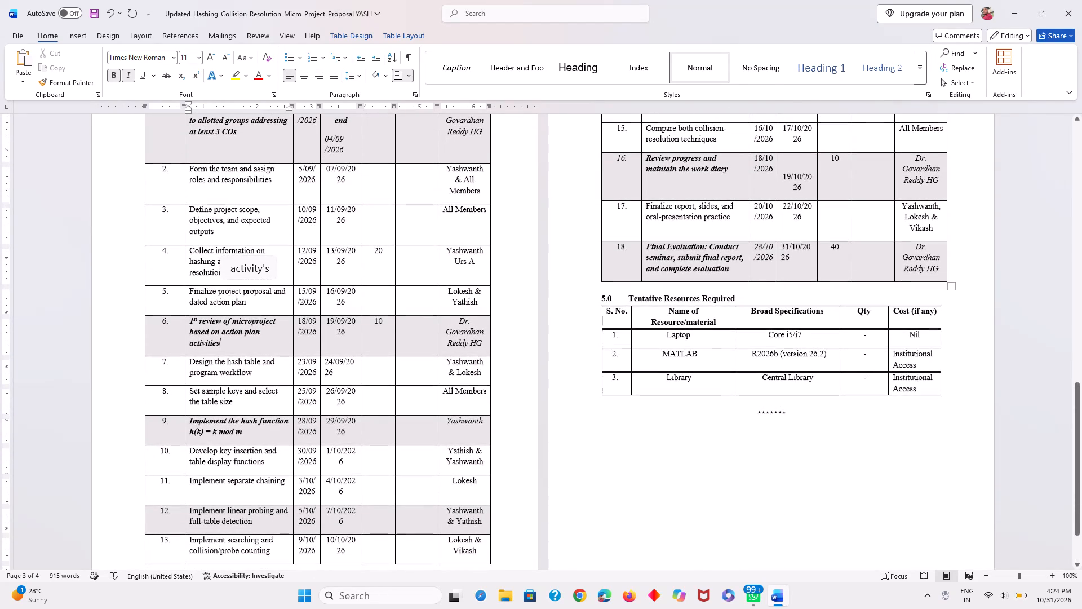
pyautogui.hscroll(2, 497, 392)
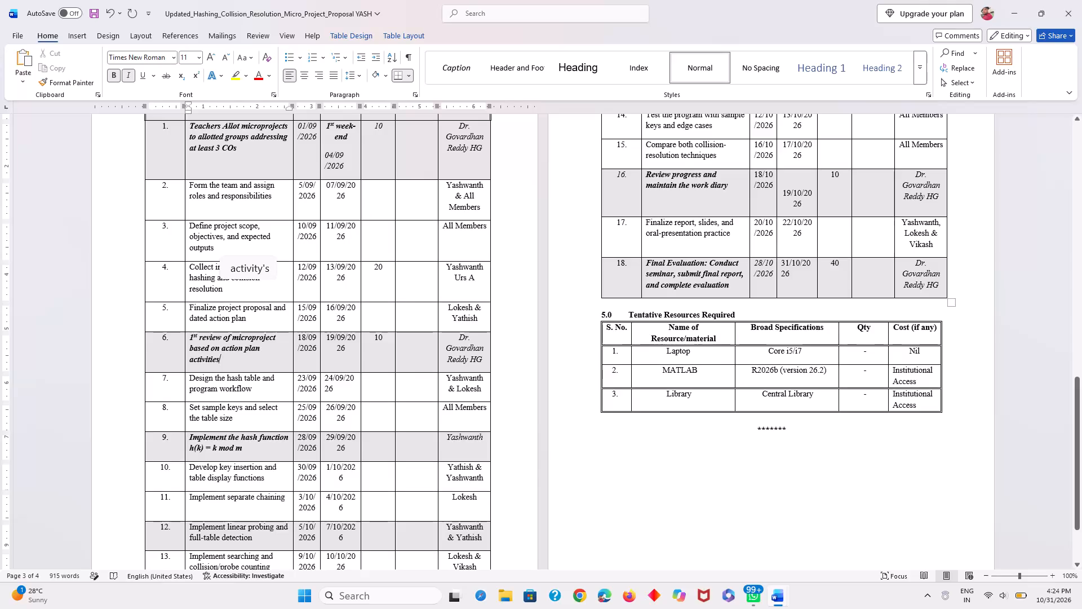
# Italicise both the start date and the end date in activity 6's row.
pyautogui.moveTo(351, 348); pyautogui.dragTo(330, 338)
pyautogui.click(354, 319)
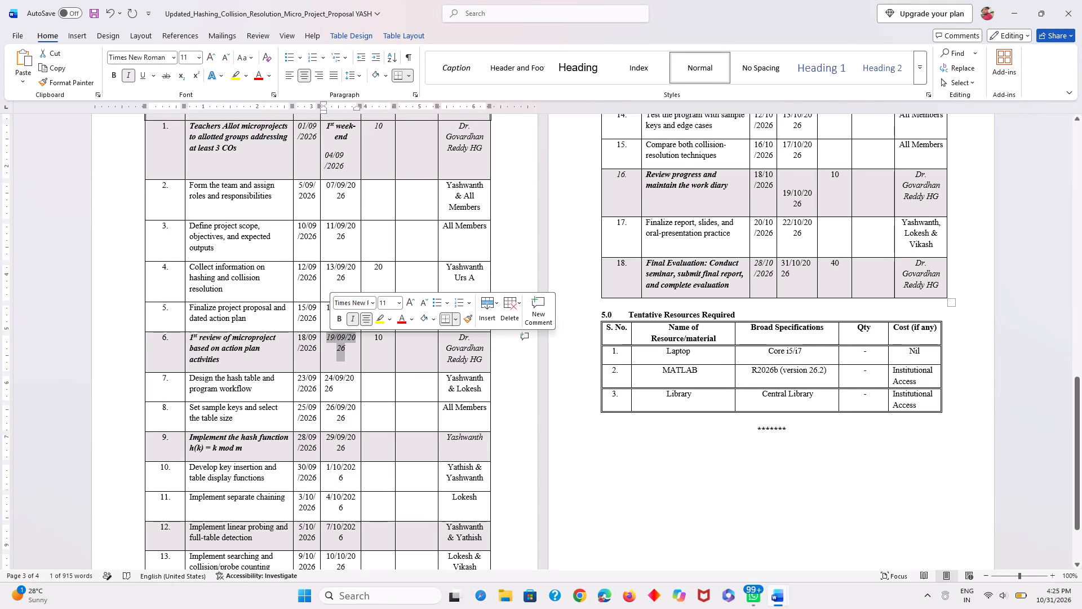
pyautogui.moveTo(317, 347); pyautogui.dragTo(295, 328)
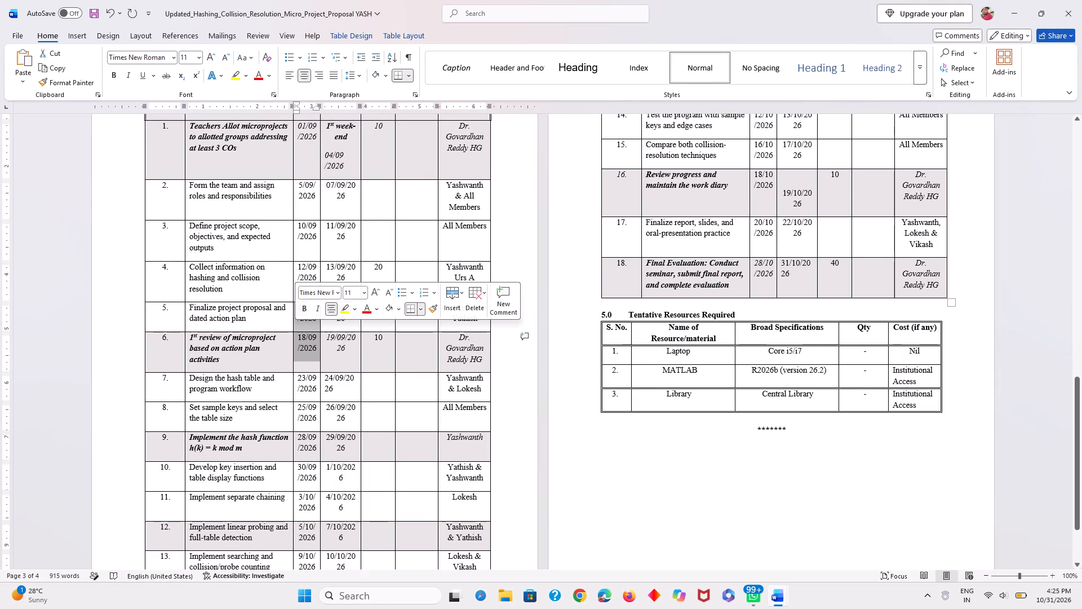
pyautogui.click(296, 337)
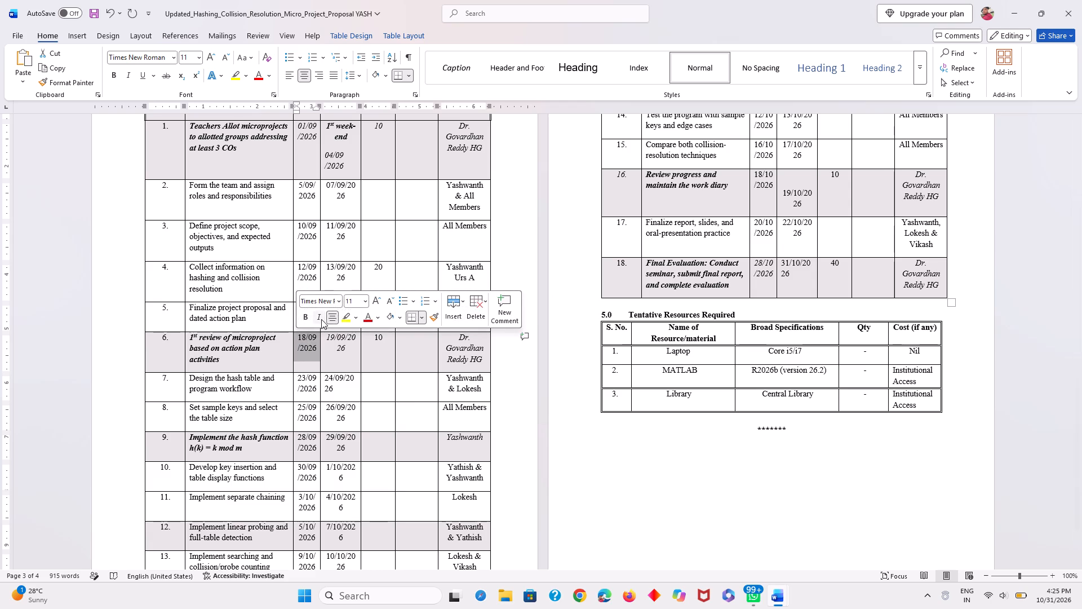
pyautogui.click(321, 319)
pyautogui.click(281, 324)
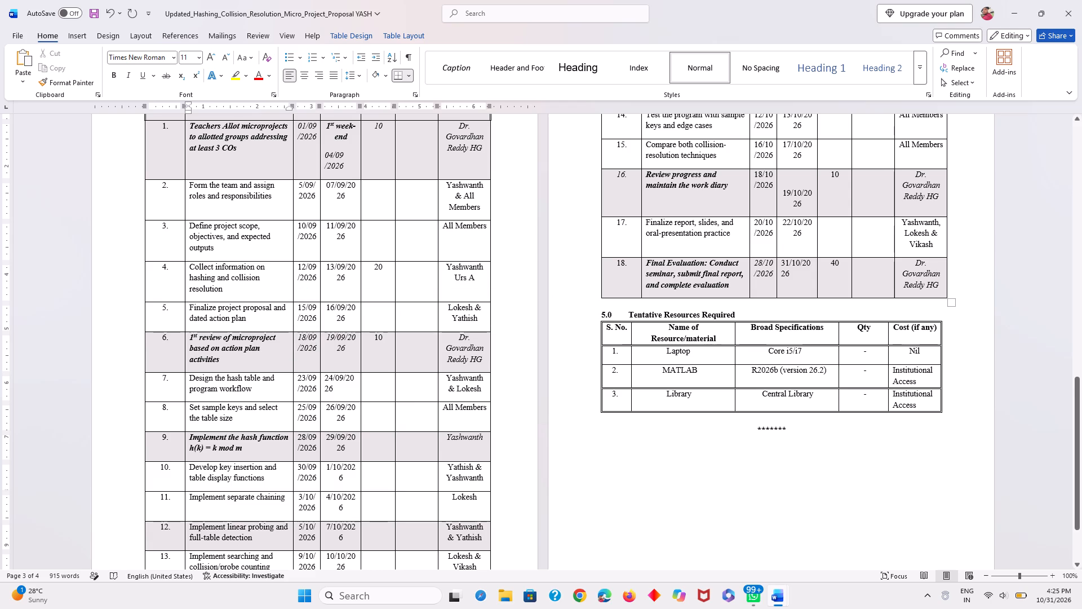
# Insert a new line above the end date in activity 6's row and enter "2" on it.
pyautogui.scroll(-1, 439, 352)
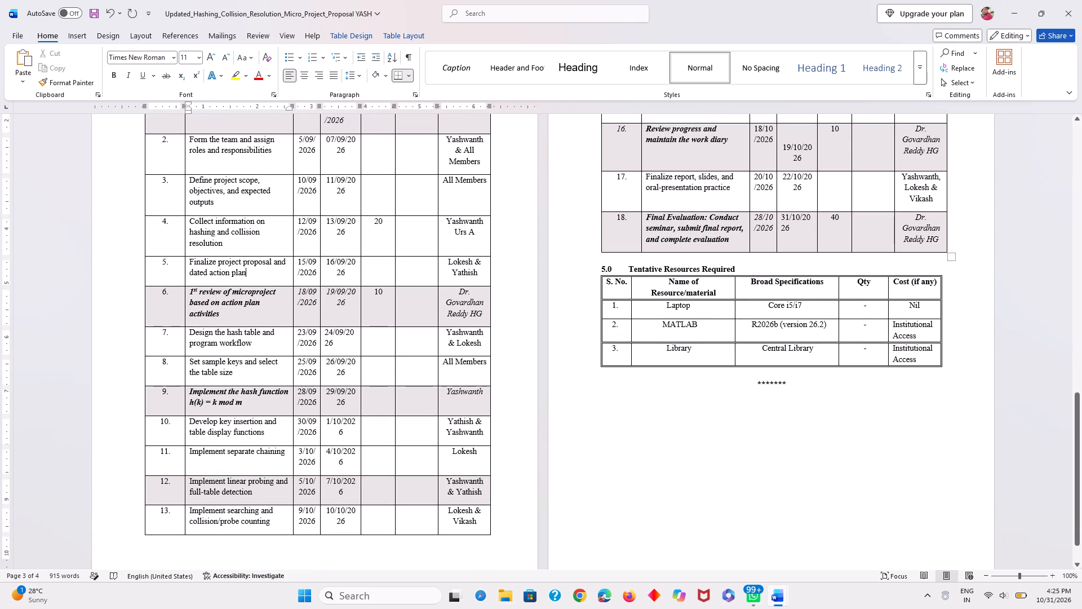
pyautogui.click(329, 289)
pyautogui.press('Return')
pyautogui.press('Up')
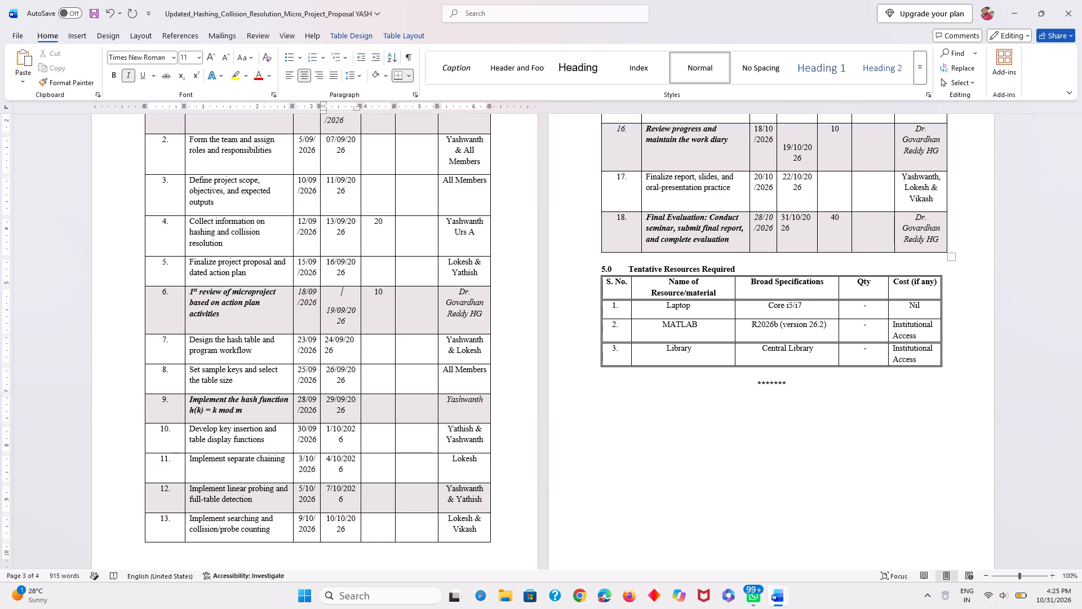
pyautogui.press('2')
# Set activity 1's start date to 11/09/2026 and its end date to 16/09/2026.
pyautogui.scroll(1, 354, 281)
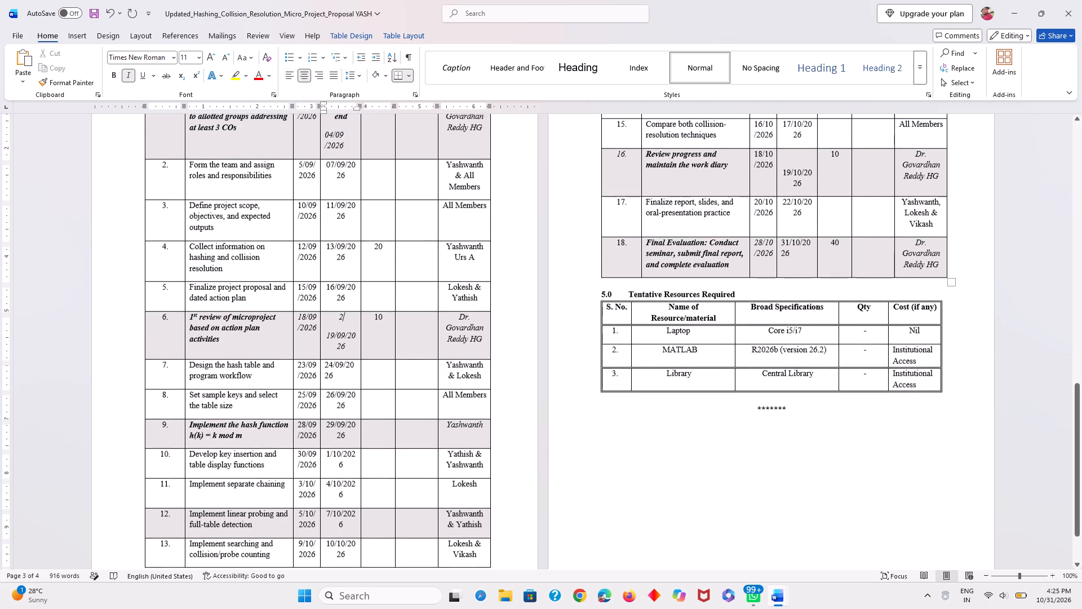
pyautogui.scroll(1, 354, 281)
pyautogui.scroll(-1, 354, 281)
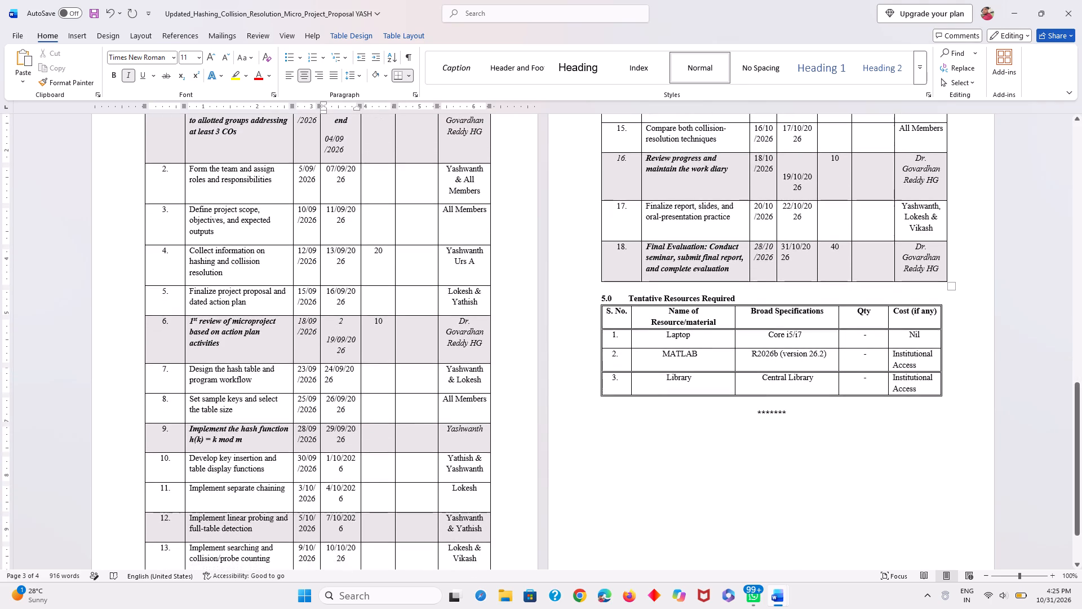
pyautogui.scroll(-1, 354, 281)
pyautogui.scroll(1, 354, 281)
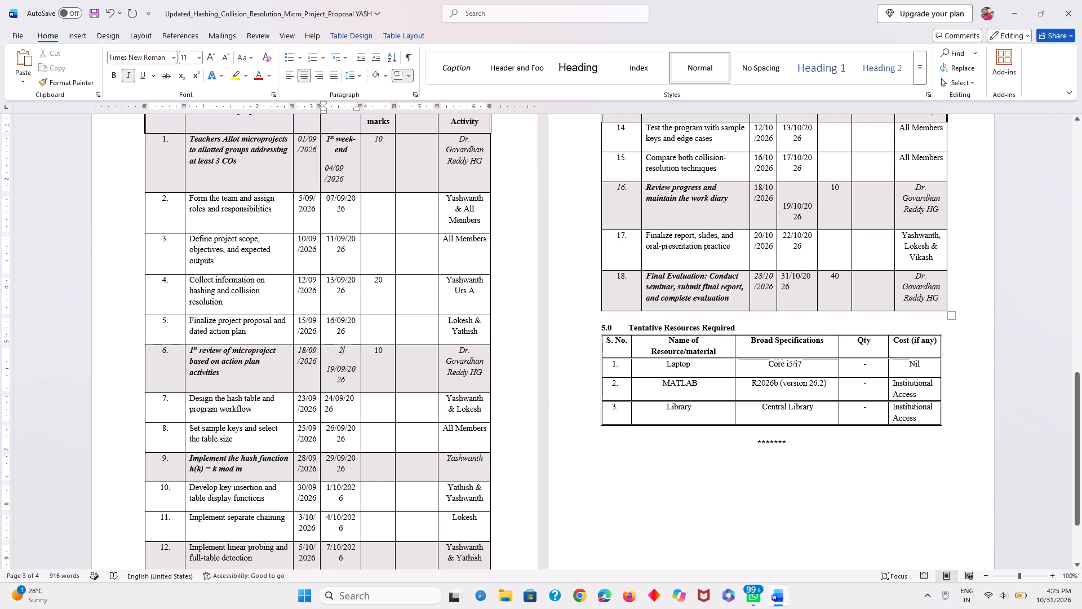
pyautogui.click(305, 139)
pyautogui.press('BackSpace')
pyautogui.press('BackSpace')
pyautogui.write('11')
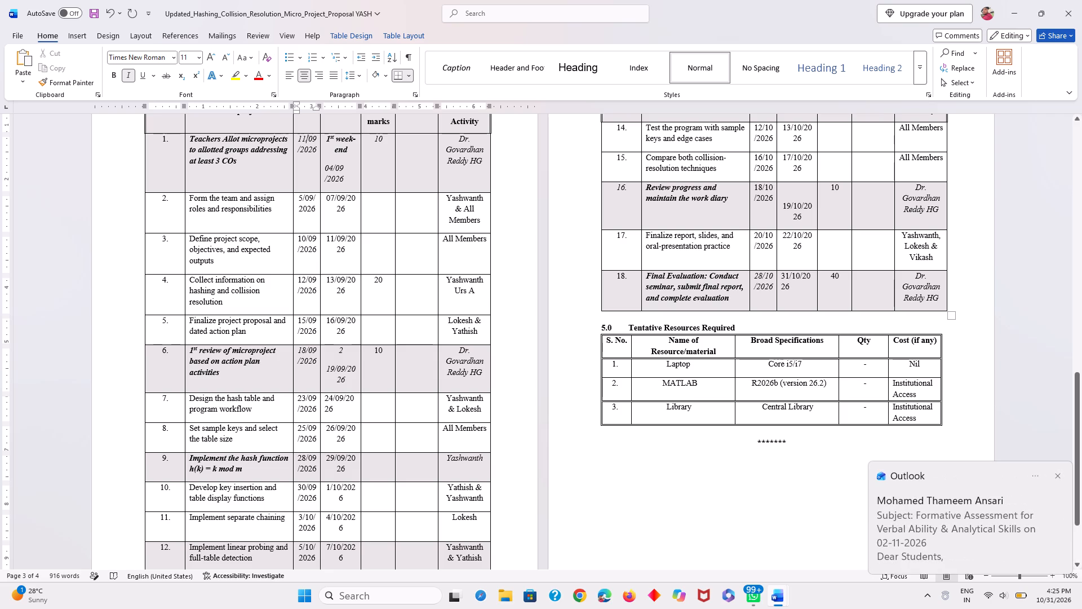
pyautogui.click(332, 169)
pyautogui.press('Right')
pyautogui.press('BackSpace')
pyautogui.press('BackSpace')
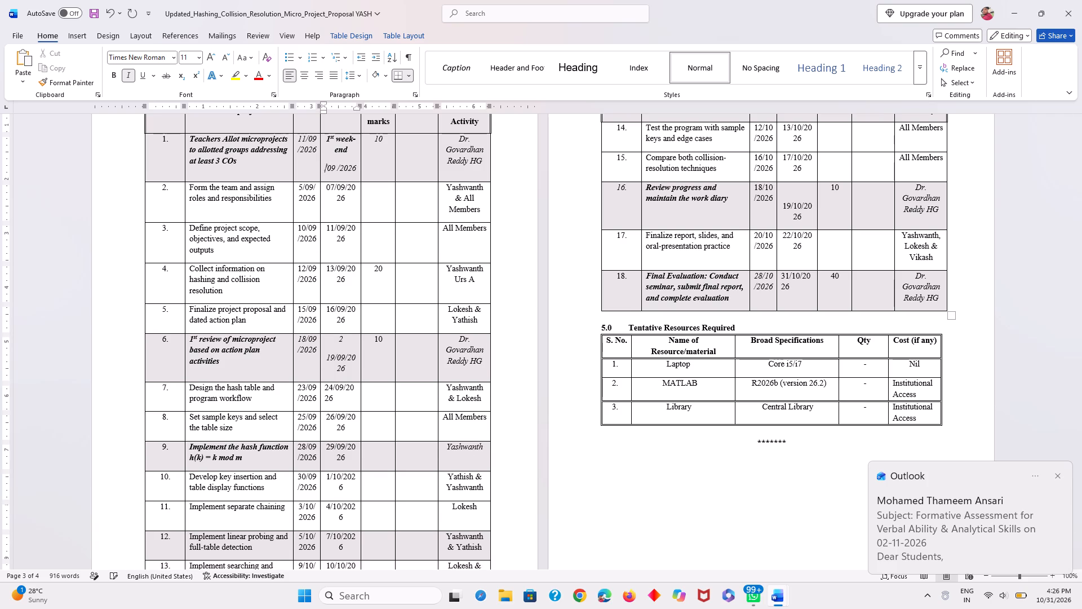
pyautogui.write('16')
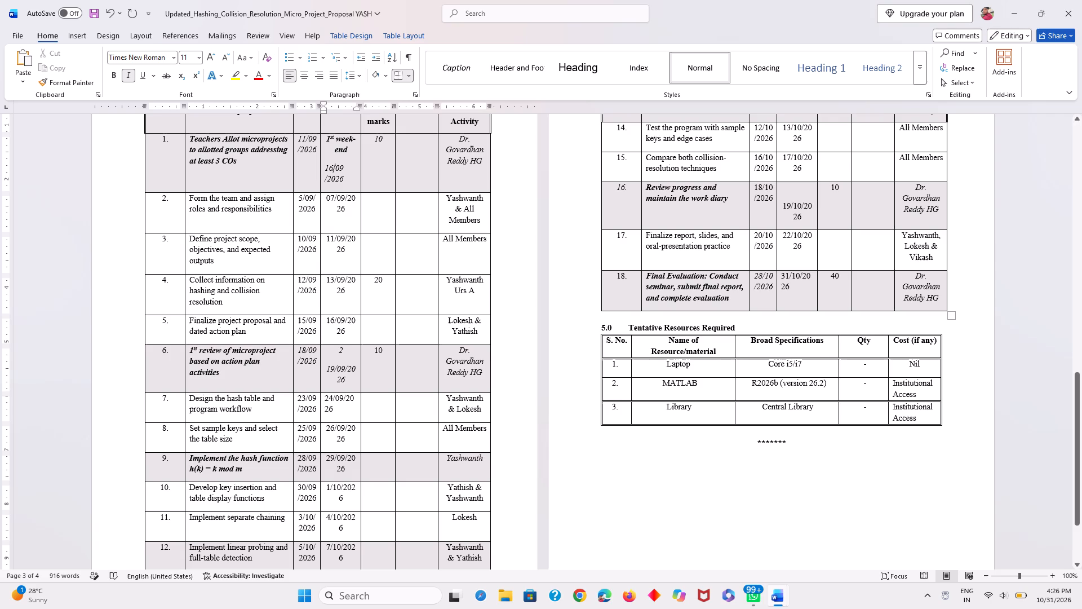
# Complete the line above activity 6's end date so that it reads "2nd week-end".
pyautogui.click(348, 350)
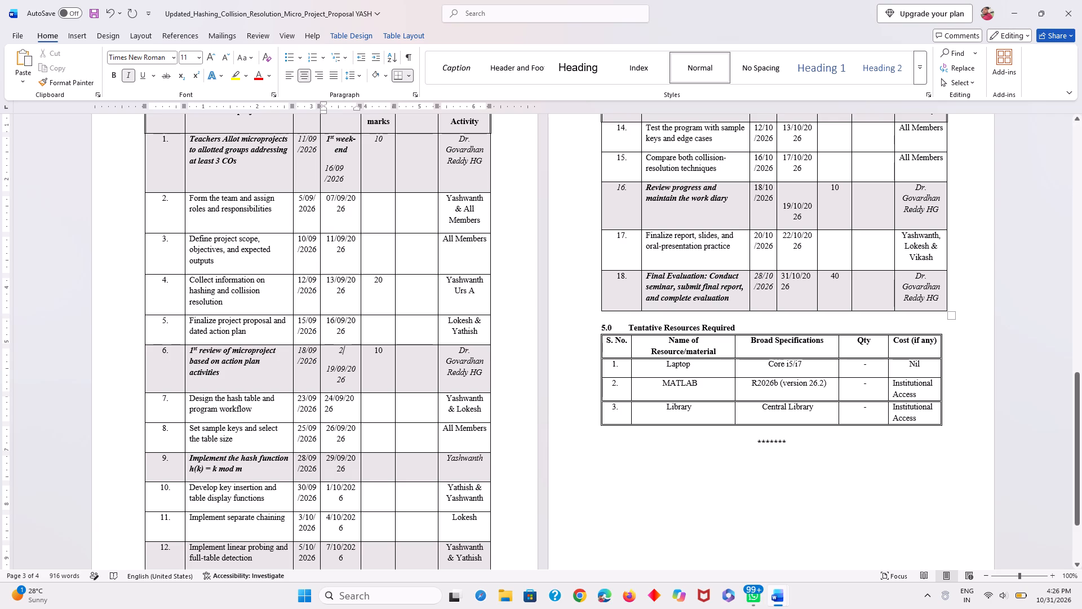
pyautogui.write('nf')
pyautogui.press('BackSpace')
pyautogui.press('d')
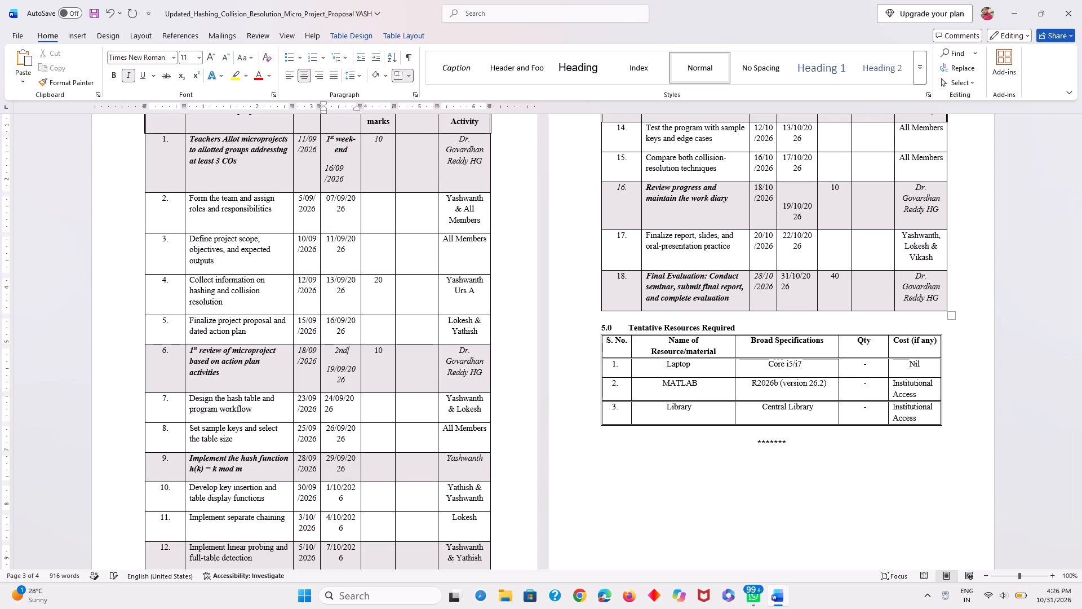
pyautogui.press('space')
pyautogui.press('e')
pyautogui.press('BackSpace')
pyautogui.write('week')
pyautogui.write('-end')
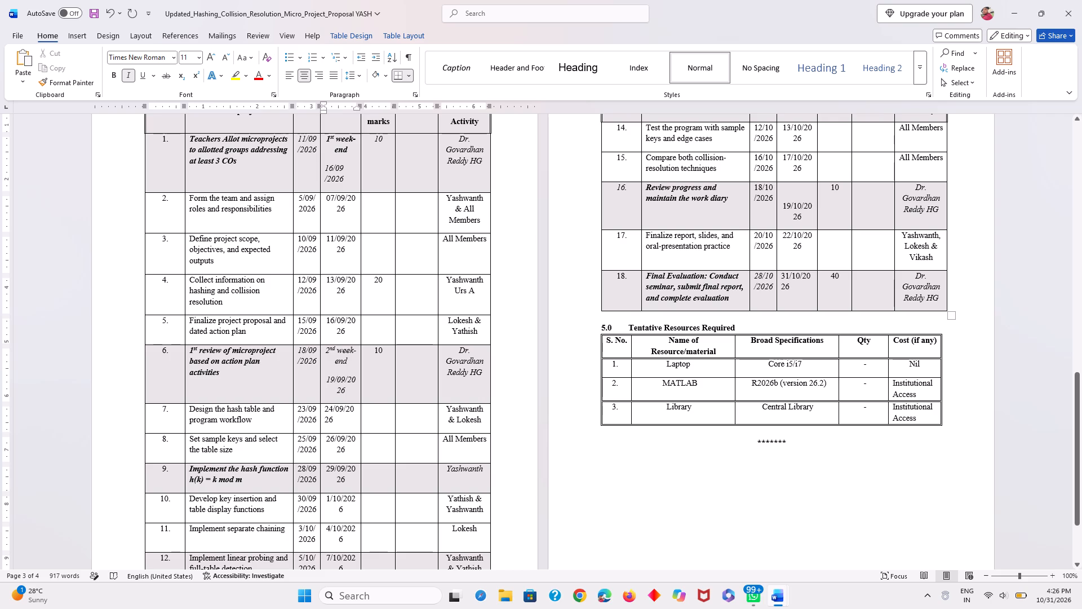
# Bold the "2nd week-end" text in activity 6's end date cell.
pyautogui.moveTo(325, 352); pyautogui.dragTo(357, 365)
pyautogui.click(366, 351)
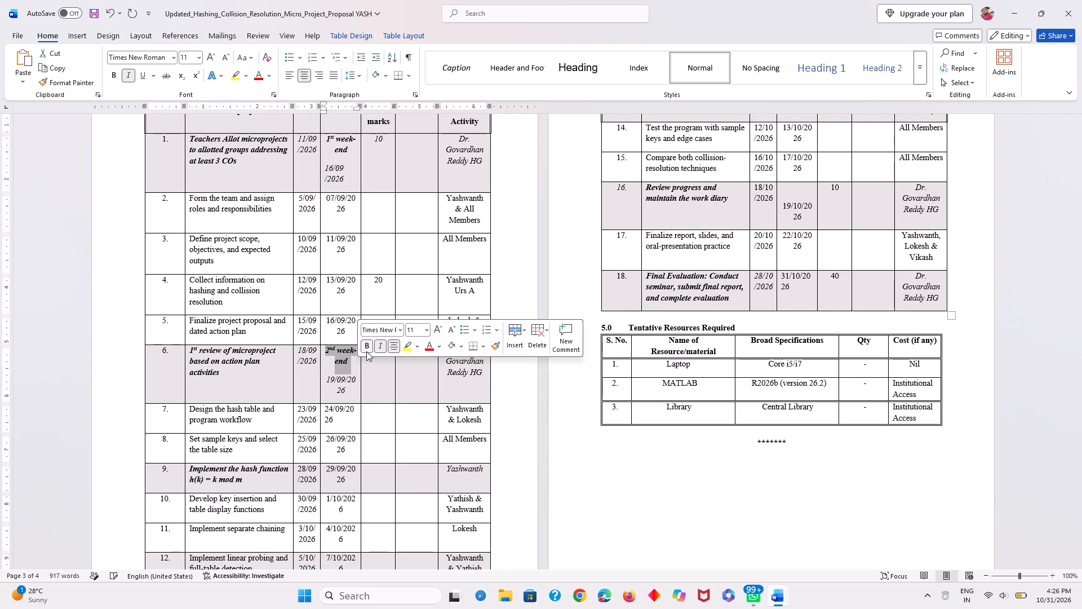
pyautogui.click(536, 254)
# Examine the shaded activities' end-date cells across both pages of the action plan for week-end labels.
pyautogui.scroll(1, 527, 268)
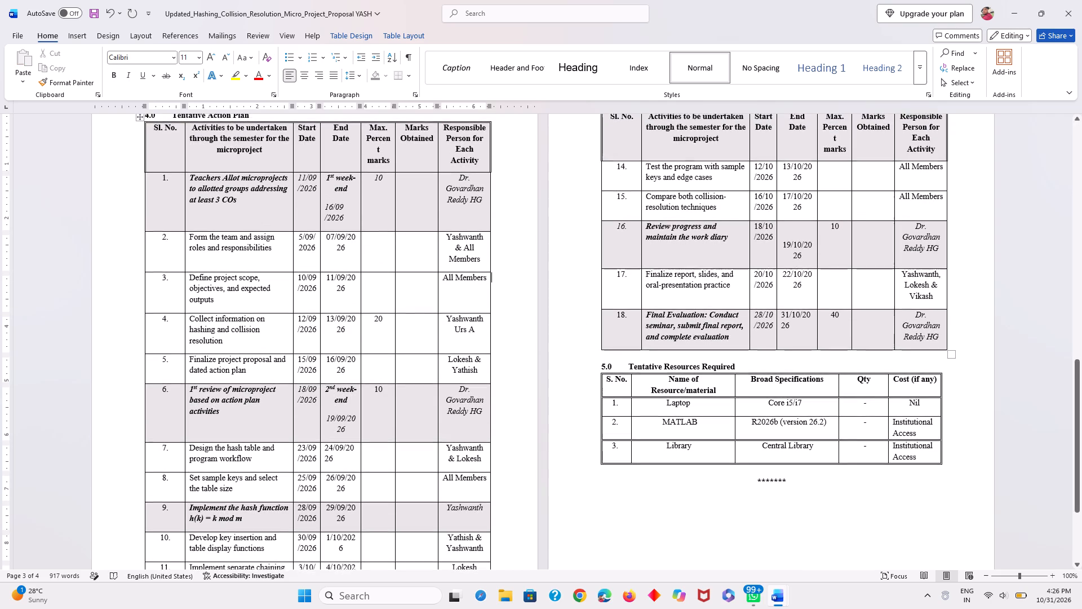
pyautogui.scroll(-1, 353, 257)
pyautogui.scroll(-1, 350, 165)
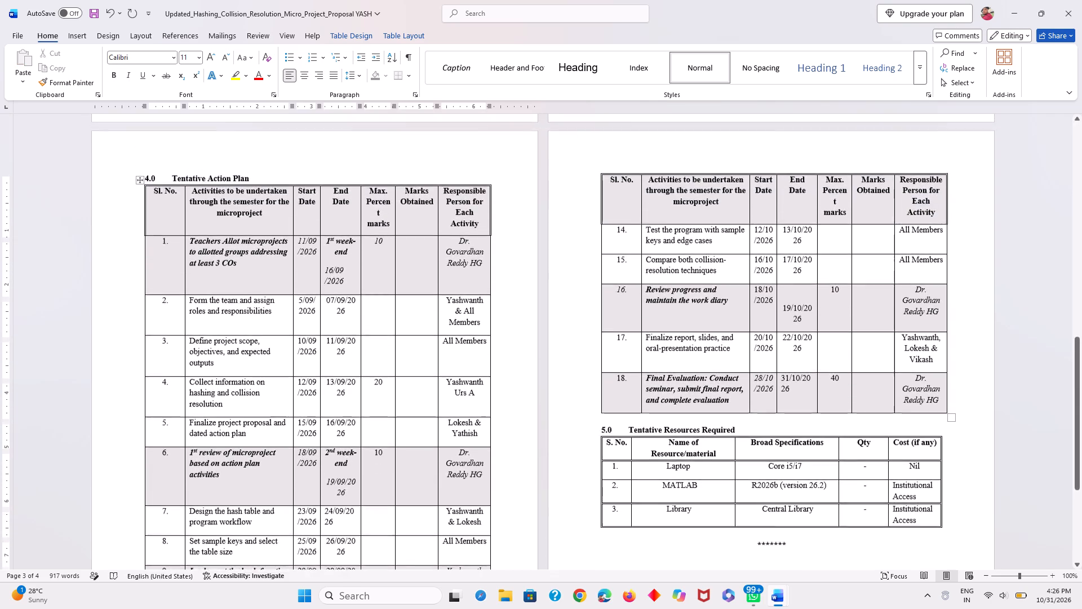
pyautogui.scroll(-1, 350, 165)
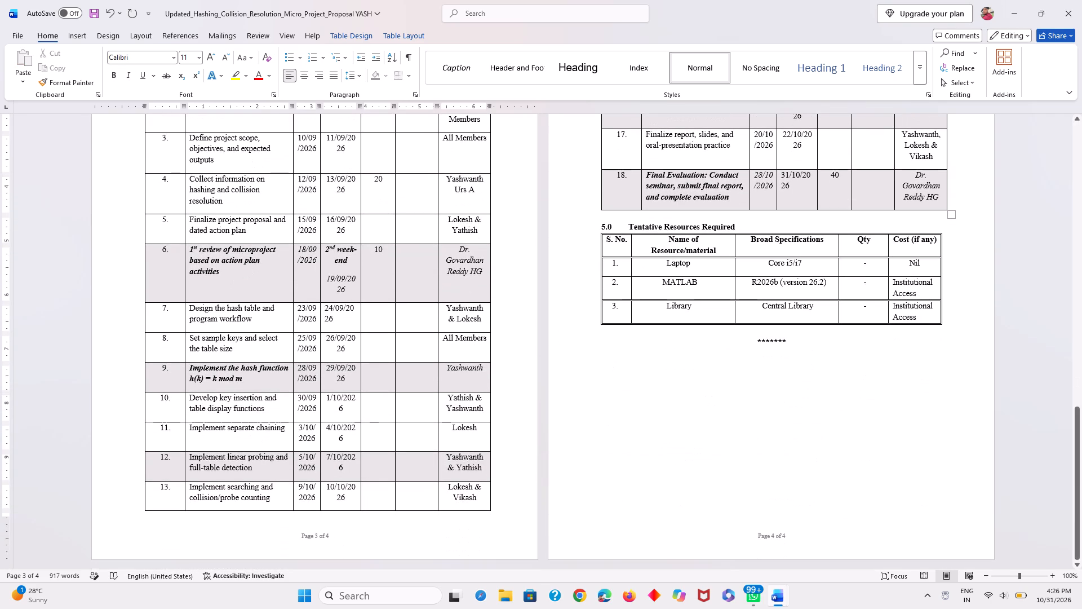
pyautogui.scroll(5, 551, 163)
pyautogui.scroll(-1, 551, 163)
pyautogui.scroll(1, 551, 163)
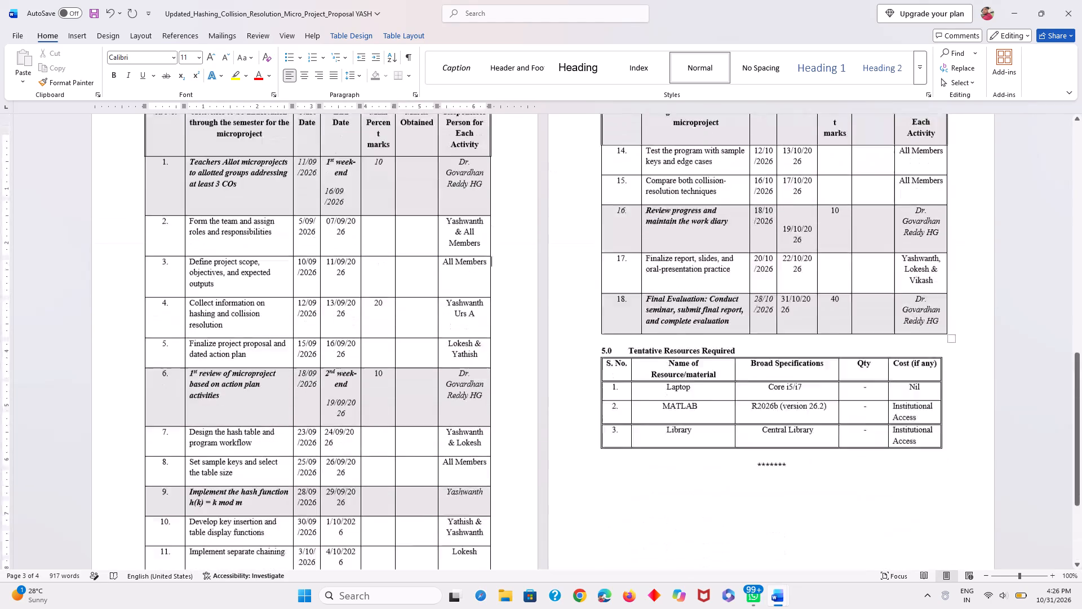
pyautogui.scroll(1, 551, 163)
pyautogui.scroll(-1, 557, 216)
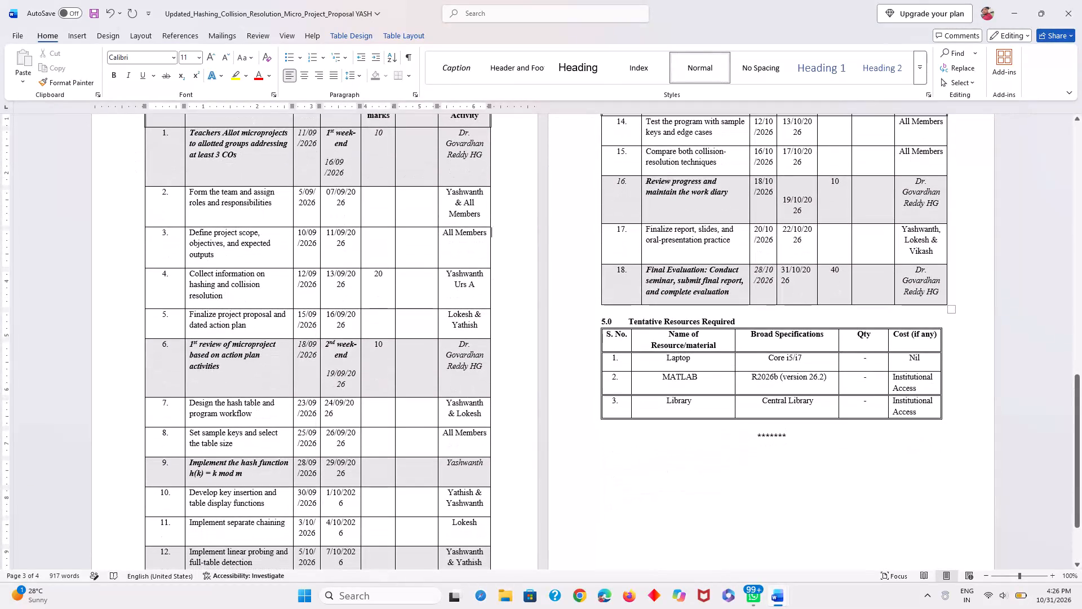
pyautogui.click(795, 180)
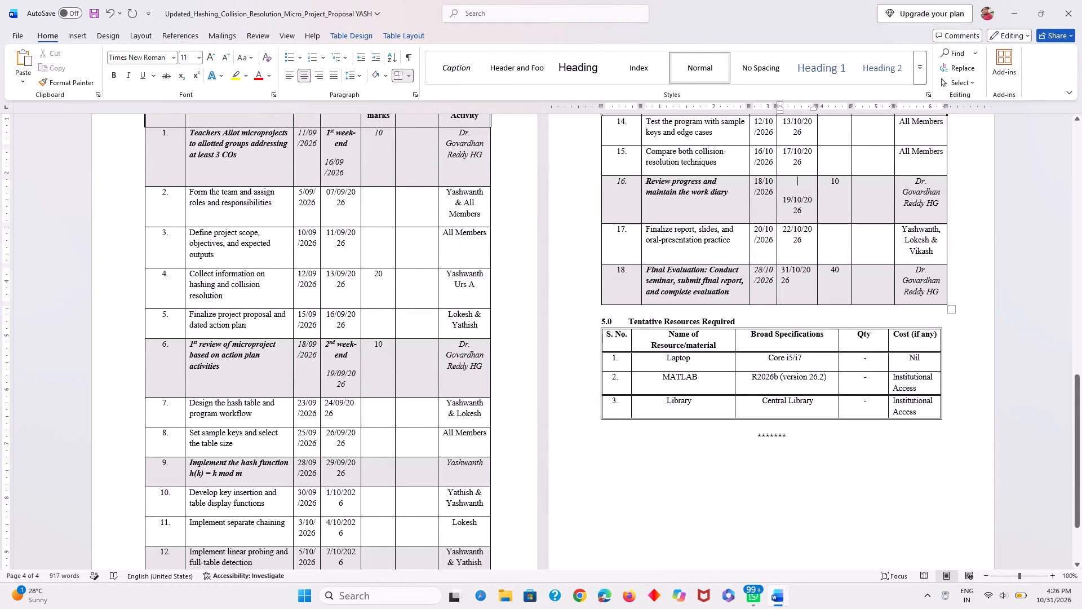
pyautogui.scroll(-1, 535, 283)
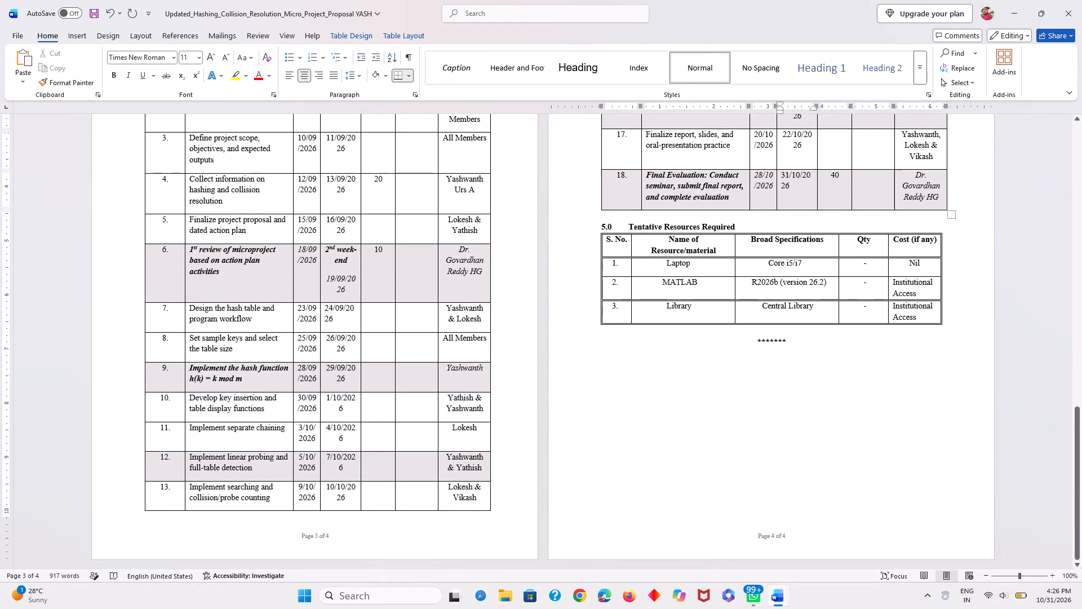
# Add the label "3rd week-end" on a new line above activity 9's end date, keeping the date as 29/09/2026.
pyautogui.click(324, 368)
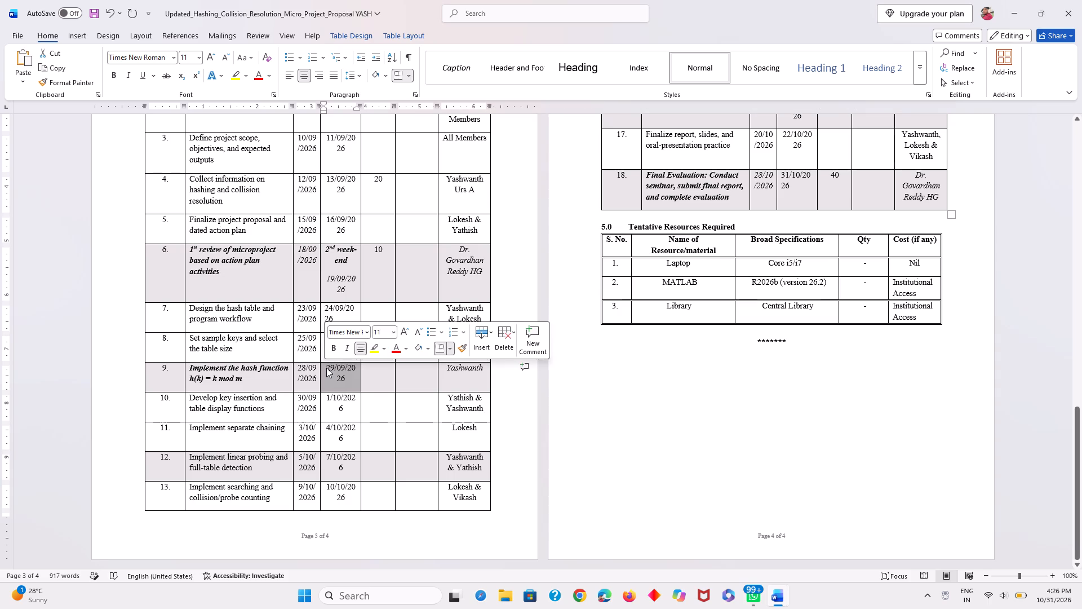
pyautogui.click(326, 368)
pyautogui.press('Return')
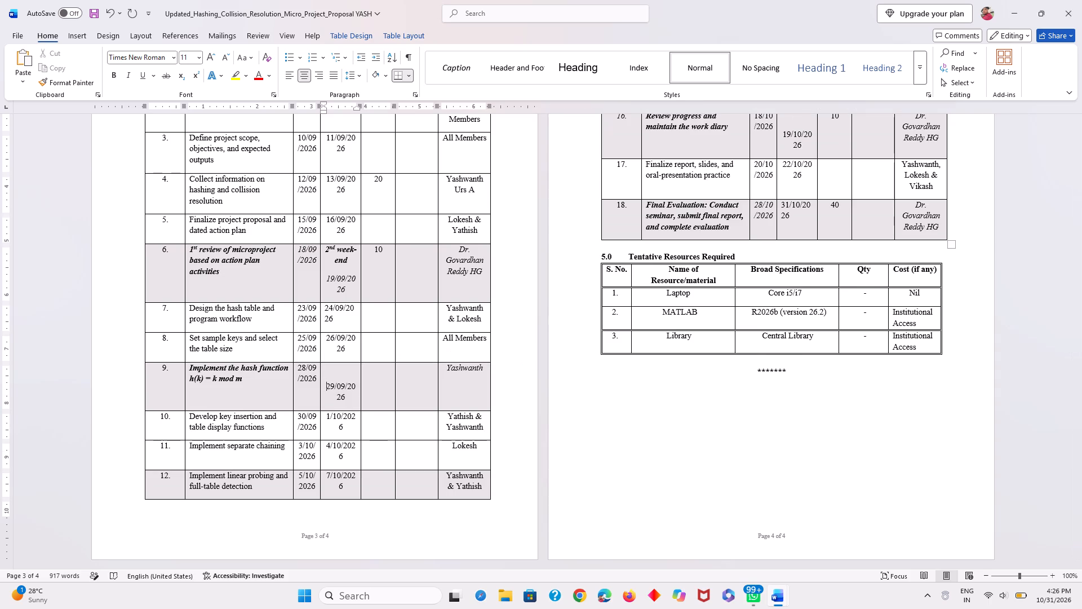
pyautogui.press('Up')
pyautogui.press('Down')
pyautogui.press('Right')
pyautogui.press('Right')
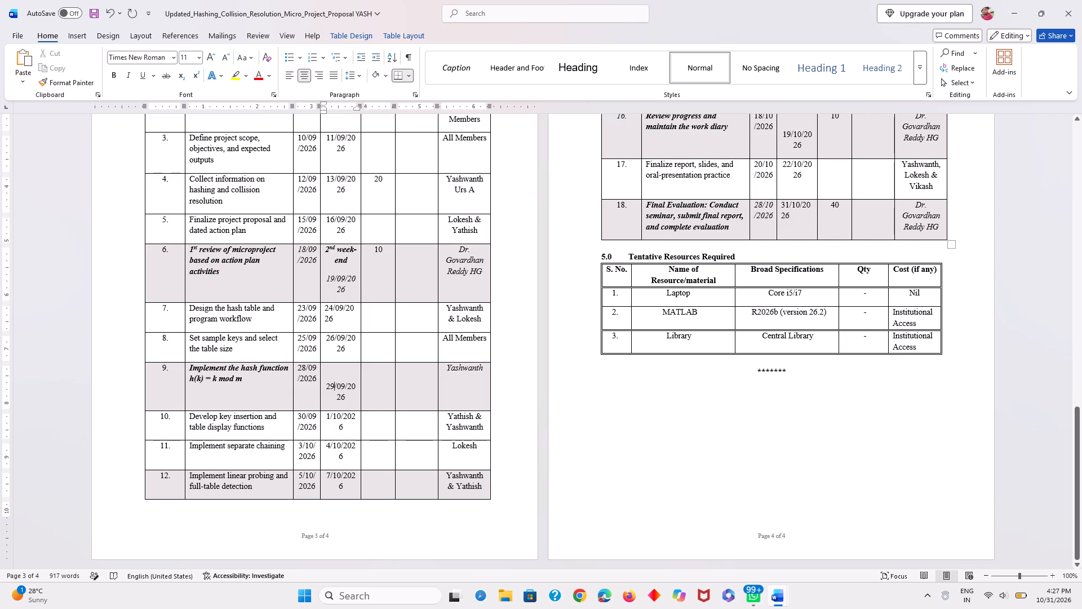
pyautogui.press('BackSpace')
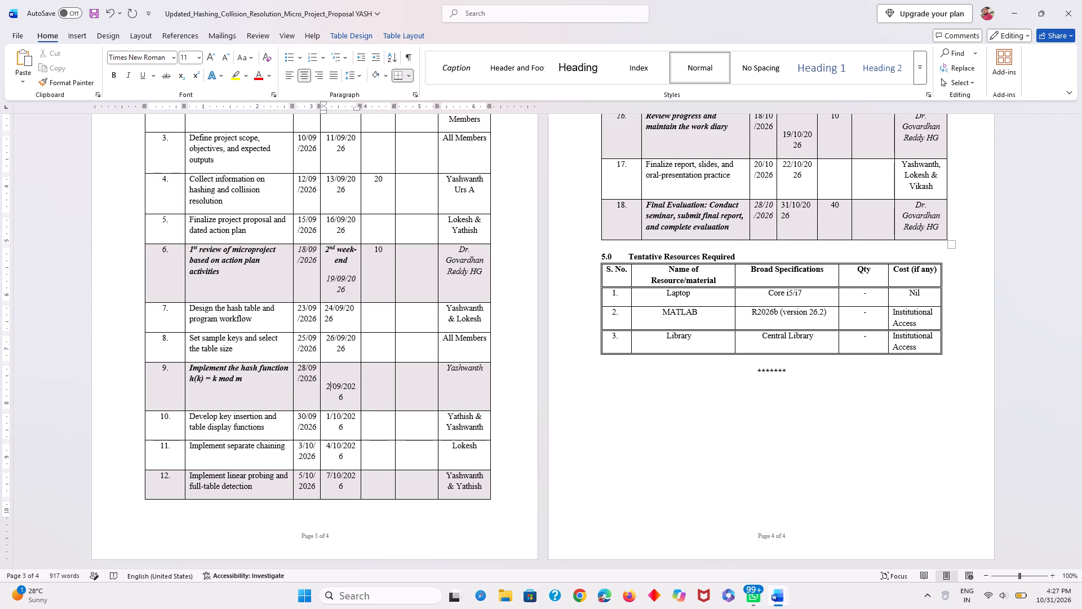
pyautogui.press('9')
pyautogui.click(339, 369)
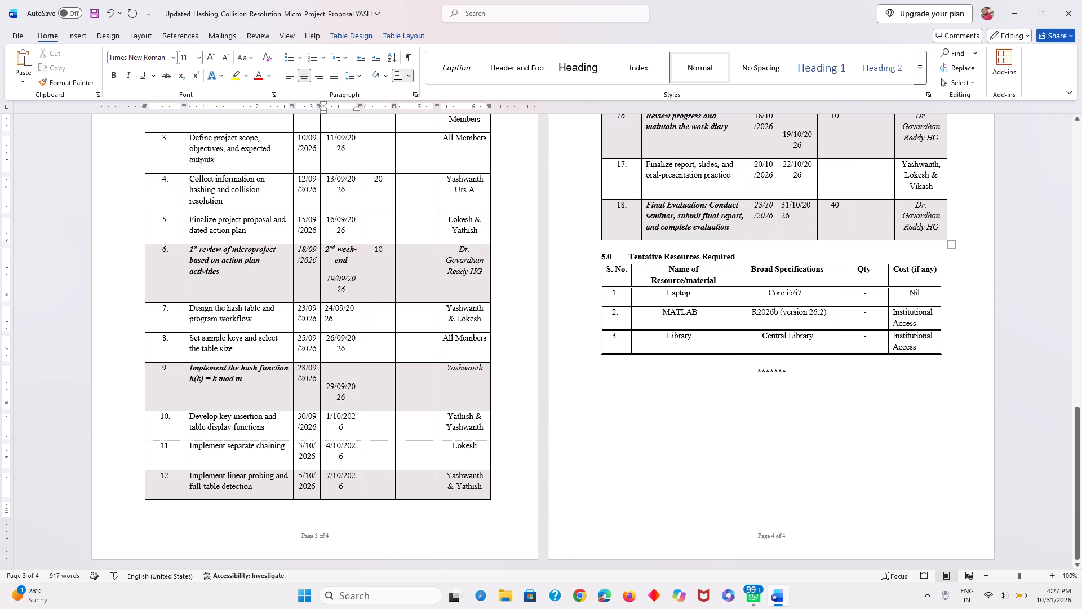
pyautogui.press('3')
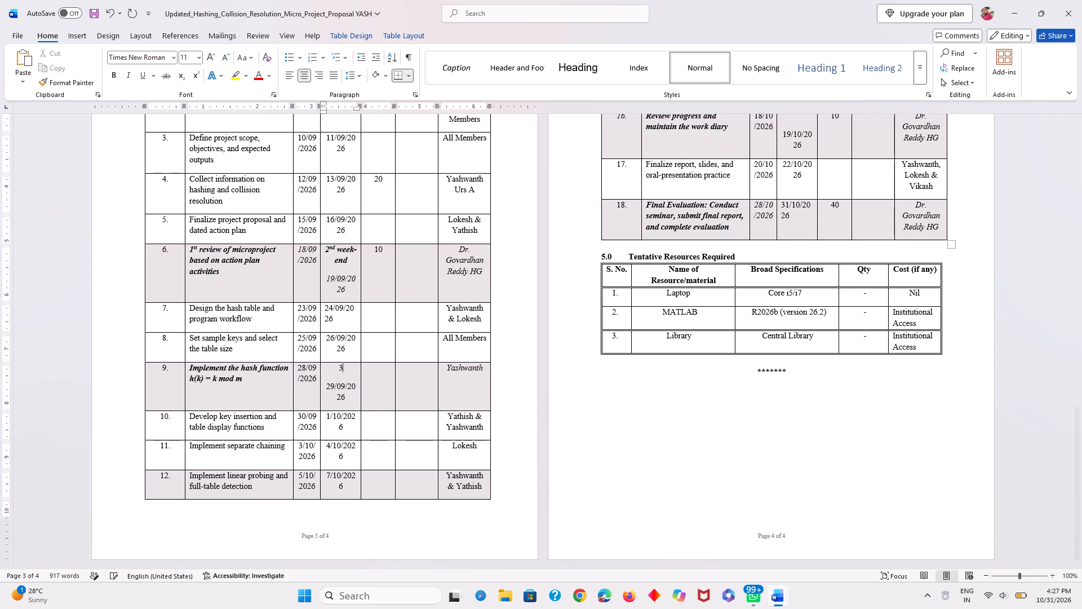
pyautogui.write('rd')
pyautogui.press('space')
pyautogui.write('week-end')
# Make the "3rd week-end" label in activity 9's end-date cell bold and italic.
pyautogui.moveTo(348, 382); pyautogui.dragTo(329, 368)
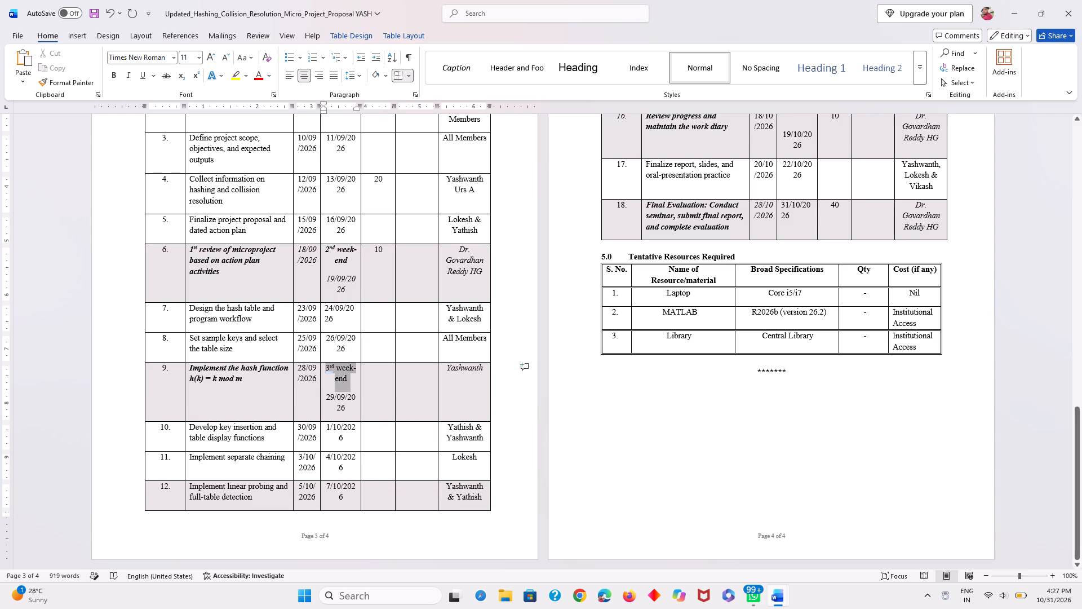
pyautogui.click(341, 348)
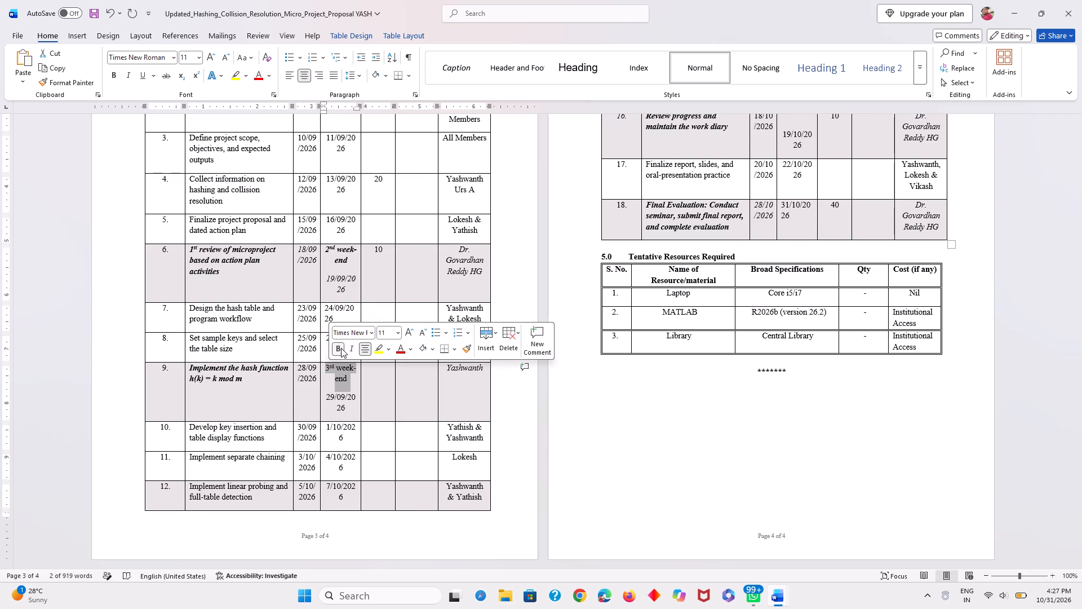
pyautogui.click(348, 347)
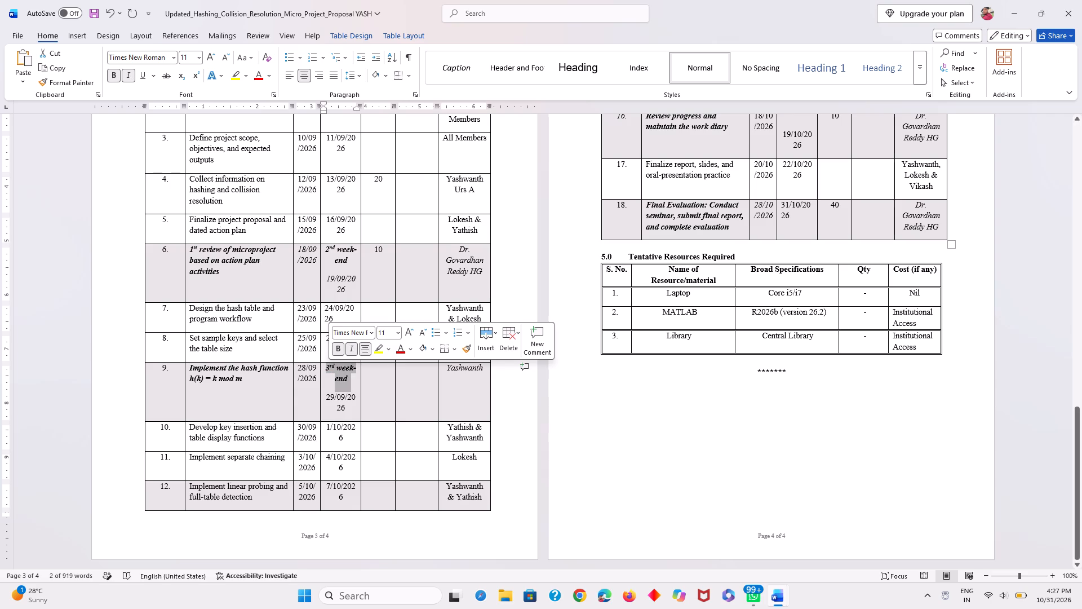
pyautogui.click(541, 255)
# Review the whole action plan at 80% zoom, checking the week-end labels, dates and shaded rows across both pages.
pyautogui.scroll(-1, 401, 403)
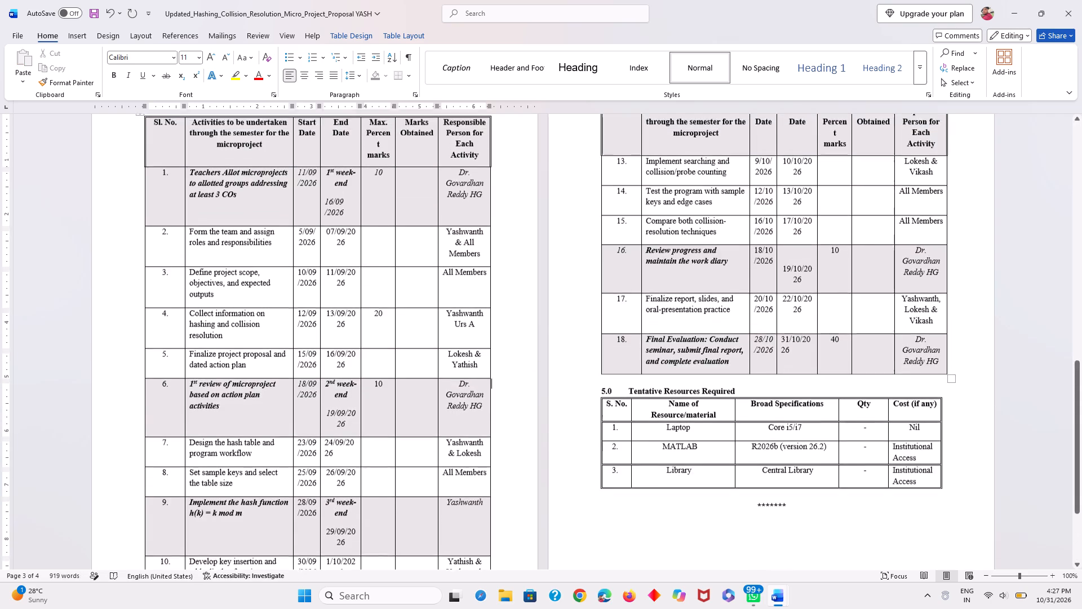
pyautogui.scroll(-1, 401, 403)
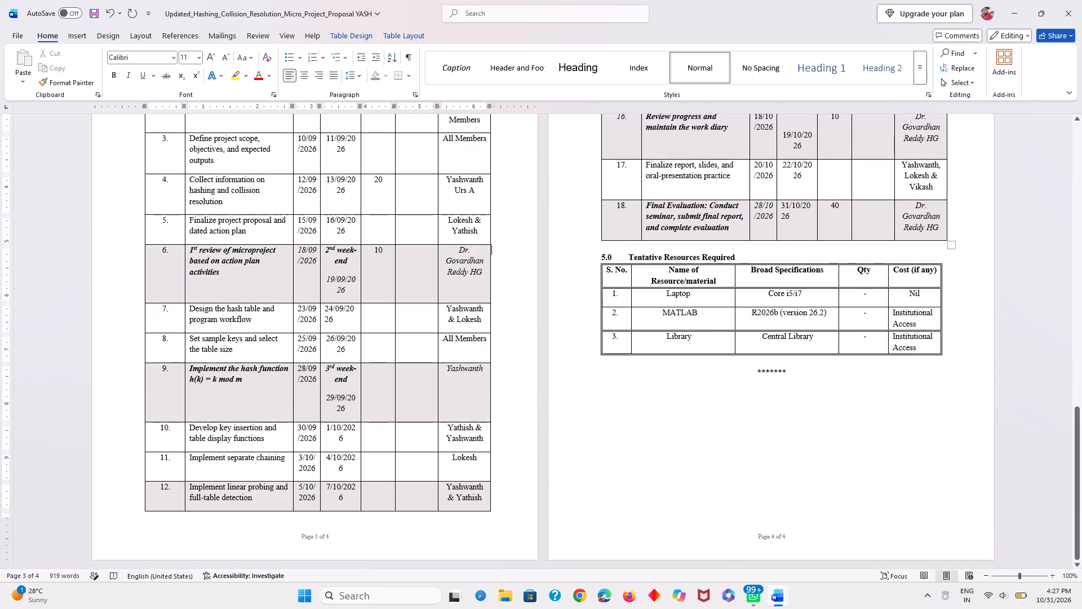
pyautogui.scroll(-4, 384, 355)
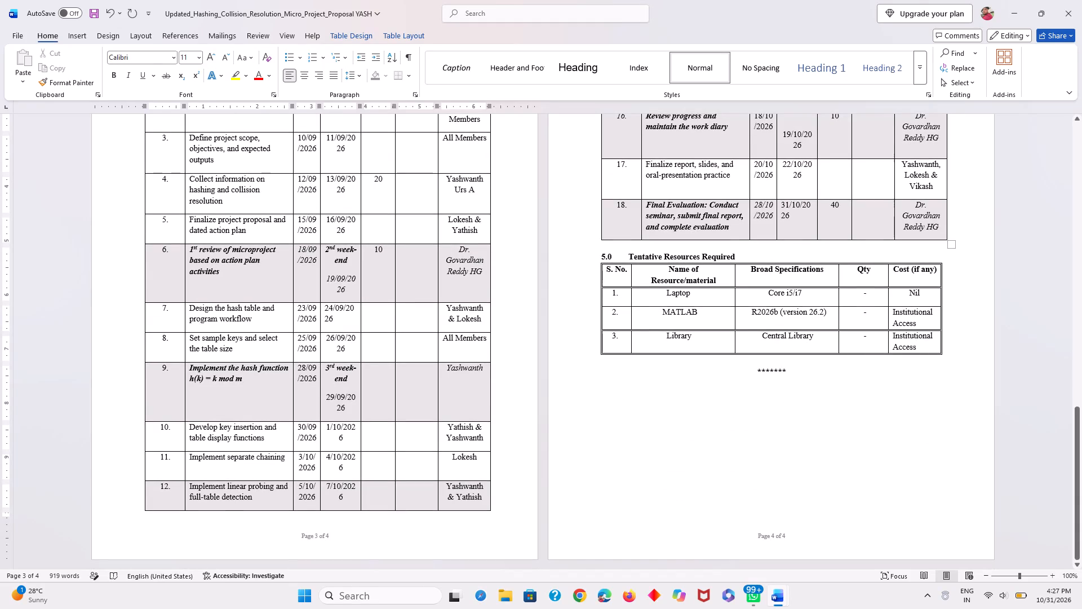
pyautogui.scroll(1, 384, 355)
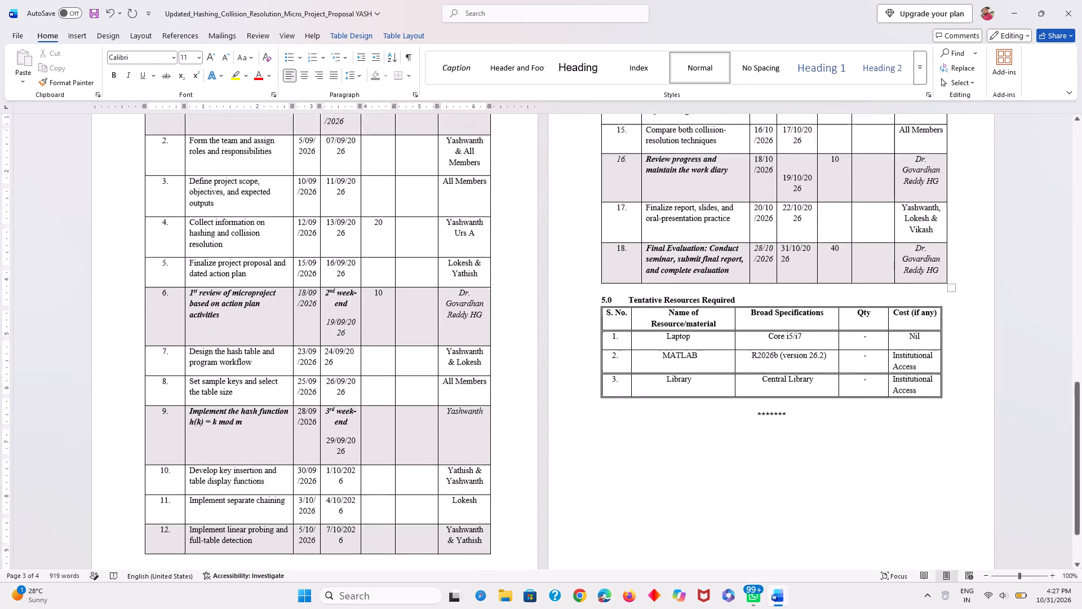
pyautogui.scroll(1, 384, 355)
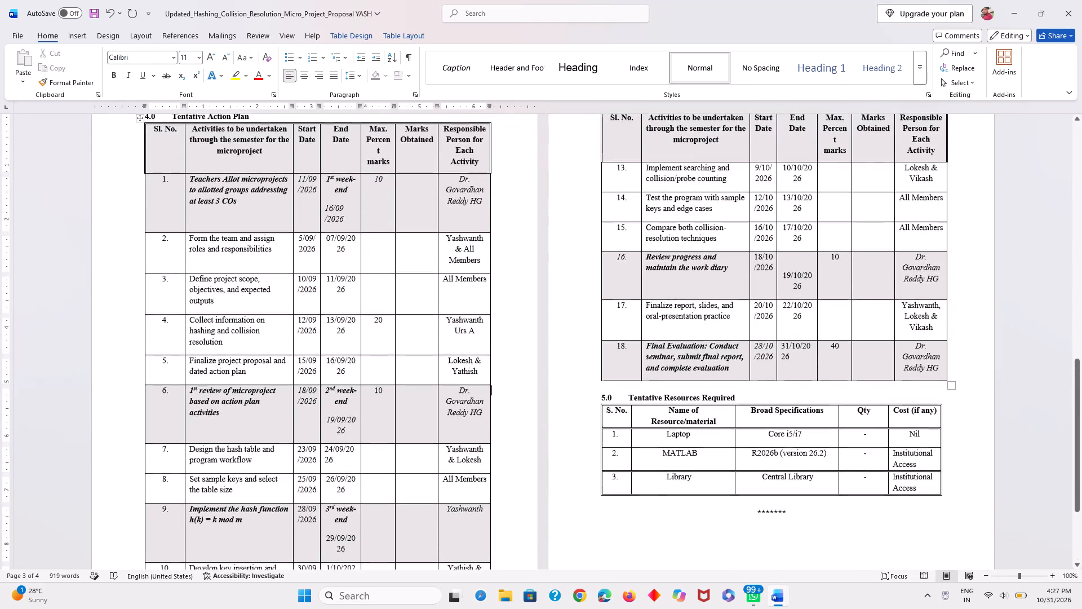
pyautogui.keyDown('ctrl'); pyautogui.scroll(-1, 511, 308); pyautogui.keyUp('ctrl')
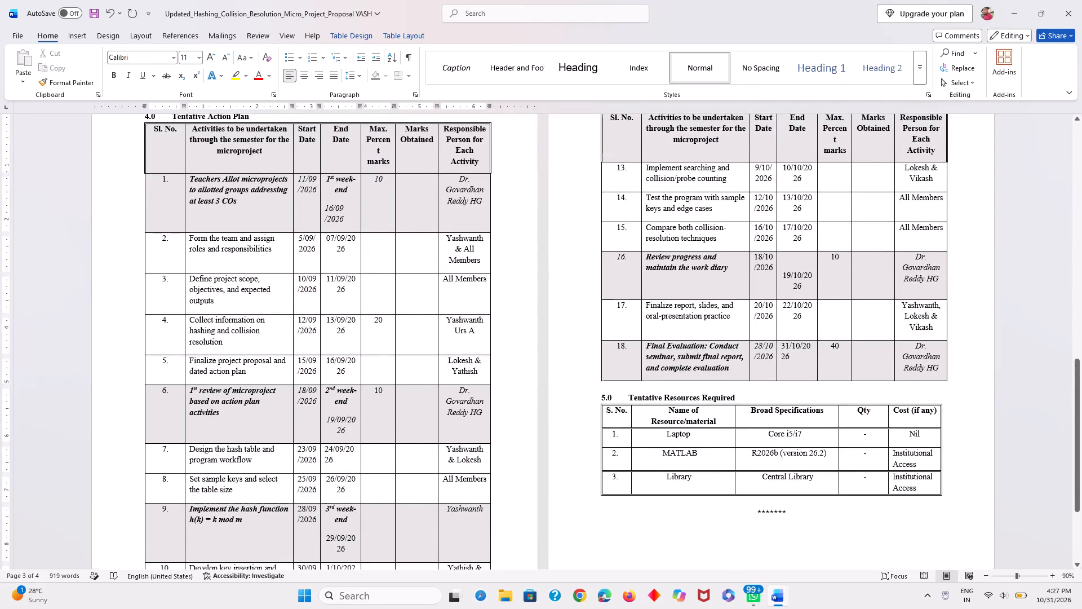
pyautogui.keyDown('ctrl'); pyautogui.scroll(-1, 511, 308); pyautogui.keyUp('ctrl')
pyautogui.scroll(-1, 527, 314)
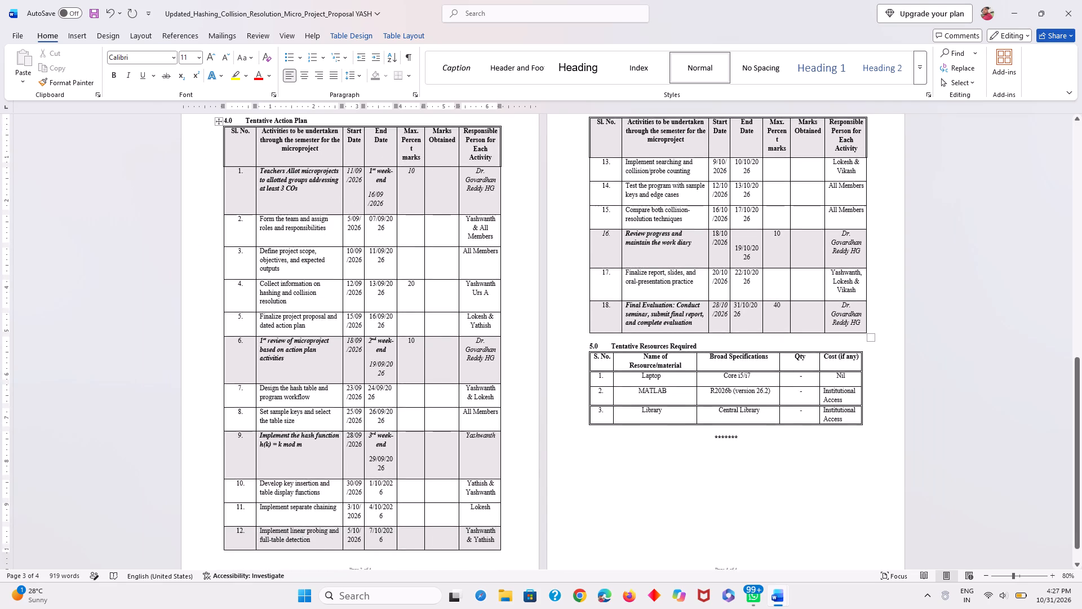
pyautogui.scroll(-1, 527, 314)
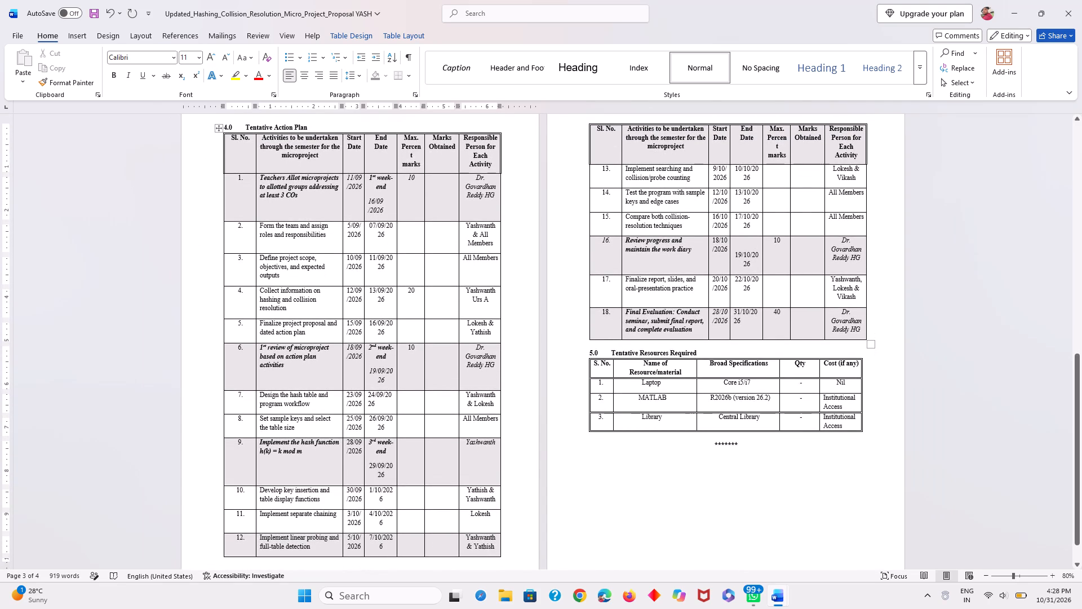
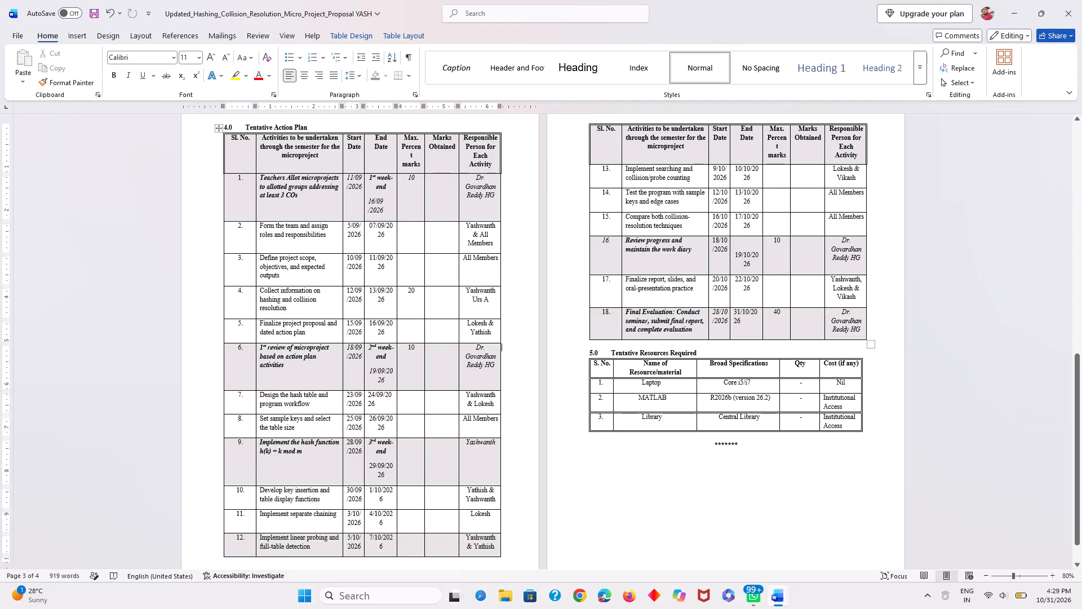
# Enter the maximum percent marks for activities 2 to 5 as 3, 3, 5 and 4 respectively.
pyautogui.click(410, 231)
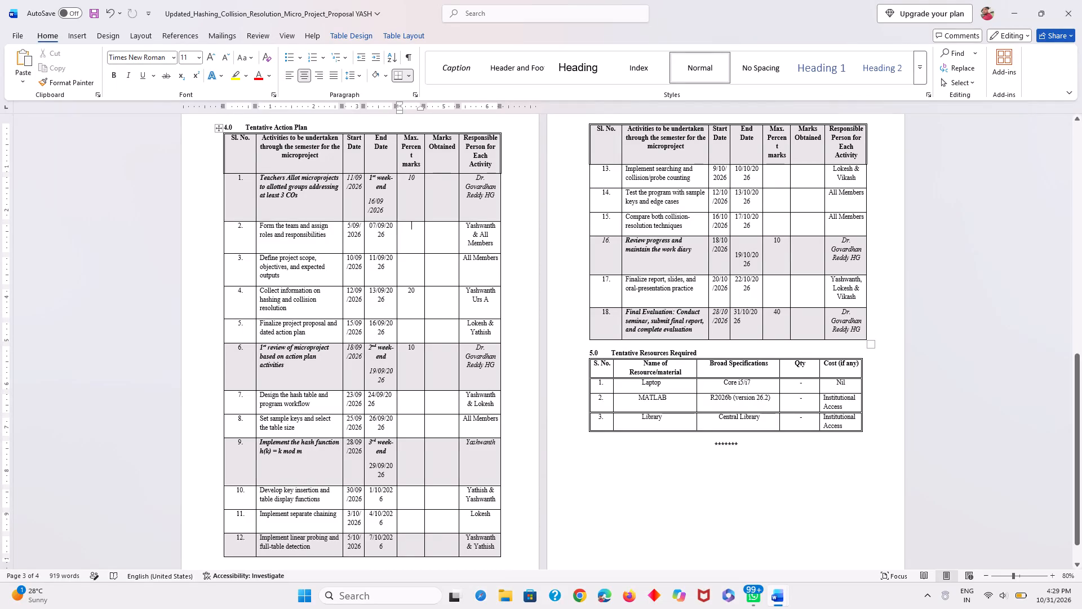
pyautogui.press('3')
pyautogui.press('Down')
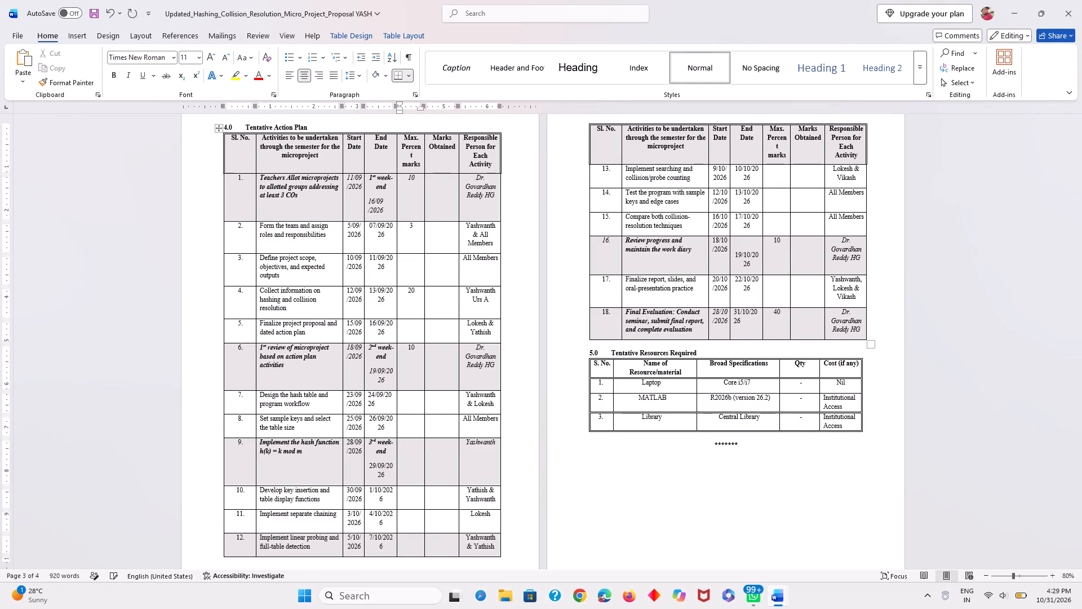
pyautogui.press('3')
pyautogui.press('Down')
pyautogui.press('BackSpace')
pyautogui.press('BackSpace')
pyautogui.press('5')
pyautogui.press('Down')
pyautogui.press('4')
# Enter maximum percent marks of 4 for activity 7 and 3 for activity 8, leaving activity 9's cell empty.
pyautogui.press('Down')
pyautogui.press('Down')
pyautogui.press('4')
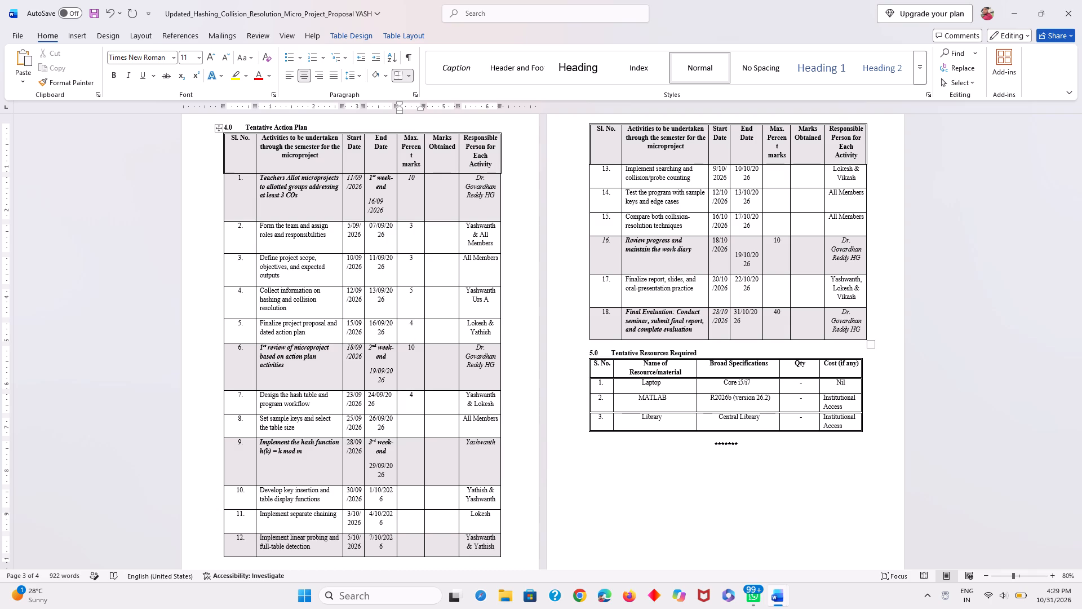
pyautogui.press('Down')
pyautogui.press('4')
pyautogui.press('Down')
pyautogui.press('BackSpace')
pyautogui.press('3')
pyautogui.press('BackSpace')
pyautogui.press('Up')
pyautogui.press('Right')
pyautogui.press('BackSpace')
pyautogui.press('3')
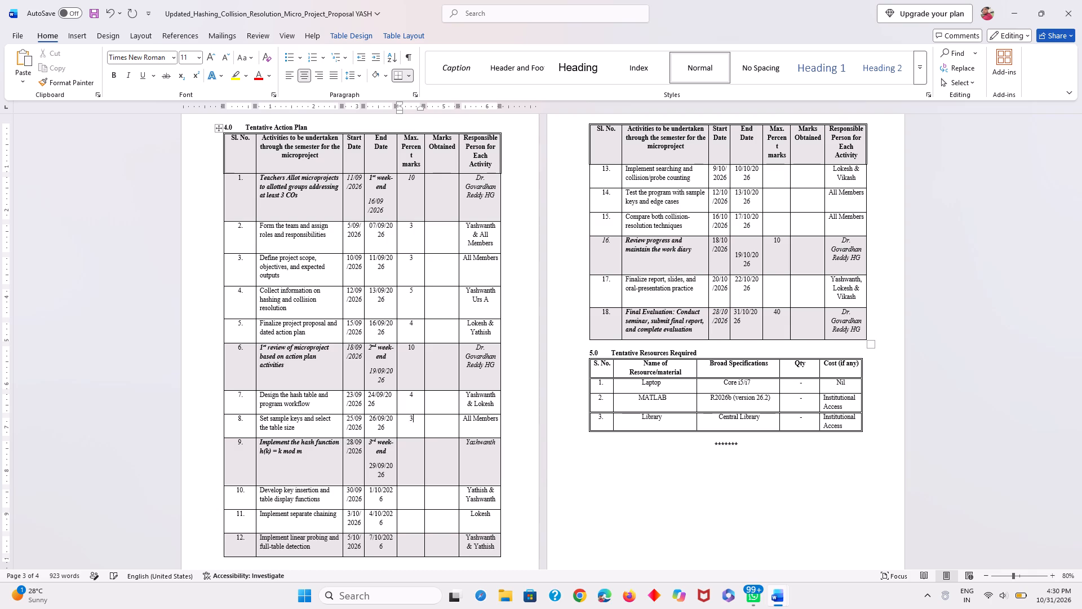
# Enter maximum percent marks of 10 for activity 9, using leading spaces to bring the value near the cell's centre.
pyautogui.press('Down')
pyautogui.press('space')
pyautogui.press('space')
pyautogui.press('space')
pyautogui.press('space')
pyautogui.press('space')
pyautogui.press('space')
pyautogui.write('10')
pyautogui.press('BackSpace')
pyautogui.press('BackSpace')
pyautogui.press('BackSpace')
pyautogui.write('10')
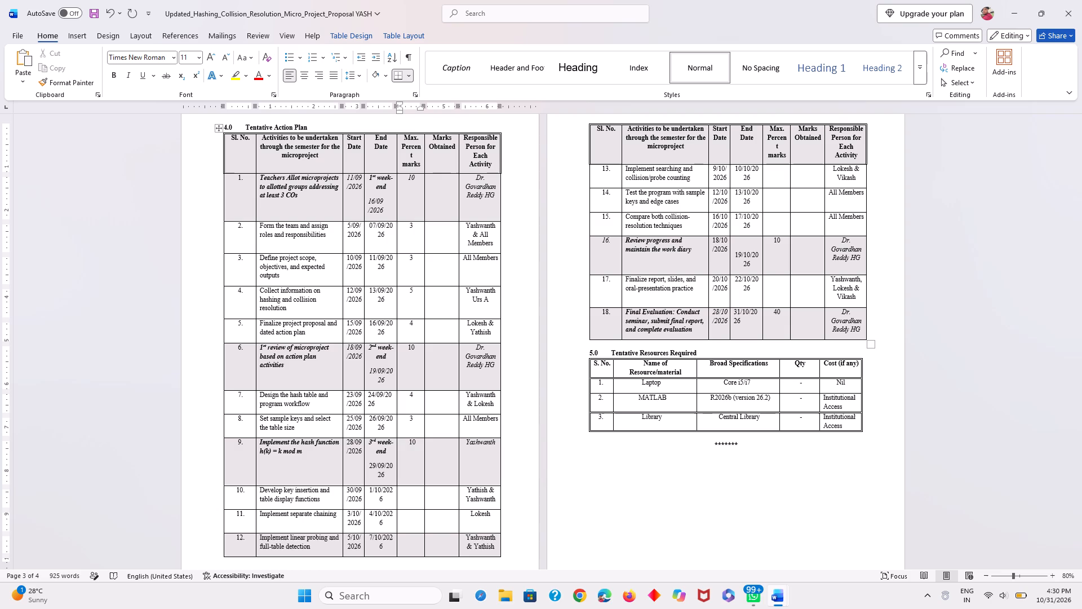
pyautogui.press('BackSpace')
pyautogui.press('BackSpace')
pyautogui.press('BackSpace')
pyautogui.write('10')
# Enter maximum percent marks of 4 for activity 10, 4 for activity 11 and 10 for activity 12.
pyautogui.press('Down')
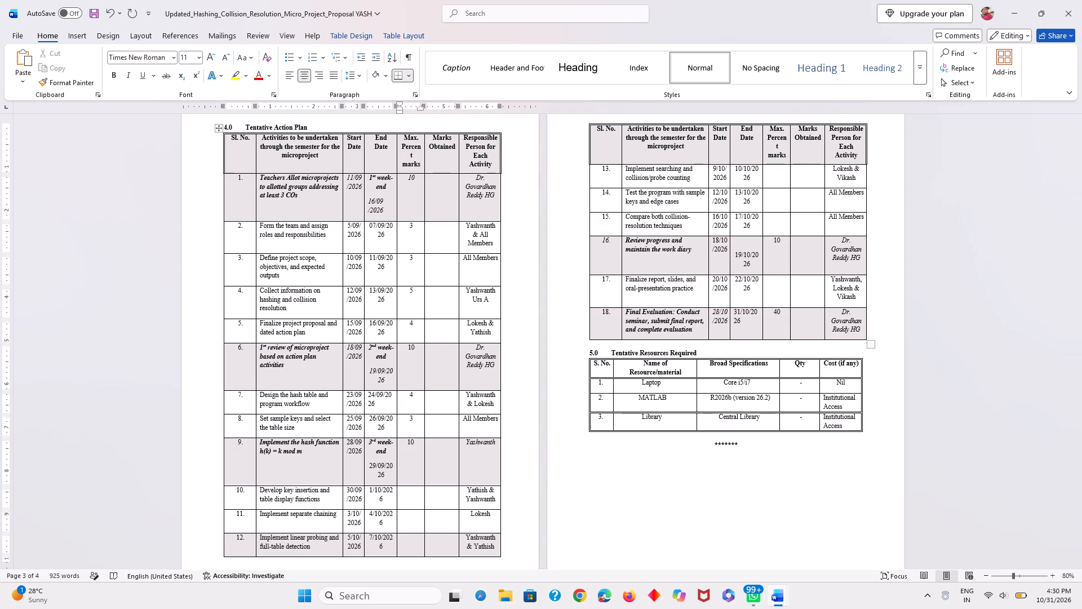
pyautogui.press('4')
pyautogui.press('Down')
pyautogui.press('4')
pyautogui.press('Down')
pyautogui.write('10')
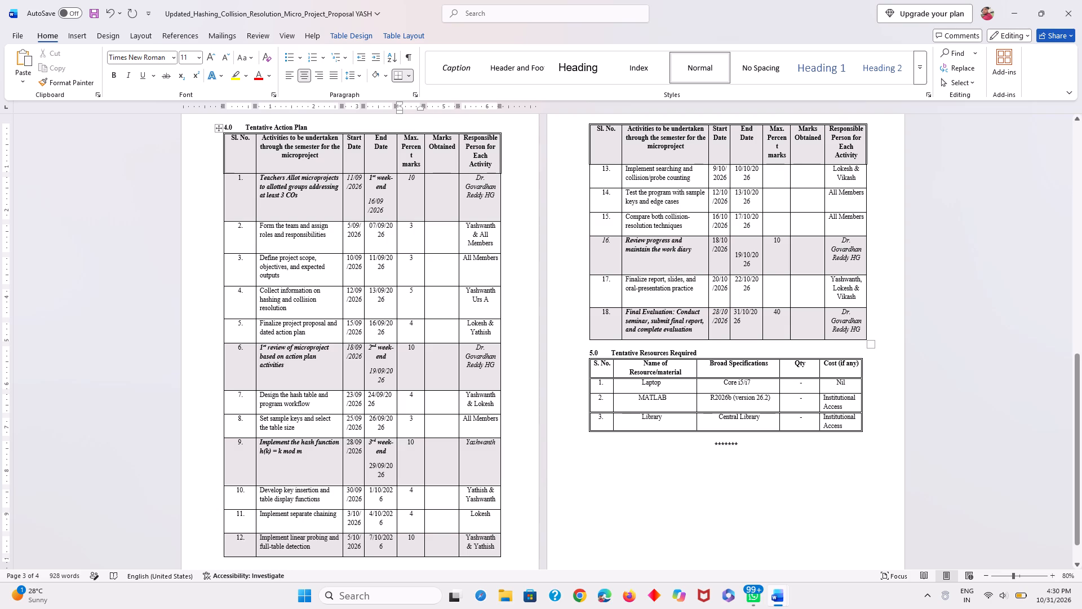
# Enter maximum percent marks of 2 for activity 13, 2 for activity 14 and 3 for activity 15.
pyautogui.click(778, 177)
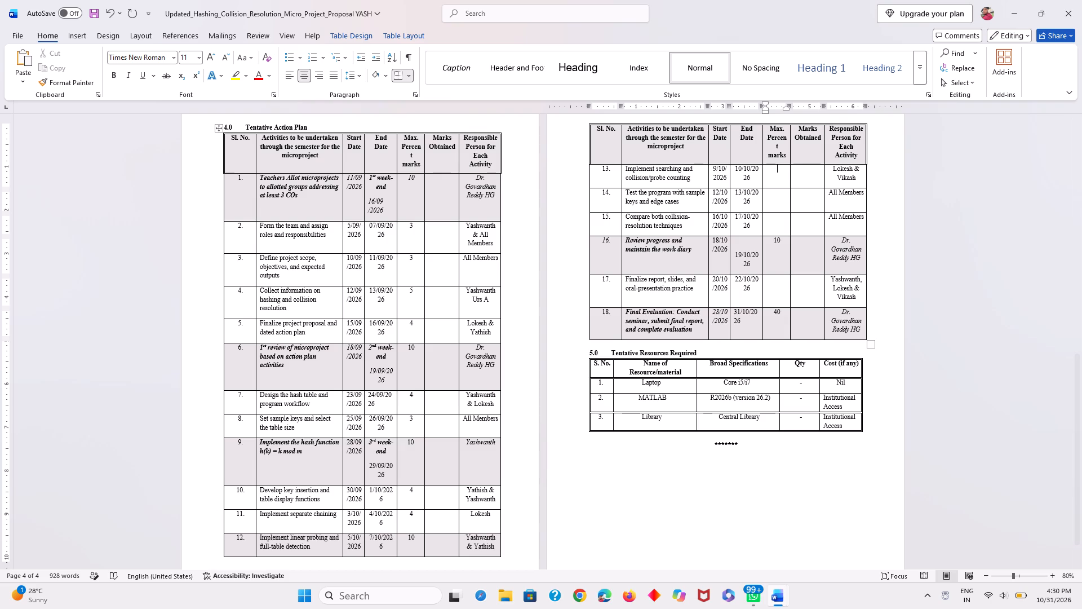
pyautogui.press('2')
pyautogui.press('Down')
pyautogui.press('2')
pyautogui.press('Down')
pyautogui.press('3')
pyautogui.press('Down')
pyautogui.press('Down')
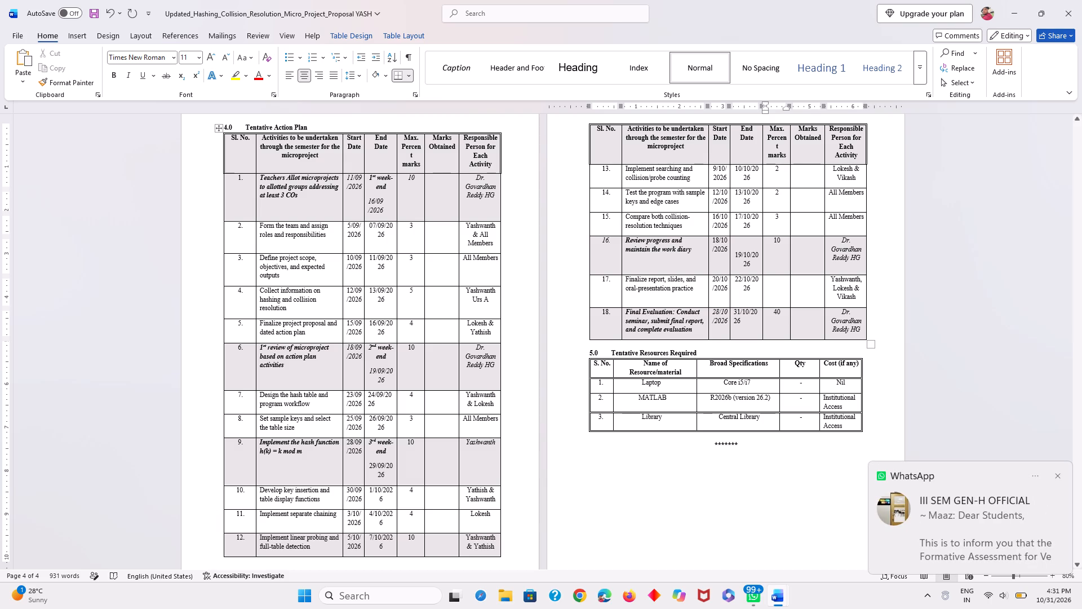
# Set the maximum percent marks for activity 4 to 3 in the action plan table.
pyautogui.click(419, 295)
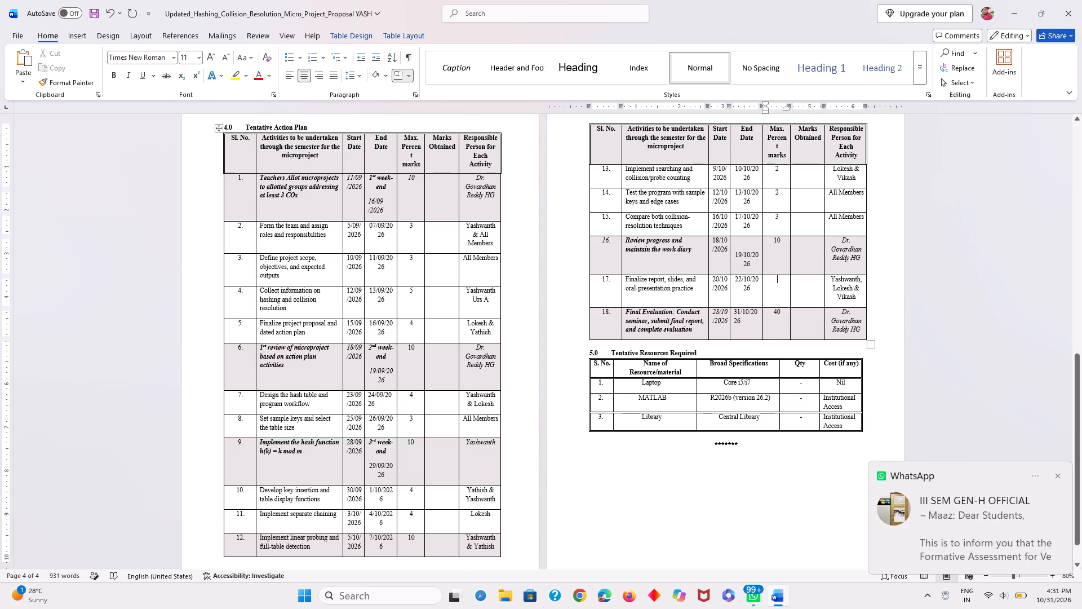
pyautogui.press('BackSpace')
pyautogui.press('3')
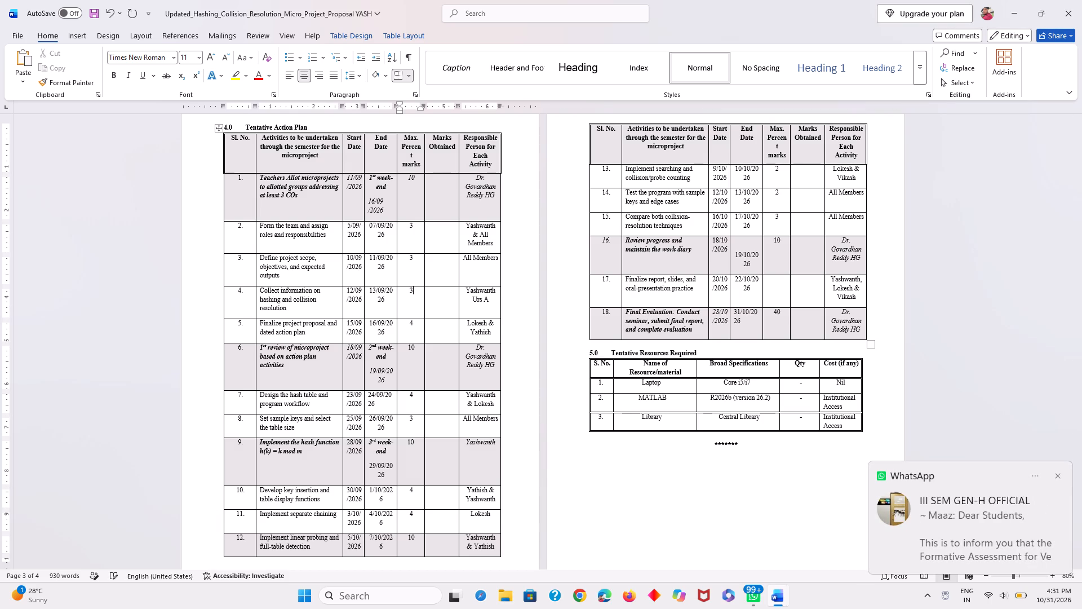
# Set the maximum percent marks to 2 for activities 2, 4, 5 and 7 in the action plan table.
pyautogui.click(416, 236)
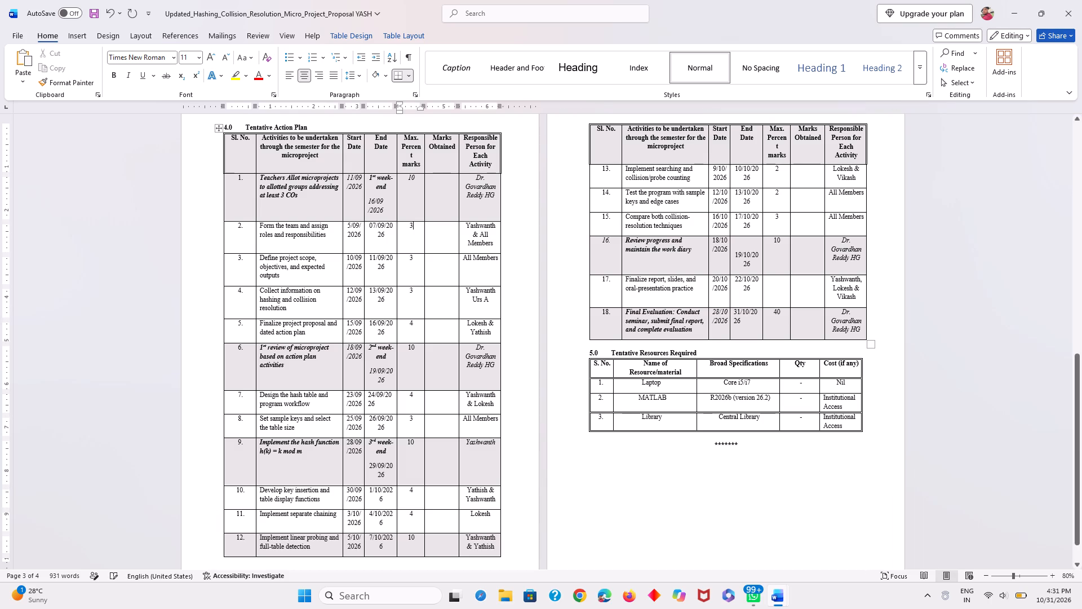
pyautogui.press('Delete')
pyautogui.press('BackSpace')
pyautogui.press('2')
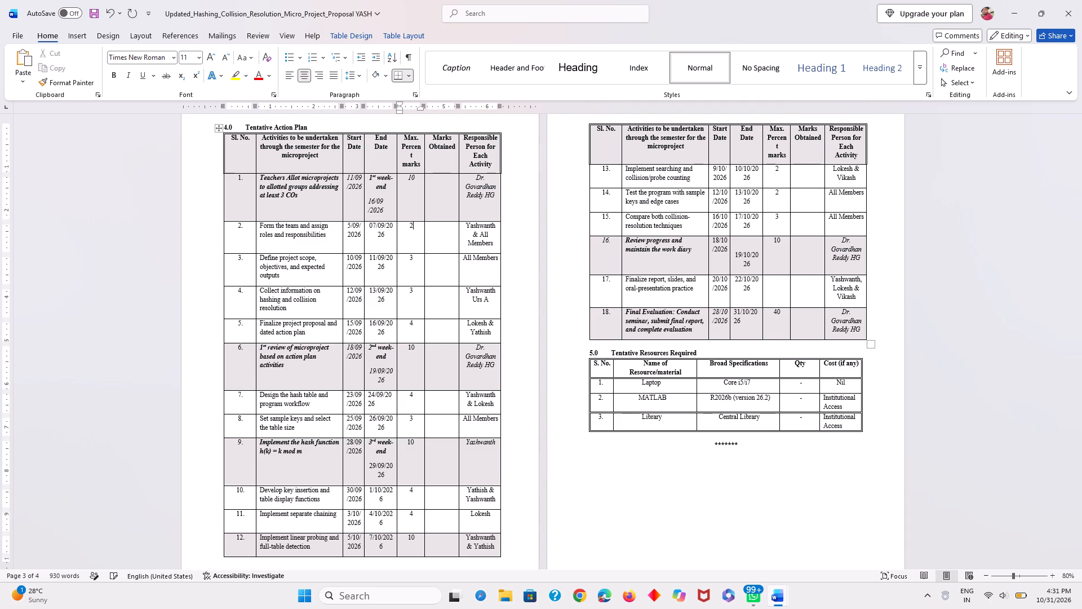
pyautogui.press('Down')
pyautogui.press('Down')
pyautogui.press('BackSpace')
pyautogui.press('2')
pyautogui.press('Down')
pyautogui.press('BackSpace')
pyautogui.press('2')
pyautogui.press('Down')
pyautogui.press('Down')
pyautogui.press('BackSpace')
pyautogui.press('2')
pyautogui.press('Down')
# Set the maximum percent marks of activities 11 and 10 to 2 each.
pyautogui.press('Down')
pyautogui.press('Up')
pyautogui.press('Down')
pyautogui.press('Down')
pyautogui.press('Down')
pyautogui.press('Down')
pyautogui.press('Up')
pyautogui.press('BackSpace')
pyautogui.press('2')
pyautogui.press('Up')
pyautogui.press('BackSpace')
pyautogui.press('2')
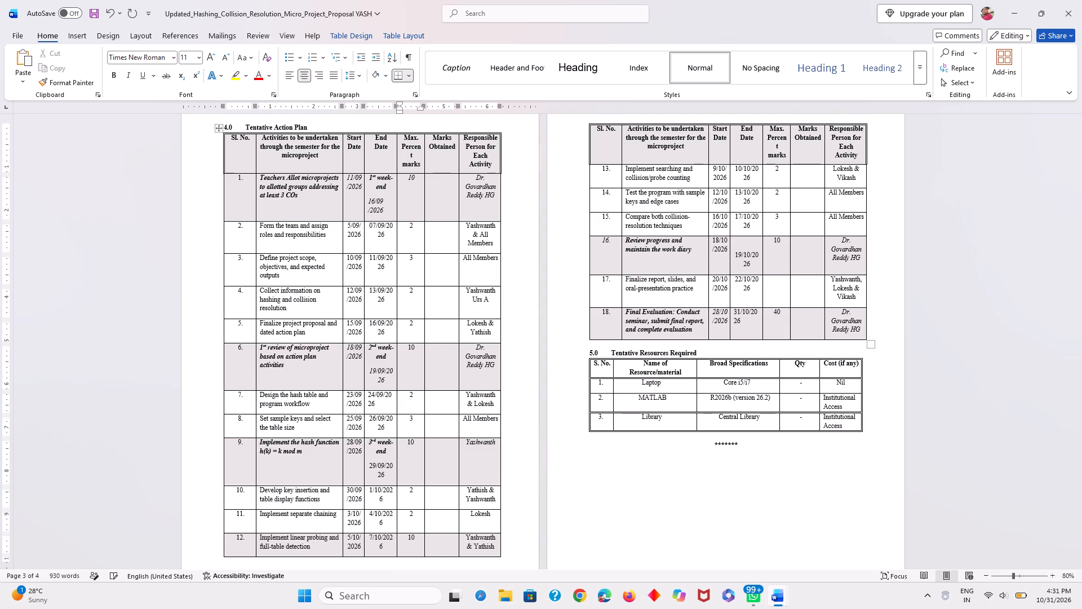
# Set activity 15's maximum percent marks to 2 and enter 5 for activity 17.
pyautogui.click(784, 218)
pyautogui.press('BackSpace')
pyautogui.press('2')
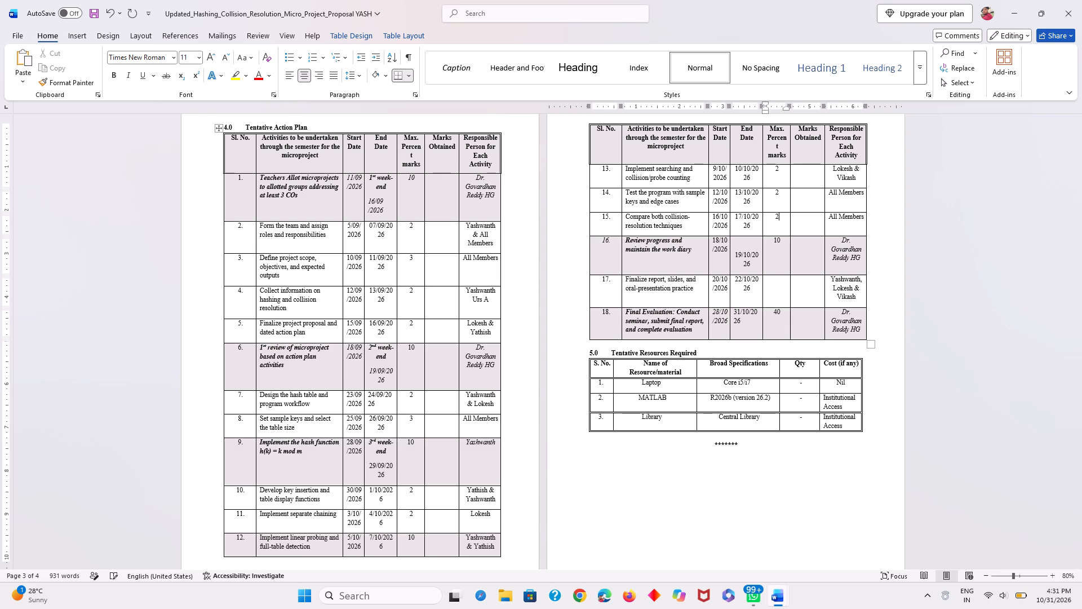
pyautogui.click(787, 292)
pyautogui.press('5')
# Replace activity 9's description with a copy of activity 6's "1st review of microproject based on action plan activities".
pyautogui.scroll(-1, 507, 331)
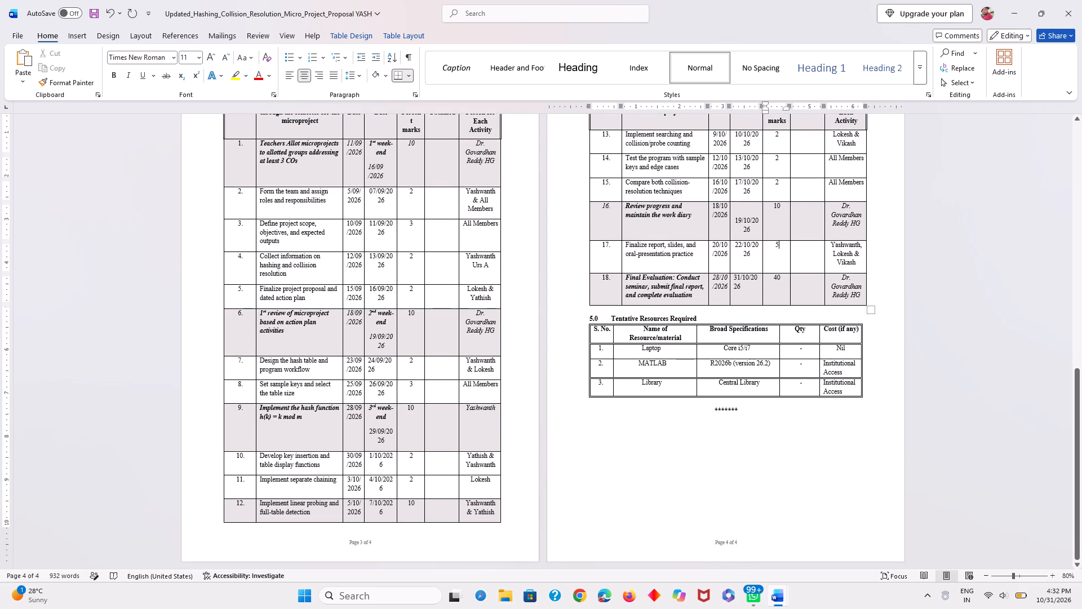
pyautogui.scroll(-1, 319, 355)
pyautogui.moveTo(312, 416); pyautogui.dragTo(265, 409)
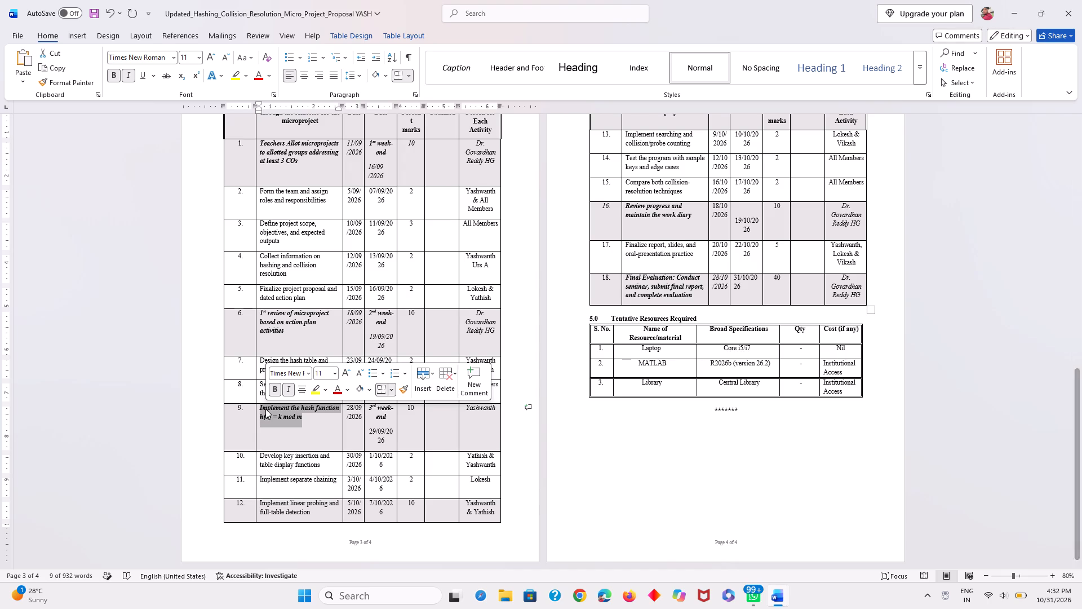
pyautogui.press('BackSpace')
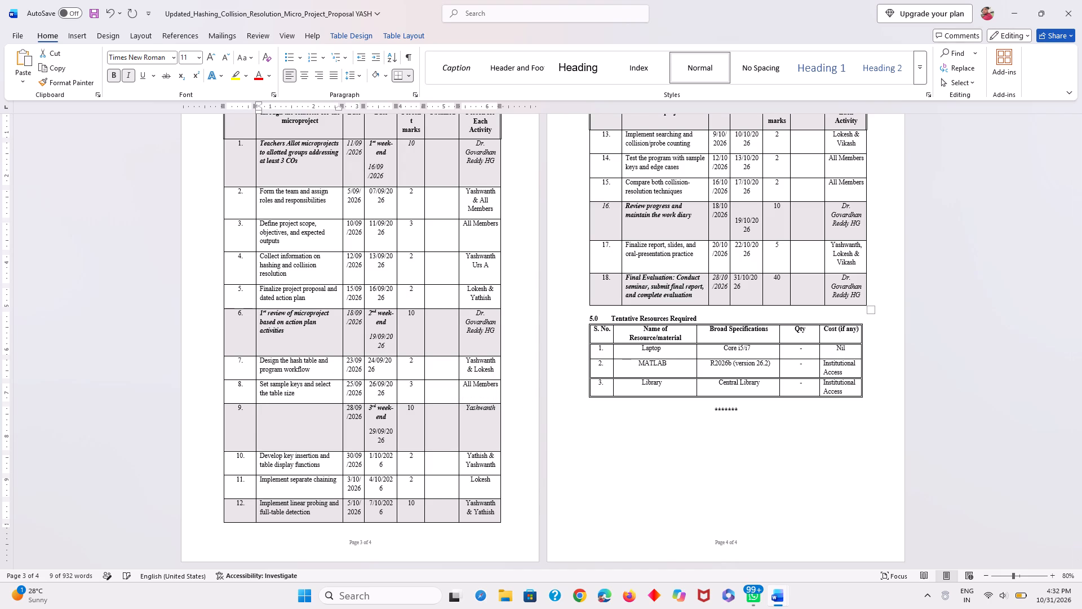
pyautogui.moveTo(296, 323); pyautogui.dragTo(264, 319)
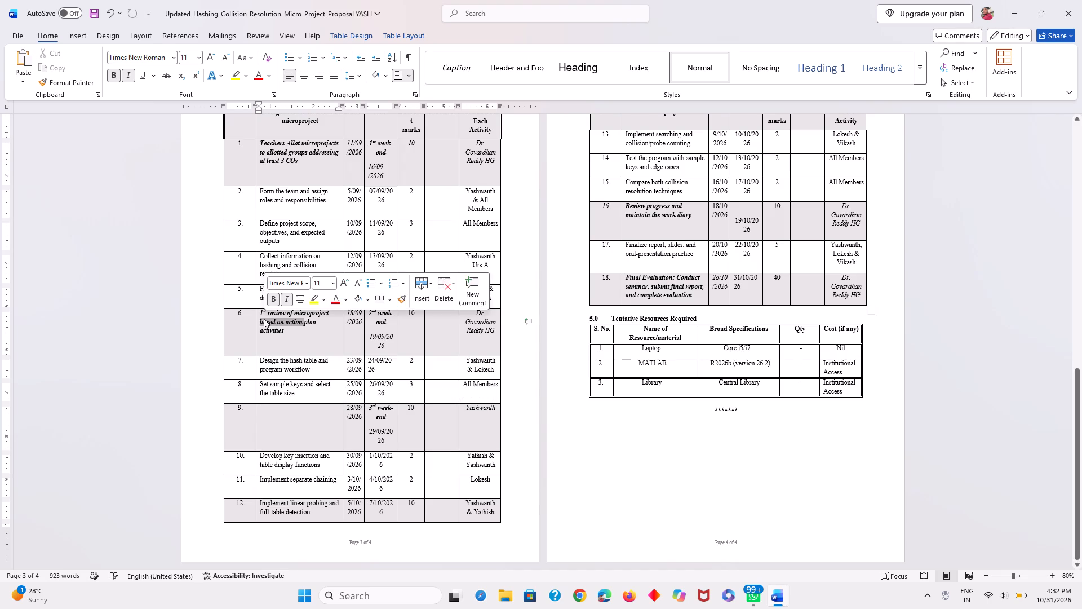
pyautogui.click(288, 329)
pyautogui.moveTo(288, 329); pyautogui.dragTo(263, 313)
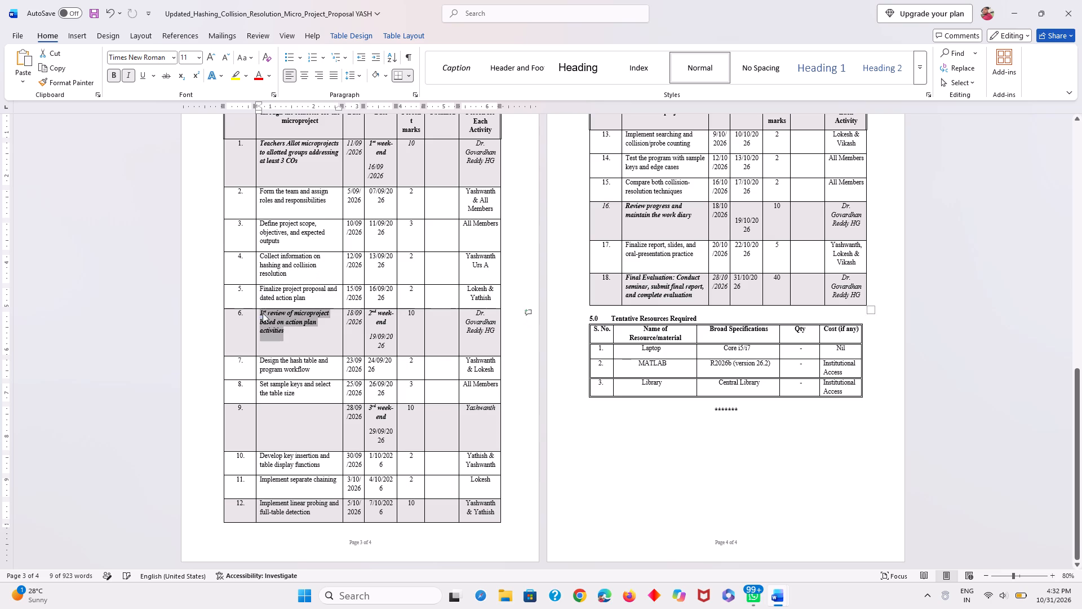
pyautogui.hotkey('ctrl', 'c')
pyautogui.click(292, 413)
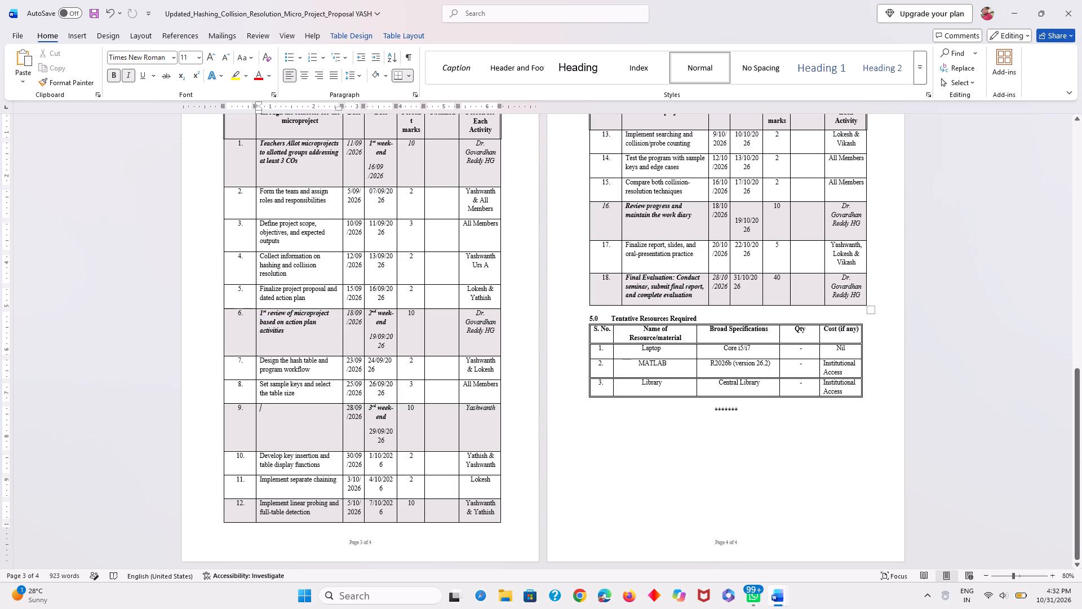
pyautogui.hotkey('ctrl', 'v')
# Change the ordinal in activity 9's review description to 2nd.
pyautogui.click(268, 409)
pyautogui.press('BackSpace')
pyautogui.press('BackSpace')
pyautogui.press('BackSpace')
pyautogui.press('BackSpace')
pyautogui.press('2')
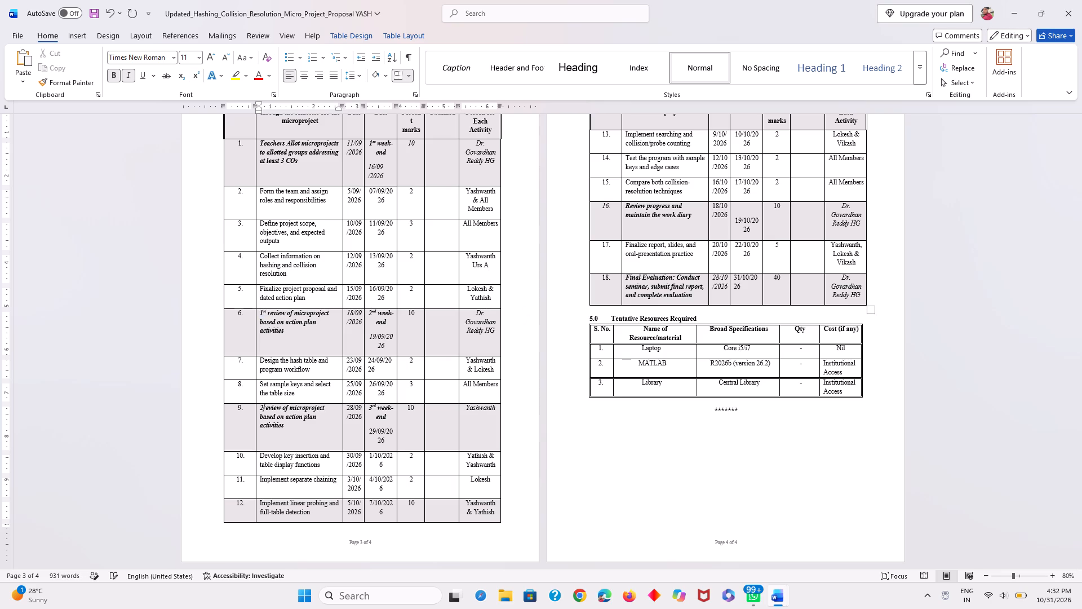
pyautogui.write('md')
pyautogui.press('space')
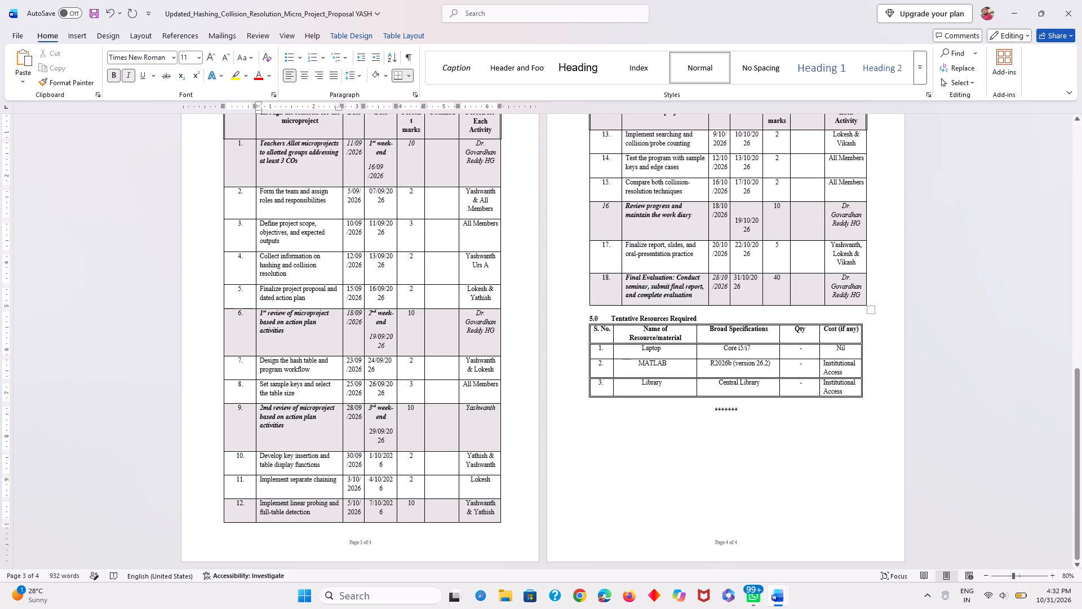
pyautogui.press('BackSpace')
pyautogui.press('BackSpace')
pyautogui.press('BackSpace')
pyautogui.write('nd')
pyautogui.press('space')
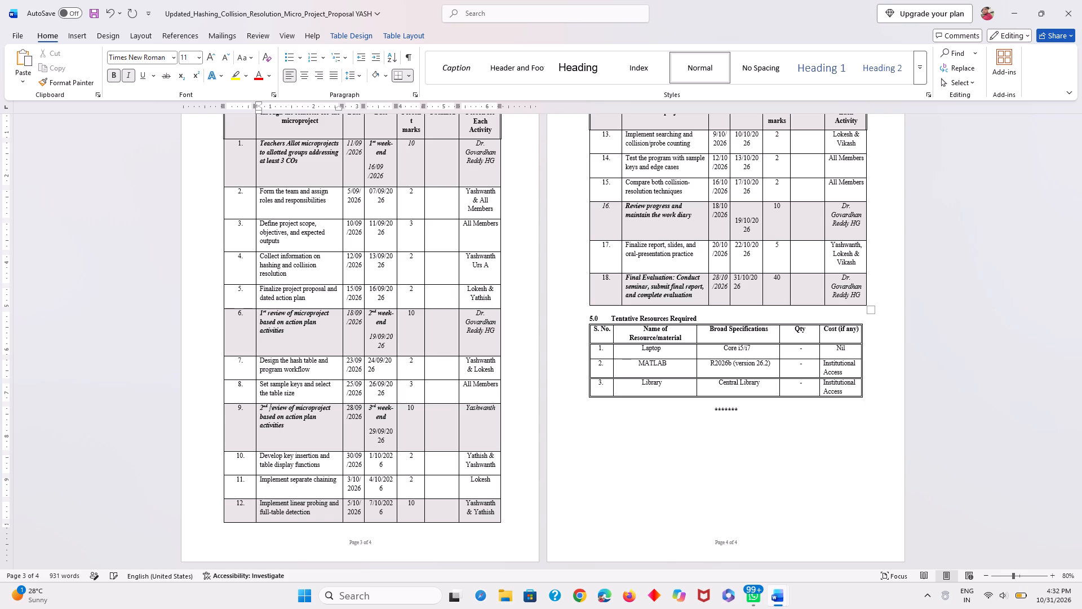
# Replace activity 12's description with a copy of activity 9's "2nd review of microproject based on action plan activities".
pyautogui.scroll(-1, 424, 417)
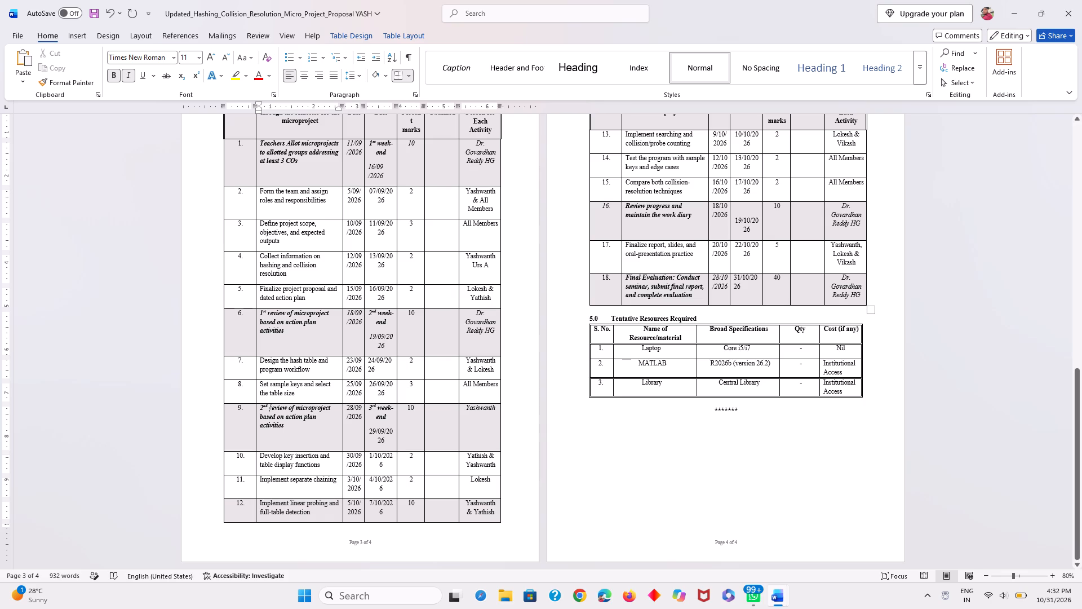
pyautogui.moveTo(316, 517); pyautogui.dragTo(256, 504)
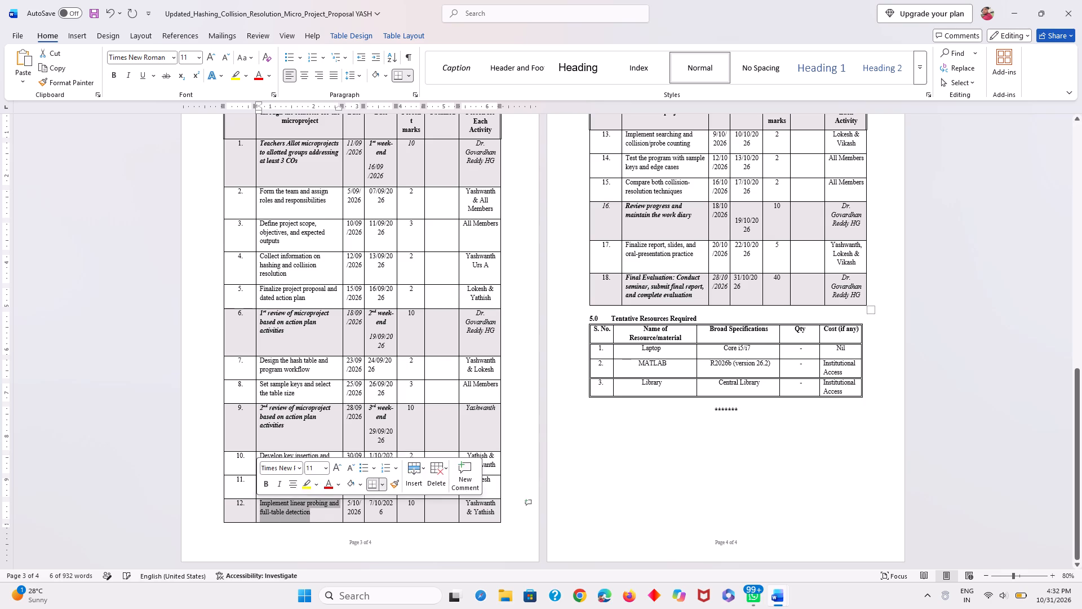
pyautogui.press('BackSpace')
pyautogui.moveTo(295, 434); pyautogui.dragTo(257, 414)
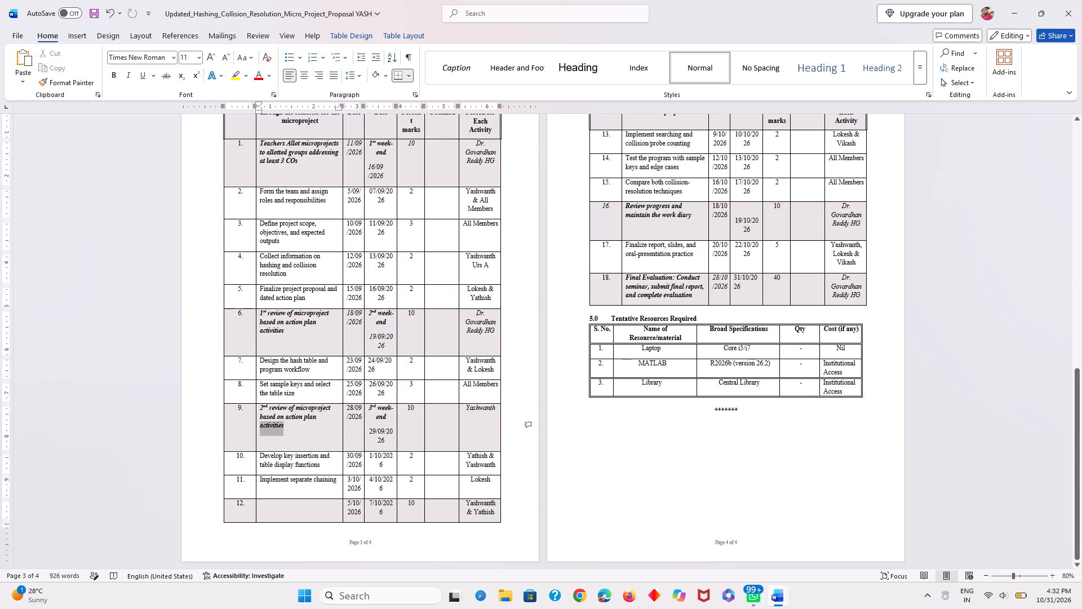
pyautogui.moveTo(257, 414); pyautogui.dragTo(255, 412)
pyautogui.click(302, 446)
pyautogui.moveTo(292, 430); pyautogui.dragTo(259, 410)
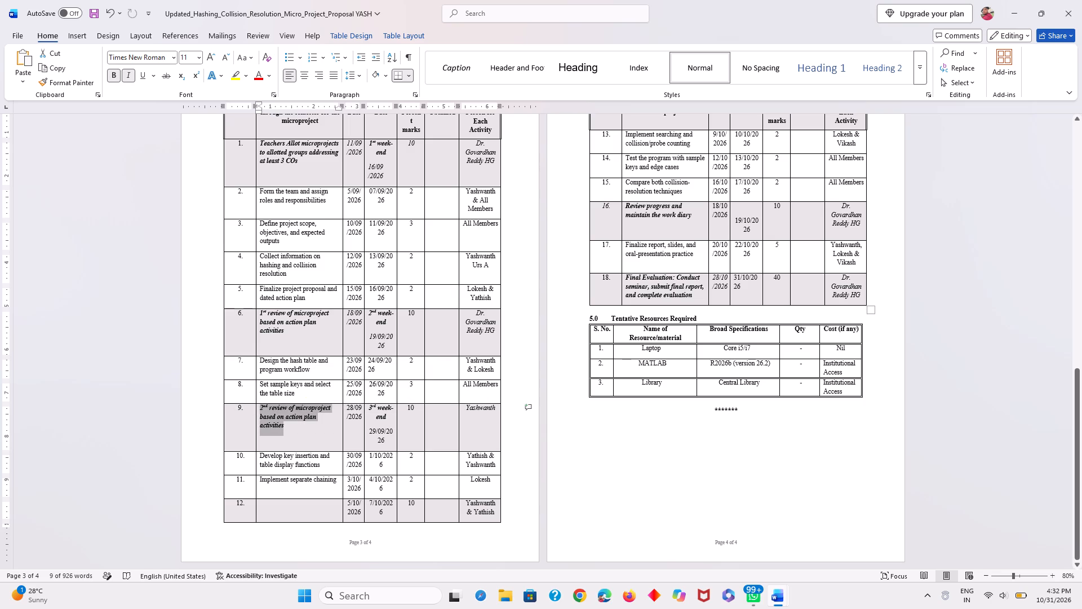
pyautogui.hotkey('ctrl', 'c')
pyautogui.click(304, 501)
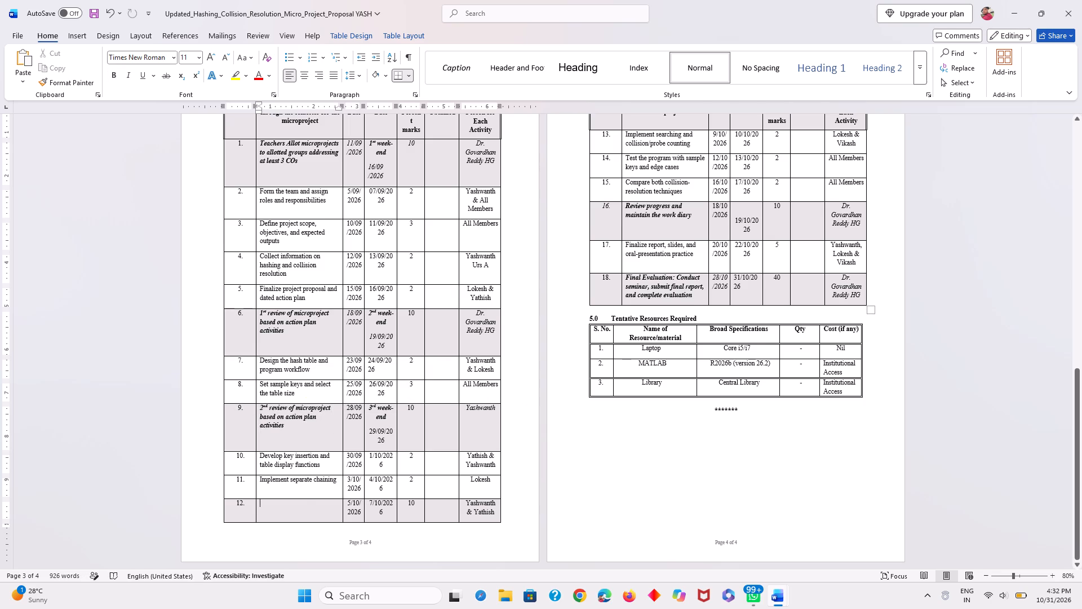
pyautogui.hotkey('ctrl', 'v')
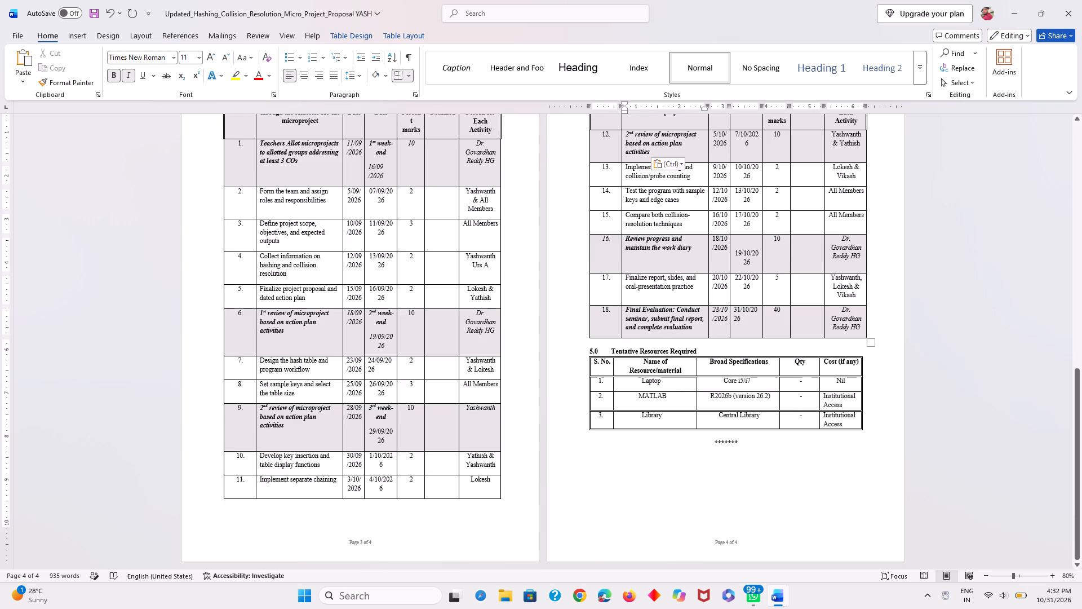
# Review the action plan table's activities, dates, marks and responsible persons across both pages.
pyautogui.scroll(3, 307, 432)
pyautogui.scroll(3, 569, 417)
pyautogui.scroll(-1, 569, 417)
pyautogui.scroll(1, 569, 417)
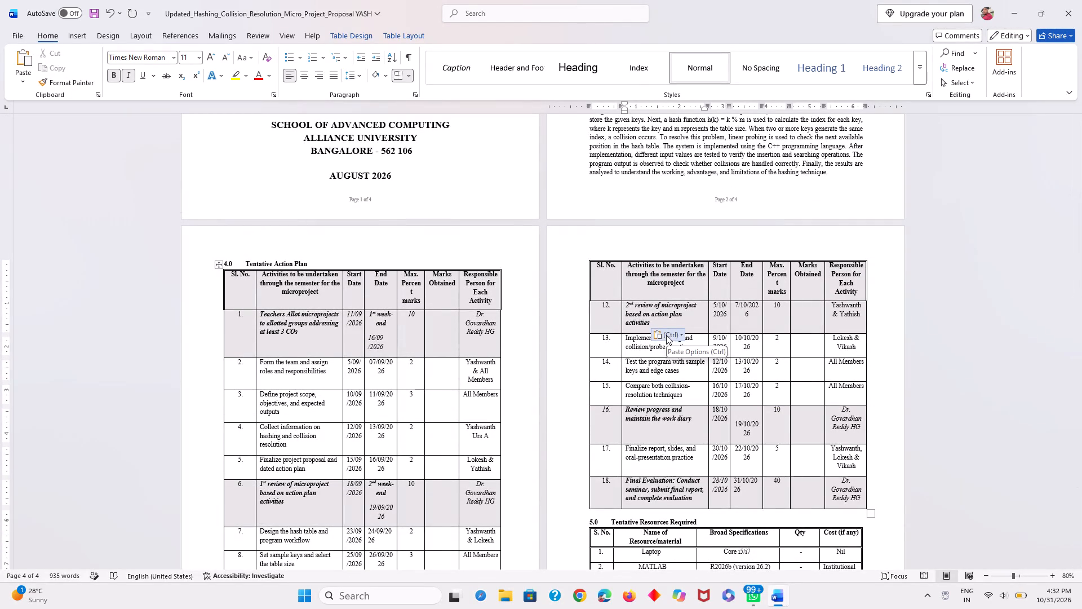
pyautogui.scroll(-1, 644, 374)
pyautogui.scroll(1, 644, 374)
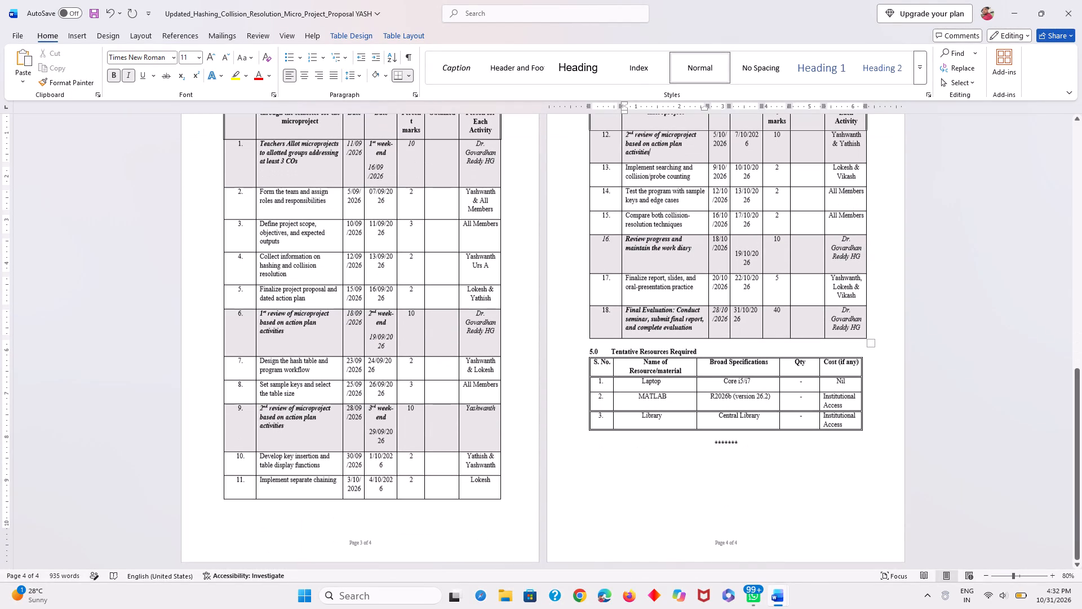
pyautogui.scroll(1, 644, 374)
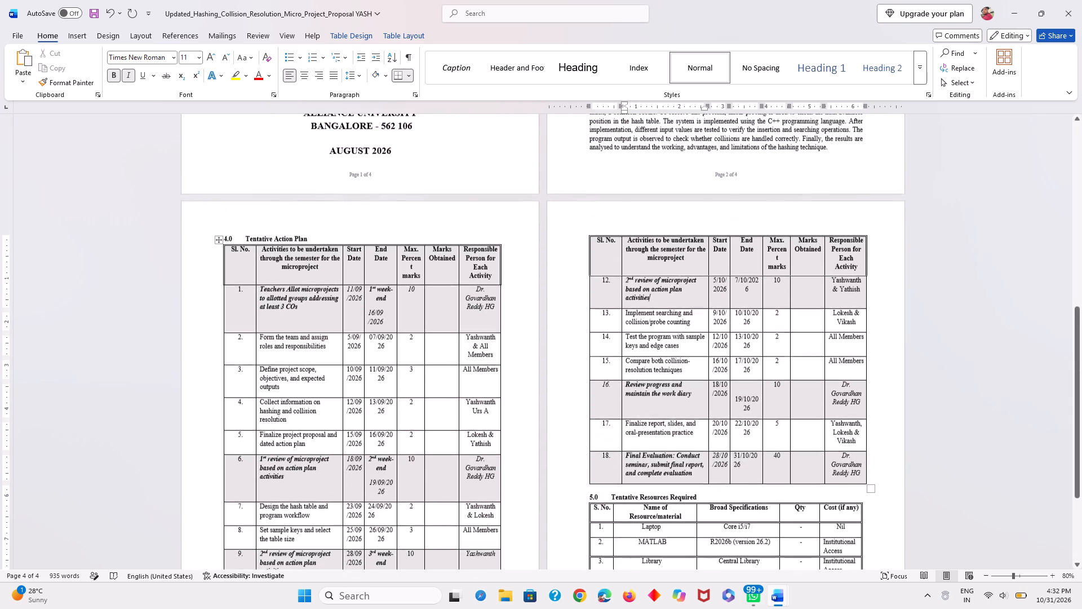
pyautogui.scroll(1, 644, 374)
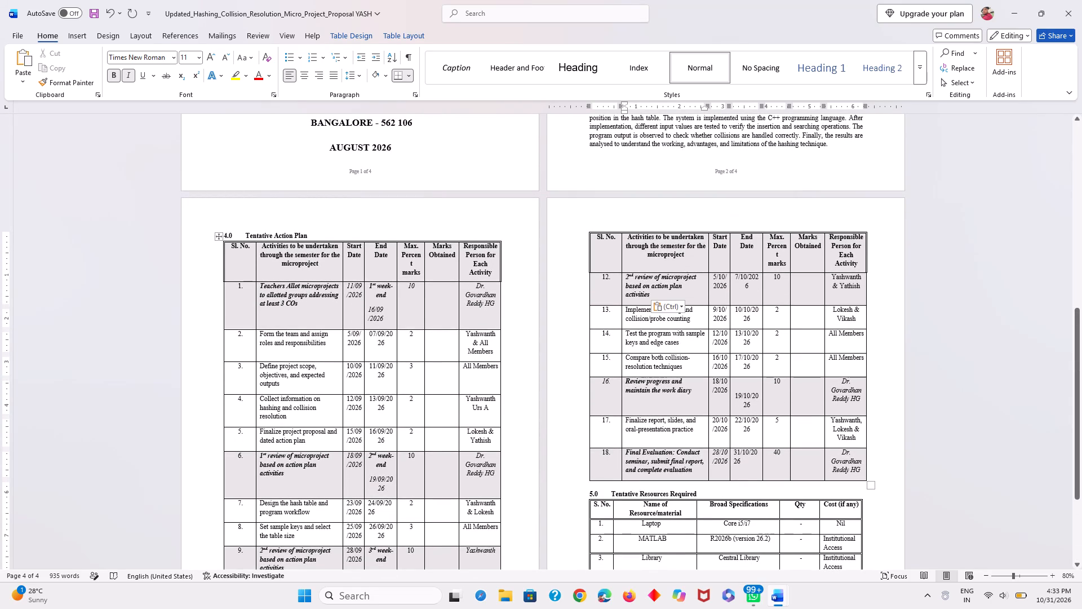
pyautogui.scroll(-4, 659, 373)
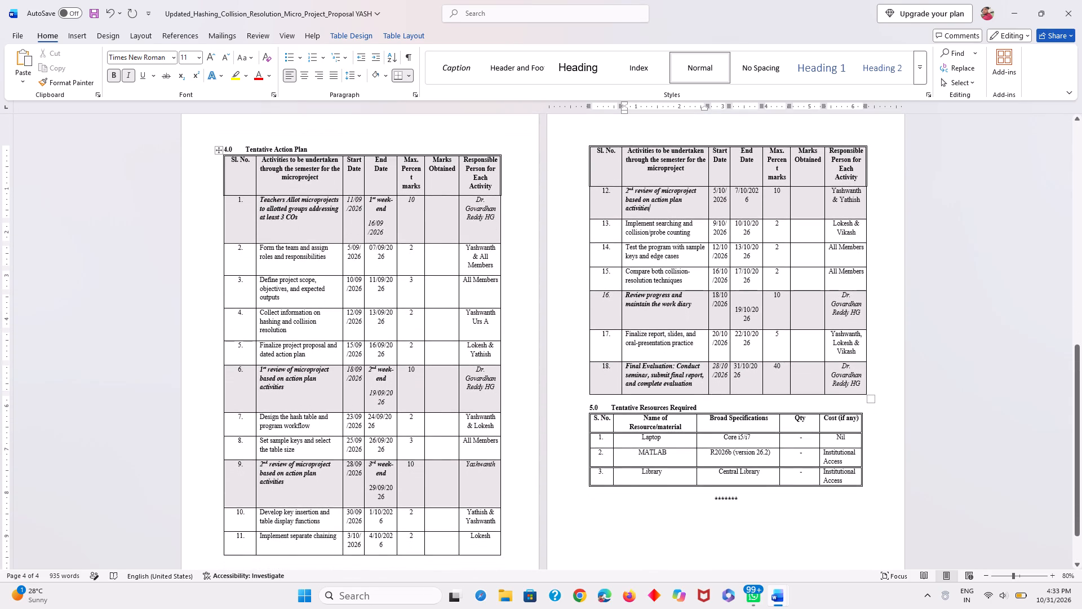
pyautogui.scroll(-1, 659, 373)
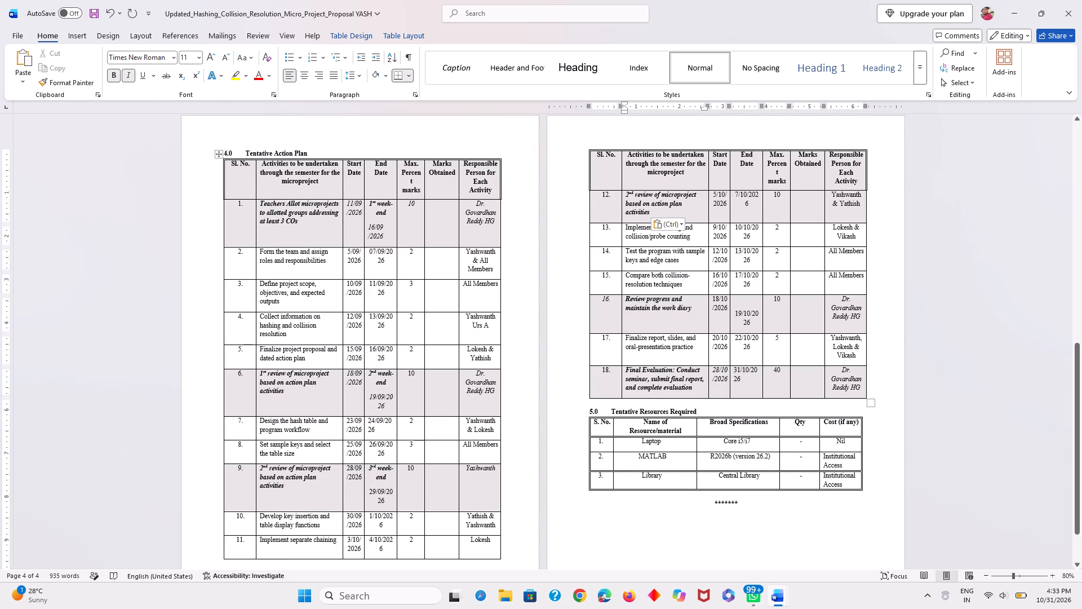
# Replace activity 9's responsible person with a copy of the supervising doctor's name from activity 6.
pyautogui.click(496, 473)
pyautogui.press('BackSpace')
pyautogui.press('BackSpace')
pyautogui.press('BackSpace')
pyautogui.press('BackSpace')
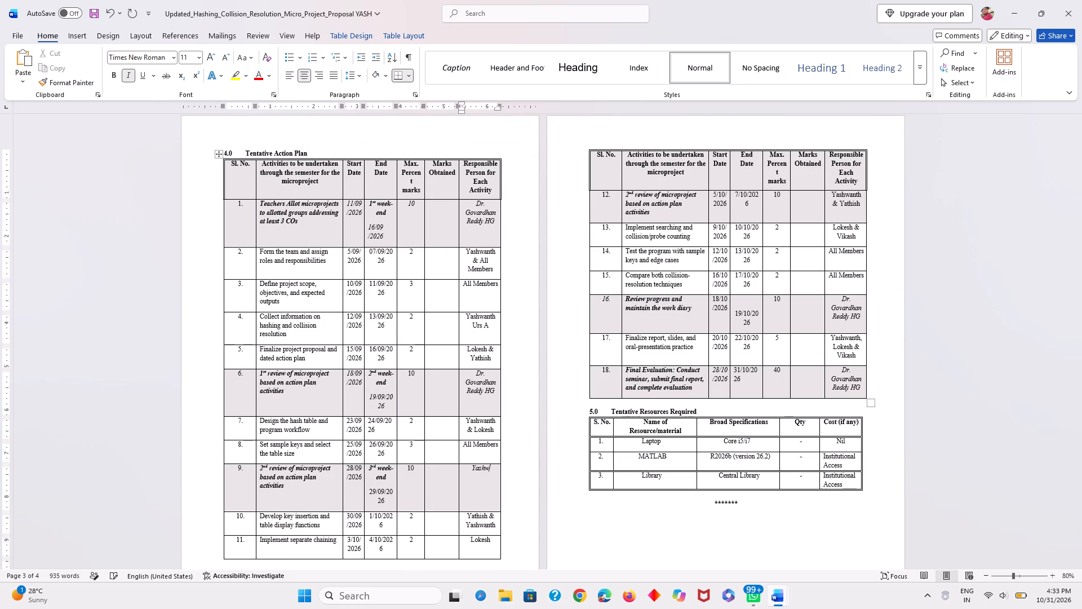
pyautogui.press('BackSpace')
pyautogui.press('BackSpace')
pyautogui.press('BackSpace')
pyautogui.press('BackSpace')
pyautogui.press('BackSpace')
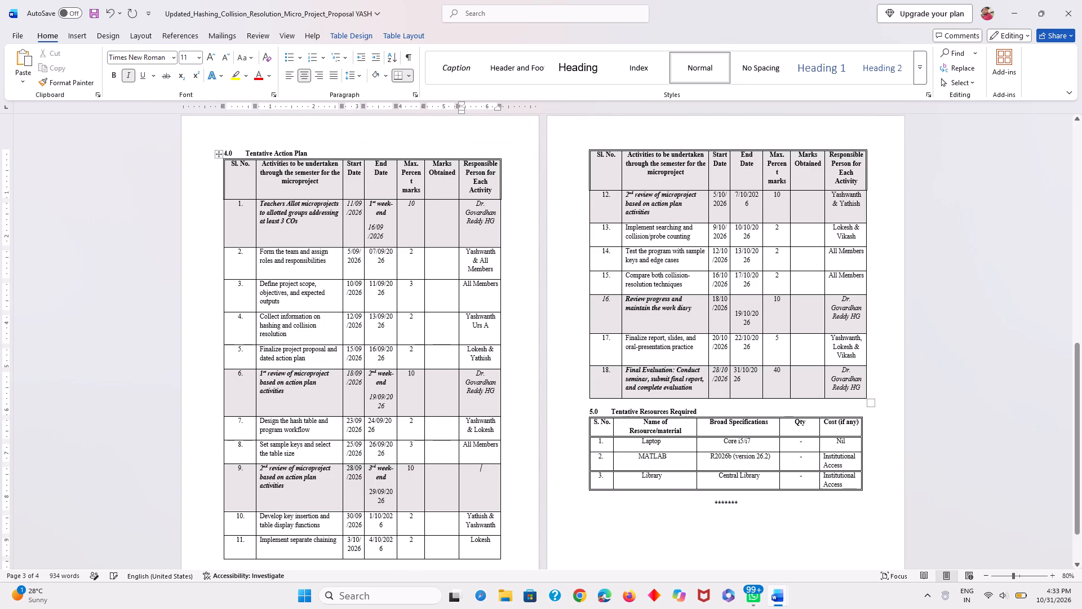
pyautogui.moveTo(498, 394); pyautogui.dragTo(479, 380)
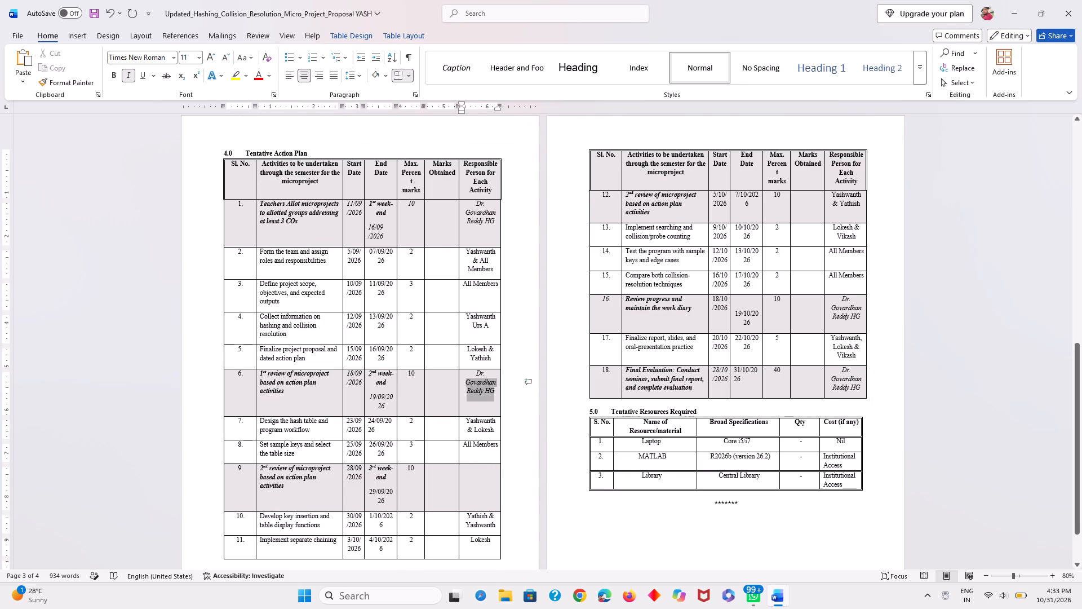
pyautogui.moveTo(479, 380); pyautogui.dragTo(476, 377)
pyautogui.hotkey('ctrl', 'c')
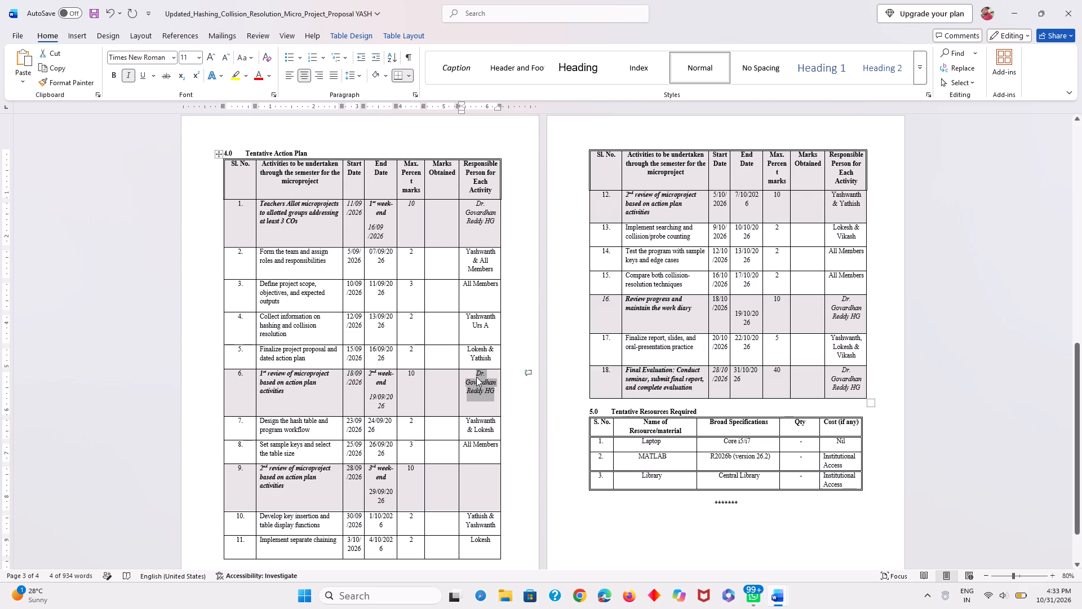
pyautogui.click(486, 480)
pyautogui.hotkey('ctrl', 'v')
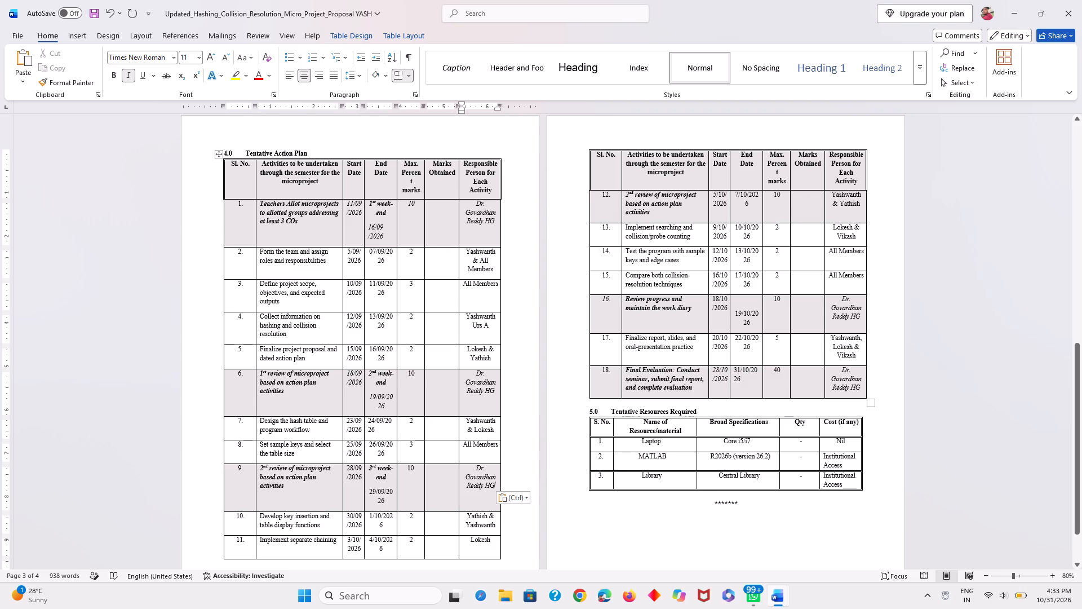
# Change the ordinal in activity 12's review description to 3rd.
pyautogui.click(634, 197)
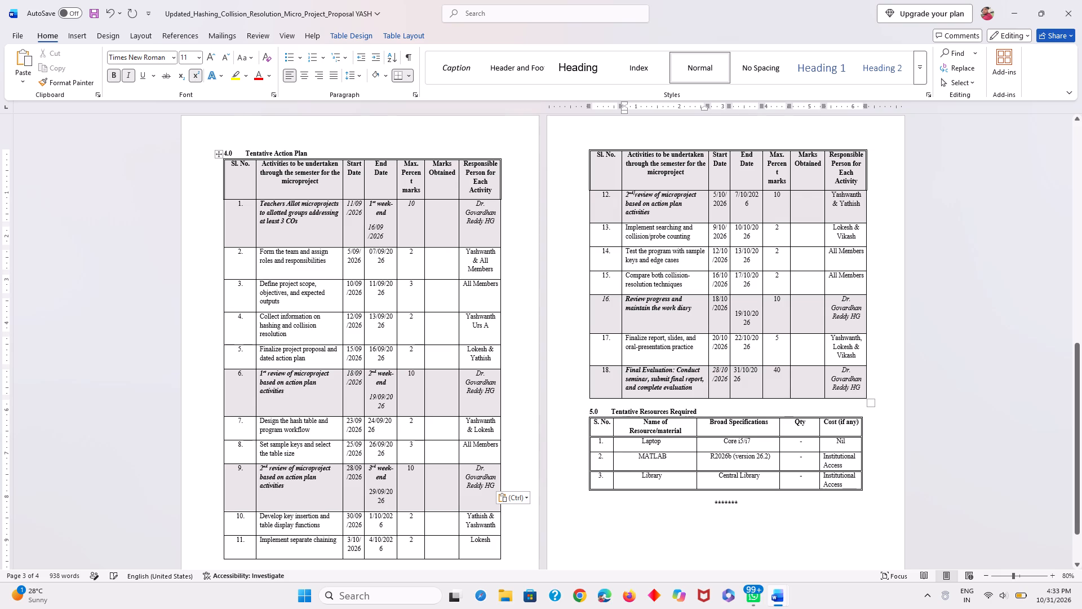
pyautogui.press('BackSpace')
pyautogui.press('BackSpace')
pyautogui.press('BackSpace')
pyautogui.press('3')
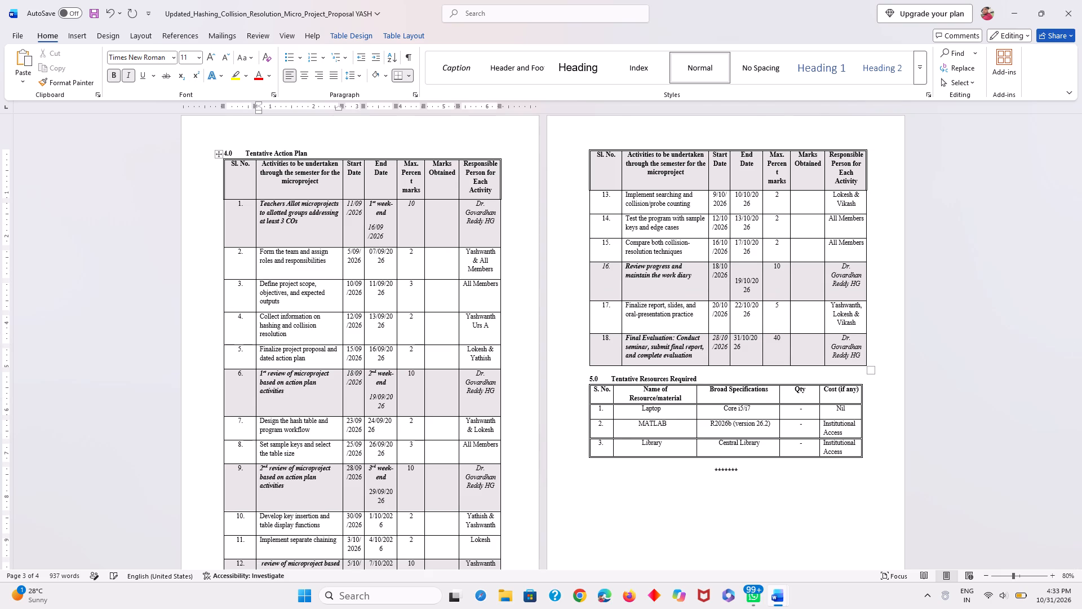
pyautogui.write('rd')
pyautogui.press('space')
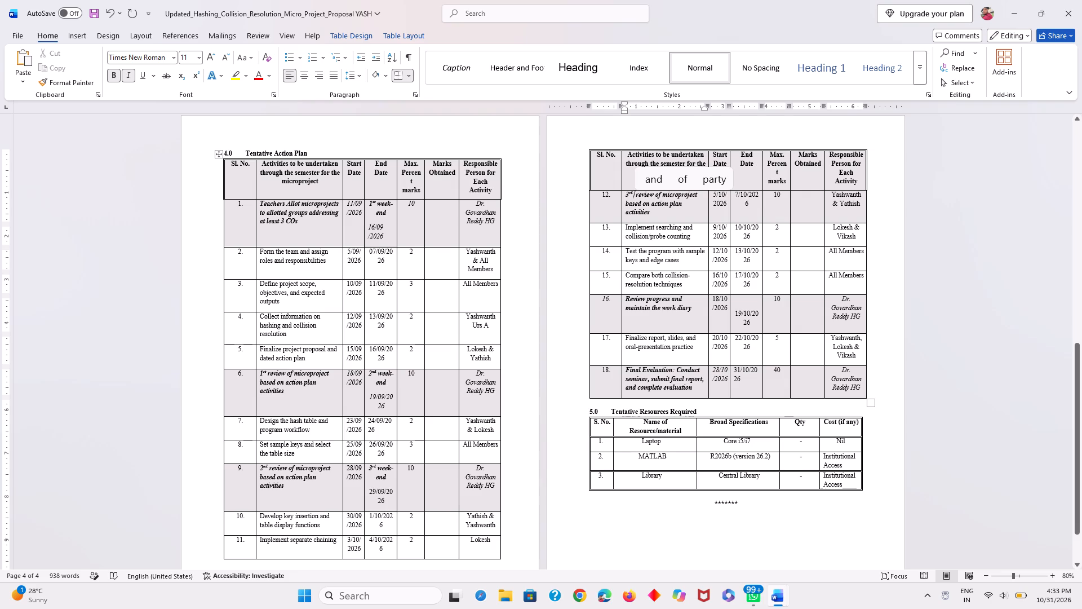
# Replace activity 16's description with a copy of activity 12's "3rd review of microproject based on action plan activities".
pyautogui.moveTo(697, 307); pyautogui.dragTo(635, 302)
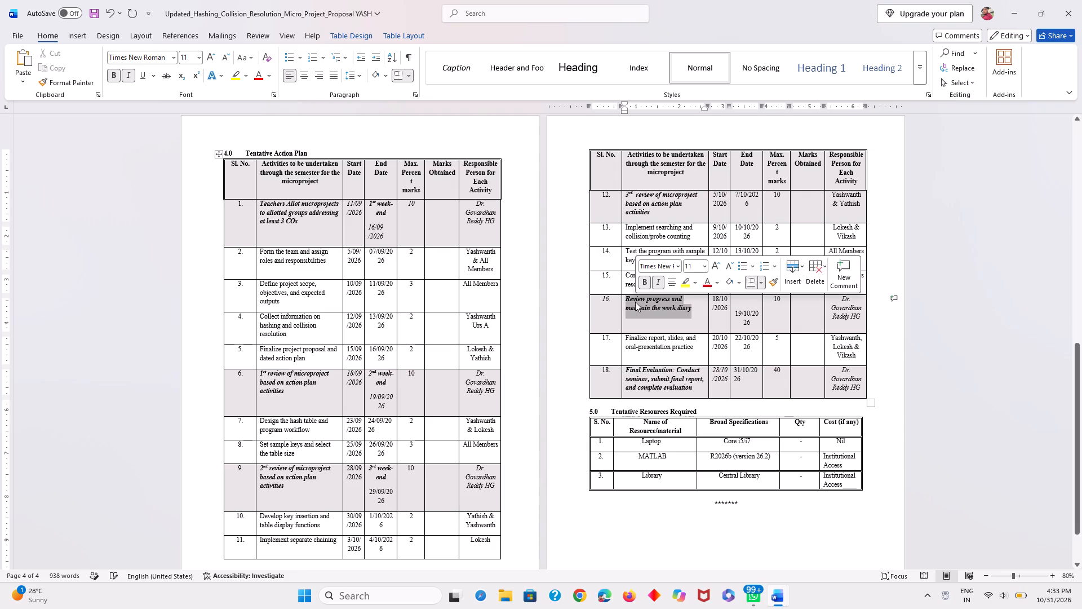
pyautogui.press('BackSpace')
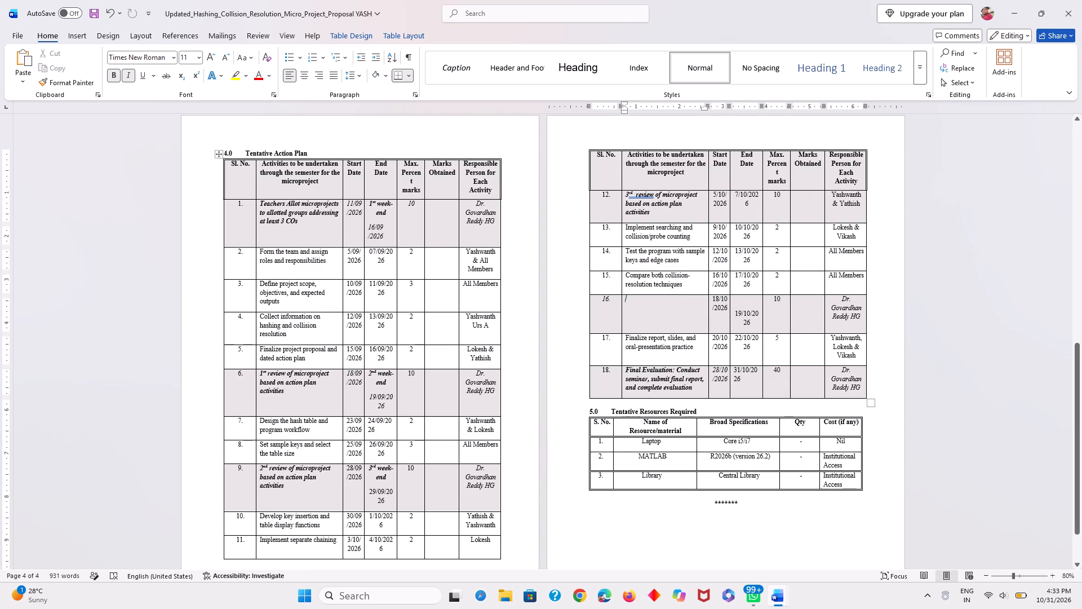
pyautogui.moveTo(662, 211); pyautogui.dragTo(623, 197)
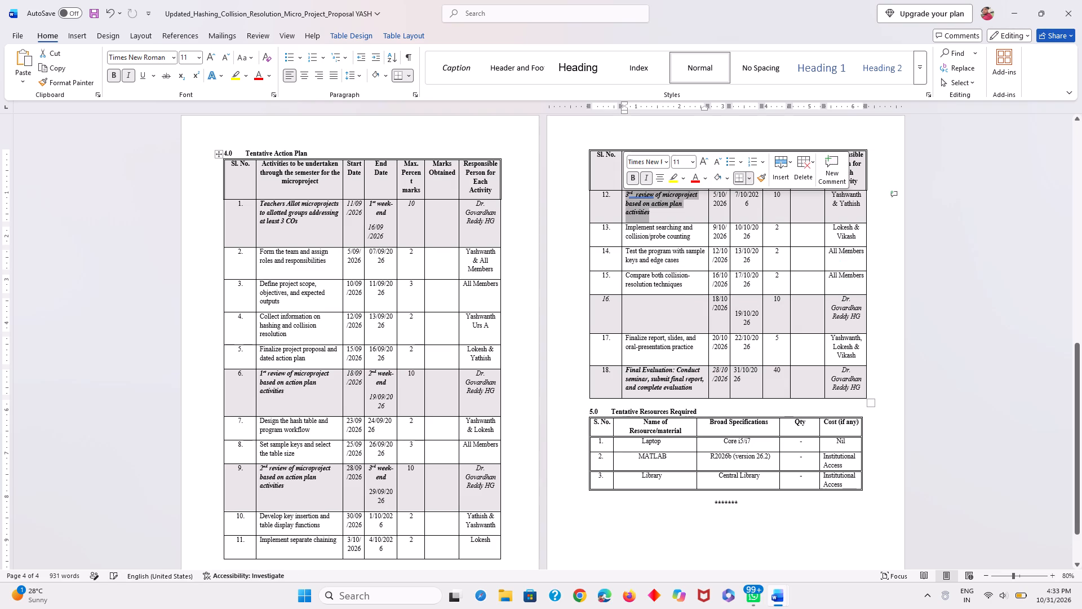
pyautogui.hotkey('ctrl', 'c')
pyautogui.click(649, 312)
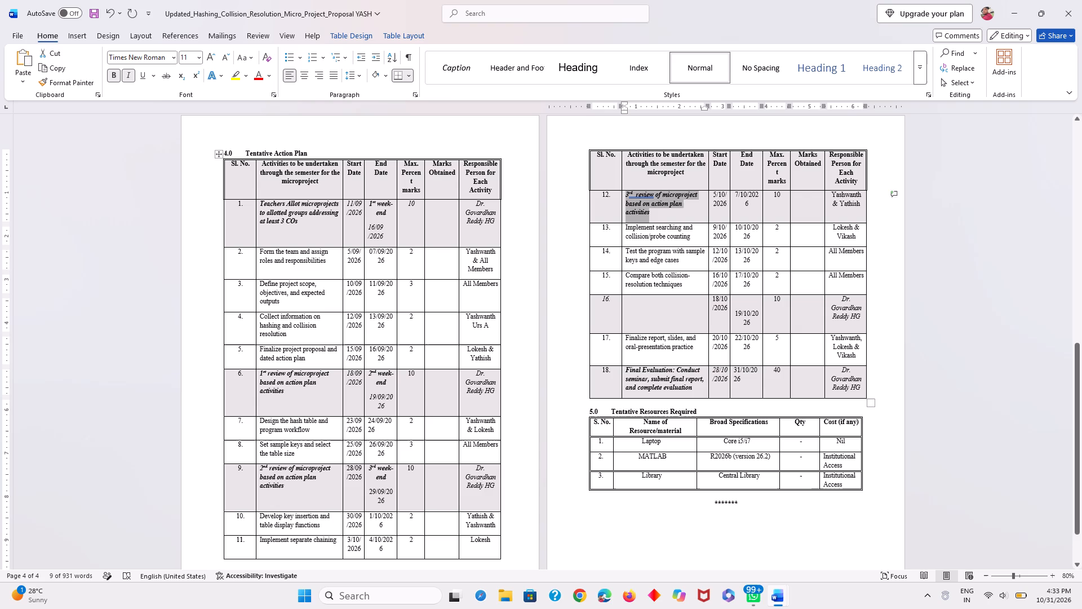
pyautogui.hotkey('ctrl', 'v')
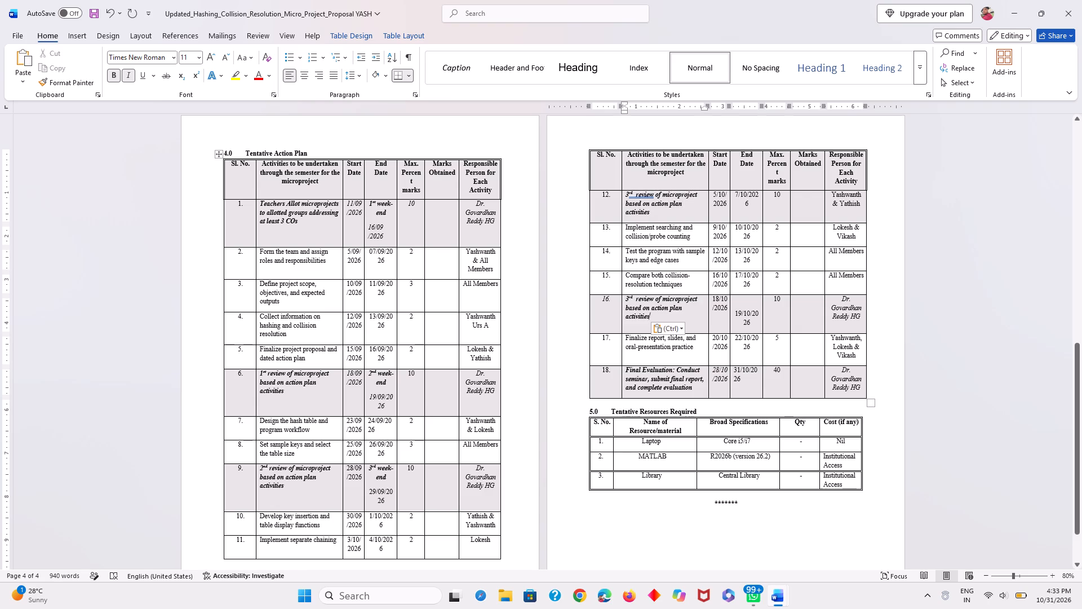
# Remove the extra space after "3rd" in the review descriptions of activities 16 and 12.
pyautogui.click(639, 300)
pyautogui.press('Left')
pyautogui.press('BackSpace')
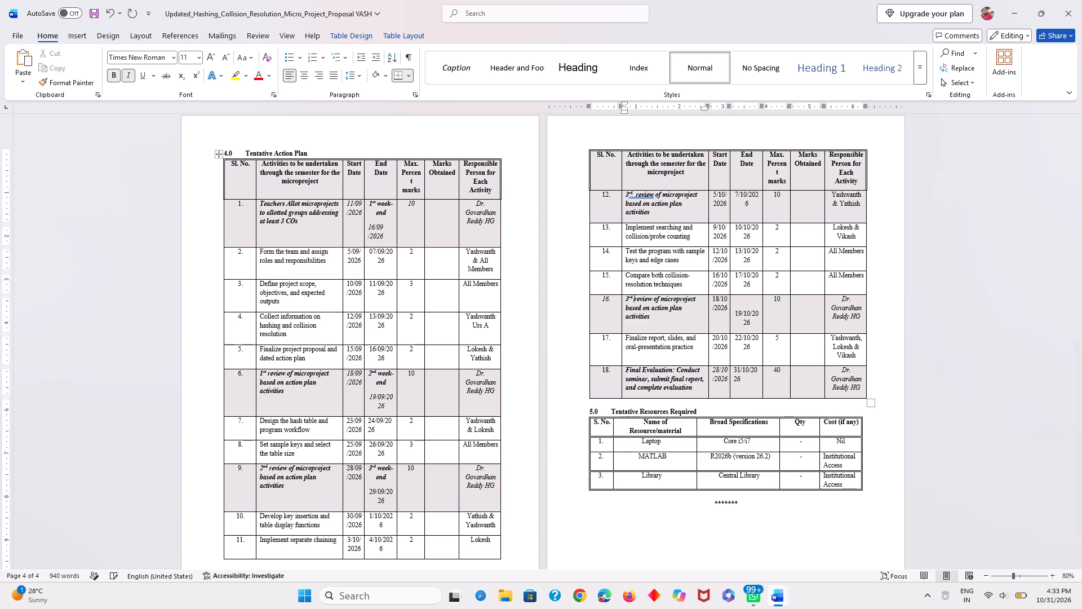
pyautogui.click(636, 196)
pyautogui.press('BackSpace')
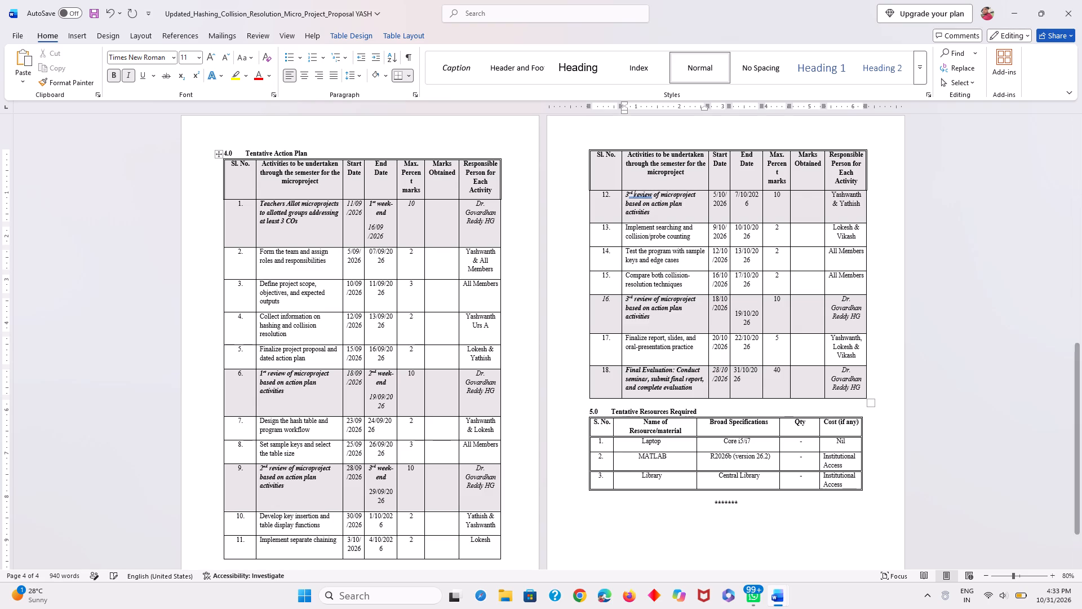
# Change the ordinal in activity 16's review description to 4th.
pyautogui.click(632, 302)
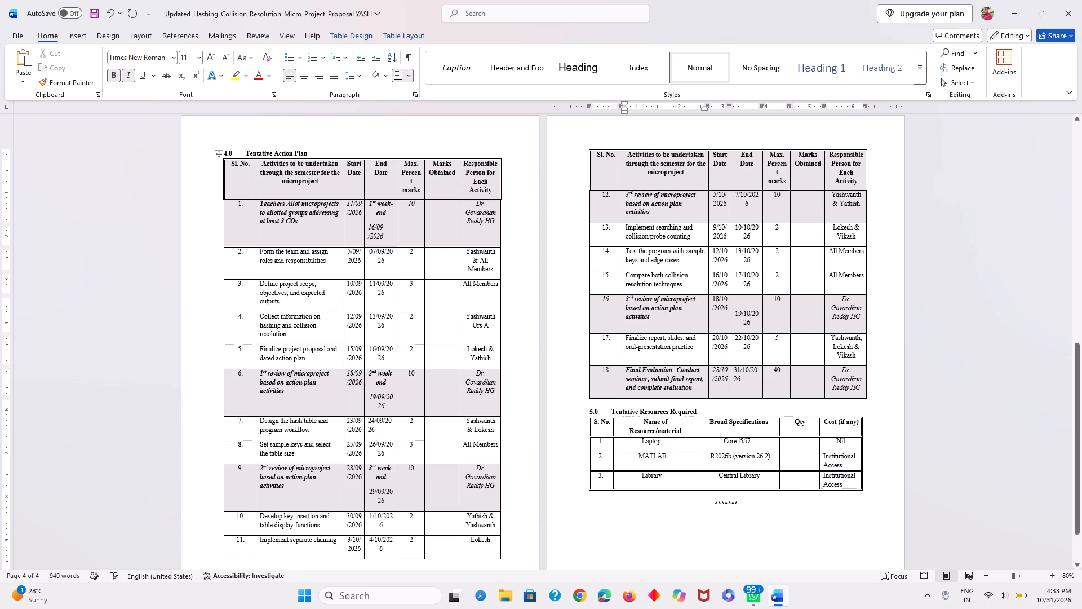
pyautogui.press('BackSpace')
pyautogui.press('BackSpace')
pyautogui.press('BackSpace')
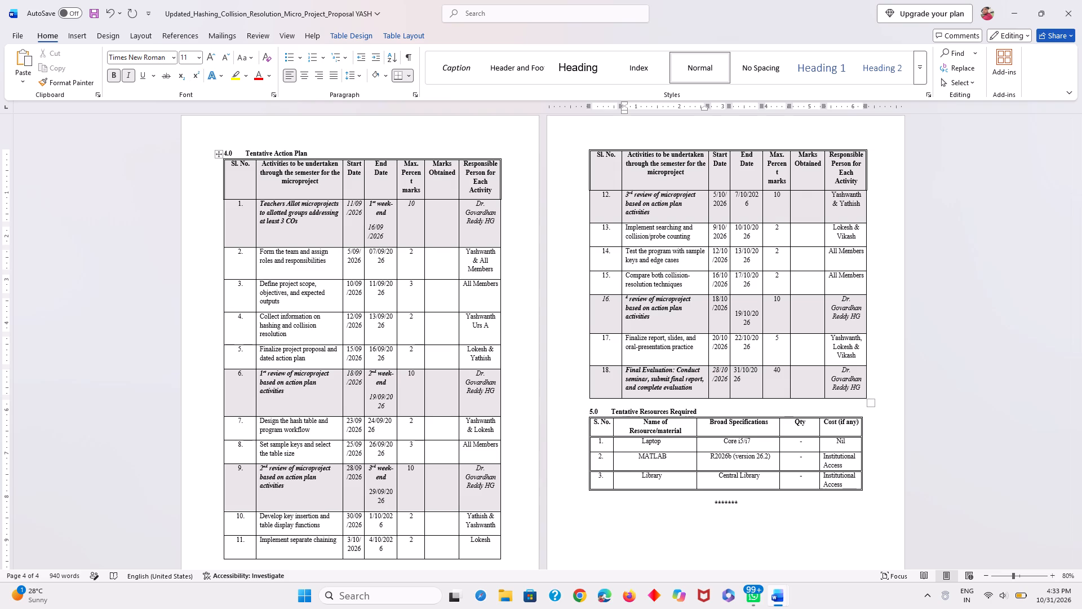
pyautogui.write('4th')
pyautogui.press('space')
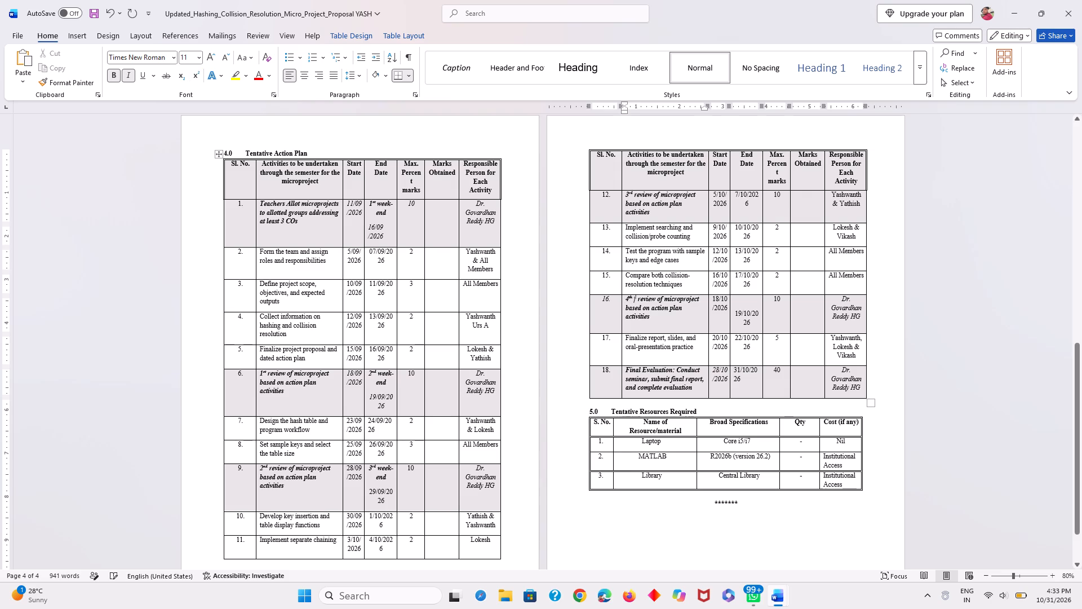
# Replace activity 12's responsible persons with a copy of the supervising doctor's name from activity 16.
pyautogui.scroll(-1, 671, 316)
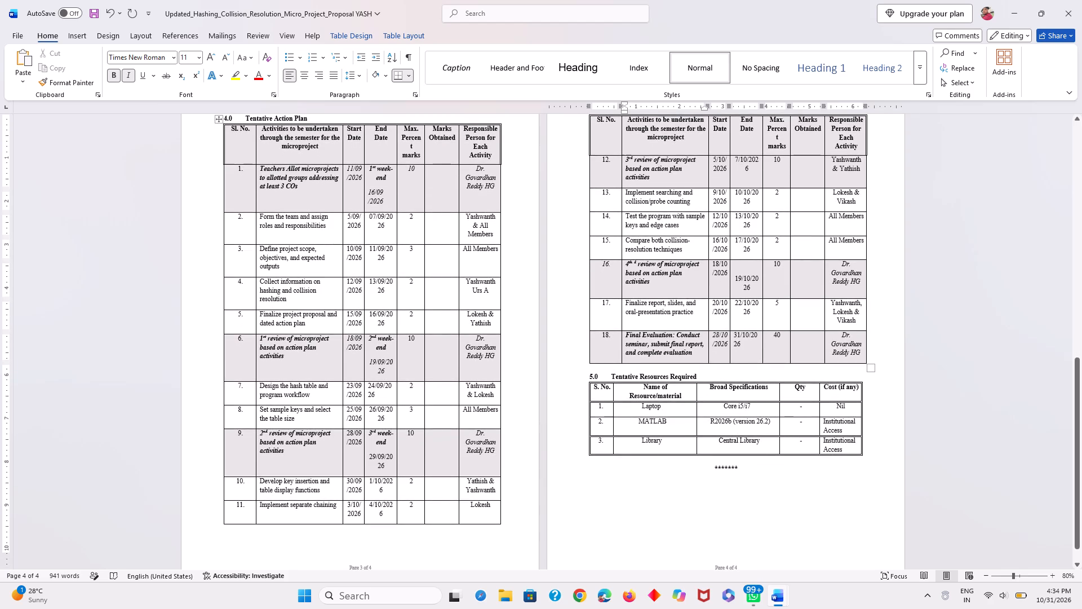
pyautogui.scroll(1, 699, 343)
pyautogui.click(862, 213)
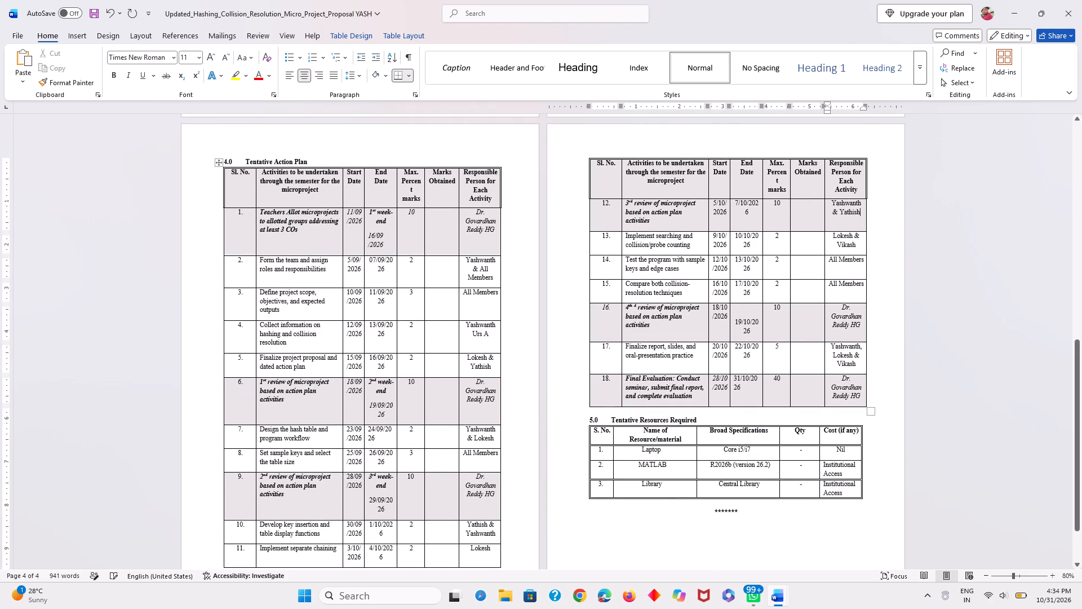
pyautogui.press('BackSpace')
pyautogui.press('BackSpace')
pyautogui.press('BackSpace')
pyautogui.press('BackSpace')
pyautogui.press('BackSpace')
pyautogui.press('BackSpace')
pyautogui.press('BackSpace')
pyautogui.press('BackSpace')
pyautogui.press('BackSpace')
pyautogui.press('BackSpace')
pyautogui.press('BackSpace')
pyautogui.press('BackSpace')
pyautogui.press('BackSpace')
pyautogui.press('BackSpace')
pyautogui.press('BackSpace')
pyautogui.press('BackSpace')
pyautogui.press('BackSpace')
pyautogui.press('BackSpace')
pyautogui.press('BackSpace')
pyautogui.press('BackSpace')
pyautogui.press('BackSpace')
pyautogui.press('BackSpace')
pyautogui.press('BackSpace')
pyautogui.moveTo(862, 324); pyautogui.dragTo(840, 309)
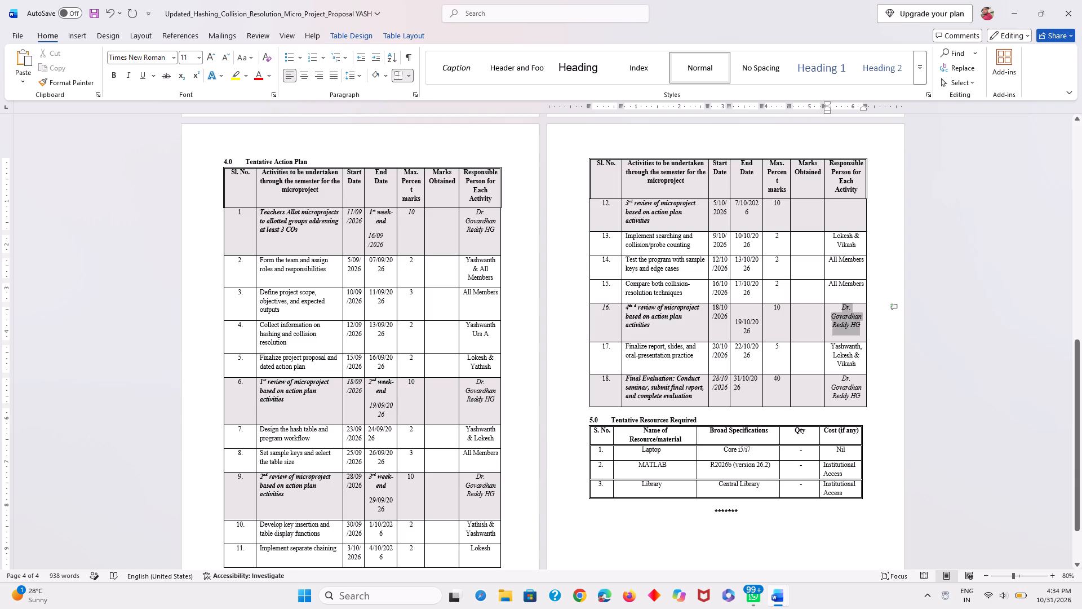
pyautogui.moveTo(840, 309); pyautogui.dragTo(840, 308)
pyautogui.hotkey('ctrl', 'c')
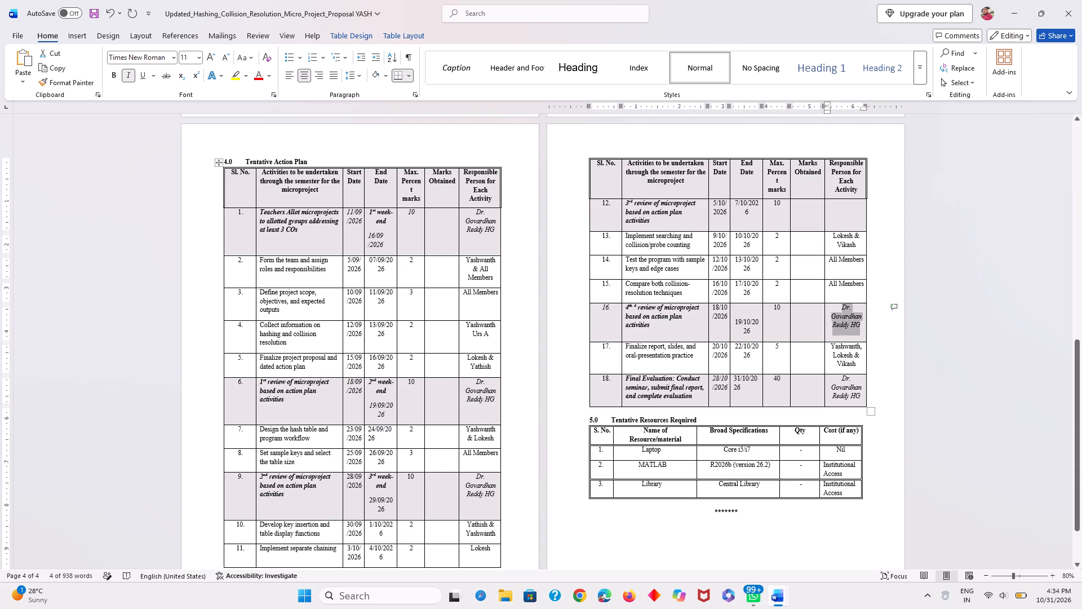
pyautogui.click(847, 191)
pyautogui.hotkey('ctrl', 'v')
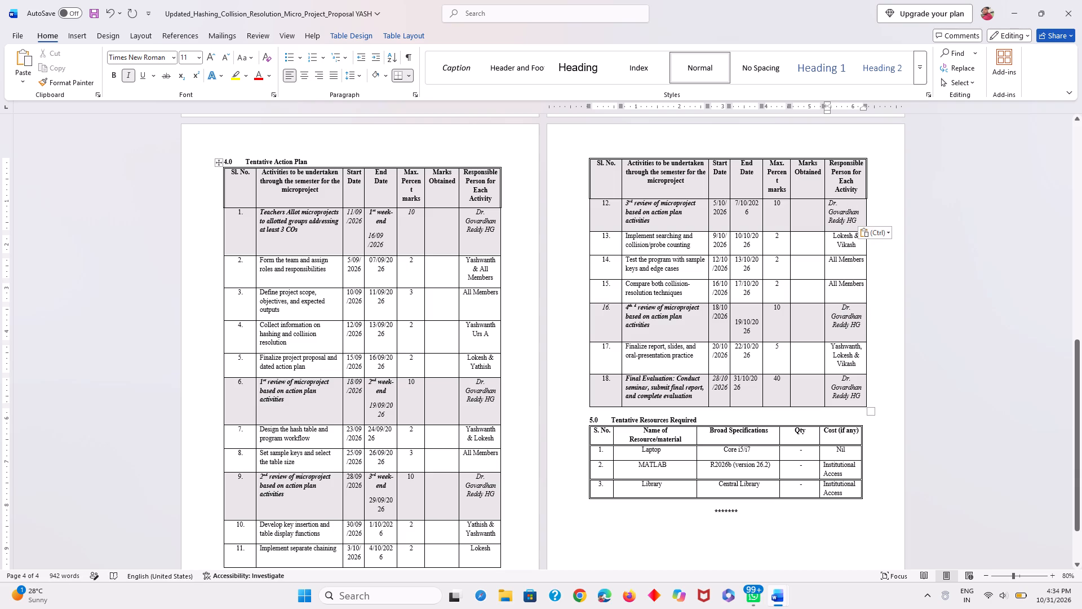
# Indent the "Dr." line in activity 12's responsible person cell with spaces to bring it nearer the cell's centre.
pyautogui.click(832, 204)
pyautogui.press('space')
pyautogui.press('space')
pyautogui.press('space')
pyautogui.press('space')
pyautogui.press('space')
pyautogui.press('space')
pyautogui.press('space')
pyautogui.press('space')
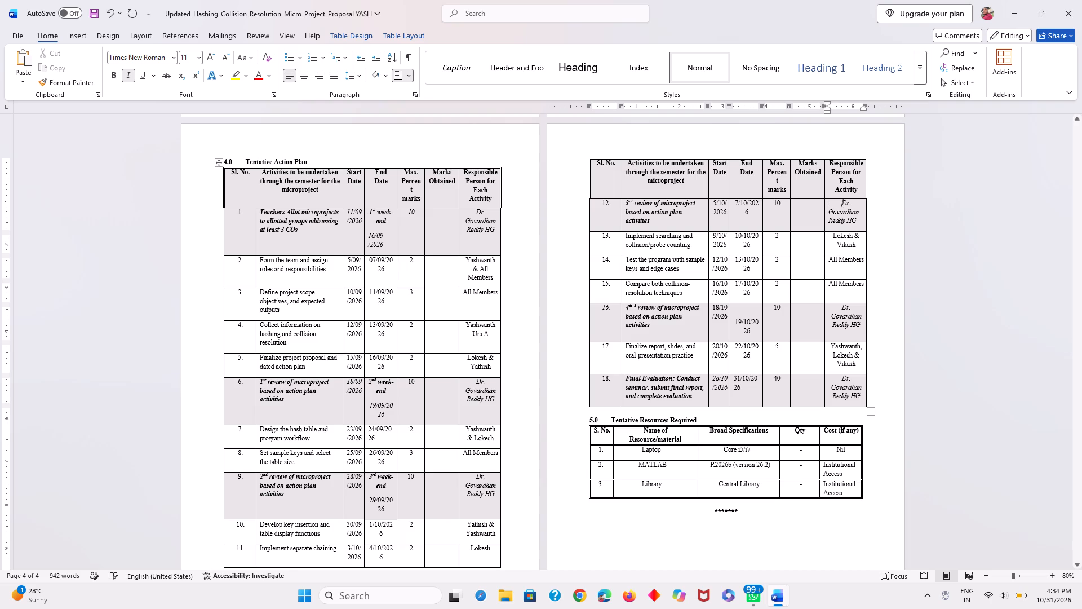
# Add the label "4th week-end" on its own line above activity 12's end date.
pyautogui.scroll(-1, 910, 314)
pyautogui.scroll(1, 910, 314)
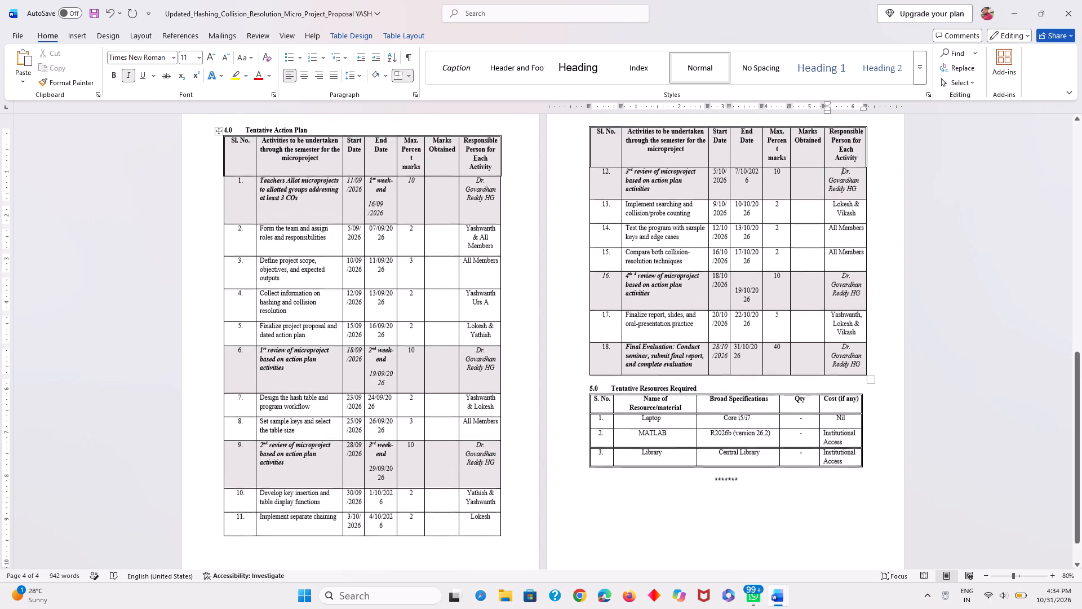
pyautogui.scroll(1, 910, 314)
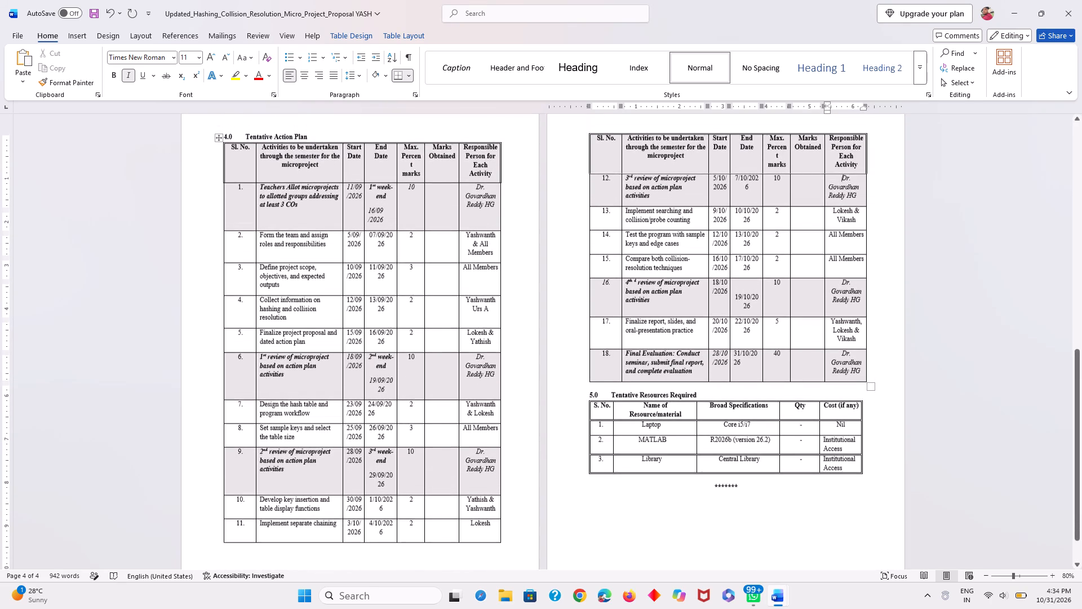
pyautogui.scroll(1, 910, 314)
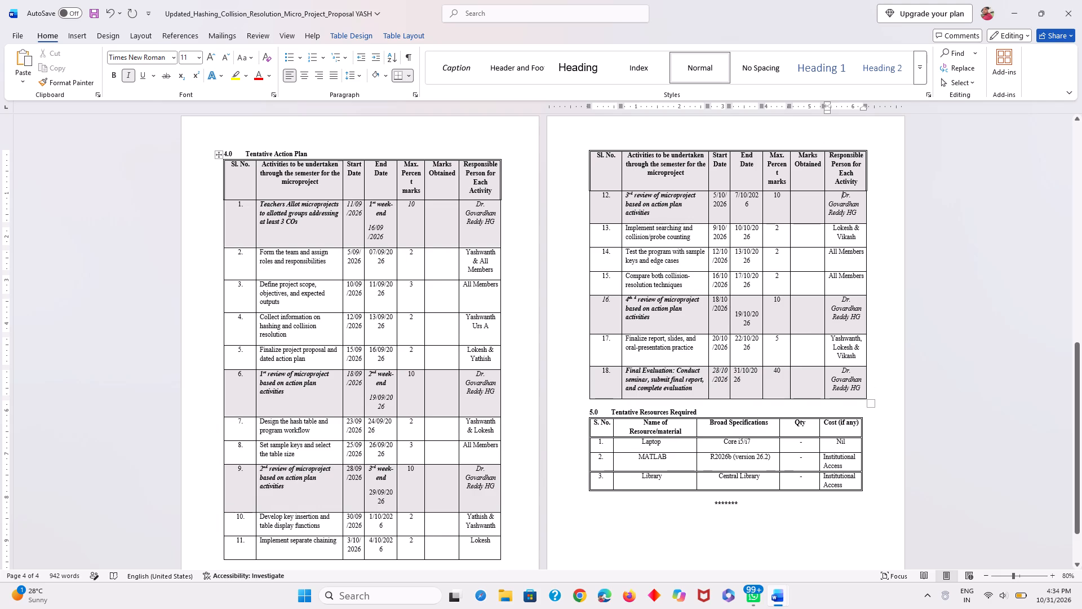
pyautogui.scroll(-1, 821, 364)
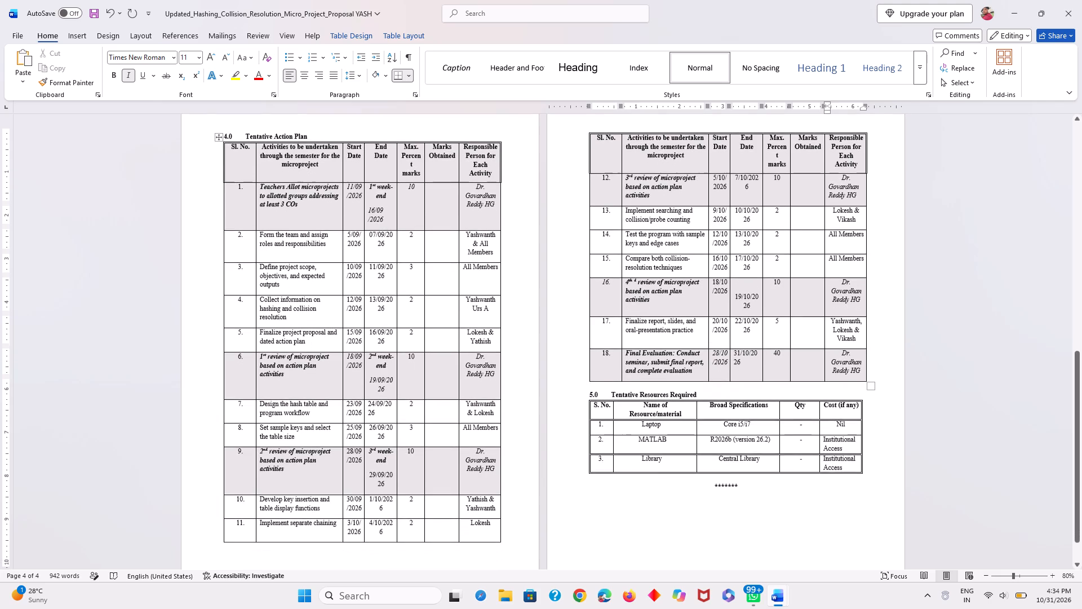
pyautogui.scroll(-1, 821, 364)
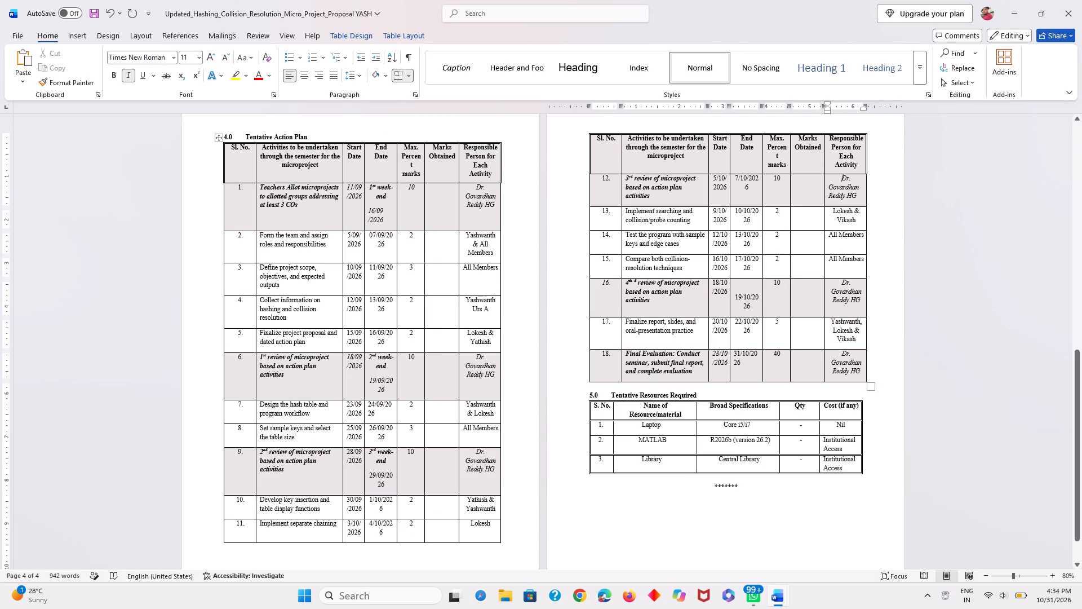
pyautogui.click(734, 178)
pyautogui.press('Return')
pyautogui.press('Up')
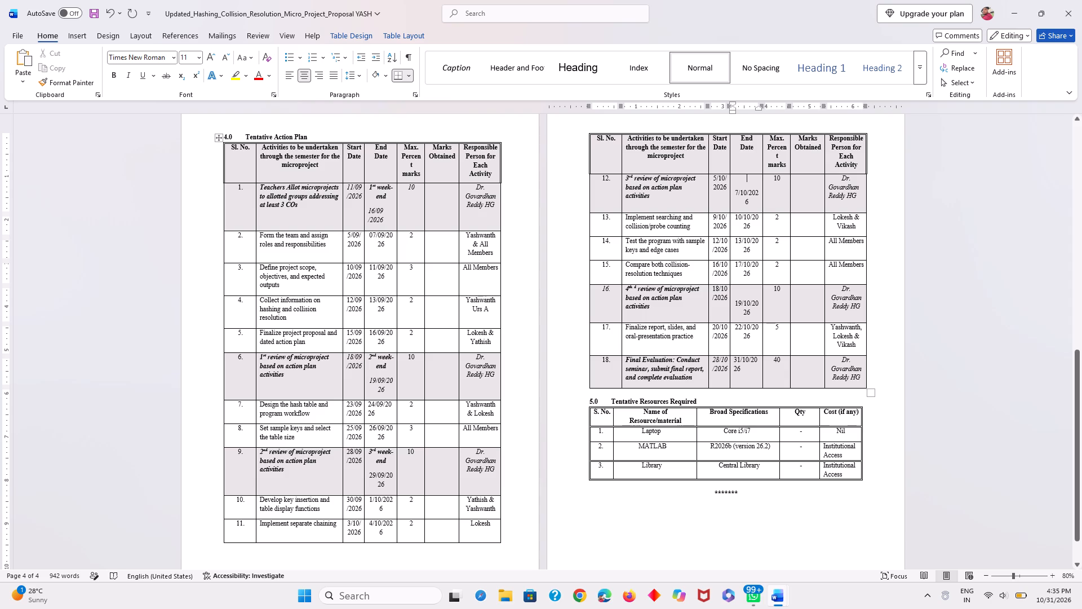
pyautogui.write('4th')
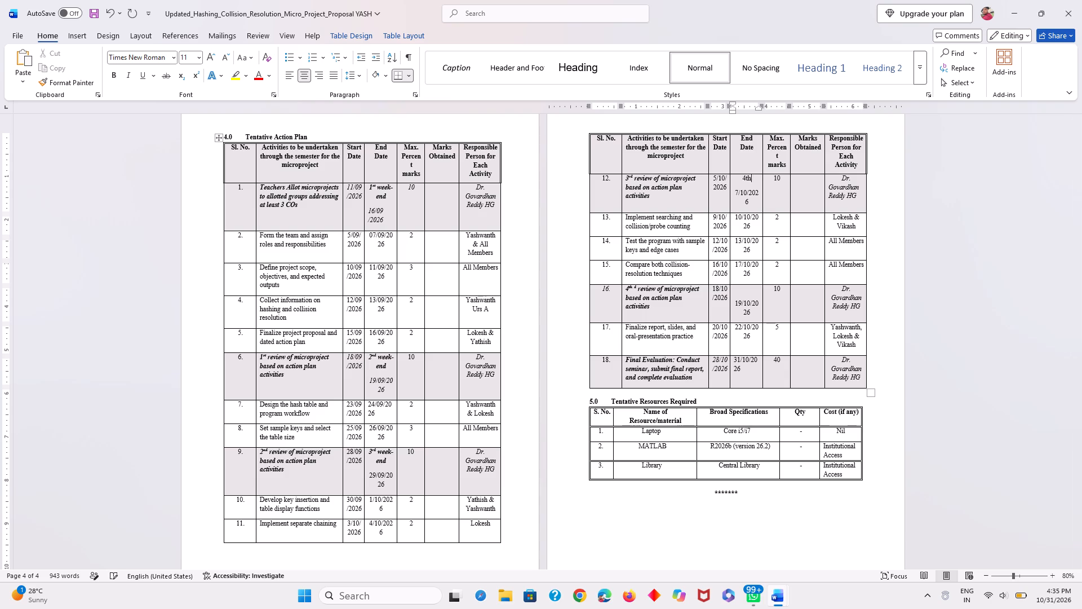
pyautogui.press('space')
pyautogui.press('e')
pyautogui.press('BackSpace')
pyautogui.write('wee')
pyautogui.press('k')
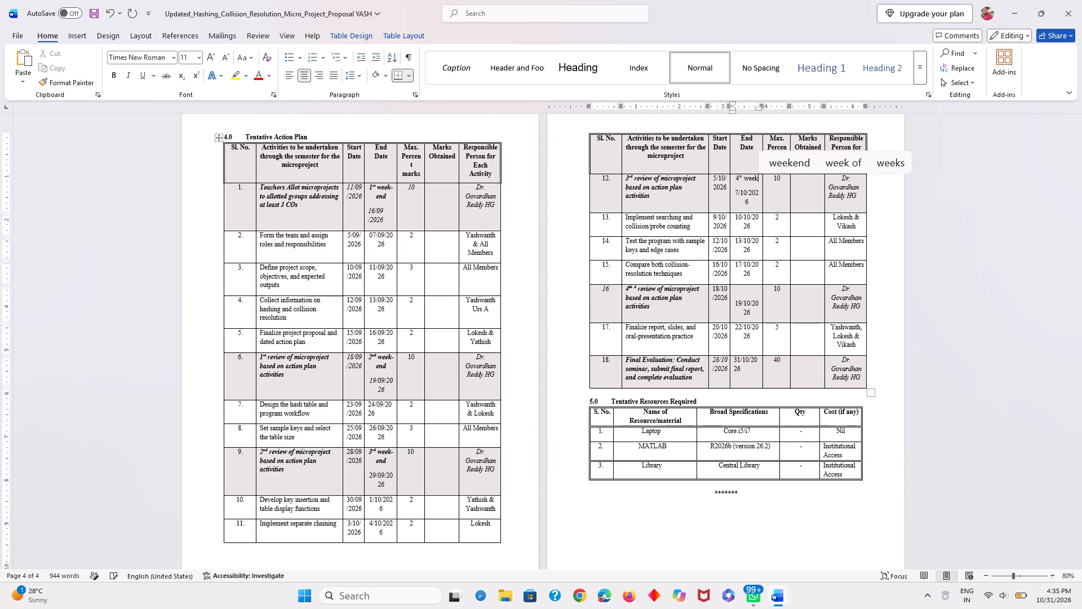
pyautogui.write('-enfd')
pyautogui.press('BackSpace')
pyautogui.press('BackSpace')
pyautogui.press('d')
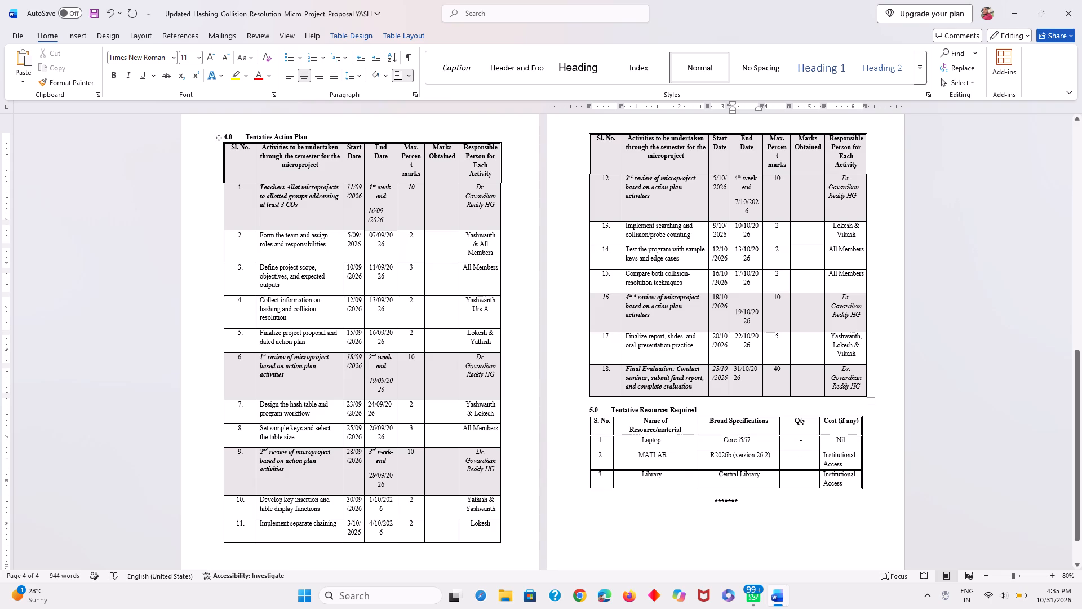
# Format activity 12's "4th week-end" label in bold italic.
pyautogui.moveTo(754, 186); pyautogui.dragTo(732, 180)
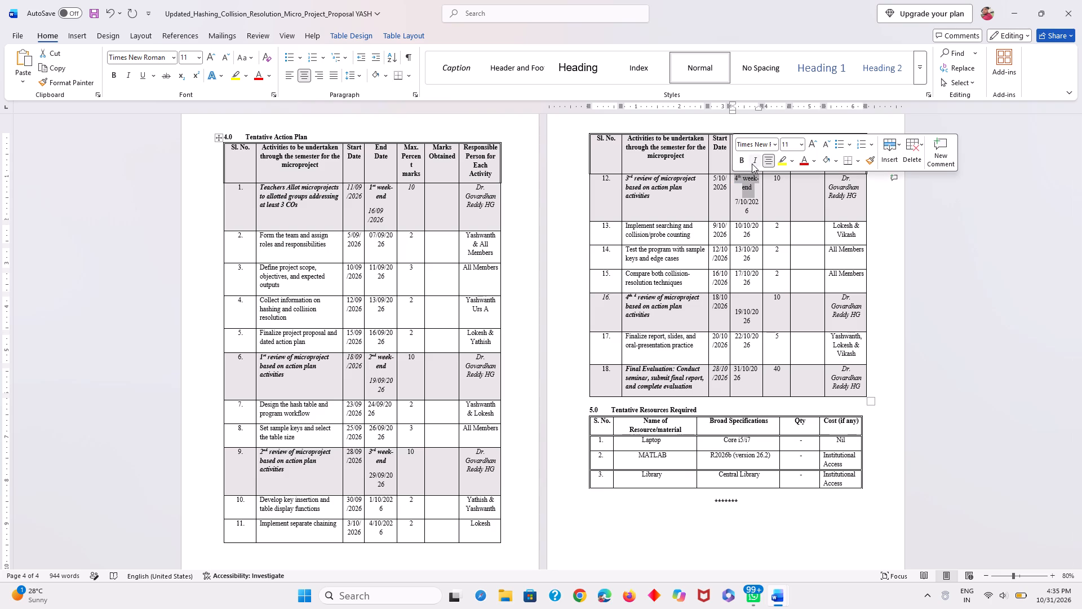
pyautogui.click(752, 164)
pyautogui.click(744, 165)
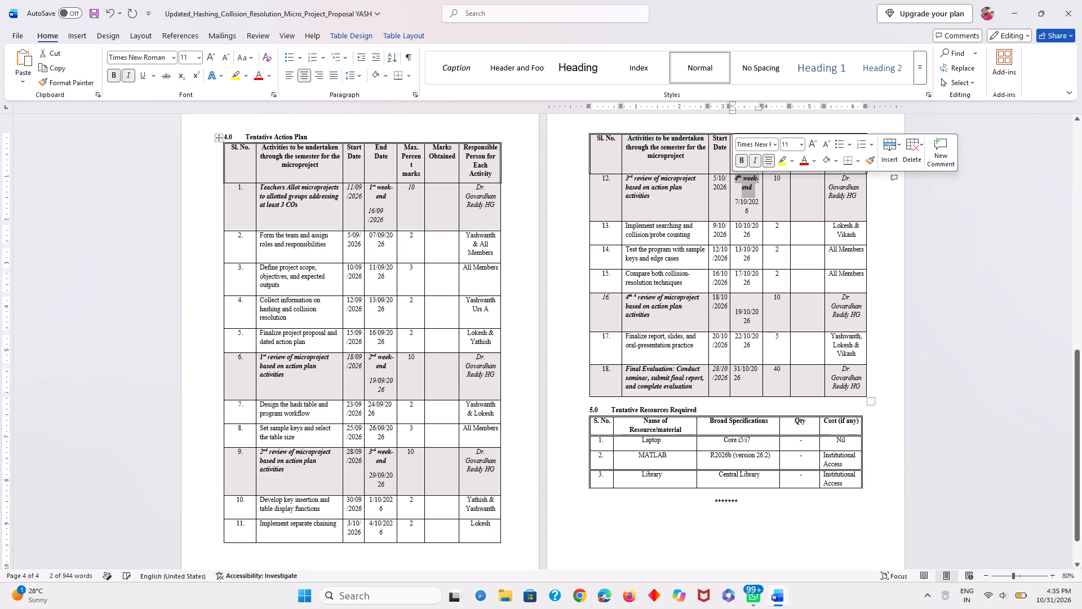
# Enter the label "5th week-end" on the blank line above activity 16's end date.
pyautogui.click(748, 299)
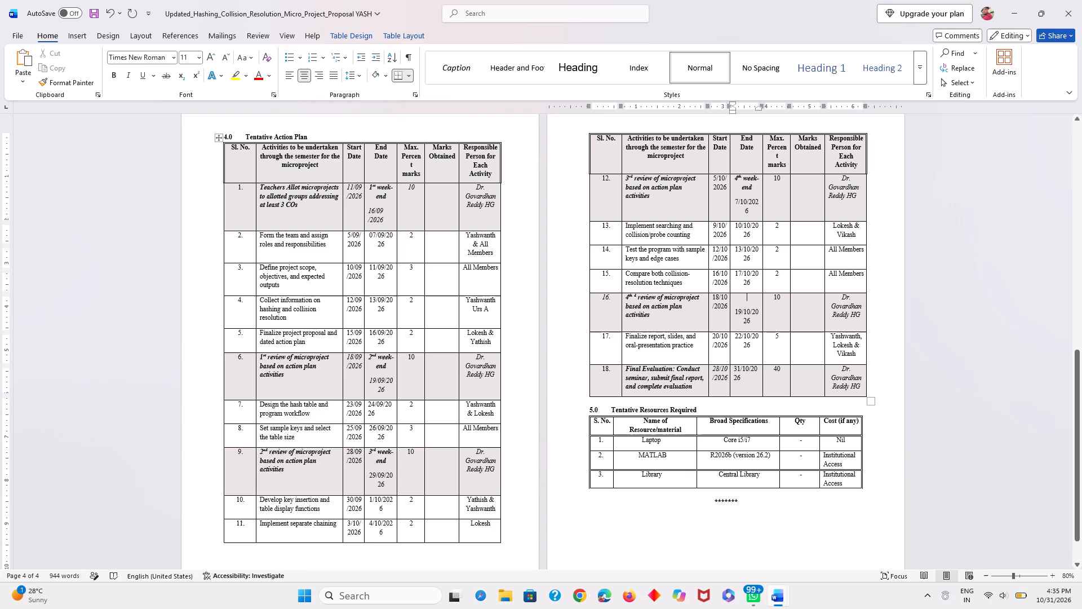
pyautogui.write('5th')
pyautogui.press('space')
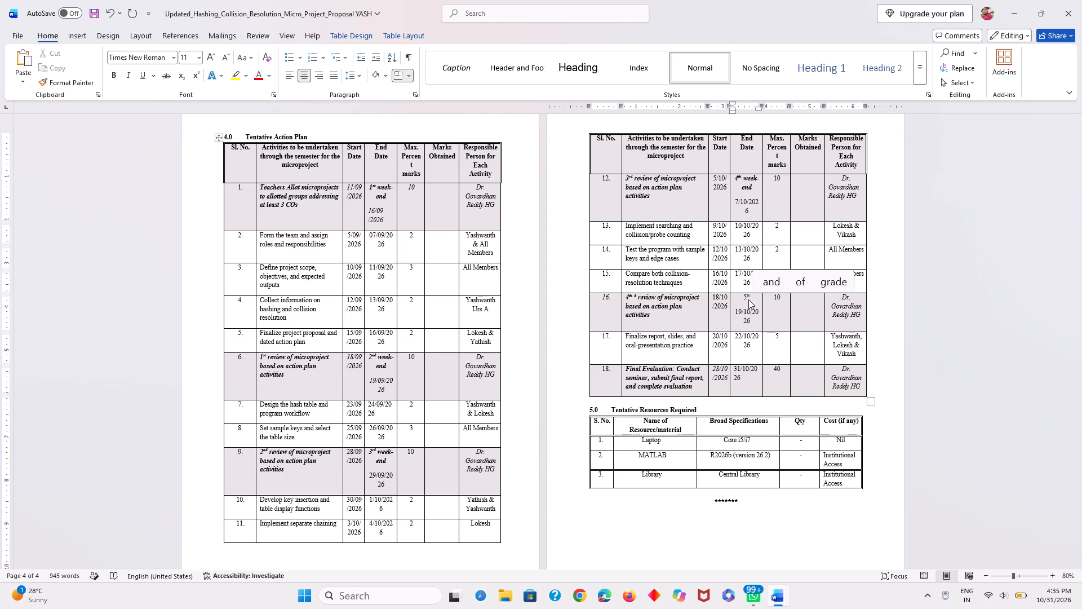
pyautogui.write('week-end')
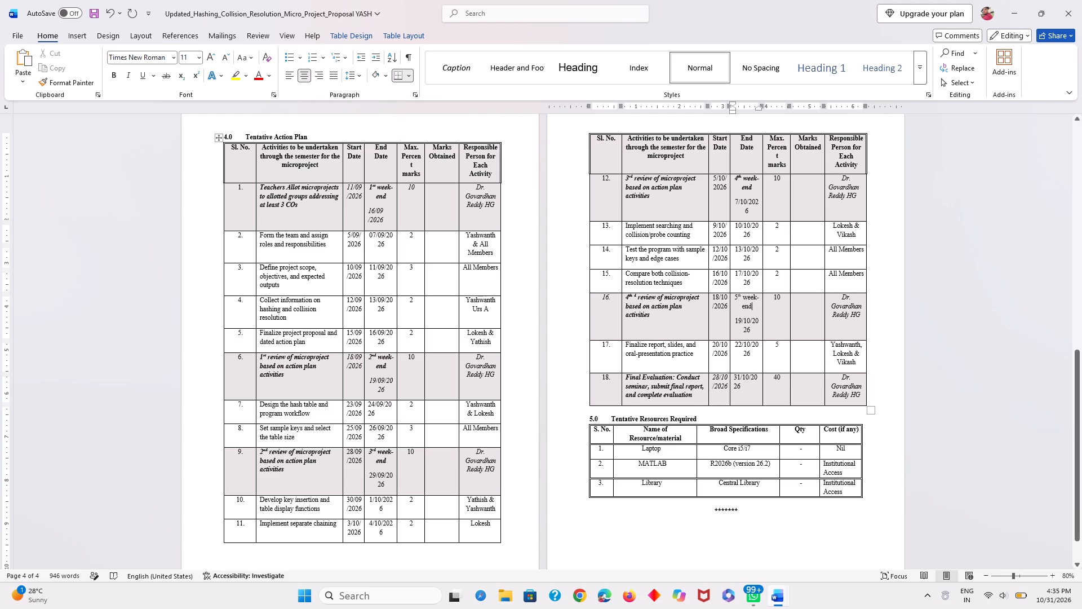
# Format activity 16's "5th week-end" label in bold italic.
pyautogui.moveTo(756, 307); pyautogui.dragTo(737, 295)
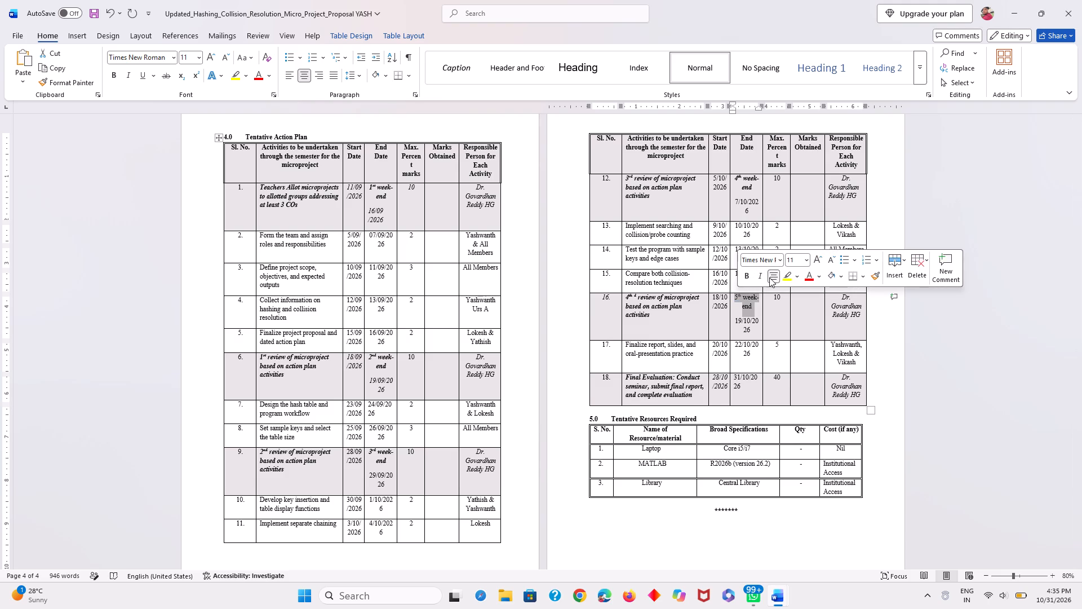
pyautogui.click(762, 277)
pyautogui.click(747, 278)
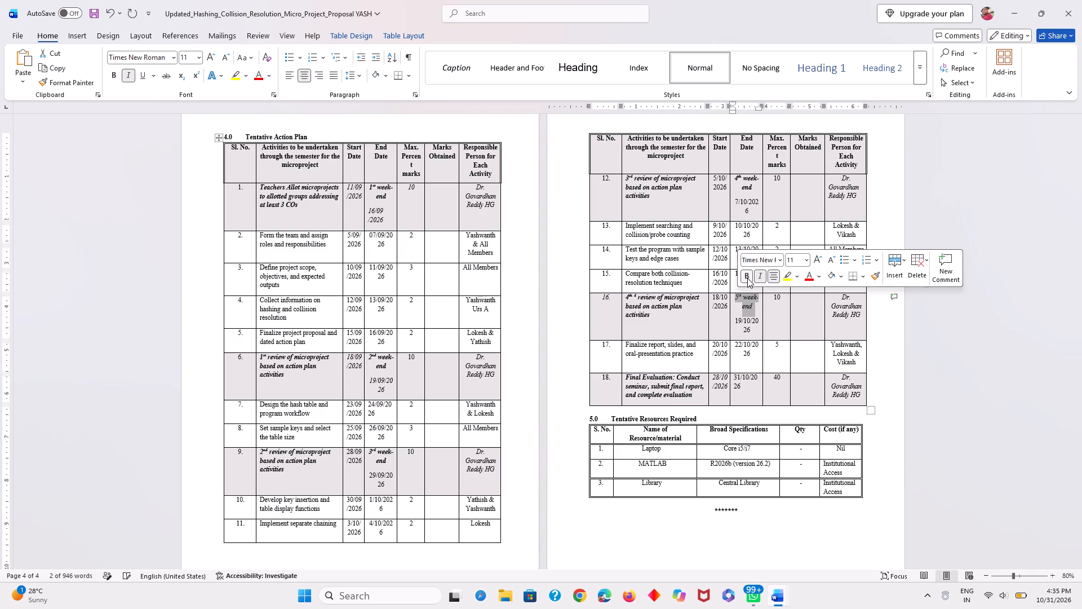
pyautogui.click(955, 244)
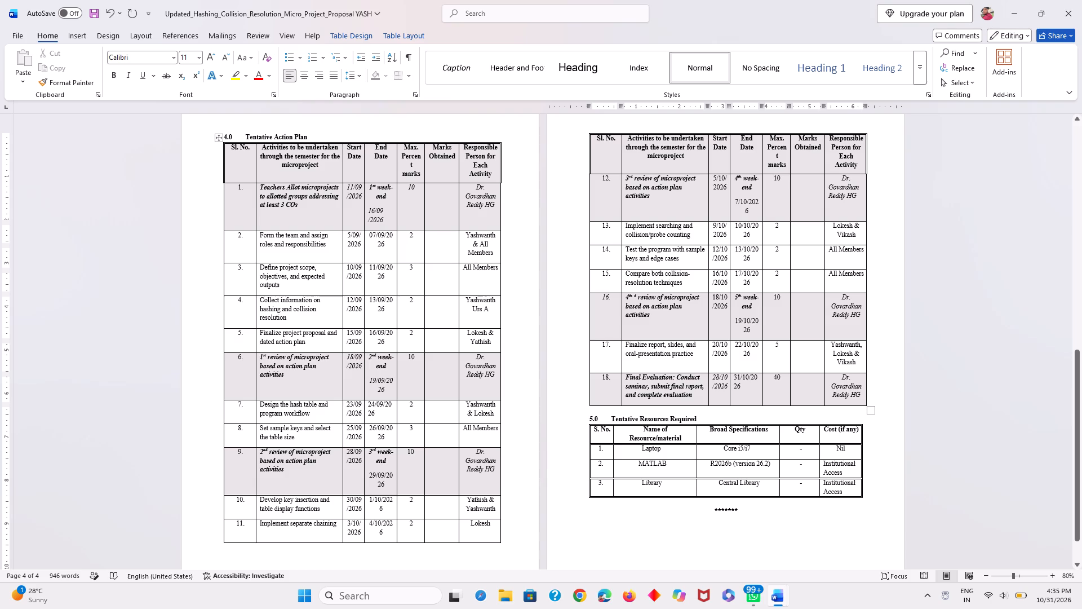
# Italicise the end date below the "5th week-end" label in activity 16's row.
pyautogui.moveTo(755, 331); pyautogui.dragTo(735, 323)
pyautogui.click(757, 303)
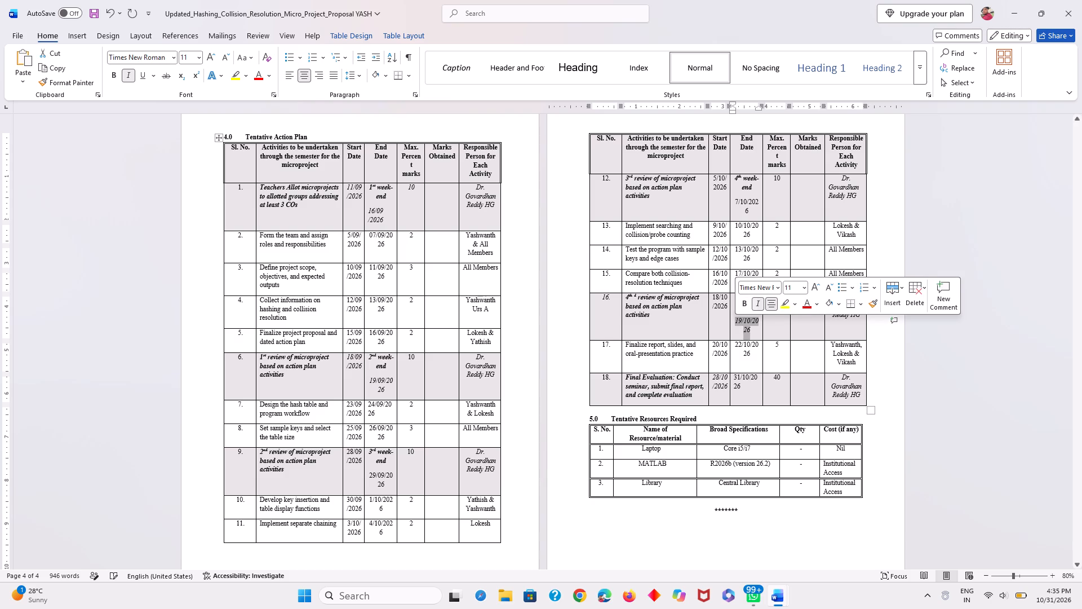
# Italicise the end date and the maximum marks in activity 18's Final Evaluation row.
pyautogui.moveTo(748, 391); pyautogui.dragTo(736, 378)
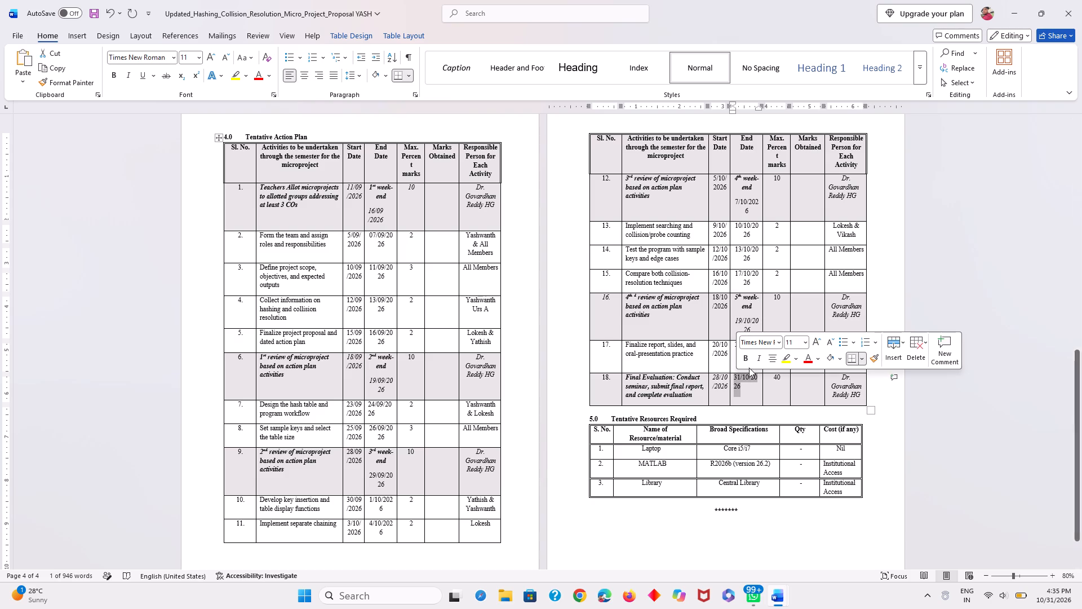
pyautogui.click(754, 365)
pyautogui.moveTo(784, 391); pyautogui.dragTo(773, 385)
pyautogui.click(794, 369)
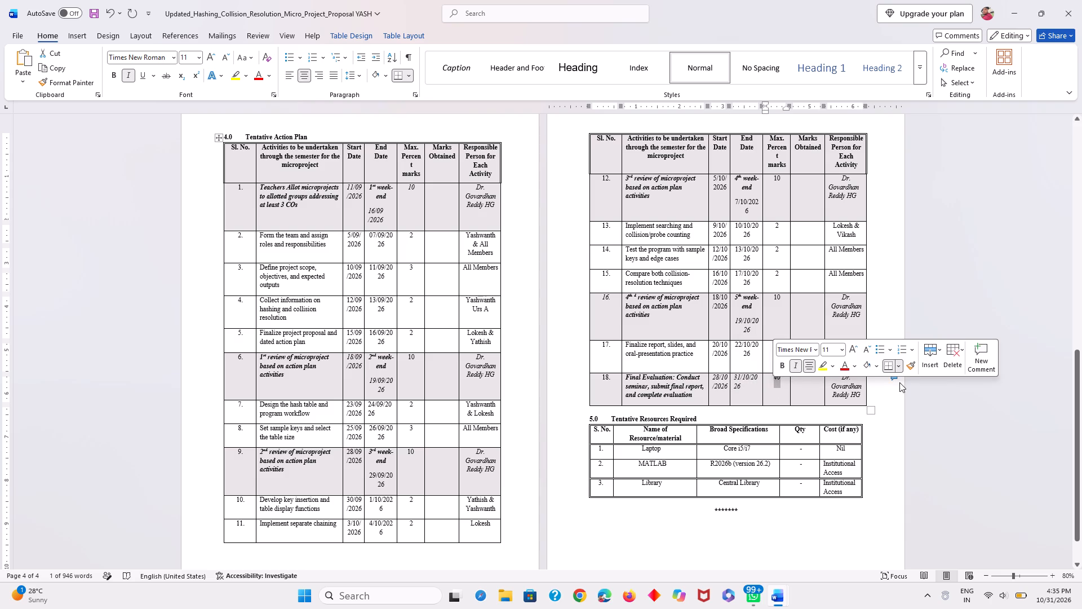
pyautogui.click(938, 411)
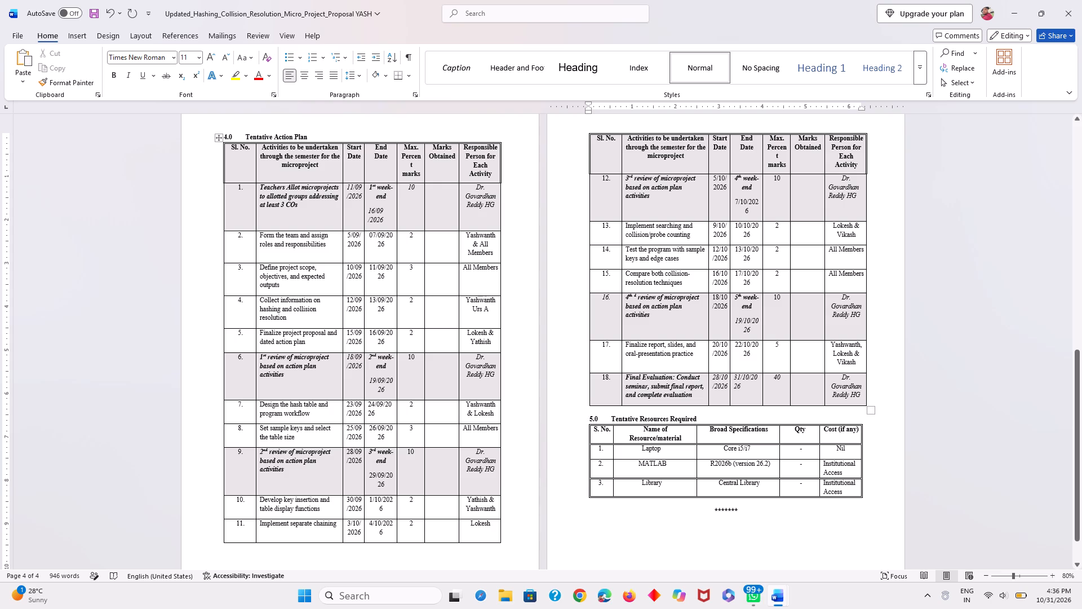
# Italicise the start date in activity 16's 4th review row.
pyautogui.moveTo(726, 306); pyautogui.dragTo(712, 300)
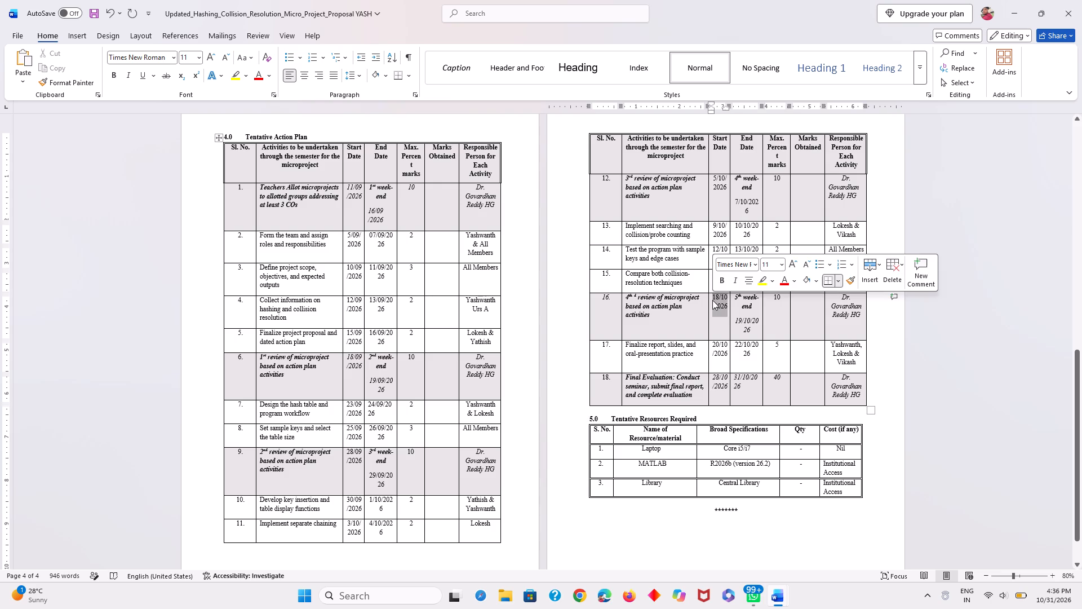
pyautogui.click(737, 285)
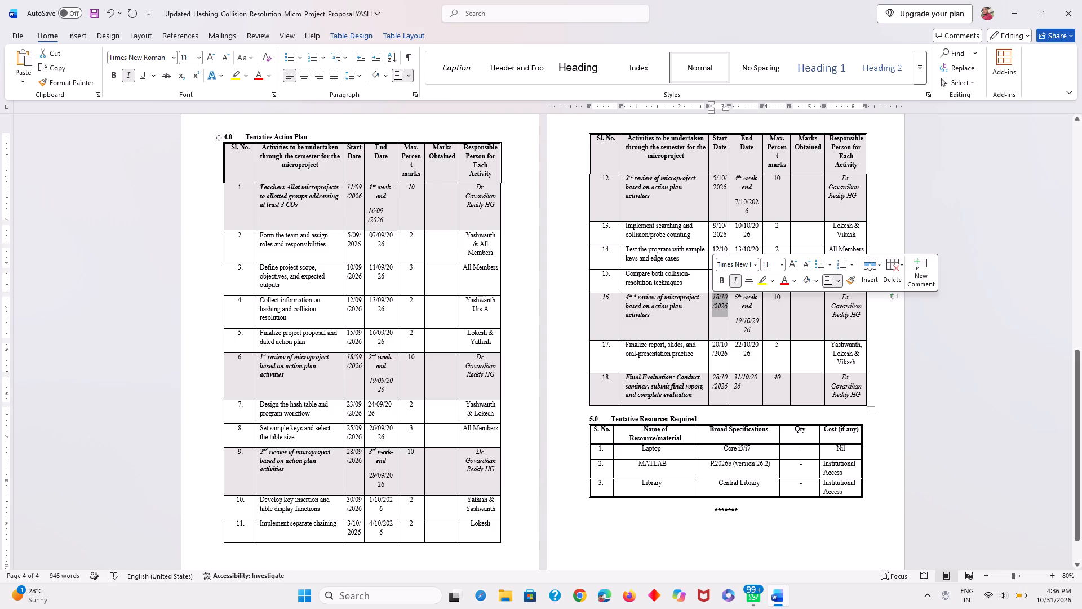
# Italicise the serial number of activity 18, the Final Evaluation row.
pyautogui.click(620, 379)
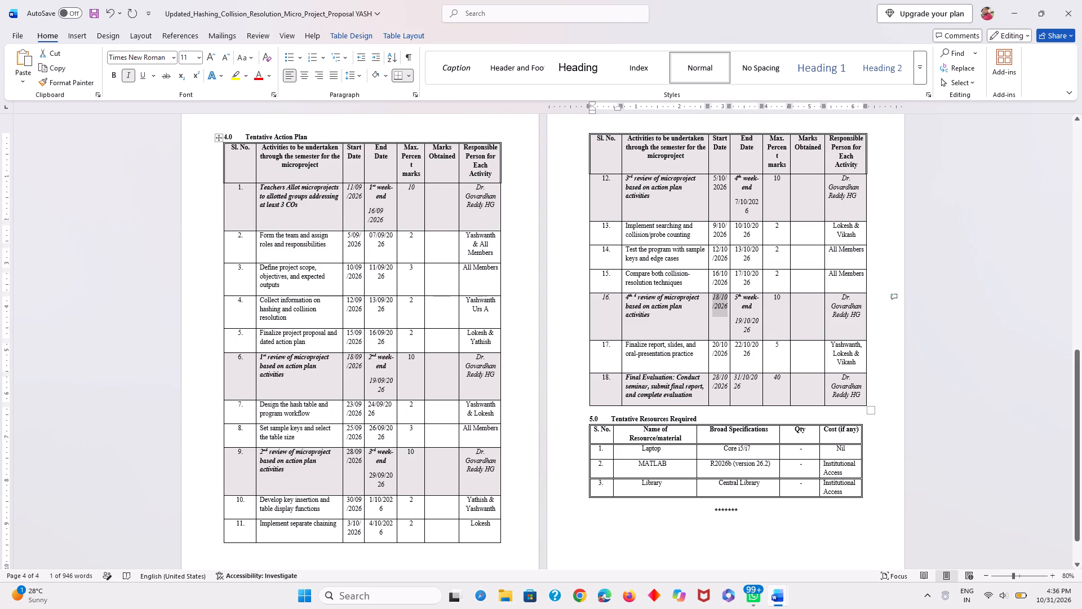
pyautogui.moveTo(614, 382); pyautogui.dragTo(598, 377)
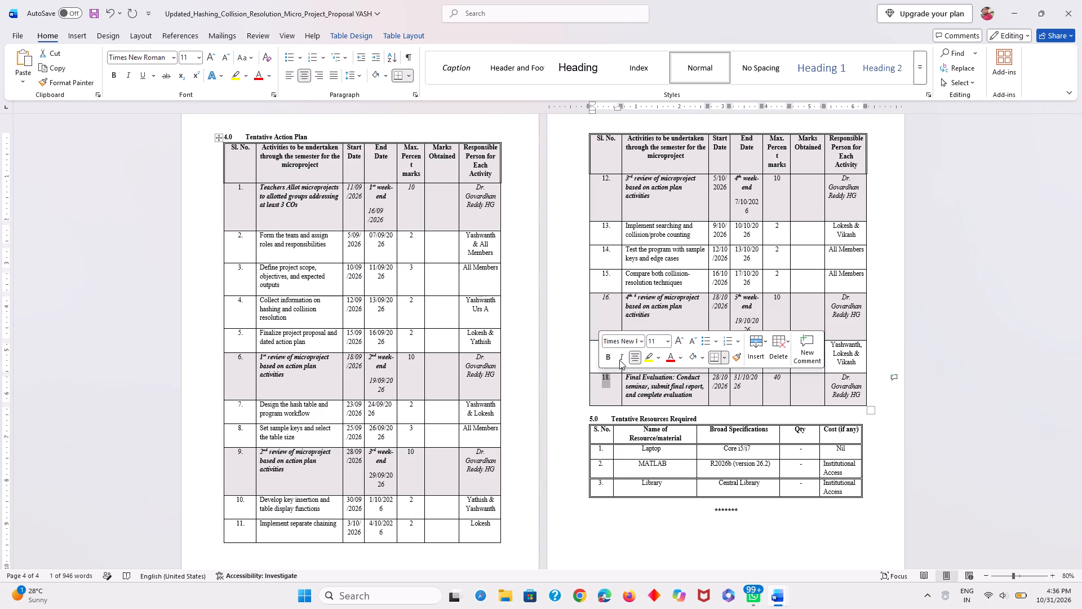
pyautogui.click(619, 360)
pyautogui.click(547, 424)
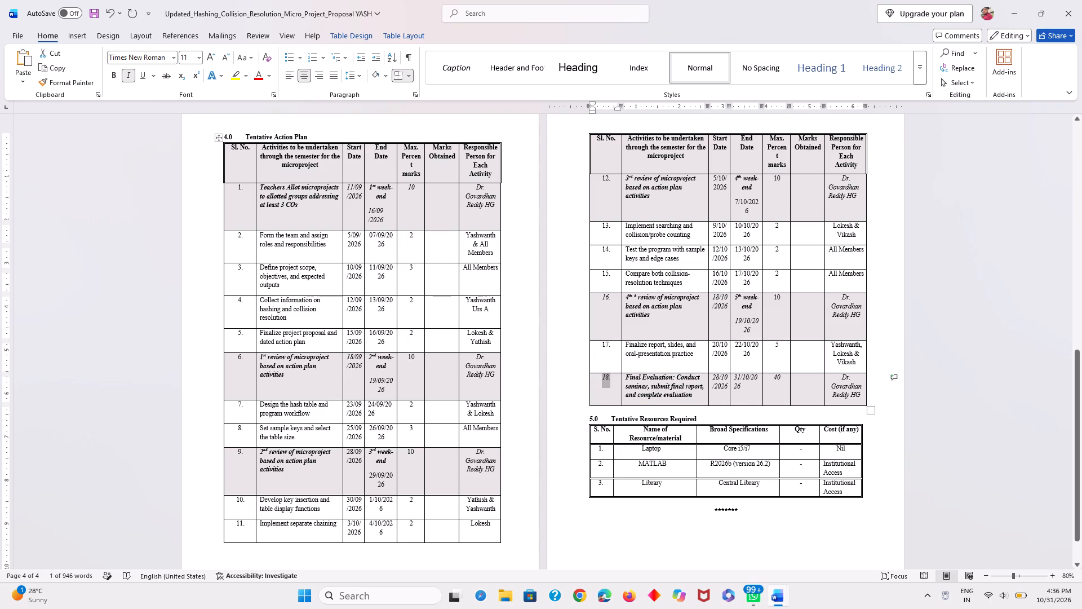
pyautogui.click(947, 294)
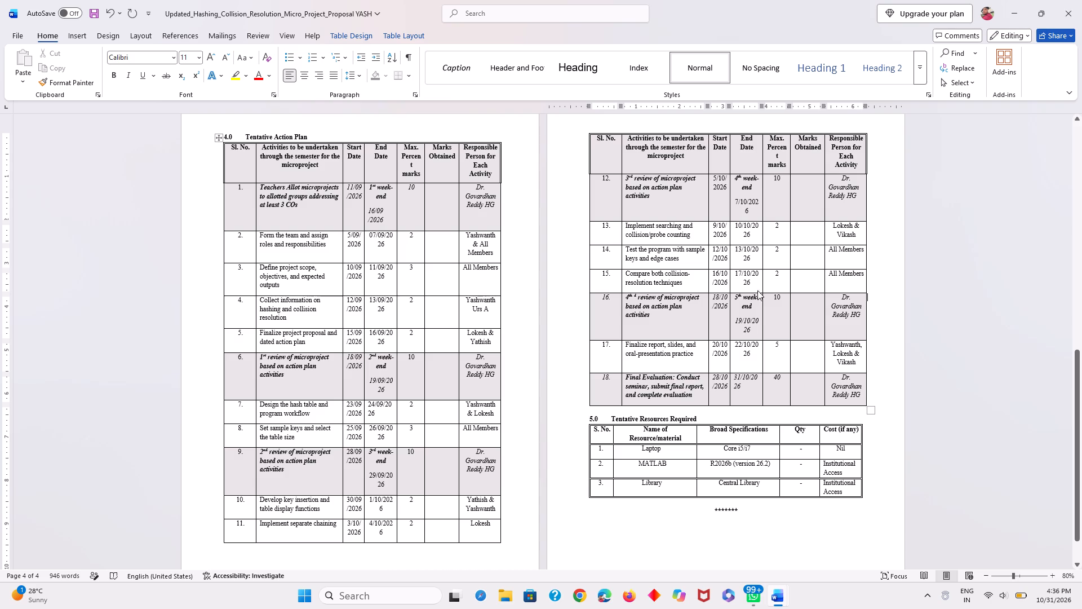
# Italicise the maximum marks in activity 16's 4th review row.
pyautogui.moveTo(781, 297); pyautogui.dragTo(772, 298)
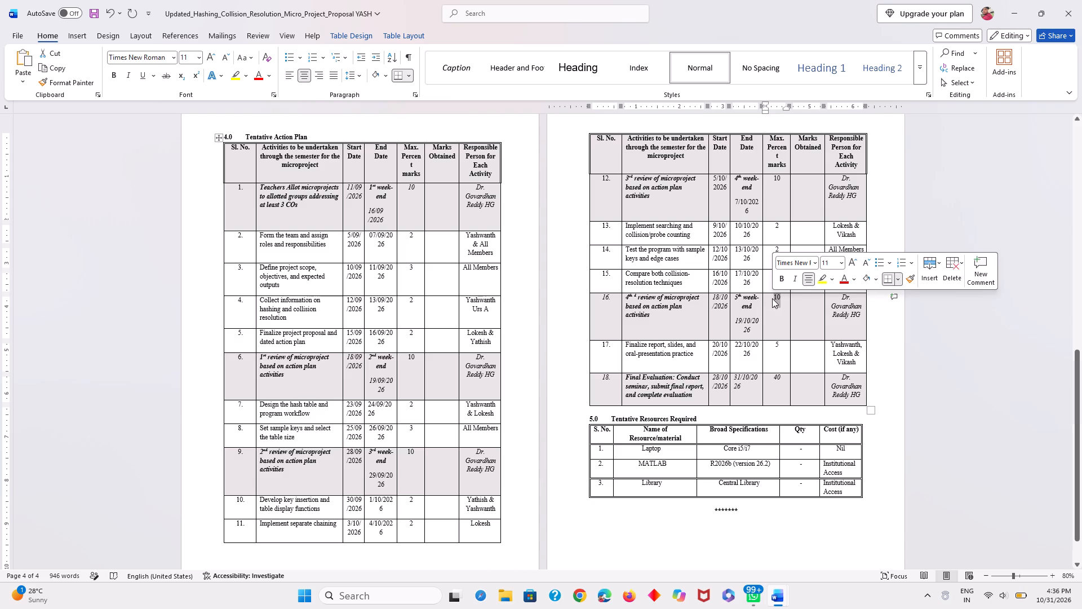
pyautogui.click(795, 284)
pyautogui.click(996, 383)
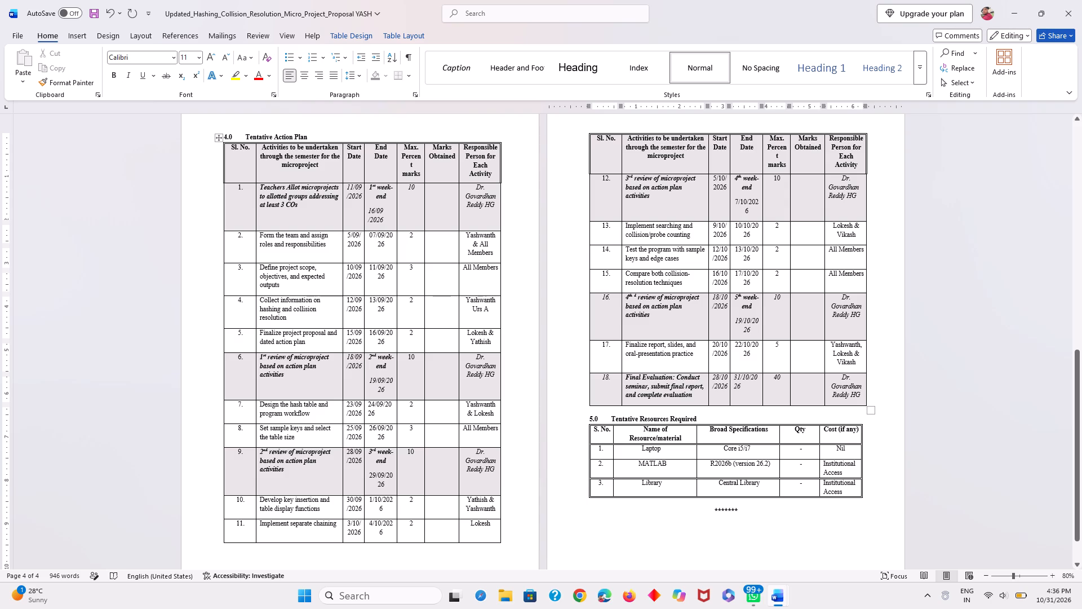
# Italicise the serial number and the maximum marks in activity 12's 3rd review row.
pyautogui.moveTo(612, 183); pyautogui.dragTo(601, 180)
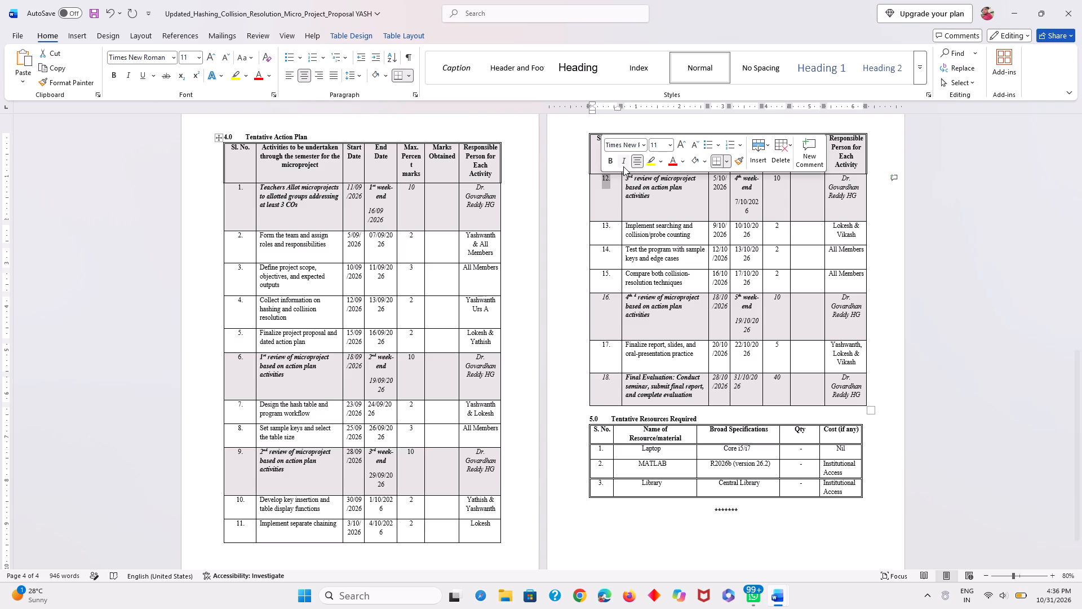
pyautogui.click(623, 166)
pyautogui.click(995, 222)
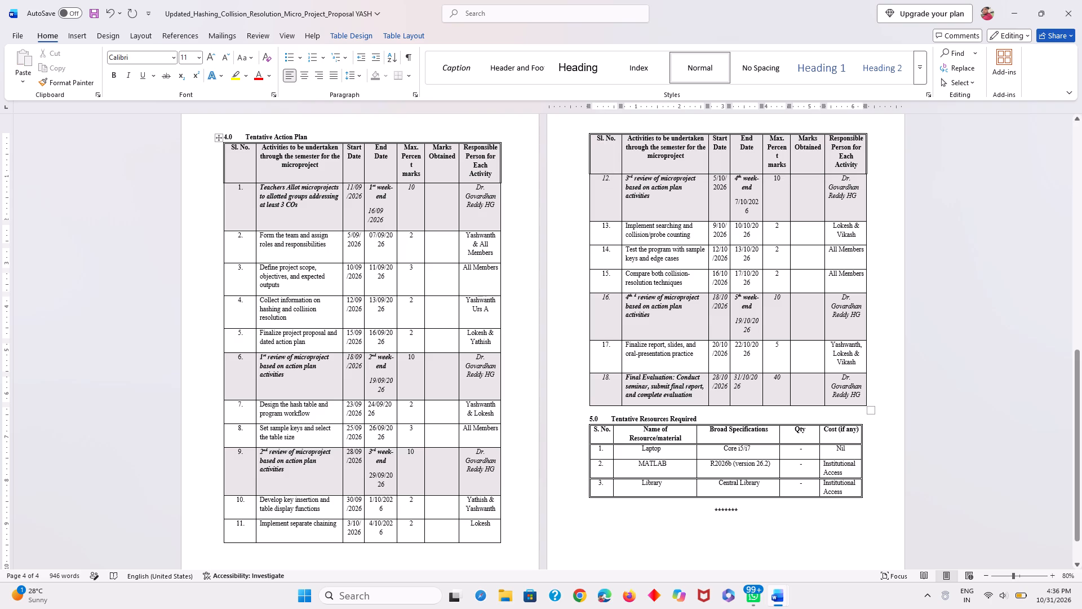
pyautogui.moveTo(781, 180); pyautogui.dragTo(773, 180)
pyautogui.click(798, 165)
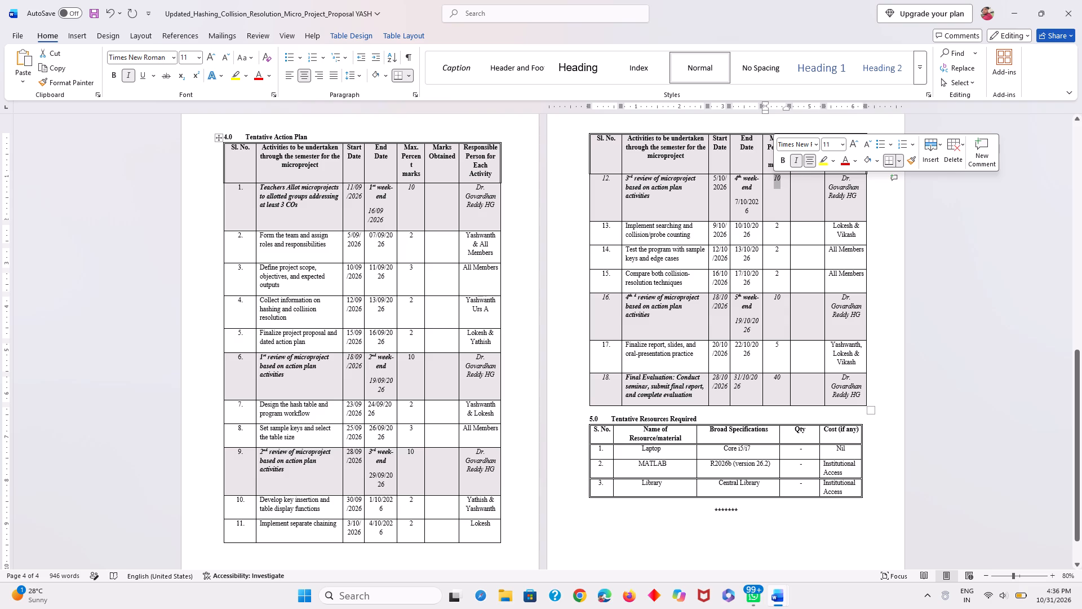
pyautogui.click(926, 235)
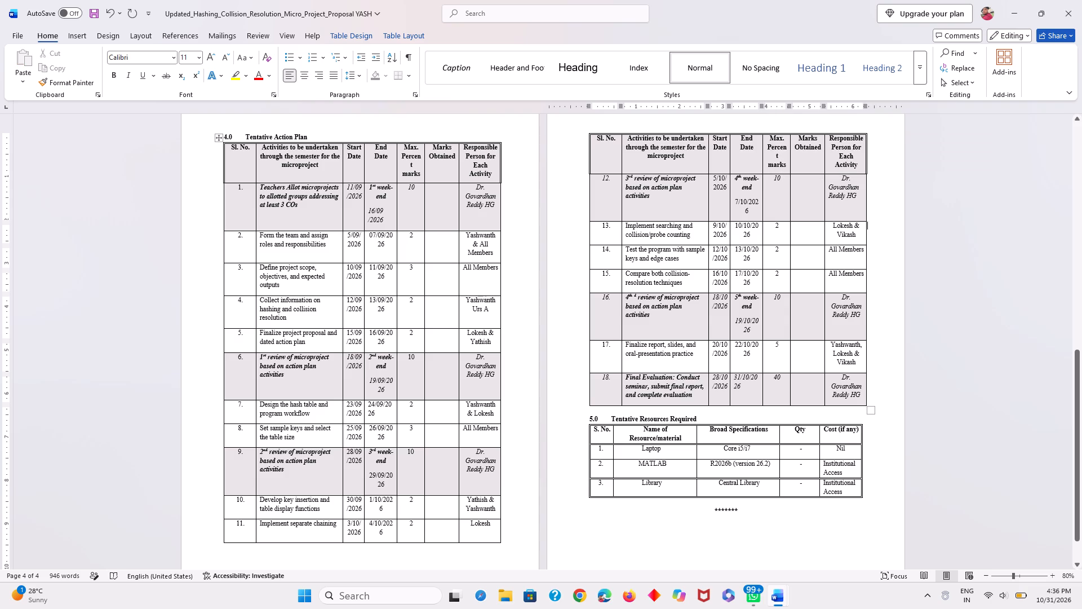
# Italicise the start date and the end date in activity 9's 2nd review row.
pyautogui.moveTo(362, 462); pyautogui.dragTo(345, 452)
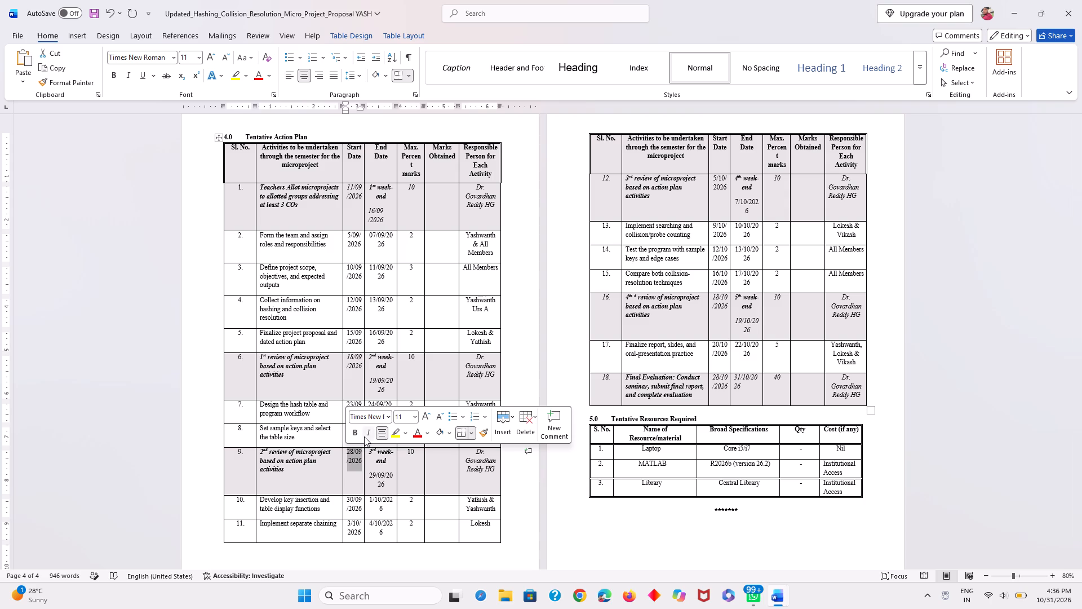
pyautogui.click(365, 435)
pyautogui.click(147, 466)
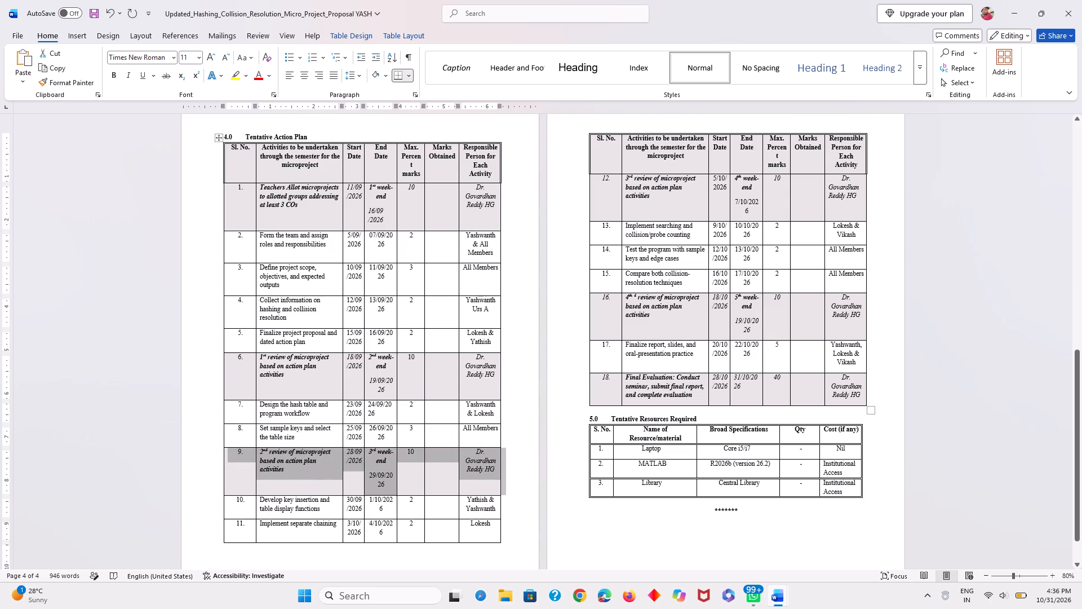
pyautogui.click(907, 293)
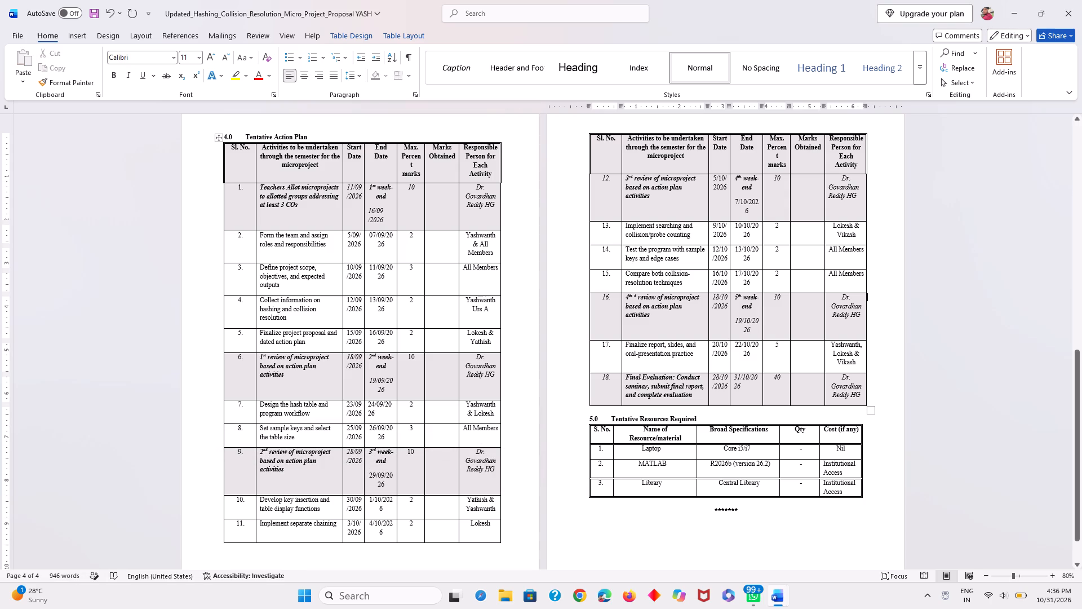
pyautogui.moveTo(388, 482); pyautogui.dragTo(370, 478)
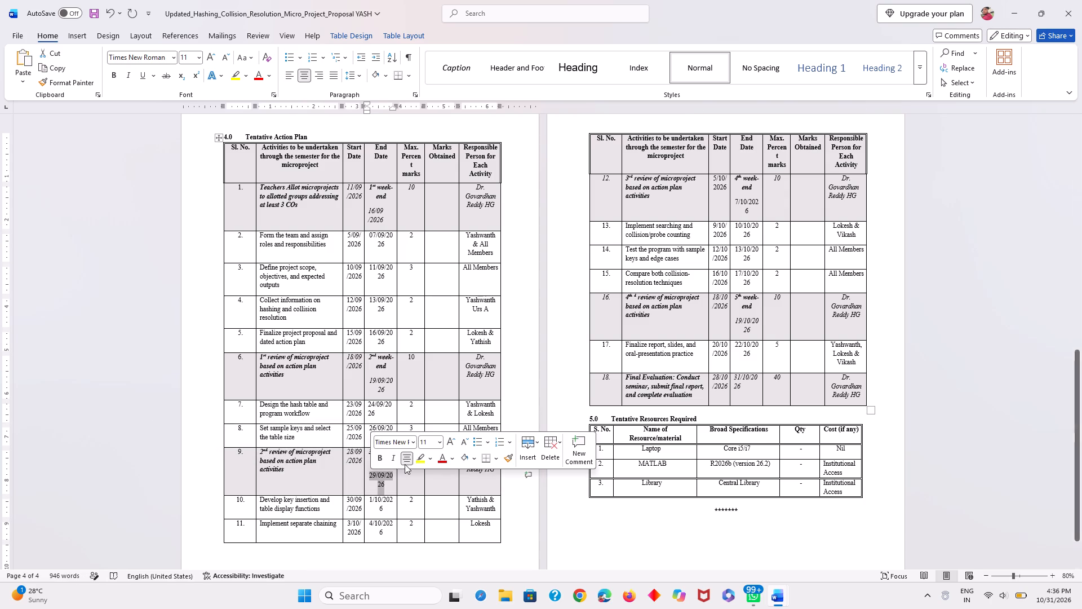
pyautogui.click(394, 458)
pyautogui.click(987, 286)
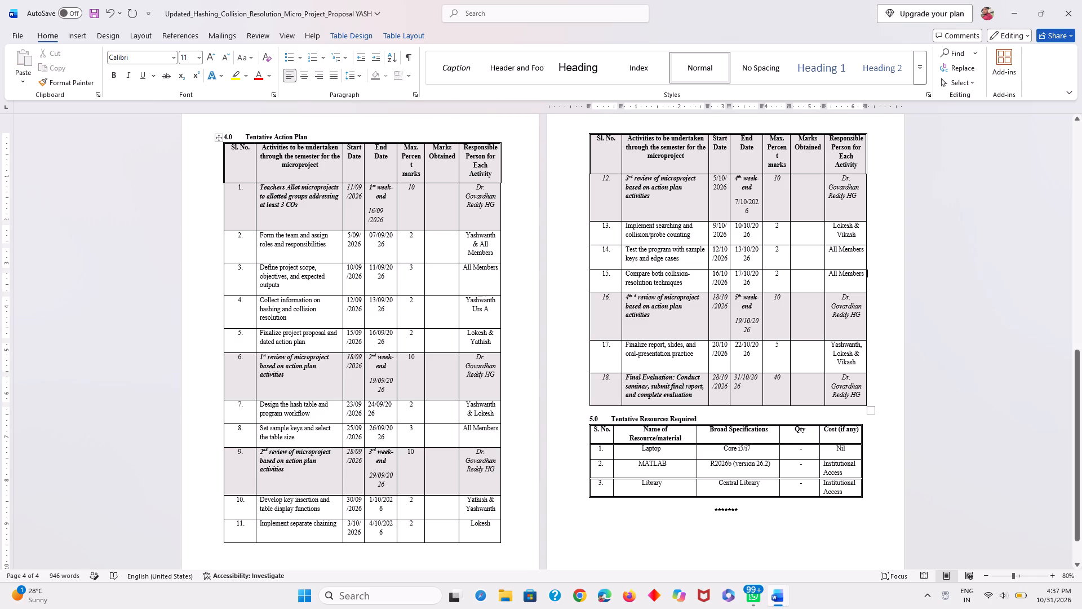
# Italicise the serial number and the maximum marks in activity 9's 2nd review row.
pyautogui.moveTo(249, 454); pyautogui.dragTo(229, 452)
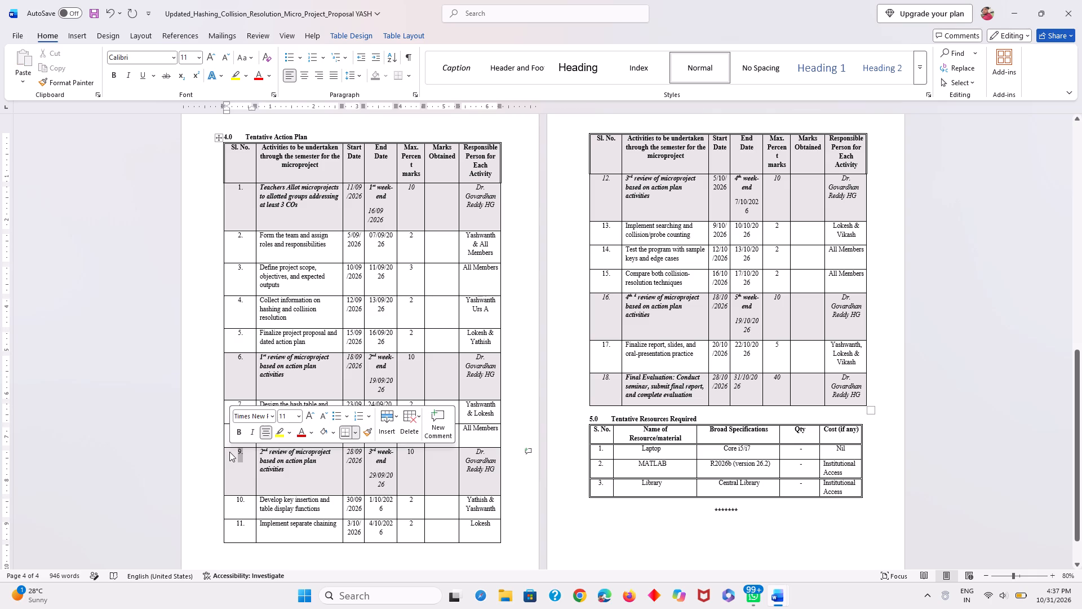
pyautogui.click(252, 435)
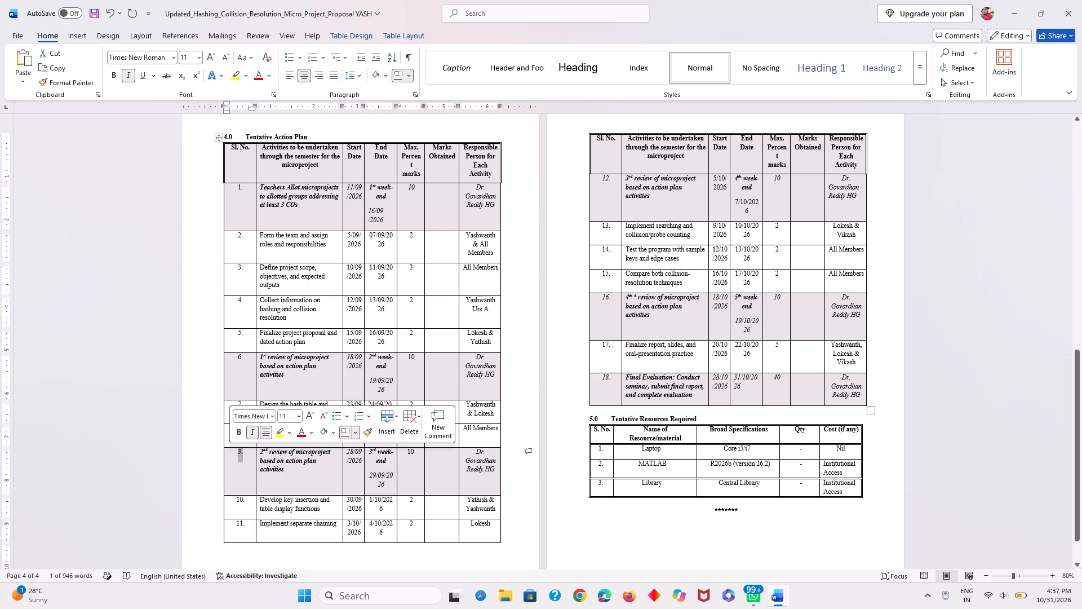
pyautogui.click(950, 293)
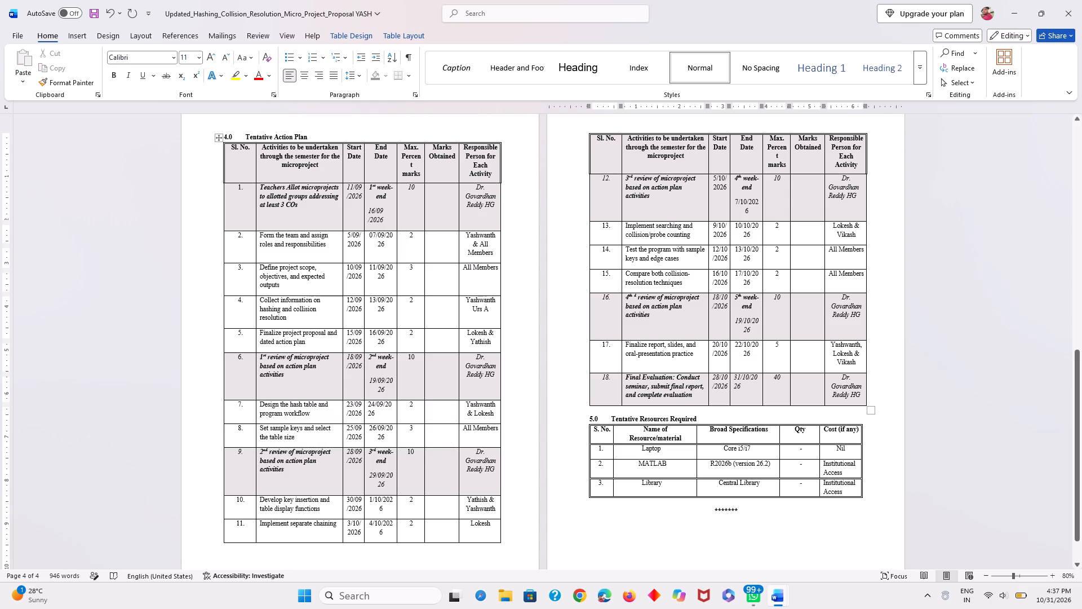
pyautogui.moveTo(420, 457); pyautogui.dragTo(406, 454)
pyautogui.moveTo(406, 454); pyautogui.dragTo(406, 455)
pyautogui.click(427, 444)
pyautogui.click(427, 435)
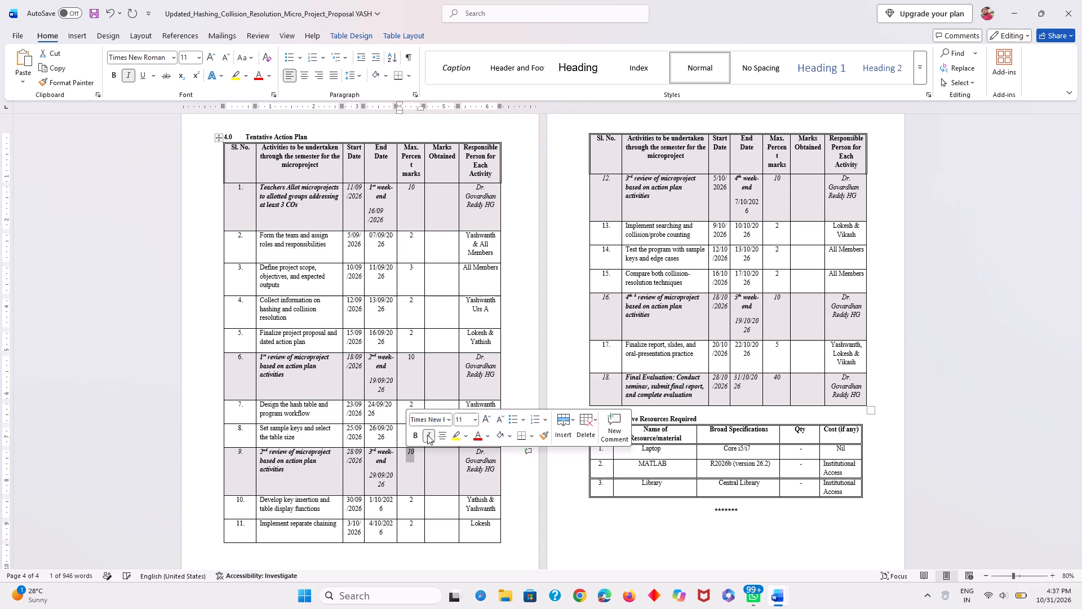
pyautogui.click(922, 336)
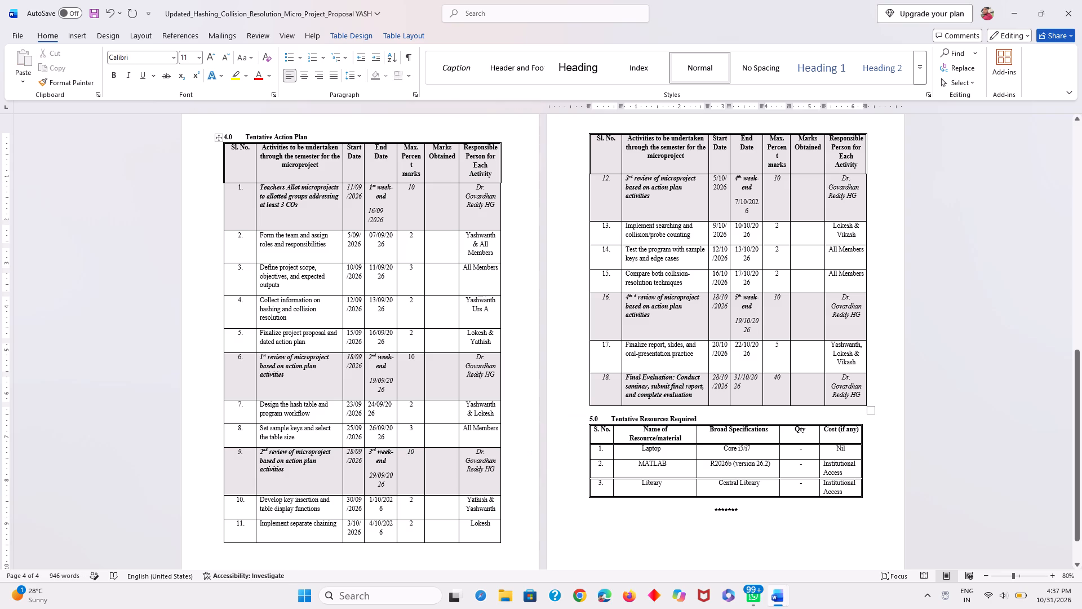
# Italicise the serial number and the maximum marks in activity 6's 1st review row.
pyautogui.moveTo(249, 365); pyautogui.dragTo(234, 359)
pyautogui.click(256, 342)
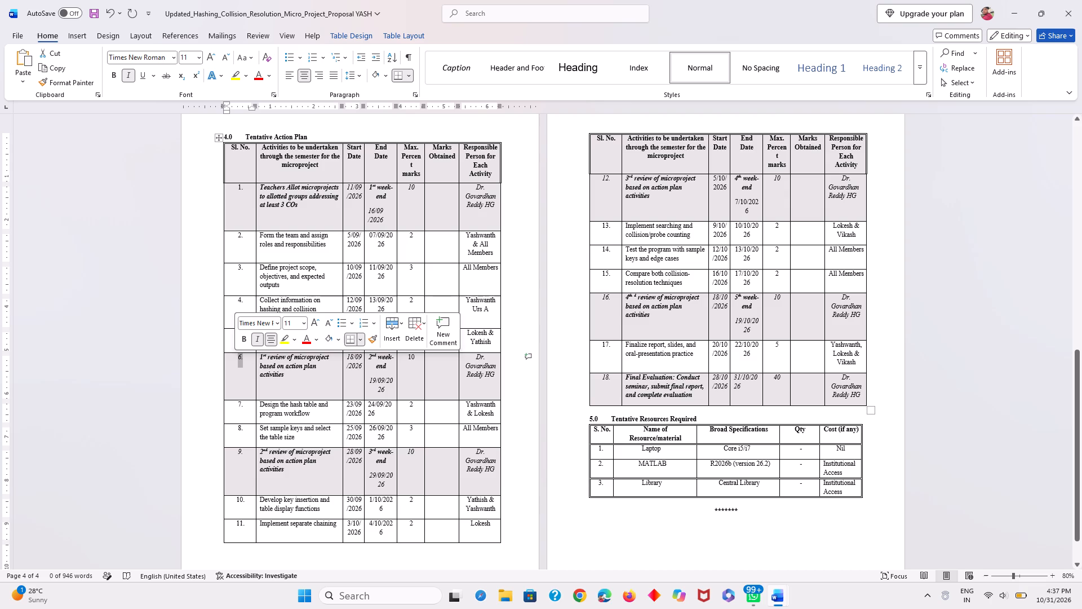
pyautogui.moveTo(419, 364); pyautogui.dragTo(411, 363)
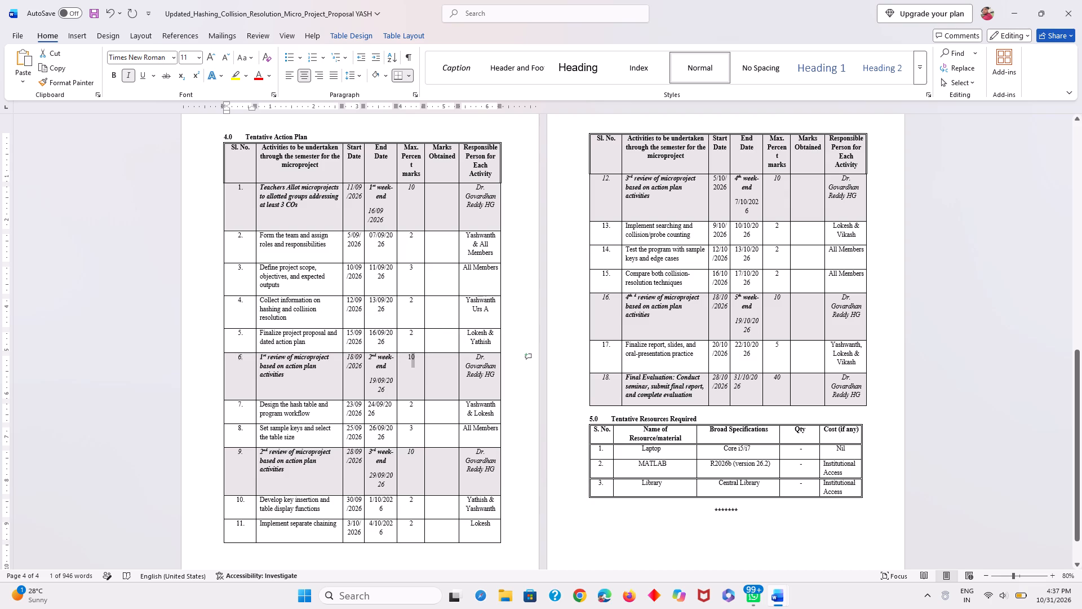
pyautogui.moveTo(411, 363); pyautogui.dragTo(408, 363)
pyautogui.click(426, 344)
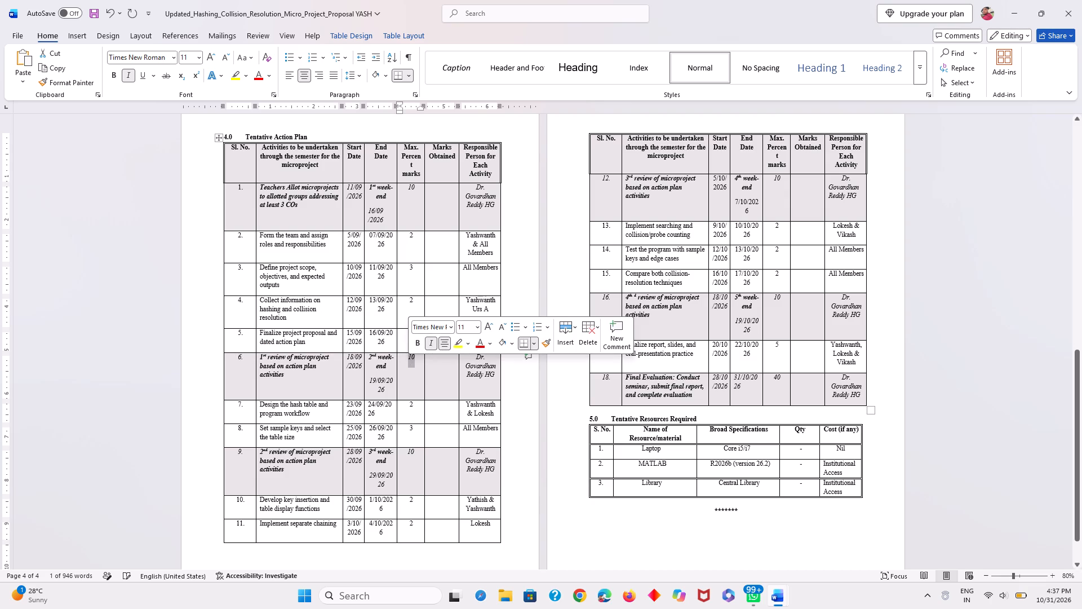
pyautogui.click(948, 311)
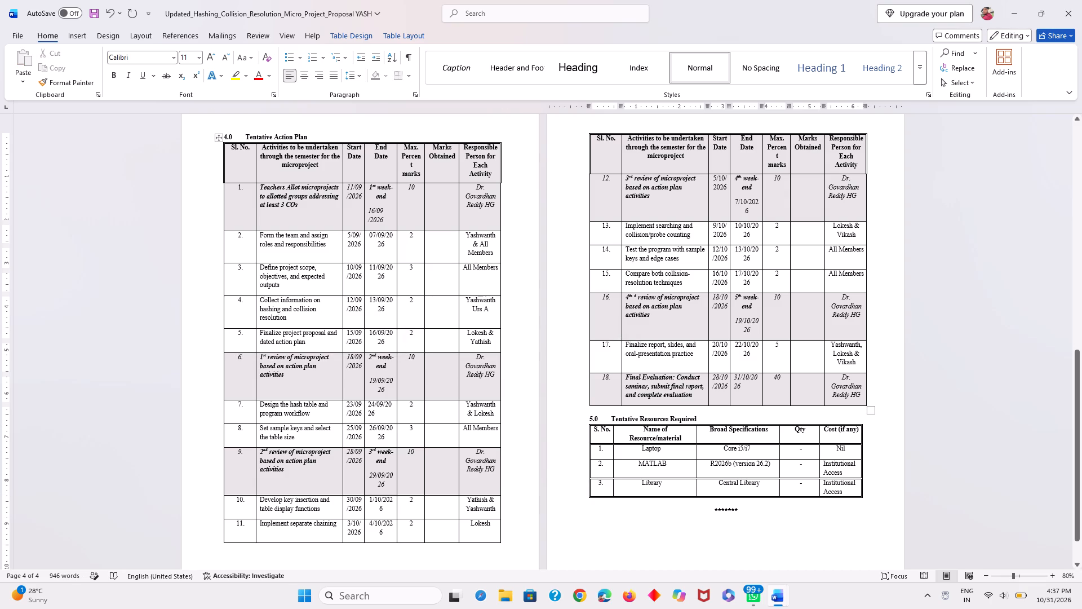
# Italicise the serial number in activity 1's shaded row on allotting microprojects.
pyautogui.moveTo(246, 195); pyautogui.dragTo(237, 192)
pyautogui.moveTo(237, 192); pyautogui.dragTo(236, 192)
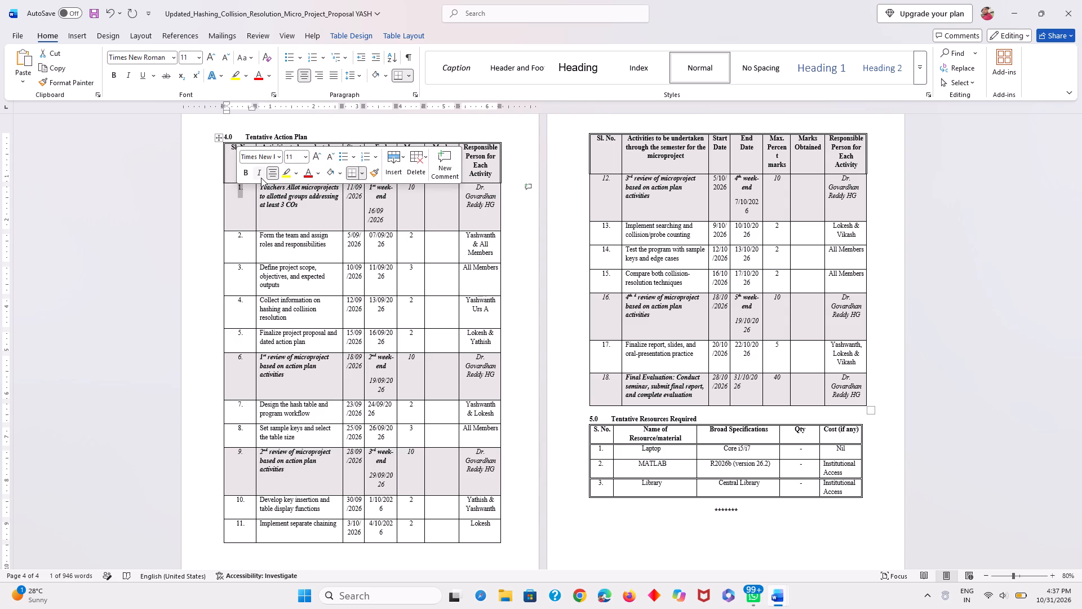
pyautogui.click(261, 178)
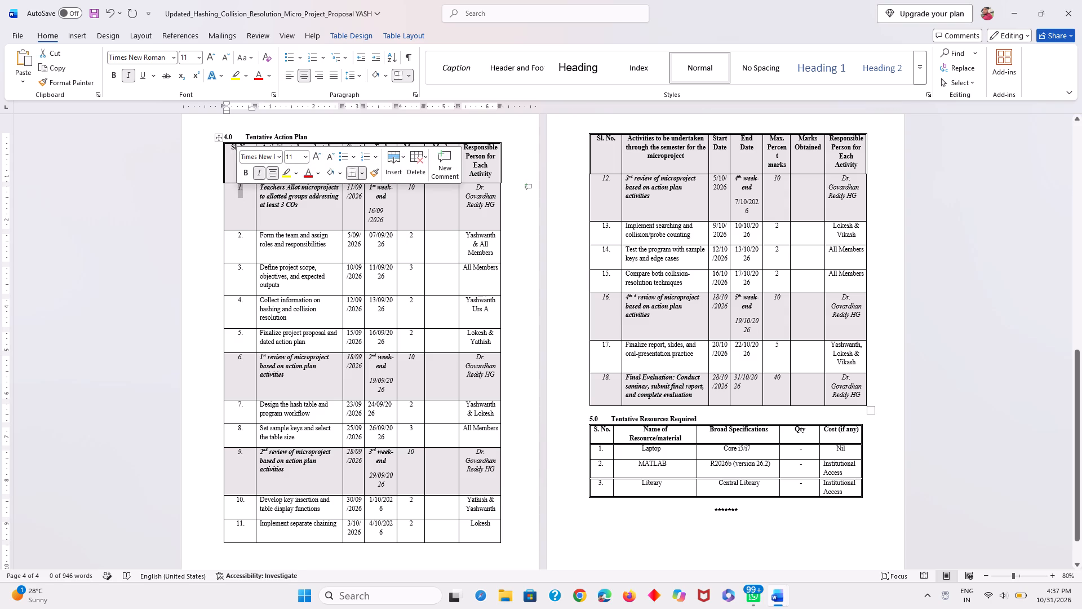
pyautogui.click(954, 209)
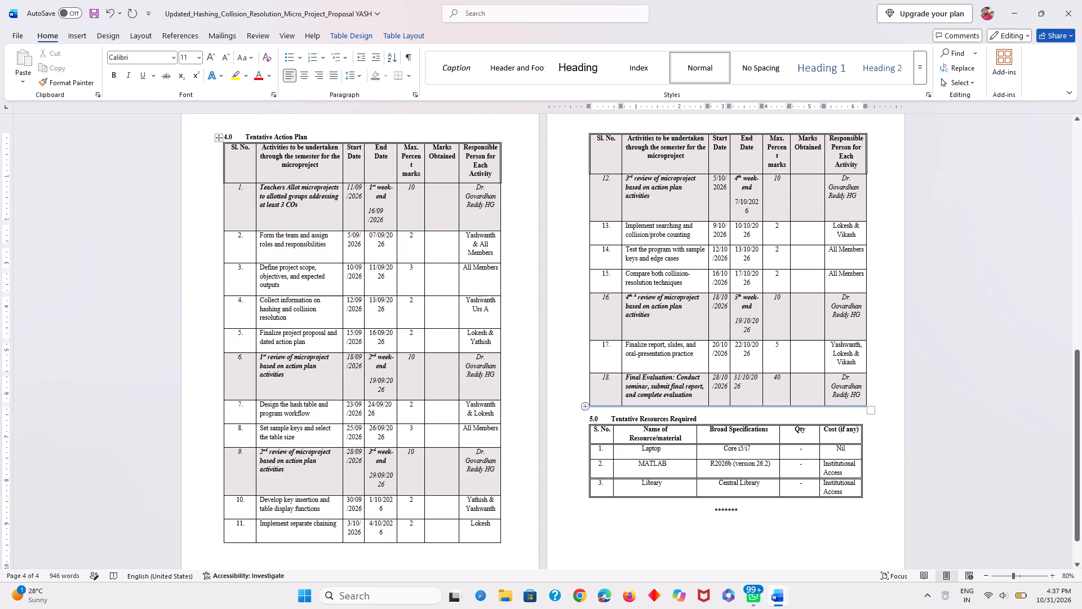
# Remove the stray extra superscript from activity 16's description, leaving a single space between 4th and review.
pyautogui.click(638, 298)
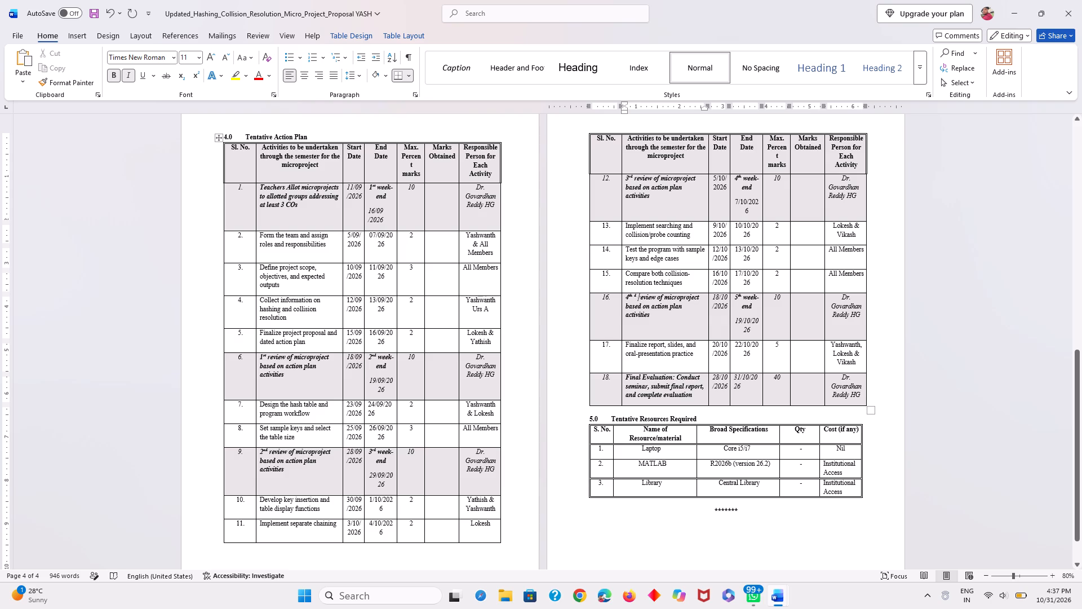
pyautogui.press('BackSpace')
pyautogui.press('BackSpace')
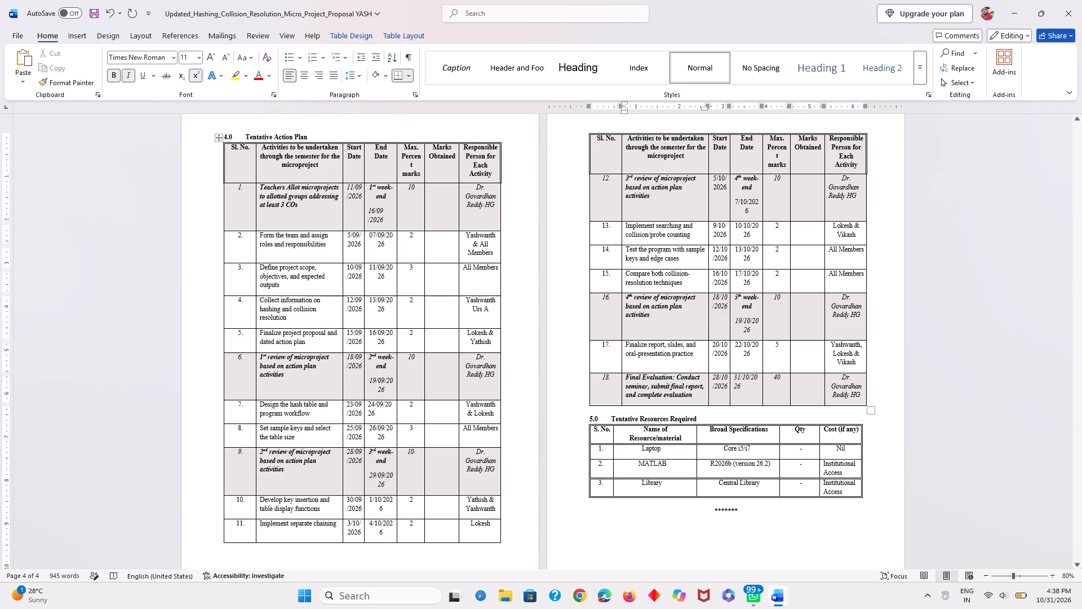
pyautogui.press('BackSpace')
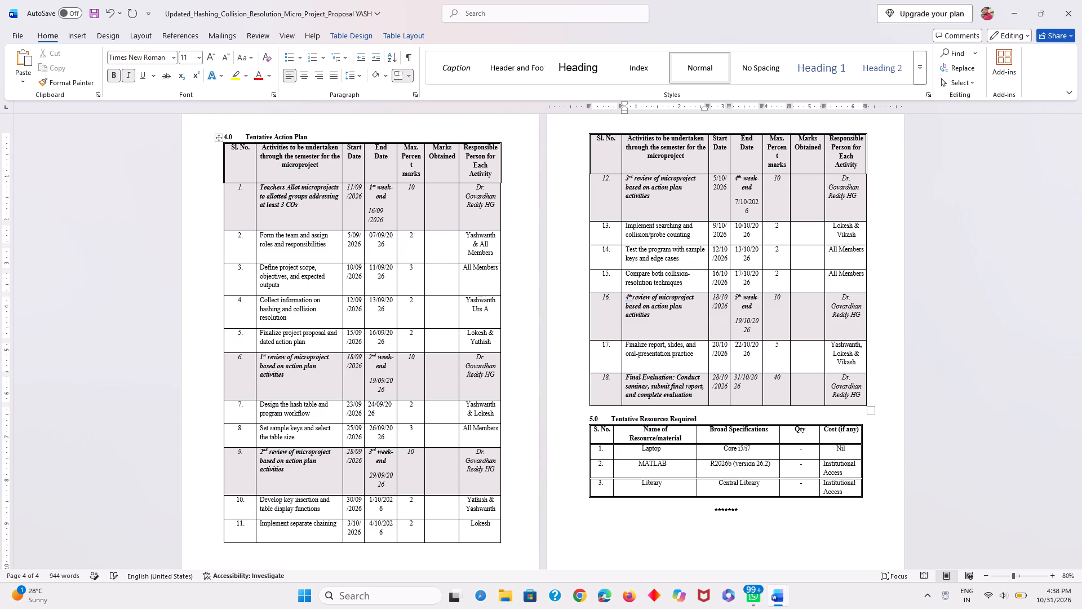
pyautogui.press('space')
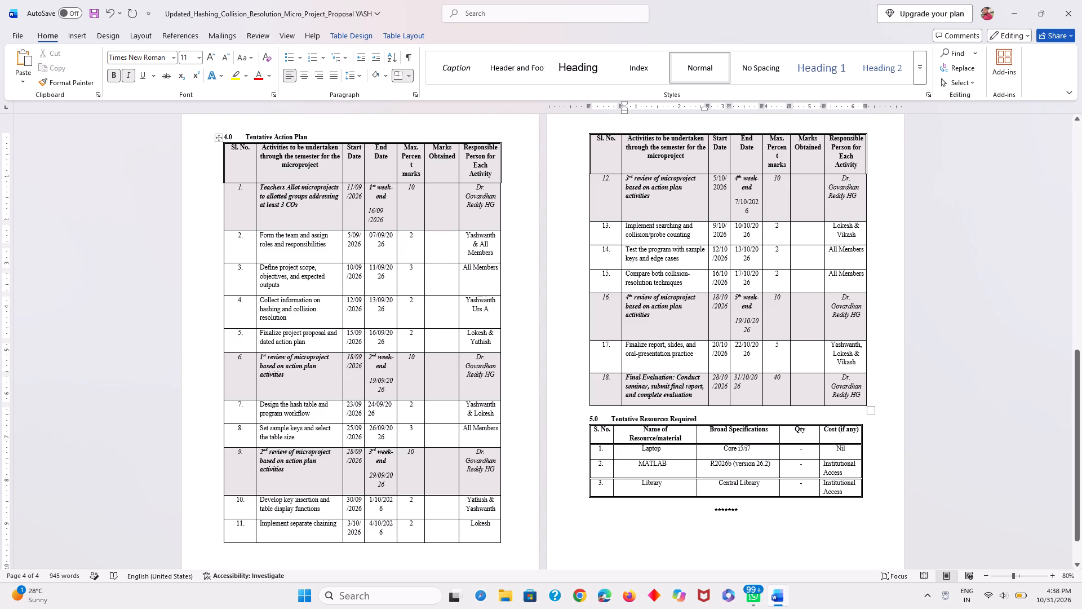
# Italicise the end date and the start date in activity 12's 3rd review row.
pyautogui.moveTo(759, 213); pyautogui.dragTo(735, 206)
pyautogui.moveTo(735, 206); pyautogui.dragTo(734, 204)
pyautogui.click(753, 188)
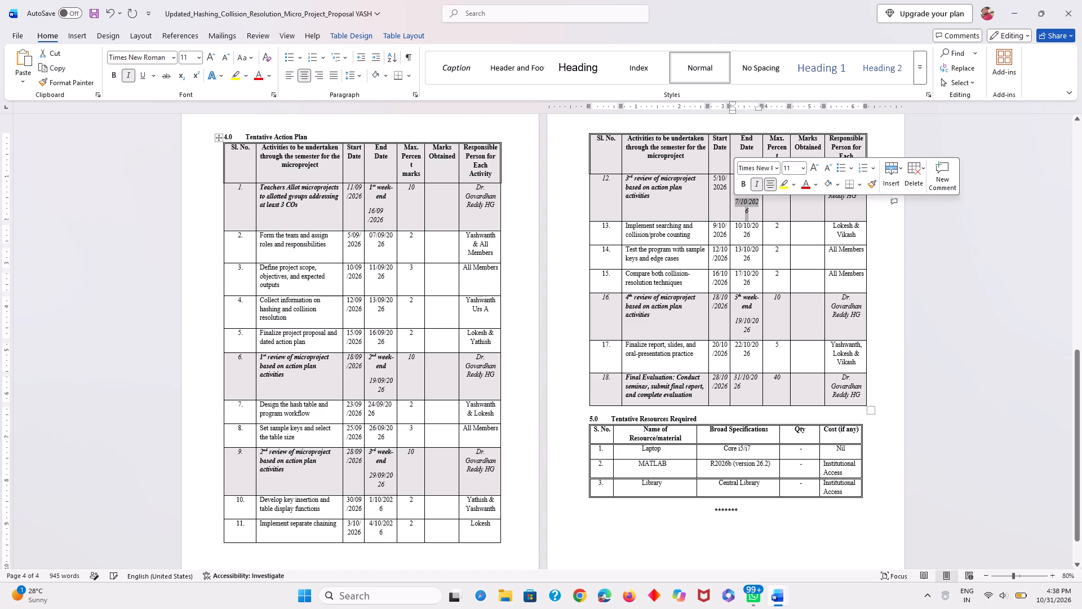
pyautogui.moveTo(725, 189); pyautogui.dragTo(712, 174)
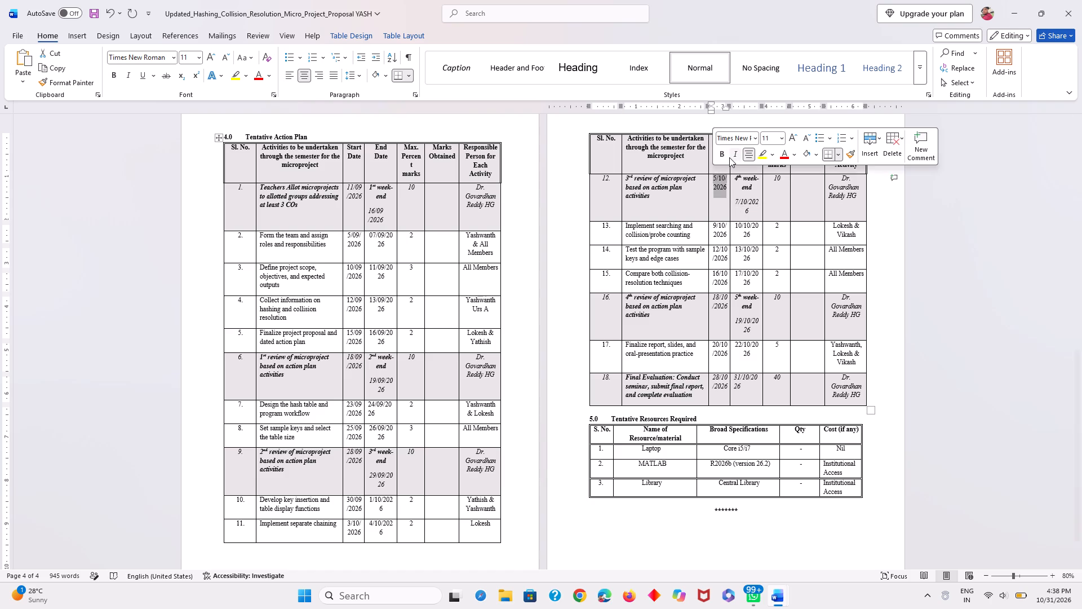
pyautogui.click(729, 157)
pyautogui.click(974, 206)
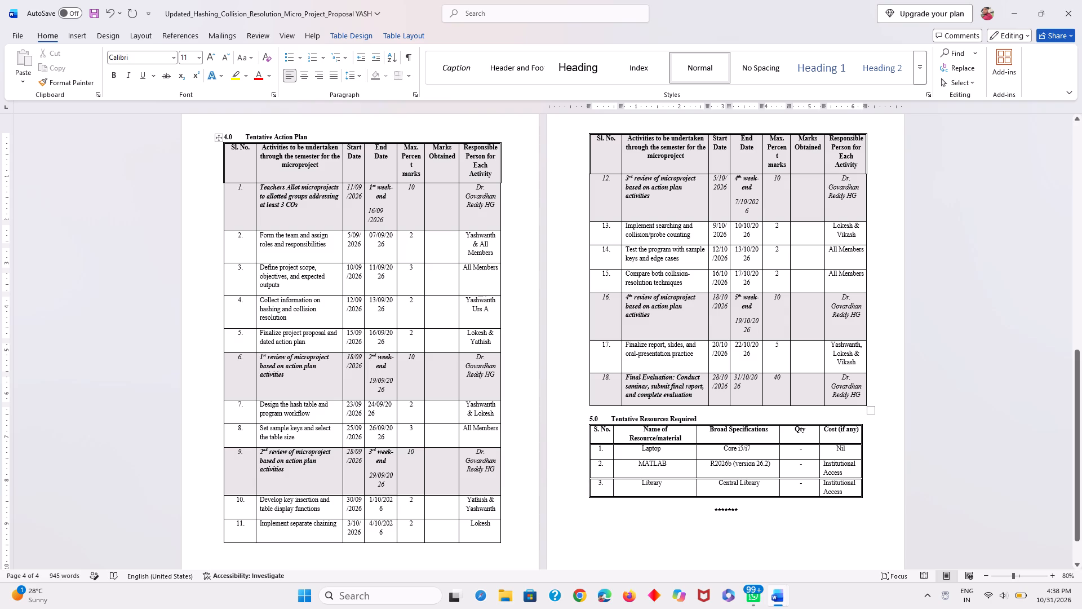
# Look over the proposal from the cover page through to the action plan and resources tables.
pyautogui.scroll(8, 969, 298)
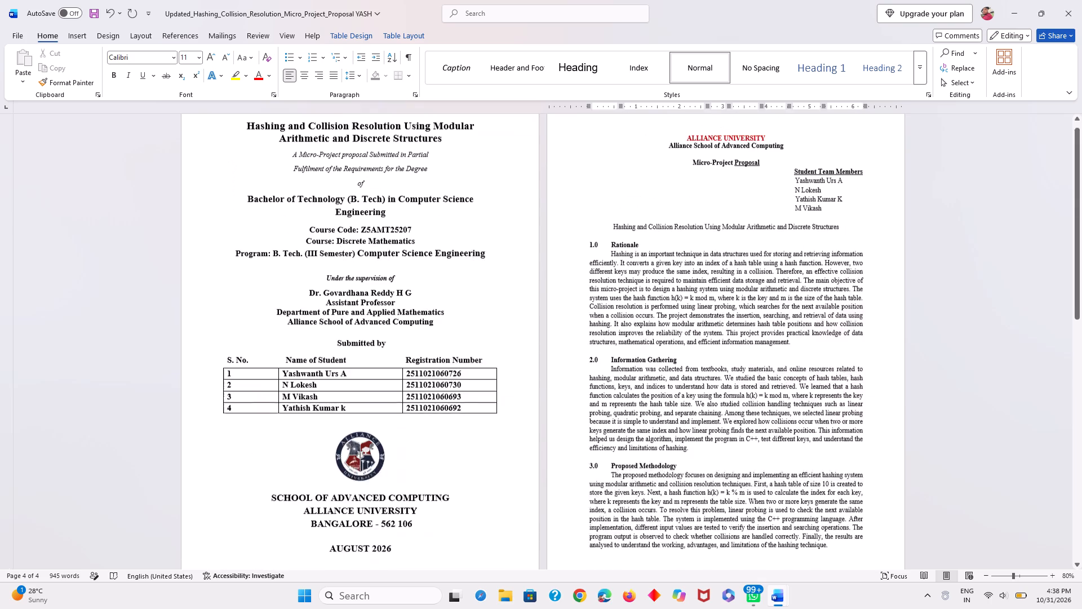
pyautogui.scroll(1, 969, 298)
pyautogui.scroll(-2, 969, 298)
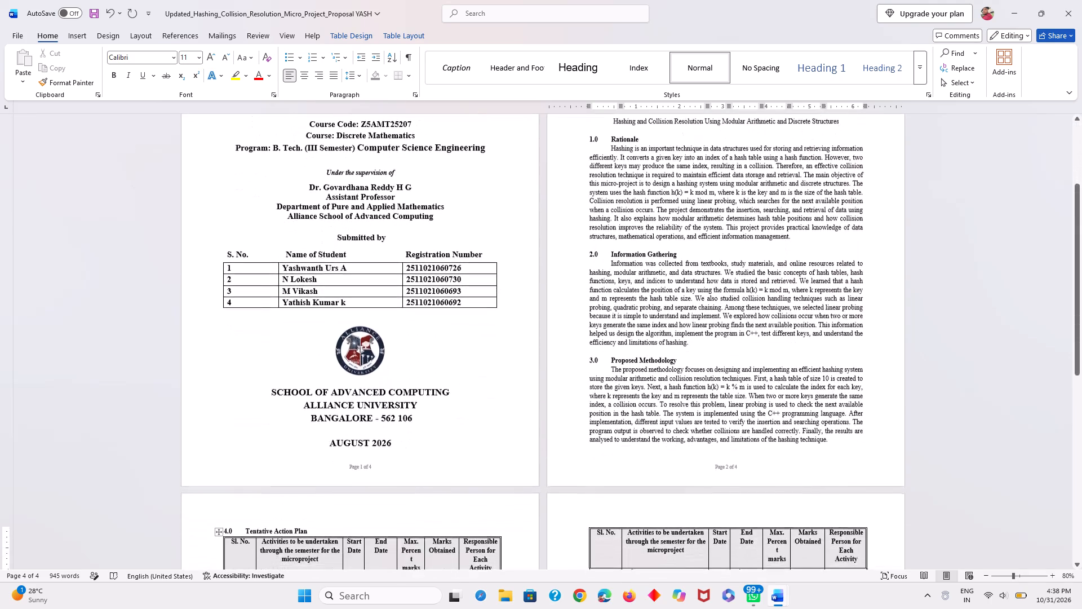
pyautogui.scroll(-6, 969, 298)
pyautogui.scroll(1, 969, 298)
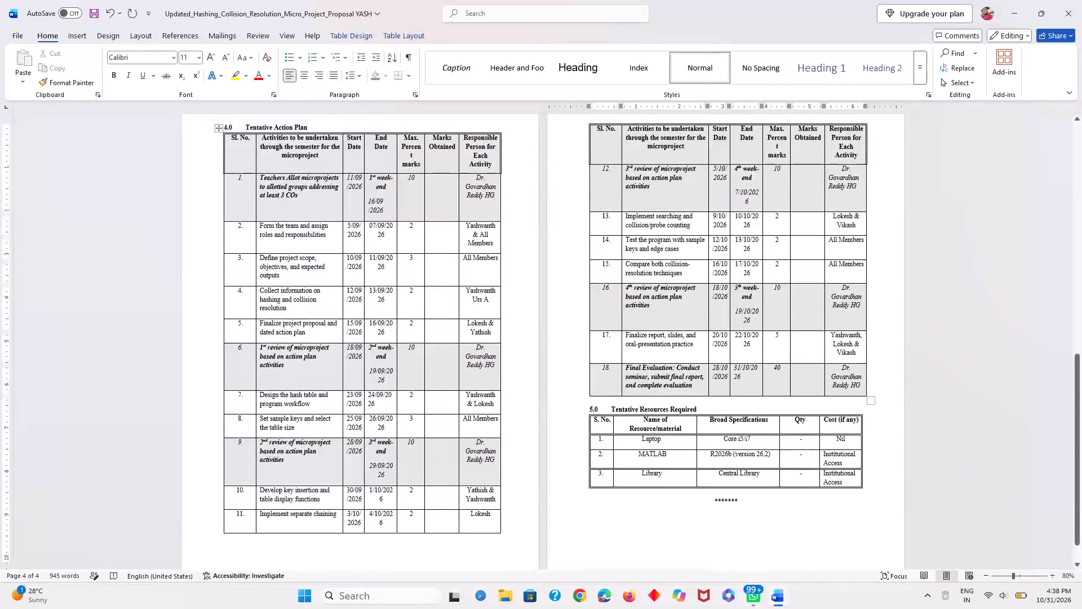
pyautogui.scroll(1, 969, 298)
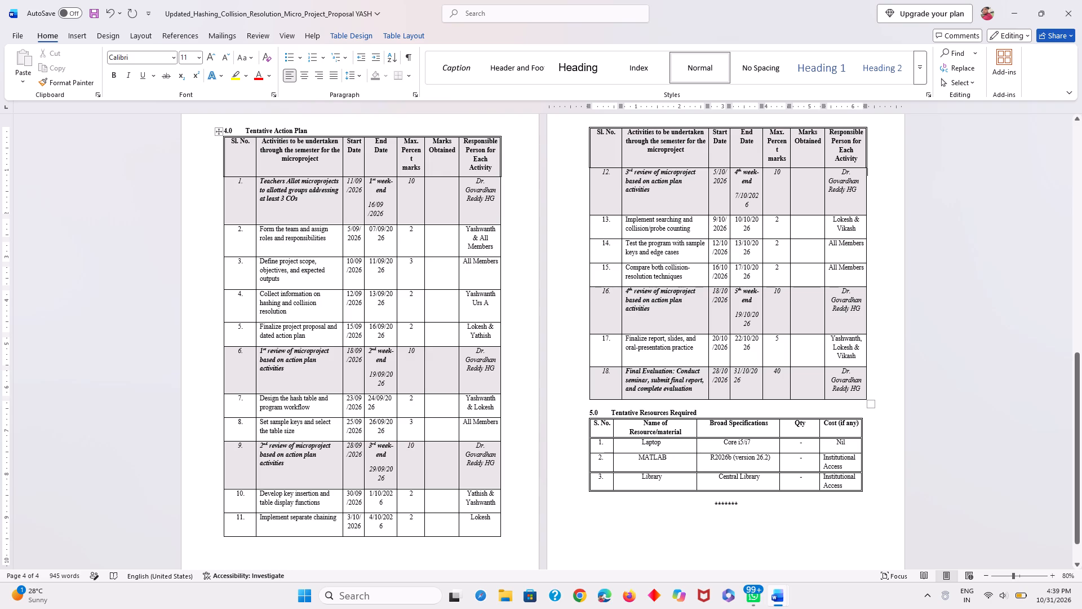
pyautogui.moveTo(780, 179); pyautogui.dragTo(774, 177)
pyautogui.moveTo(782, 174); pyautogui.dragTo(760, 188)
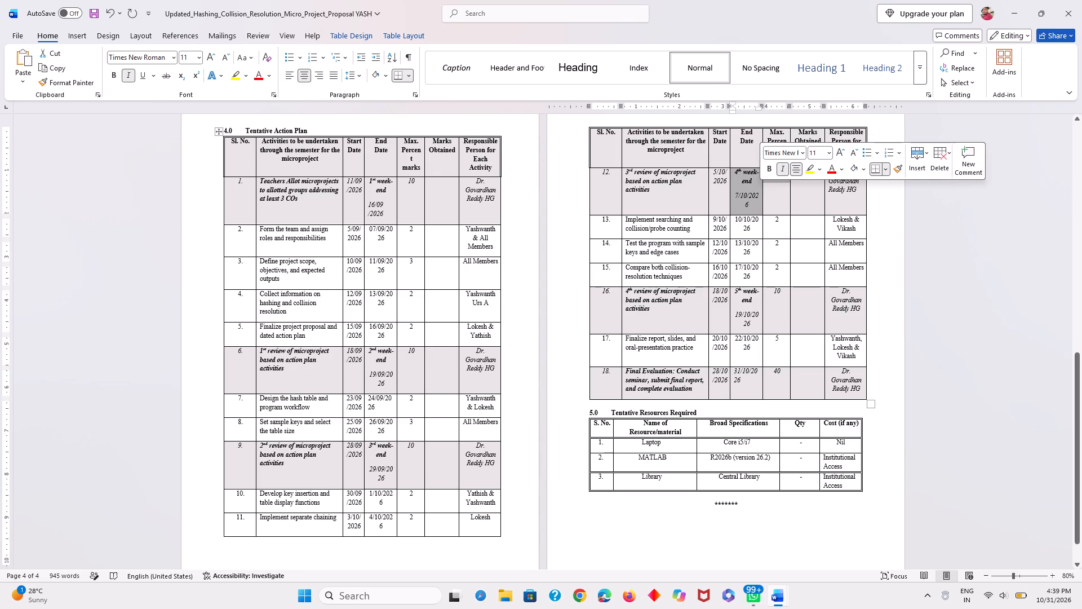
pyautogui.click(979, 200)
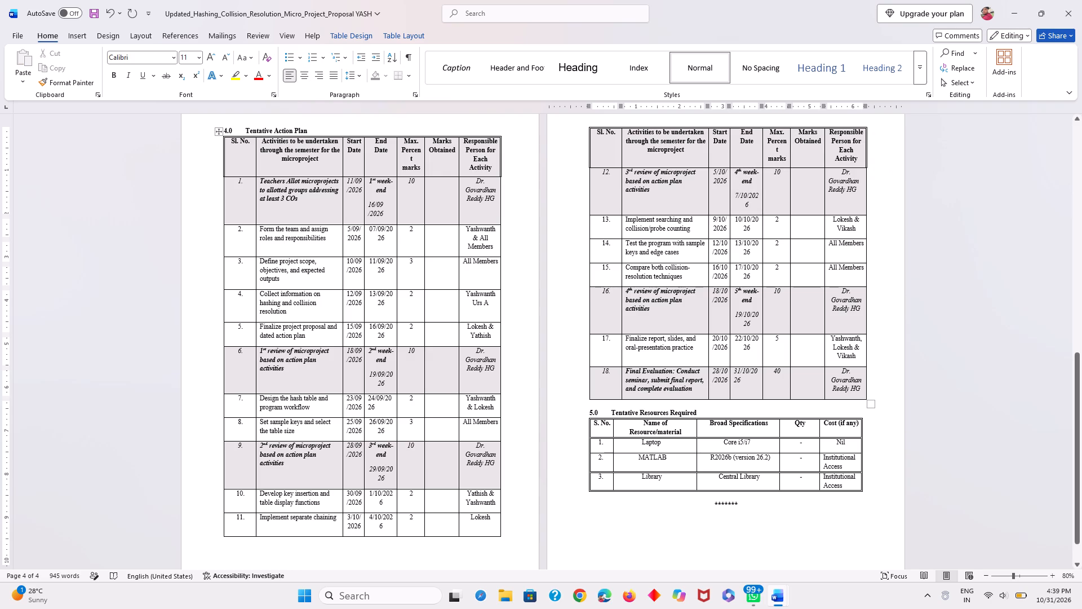
# Bold the maximum marks in the shaded rows of activities 1, 6 and 9.
pyautogui.moveTo(418, 184); pyautogui.dragTo(410, 183)
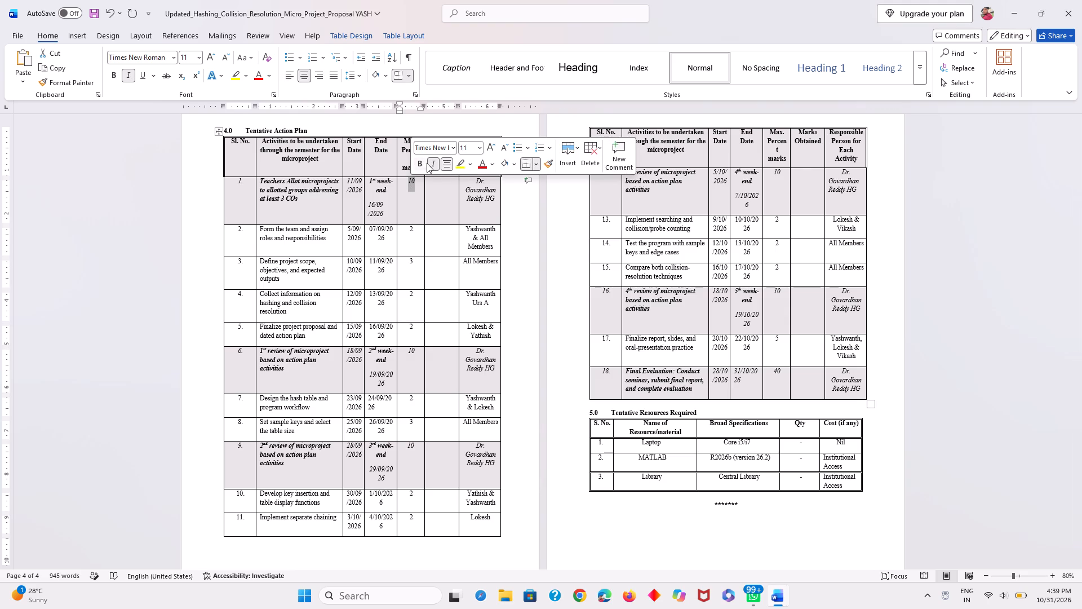
pyautogui.click(422, 162)
pyautogui.moveTo(420, 352); pyautogui.dragTo(408, 352)
pyautogui.click(415, 335)
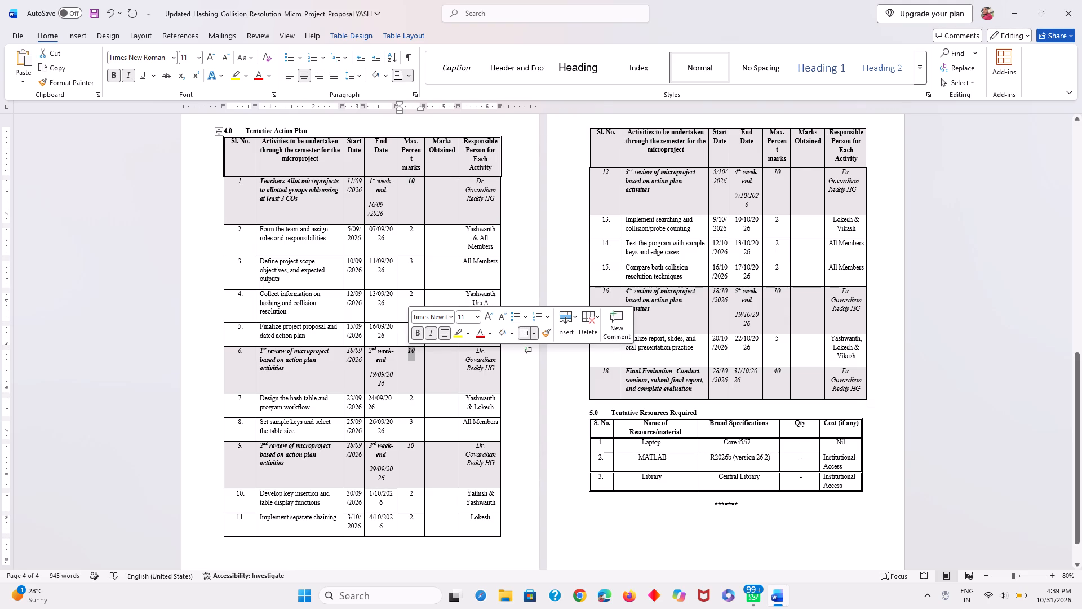
pyautogui.moveTo(416, 446); pyautogui.dragTo(406, 446)
pyautogui.click(415, 431)
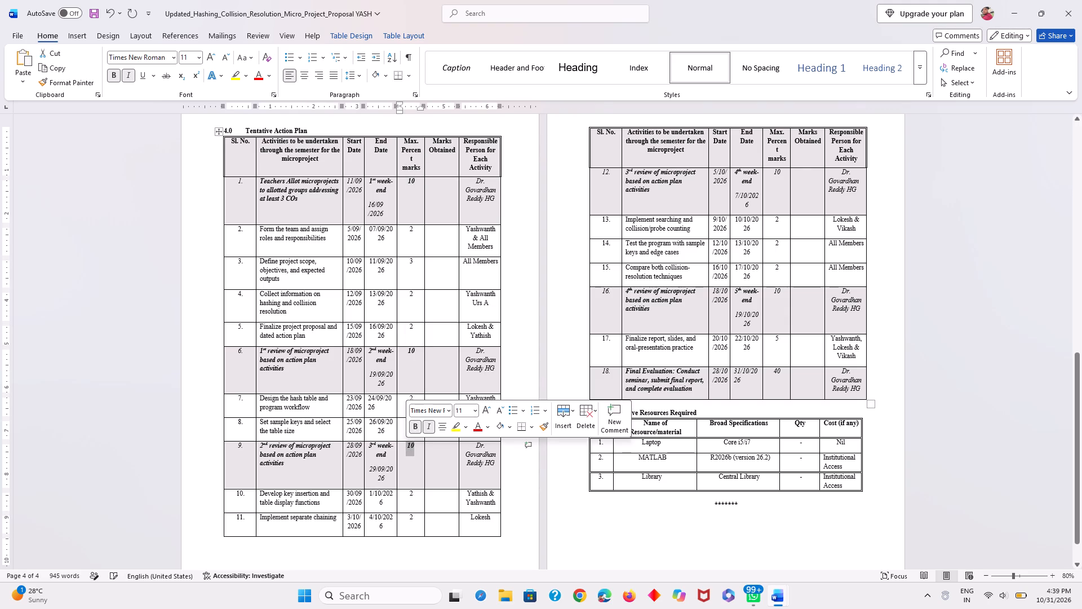
# Bold the maximum marks in the shaded rows of activities 12, 16 and 18.
pyautogui.moveTo(782, 173); pyautogui.dragTo(774, 173)
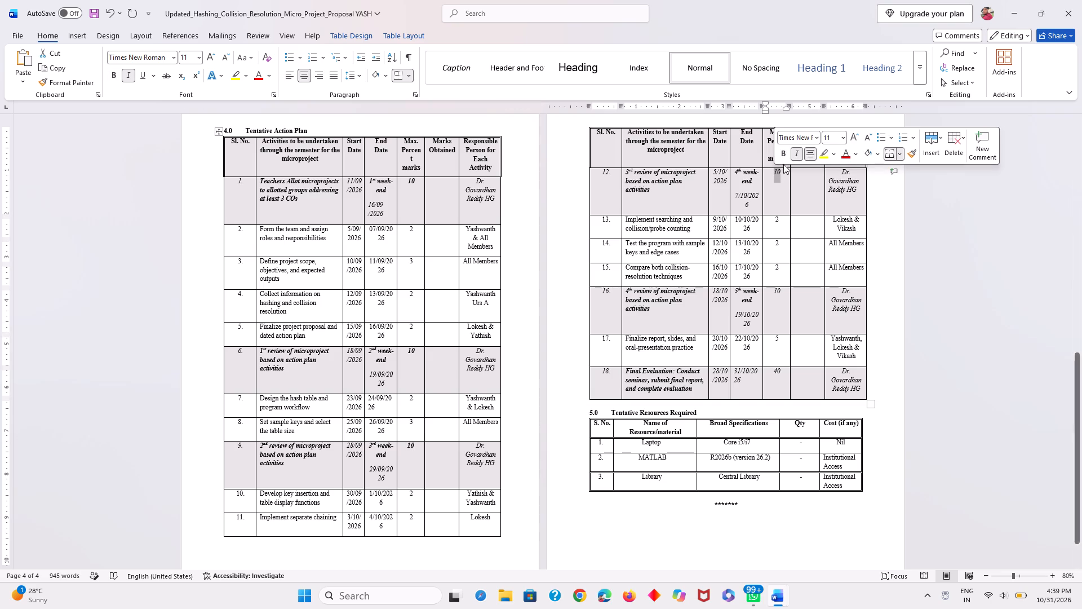
pyautogui.click(783, 160)
pyautogui.moveTo(782, 289); pyautogui.dragTo(777, 290)
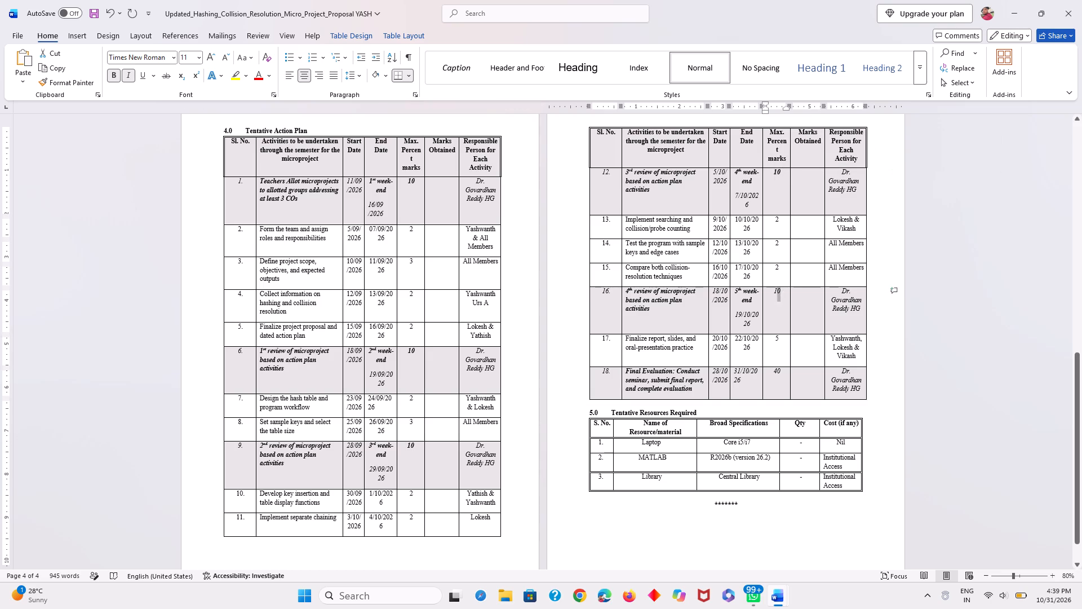
pyautogui.moveTo(777, 290); pyautogui.dragTo(774, 290)
pyautogui.click(783, 266)
pyautogui.moveTo(784, 374); pyautogui.dragTo(774, 374)
pyautogui.click(783, 356)
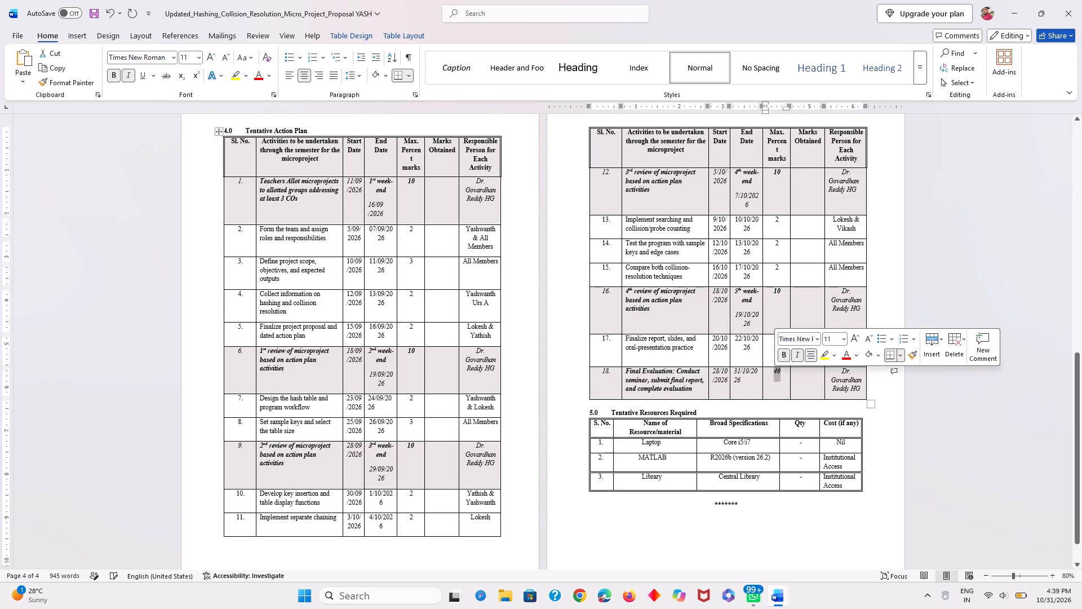
pyautogui.click(1008, 255)
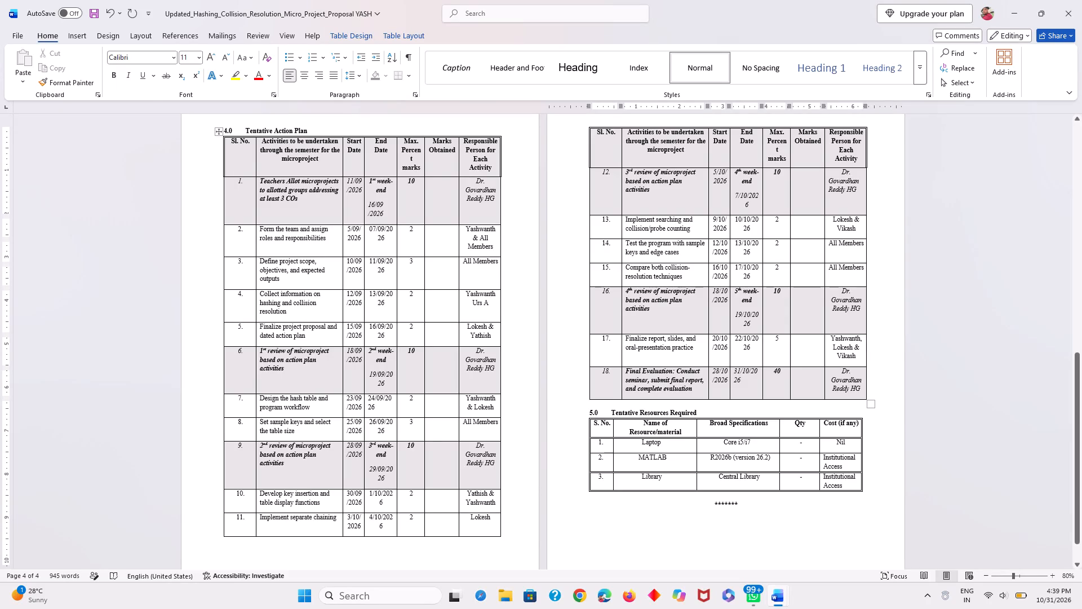
# Bold the start date and the end date in activity 1's shaded row.
pyautogui.moveTo(361, 191); pyautogui.dragTo(347, 182)
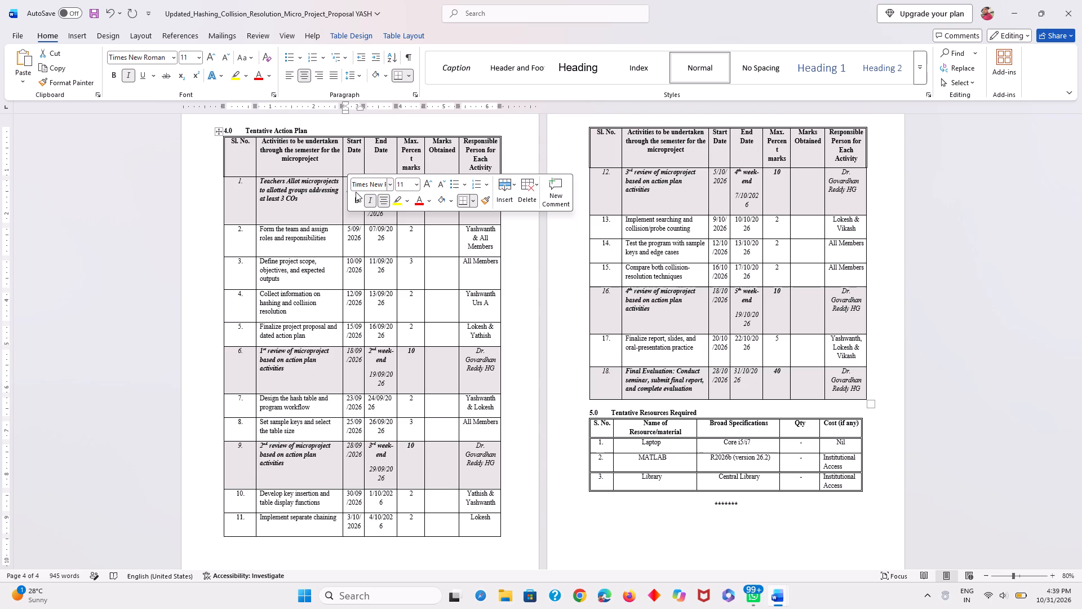
pyautogui.click(356, 192)
pyautogui.click(357, 196)
pyautogui.moveTo(393, 219); pyautogui.dragTo(369, 205)
pyautogui.click(378, 188)
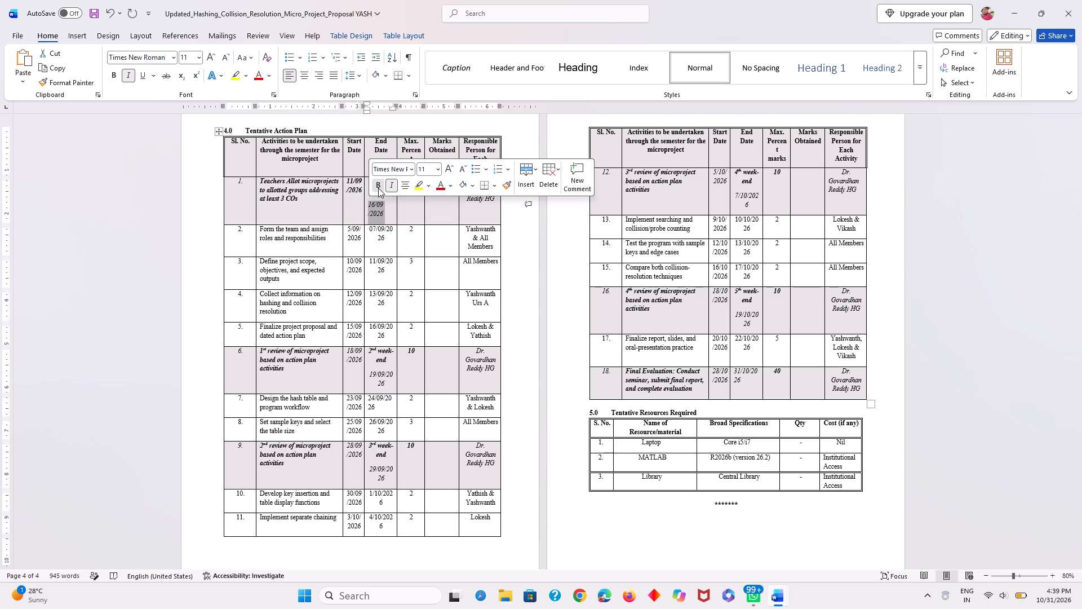
# Bold the responsible person's name in the shaded rows of activities 1 and 6.
pyautogui.click(486, 215)
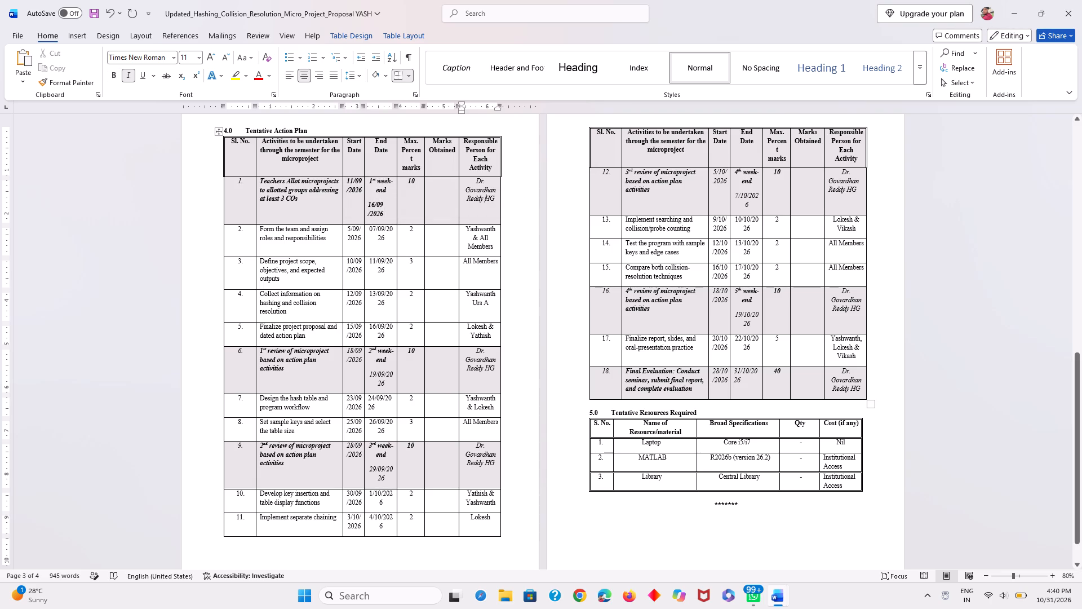
pyautogui.moveTo(494, 202); pyautogui.dragTo(473, 184)
pyautogui.click(486, 169)
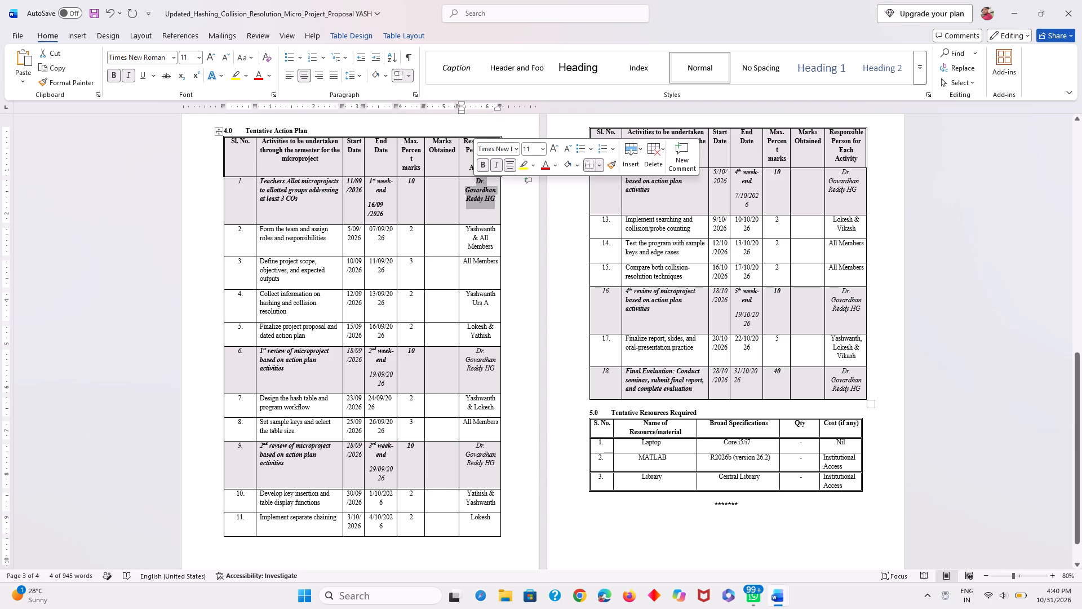
pyautogui.moveTo(495, 369); pyautogui.dragTo(472, 354)
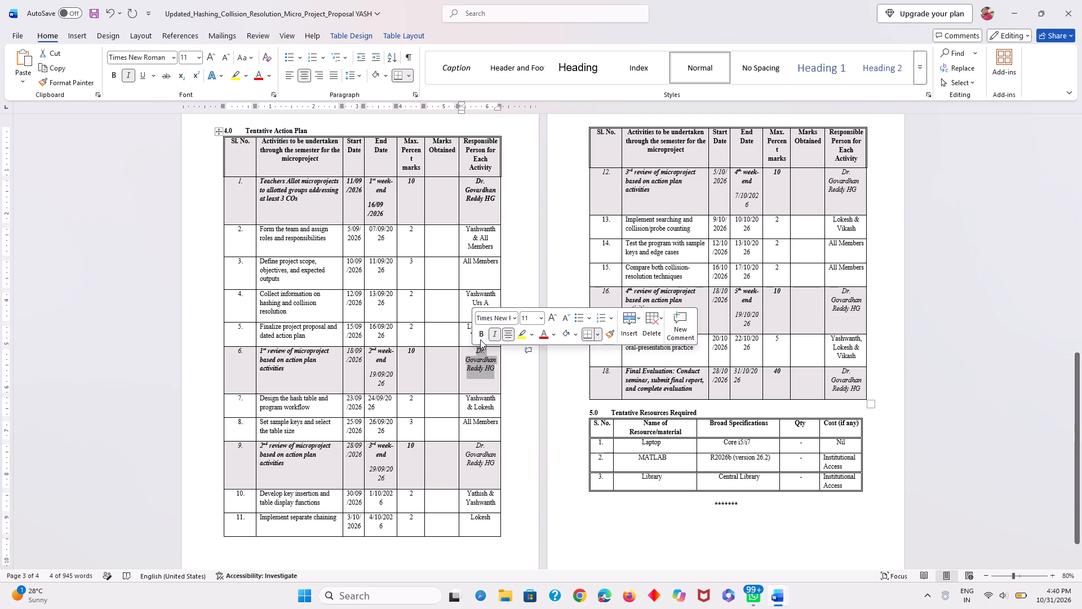
pyautogui.click(480, 337)
# Bold the end date and the start date in activity 6's 1st review row.
pyautogui.moveTo(388, 387); pyautogui.dragTo(379, 384)
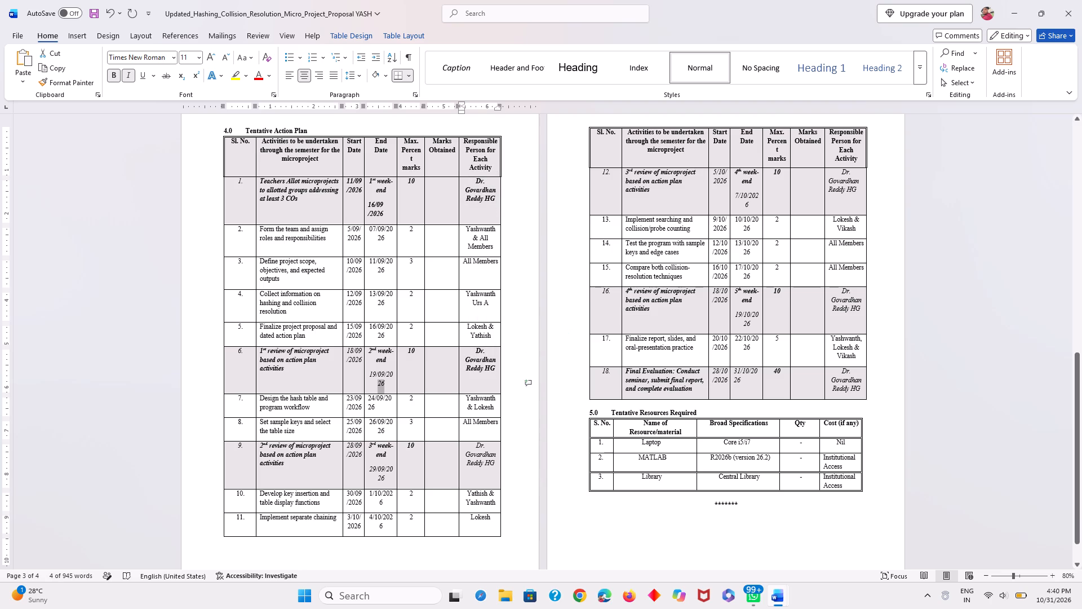
pyautogui.moveTo(379, 384); pyautogui.dragTo(371, 375)
pyautogui.click(379, 359)
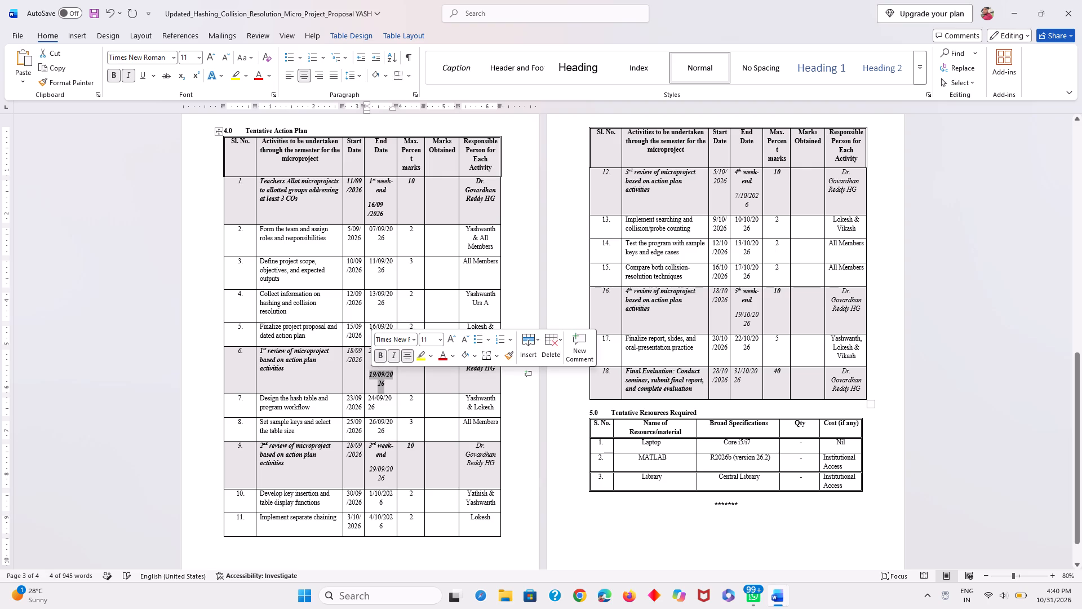
pyautogui.moveTo(362, 360); pyautogui.dragTo(349, 348)
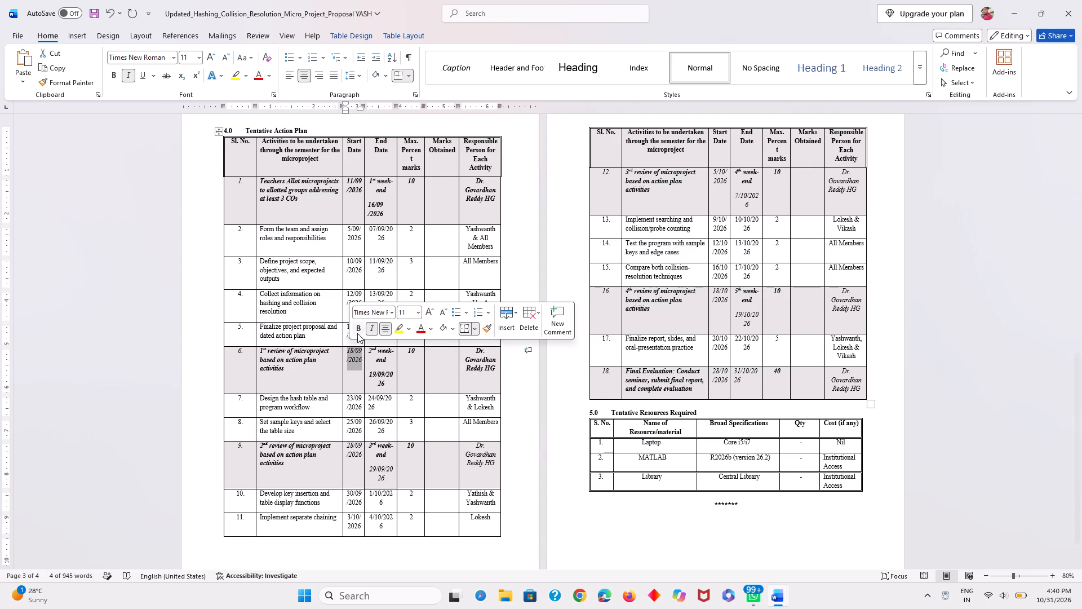
pyautogui.click(357, 333)
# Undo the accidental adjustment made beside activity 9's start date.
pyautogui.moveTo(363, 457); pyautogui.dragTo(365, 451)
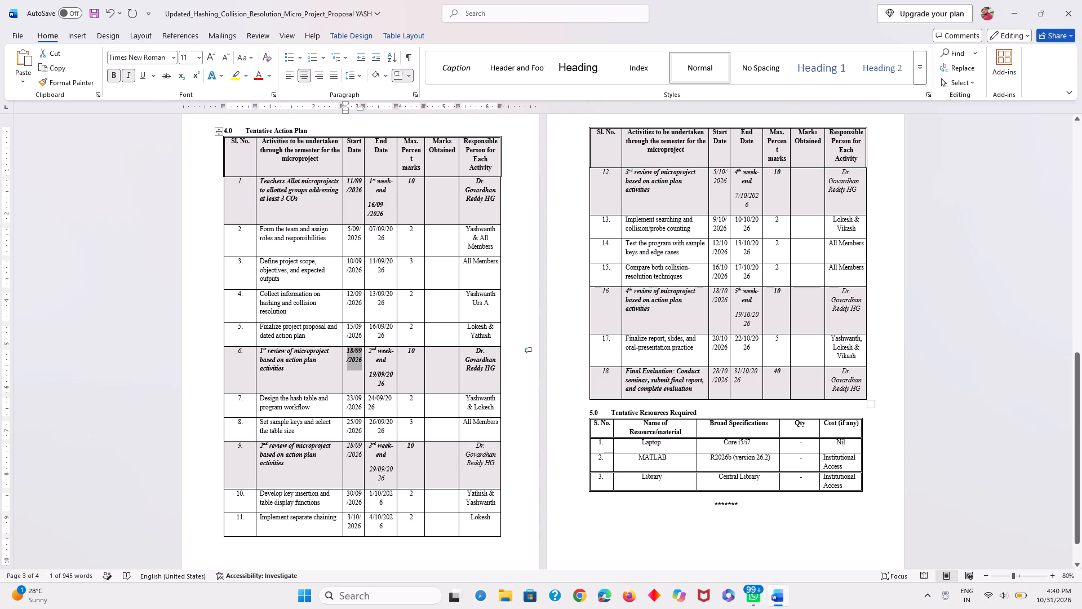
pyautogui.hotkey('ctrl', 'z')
# Bold the start date and the end date in activity 9's 2nd review row.
pyautogui.moveTo(359, 453); pyautogui.dragTo(347, 447)
pyautogui.click(356, 428)
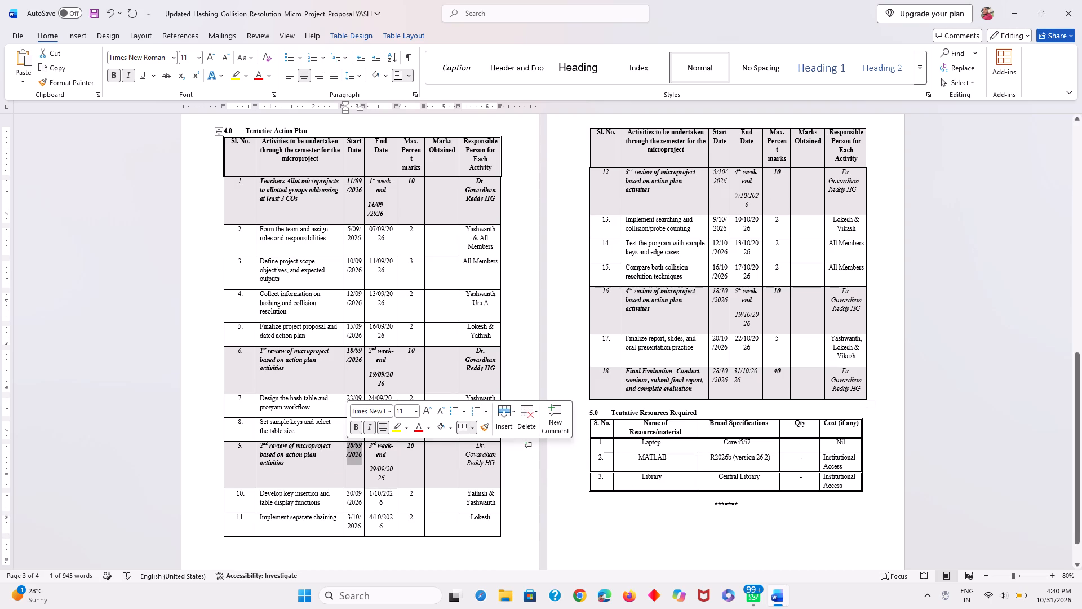
pyautogui.moveTo(388, 482); pyautogui.dragTo(369, 471)
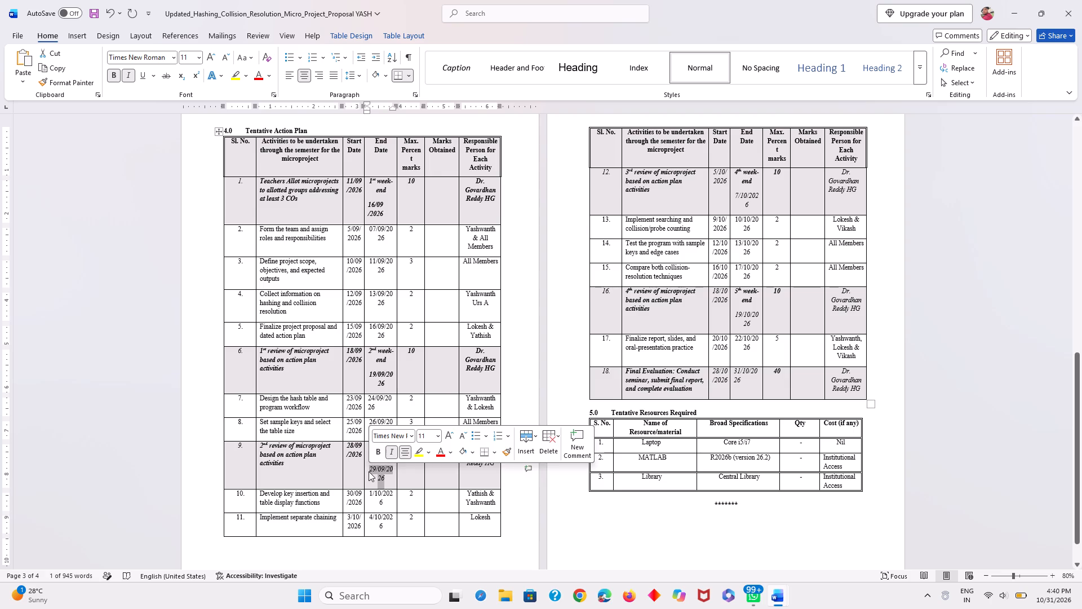
pyautogui.click(376, 457)
# Bold the end date, start date and responsible person's name in activity 18's Final Evaluation row.
pyautogui.moveTo(748, 382); pyautogui.dragTo(731, 374)
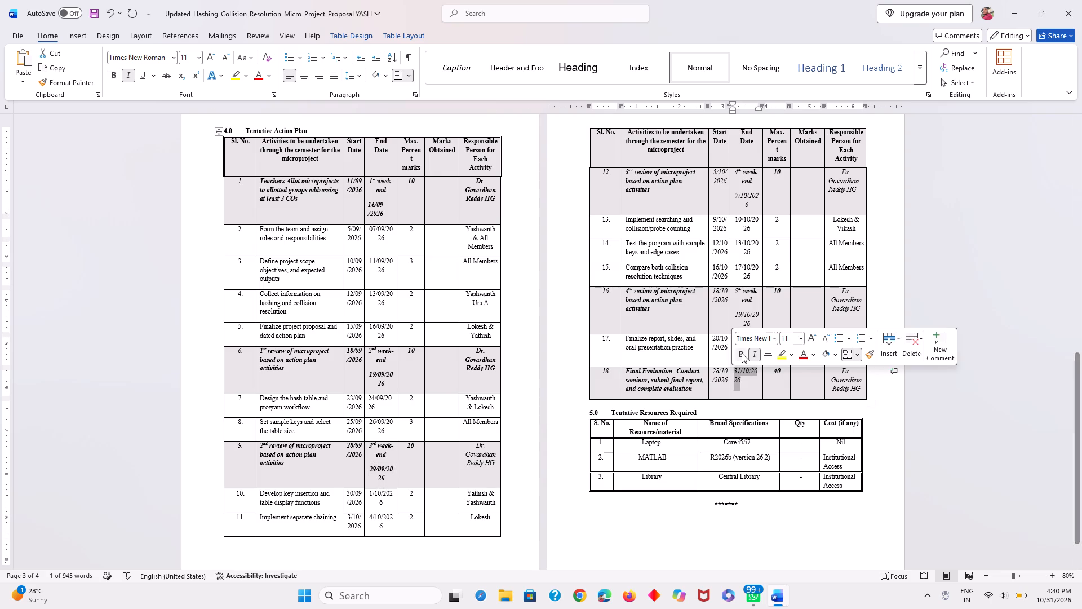
pyautogui.click(742, 353)
pyautogui.moveTo(727, 384); pyautogui.dragTo(712, 373)
pyautogui.click(719, 356)
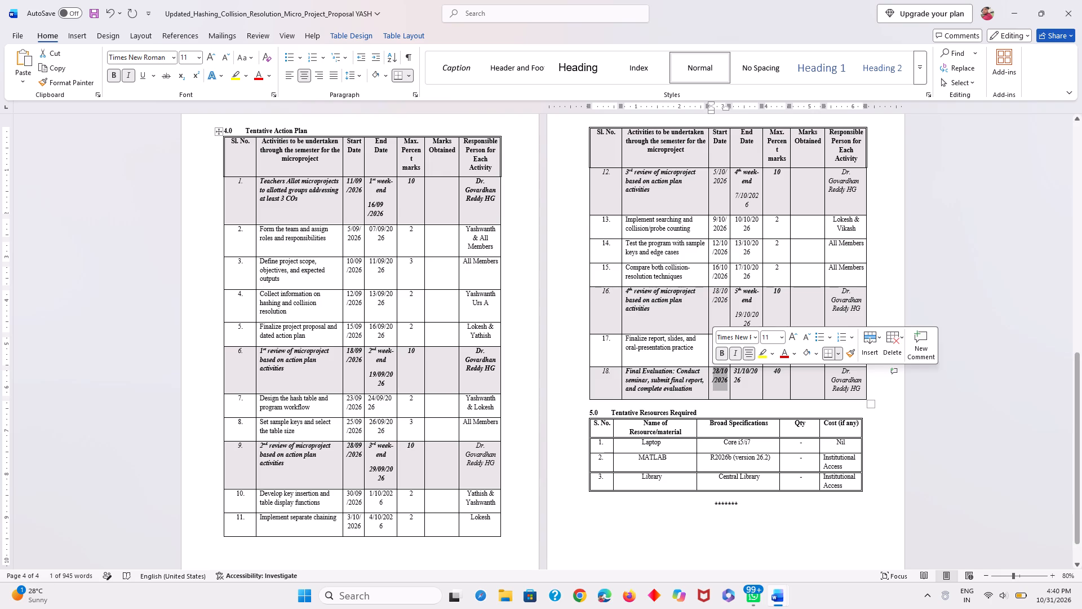
pyautogui.moveTo(861, 390); pyautogui.dragTo(836, 373)
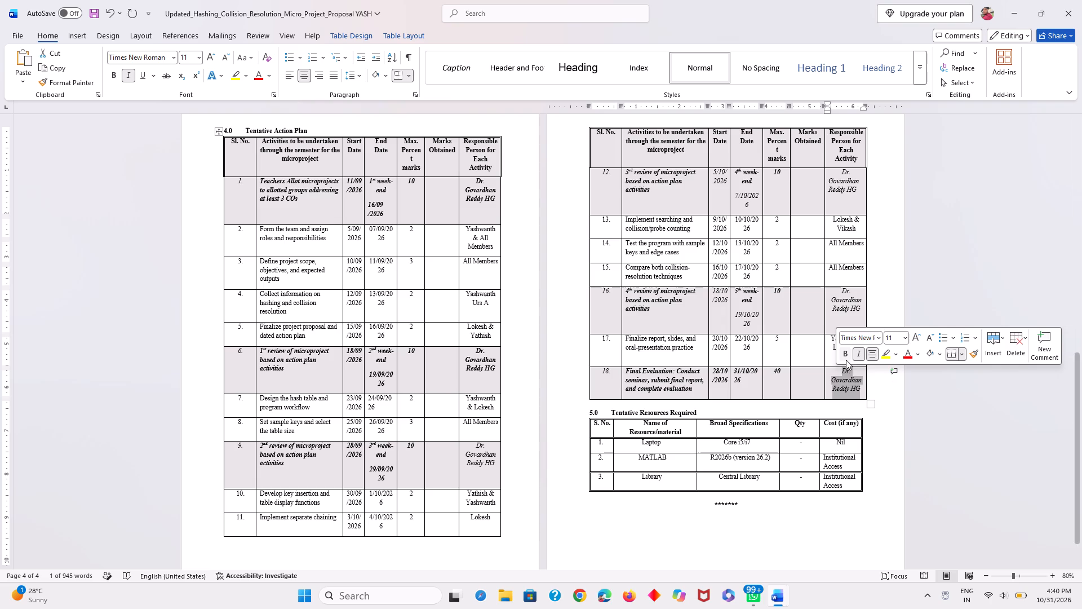
pyautogui.click(845, 356)
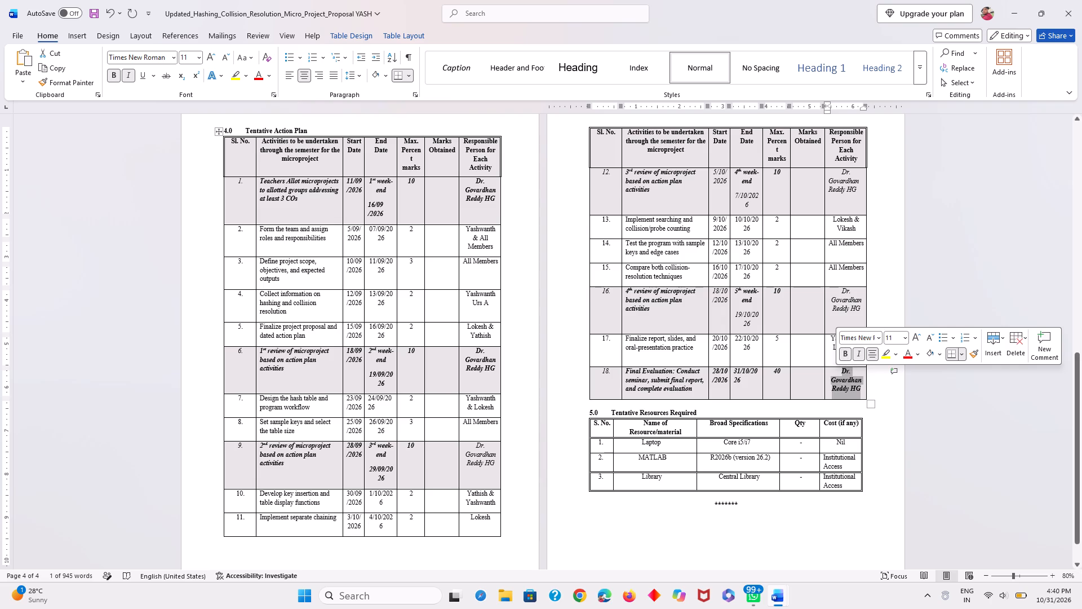
# Bold the start date, end date and responsible person's name in activity 16's 4th review row.
pyautogui.moveTo(728, 302); pyautogui.dragTo(712, 290)
pyautogui.click(722, 275)
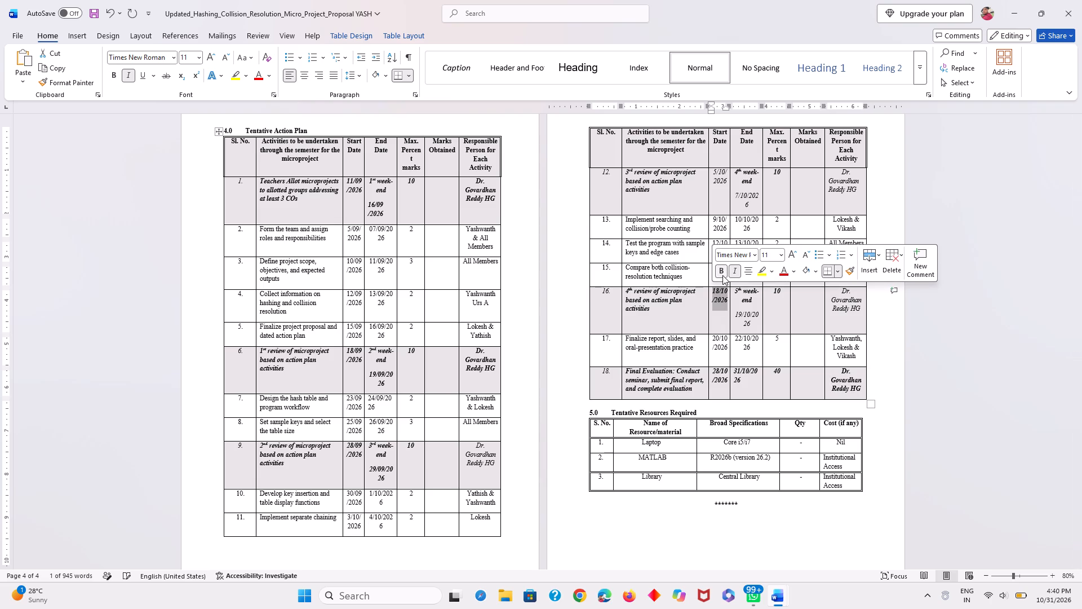
pyautogui.moveTo(754, 326); pyautogui.dragTo(736, 316)
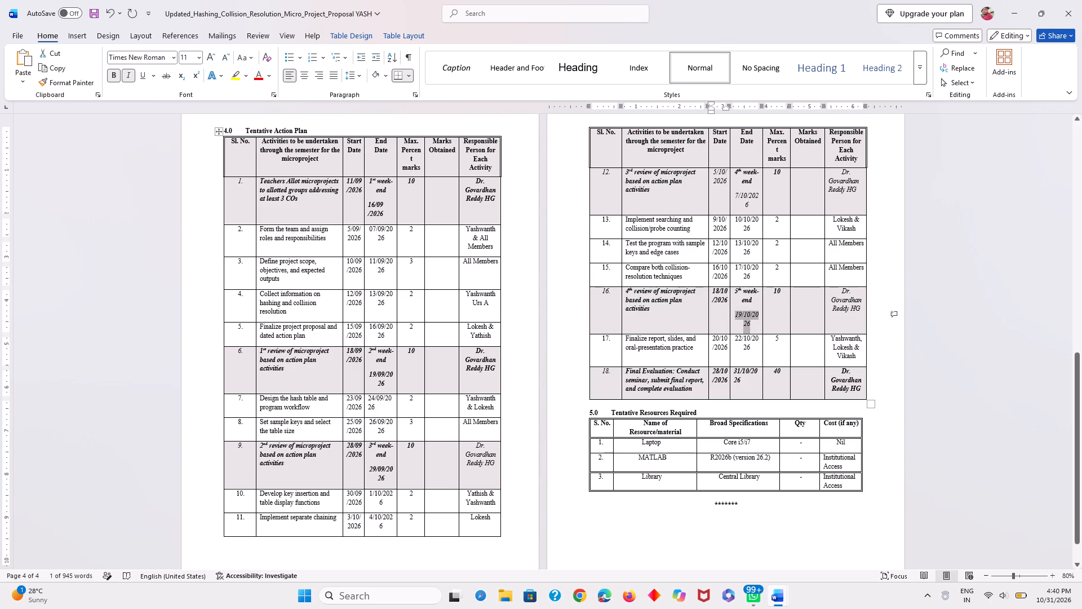
pyautogui.click(747, 292)
pyautogui.moveTo(848, 323); pyautogui.dragTo(858, 310)
pyautogui.moveTo(858, 310); pyautogui.dragTo(838, 292)
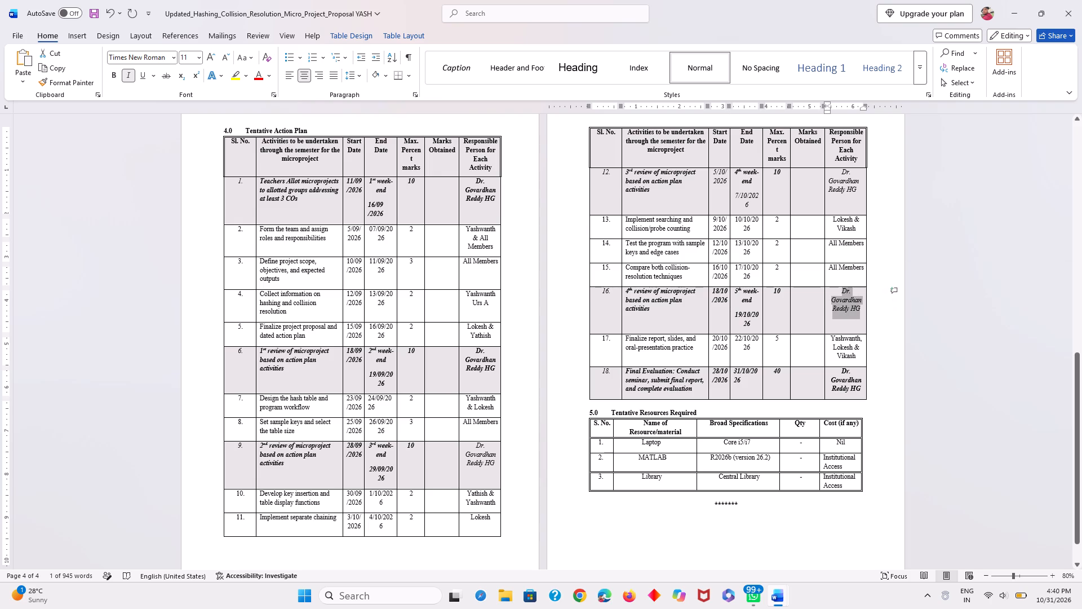
pyautogui.moveTo(838, 292); pyautogui.dragTo(837, 292)
pyautogui.click(848, 272)
pyautogui.click(958, 228)
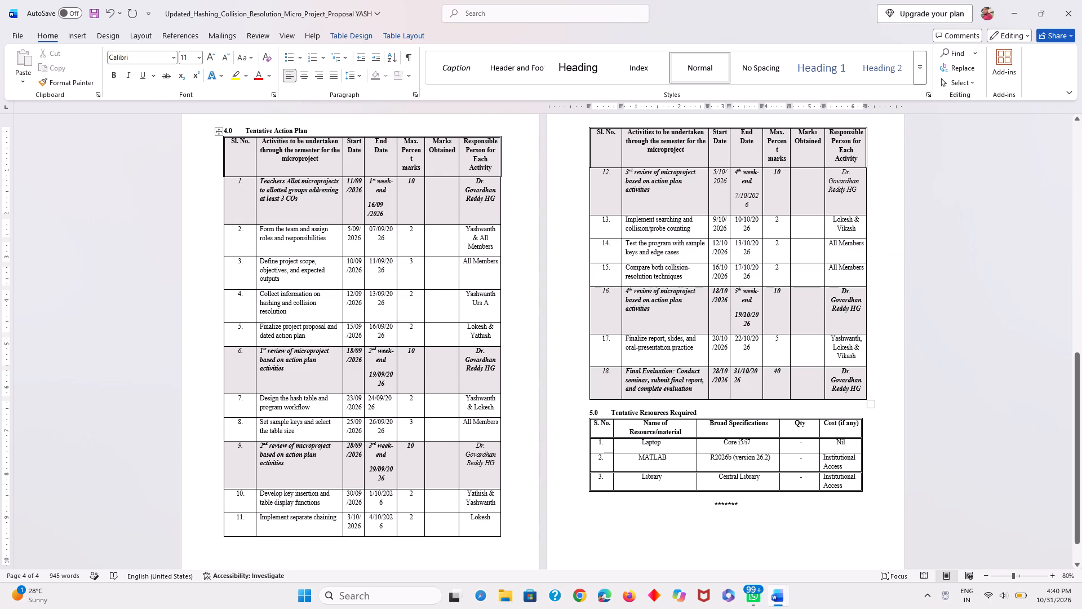
# Bold the responsible person's name, end date and start date in activity 12's 3rd review row.
pyautogui.moveTo(860, 186); pyautogui.dragTo(827, 176)
pyautogui.moveTo(827, 176); pyautogui.dragTo(826, 171)
pyautogui.click(835, 151)
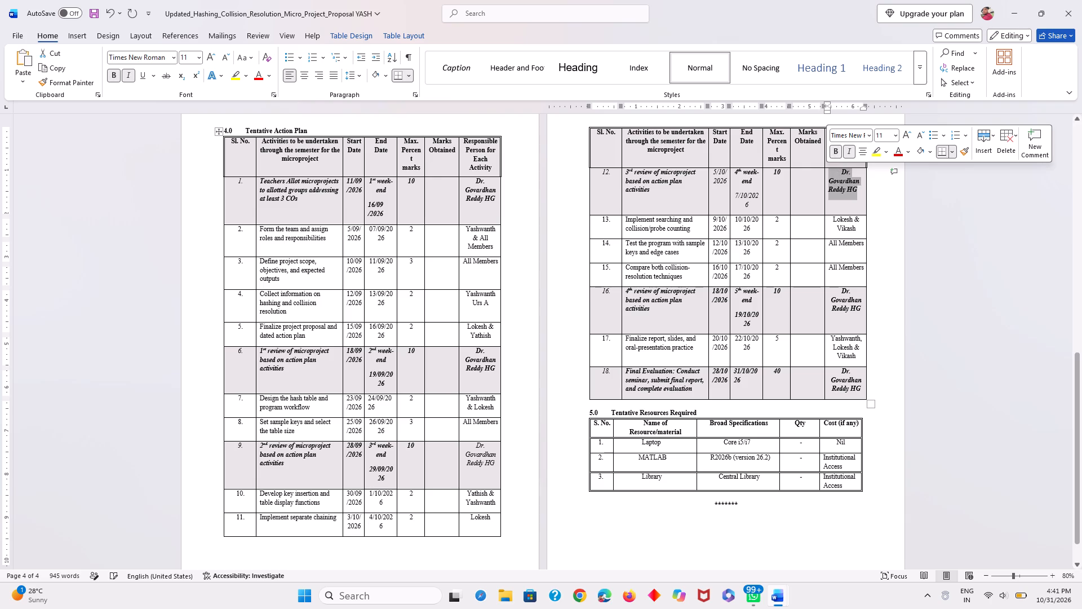
pyautogui.moveTo(759, 206); pyautogui.dragTo(736, 197)
pyautogui.click(742, 179)
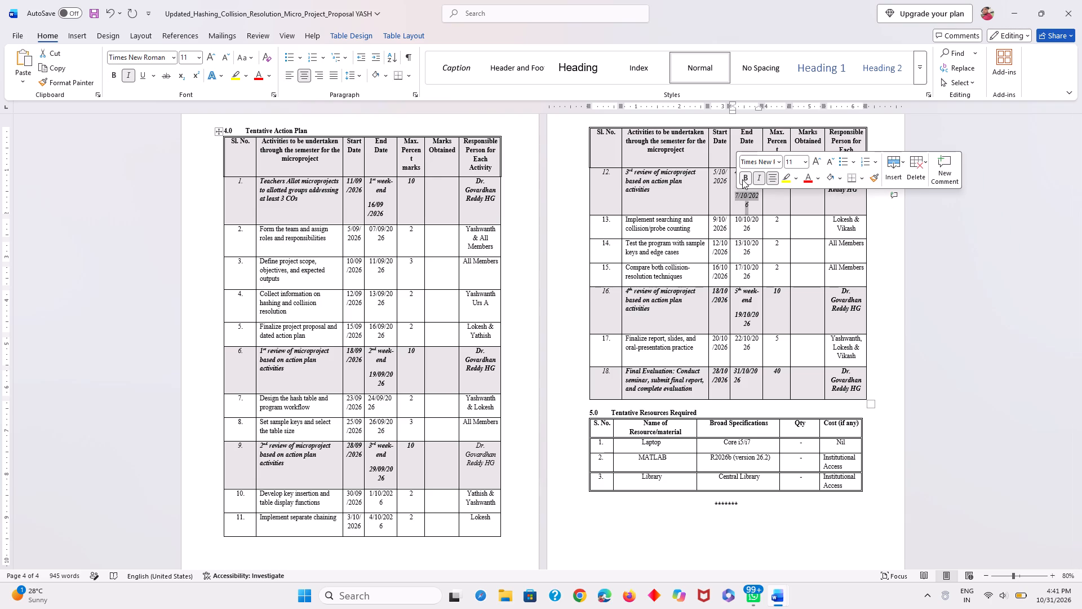
pyautogui.moveTo(722, 185); pyautogui.dragTo(712, 165)
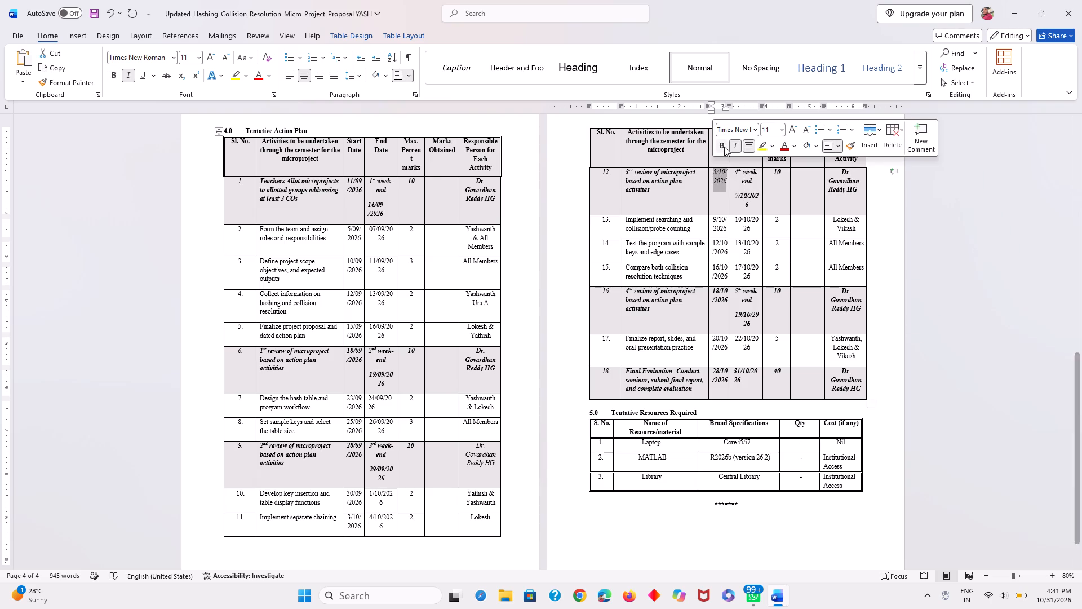
pyautogui.click(722, 145)
pyautogui.click(939, 276)
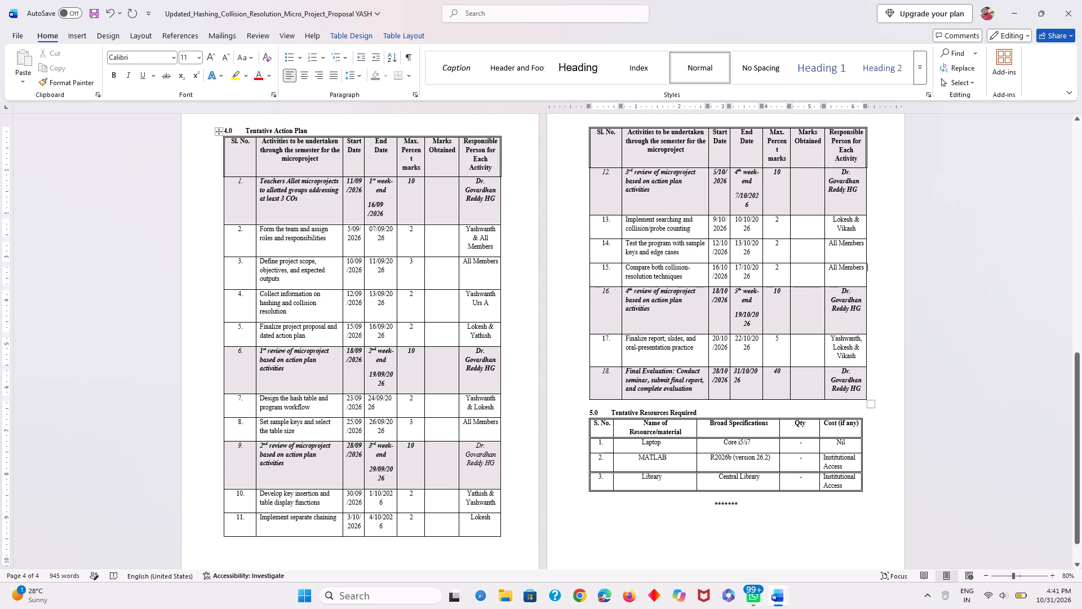
# Change the week-end label in activity 12's end date cell to 3rd week-end, with the ordinal suffix superscripted.
pyautogui.click(741, 173)
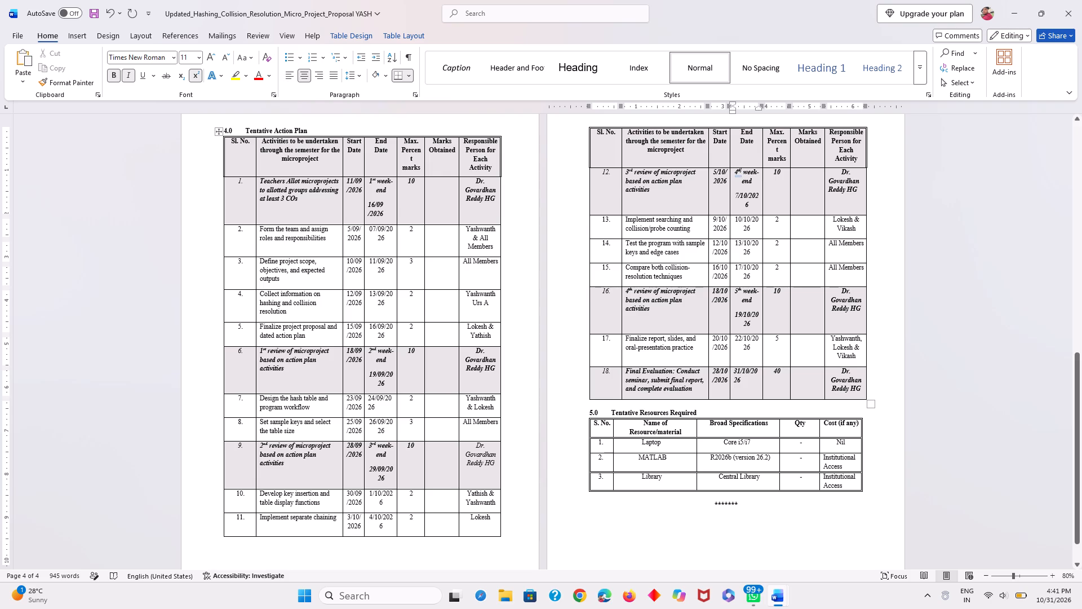
pyautogui.press('BackSpace')
pyautogui.press('BackSpace')
pyautogui.press('BackSpace')
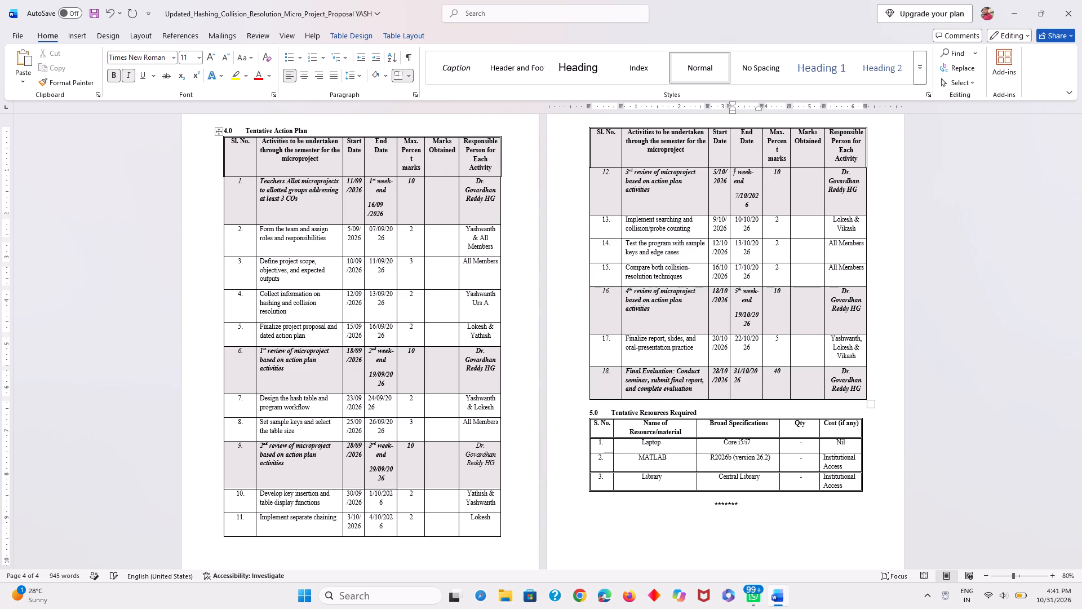
pyautogui.press('3')
pyautogui.write('rd')
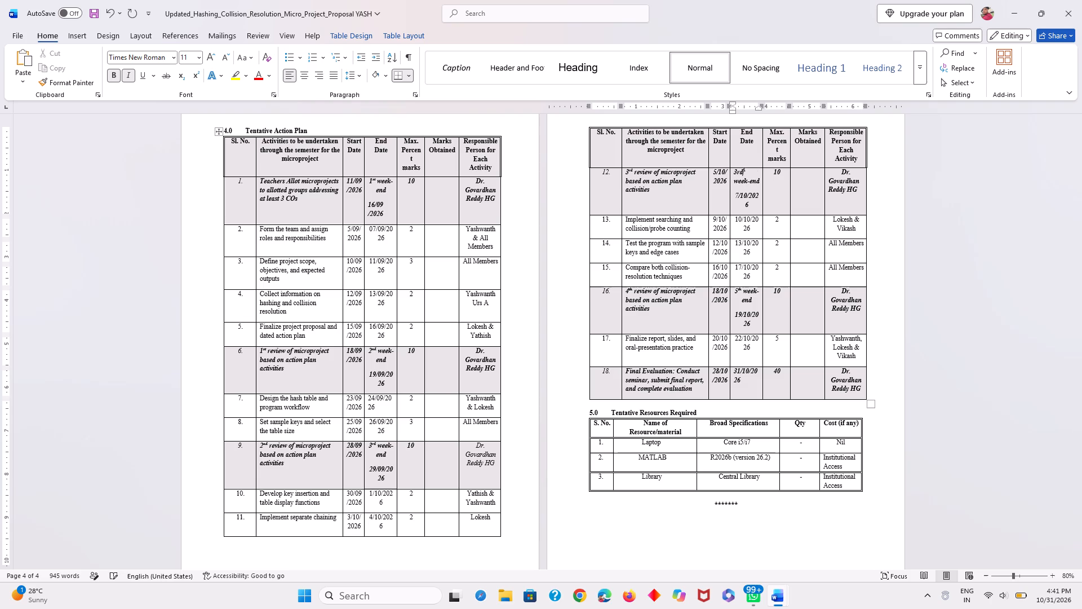
pyautogui.press('space')
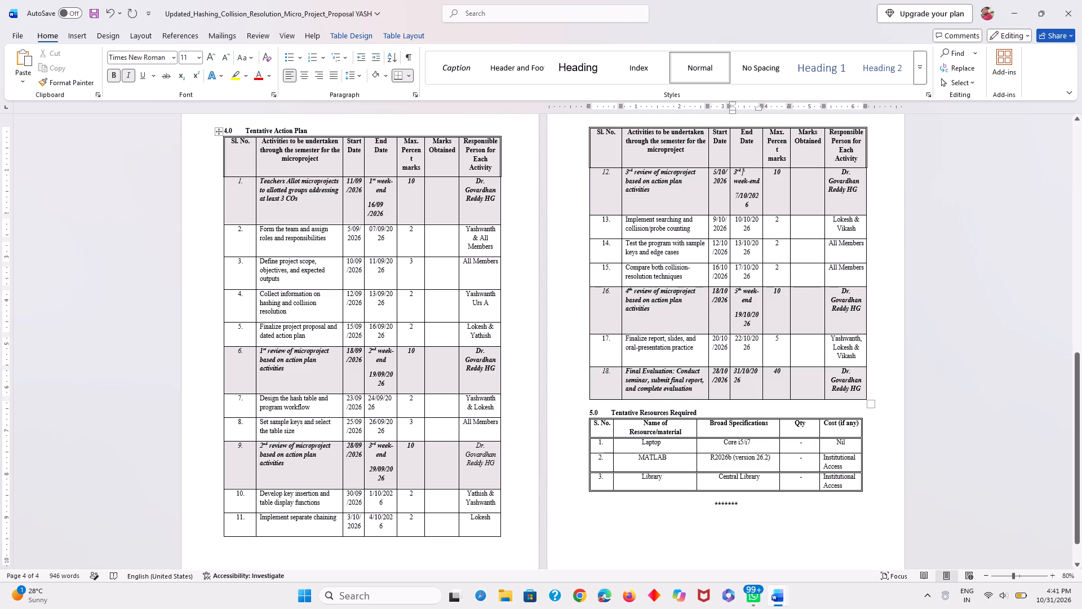
pyautogui.press('Right')
pyautogui.press('BackSpace')
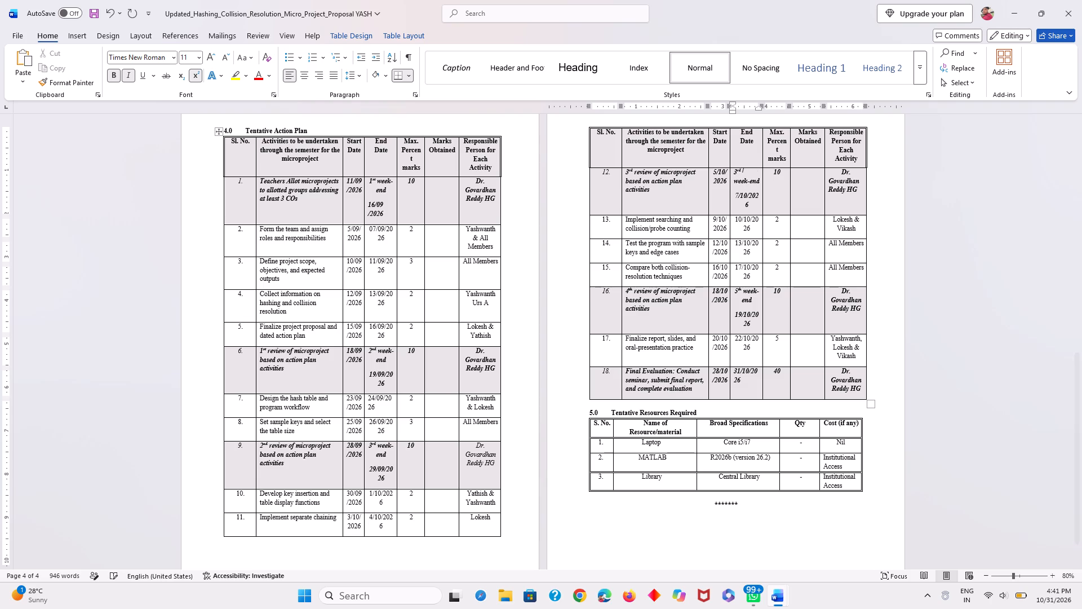
pyautogui.press('BackSpace')
pyautogui.press('space')
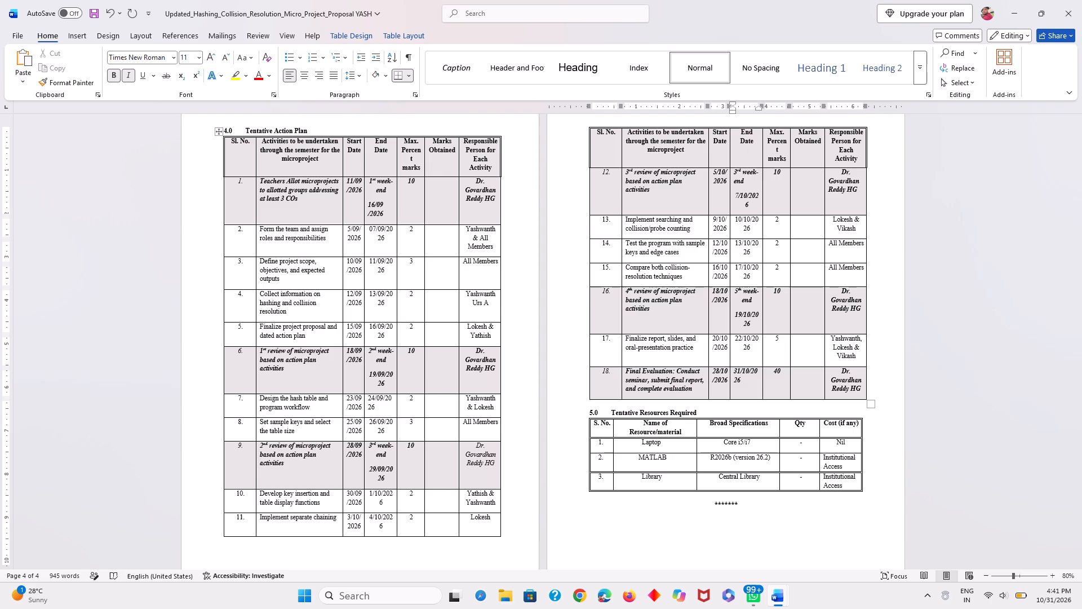
# Change the week-end label in activity 16's end date cell to 4th week-end, with the ordinal suffix superscripted.
pyautogui.click(741, 290)
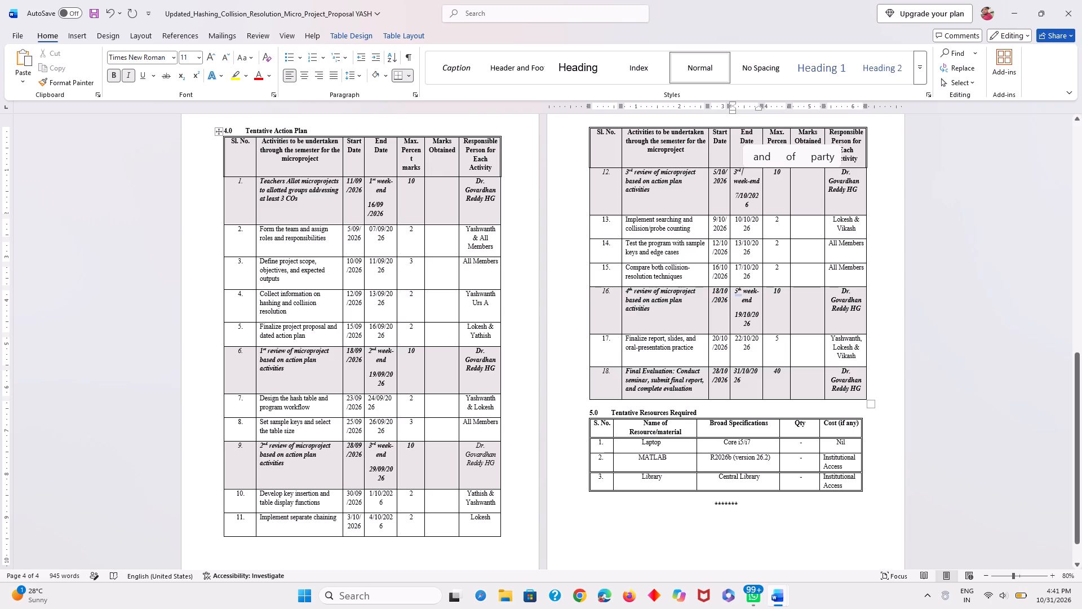
pyautogui.press('BackSpace')
pyautogui.press('BackSpace')
pyautogui.press('BackSpace')
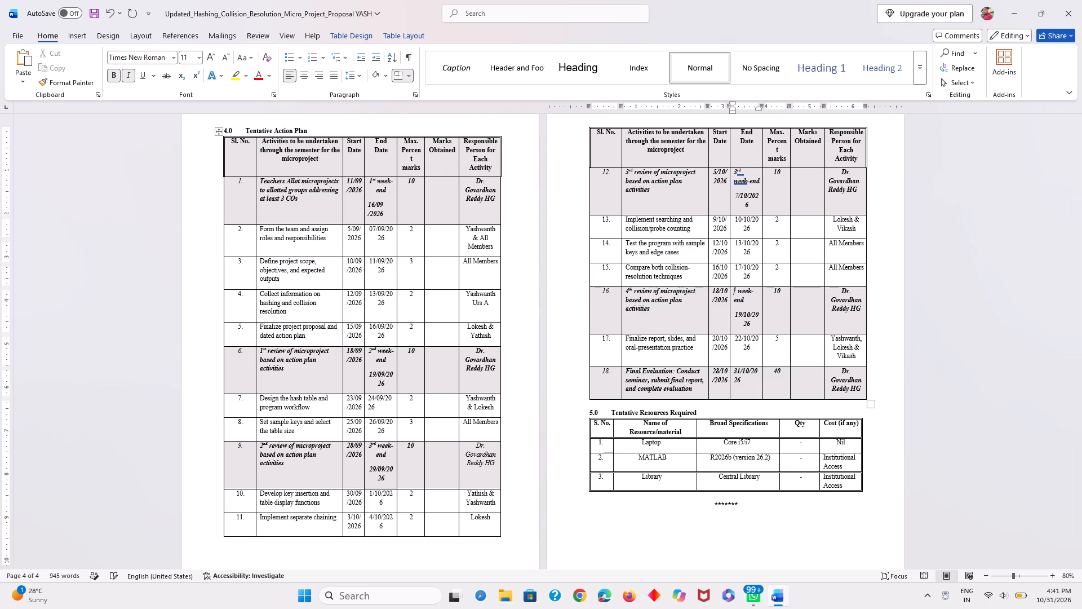
pyautogui.press('BackSpace')
pyautogui.press('Right')
pyautogui.press('BackSpace')
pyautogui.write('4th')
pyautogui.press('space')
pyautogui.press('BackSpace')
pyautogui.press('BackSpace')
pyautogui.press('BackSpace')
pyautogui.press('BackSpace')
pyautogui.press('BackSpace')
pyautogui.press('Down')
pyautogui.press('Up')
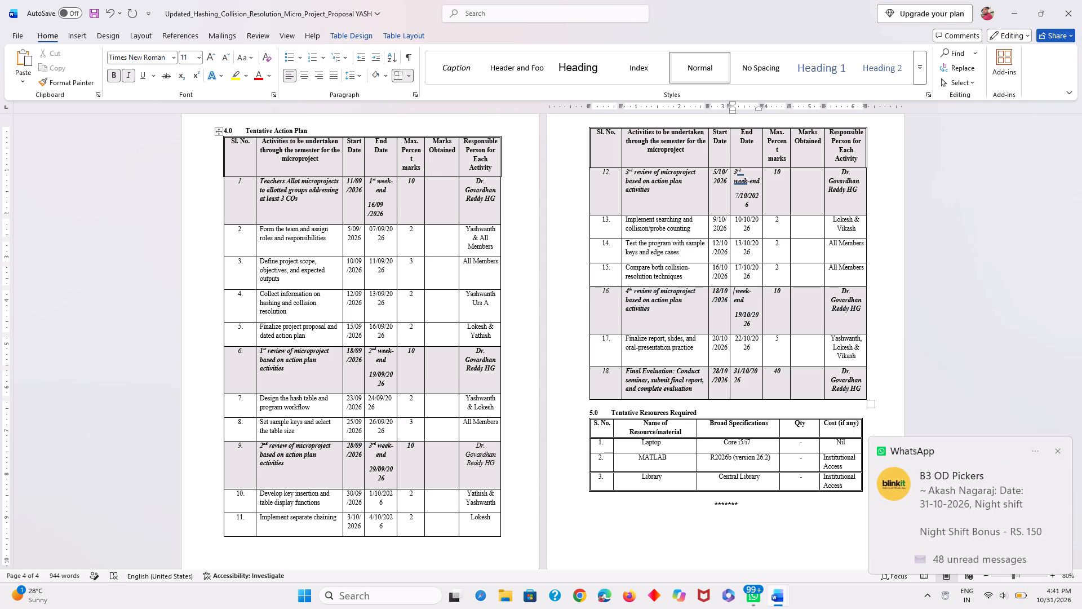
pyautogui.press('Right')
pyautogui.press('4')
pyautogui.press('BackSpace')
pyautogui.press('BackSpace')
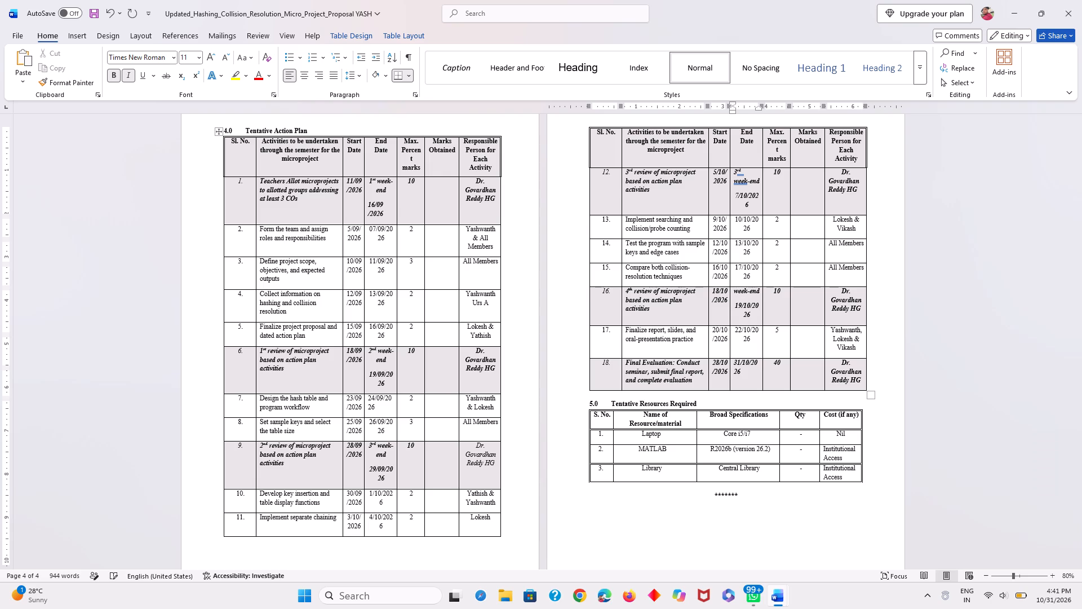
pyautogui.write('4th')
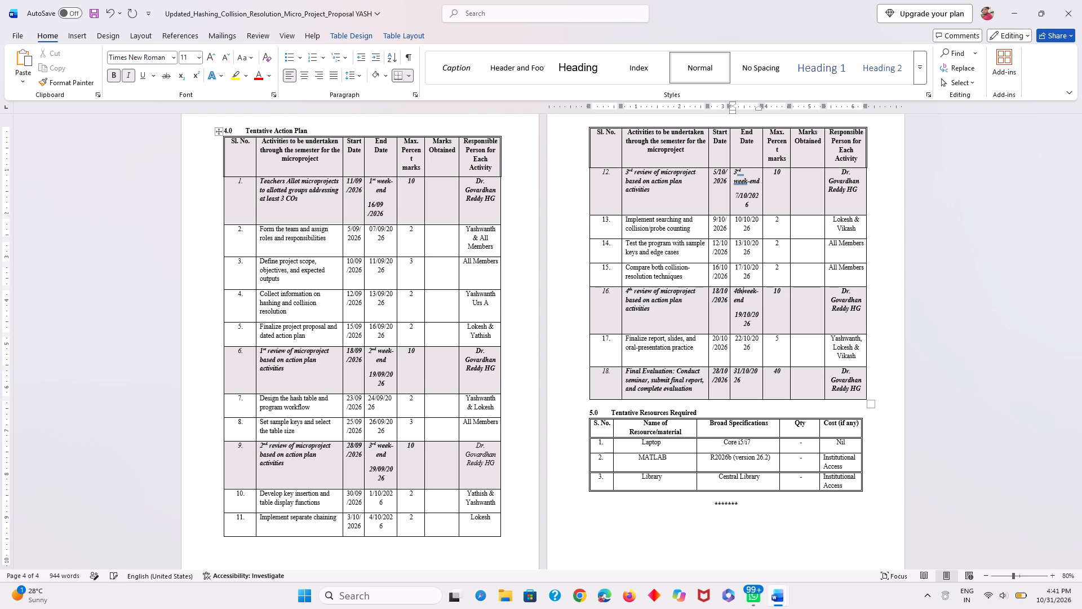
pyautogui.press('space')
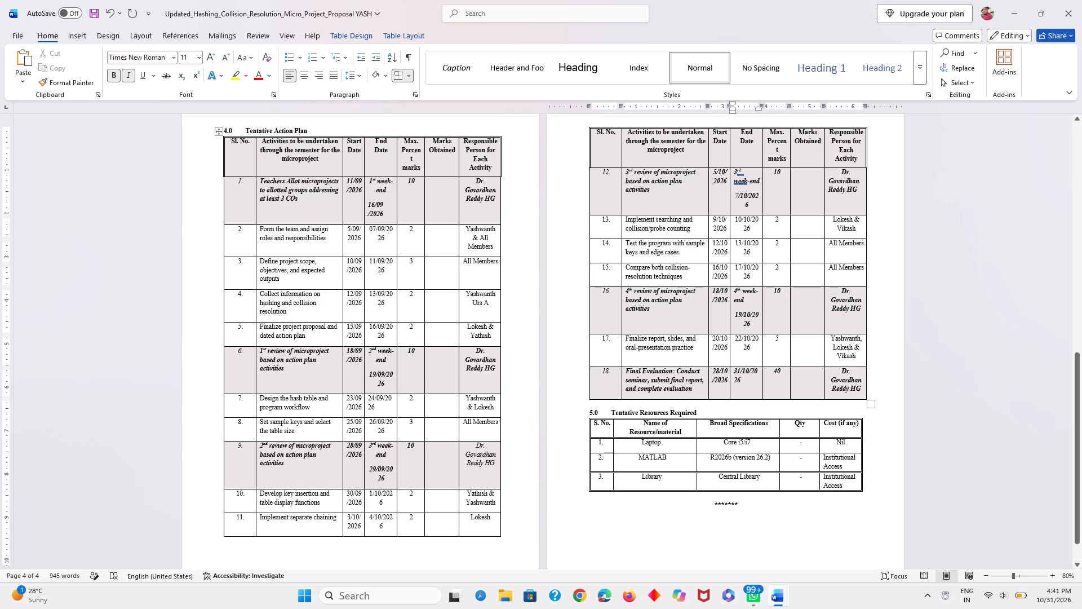
# Ignore once the grammar suggestion on the 3rd week-end label in activity 12's end date cell.
pyautogui.click(743, 182)
pyautogui.rightClick(743, 182)
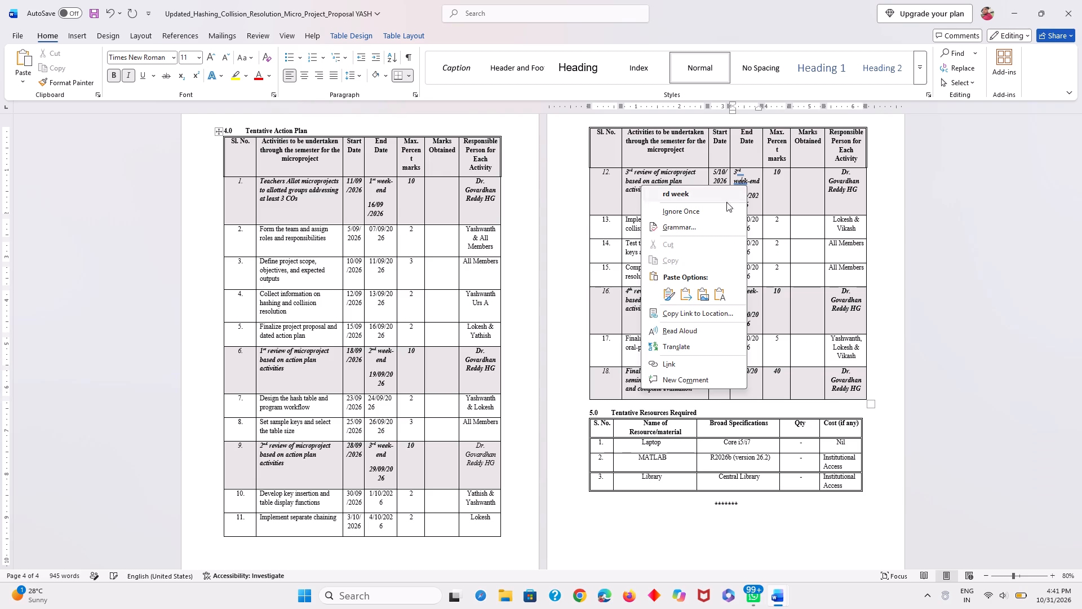
pyautogui.click(703, 206)
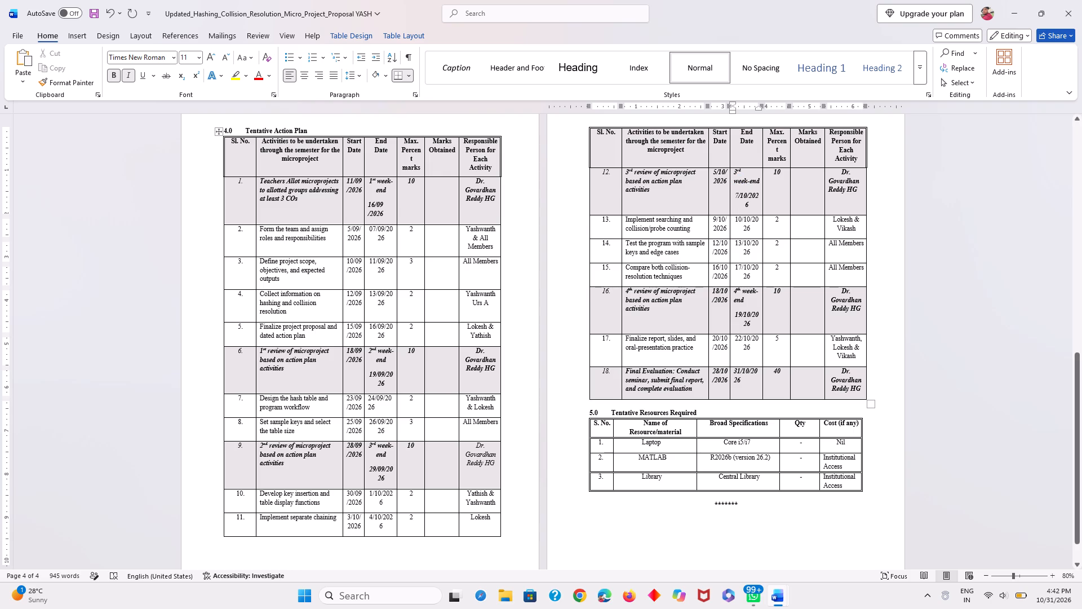
# Insert leading spaces before 3rd in activity 12's end date cell to centre it above week-end.
pyautogui.click(736, 170)
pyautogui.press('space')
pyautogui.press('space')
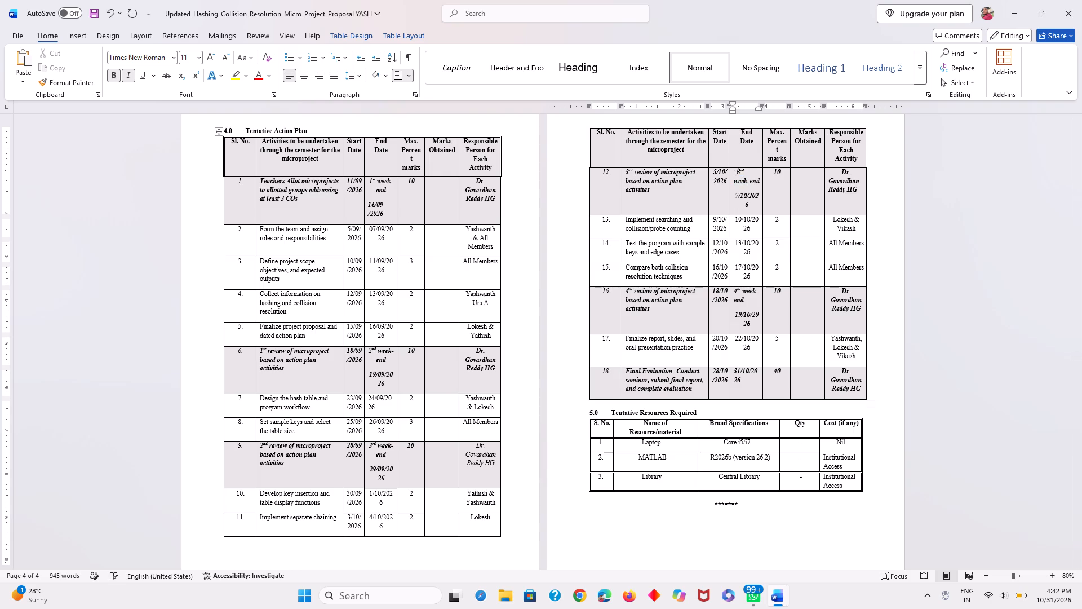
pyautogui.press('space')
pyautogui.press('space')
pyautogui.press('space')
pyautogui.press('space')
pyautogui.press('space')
pyautogui.press('BackSpace')
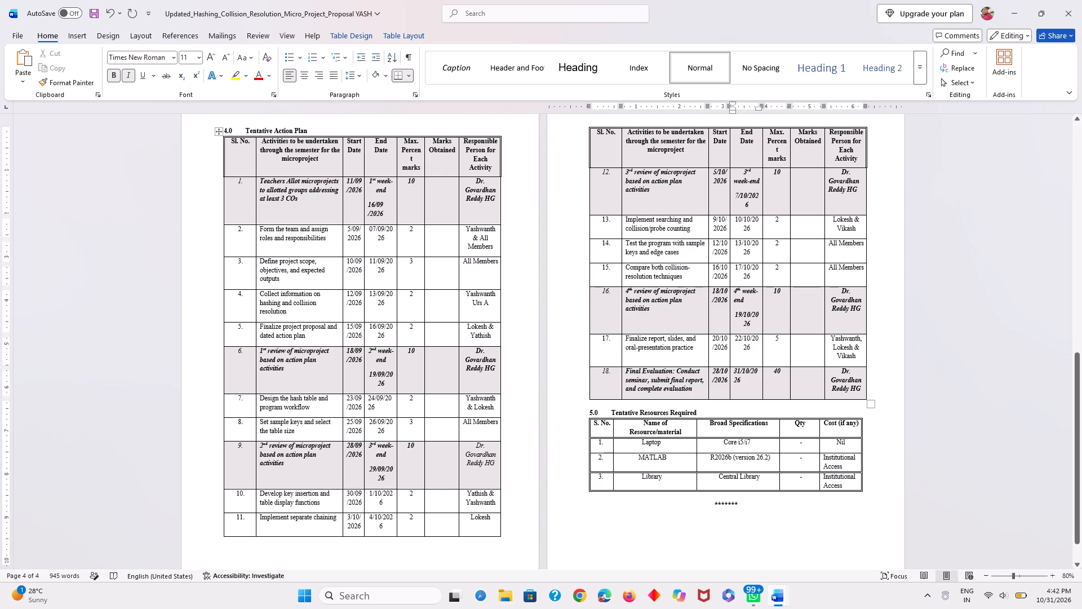
# Review the whole proposal from the cover page through the action plan and resources table, checking the shaded rows' formatting and dates.
pyautogui.scroll(-1, 528, 391)
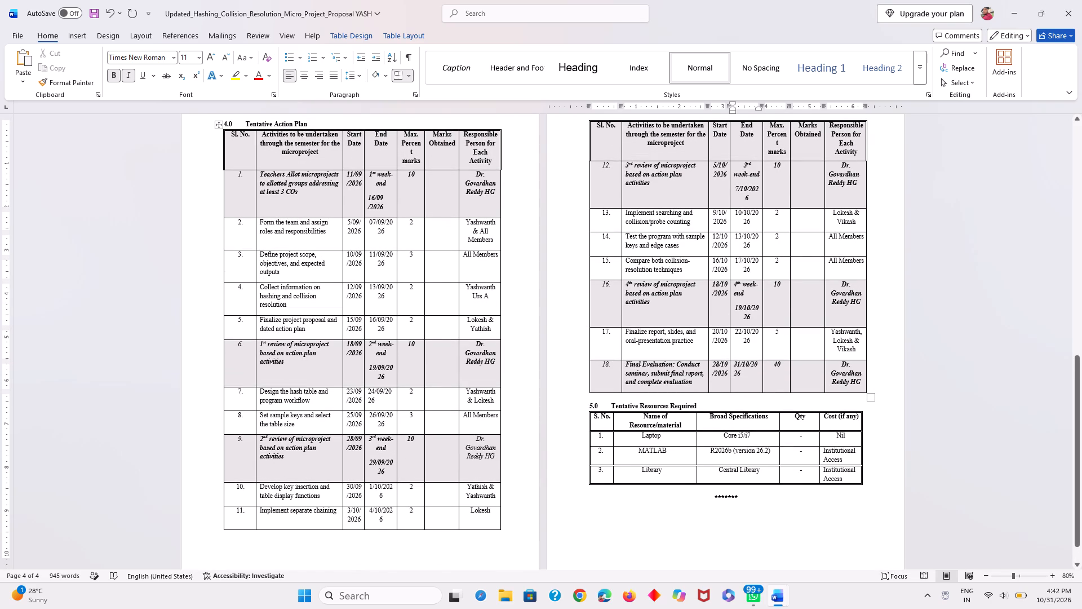
pyautogui.click(20, 38)
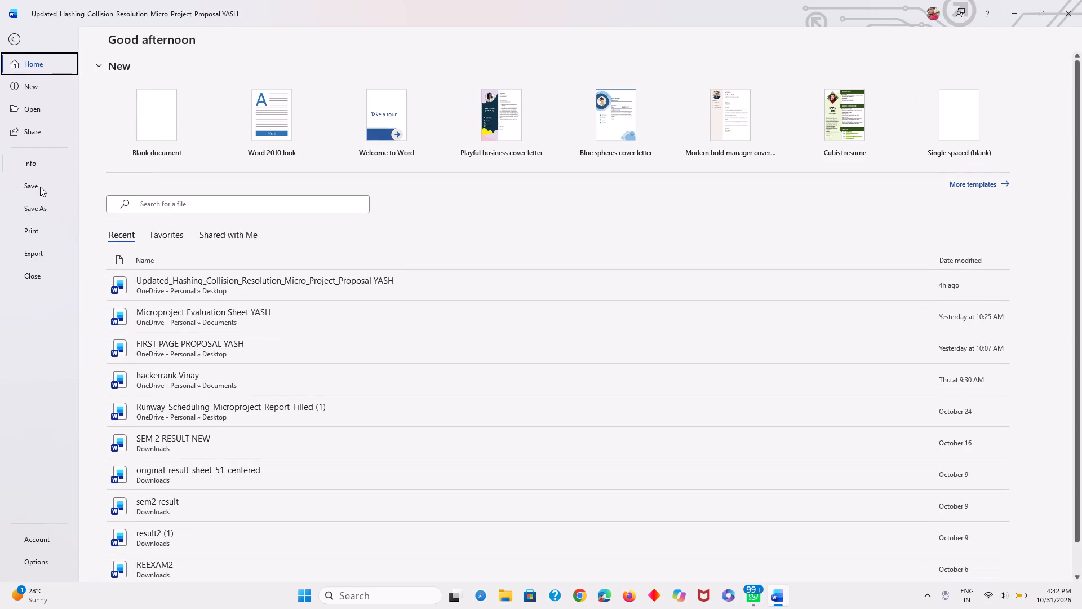
pyautogui.click(16, 45)
pyautogui.scroll(7, 507, 278)
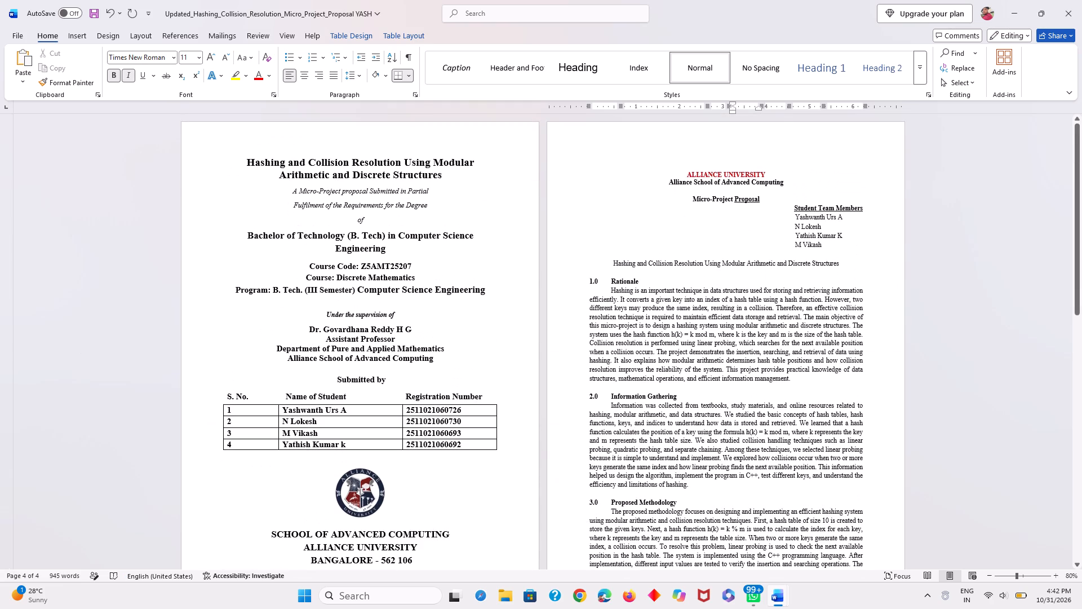
pyautogui.scroll(-2, 507, 278)
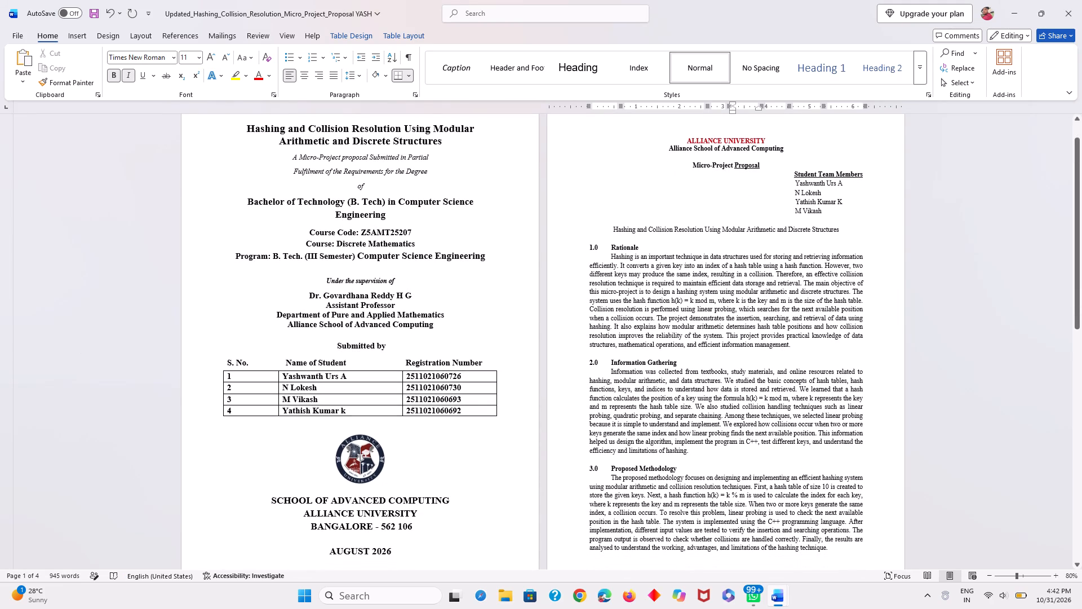
pyautogui.scroll(-1, 507, 278)
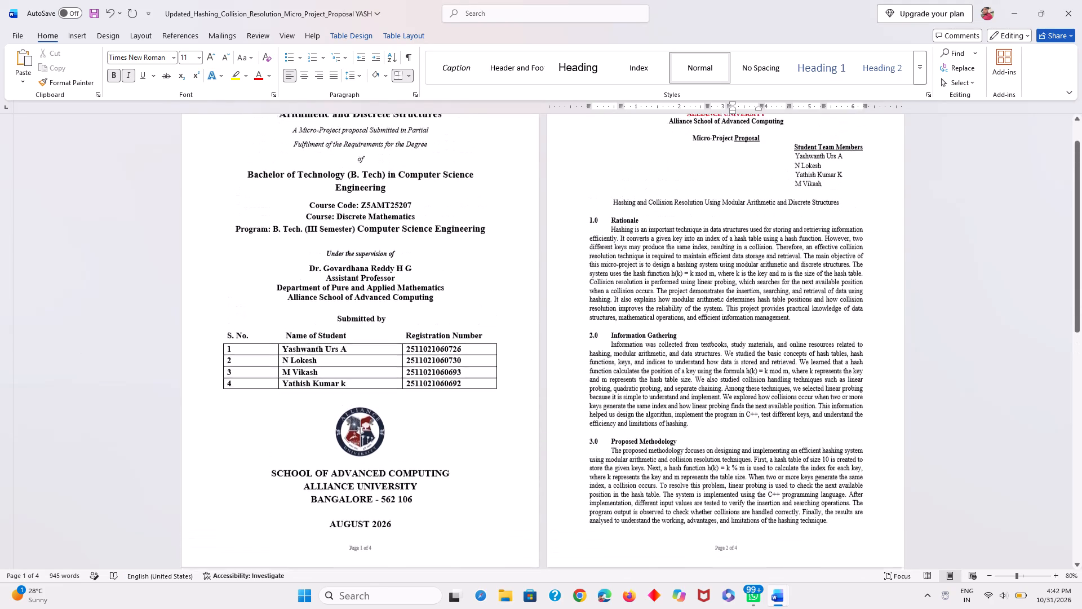
pyautogui.scroll(-3, 507, 278)
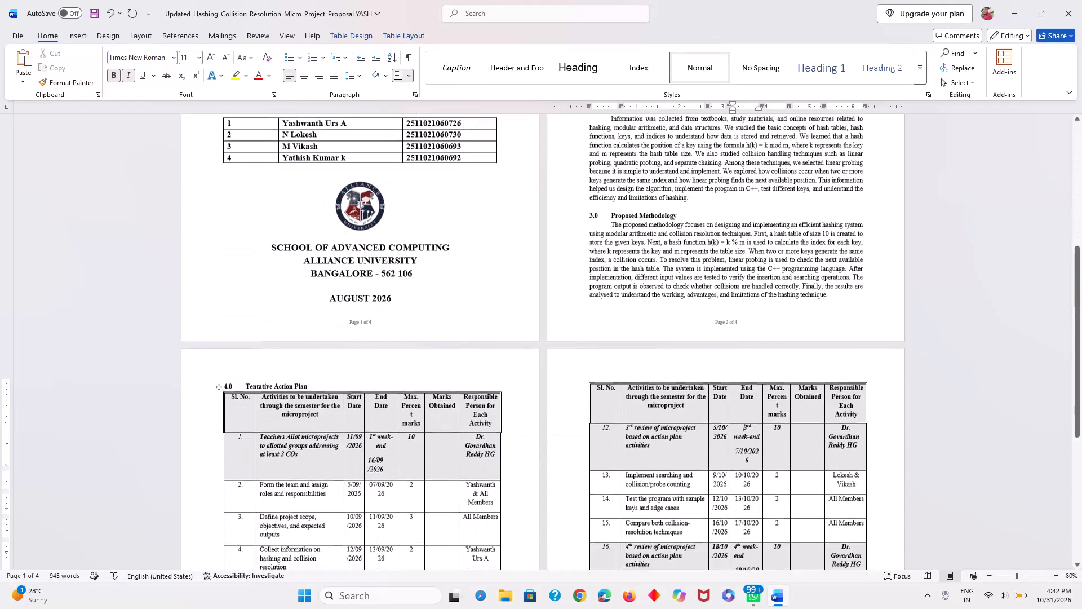
pyautogui.scroll(-5, 507, 278)
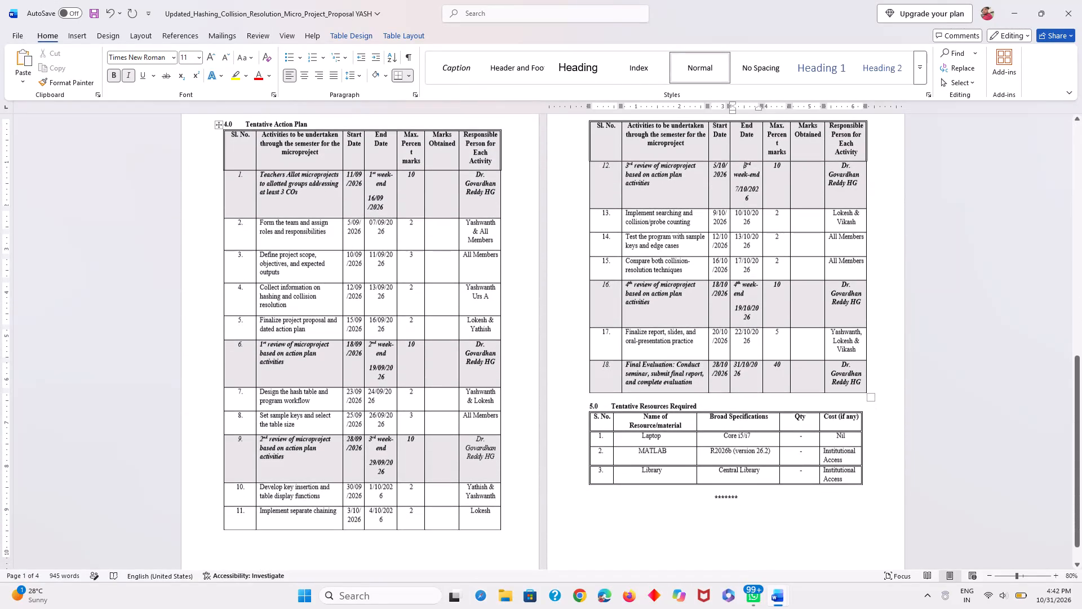
pyautogui.scroll(-1, 507, 278)
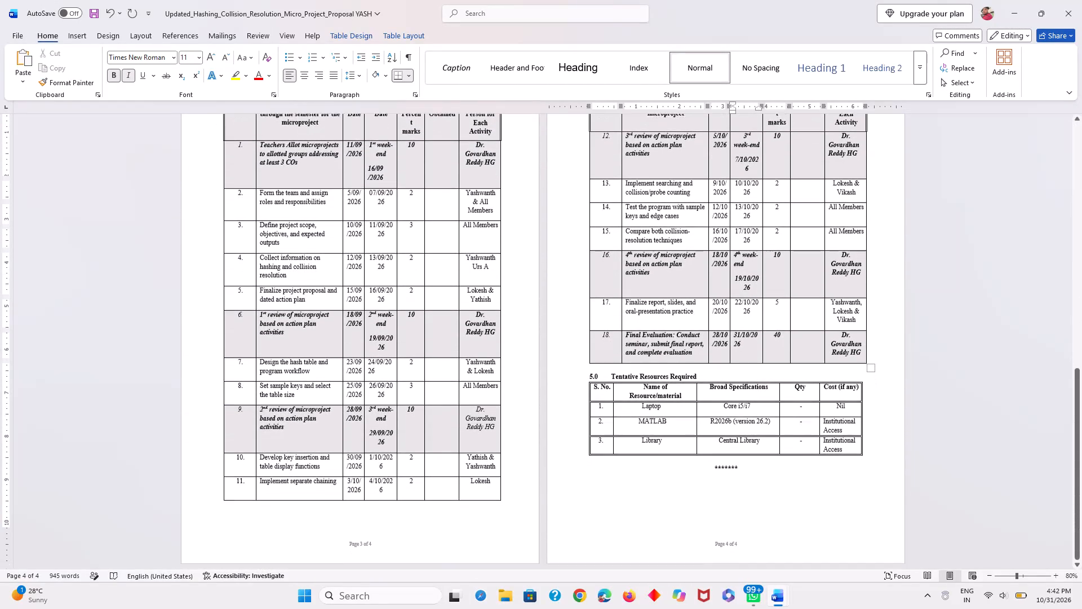
pyautogui.scroll(-2, 507, 278)
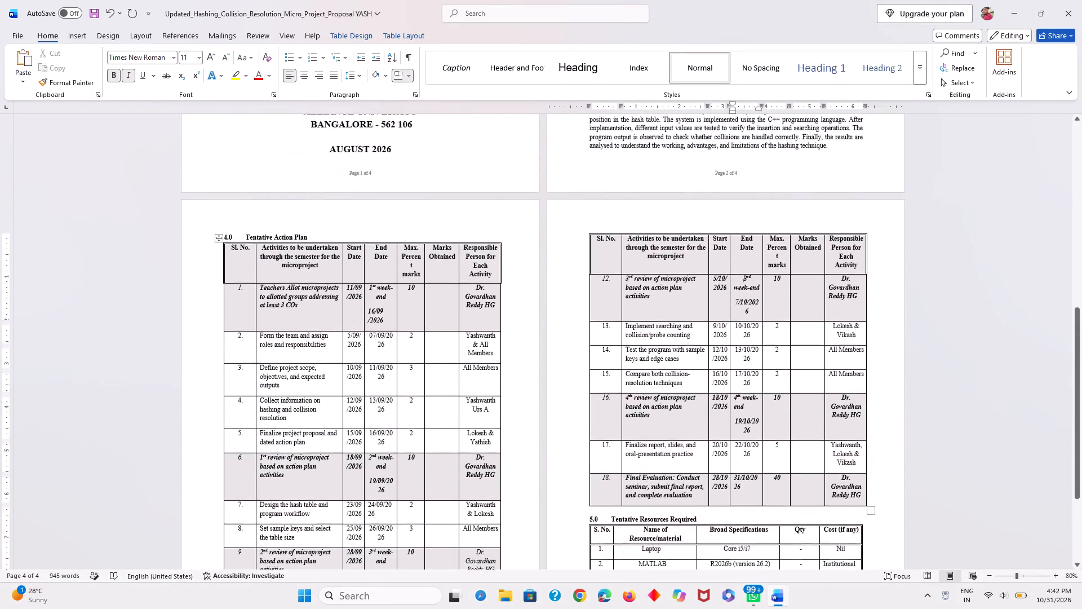
pyautogui.scroll(-1, 507, 278)
pyautogui.scroll(1, 507, 278)
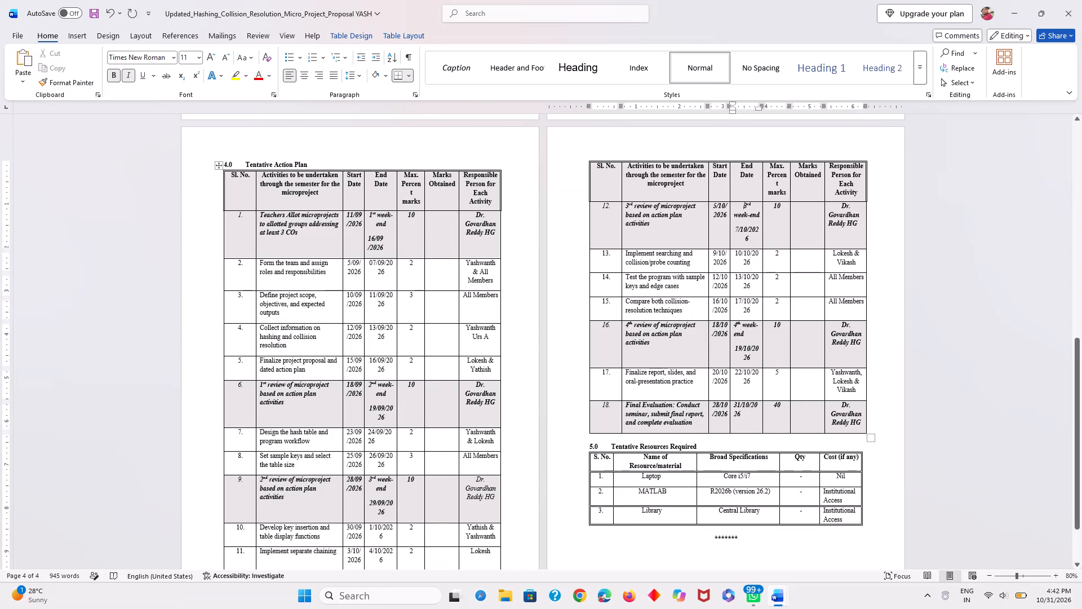
pyautogui.scroll(1, 507, 278)
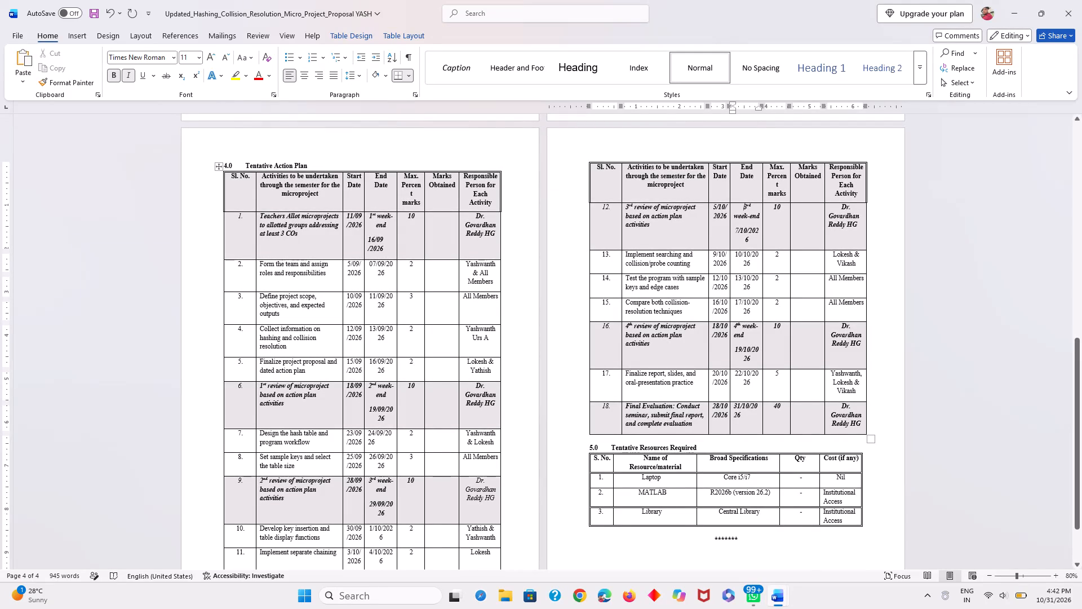
pyautogui.scroll(-2, 507, 289)
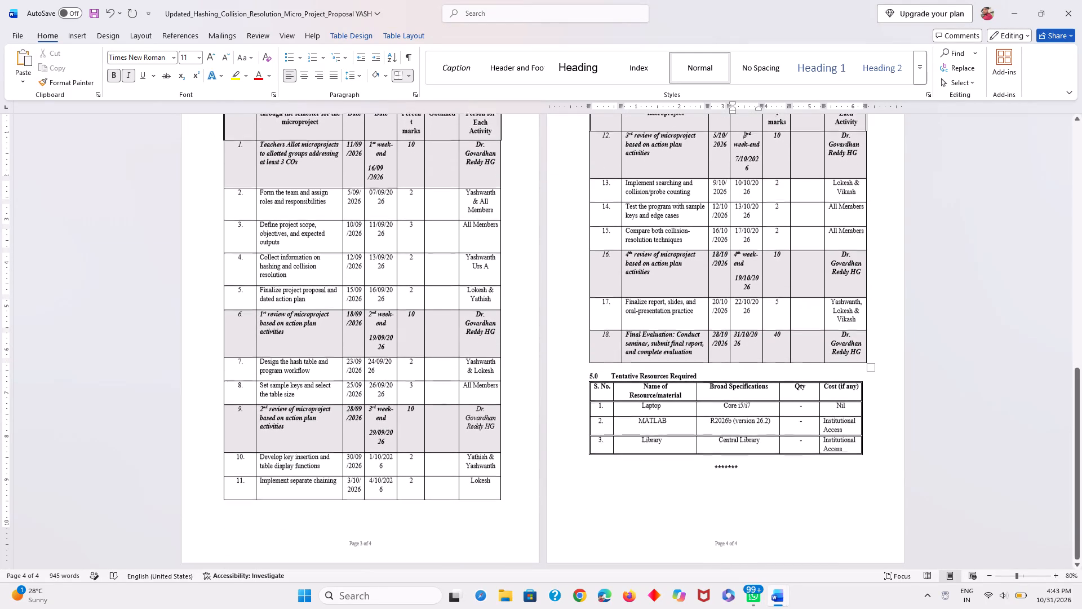
pyautogui.scroll(-2, 507, 289)
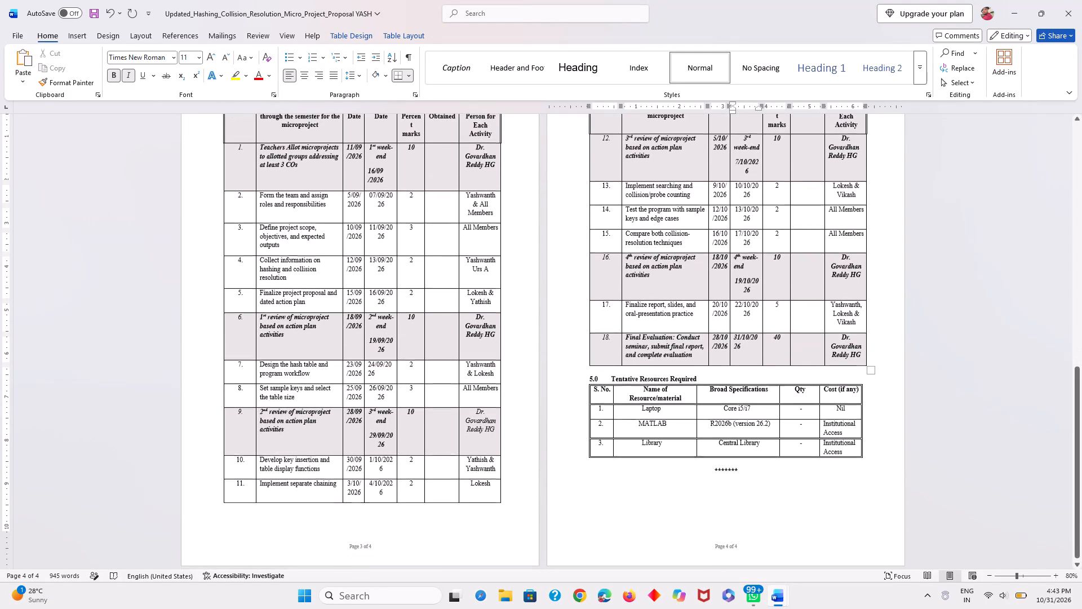
# Save the edited micro-project proposal under its existing name.
pyautogui.scroll(-1, 507, 289)
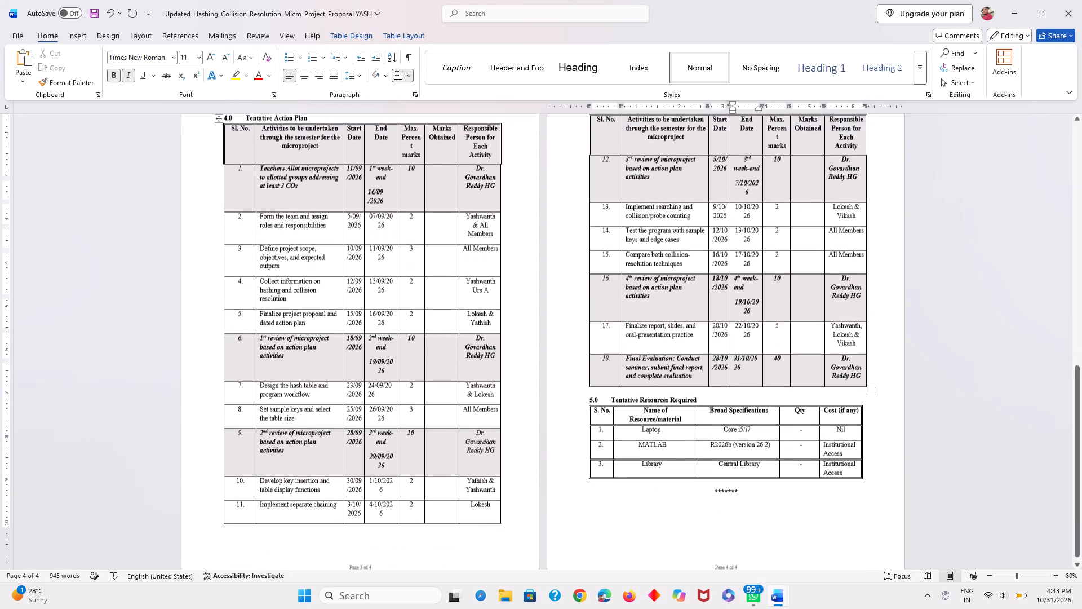
pyautogui.scroll(-1, 507, 289)
pyautogui.click(18, 36)
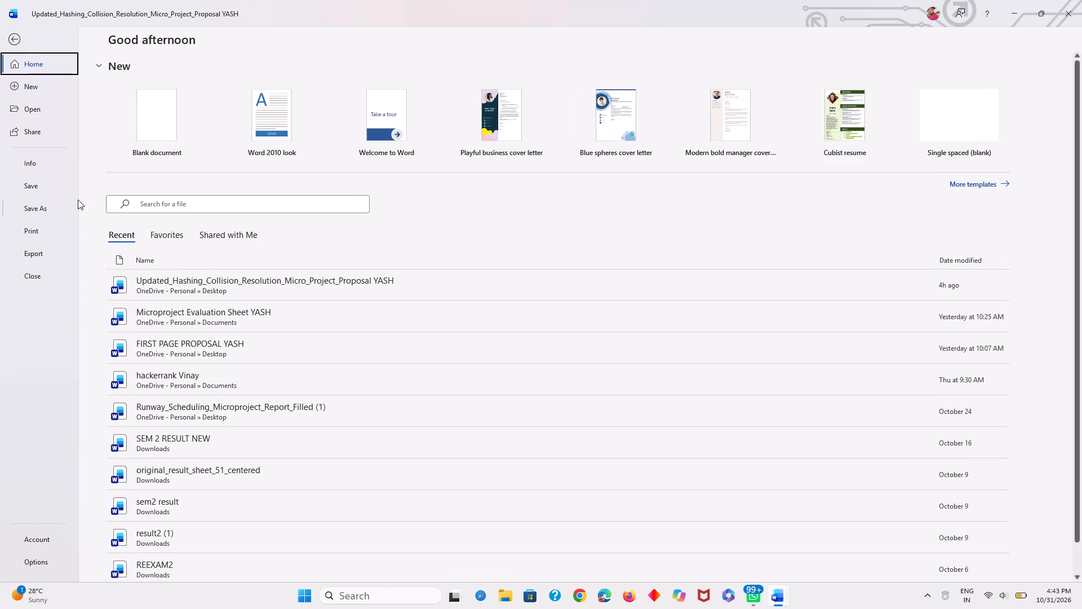
pyautogui.click(29, 186)
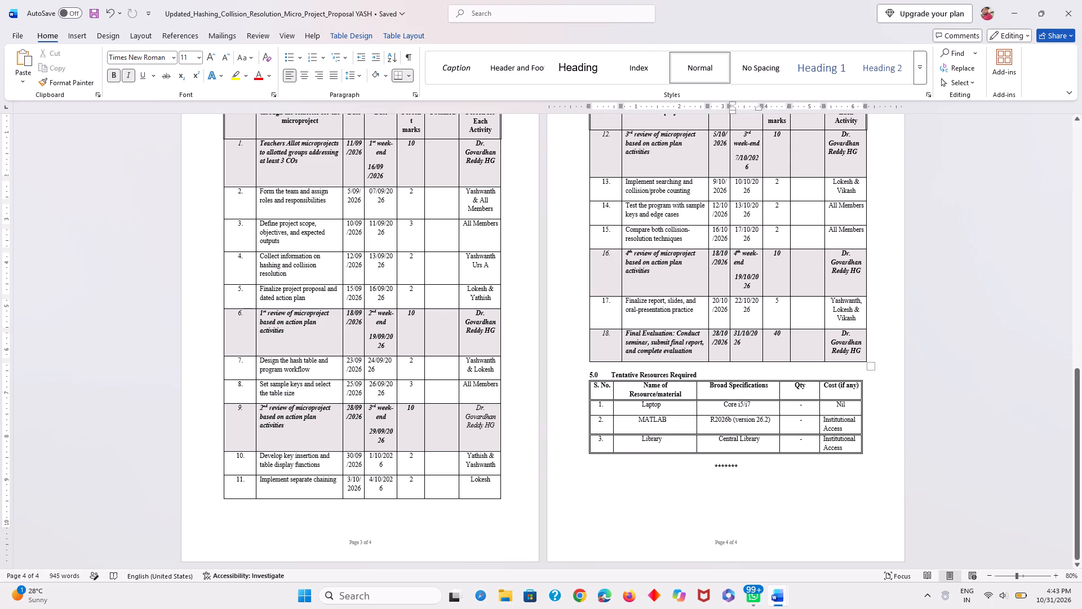
pyautogui.click(21, 36)
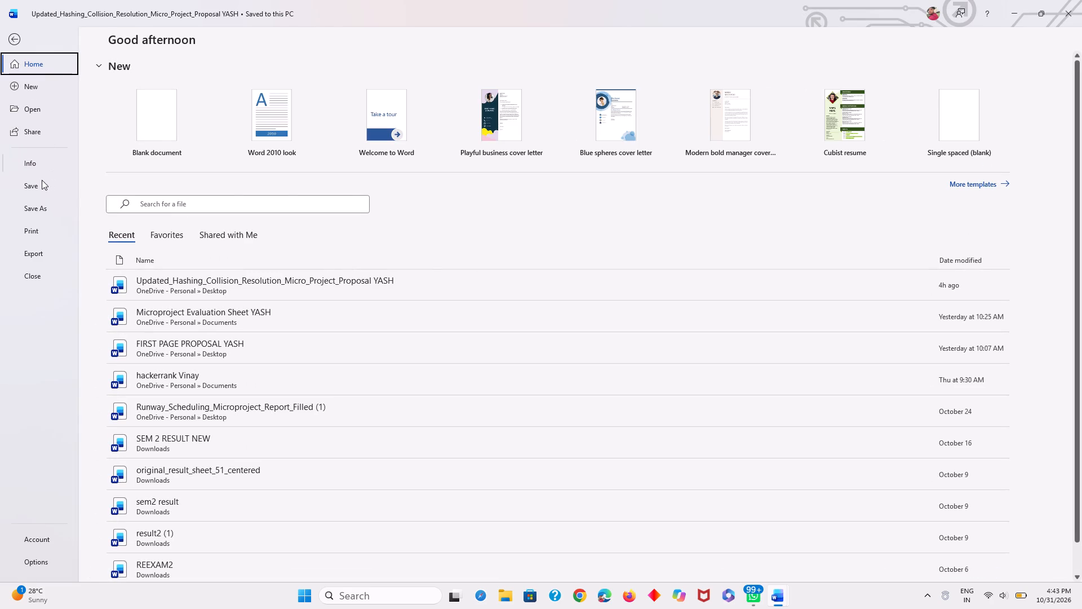
pyautogui.click(42, 180)
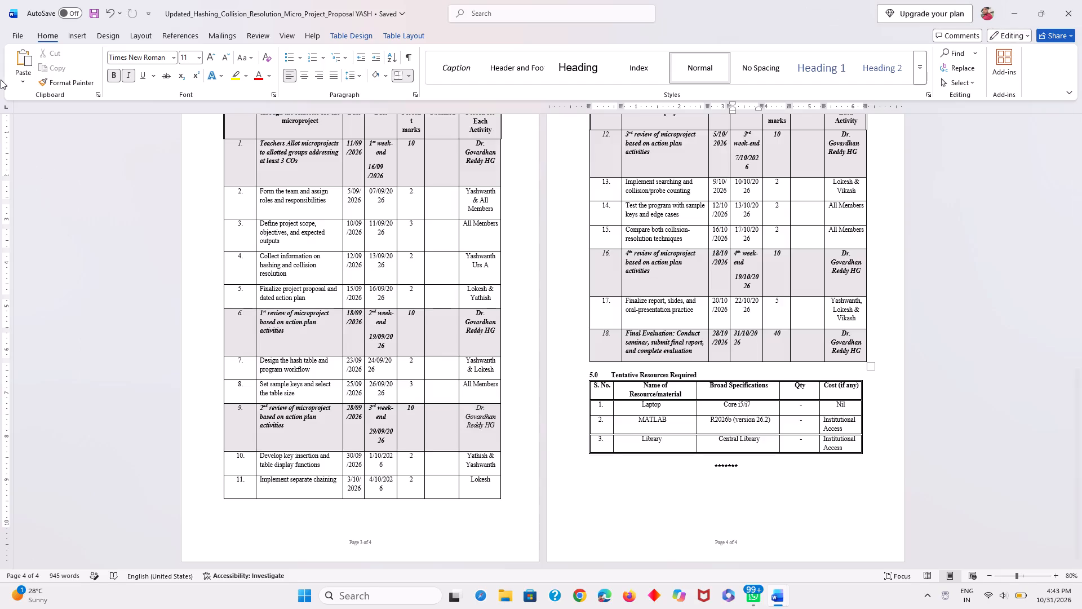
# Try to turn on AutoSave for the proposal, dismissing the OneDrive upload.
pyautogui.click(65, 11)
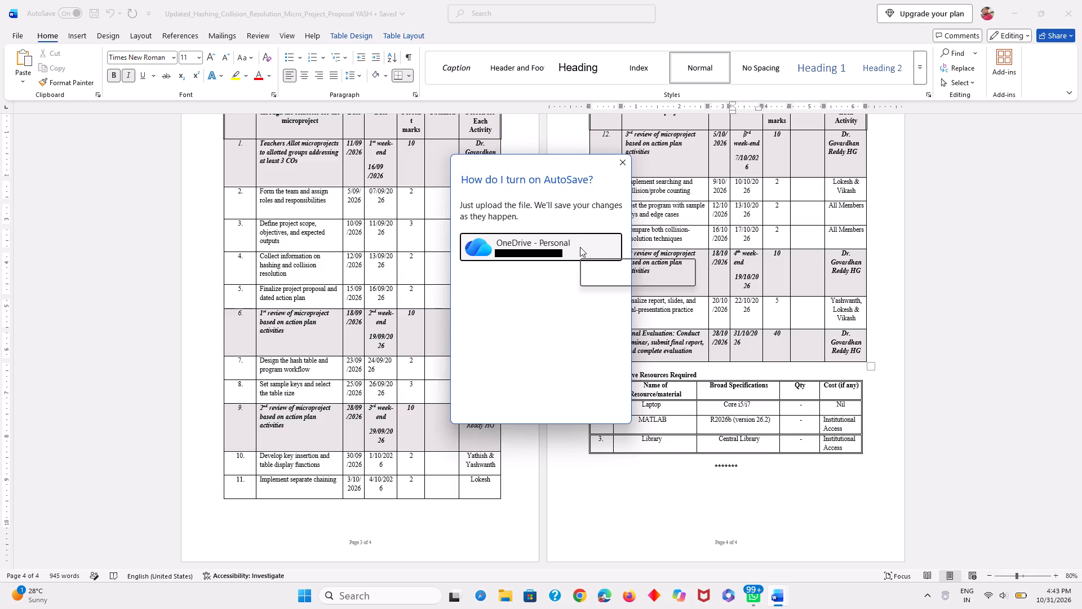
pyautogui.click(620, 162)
# Export the proposal as a PDF, bringing up the publish settings for its file name and location.
pyautogui.click(12, 30)
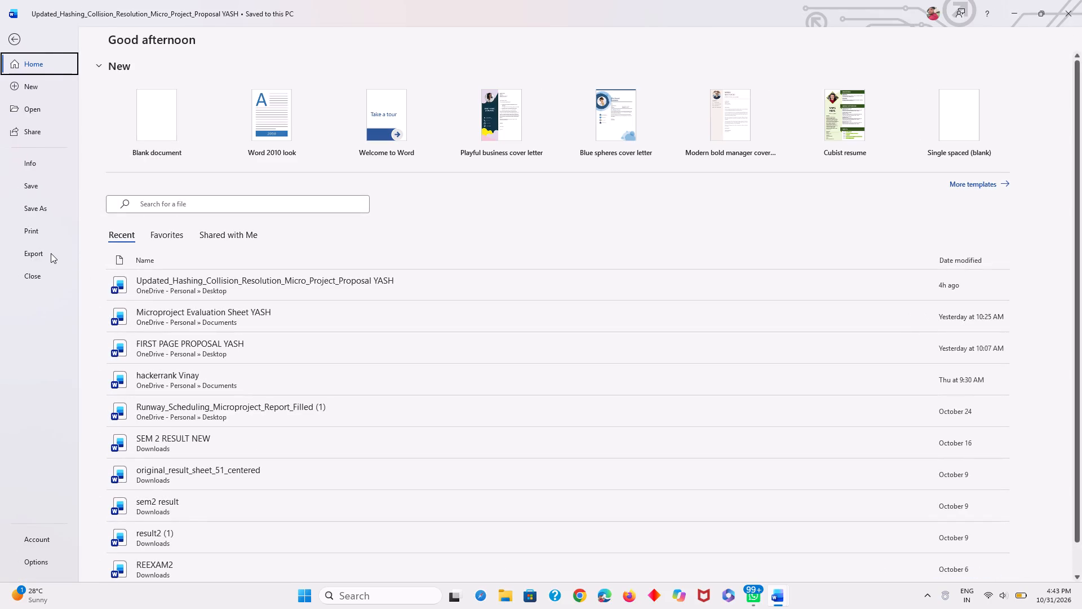
pyautogui.click(51, 253)
pyautogui.click(188, 72)
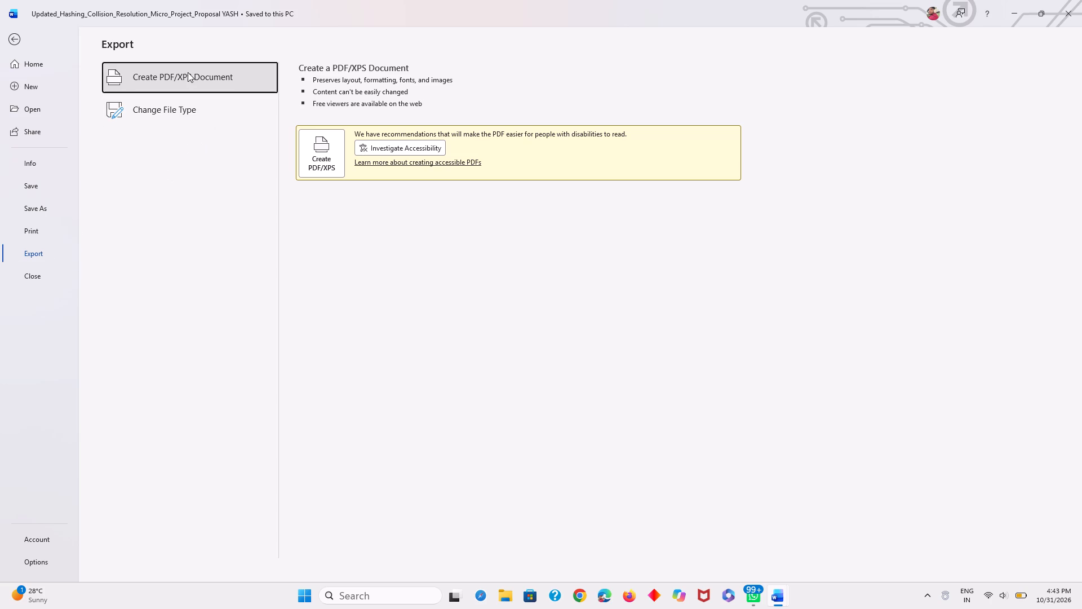
pyautogui.click(317, 145)
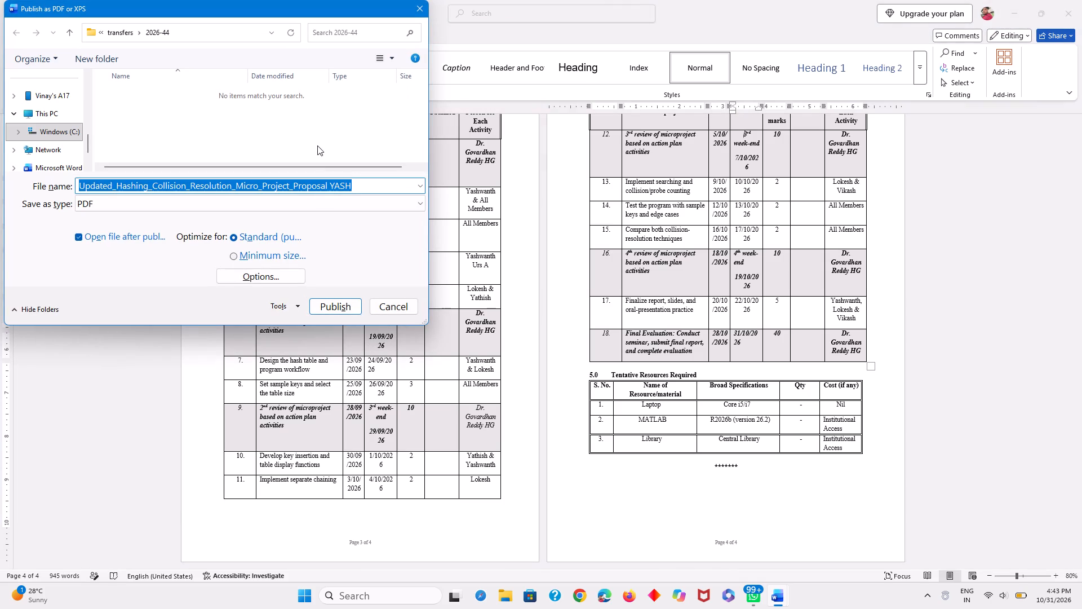
# Publish the proposal as a standard-quality PDF in the 2026-44 folder under the suggested file name.
pyautogui.click(344, 307)
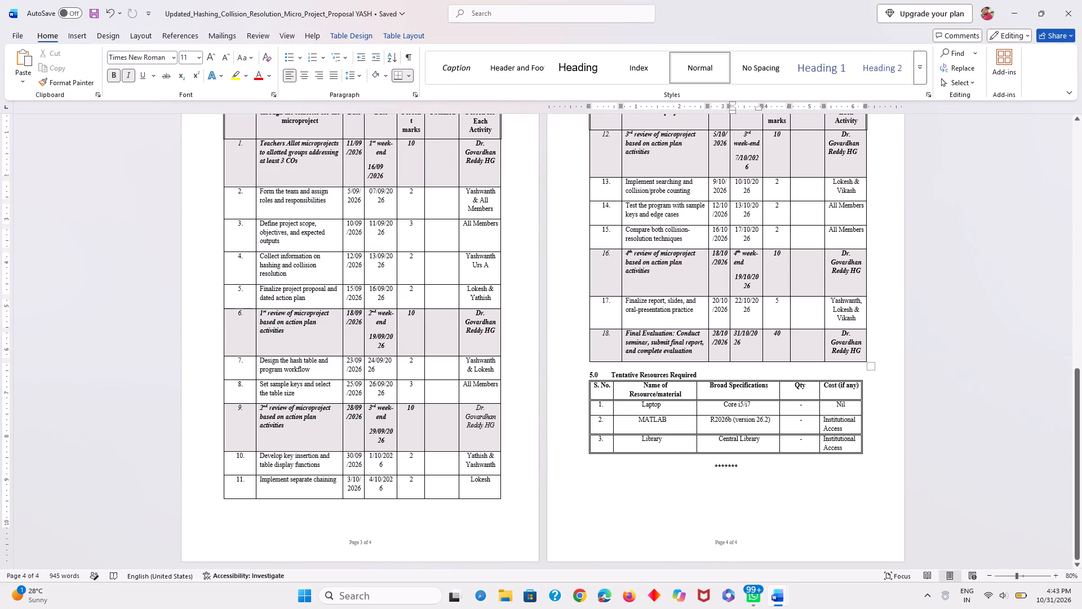
# Look through the exported PDF in Adobe Acrobat from cover page to resources table, and return to the Word document.
pyautogui.scroll(-6, 589, 439)
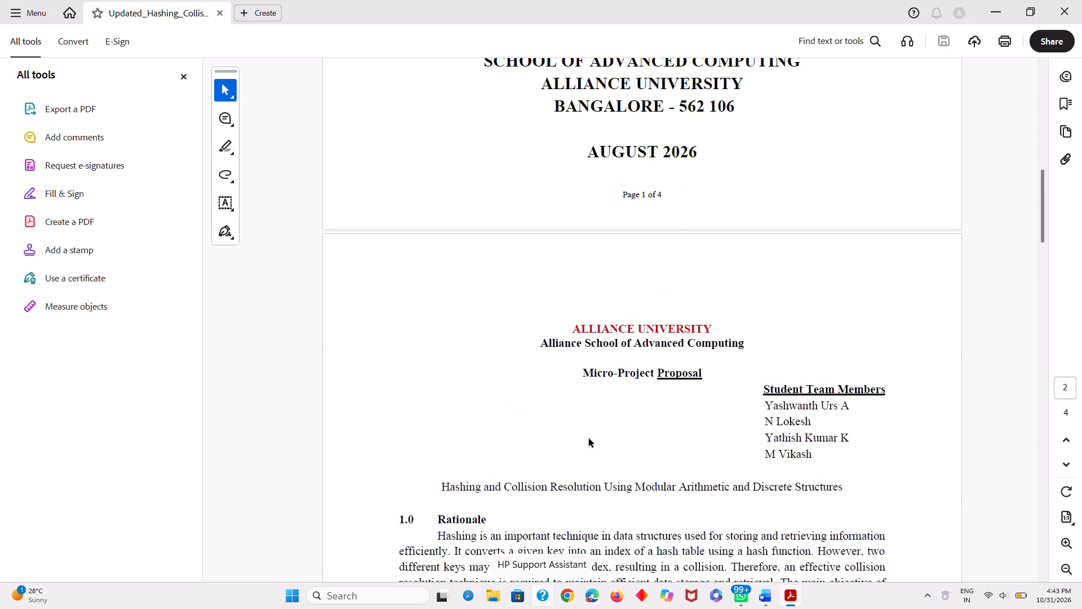
pyautogui.scroll(-20, 589, 439)
pyautogui.scroll(-8, 589, 439)
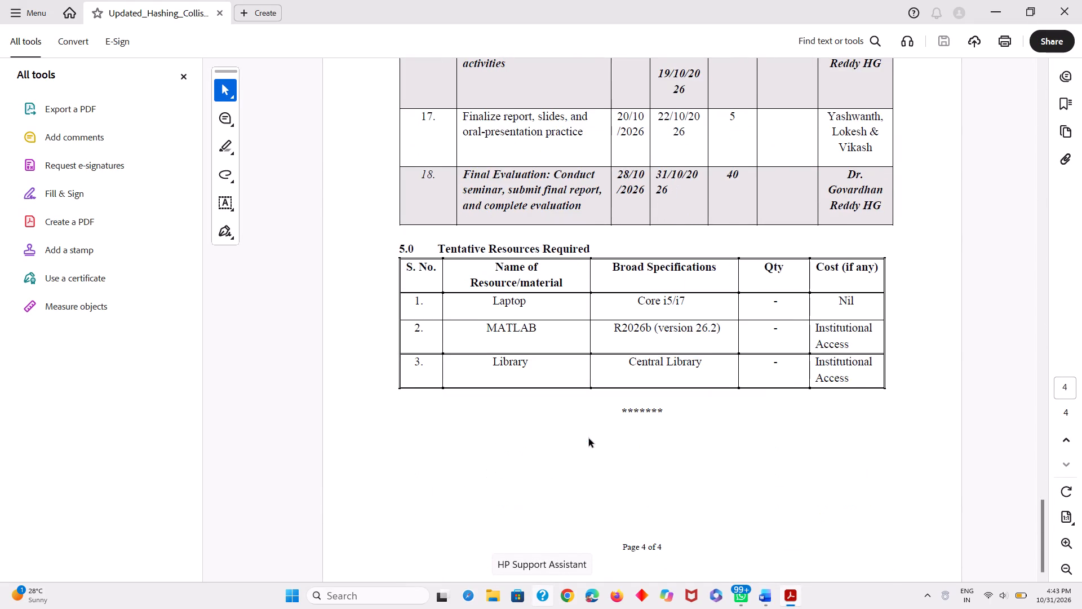
pyautogui.scroll(16, 589, 439)
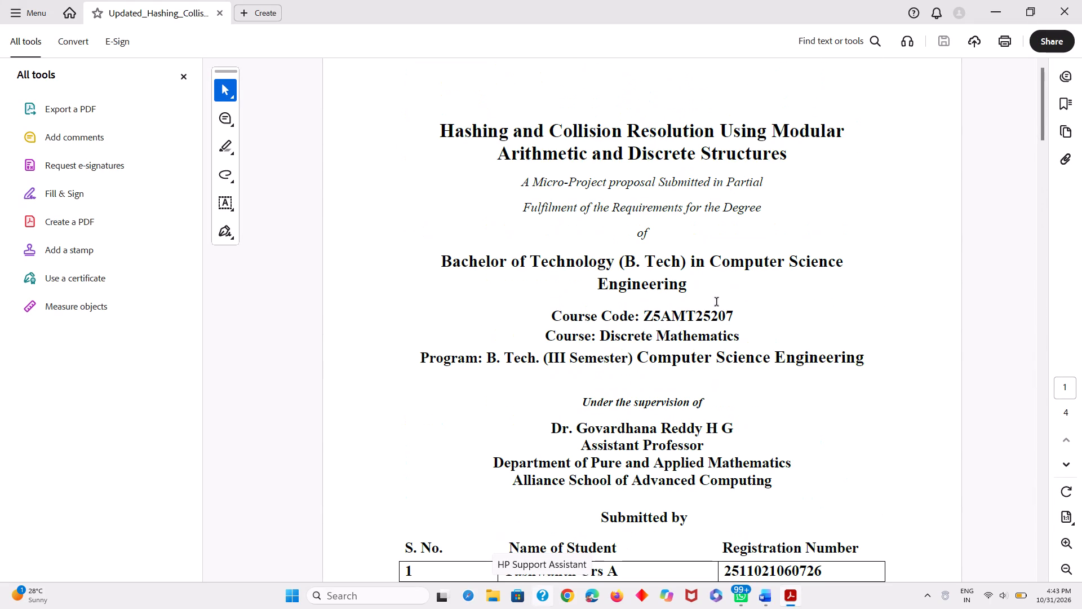
pyautogui.click(995, 15)
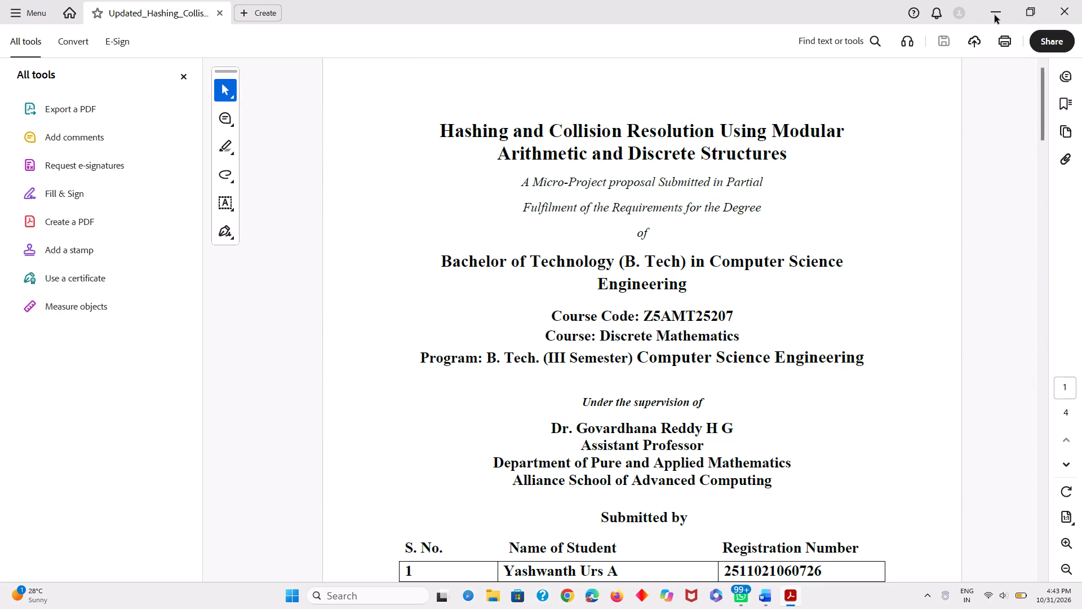
pyautogui.click(995, 7)
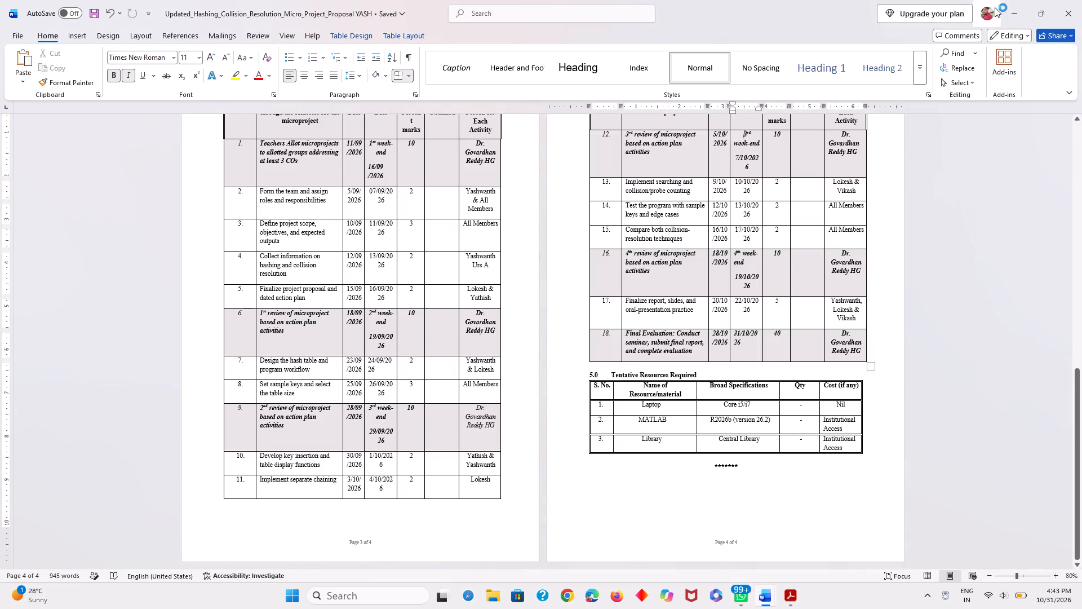
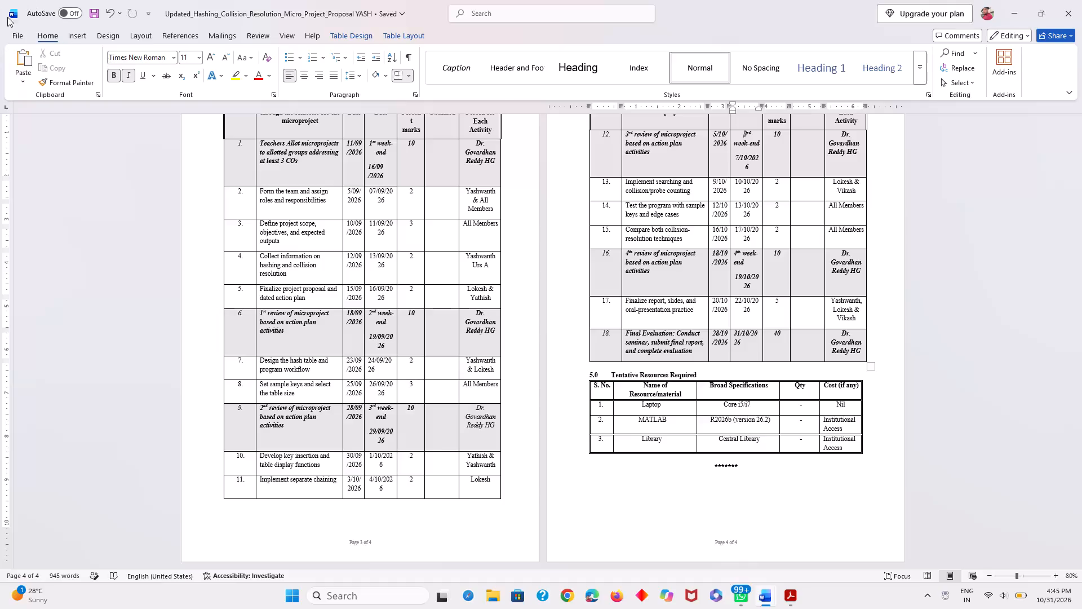
# Start saving a copy of the proposal in the OneDrive Documents folder, bringing up its file name and type settings.
pyautogui.click(18, 32)
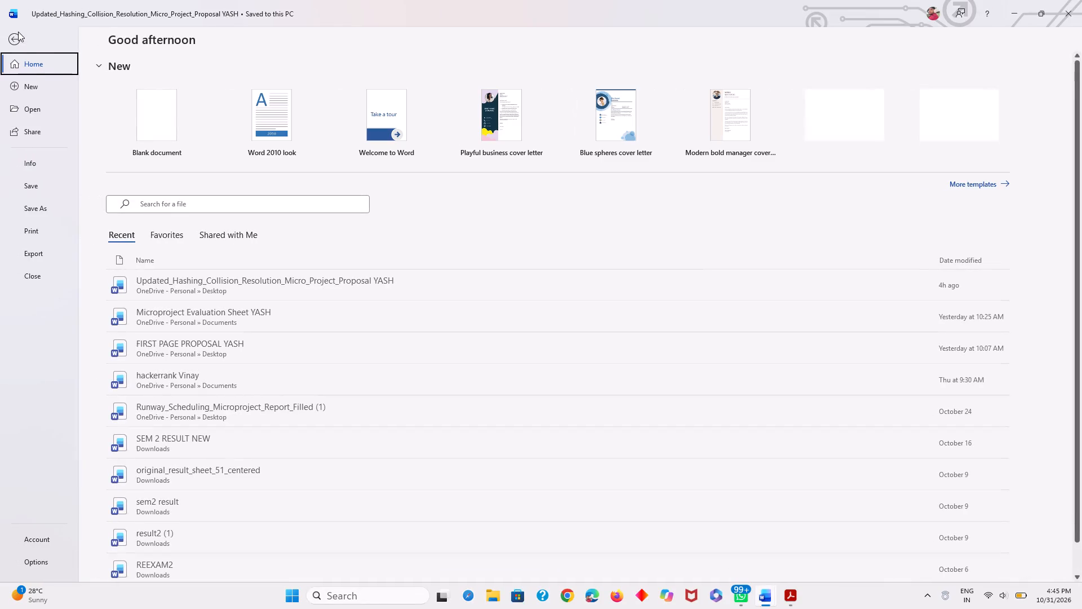
pyautogui.click(50, 206)
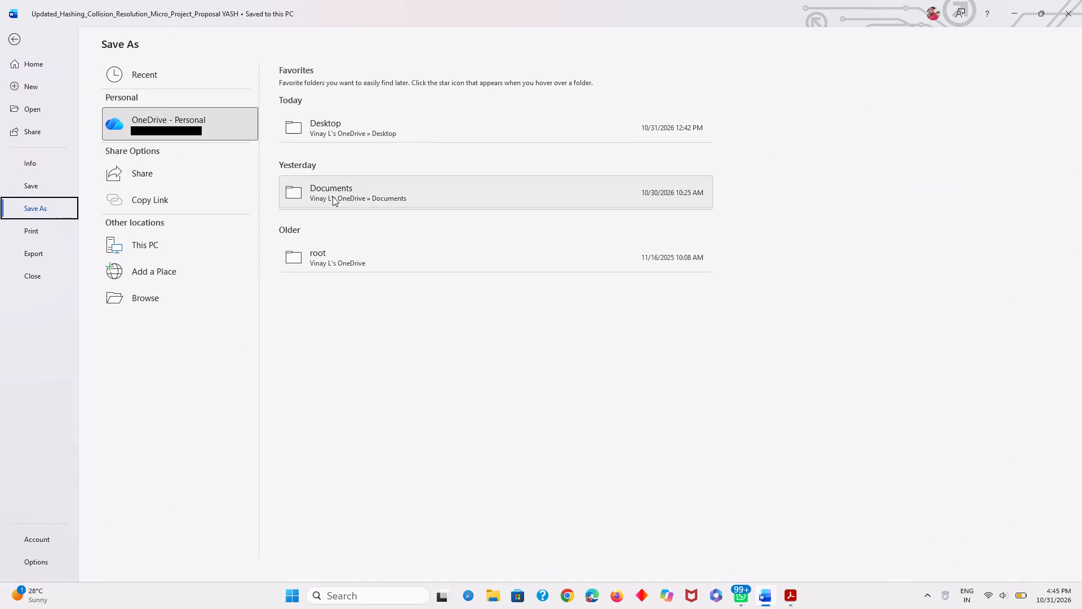
pyautogui.click(335, 196)
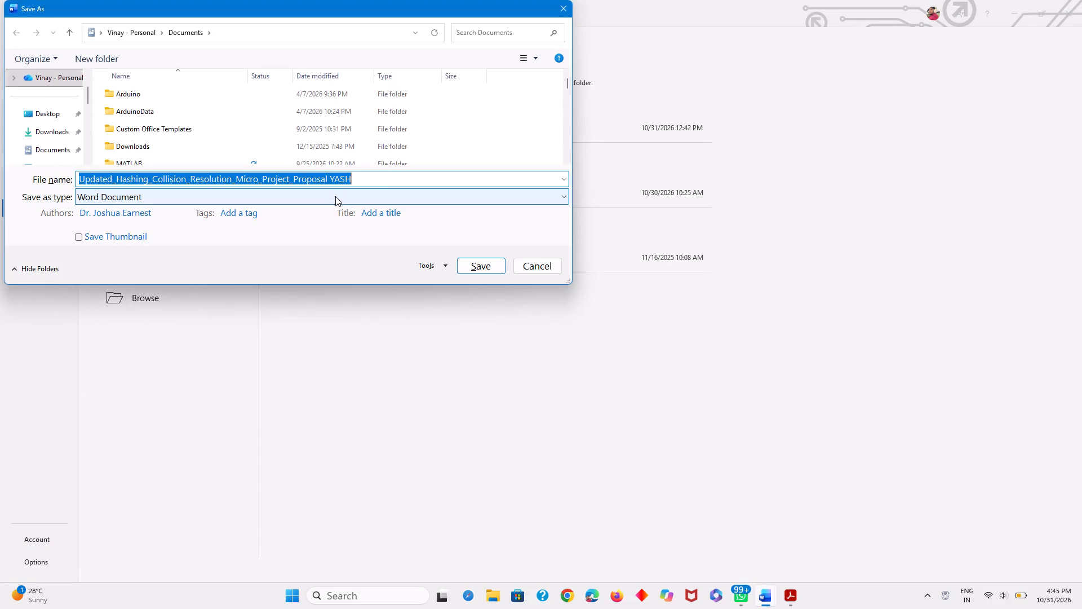
# Save the proposal as a Word document named yashwanth in the Documents folder.
pyautogui.press('BackSpace')
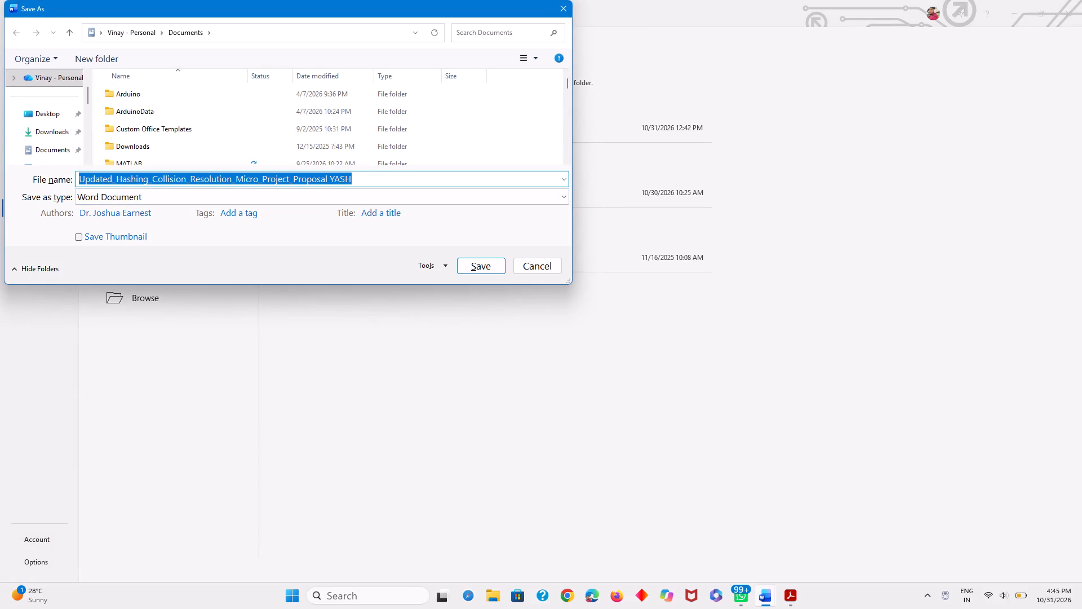
pyautogui.write('yas')
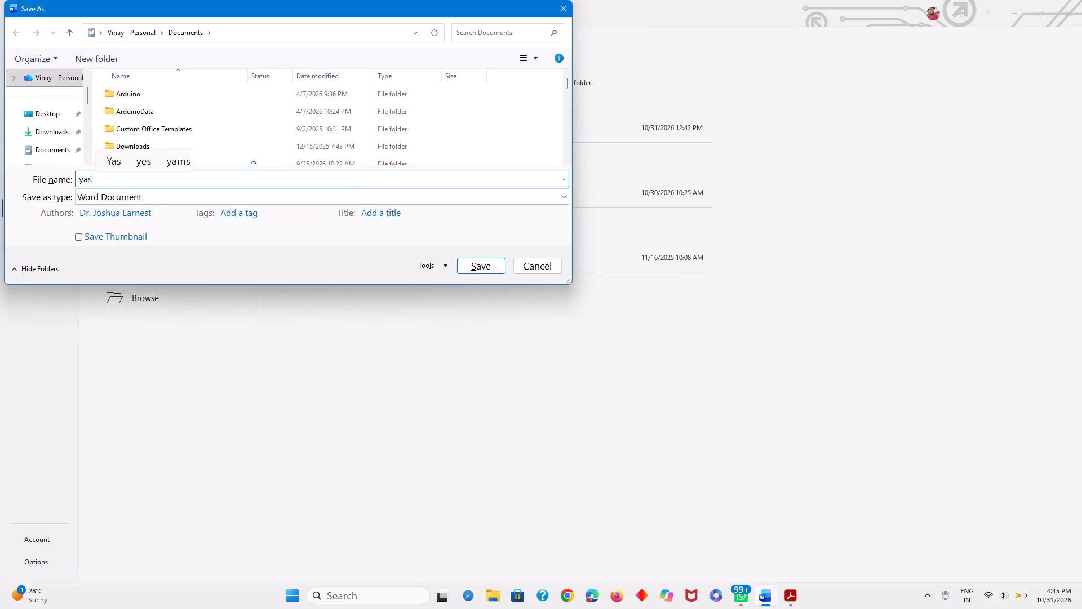
pyautogui.write('hwa')
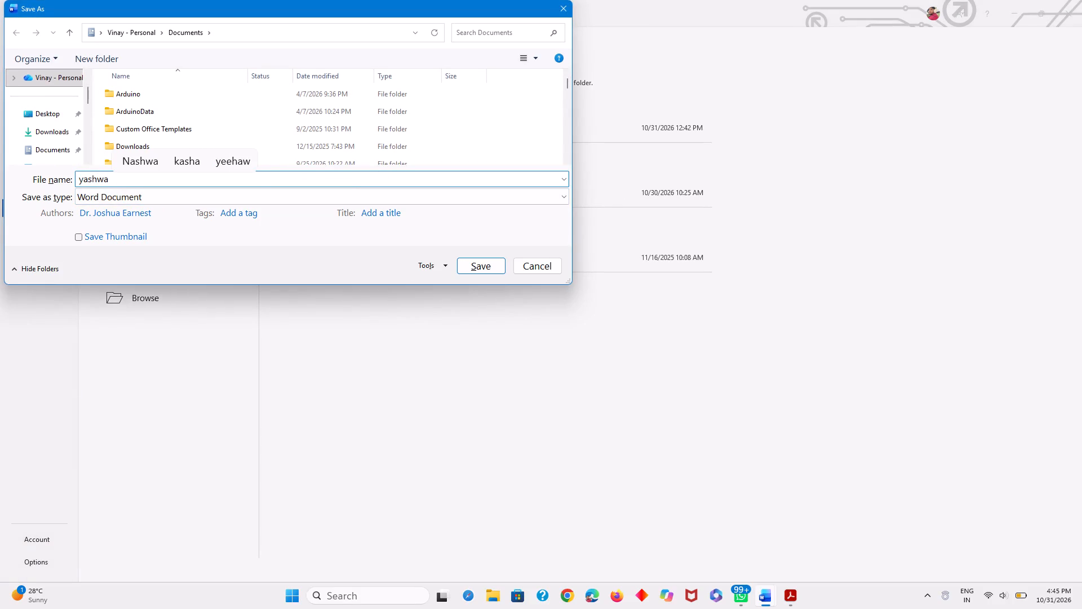
pyautogui.write('nth')
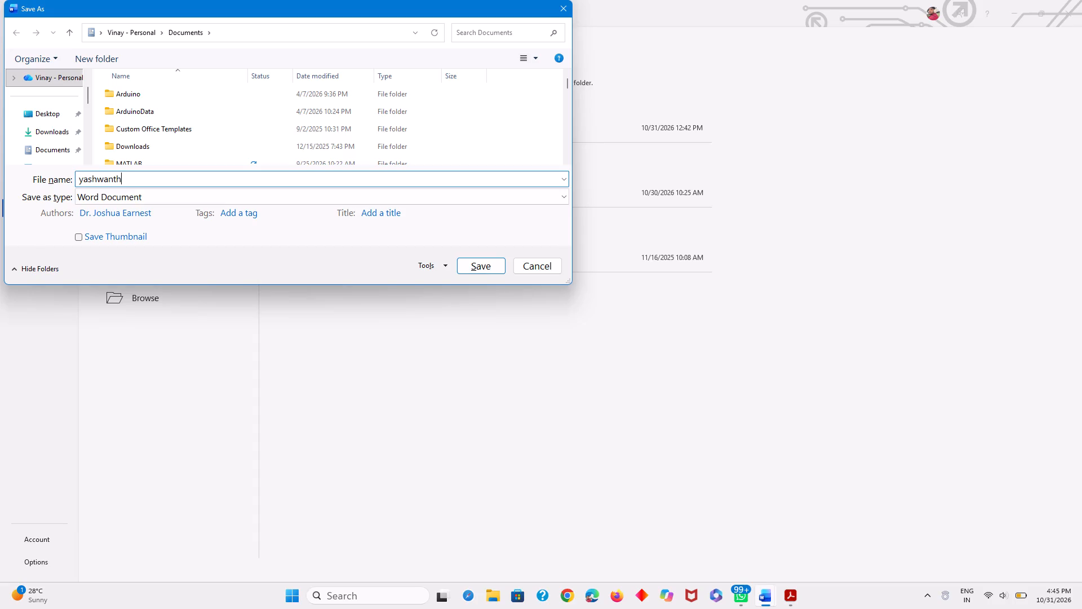
pyautogui.press('Return')
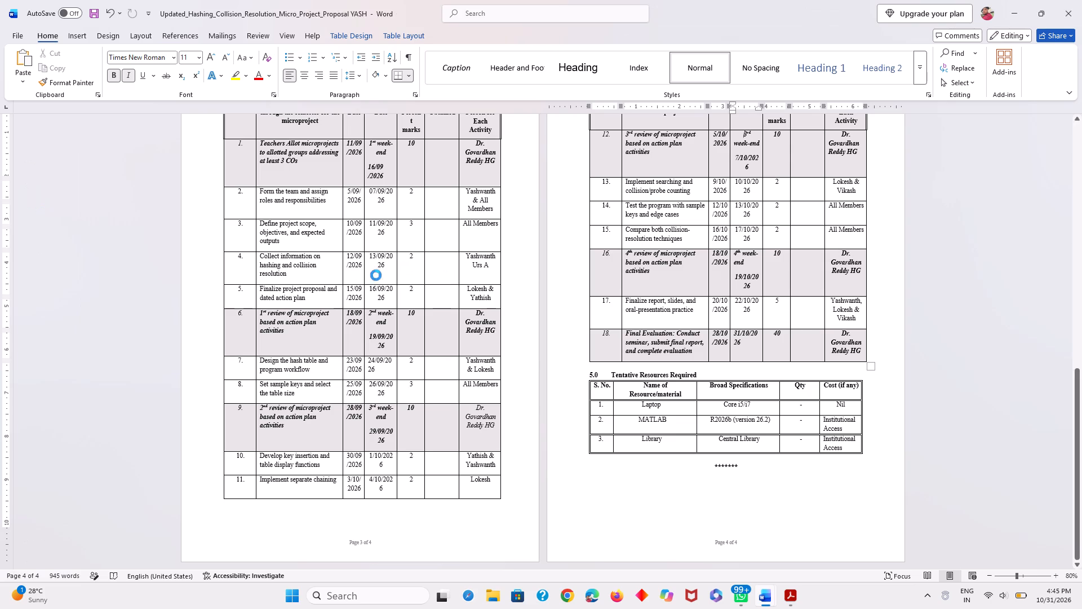
# Export the proposal as a PDF named yashwanth to the Documents folder, keeping PDF as the file type.
pyautogui.click(15, 34)
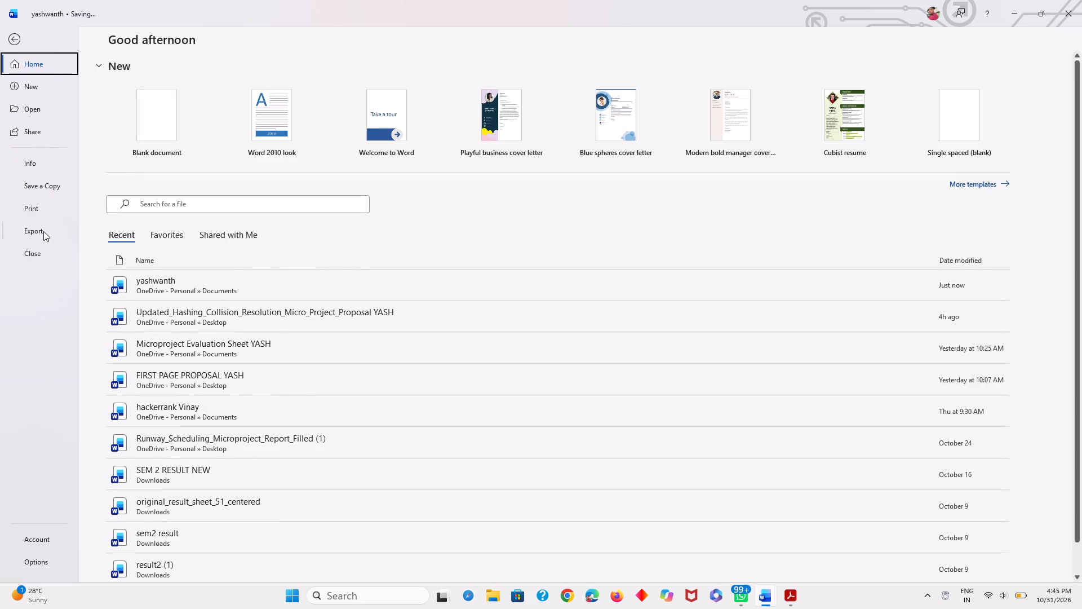
pyautogui.click(43, 231)
pyautogui.click(316, 149)
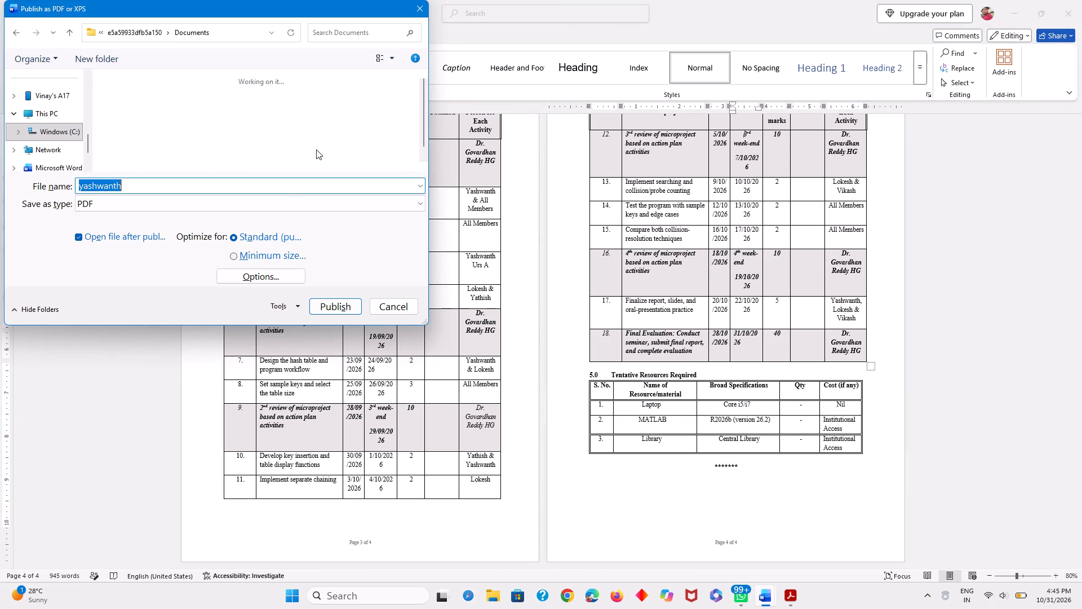
pyautogui.click(268, 205)
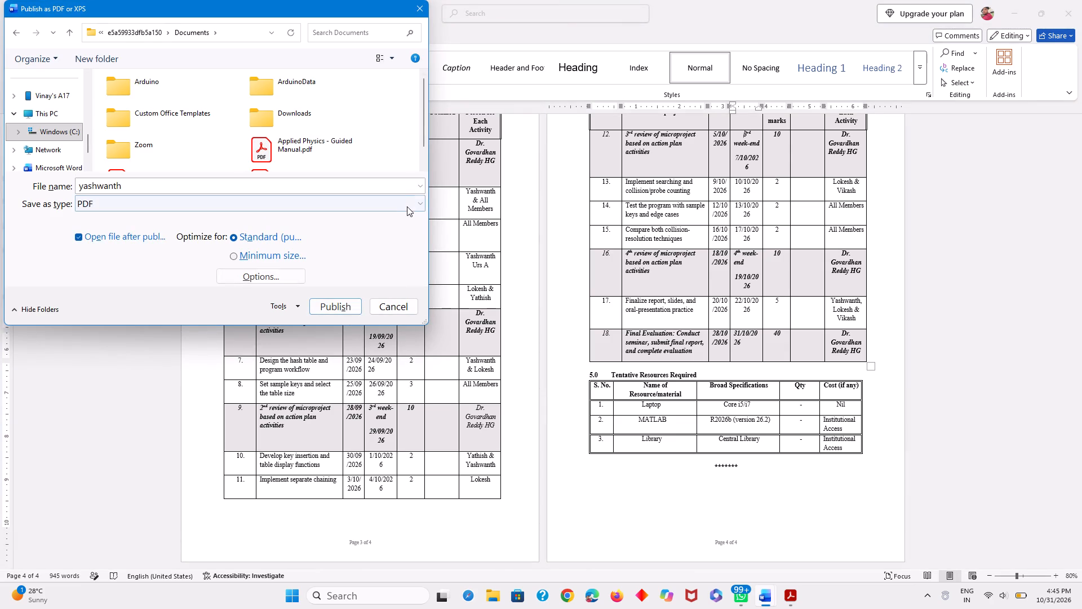
pyautogui.click(418, 207)
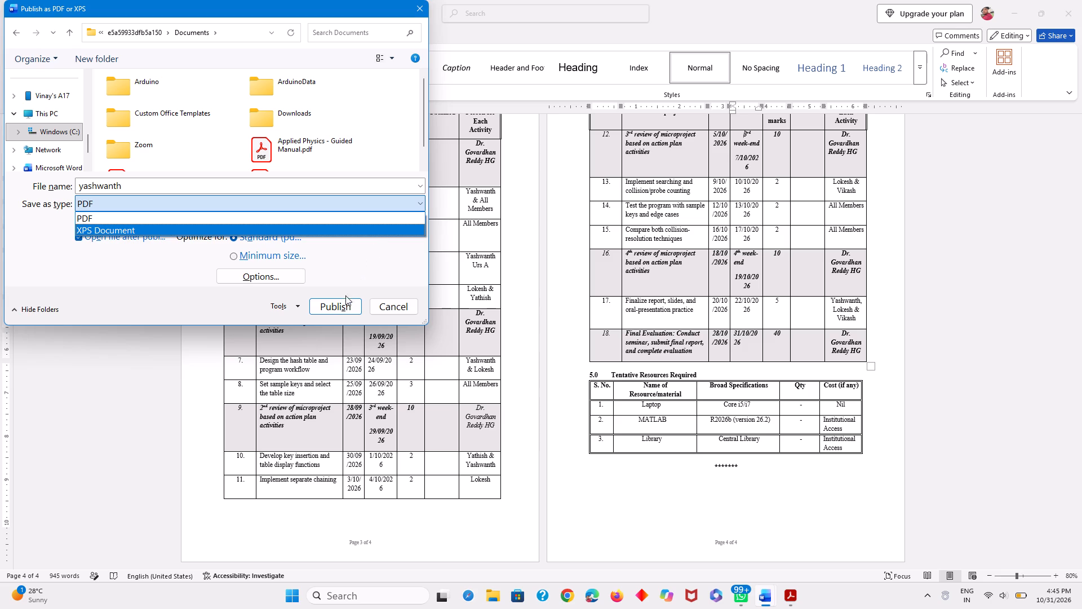
pyautogui.click(332, 303)
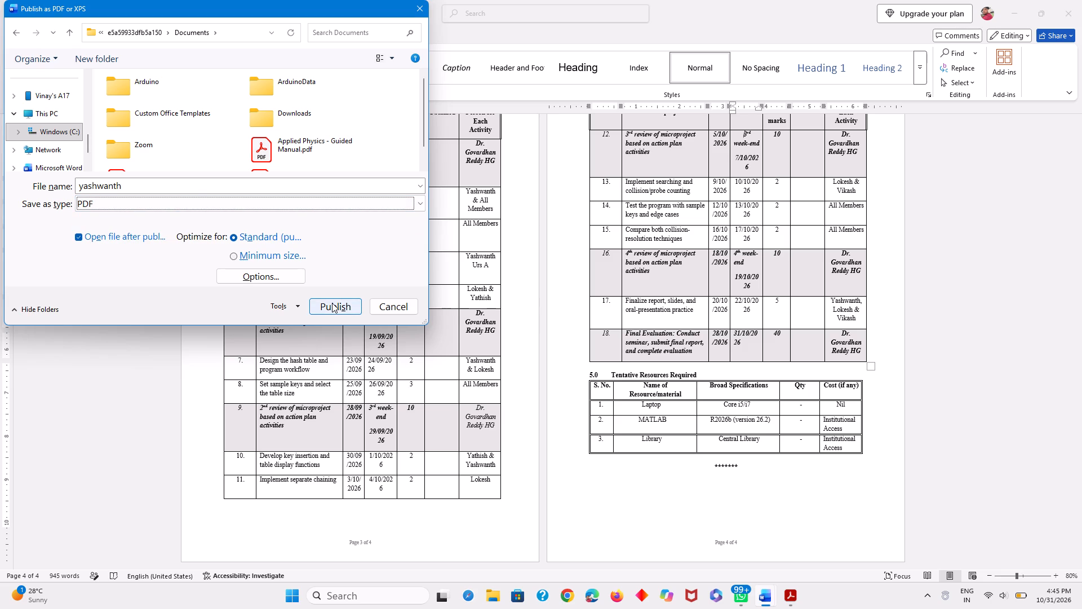
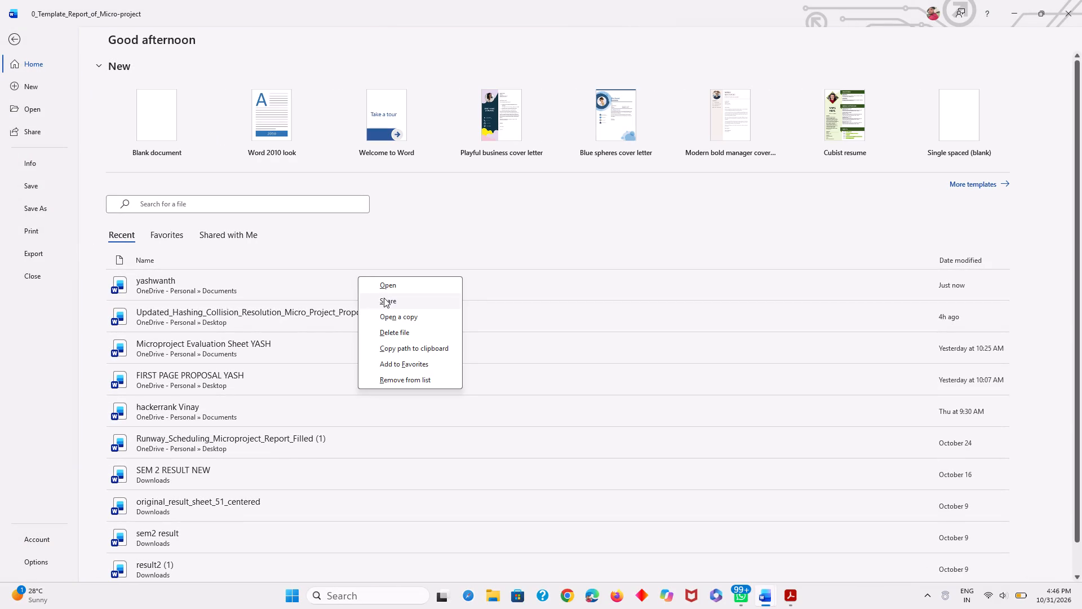
# Start sharing the recent document yashwanth stored in the OneDrive Documents folder.
pyautogui.click(384, 298)
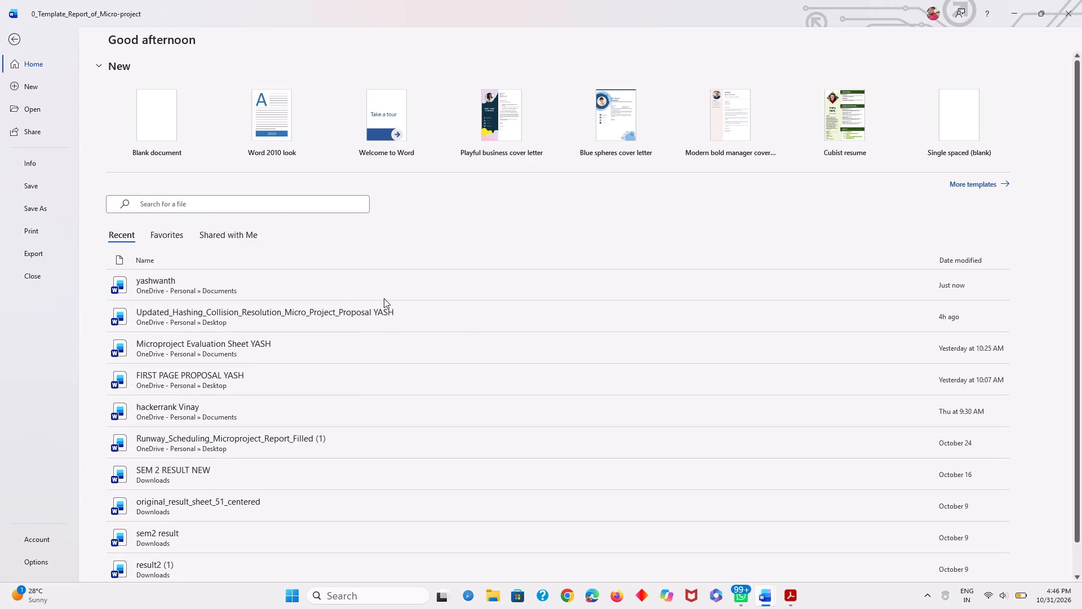
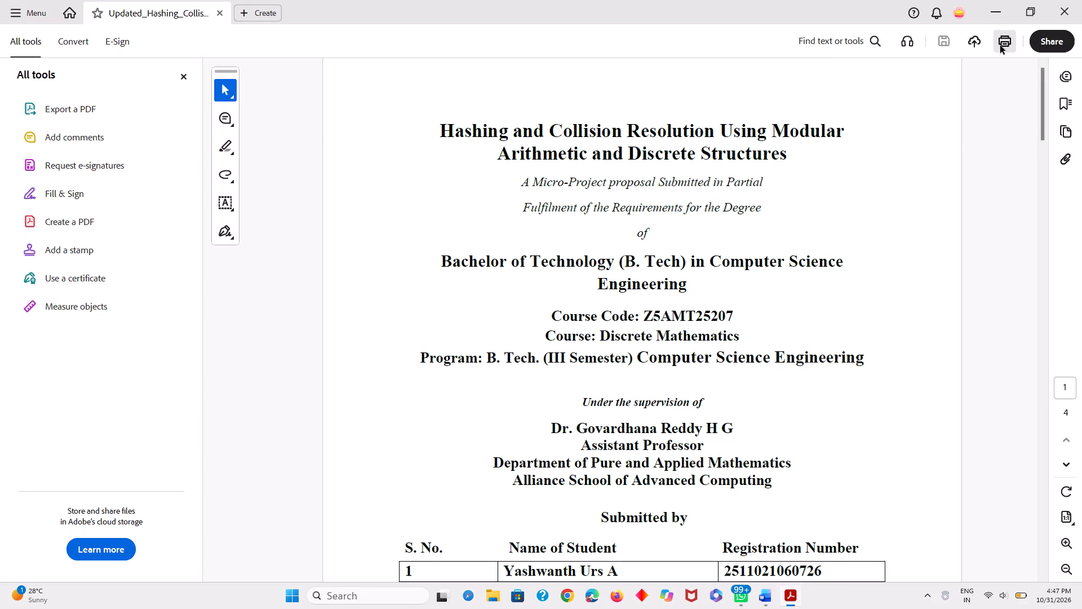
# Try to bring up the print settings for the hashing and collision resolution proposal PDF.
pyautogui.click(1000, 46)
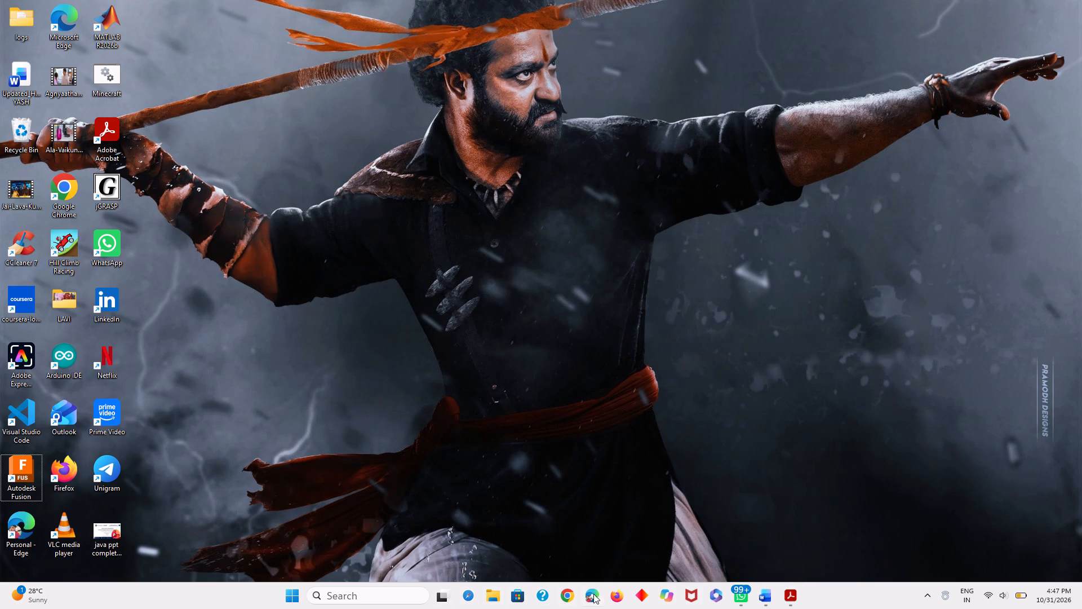
# Switch to Google Chrome, search for "word to pdf converter" and open iLovePDF's Word to PDF converter.
pyautogui.click(567, 593)
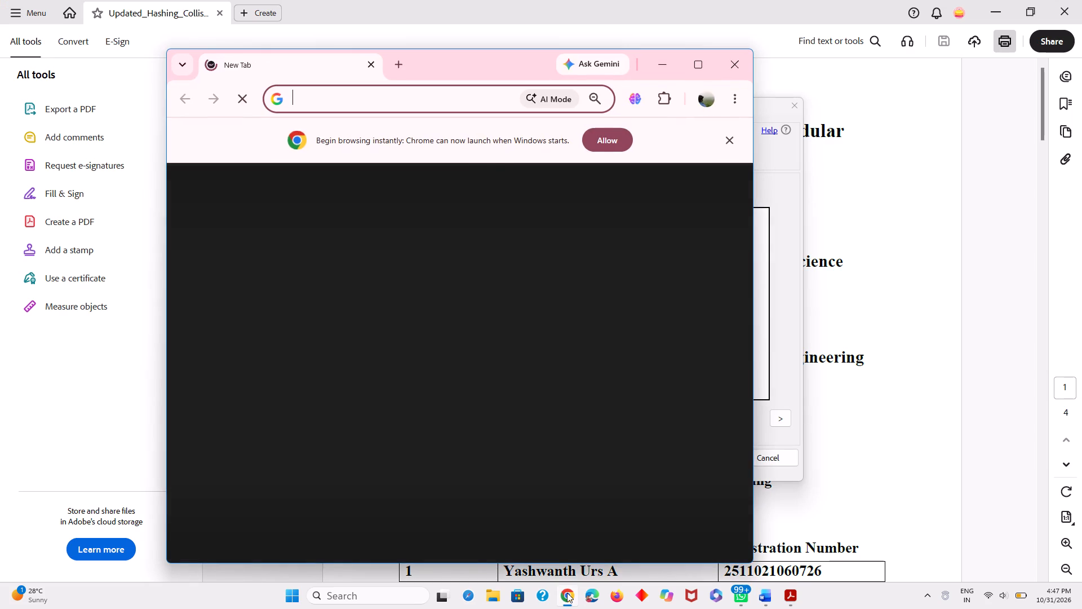
pyautogui.write('wor')
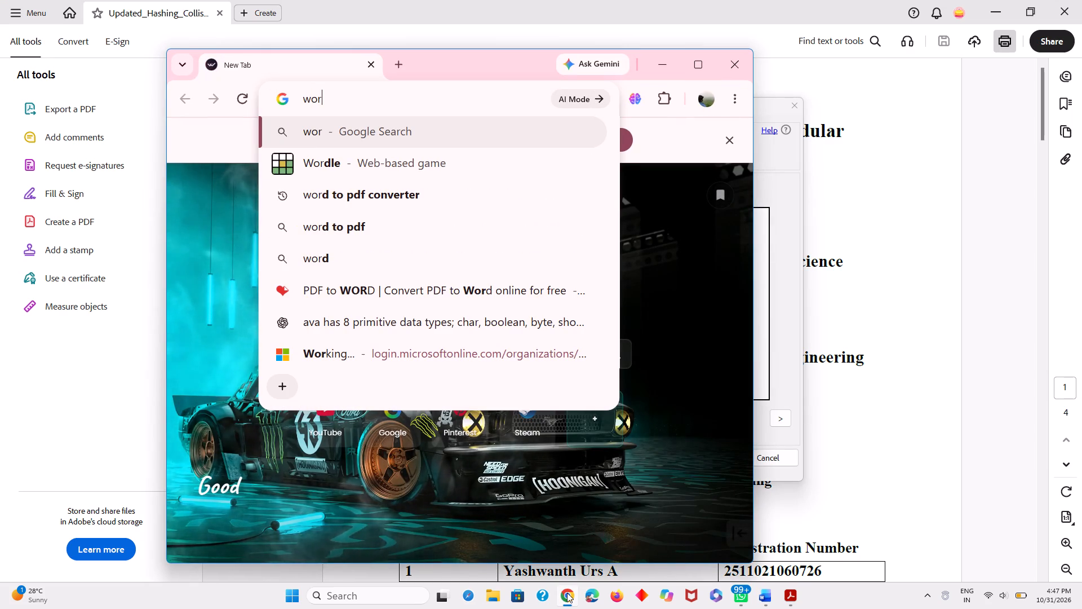
pyautogui.press('Down')
pyautogui.press('Down')
pyautogui.press('Return')
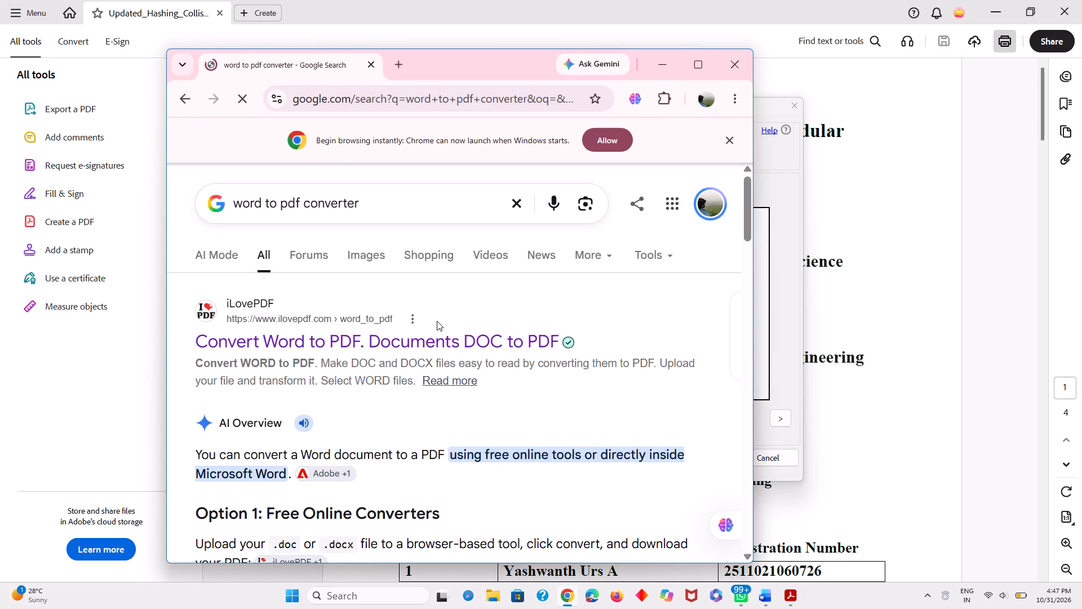
pyautogui.click(441, 337)
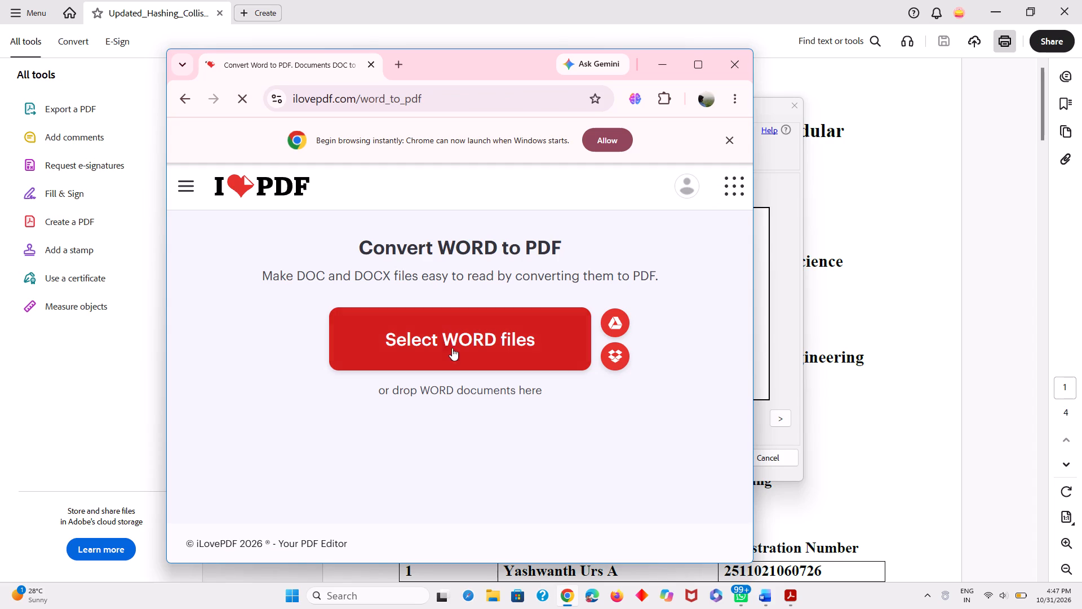
# Upload the yashwanth Word document from the Documents folder to iLovePDF and convert it to PDF.
pyautogui.click(456, 351)
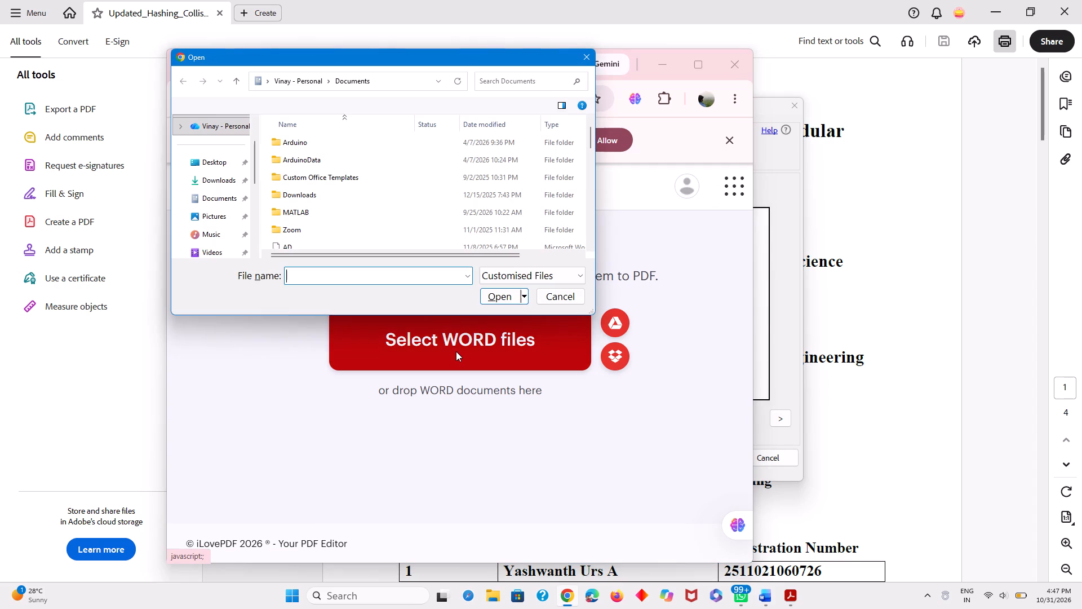
pyautogui.click(218, 203)
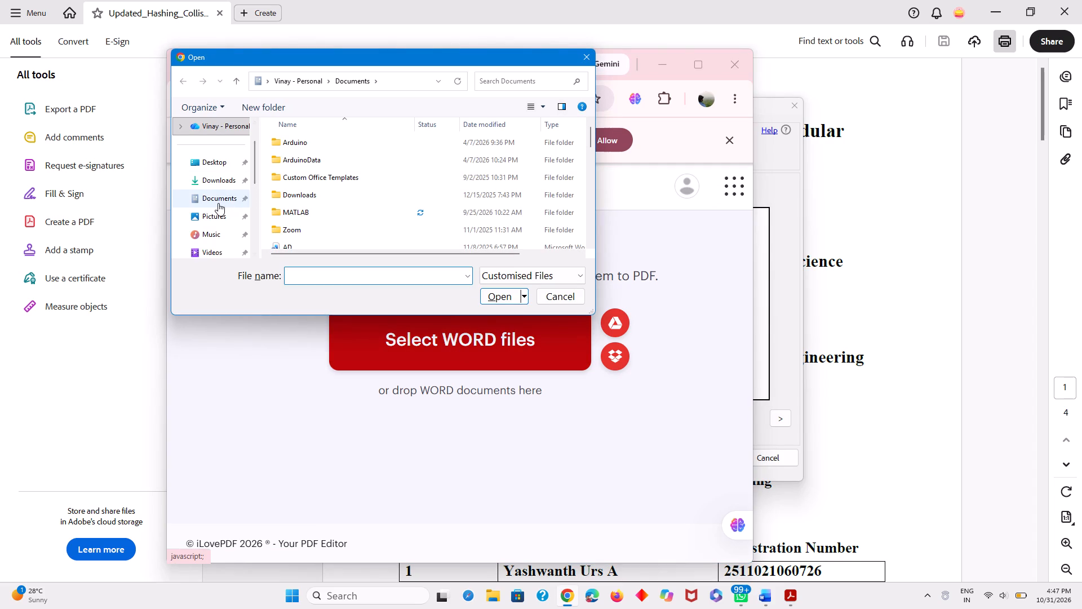
pyautogui.scroll(-18, 407, 200)
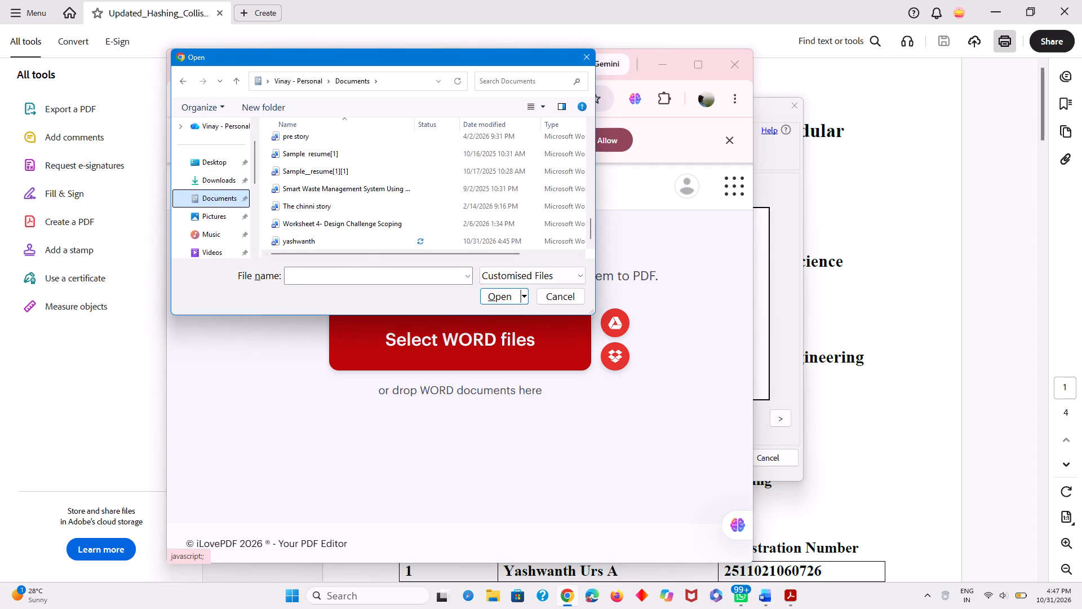
pyautogui.doubleClick(331, 242)
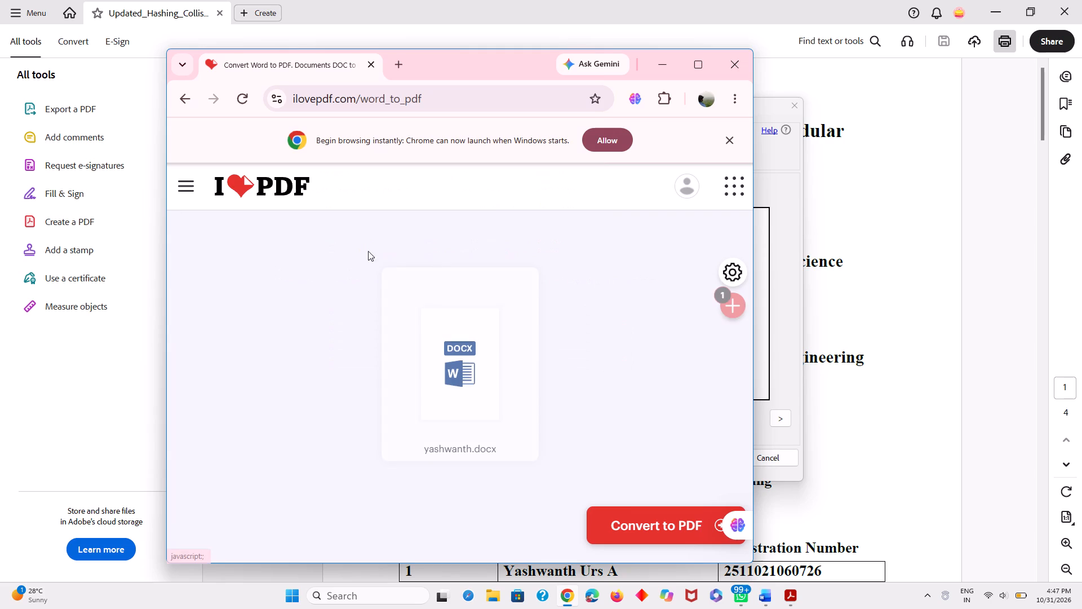
pyautogui.click(657, 531)
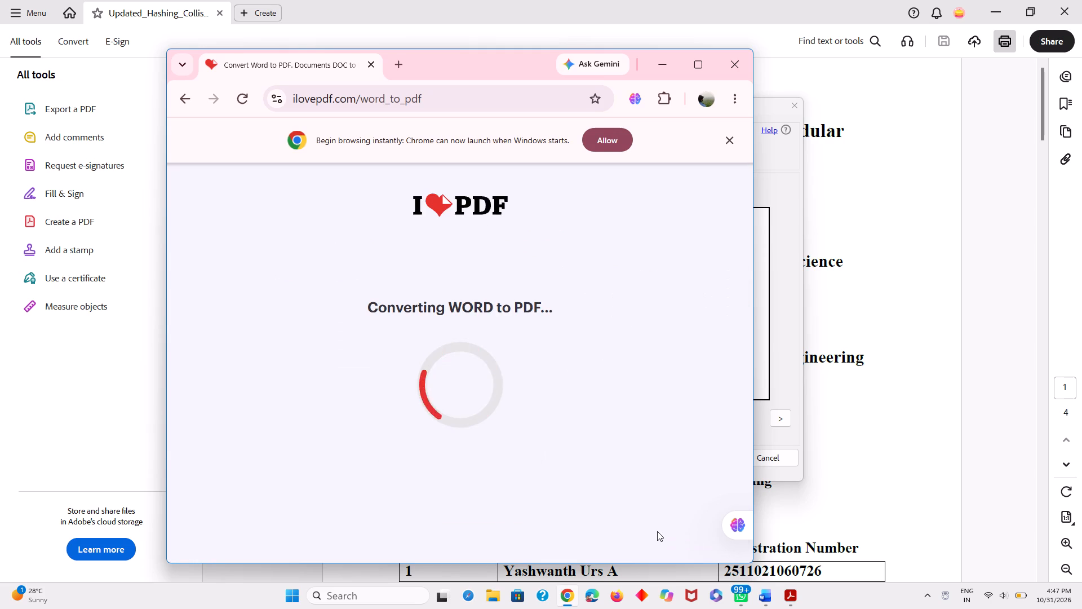
# Maximize the browser window and download the converted PDF.
pyautogui.click(708, 72)
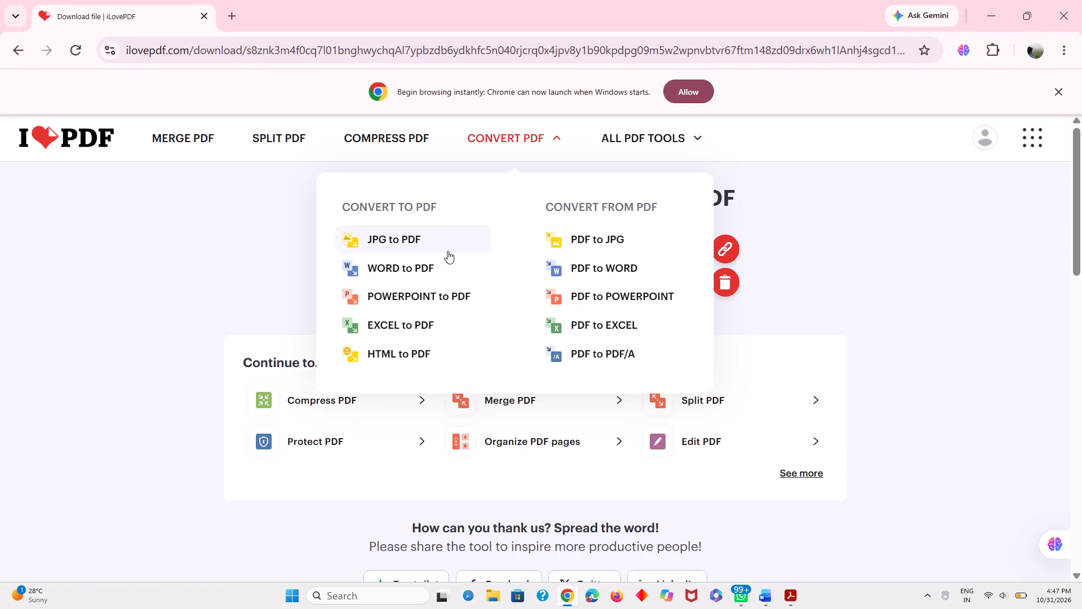
pyautogui.click(484, 267)
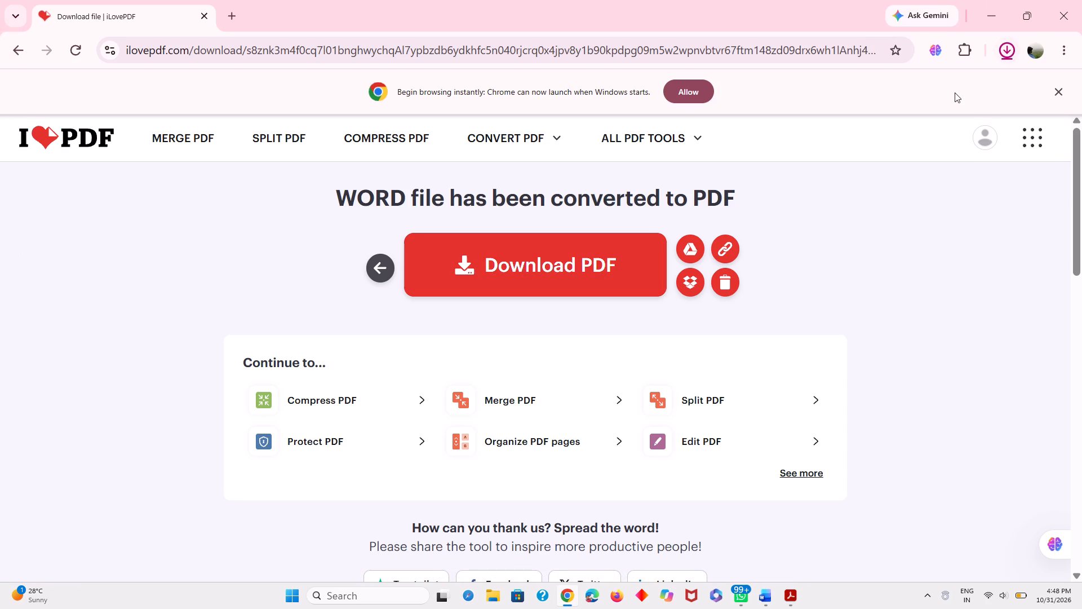
# Open the downloaded yashwanth.pdf in the browser from the recent downloads.
pyautogui.doubleClick(879, 86)
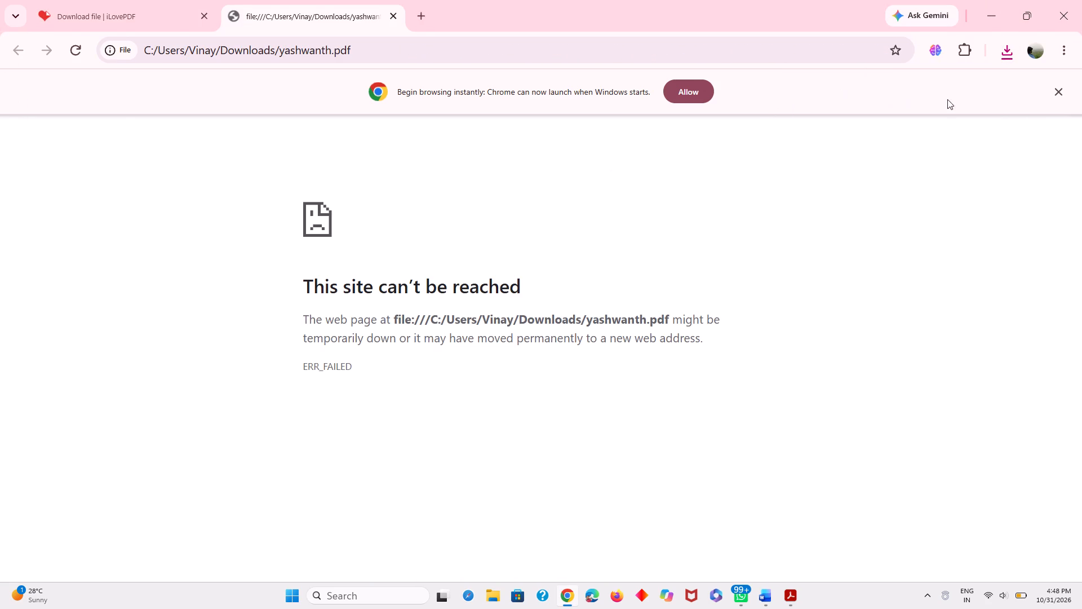
pyautogui.click(1008, 44)
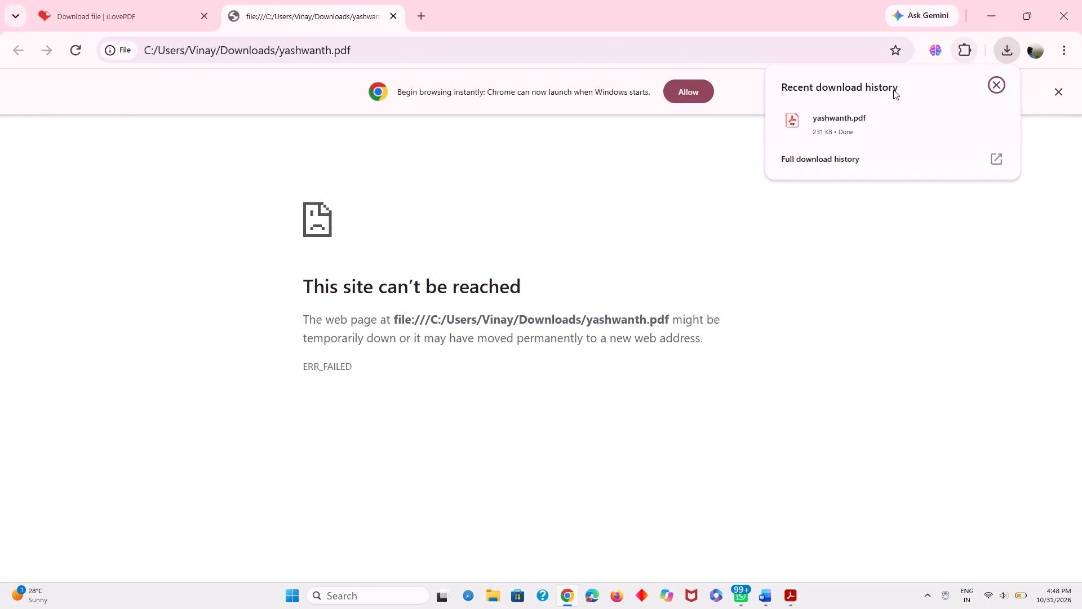
pyautogui.doubleClick(844, 124)
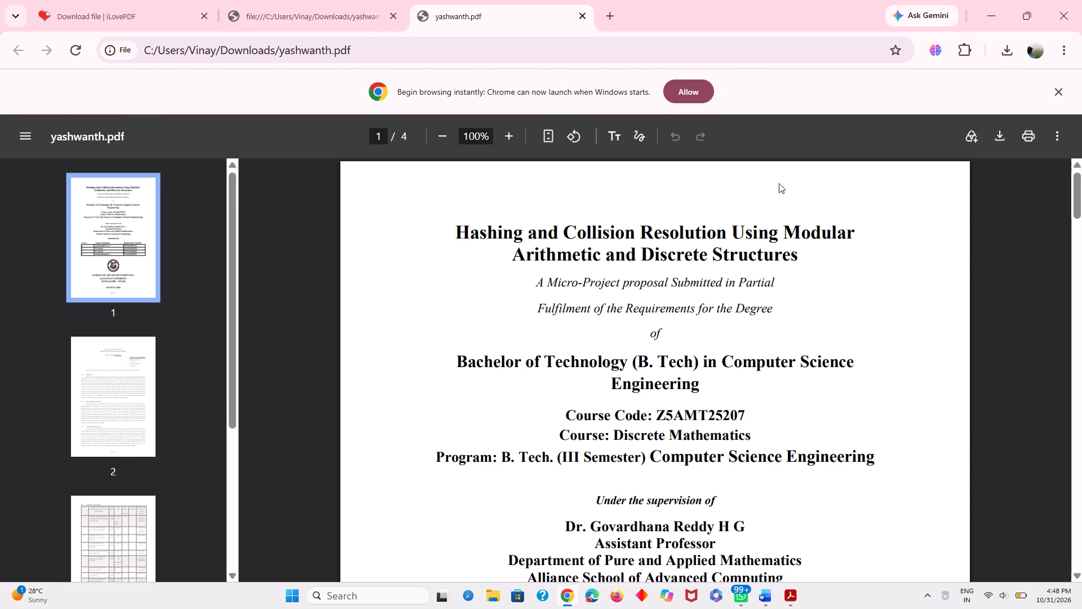
# Look through the converted proposal PDF from the cover page to the action plan tables, and return to its beginning.
pyautogui.scroll(-13, 703, 314)
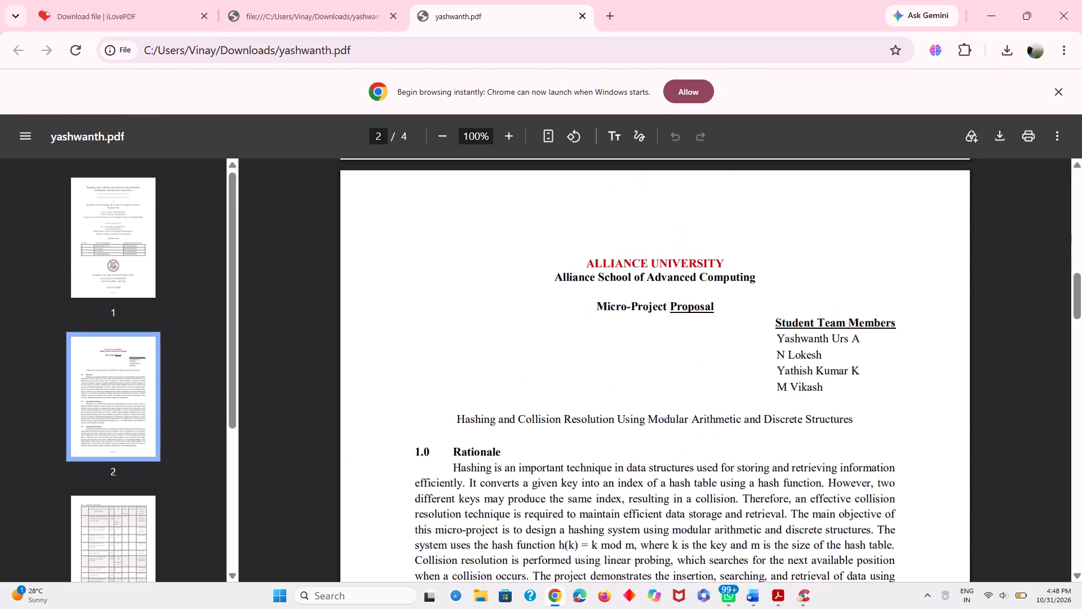
pyautogui.scroll(-2, 755, 364)
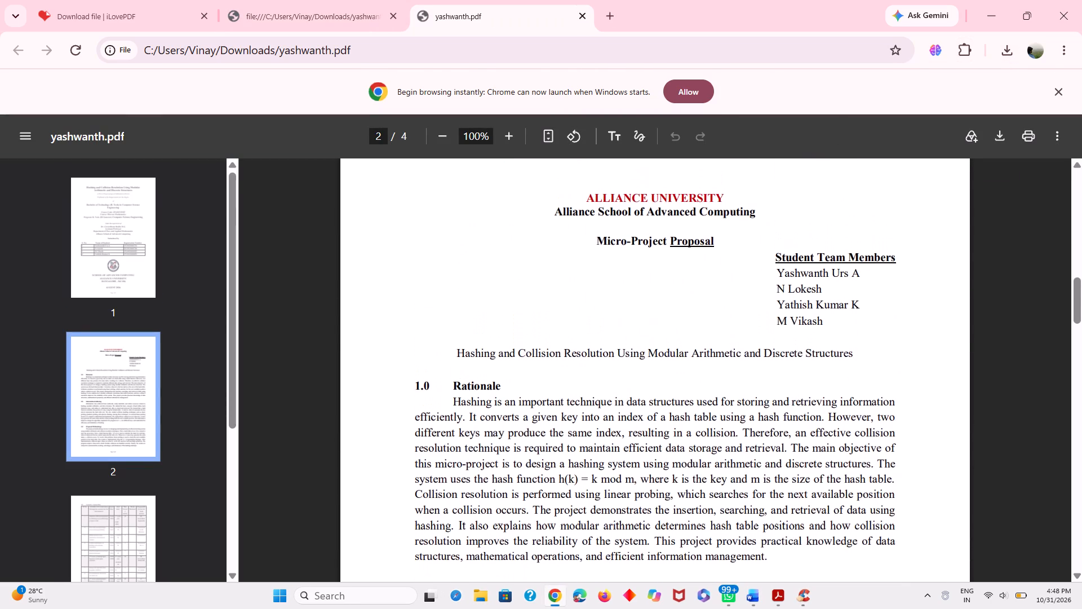
pyautogui.scroll(-3, 755, 364)
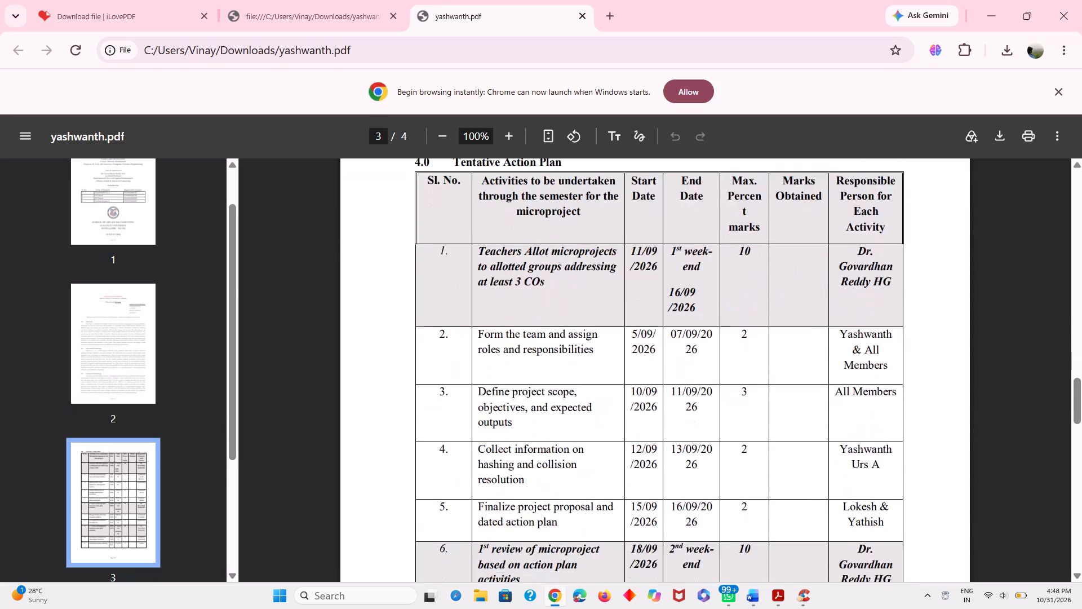
pyautogui.scroll(-1, 755, 364)
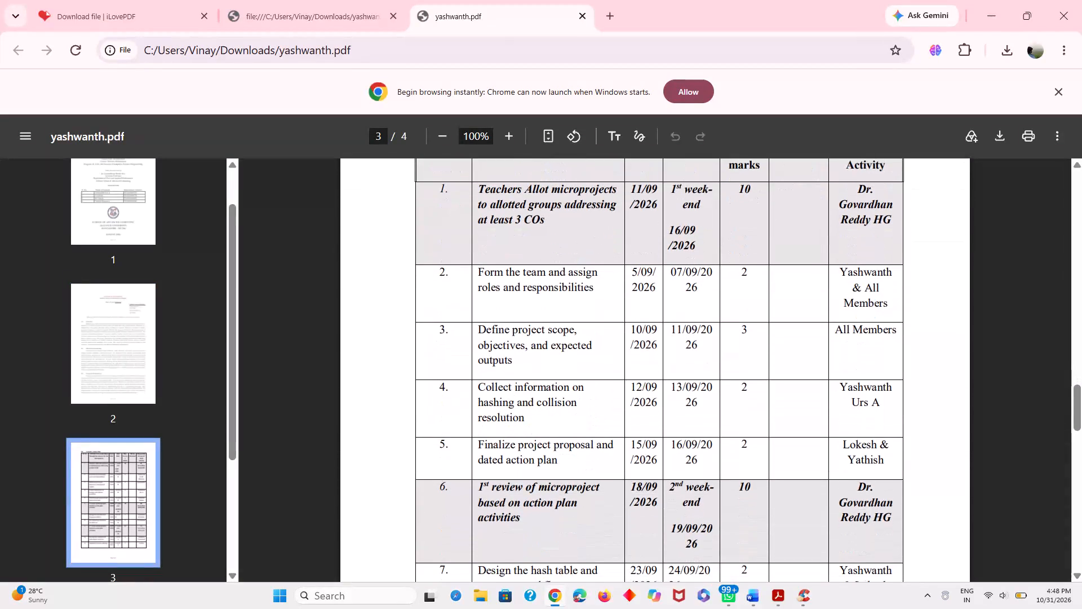
pyautogui.scroll(-7, 755, 364)
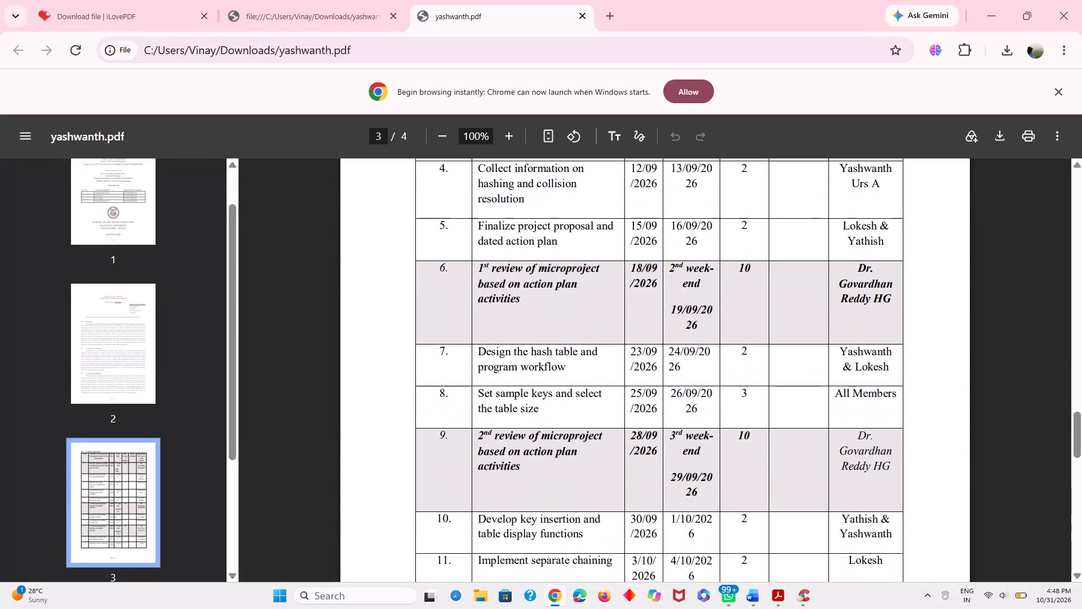
pyautogui.scroll(-10, 755, 364)
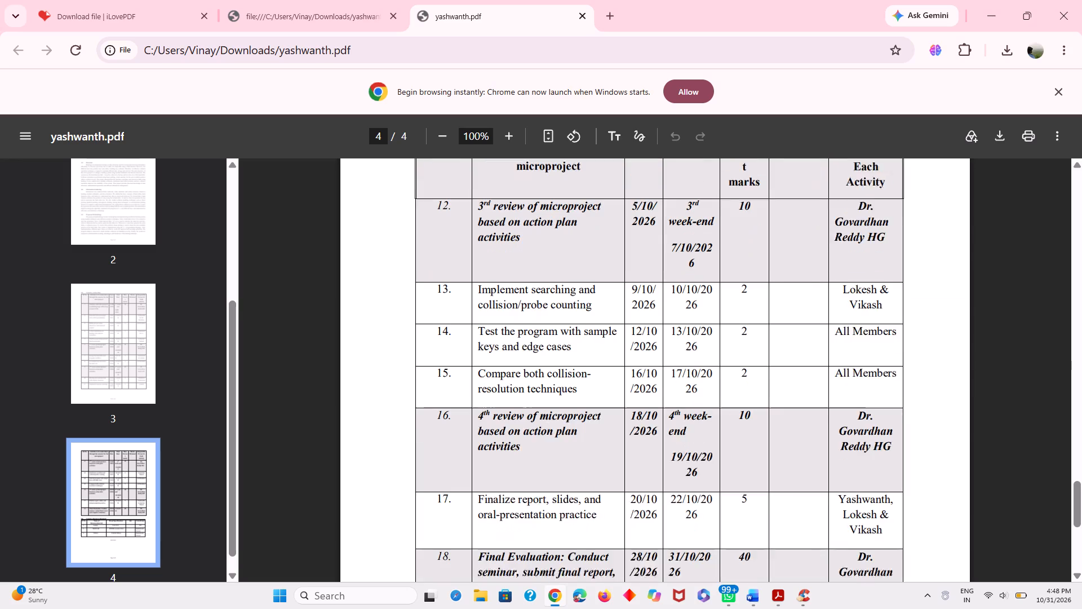
pyautogui.scroll(-3, 755, 364)
pyautogui.scroll(20, 755, 364)
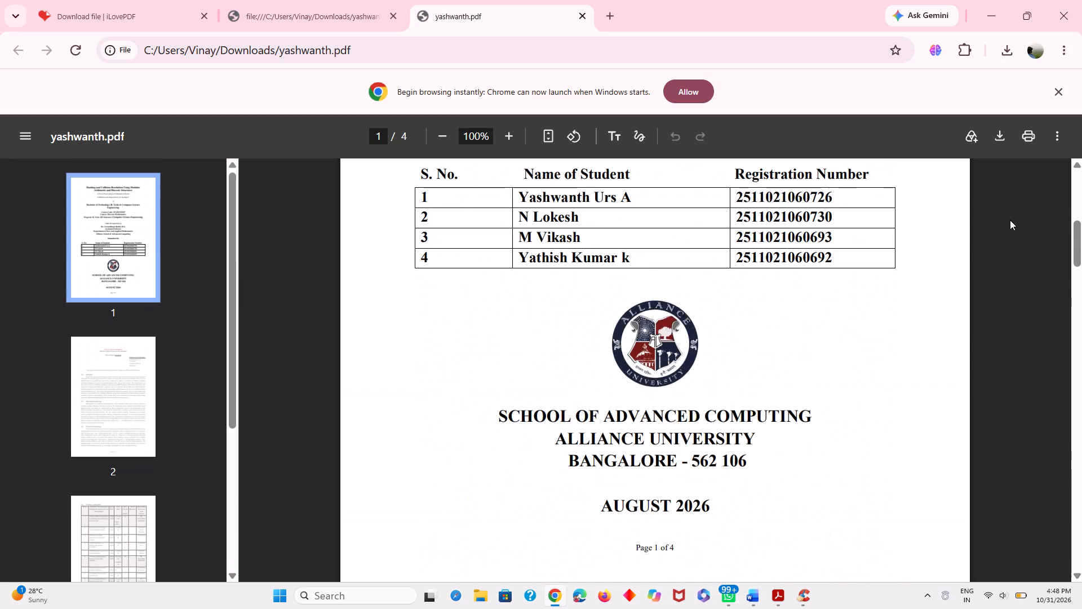
pyautogui.scroll(5, 772, 290)
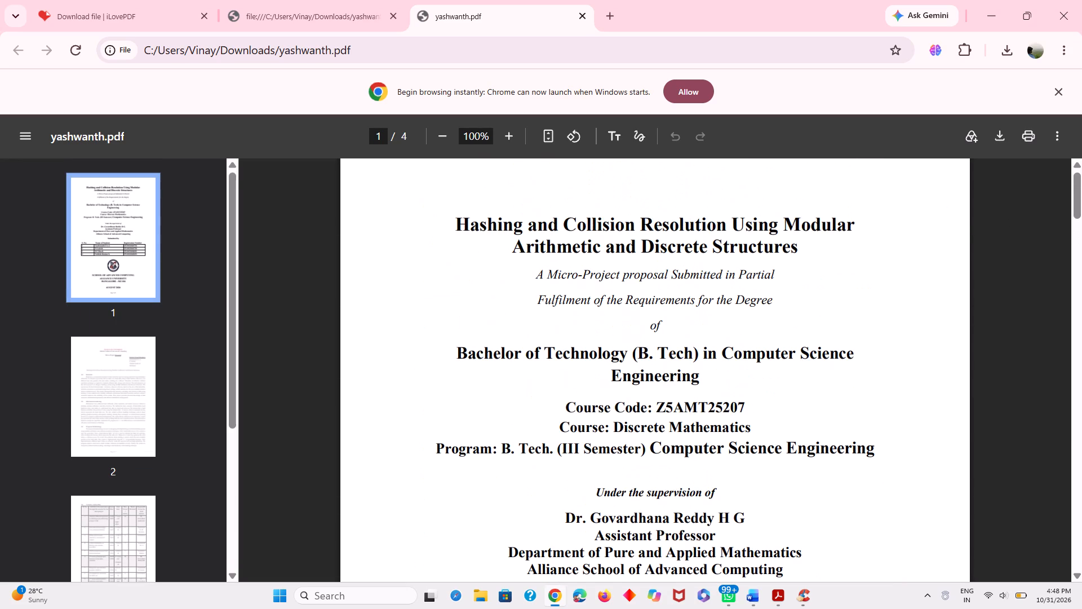
# Bring up the overview of all open windows to switch away from the converted proposal PDF.
pyautogui.scroll(3, 540, 180)
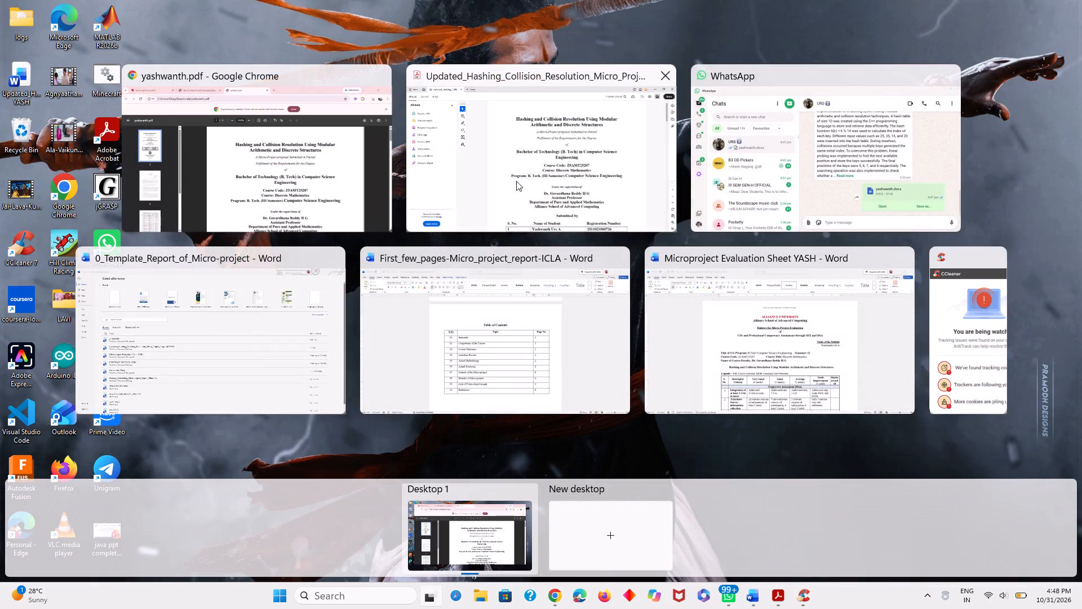
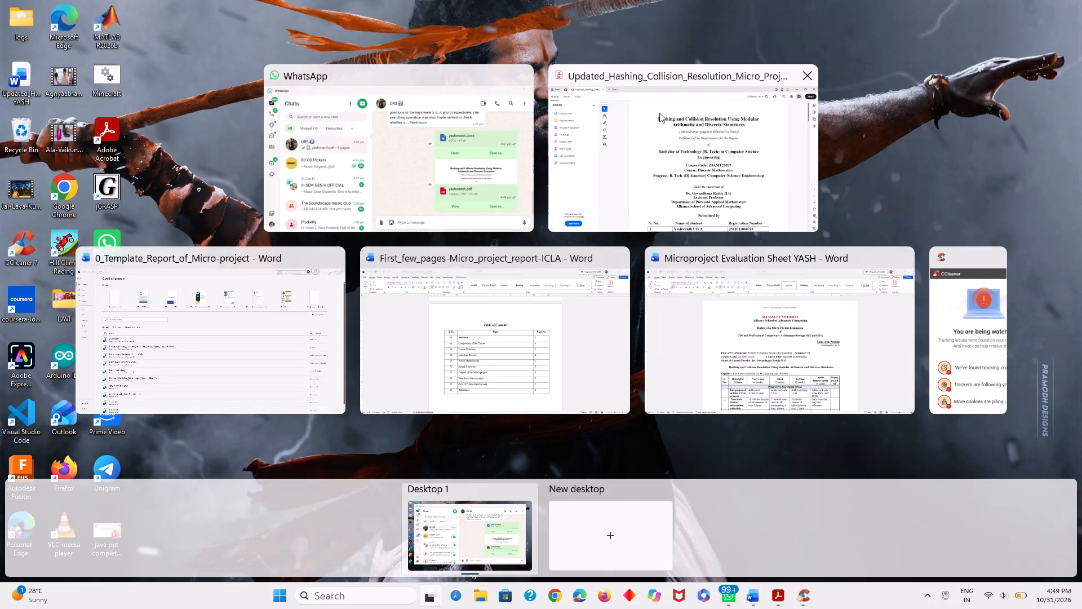
# Switch to the Updated_Hashing_Collision_Resolution proposal PDF in Acrobat and close its Print dialog without printing.
pyautogui.click(637, 148)
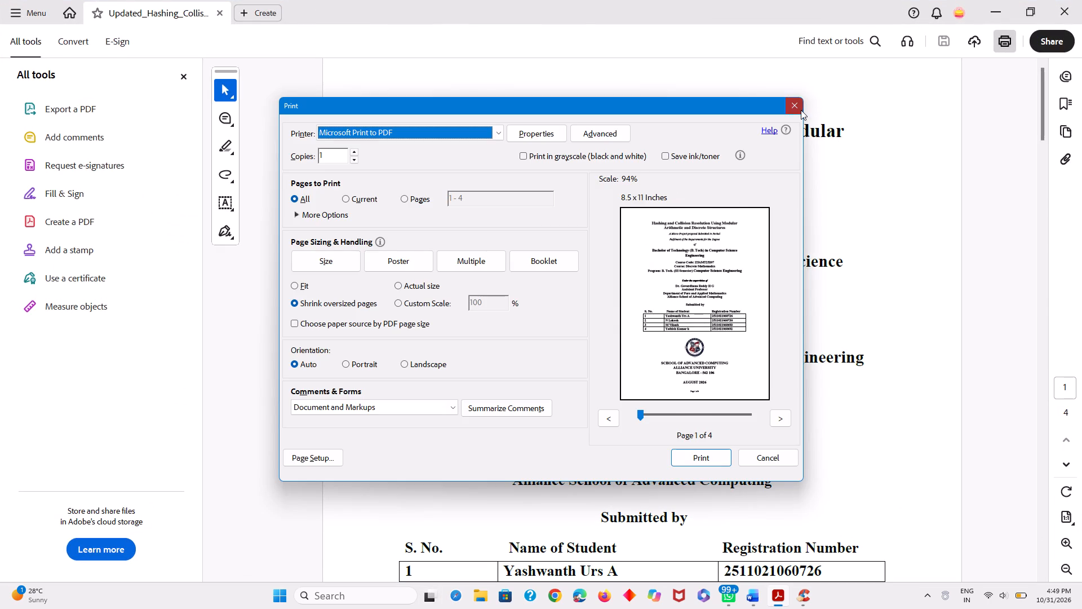
pyautogui.click(801, 110)
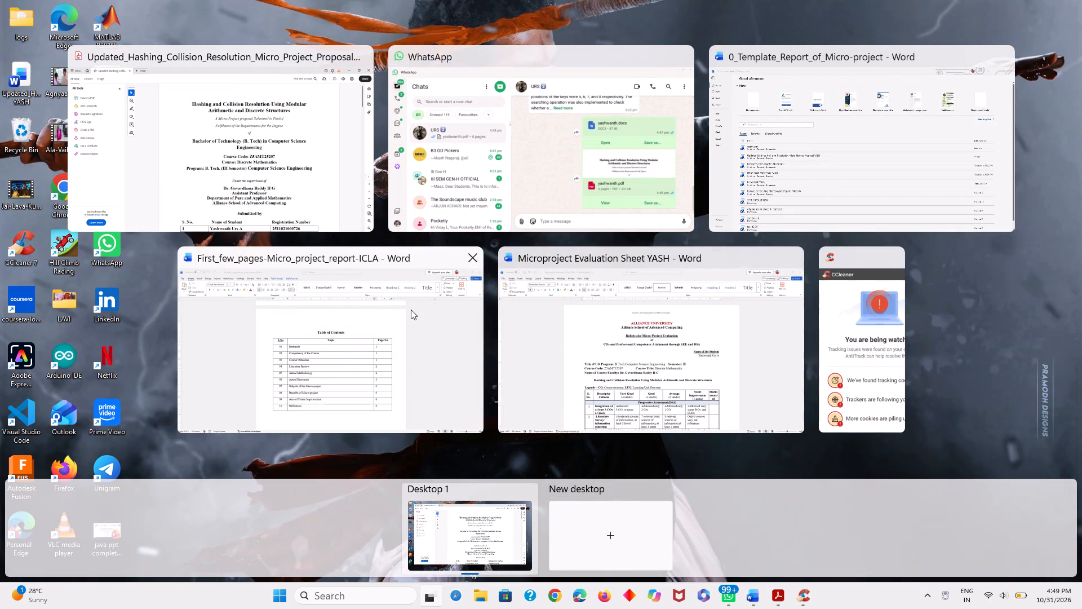
# Switch to the 0_Template_Report_of_Micro-project document in Word, dismiss the sharing dialog and return to the report text.
pyautogui.click(648, 325)
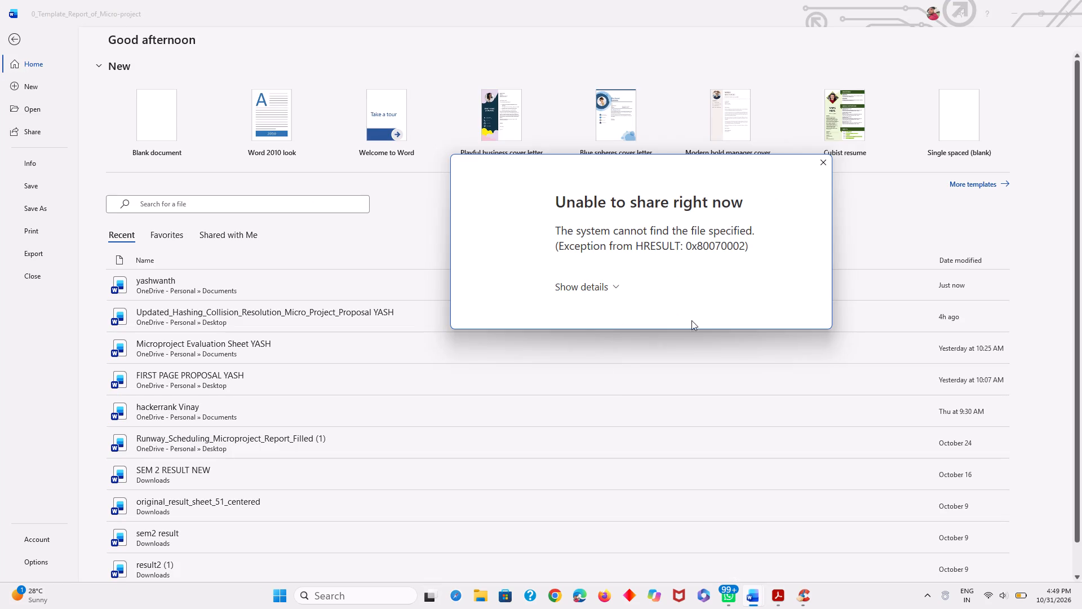
pyautogui.click(828, 162)
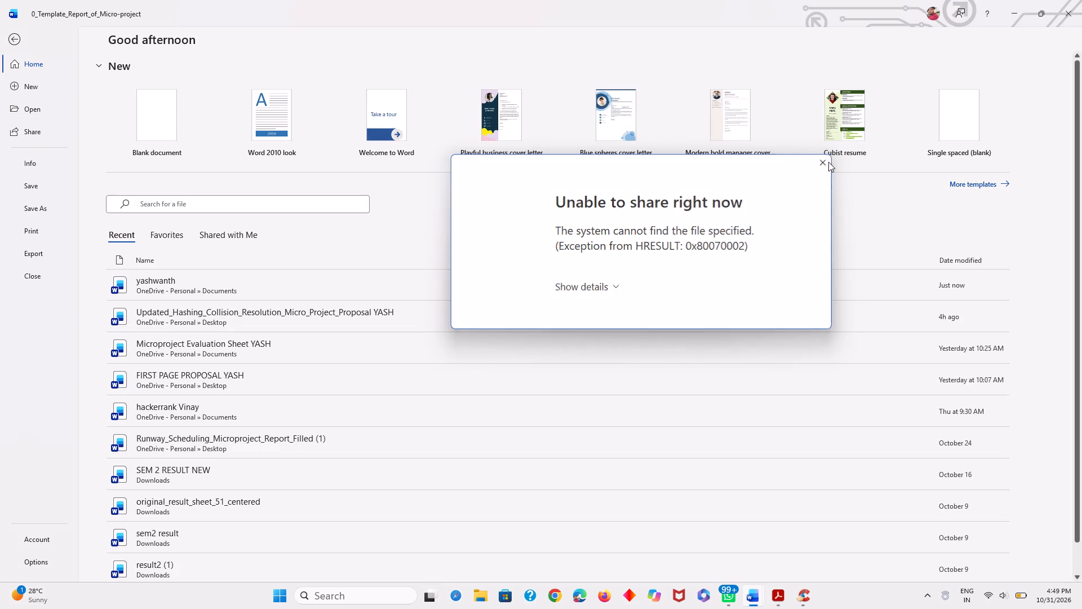
pyautogui.click(21, 38)
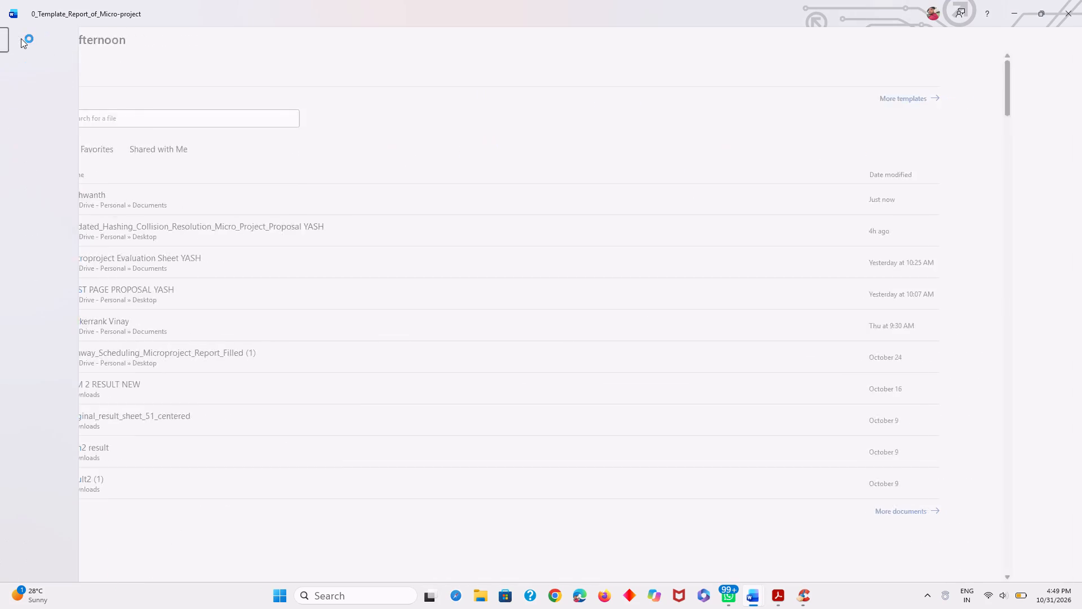
pyautogui.scroll(-1, 731, 280)
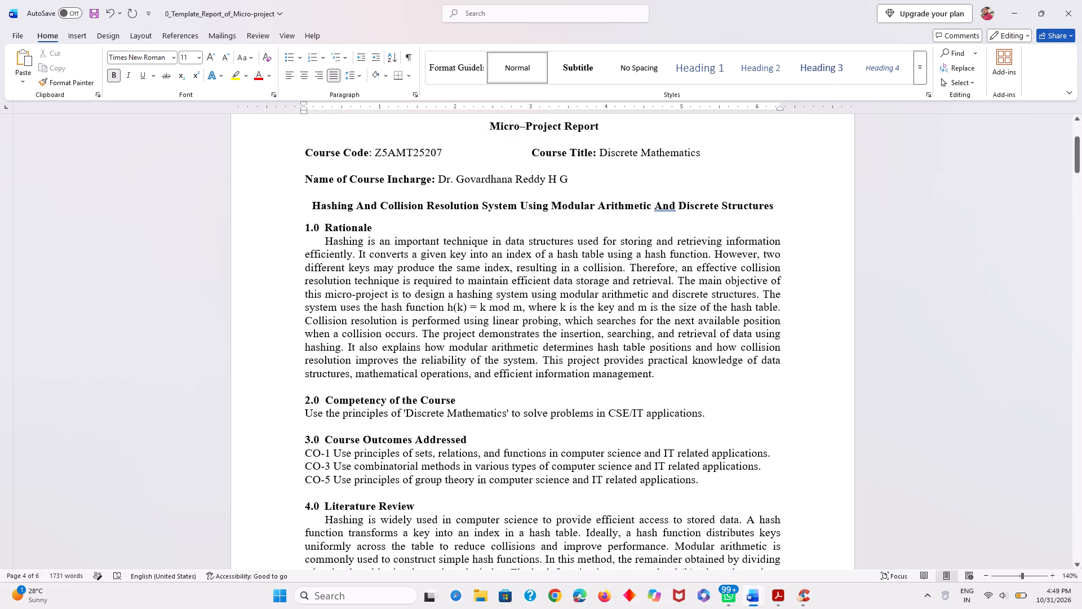
# Review the 0_Template_Report_of_Micro-project document in Word from the Rationale to the References, and return to its first report page.
pyautogui.scroll(-3, 731, 280)
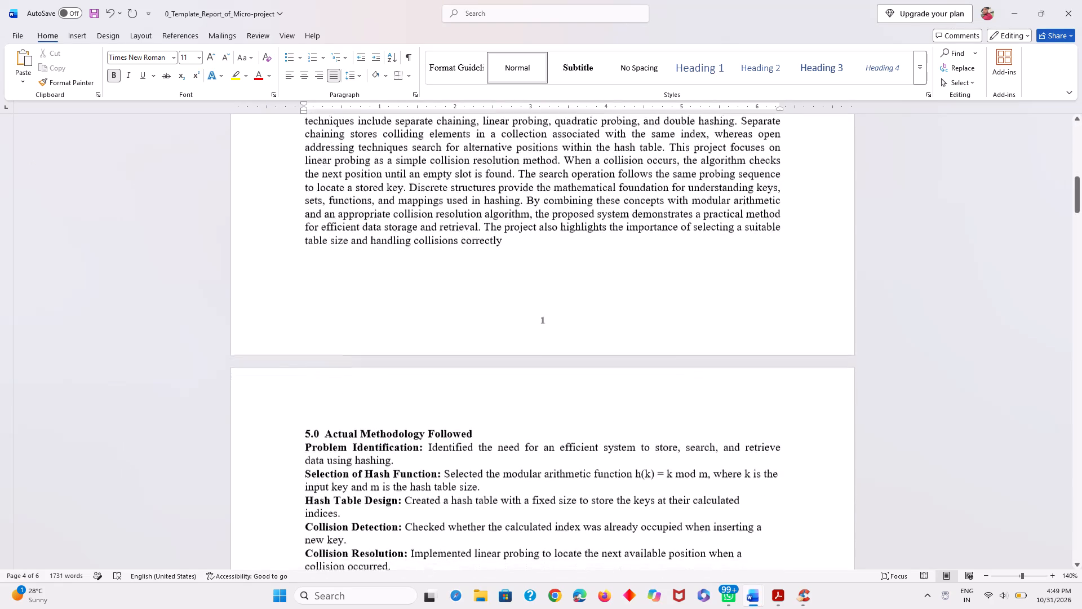
pyautogui.scroll(-8, 731, 280)
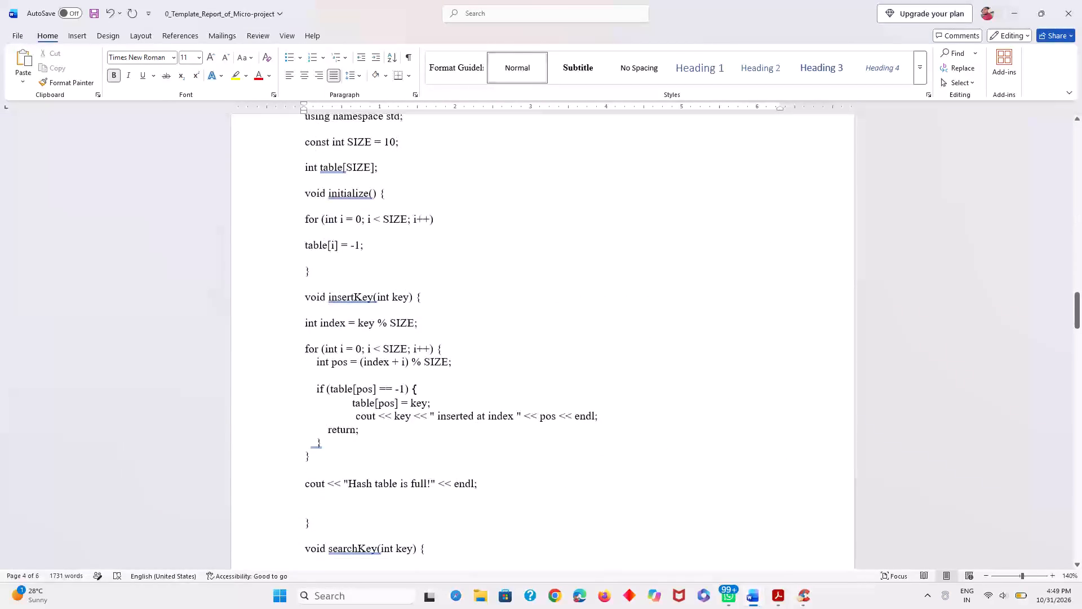
pyautogui.scroll(-7, 731, 280)
pyautogui.scroll(5, 731, 280)
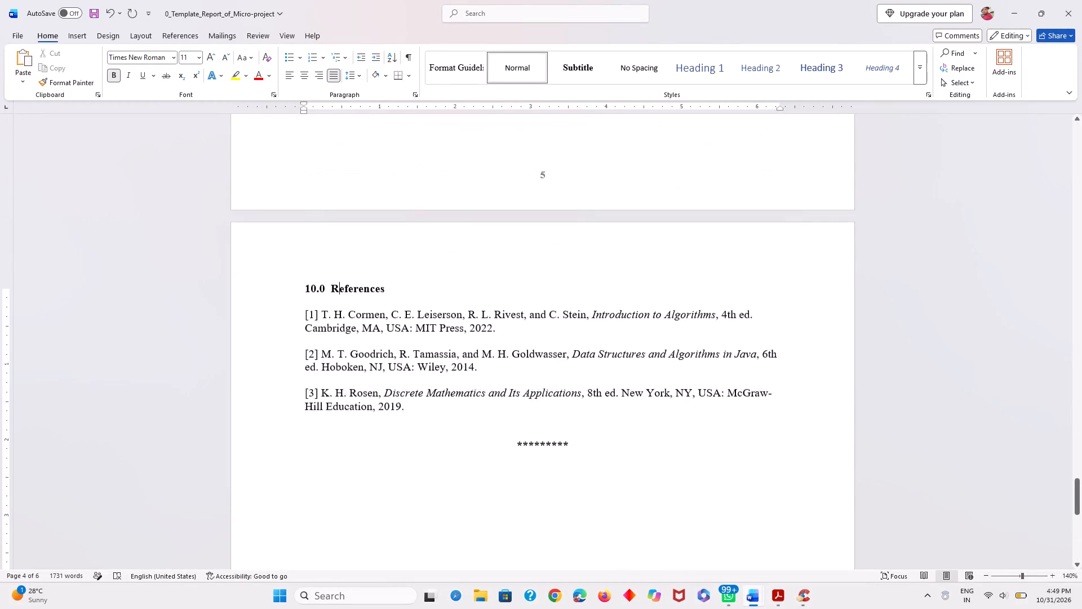
pyautogui.scroll(1, 731, 280)
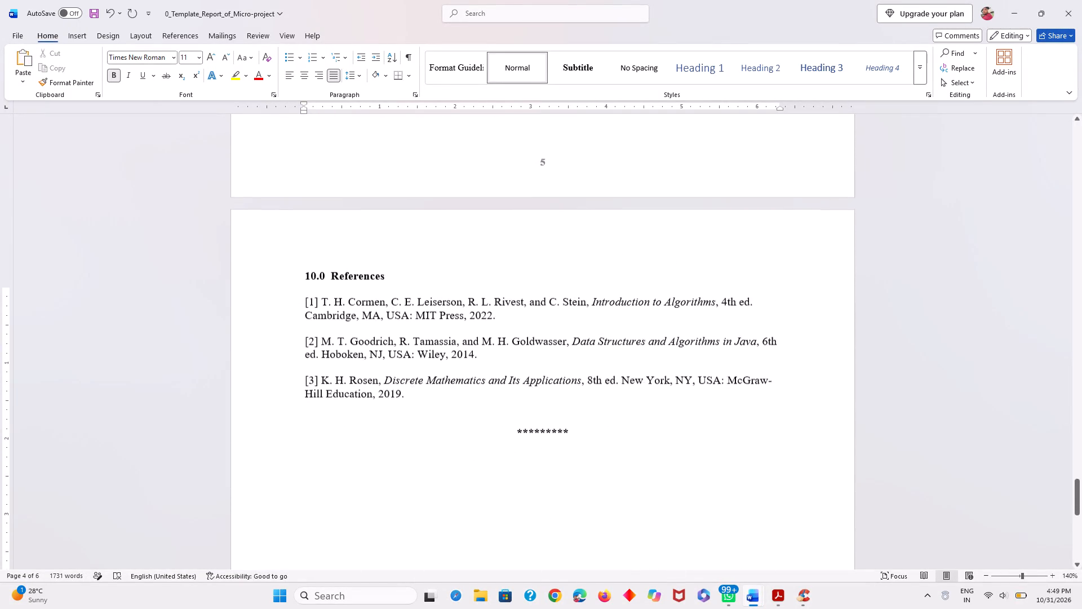
pyautogui.scroll(5, 731, 280)
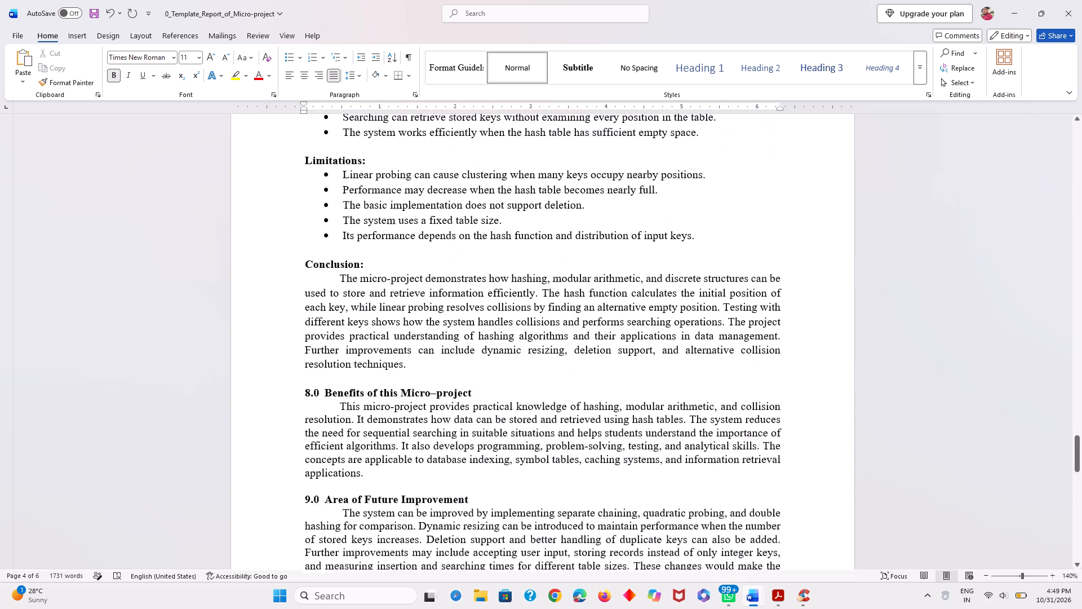
pyautogui.scroll(5, 731, 280)
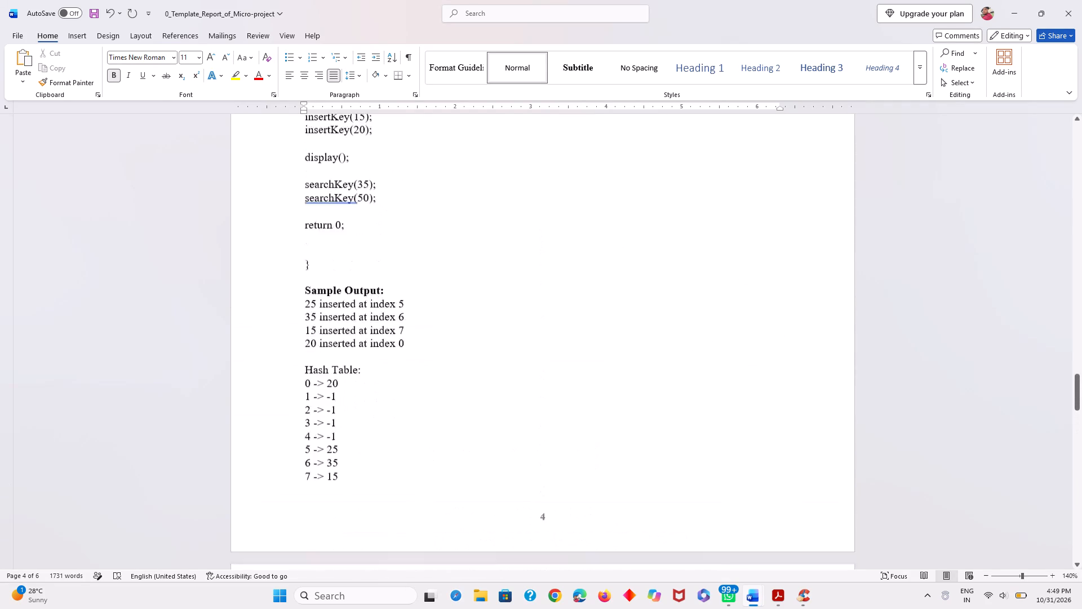
pyautogui.scroll(5, 731, 280)
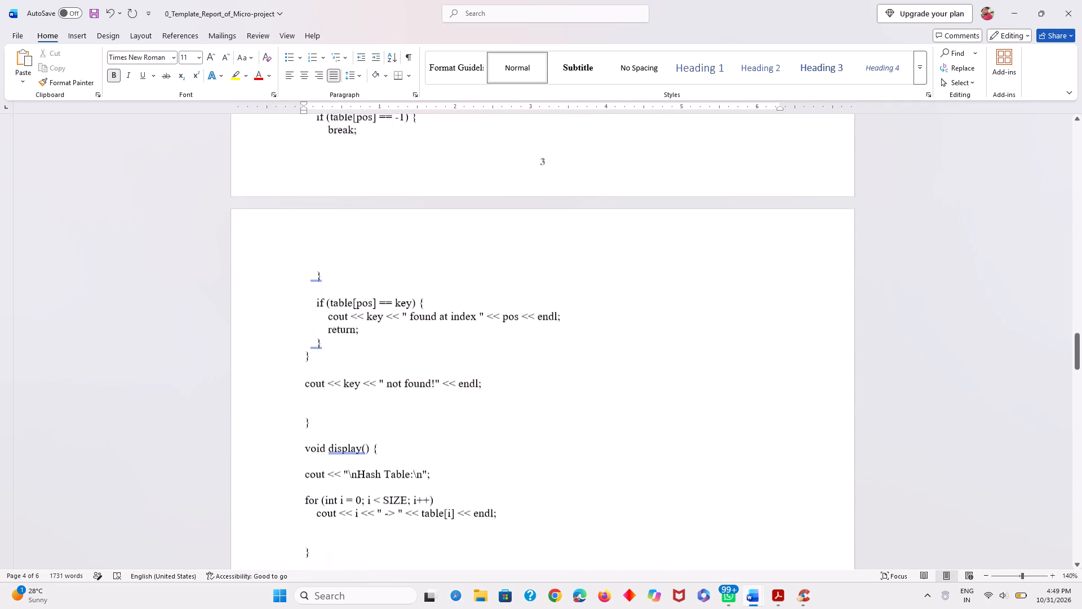
pyautogui.scroll(7, 731, 280)
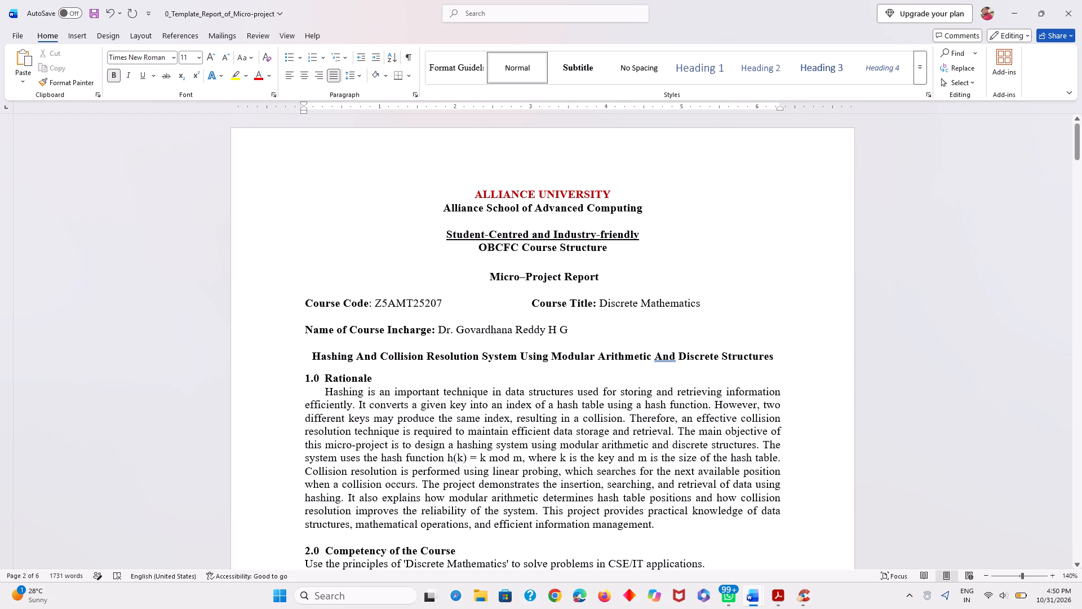
# Switch to the Updated_Hashing_Collis… PDF in Acrobat and look through the proposal from the cover page to the Tentative Resources Required table.
pyautogui.click(778, 595)
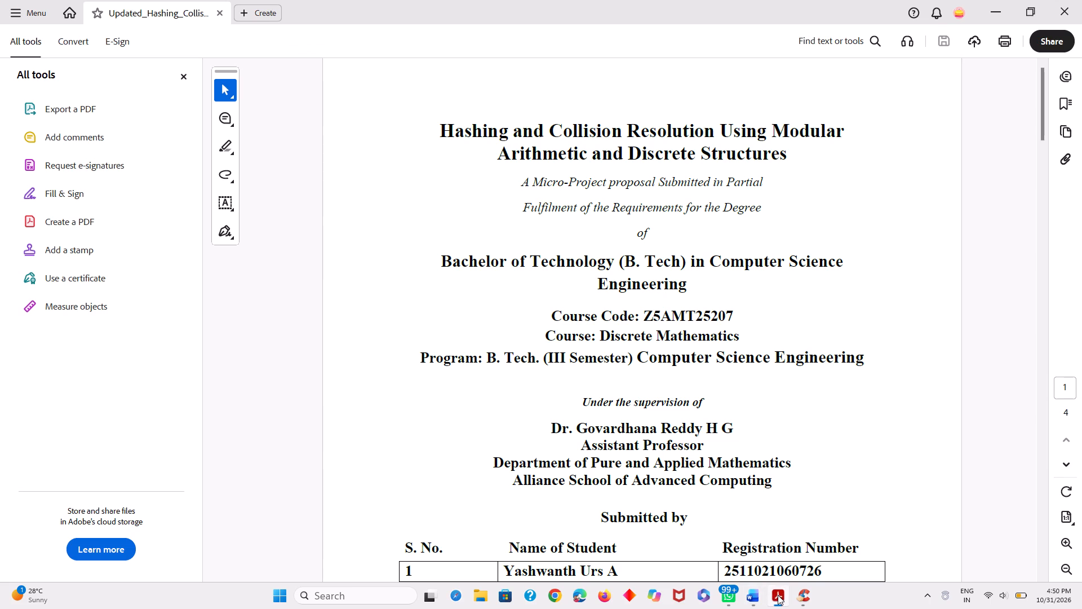
pyautogui.scroll(-5, 738, 449)
pyautogui.scroll(6, 738, 449)
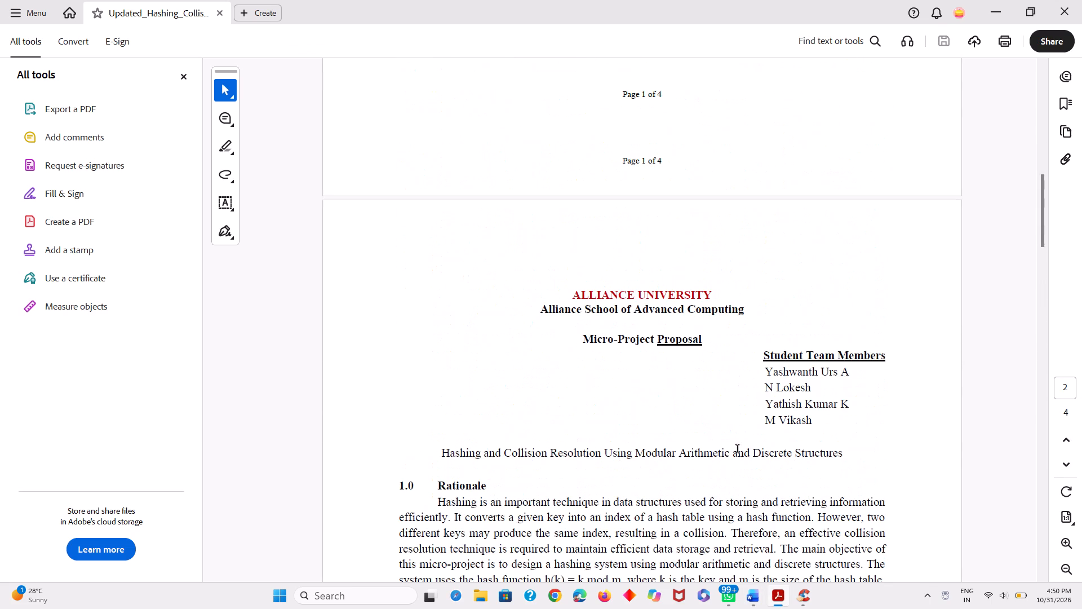
pyautogui.scroll(5, 738, 449)
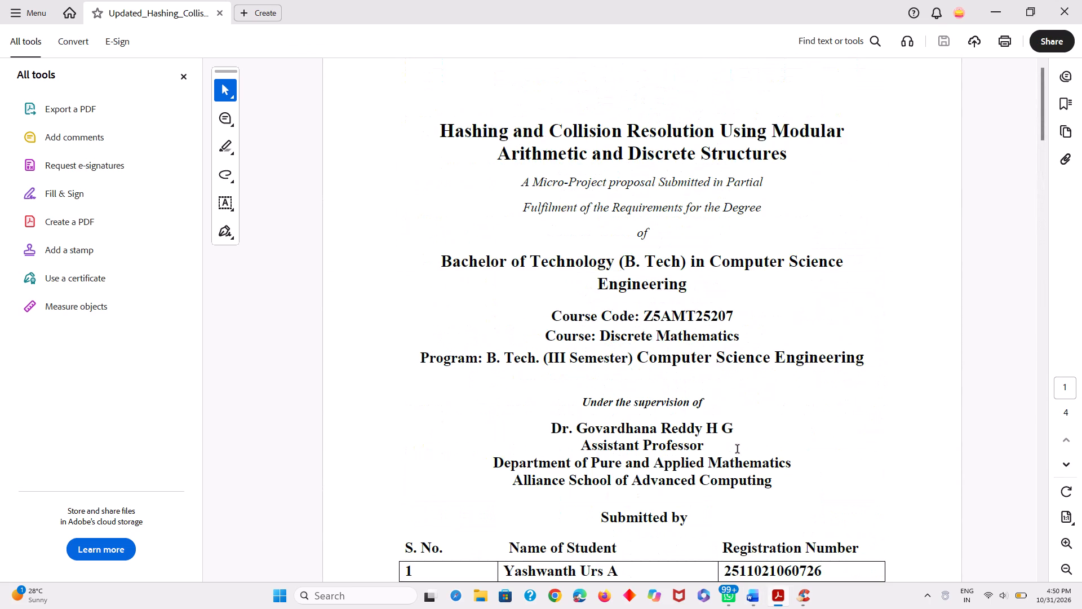
pyautogui.click(761, 596)
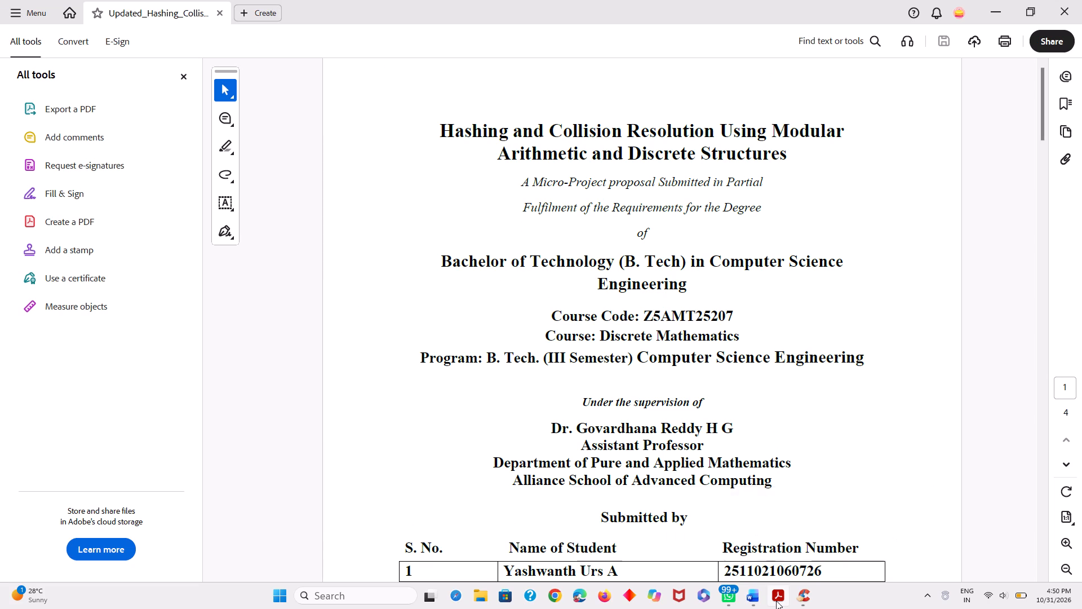
pyautogui.click(776, 601)
pyautogui.click(720, 486)
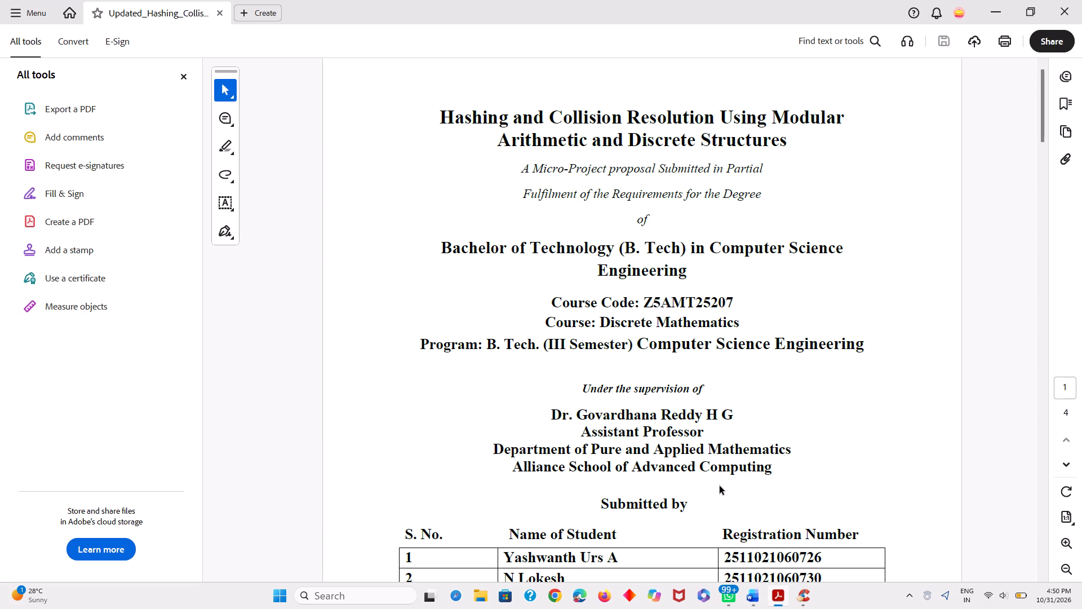
pyautogui.scroll(-11, 720, 486)
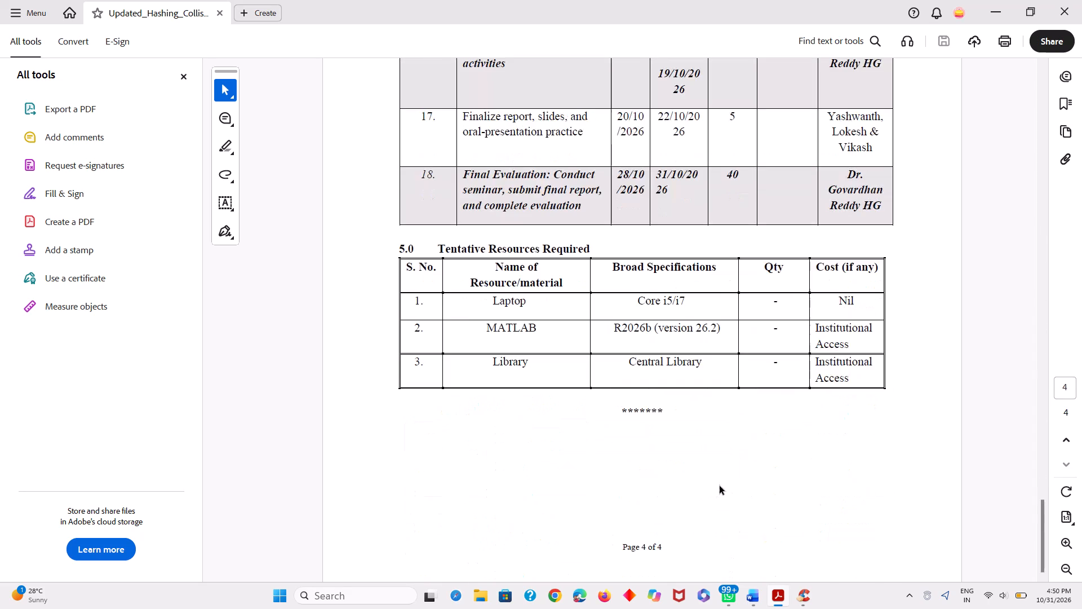
pyautogui.scroll(-3, 720, 486)
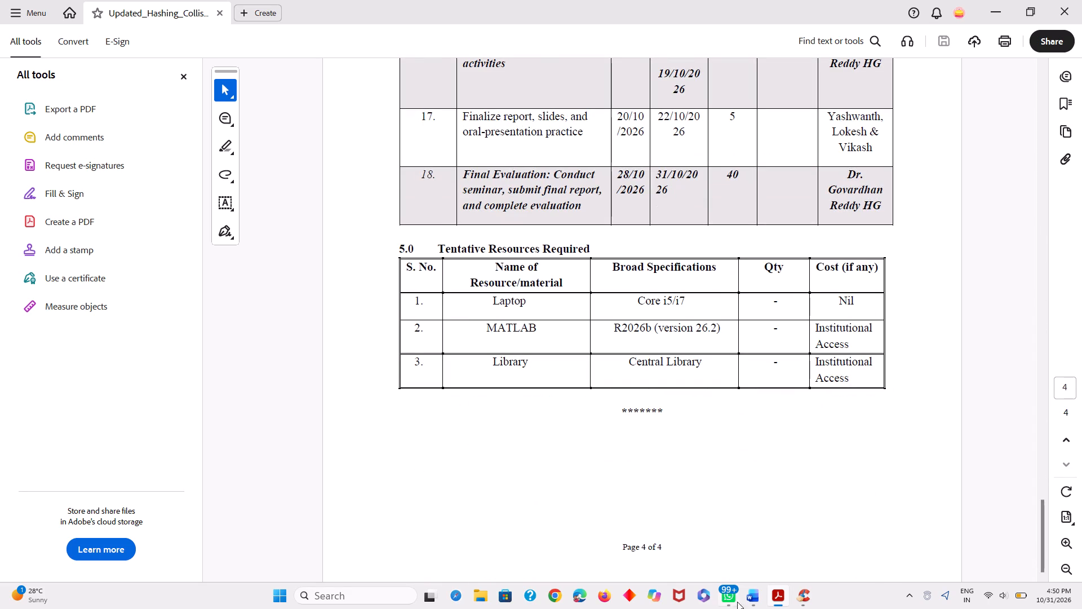
# Switch back to the 0_Template_Report_of_Micro-project document in Word and examine its algorithm, C++ program, future improvement and references sections.
pyautogui.click(748, 598)
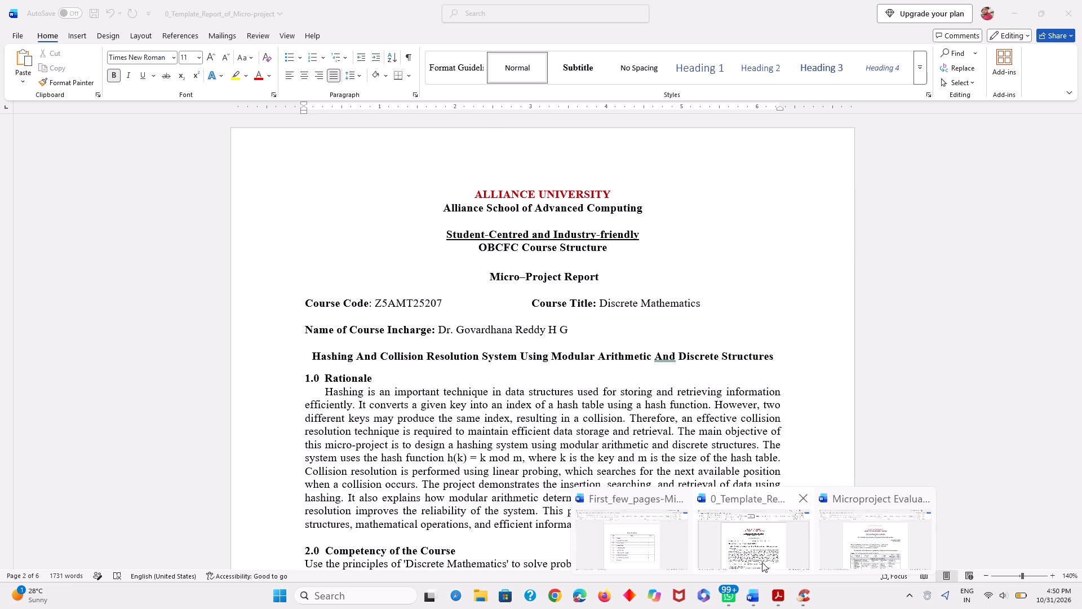
pyautogui.click(727, 531)
pyautogui.scroll(-7, 627, 427)
pyautogui.scroll(1, 627, 427)
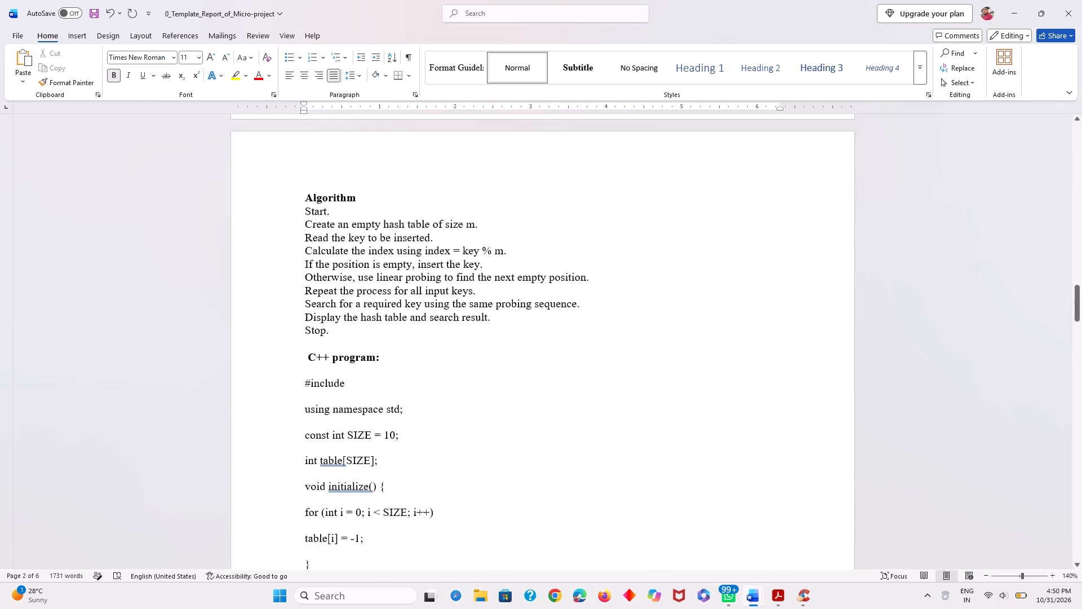
pyautogui.scroll(1, 627, 427)
pyautogui.scroll(-12, 627, 427)
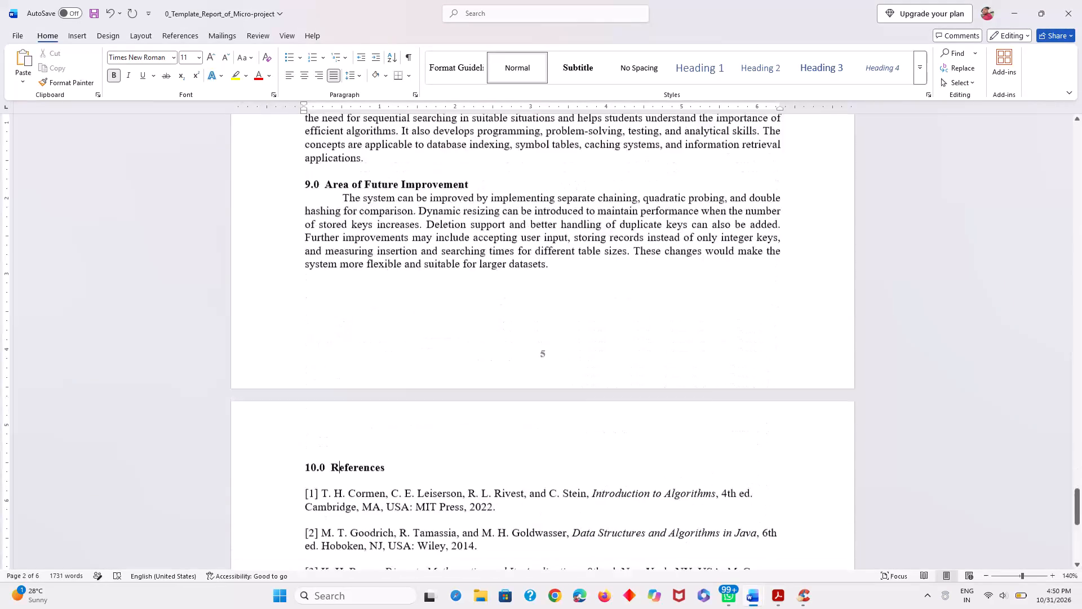
pyautogui.scroll(-9, 627, 427)
pyautogui.scroll(7, 627, 427)
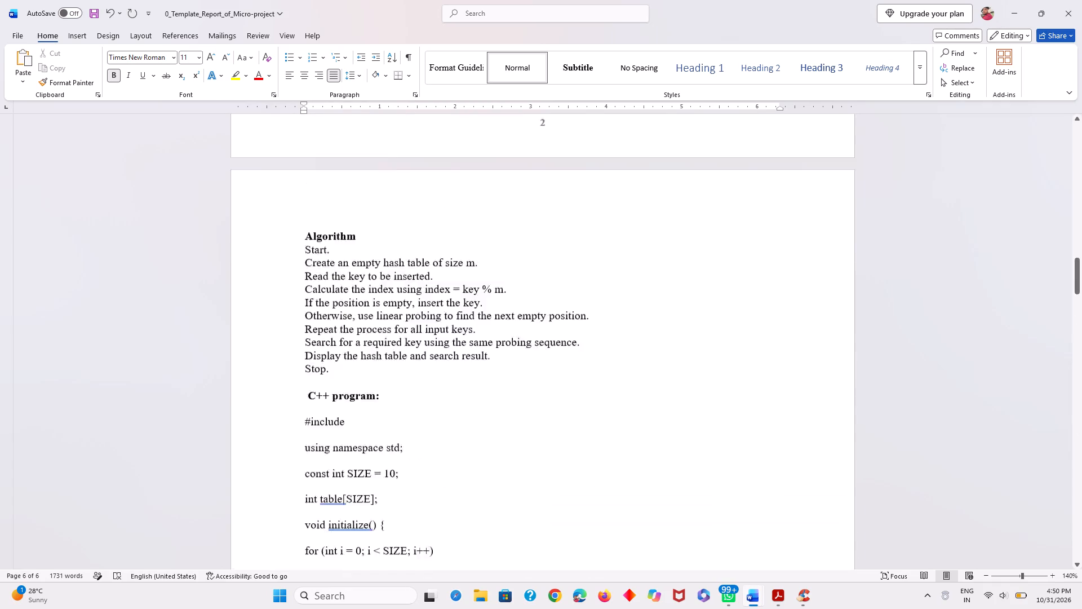
pyautogui.scroll(2, 627, 427)
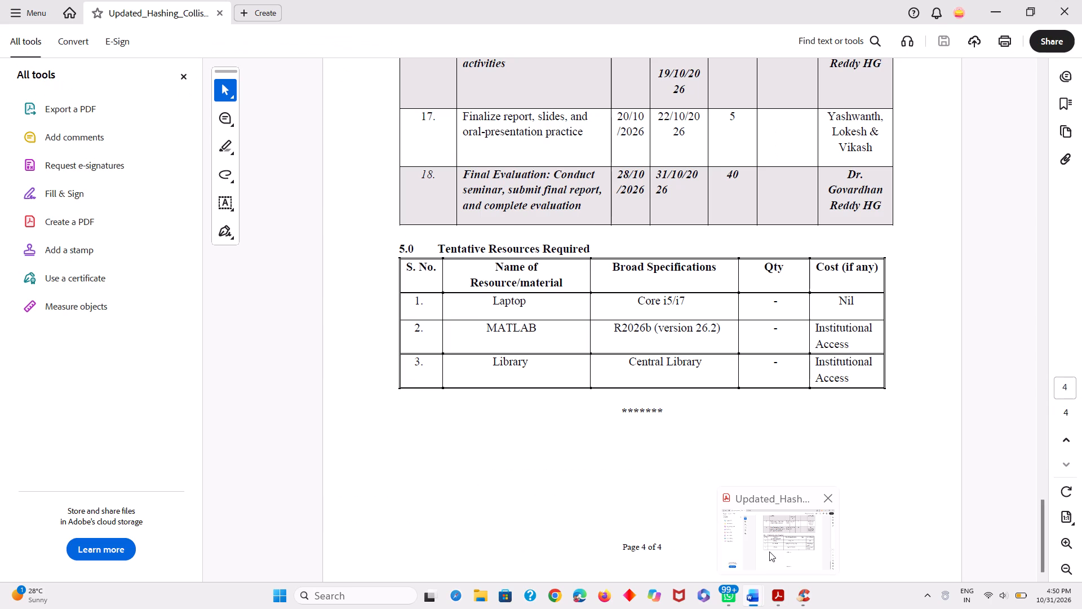
# Return to the proposal PDF in Acrobat and examine its cover page, student table, Rationale, Information Gathering and Proposed Methodology sections.
pyautogui.click(767, 534)
pyautogui.scroll(6, 662, 407)
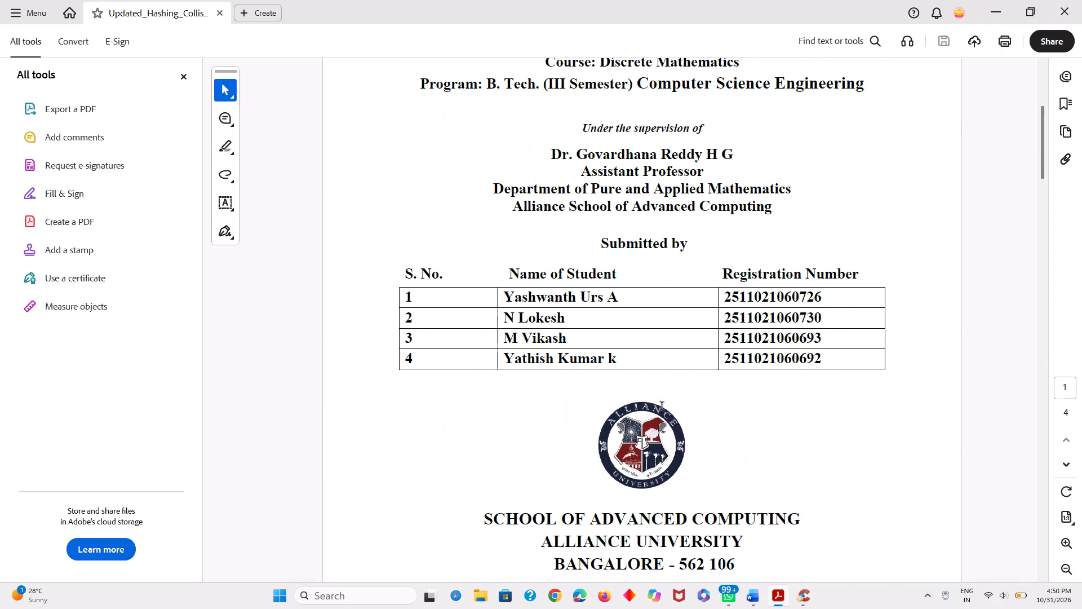
pyautogui.scroll(2, 662, 407)
pyautogui.scroll(-3, 662, 407)
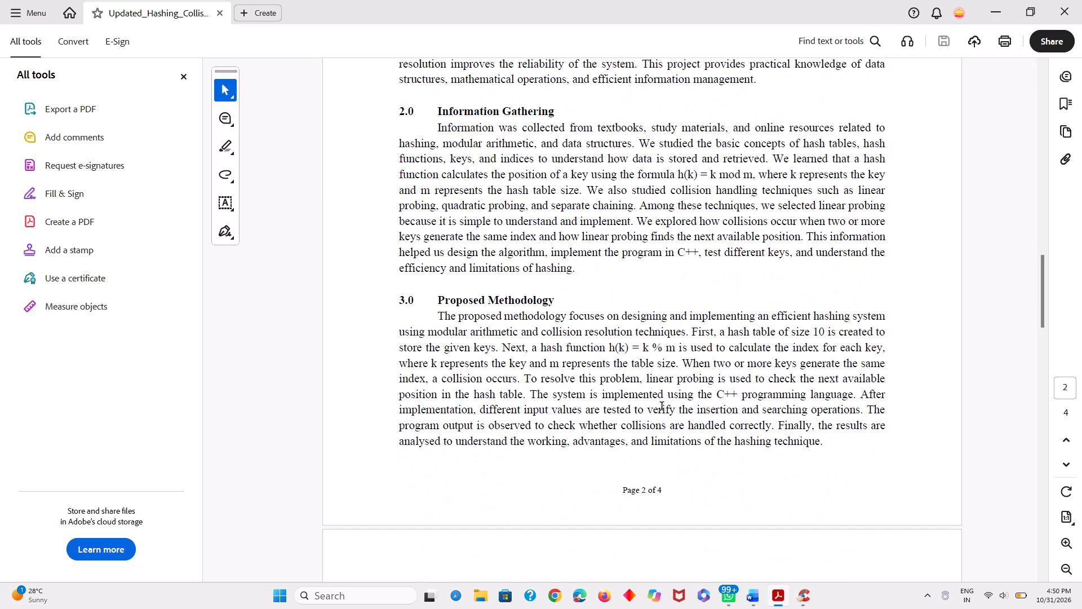
pyautogui.scroll(8, 662, 407)
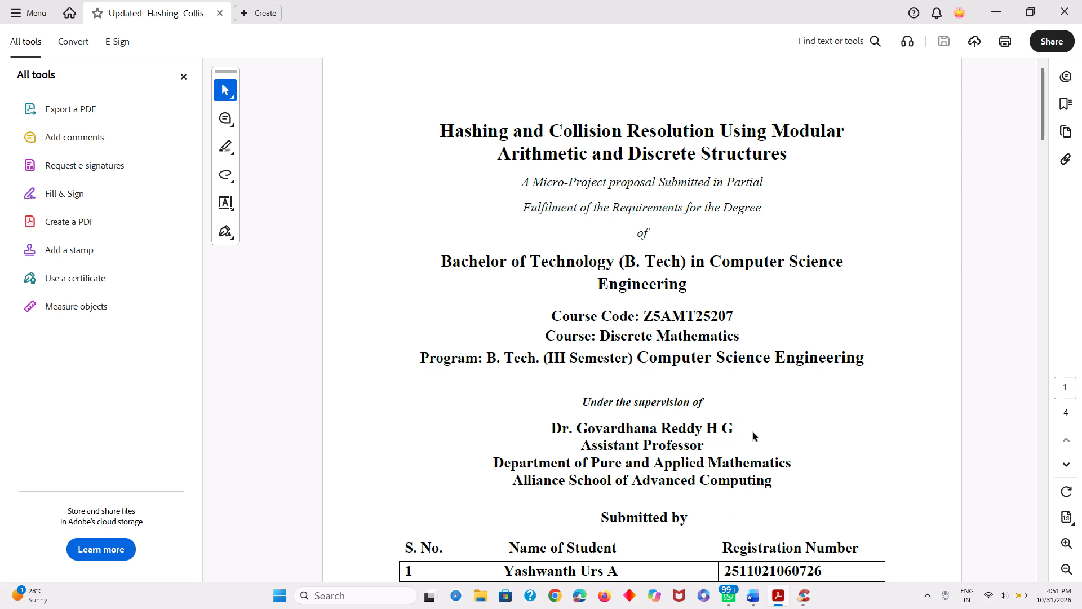
pyautogui.scroll(-1, 753, 433)
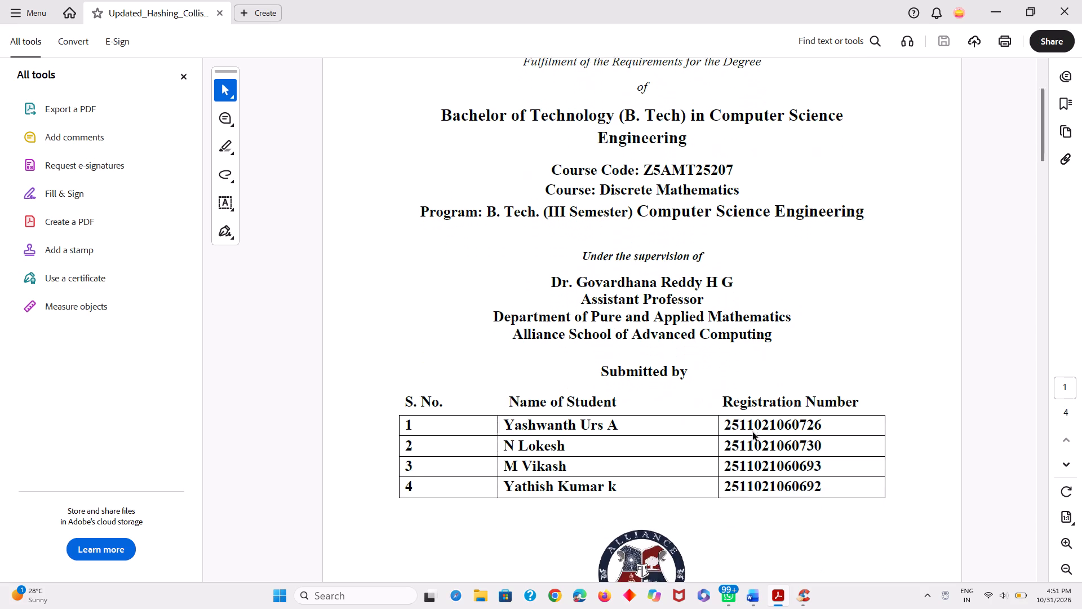
pyautogui.scroll(-3, 753, 433)
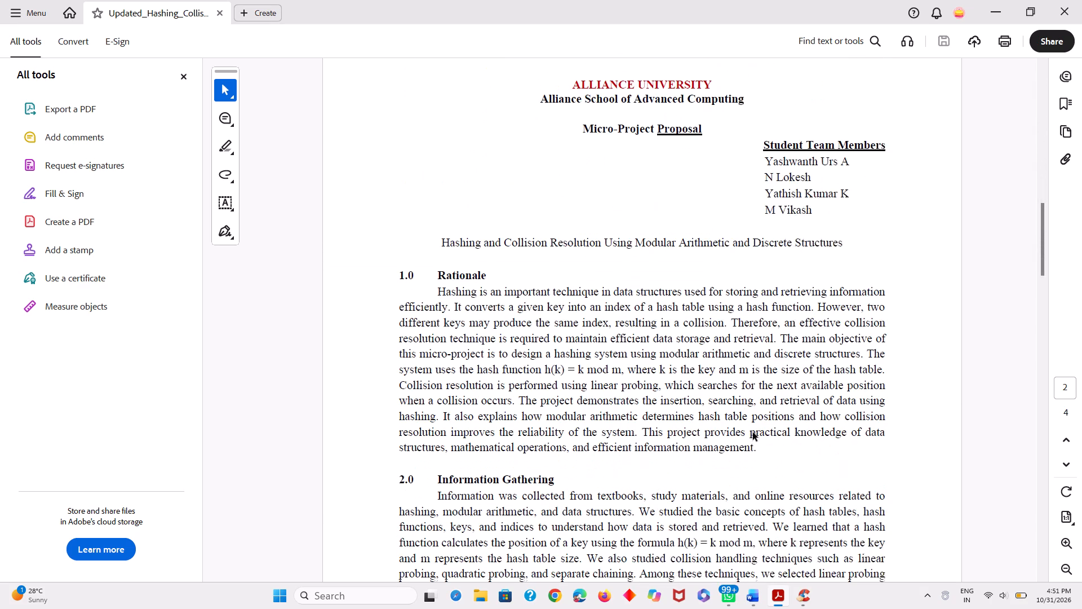
# Go back from the Rationale page to the proposal's cover page and check the student table, school name and date.
pyautogui.scroll(-1, 753, 433)
pyautogui.press('Up')
pyautogui.press('Up')
pyautogui.press('Up')
pyautogui.press('Up')
pyautogui.press('Up')
pyautogui.press('Up')
pyautogui.press('Up')
pyautogui.press('Up')
pyautogui.press('Up')
pyautogui.press('Up')
pyautogui.press('Up')
pyautogui.press('Up')
pyautogui.press('Up')
pyautogui.press('Up')
pyautogui.press('Up')
pyautogui.press('Up')
pyautogui.press('Up')
pyautogui.press('Up')
pyautogui.press('Up')
pyautogui.press('Up')
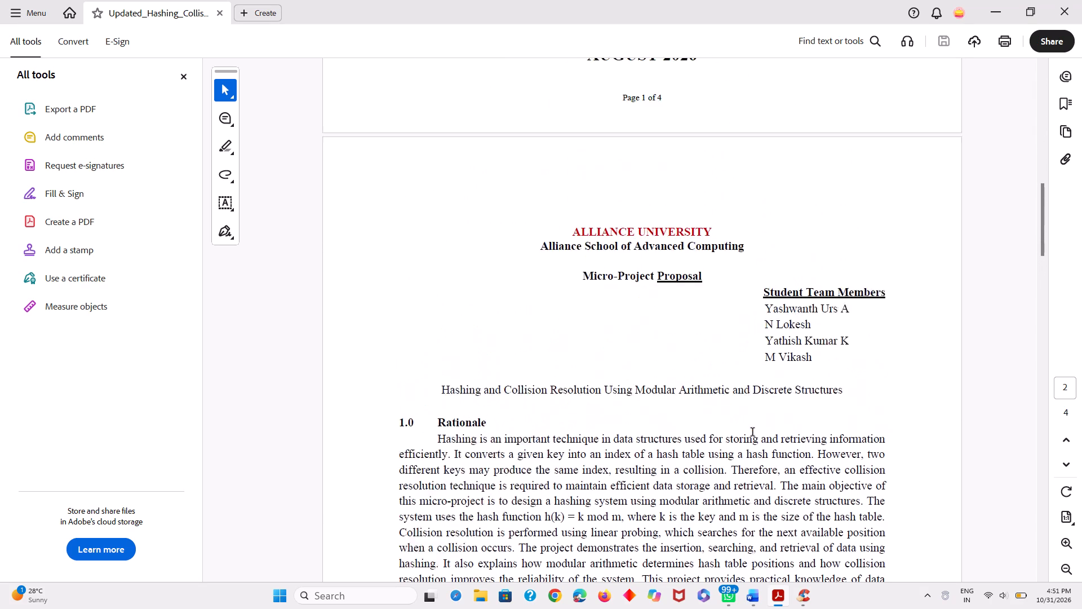
pyautogui.press('Up')
pyautogui.press('Up')
pyautogui.press('Up')
pyautogui.press('Up')
pyautogui.press('Up')
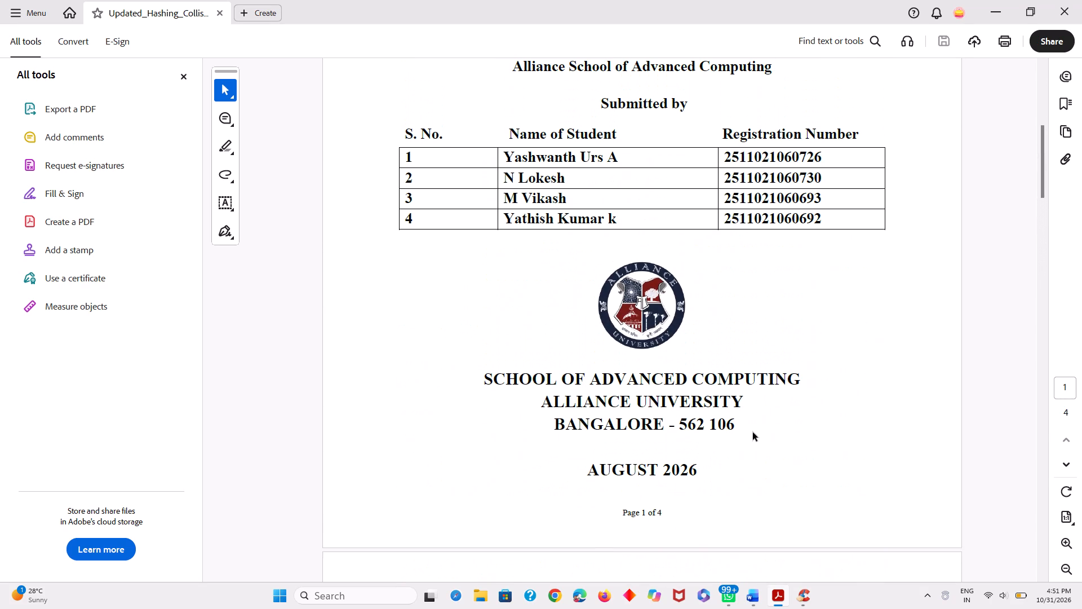
# Read through the proposal from the cover page across the team members, Rationale, Information Gathering and Proposed Methodology sections.
pyautogui.press('Down')
pyautogui.press('Down')
pyautogui.press('Down')
pyautogui.press('Down')
pyautogui.press('Down')
pyautogui.press('Down')
pyautogui.press('Down')
pyautogui.press('Down')
pyautogui.press('Down')
pyautogui.press('Down')
pyautogui.press('Down')
pyautogui.press('Down')
pyautogui.press('Down')
pyautogui.press('Down')
pyautogui.press('Down')
pyautogui.press('Down')
pyautogui.press('Down')
pyautogui.press('Down')
pyautogui.press('Down')
pyautogui.press('Down')
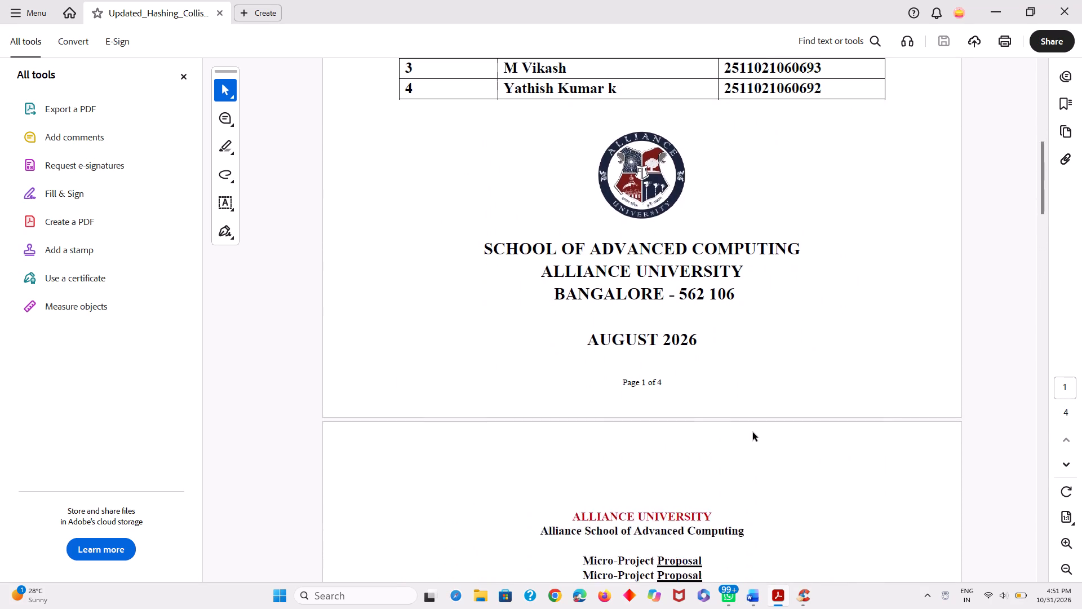
pyautogui.press('Down')
pyautogui.press('Down')
pyautogui.press('Down')
pyautogui.press('Down')
pyautogui.press('Down')
pyautogui.press('Down')
pyautogui.press('Down')
pyautogui.press('Down')
pyautogui.press('Down')
pyautogui.press('Down')
pyautogui.press('Down')
pyautogui.press('Down')
pyautogui.press('Down')
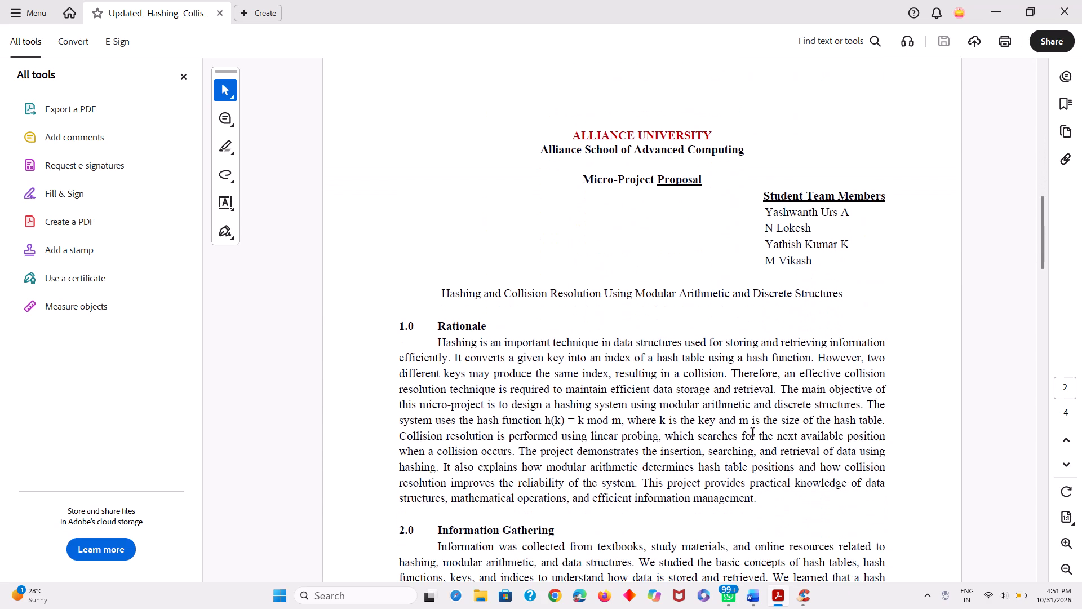
pyautogui.press('Down')
pyautogui.press('Down')
pyautogui.press('Down')
pyautogui.press('Down')
pyautogui.press('Down')
pyautogui.press('Down')
pyautogui.press('Down')
pyautogui.press('Down')
pyautogui.press('Down')
pyautogui.press('Down')
pyautogui.press('Down')
pyautogui.press('Down')
pyautogui.press('Down')
pyautogui.press('Down')
pyautogui.press('Down')
pyautogui.press('Down')
pyautogui.press('Down')
pyautogui.press('Down')
pyautogui.press('Down')
pyautogui.press('Down')
pyautogui.press('Down')
pyautogui.press('Down')
pyautogui.press('Down')
pyautogui.press('Down')
pyautogui.press('Down')
pyautogui.press('Down')
pyautogui.press('Down')
pyautogui.press('Down')
pyautogui.press('Down')
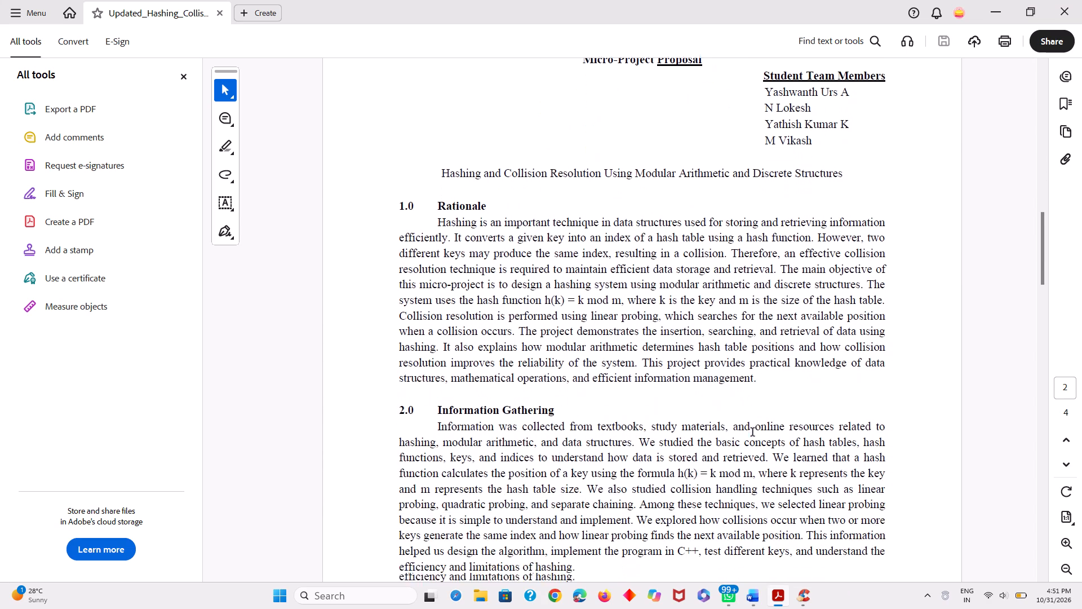
pyautogui.press('Down')
pyautogui.press('Down')
pyautogui.press('Down')
pyautogui.press('Down')
pyautogui.press('Down')
pyautogui.press('Down')
pyautogui.press('Down')
pyautogui.press('Down')
pyautogui.press('Down')
pyautogui.press('Down')
pyautogui.press('Down')
pyautogui.press('Down')
pyautogui.press('Down')
pyautogui.press('Down')
pyautogui.press('Down')
pyautogui.press('Down')
pyautogui.press('Down')
pyautogui.press('Down')
pyautogui.press('Down')
pyautogui.press('Down')
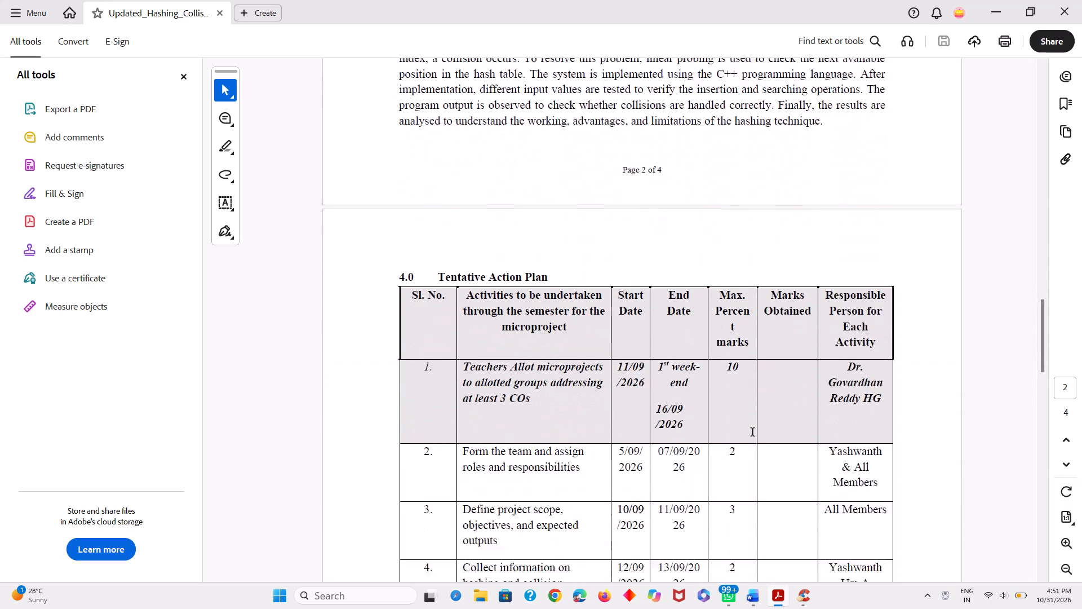
# Examine the proposal's Tentative Action Plan table through the Final Evaluation row and the Tentative Resources Required table.
pyautogui.press('Down')
pyautogui.press('Down')
pyautogui.press('Down')
pyautogui.press('Down')
pyautogui.press('Down')
pyautogui.press('Down')
pyautogui.press('Down')
pyautogui.press('Down')
pyautogui.press('Down')
pyautogui.press('Down')
pyautogui.press('Down')
pyautogui.press('Down')
pyautogui.press('Down')
pyautogui.press('Down')
pyautogui.press('Down')
pyautogui.press('Down')
pyautogui.press('Down')
pyautogui.press('Down')
pyautogui.press('Down')
pyautogui.press('Down')
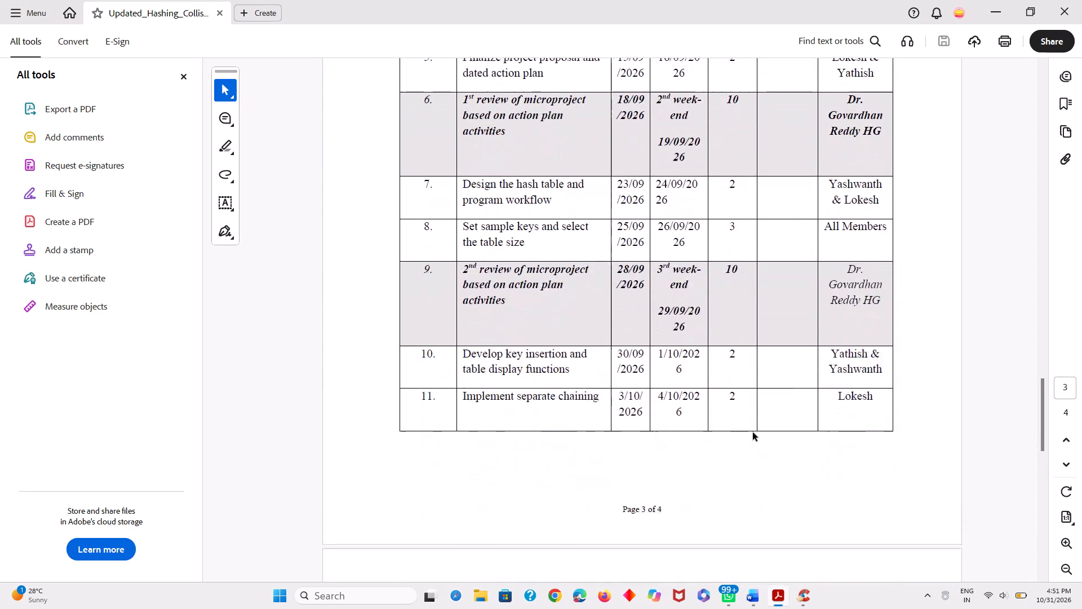
pyautogui.press('Down')
pyautogui.press('Down')
pyautogui.press('Down')
pyautogui.press('Down')
pyautogui.press('Down')
pyautogui.press('Down')
pyautogui.press('Down')
pyautogui.press('Down')
pyautogui.press('Down')
pyautogui.press('Down')
pyautogui.press('Down')
pyautogui.press('Down')
pyautogui.press('Down')
pyautogui.press('Down')
pyautogui.press('Down')
pyautogui.press('Down')
pyautogui.press('Down')
pyautogui.press('Down')
pyautogui.press('Down')
pyautogui.press('Down')
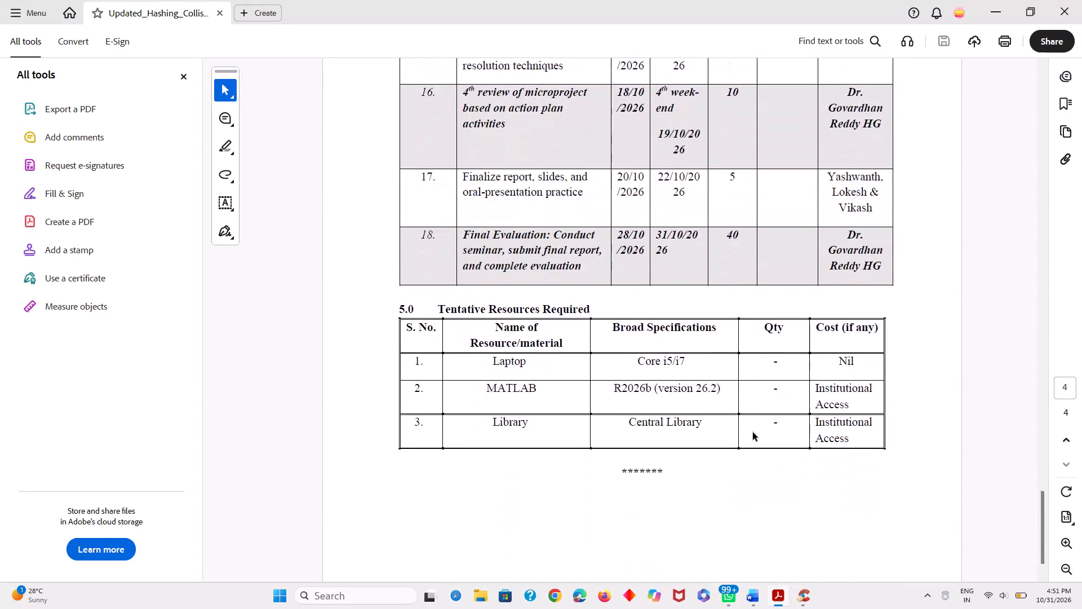
pyautogui.press('Up')
pyautogui.press('Up')
pyautogui.press('Up')
pyautogui.press('Up')
pyautogui.press('Up')
pyautogui.press('Up')
pyautogui.press('Up')
pyautogui.press('Up')
pyautogui.press('Up')
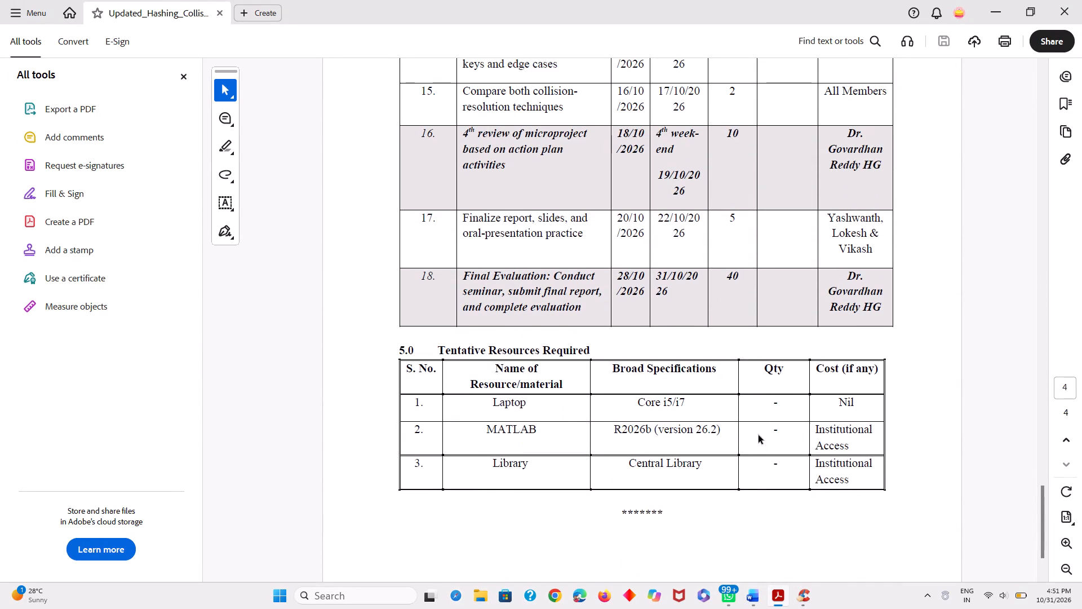
# Examine the end of the proposal PDF, from the Tentative Resources Required table down to the last page's footer.
pyautogui.press('Down')
pyautogui.press('Down')
pyautogui.press('Down')
pyautogui.press('Down')
pyautogui.press('Down')
pyautogui.press('Down')
pyautogui.press('Down')
pyautogui.press('Down')
pyautogui.press('Down')
pyautogui.press('Up')
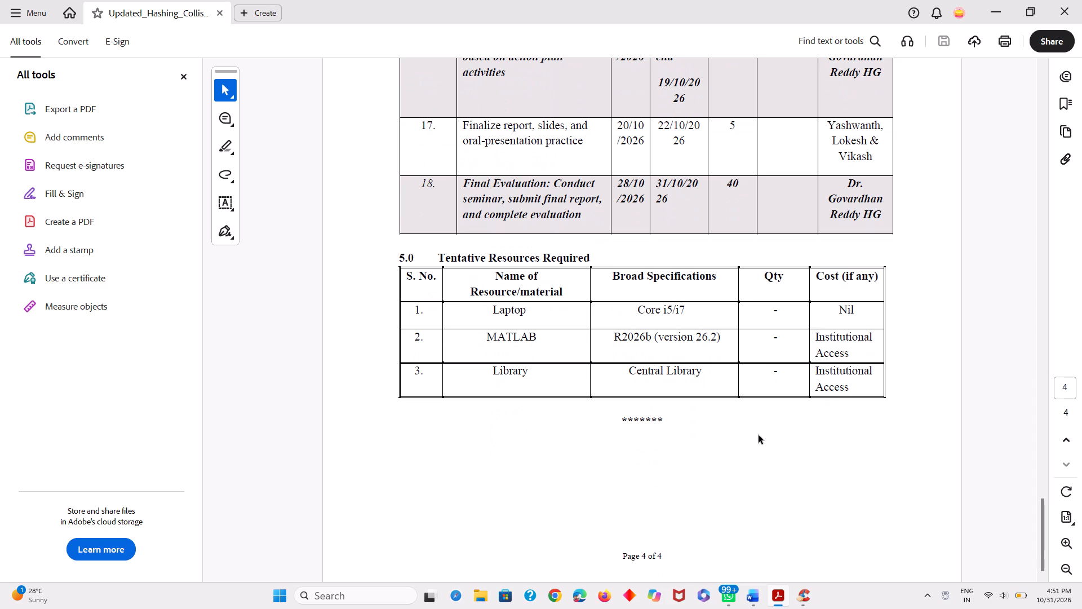
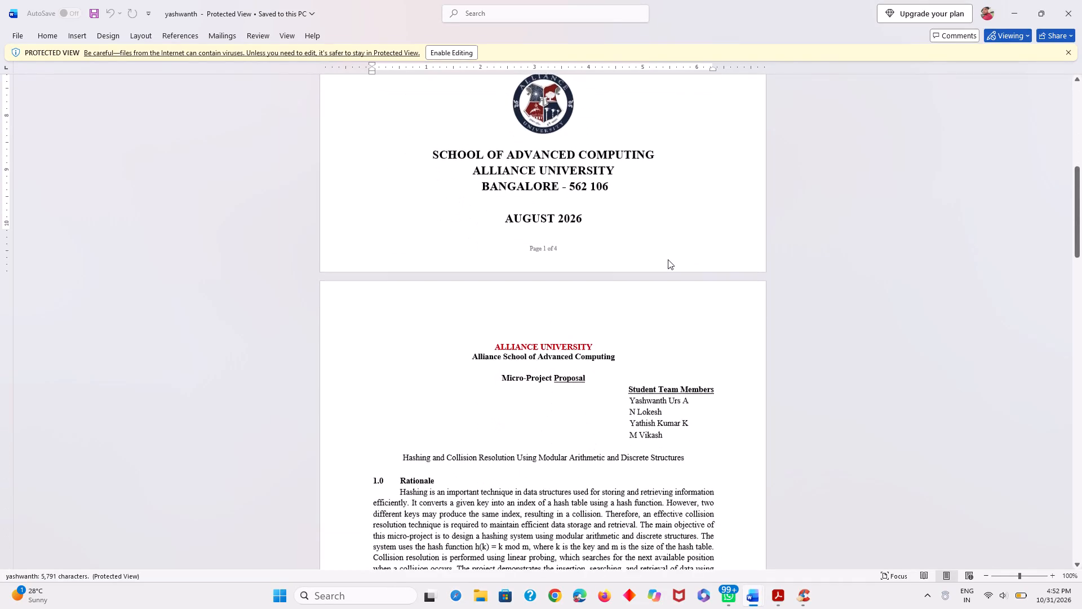
# Look through the yashwanth micro-project proposal in Word from the Rationale to the Tentative Resources Required table.
pyautogui.scroll(-11, 668, 259)
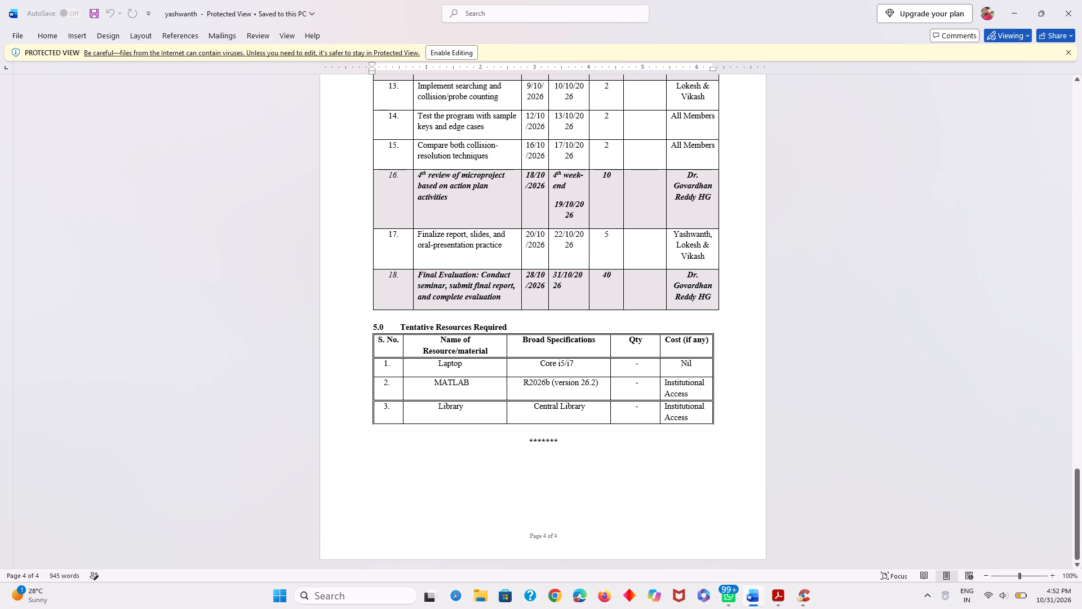
# Switch to the Updated_Hashing_Collis… proposal PDF in Acrobat and view its Tentative Action Plan table.
pyautogui.click(774, 594)
pyautogui.scroll(6, 757, 399)
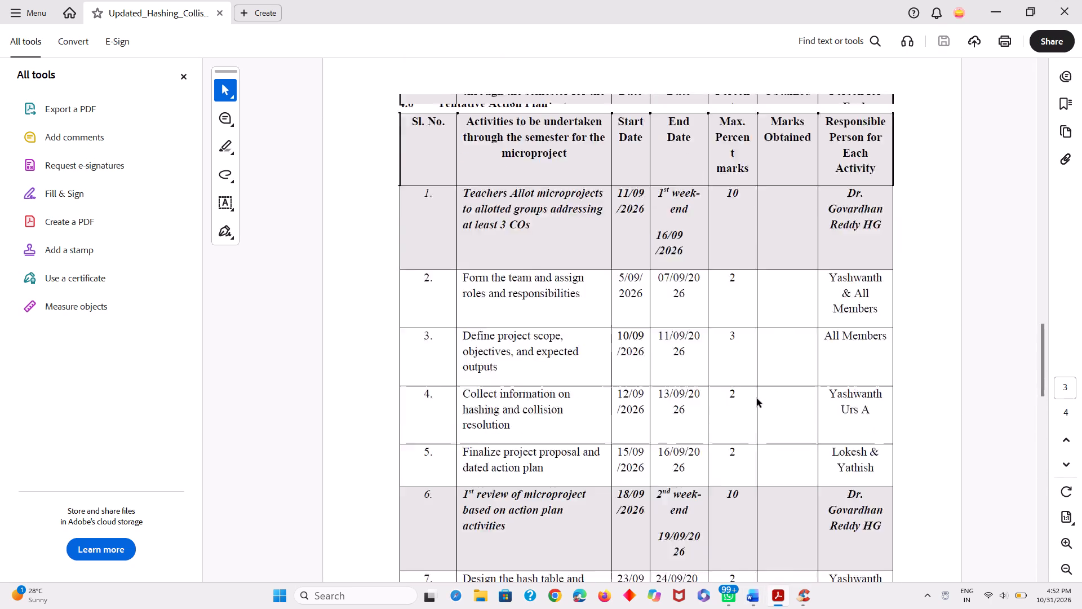
# Examine the proposal PDF's action plan, cover page student table, Rationale and Information Gathering sections.
pyautogui.scroll(5, 757, 399)
pyautogui.scroll(-1, 757, 399)
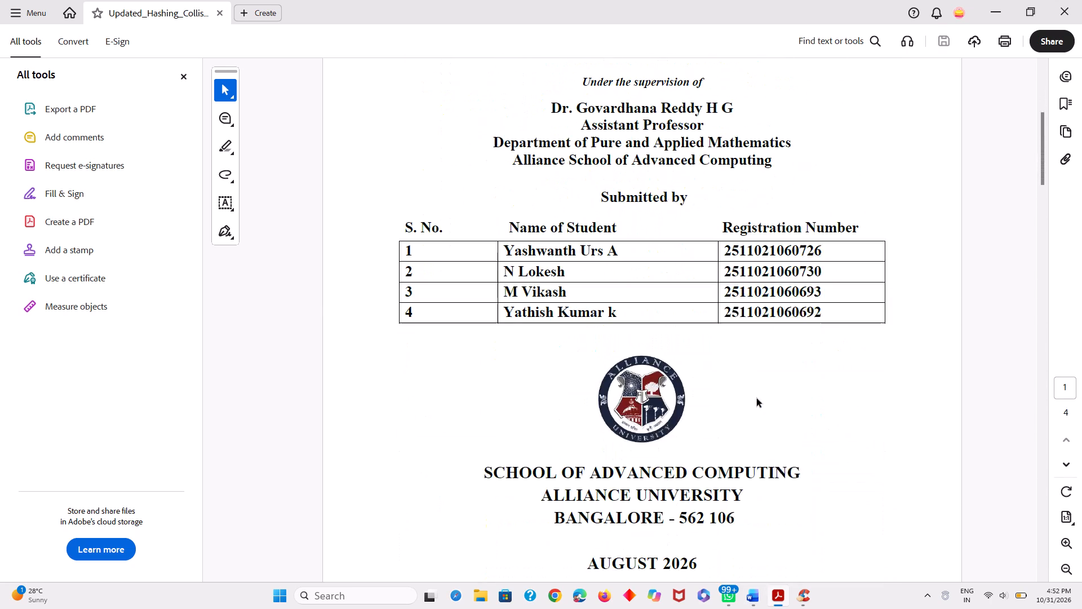
pyautogui.scroll(-3, 757, 399)
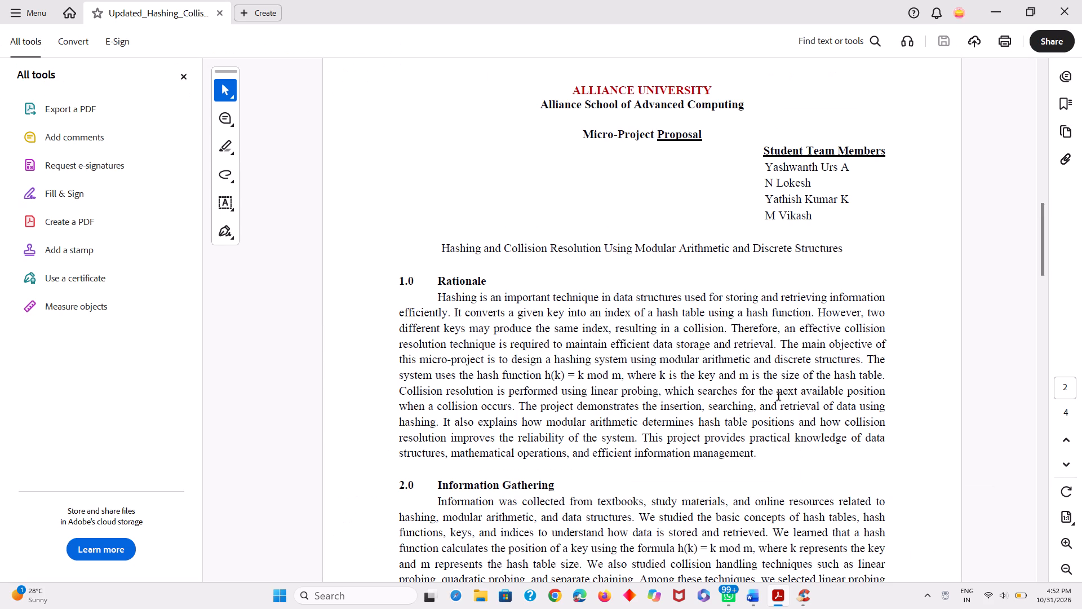
pyautogui.scroll(3, 779, 397)
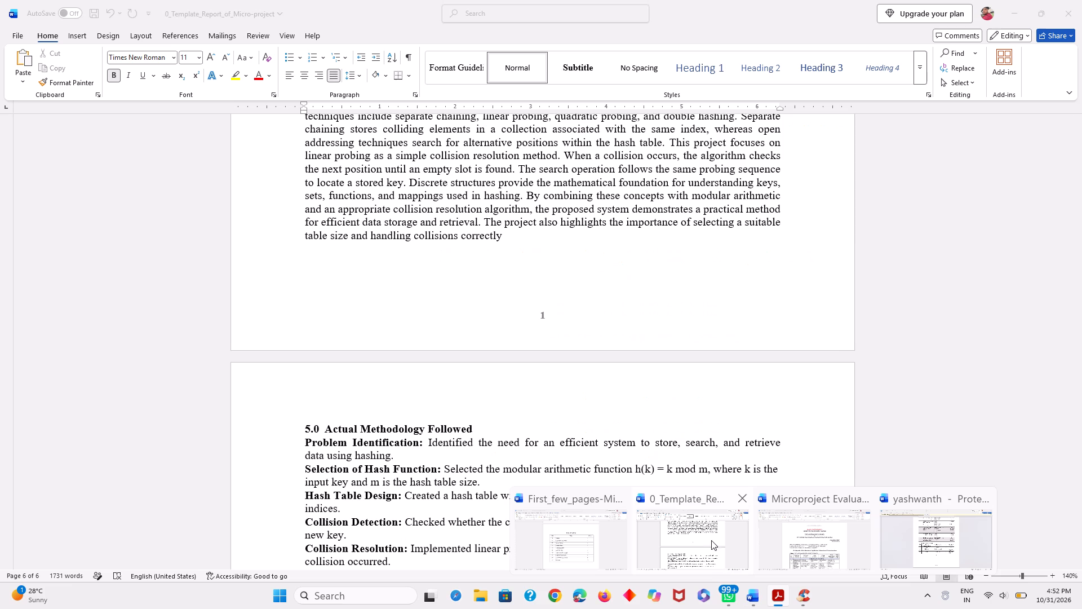
# Switch to the 0_Template_Report_of_Micro-project document in Word and examine its Rationale, Course Outcomes, Literature Review and C++ program, returning to the first page.
pyautogui.click(711, 540)
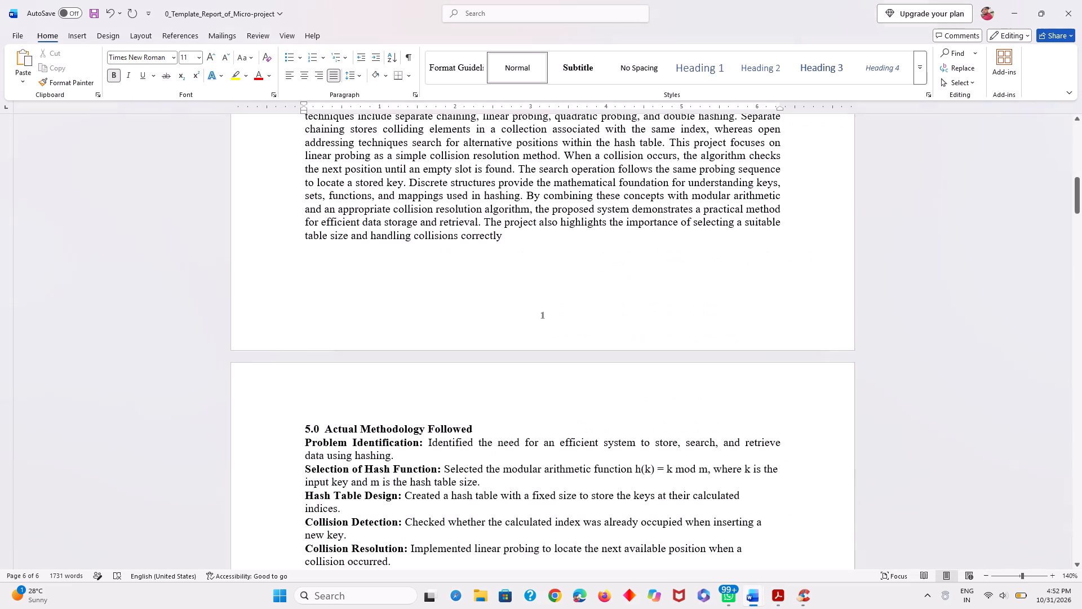
pyautogui.scroll(11, 662, 404)
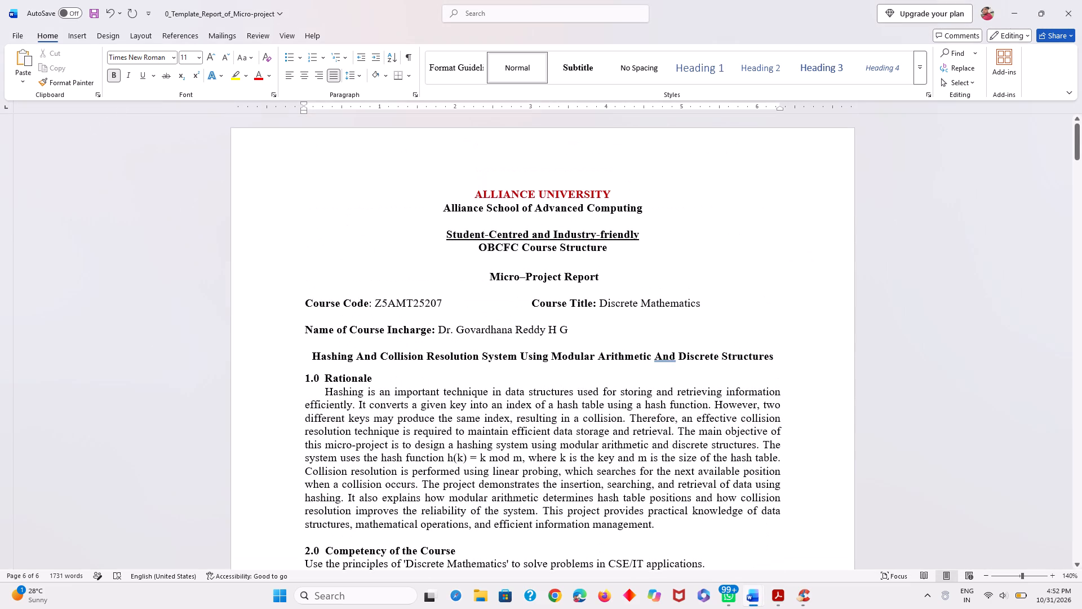
pyautogui.scroll(1, 662, 404)
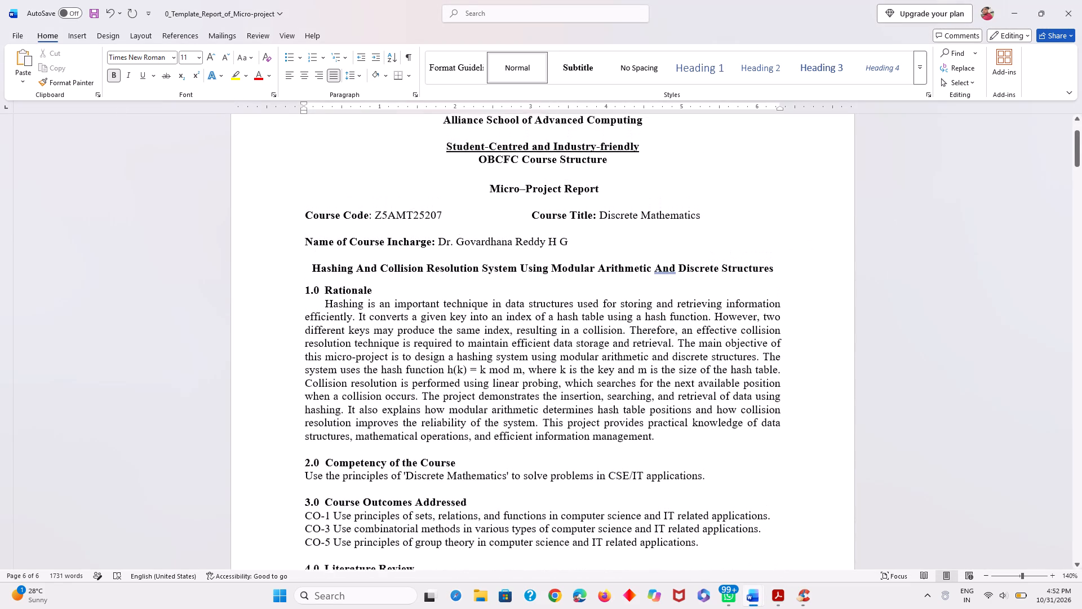
pyautogui.scroll(1, 662, 404)
pyautogui.scroll(-7, 662, 404)
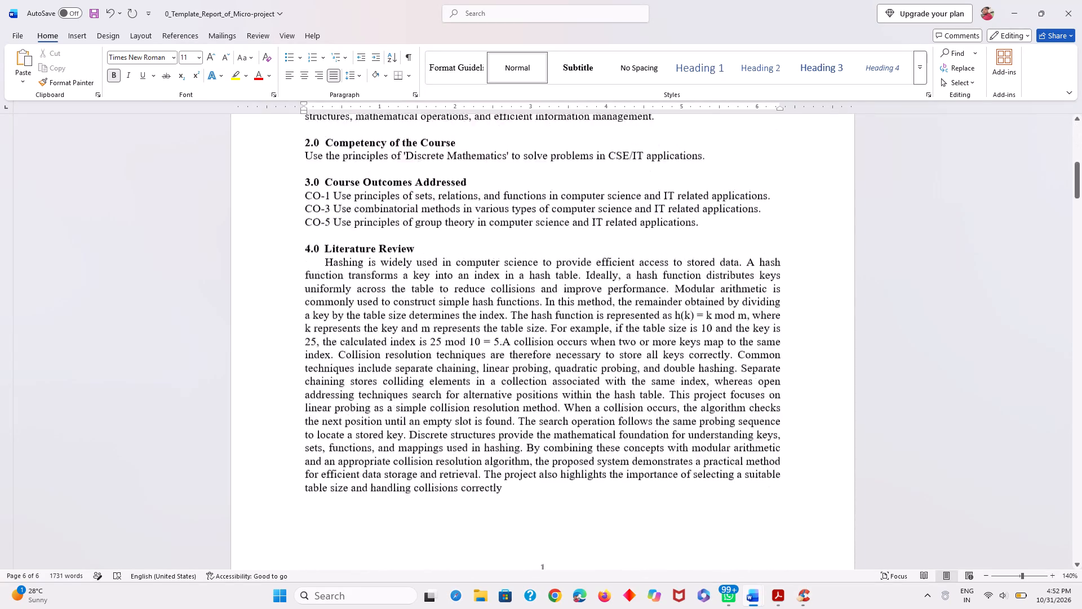
pyautogui.scroll(-7, 662, 404)
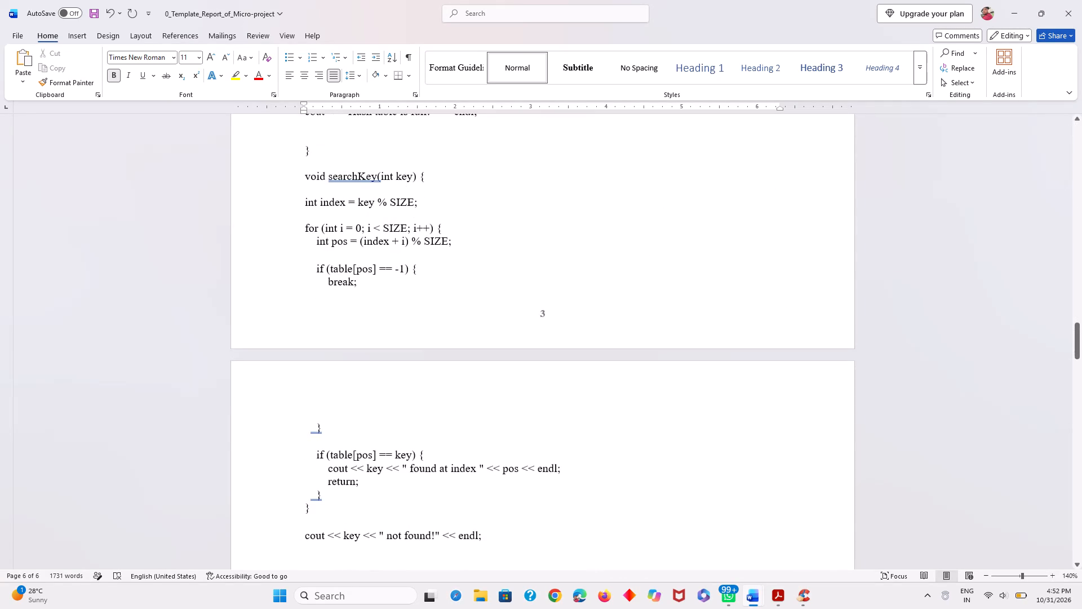
pyautogui.scroll(7, 662, 404)
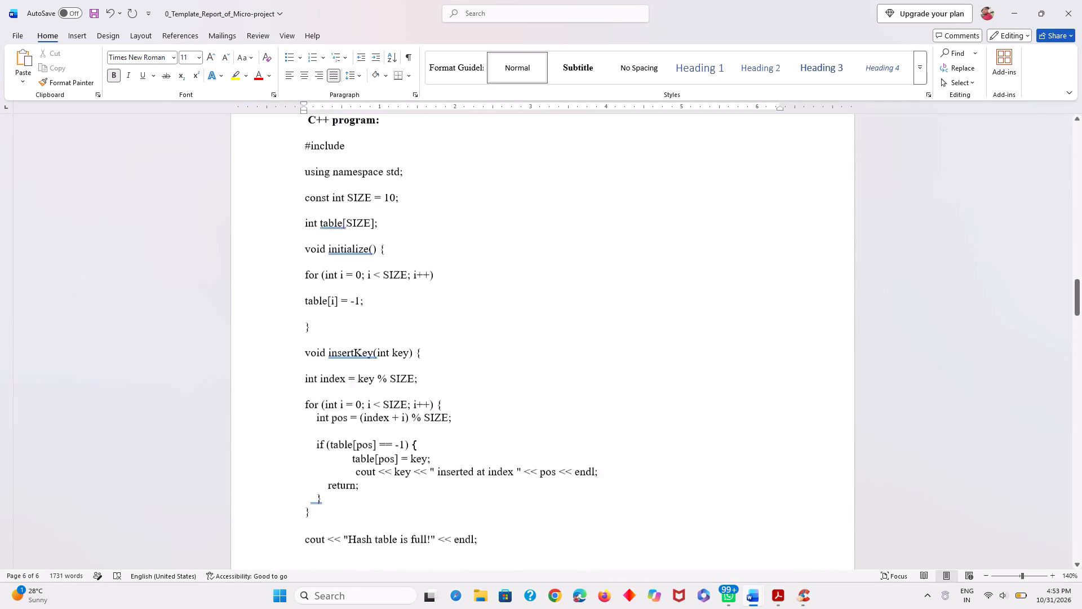
pyautogui.scroll(9, 662, 404)
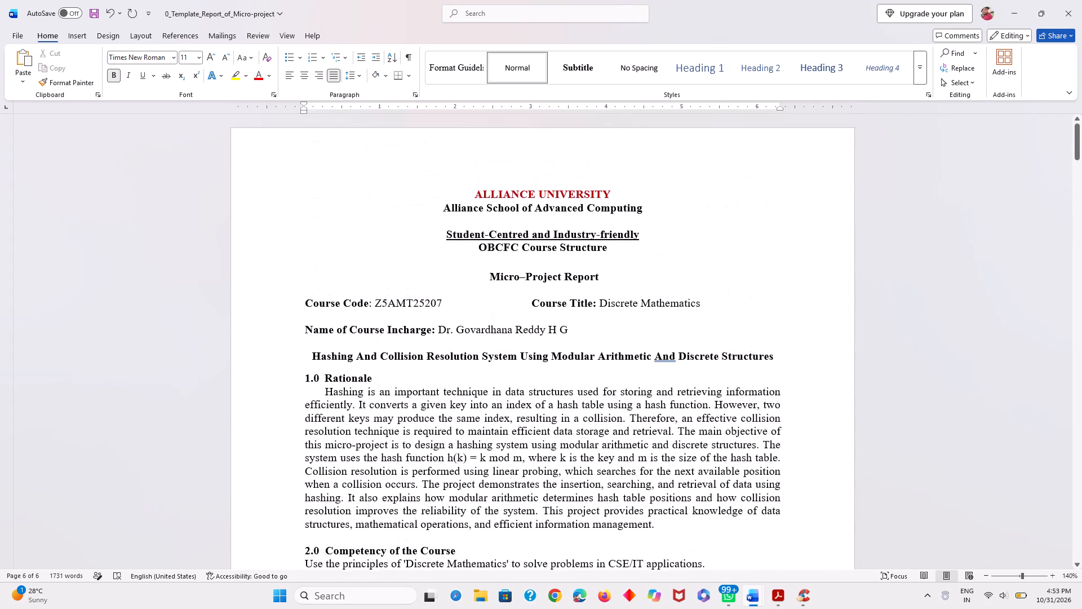
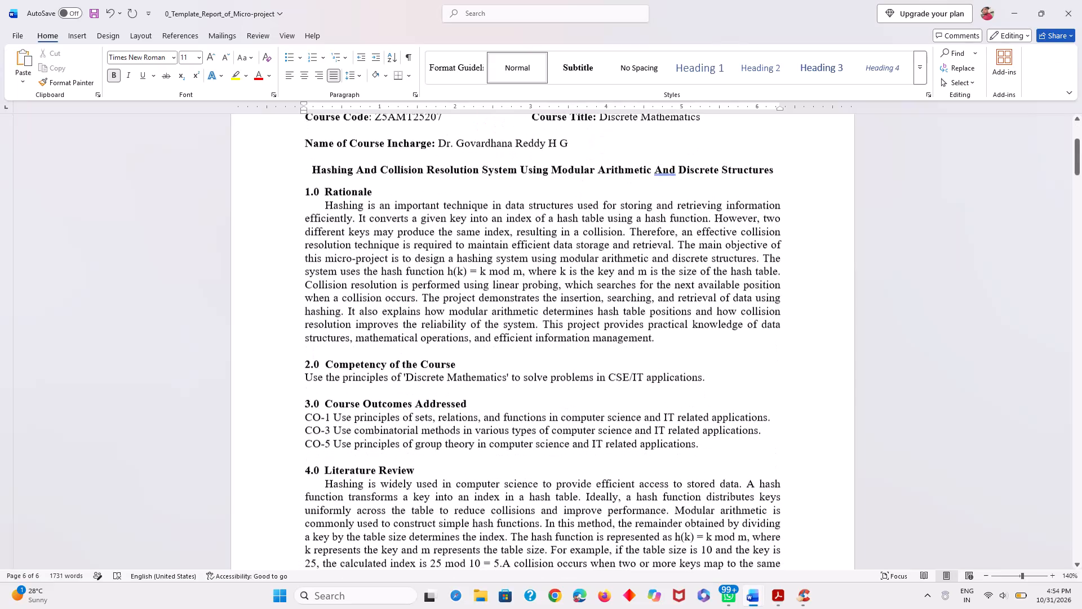
# Examine the report's Course Outcomes, Literature Review, Actual Methodology Followed and Actual Resources Used sections, up to the Algorithm.
pyautogui.scroll(-1, 662, 404)
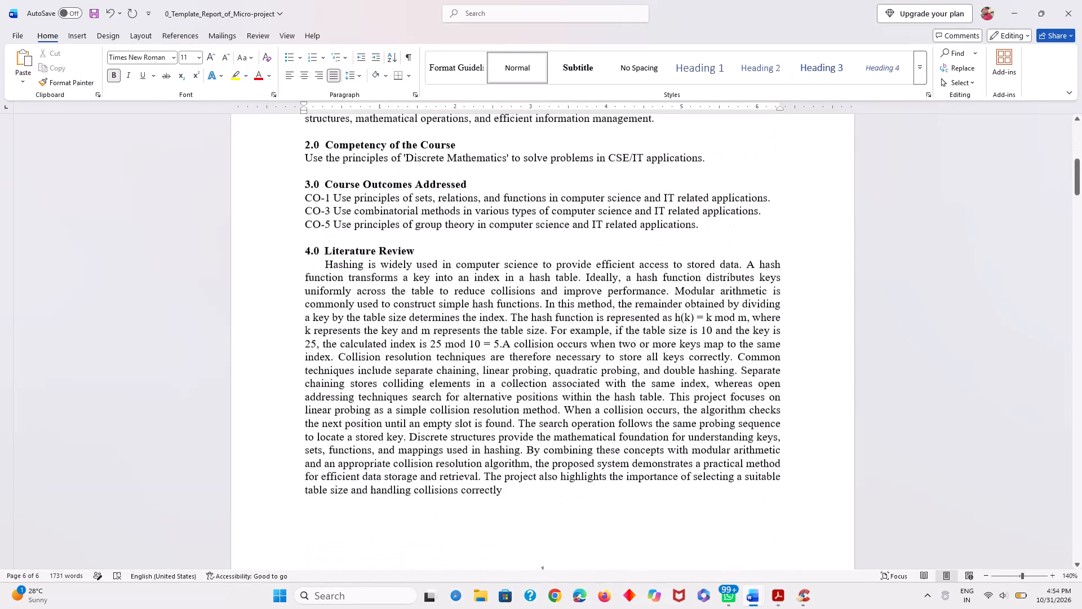
pyautogui.scroll(-2, 662, 404)
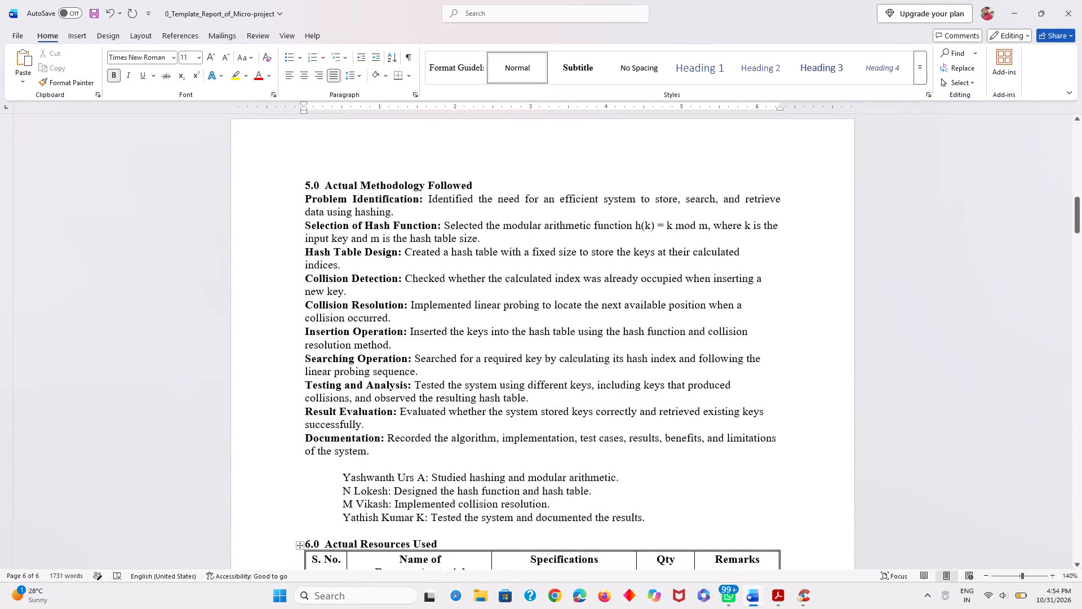
pyautogui.scroll(-1, 662, 404)
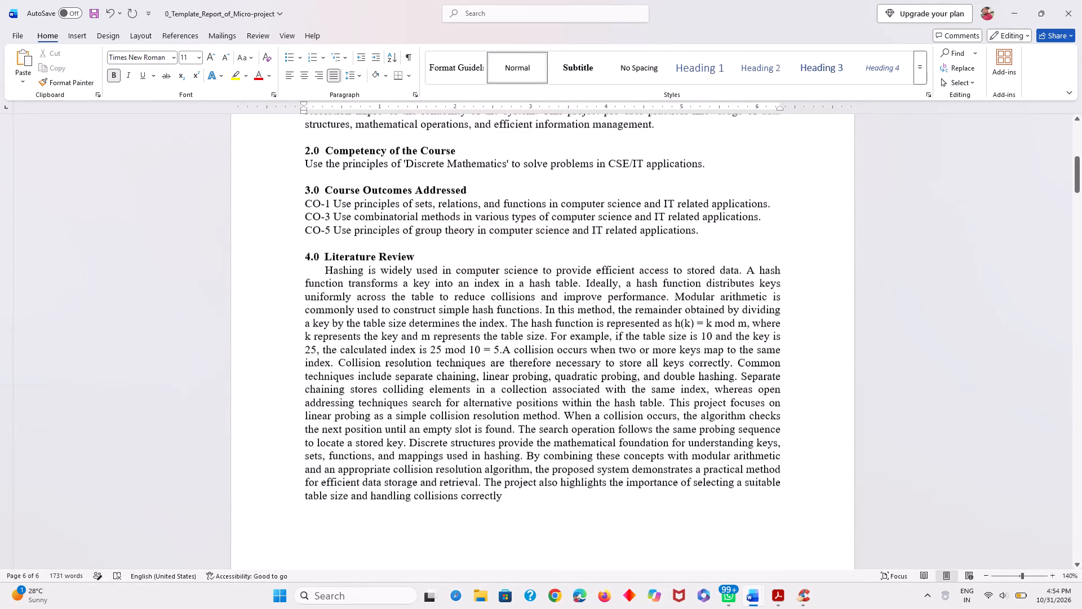
pyautogui.scroll(-3, 662, 404)
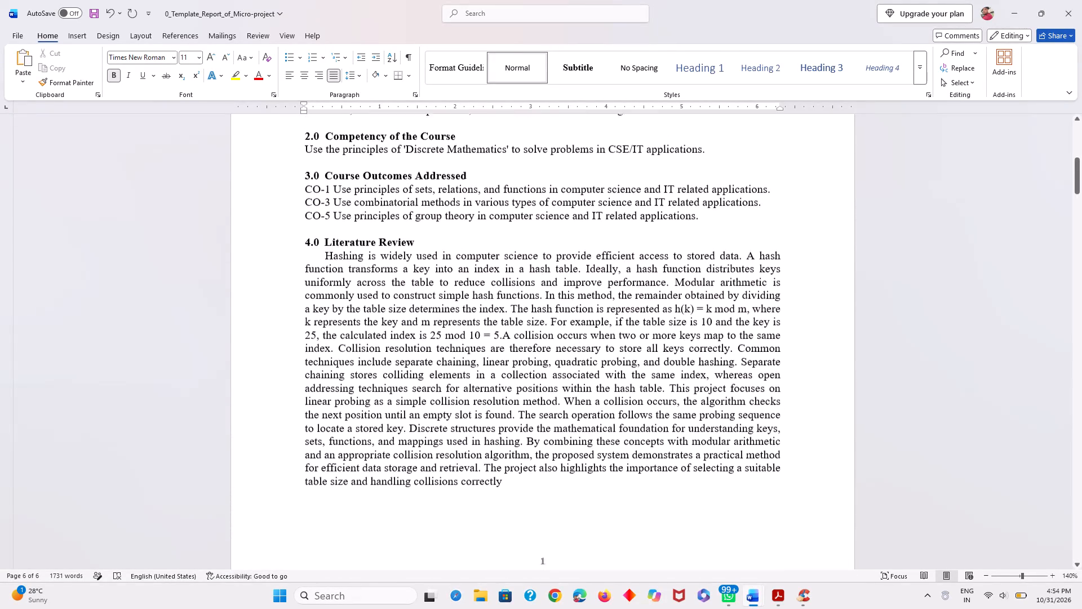
pyautogui.scroll(-2, 662, 404)
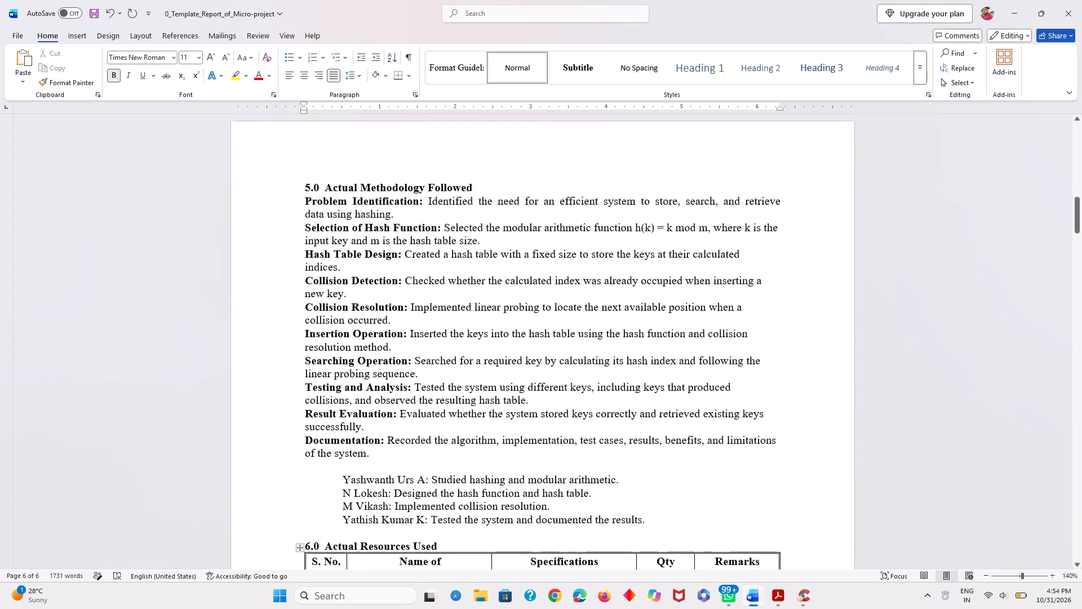
pyautogui.scroll(-7, 662, 404)
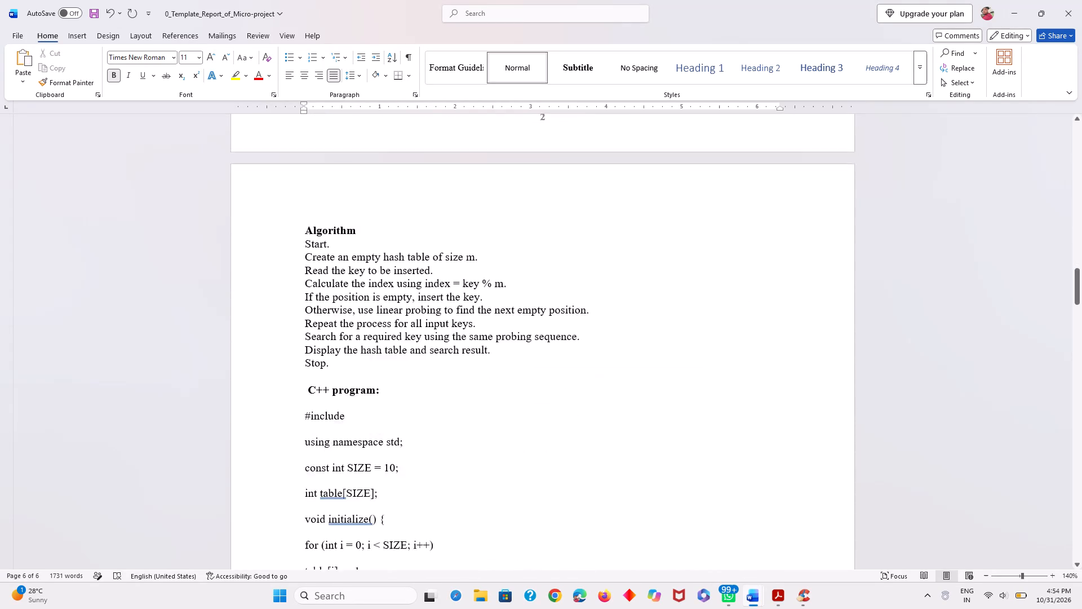
# Examine the report's C++ program, output explanation, Findings, Limitations, Conclusion, Benefits, Area of Future Improvement and References.
pyautogui.scroll(-5, 662, 404)
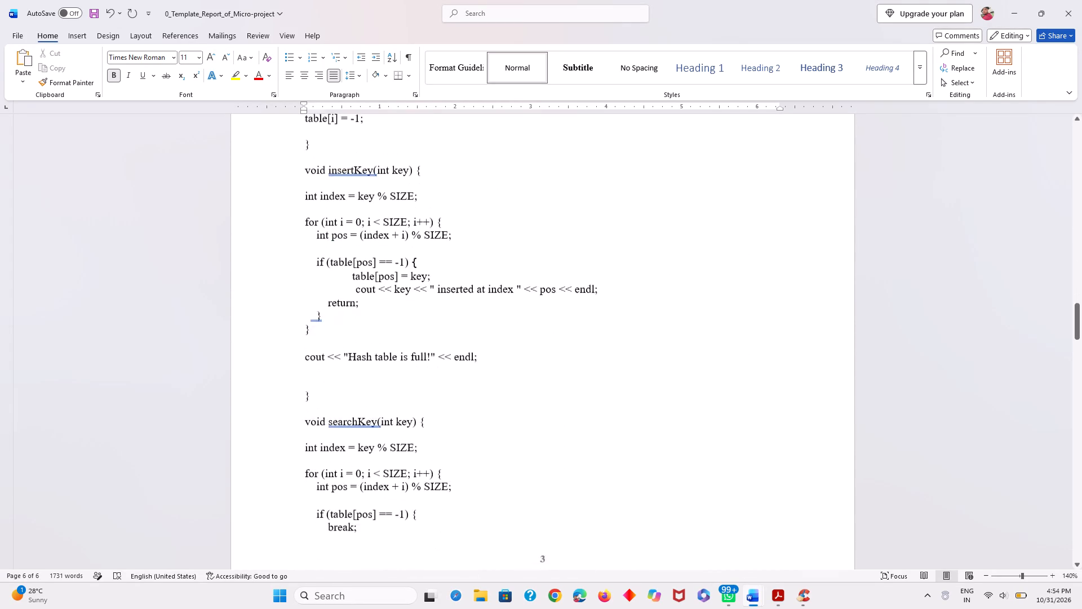
pyautogui.scroll(-4, 662, 404)
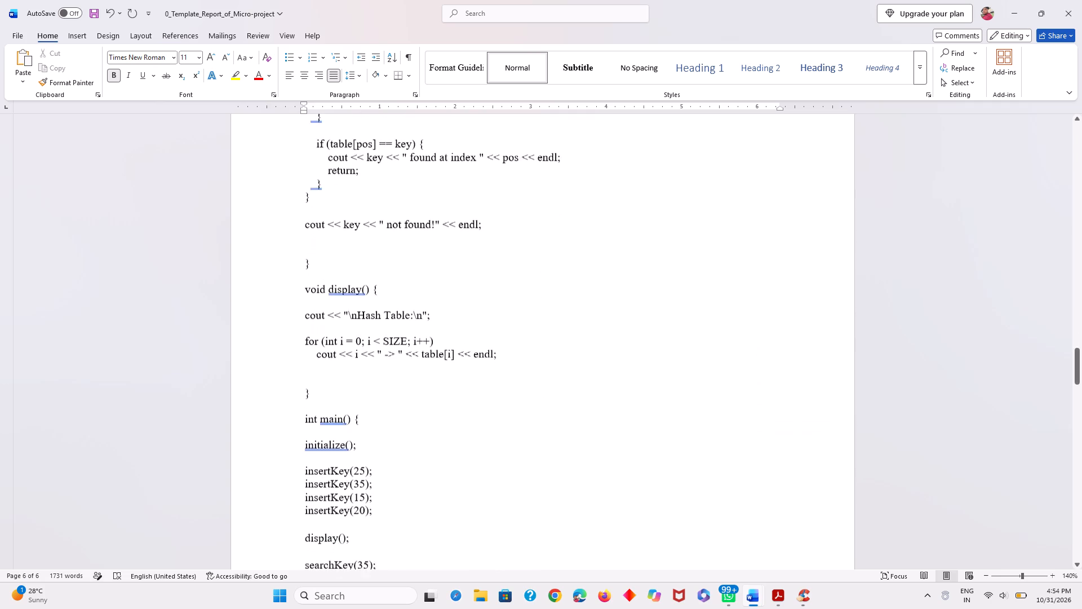
pyautogui.scroll(-5, 662, 404)
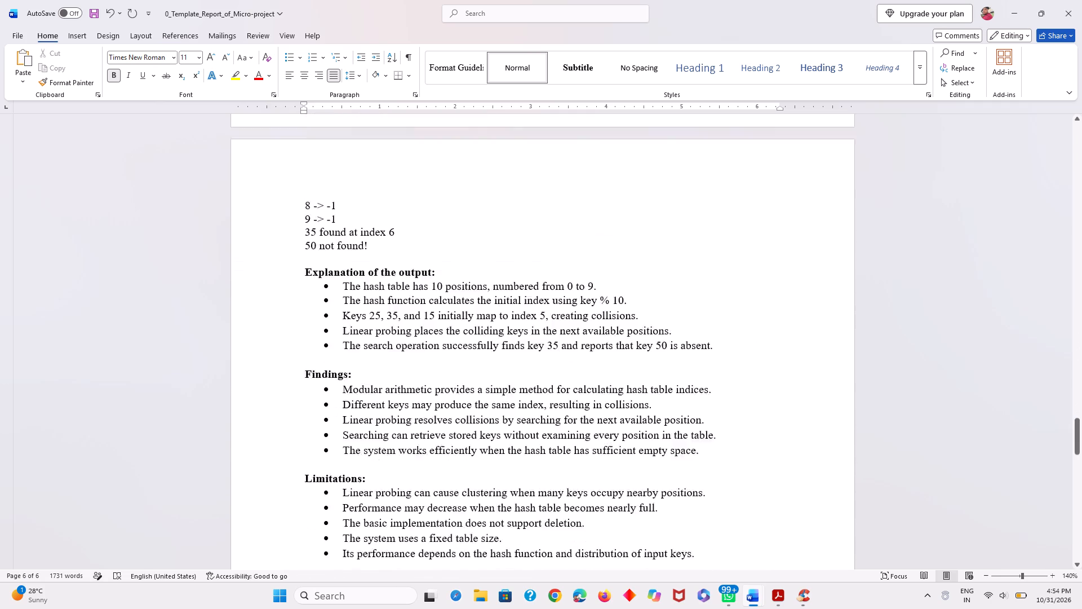
pyautogui.scroll(-3, 662, 404)
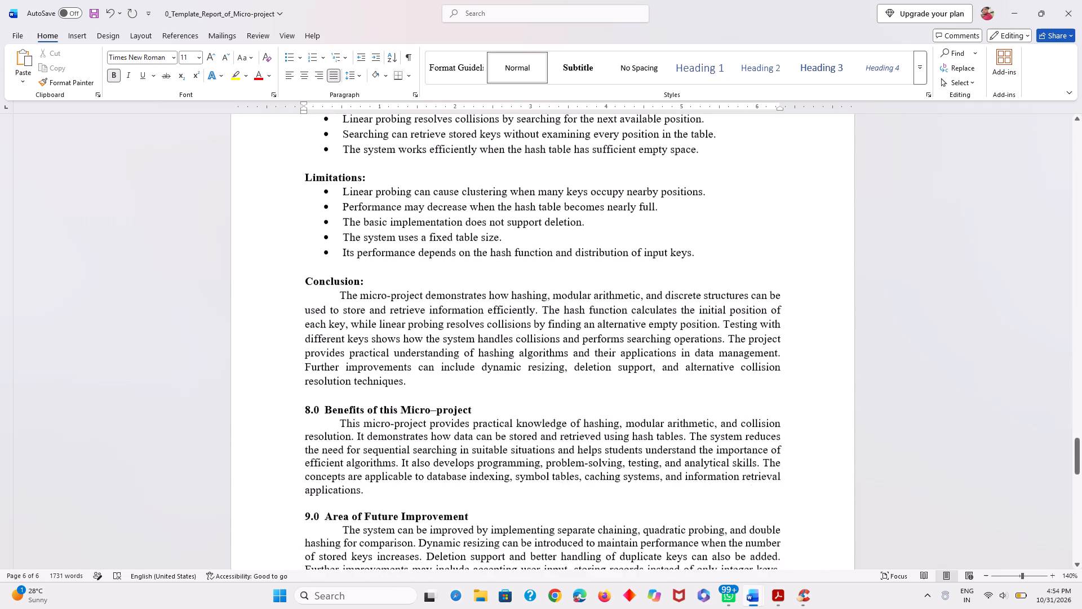
pyautogui.scroll(-3, 662, 404)
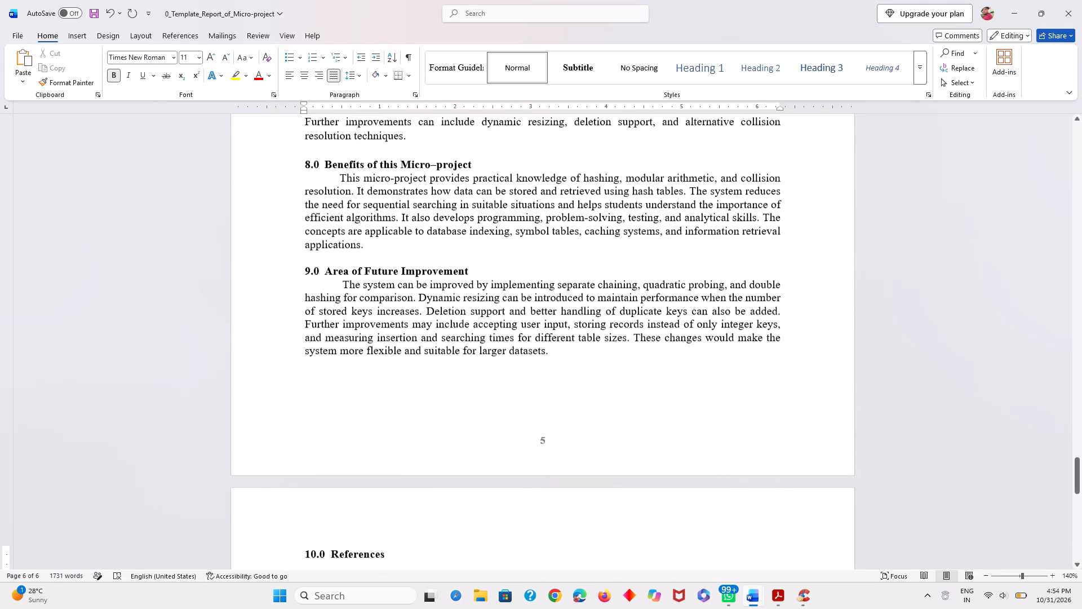
pyautogui.scroll(-5, 662, 404)
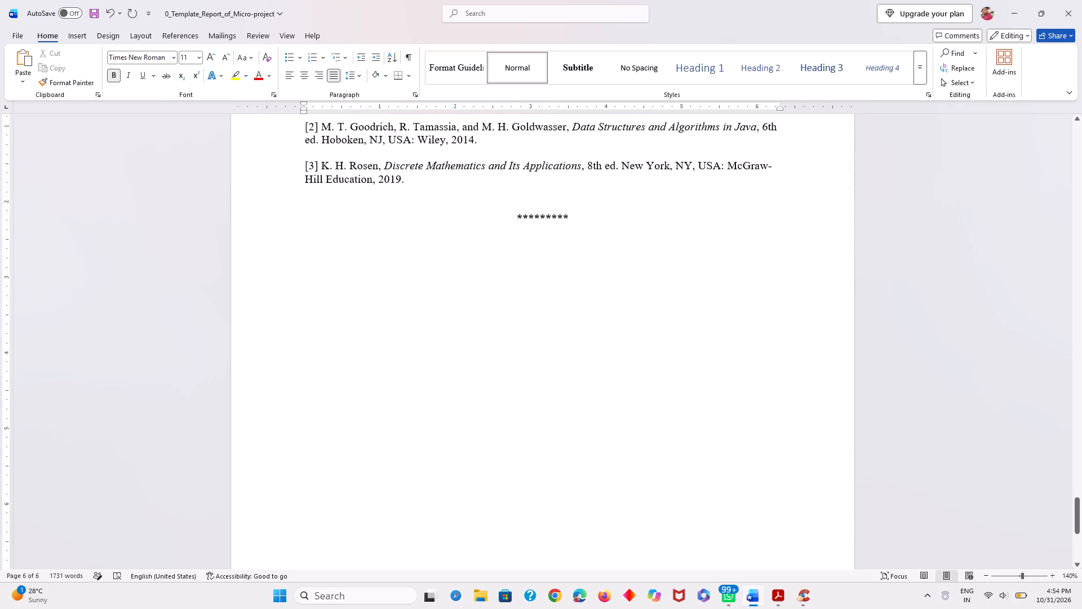
pyautogui.scroll(1, 662, 404)
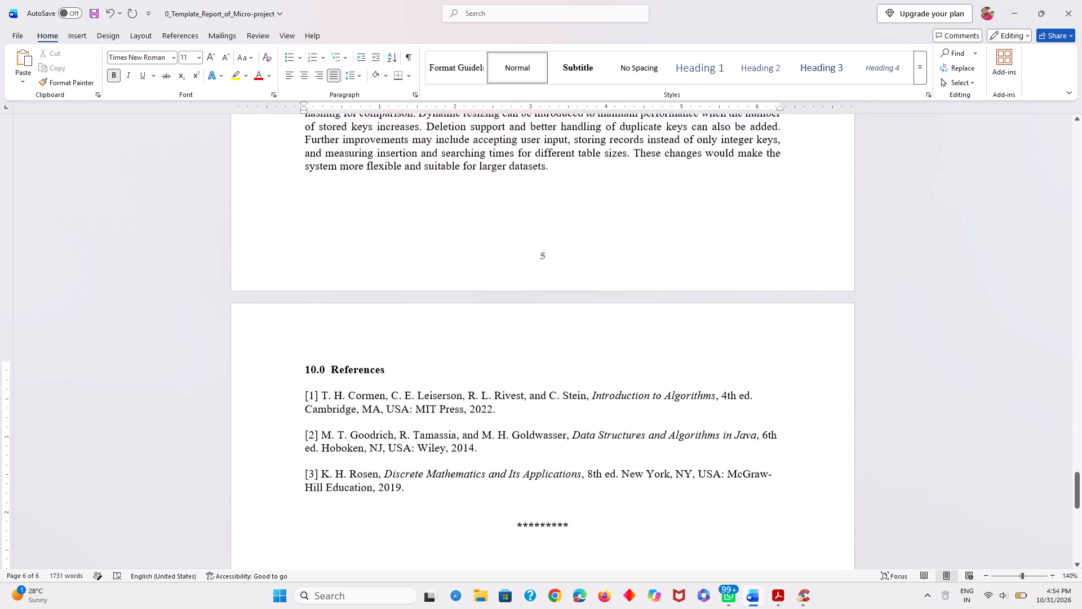
pyautogui.scroll(1, 662, 404)
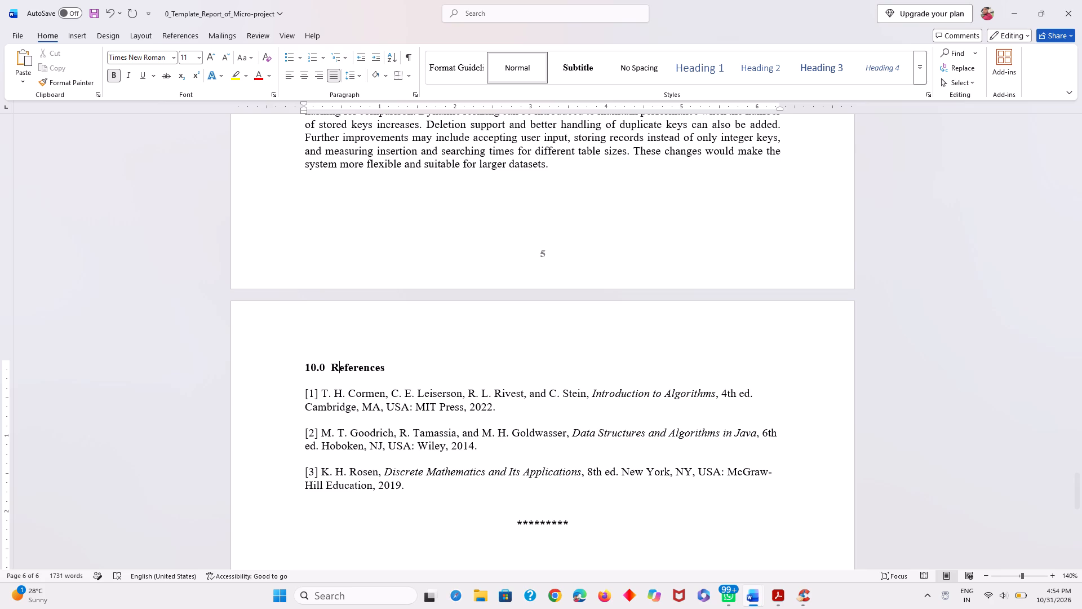
# Look back through the report from the References to the course details and Rationale on the first page.
pyautogui.scroll(10, 662, 404)
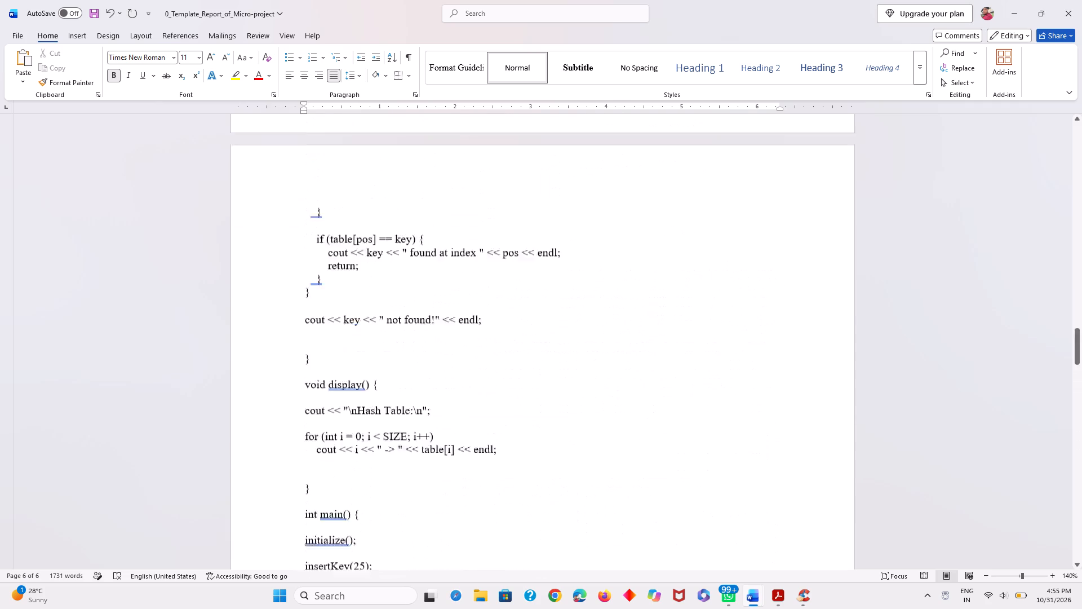
pyautogui.scroll(7, 662, 404)
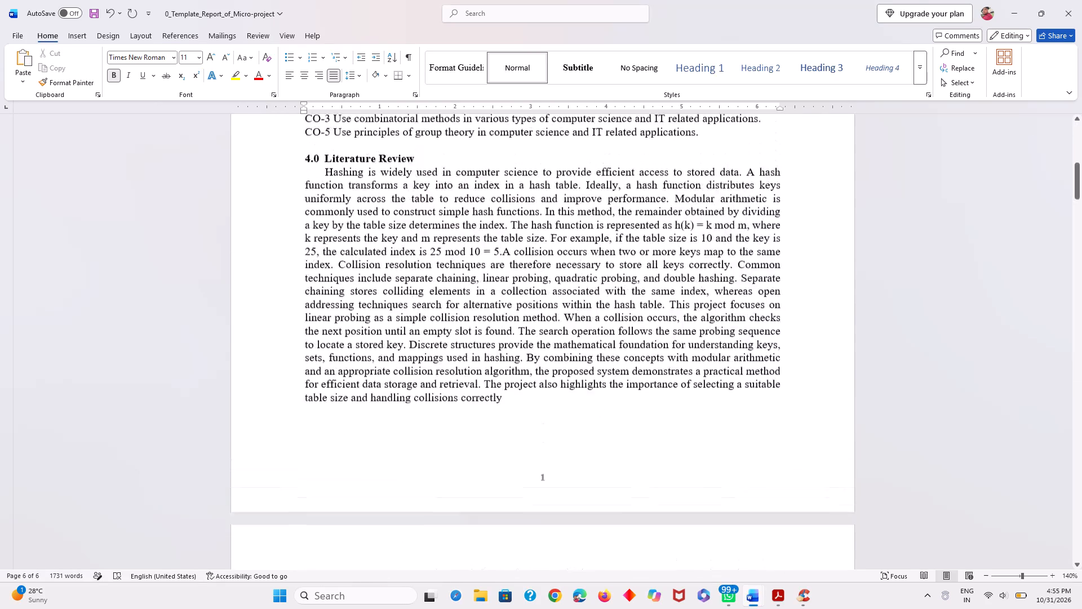
pyautogui.scroll(2, 662, 404)
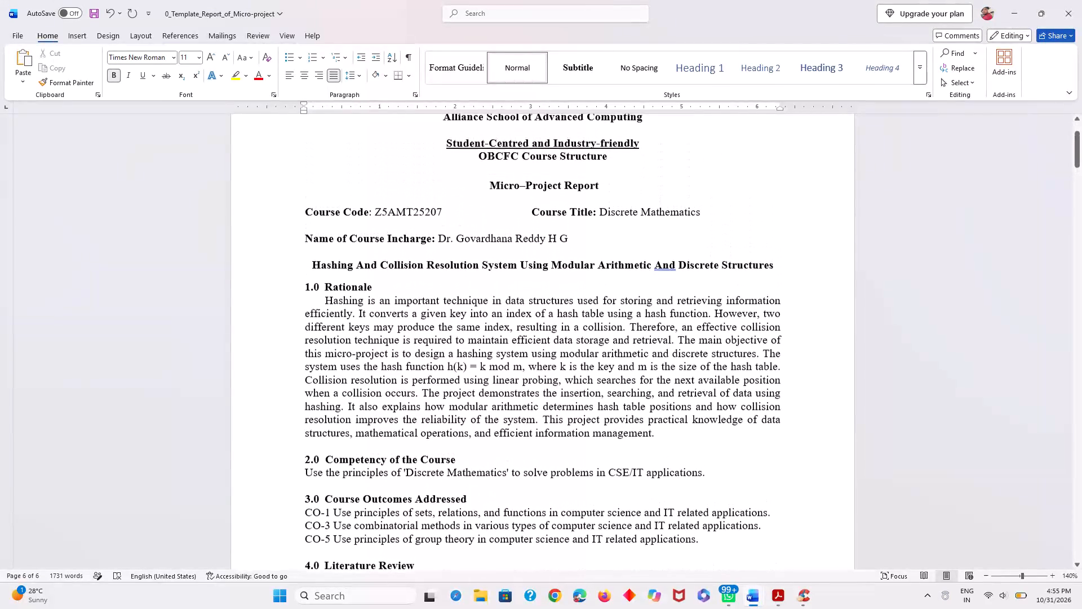
# Reread the report's first page from the course details through the Rationale, Competency and Course Outcomes to the start of the Literature Review.
pyautogui.scroll(1, 662, 404)
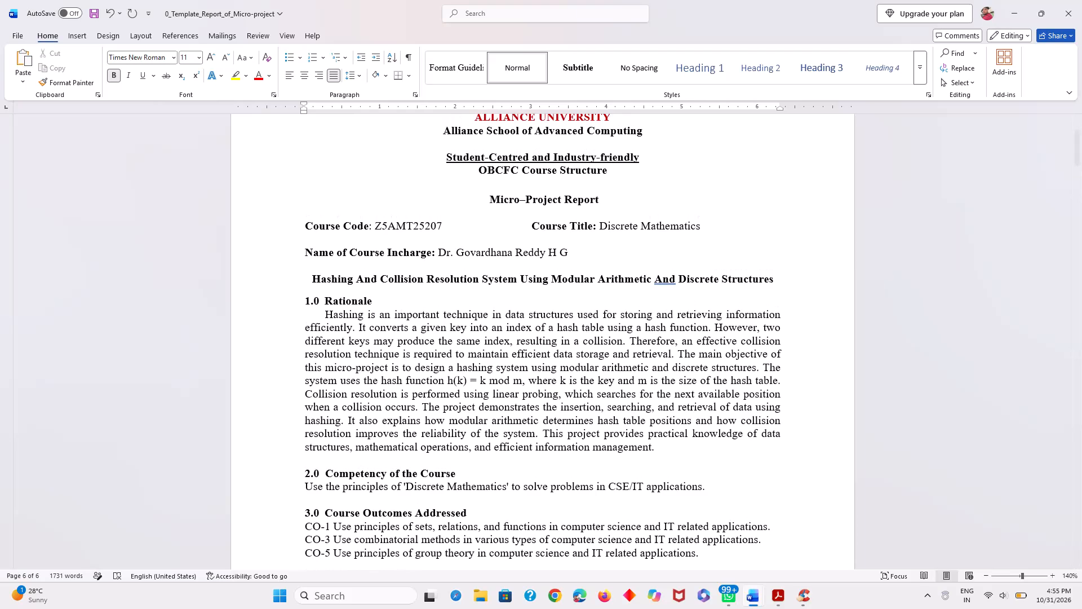
pyautogui.scroll(-2, 662, 404)
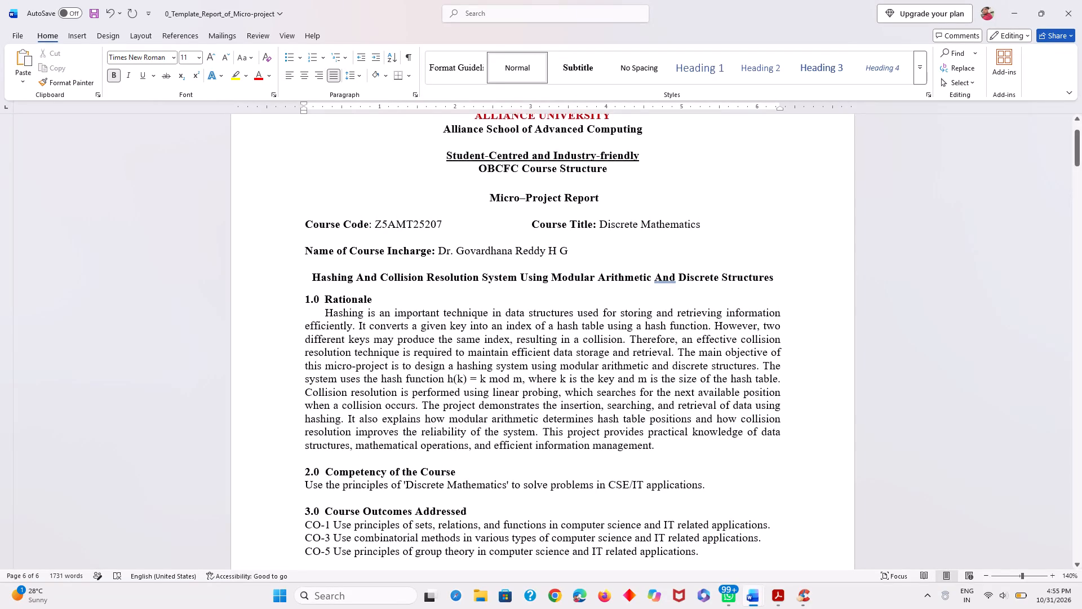
pyautogui.scroll(-2, 662, 404)
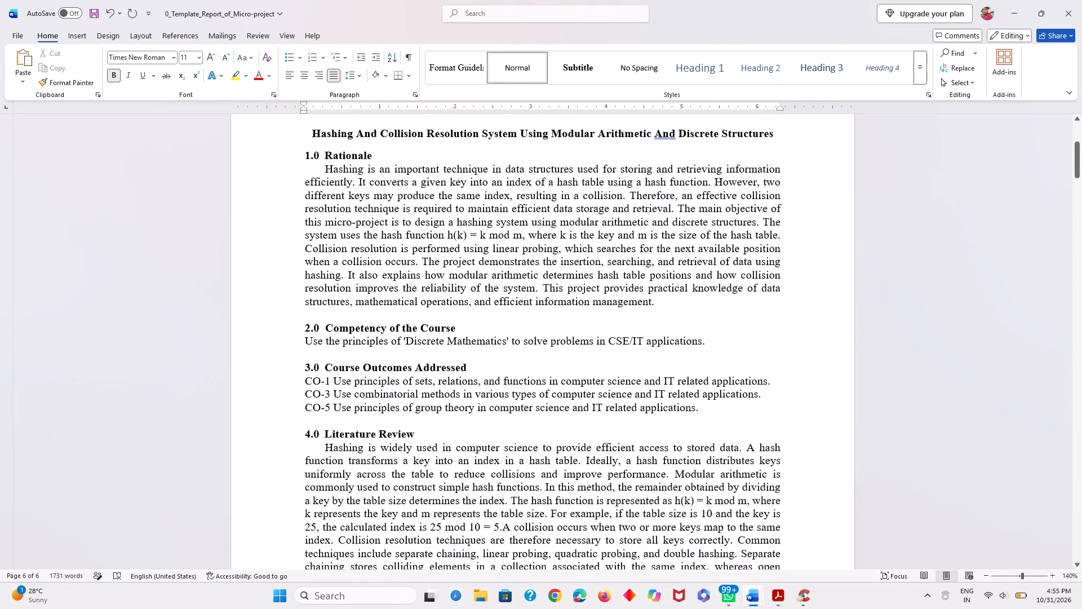
pyautogui.scroll(-1, 662, 404)
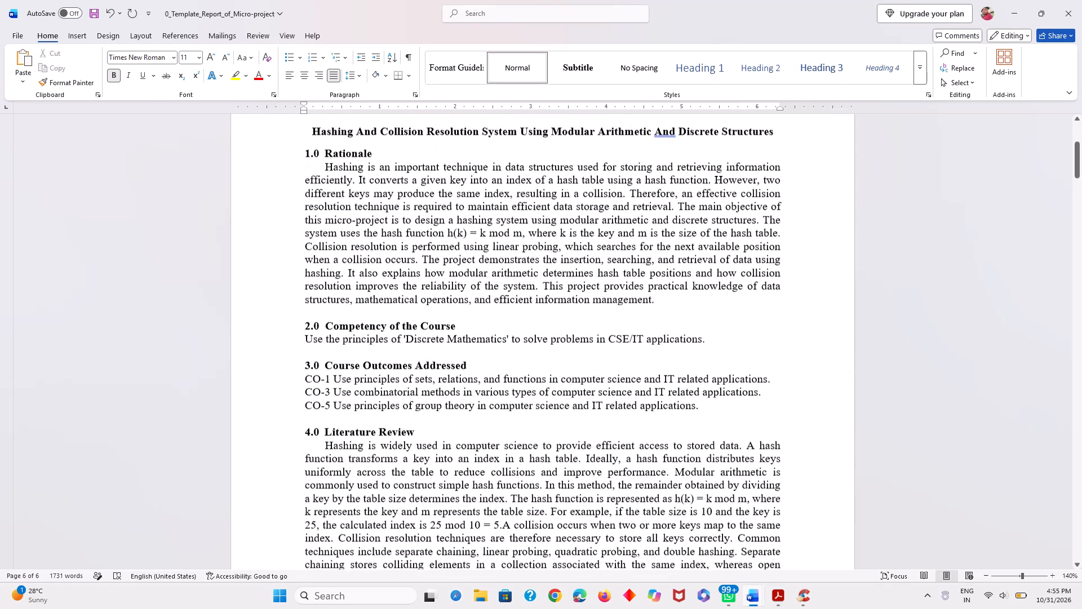
pyautogui.scroll(-1, 662, 404)
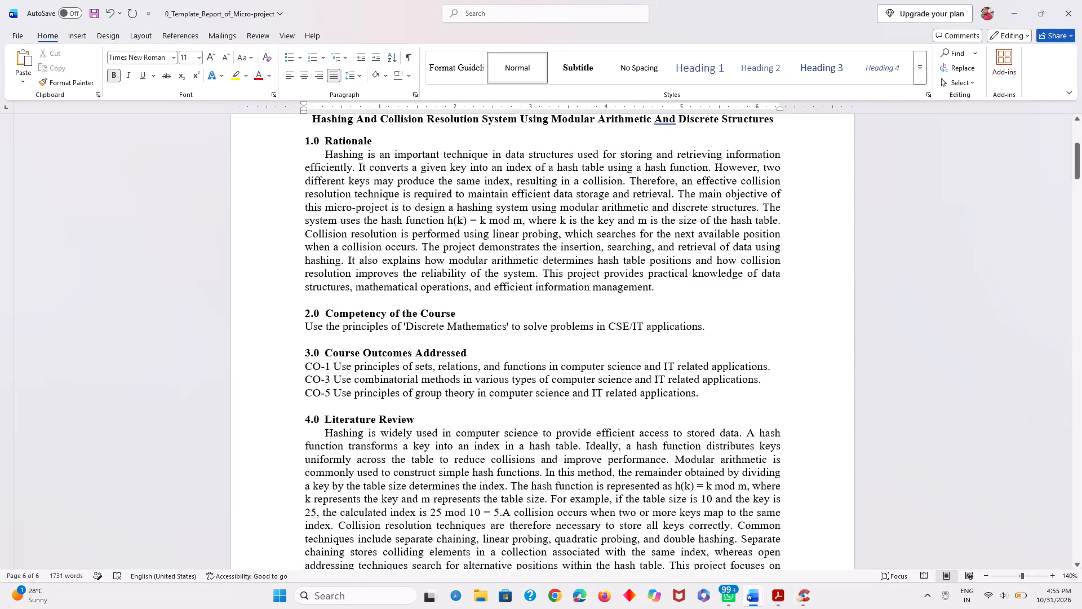
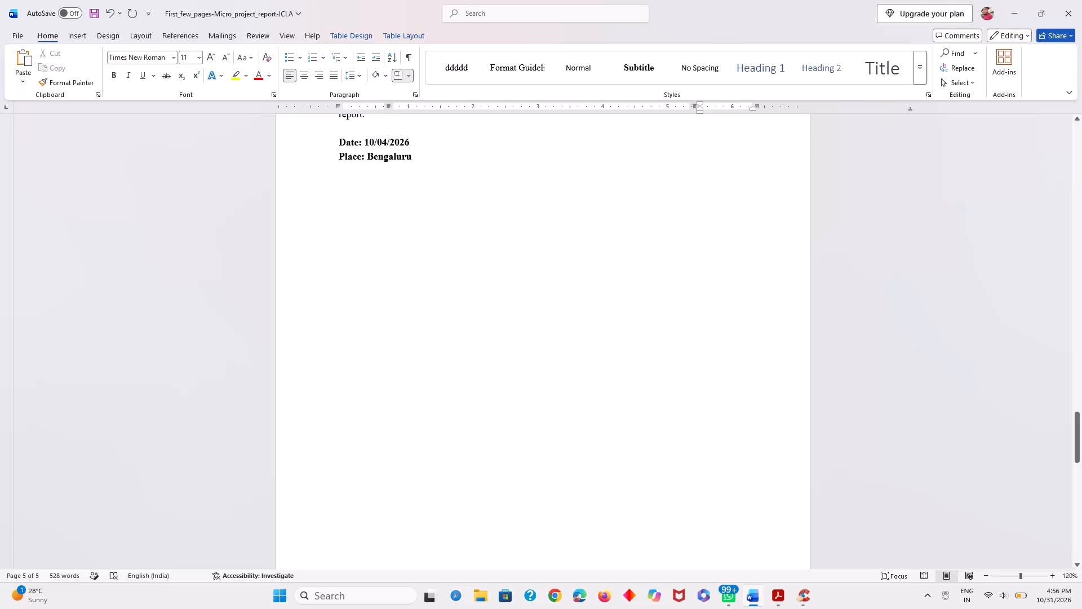
# Examine the cover page of First_few_pages-Micro_project_report-ICLA, from the degree and course details through the student table to the university name and date.
pyautogui.scroll(13, 545, 454)
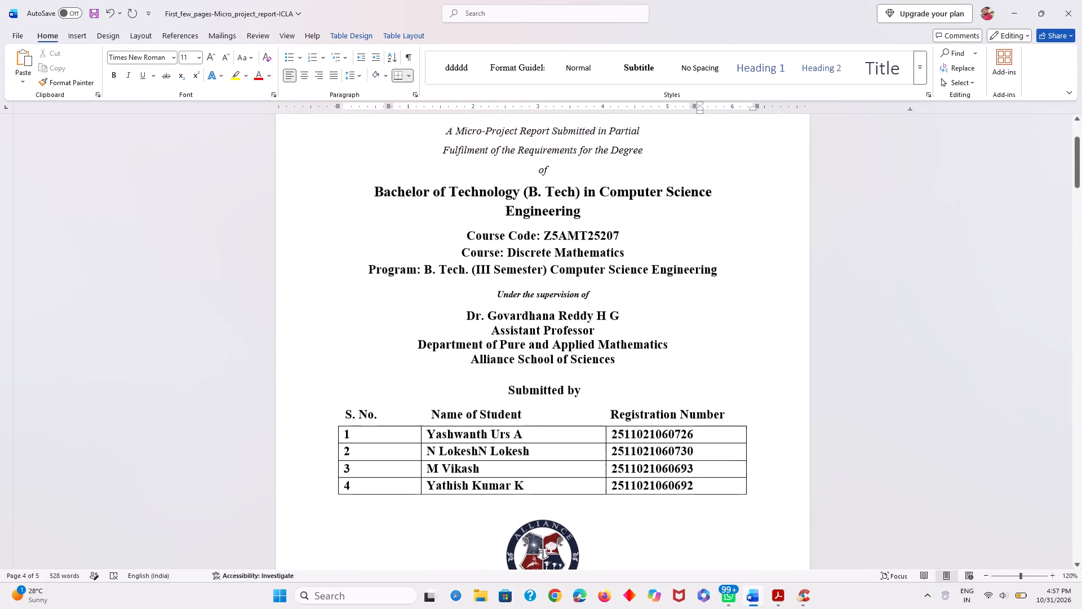
pyautogui.press('Down')
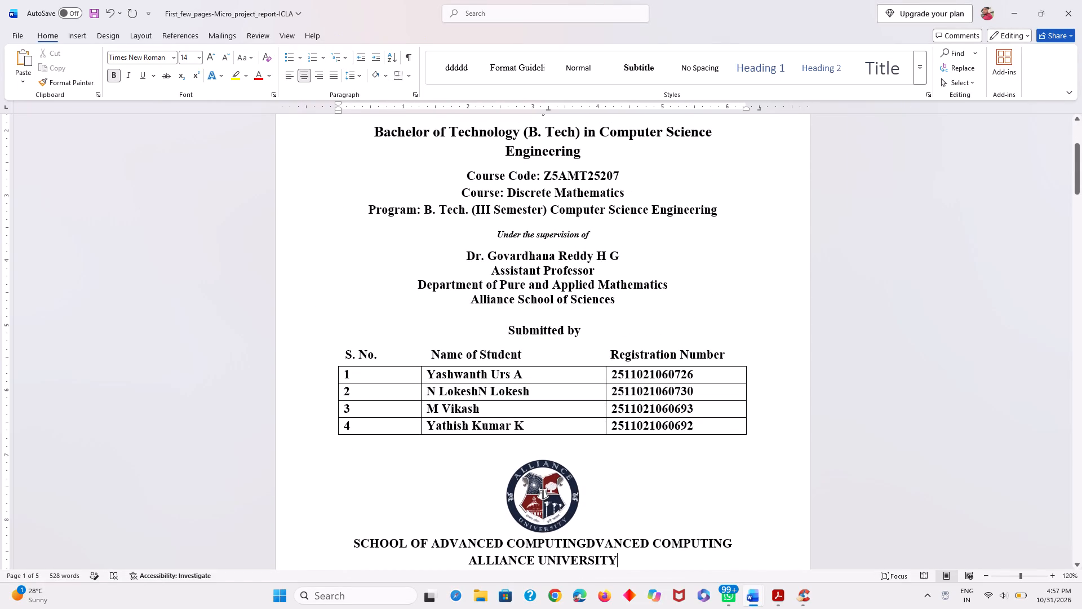
pyautogui.press('Down')
pyautogui.press('Down')
pyautogui.press('Down')
pyautogui.press('Down')
pyautogui.press('Down')
pyautogui.press('Down')
pyautogui.press('Down')
pyautogui.press('Down')
pyautogui.press('Down')
pyautogui.press('Down')
pyautogui.press('Down')
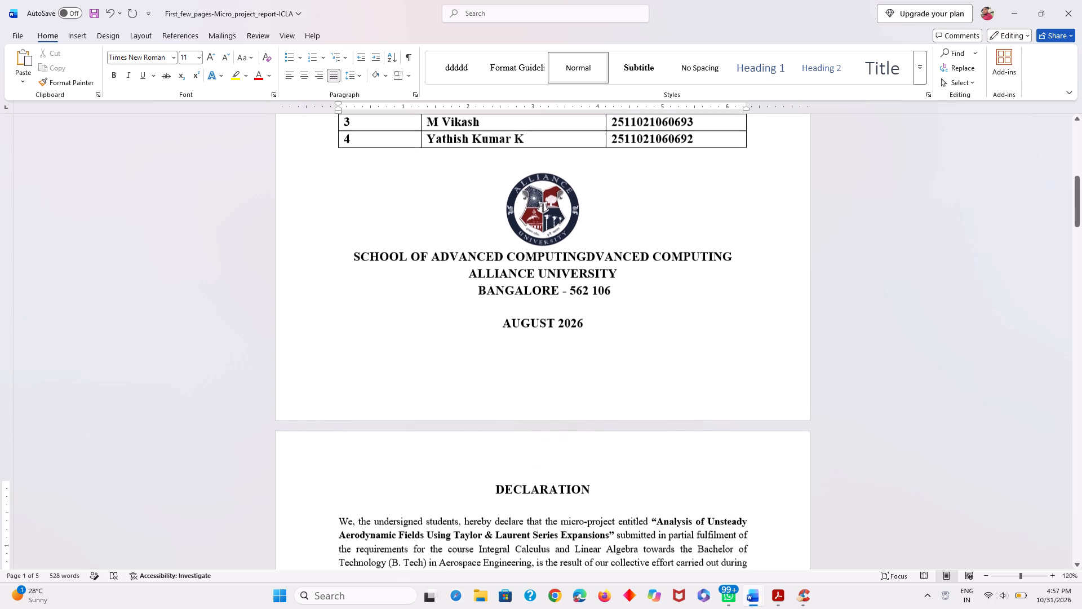
# Examine the Declaration page, including the micro-project title, course and degree wording, and the student signature table.
pyautogui.press('Down')
pyautogui.press('Down')
pyautogui.press('Down')
pyautogui.press('Down')
pyautogui.press('Down')
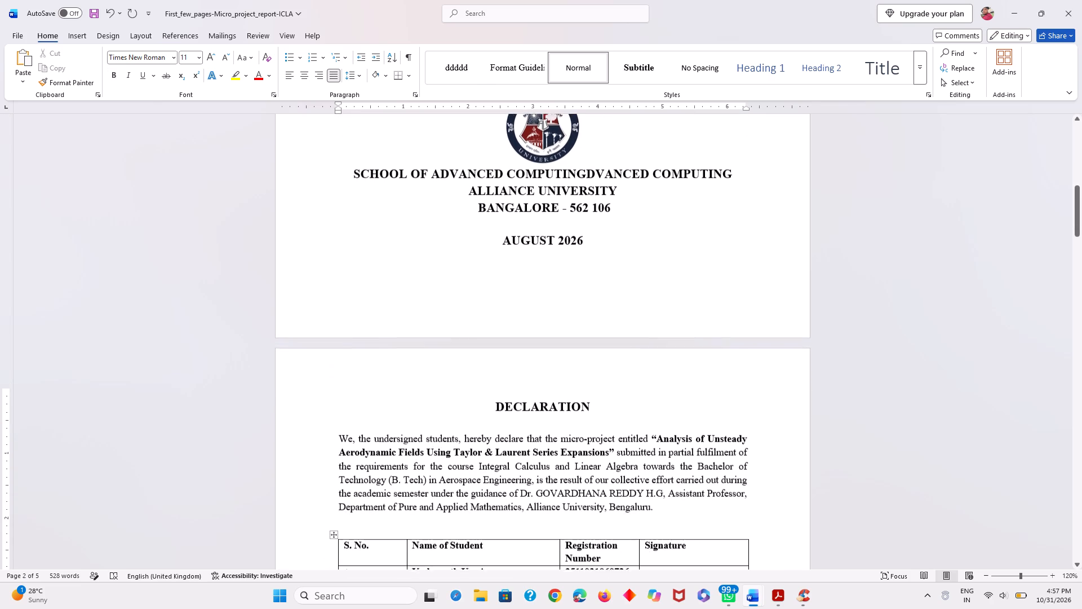
pyautogui.press('Down')
pyautogui.press('Down')
pyautogui.press('Down')
pyautogui.press('Down')
pyautogui.press('Down')
pyautogui.press('Down')
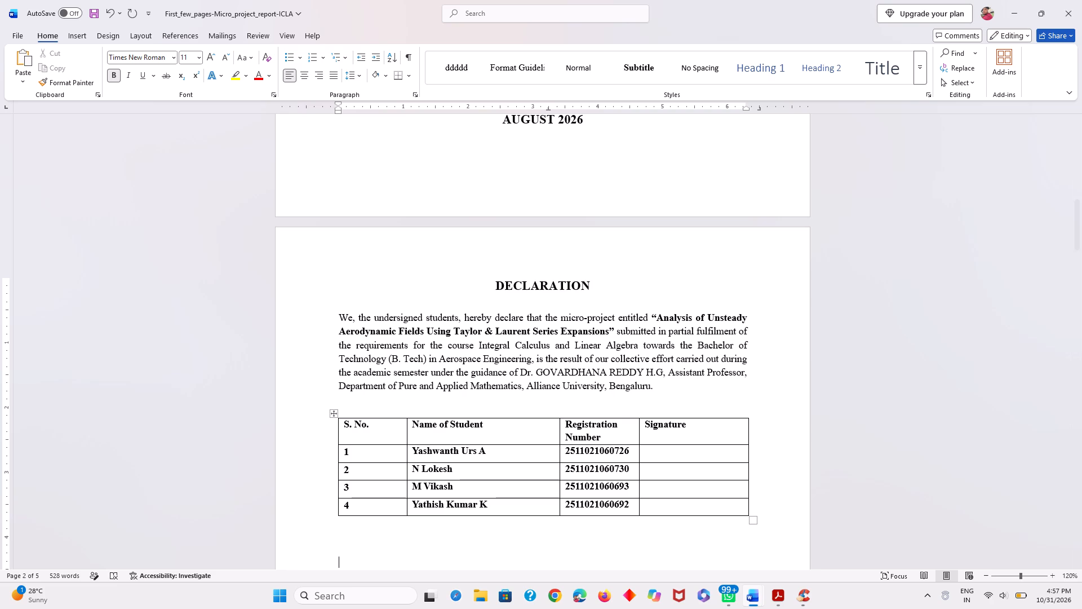
# Examine the Declaration page's student table, place and date in the report's front-pages document.
pyautogui.press('Down')
pyautogui.press('Down')
pyautogui.press('Down')
pyautogui.press('Down')
pyautogui.press('Down')
pyautogui.press('Down')
pyautogui.press('Down')
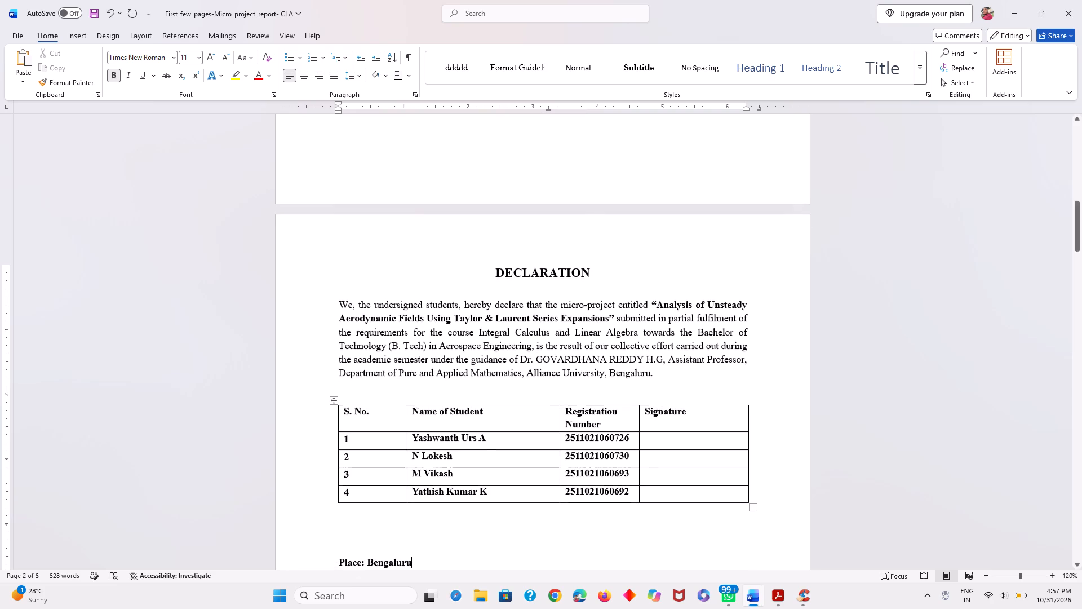
pyautogui.press('Down')
pyautogui.press('Down')
pyautogui.press('Down')
pyautogui.press('Down')
pyautogui.press('Down')
pyautogui.press('Down')
pyautogui.press('Down')
pyautogui.press('Down')
pyautogui.press('Down')
pyautogui.press('Down')
pyautogui.press('Down')
pyautogui.press('Down')
pyautogui.press('Down')
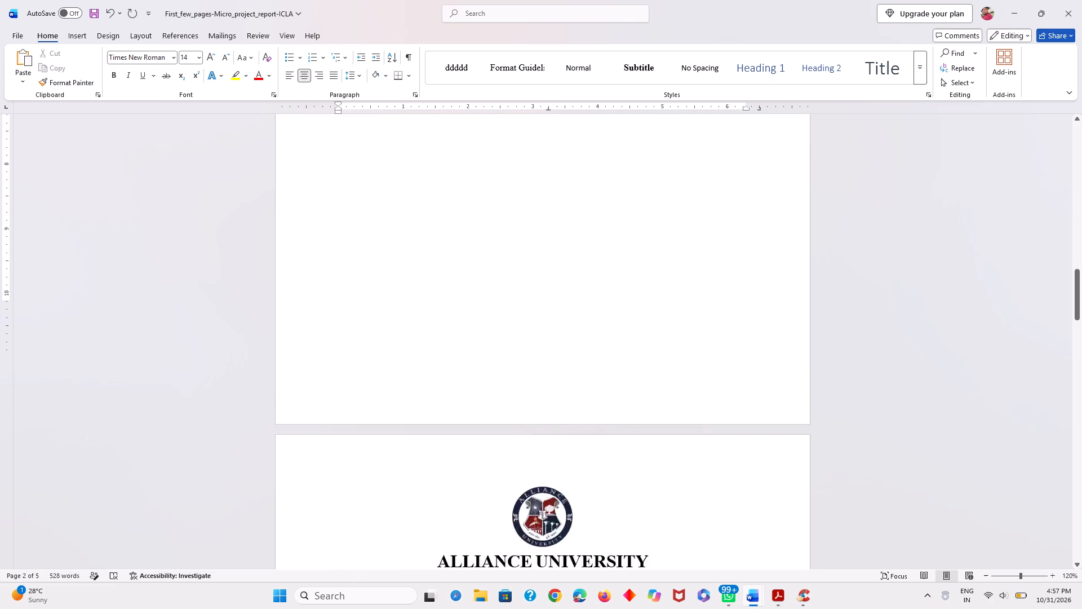
pyautogui.press('Down')
pyautogui.press('Up')
pyautogui.press('Up')
pyautogui.press('Up')
pyautogui.press('Up')
pyautogui.press('Up')
pyautogui.press('Up')
pyautogui.press('Up')
pyautogui.press('Up')
pyautogui.press('Up')
pyautogui.press('Up')
pyautogui.press('Up')
pyautogui.press('Up')
pyautogui.press('Up')
pyautogui.press('Up')
pyautogui.press('Up')
pyautogui.press('Up')
pyautogui.press('Up')
pyautogui.press('Up')
pyautogui.press('Up')
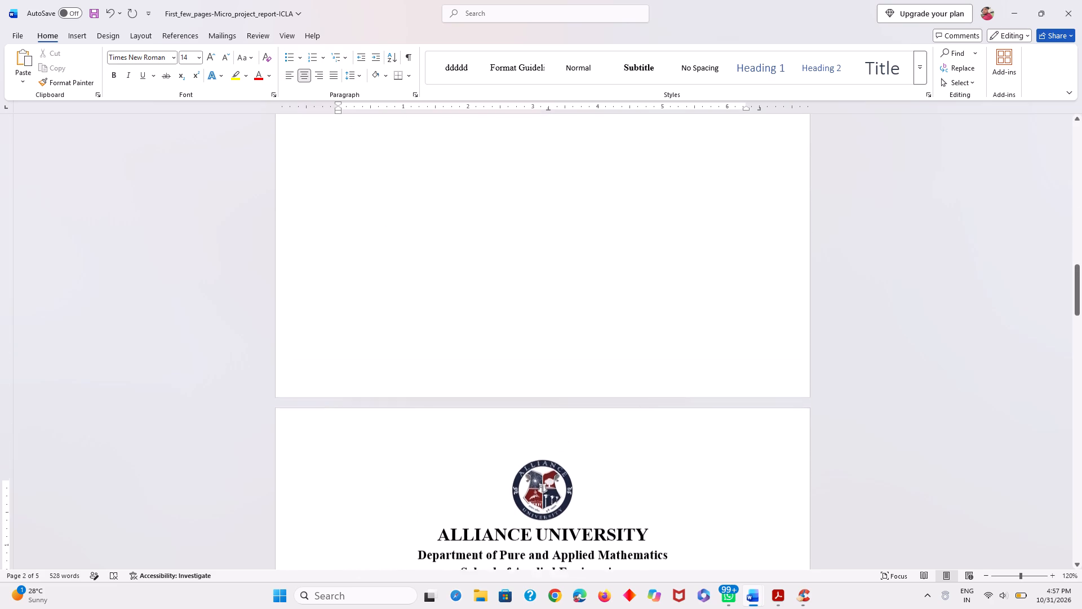
pyautogui.press('Up')
pyautogui.press('Up')
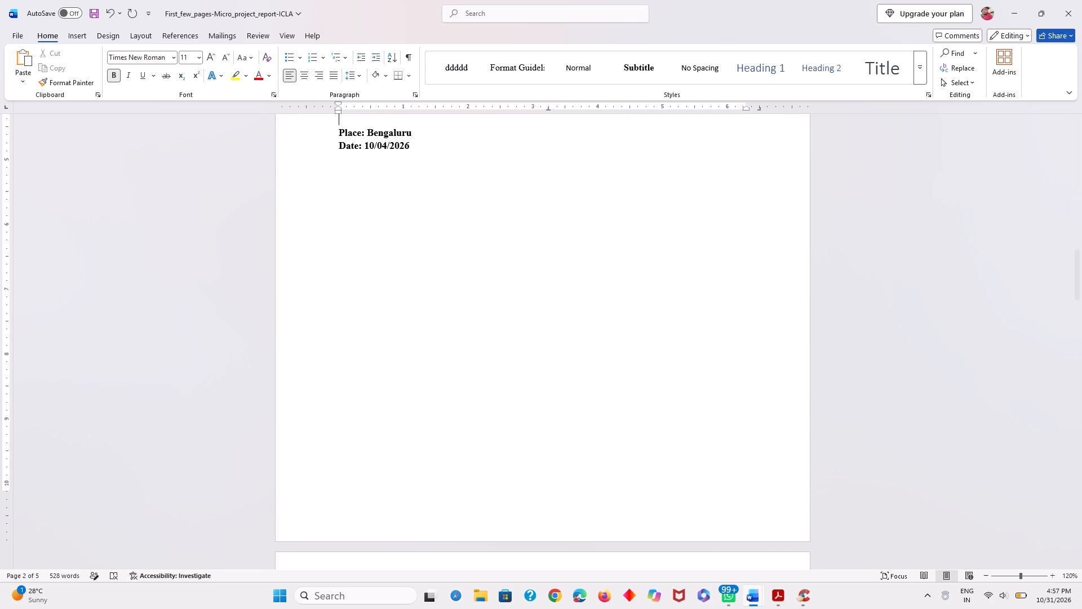
# Examine the Certificate page's wording and the supervisor signature block in the front-pages document.
pyautogui.press('Down')
pyautogui.press('Down')
pyautogui.press('Down')
pyautogui.press('Down')
pyautogui.press('Down')
pyautogui.press('Down')
pyautogui.press('Down')
pyautogui.press('Down')
pyautogui.press('Down')
pyautogui.press('Down')
pyautogui.press('Down')
pyautogui.press('Down')
pyautogui.press('Down')
pyautogui.press('Down')
pyautogui.press('Down')
pyautogui.press('Down')
pyautogui.press('Down')
pyautogui.press('Down')
pyautogui.press('Down')
pyautogui.press('Down')
pyautogui.press('Down')
pyautogui.press('Down')
pyautogui.press('Down')
pyautogui.press('Down')
pyautogui.press('Down')
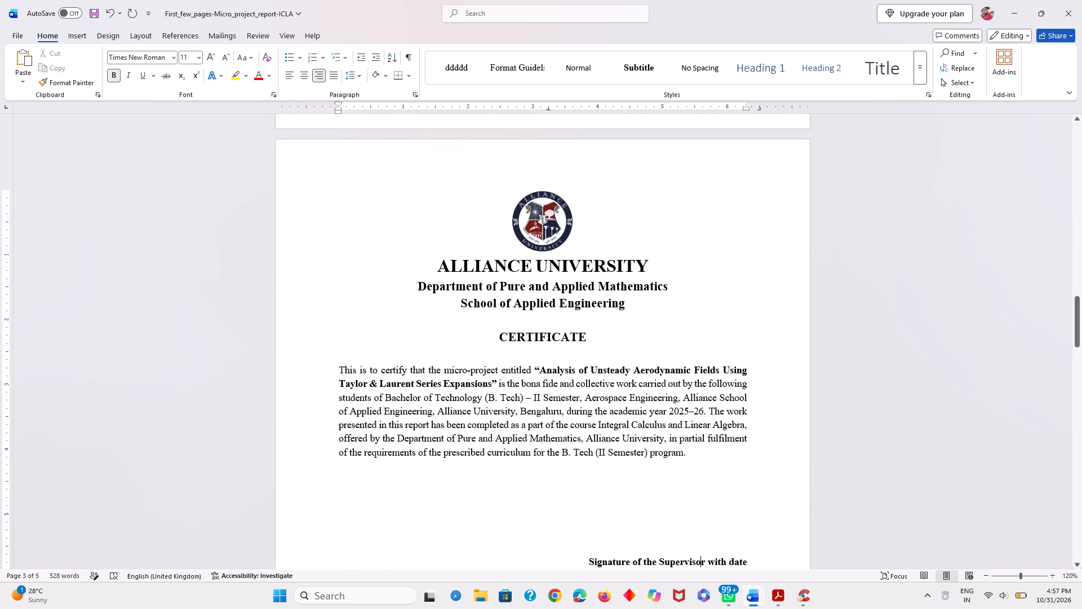
pyautogui.press('Down')
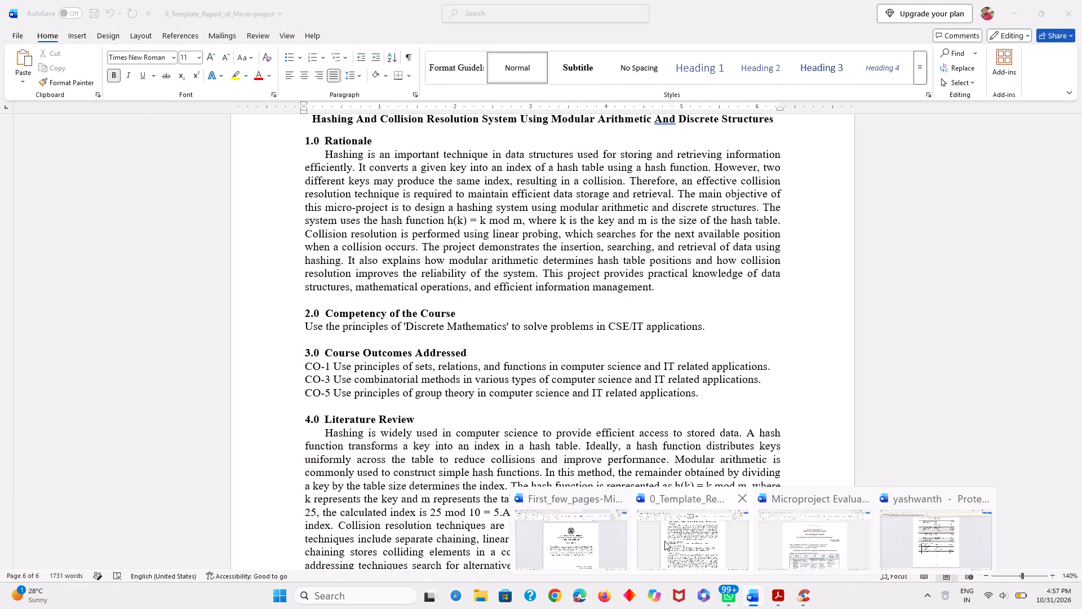
# Check the first page of the hashing report, the evaluation document, and the protected proposal from its action plan back to its cover page.
pyautogui.click(664, 541)
pyautogui.scroll(3, 633, 421)
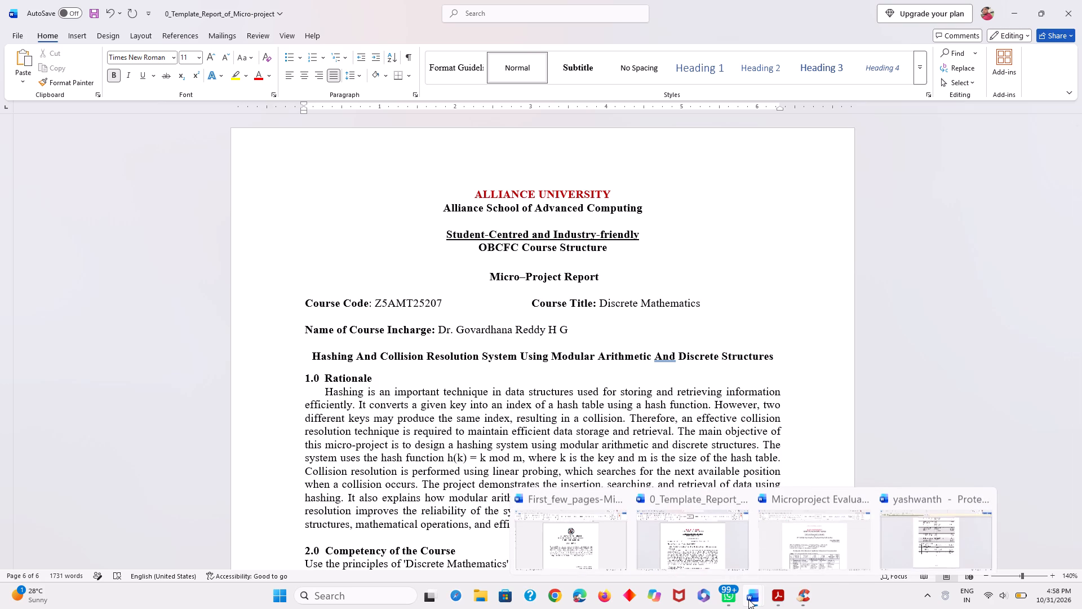
pyautogui.click(790, 551)
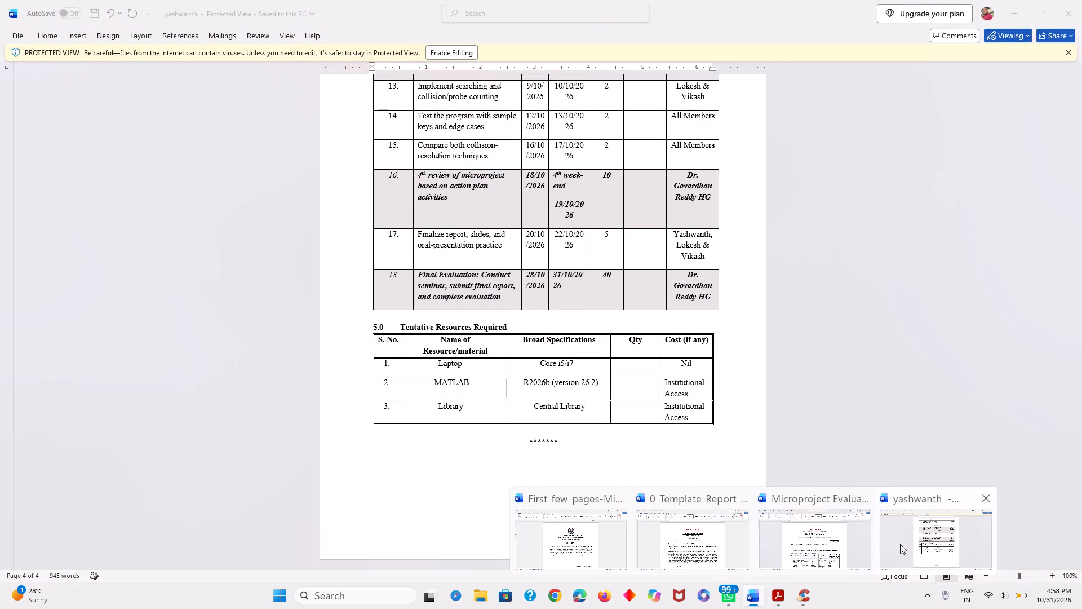
pyautogui.click(900, 544)
pyautogui.scroll(8, 772, 399)
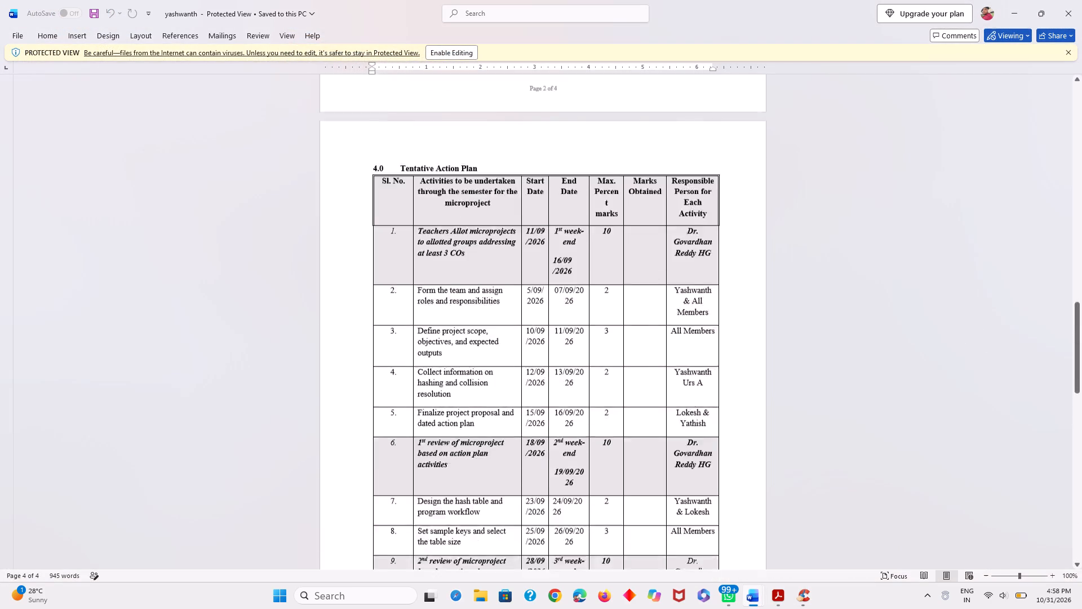
pyautogui.scroll(6, 772, 399)
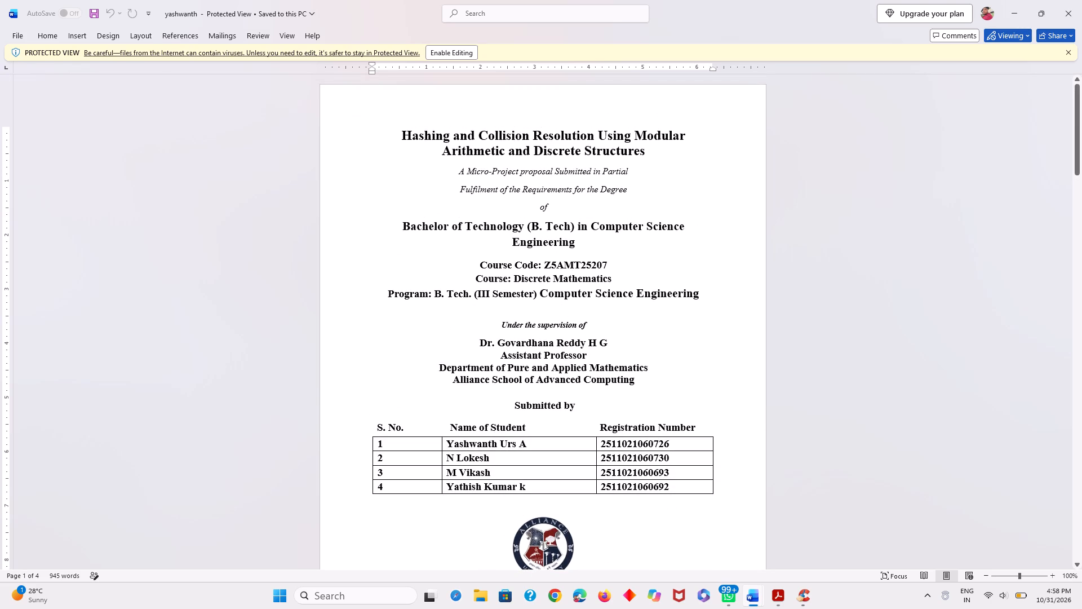
# Return to the First_few_pages report document and examine its cover page and Declaration.
pyautogui.click(750, 592)
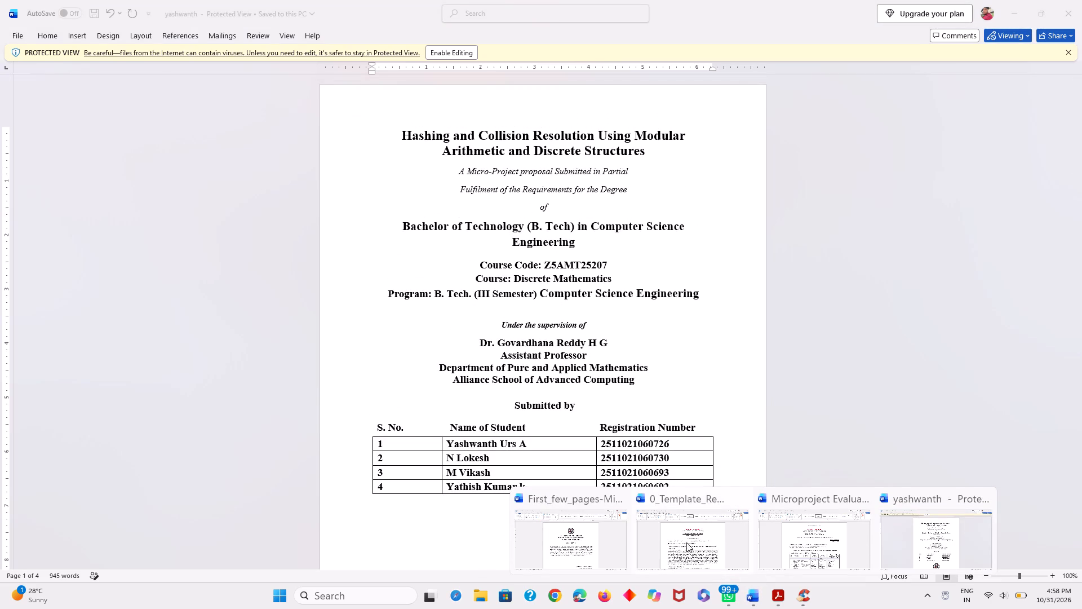
pyautogui.click(584, 541)
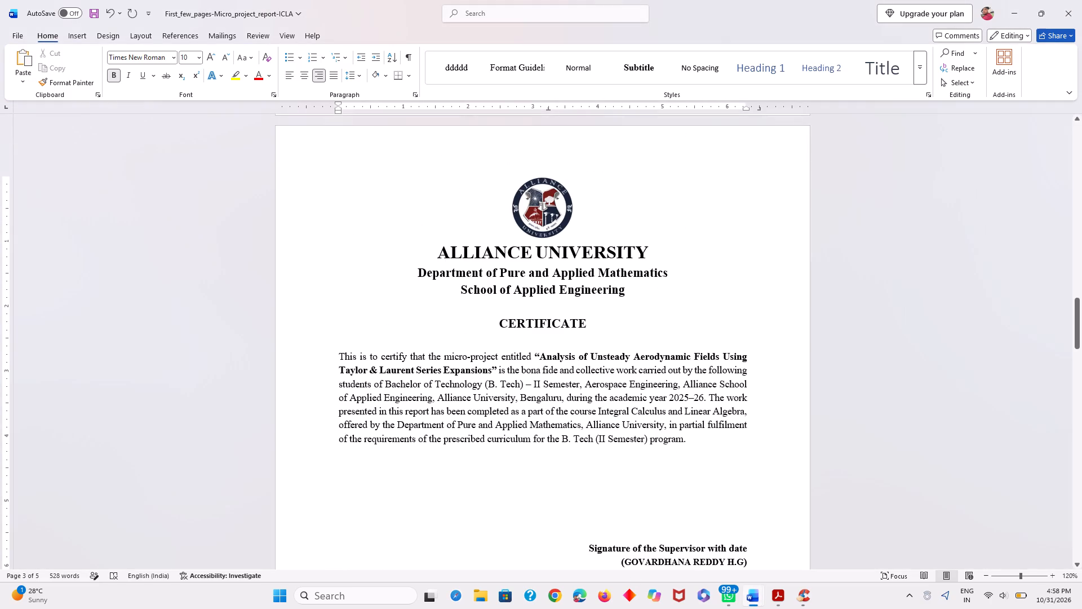
pyautogui.scroll(3, 578, 524)
pyautogui.scroll(-4, 578, 524)
pyautogui.scroll(17, 578, 524)
pyautogui.scroll(4, 578, 524)
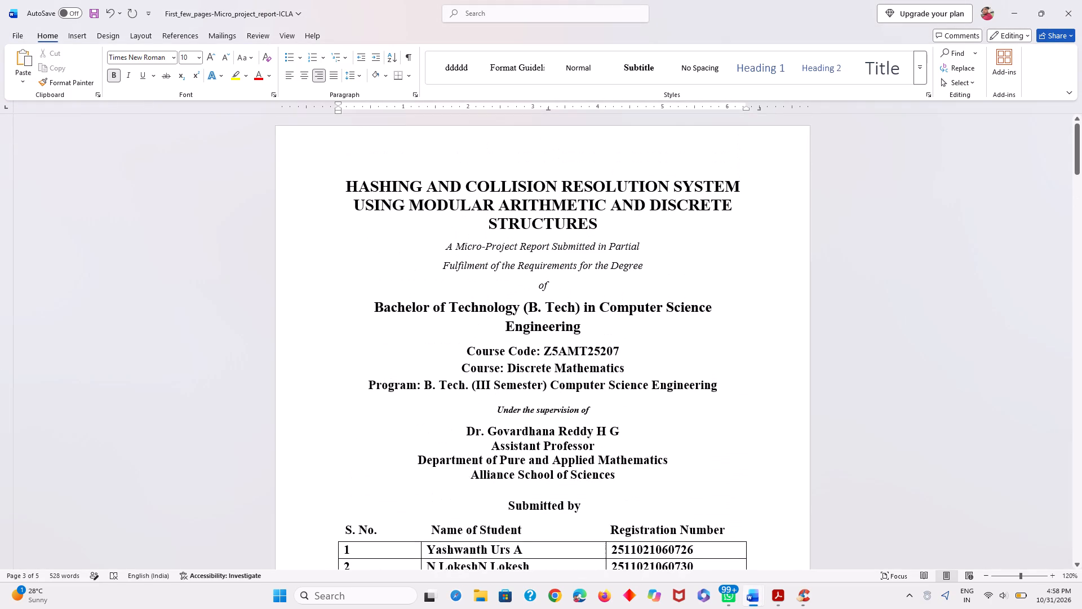
pyautogui.scroll(-6, 578, 524)
pyautogui.scroll(1, 578, 524)
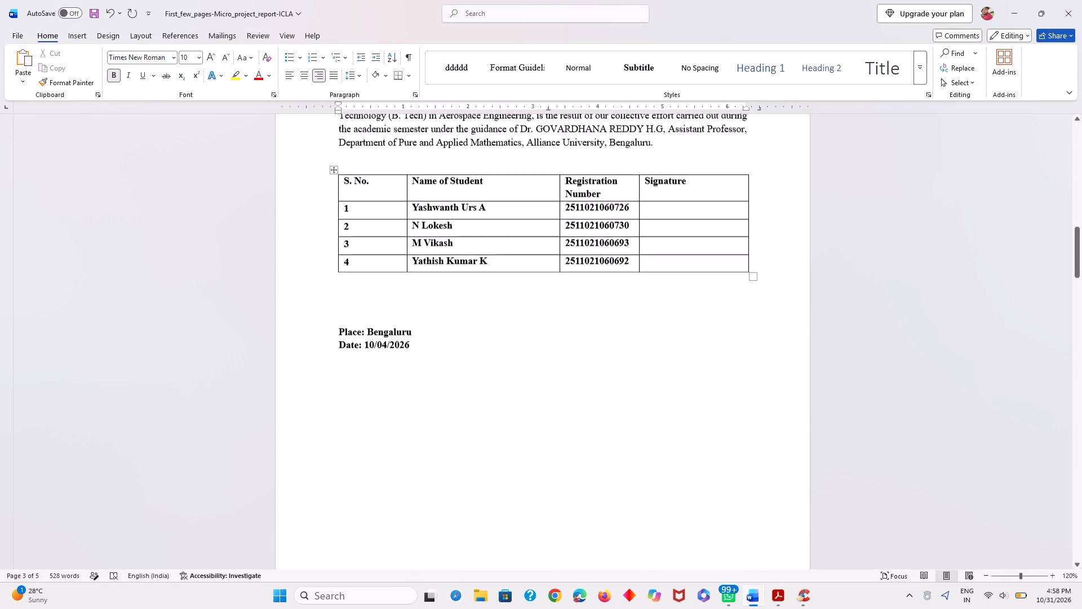
pyautogui.scroll(1, 578, 524)
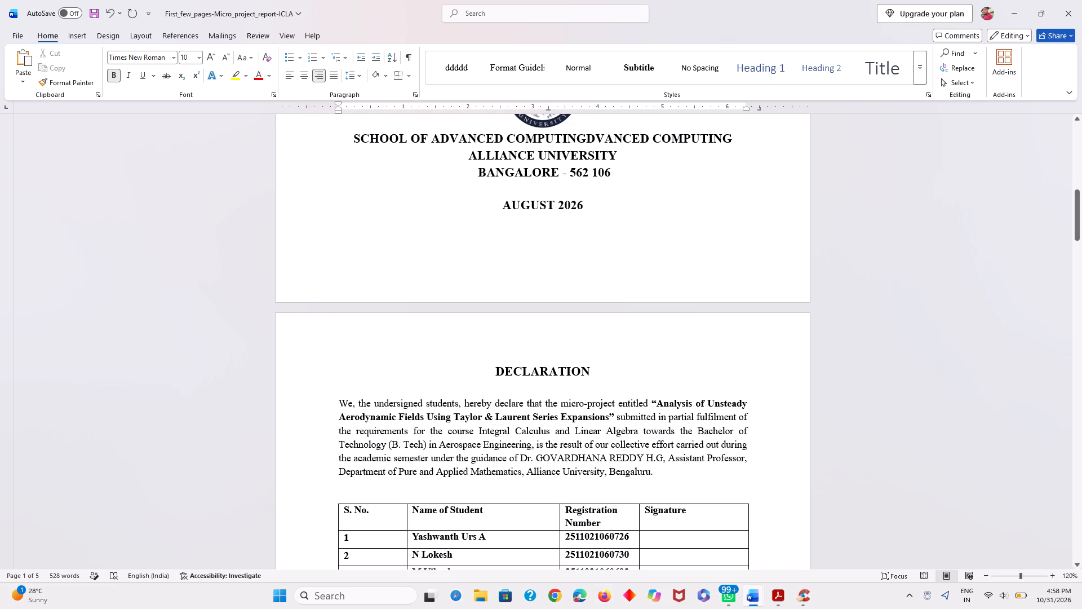
# Delete the quoted aerodynamics project title, including its quotation marks, from the Declaration paragraph.
pyautogui.click(613, 417)
pyautogui.press('BackSpace')
pyautogui.press('BackSpace')
pyautogui.press('BackSpace')
pyautogui.press('BackSpace')
pyautogui.press('BackSpace')
pyautogui.press('BackSpace')
pyautogui.press('BackSpace')
pyautogui.press('BackSpace')
pyautogui.press('BackSpace')
pyautogui.press('BackSpace')
pyautogui.press('BackSpace')
pyautogui.press('BackSpace')
pyautogui.press('BackSpace')
pyautogui.press('BackSpace')
pyautogui.press('BackSpace')
pyautogui.press('BackSpace')
pyautogui.press('BackSpace')
pyautogui.press('BackSpace')
pyautogui.press('BackSpace')
pyautogui.press('BackSpace')
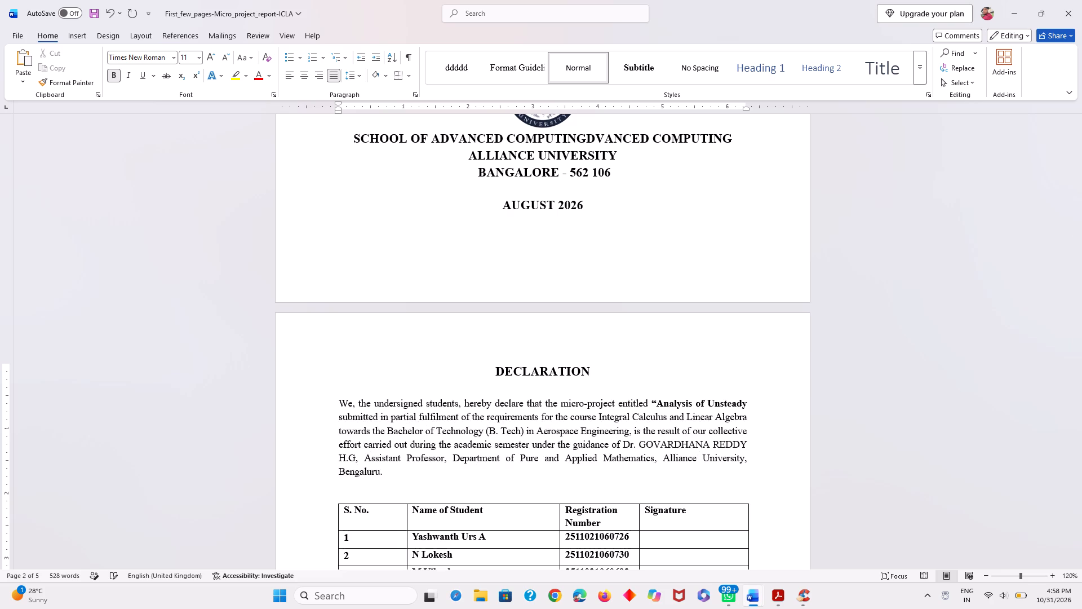
pyautogui.press('BackSpace')
pyautogui.press('BackSpace')
pyautogui.press('BackSpace')
pyautogui.press('BackSpace')
pyautogui.press('BackSpace')
pyautogui.press('BackSpace')
pyautogui.press('BackSpace')
pyautogui.press('BackSpace')
pyautogui.press('BackSpace')
pyautogui.press('BackSpace')
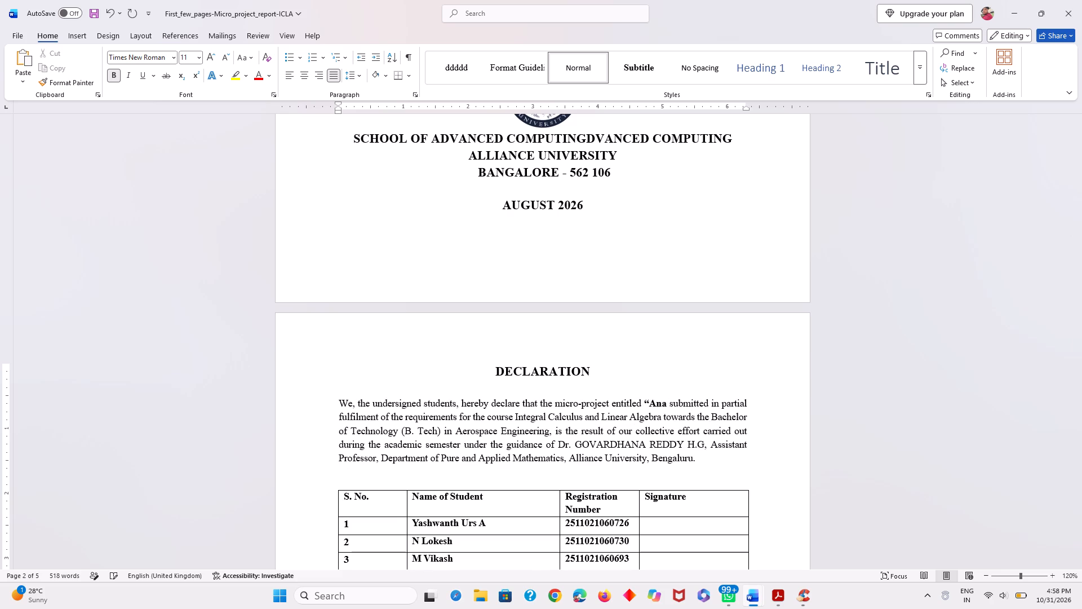
pyautogui.press('BackSpace')
pyautogui.press('BackSpace')
pyautogui.press('BackSpace')
pyautogui.press('BackSpace')
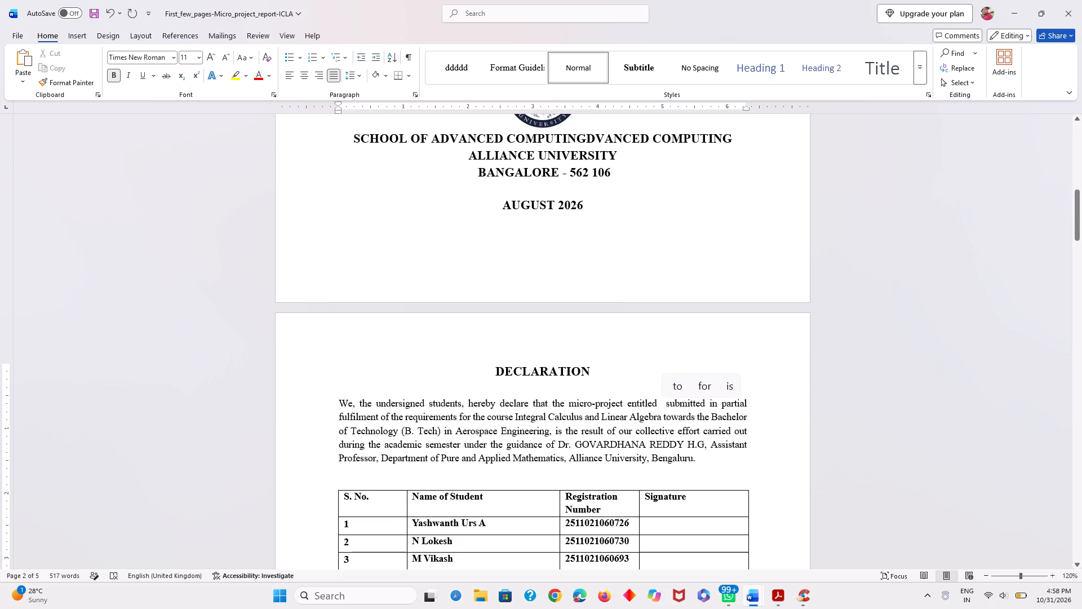
# Copy the hashing project title from the cover page and paste it after "entitled" in the Declaration paragraph.
pyautogui.scroll(8, 638, 379)
pyautogui.scroll(-4, 638, 379)
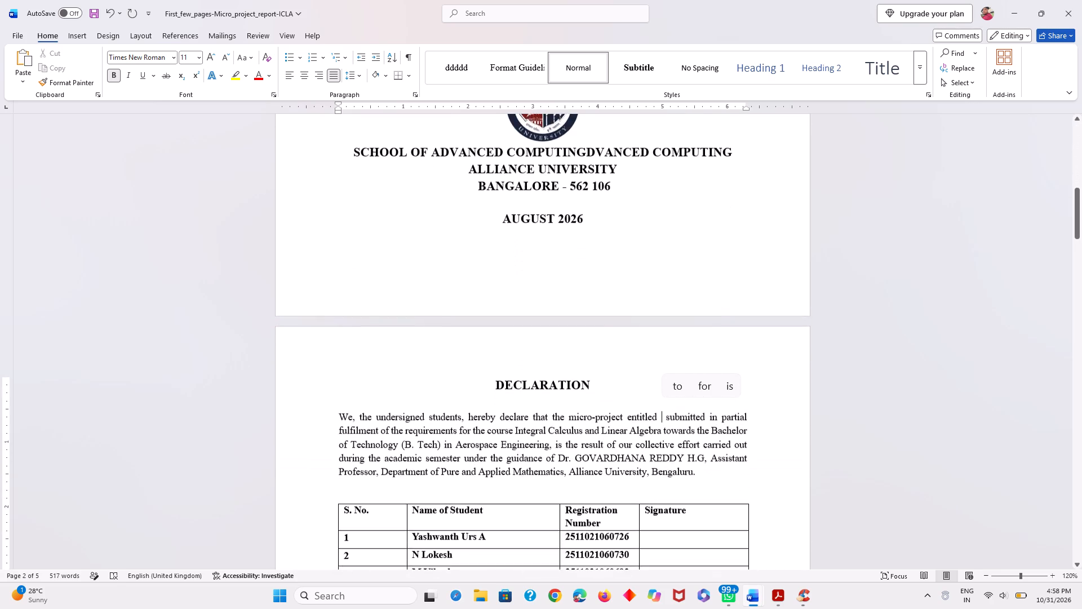
pyautogui.scroll(6, 638, 379)
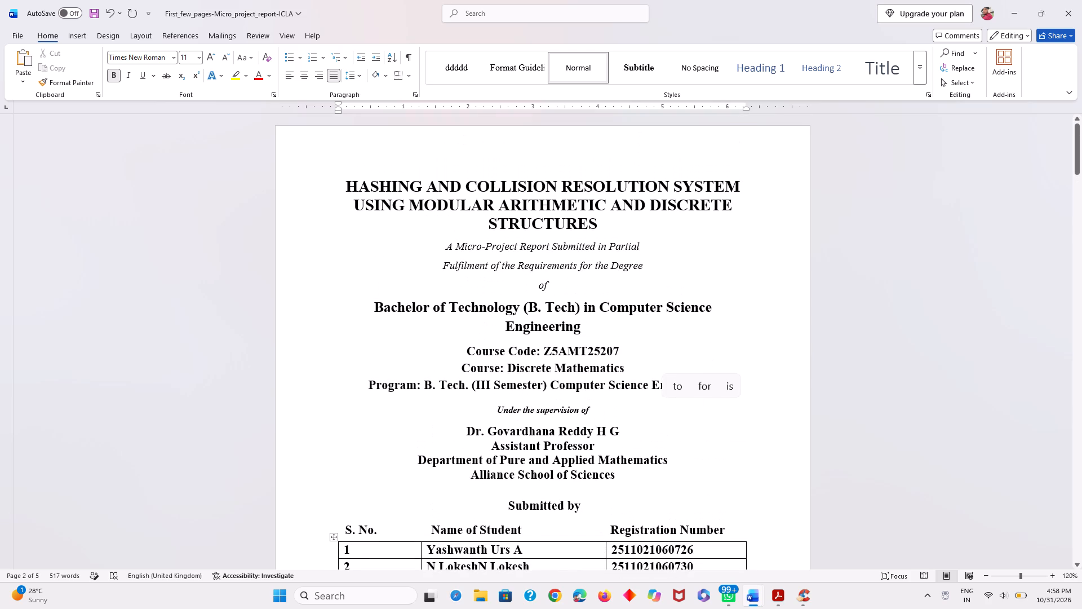
pyautogui.scroll(-2, 667, 383)
pyautogui.scroll(1, 768, 287)
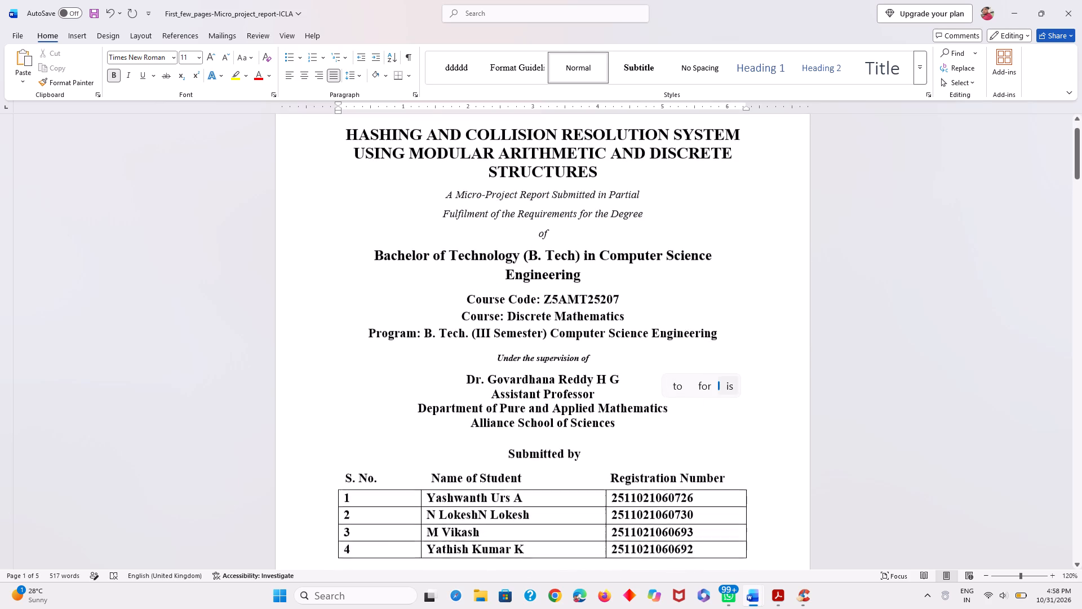
pyautogui.scroll(1, 768, 287)
pyautogui.scroll(-4, 768, 287)
pyautogui.scroll(1, 768, 287)
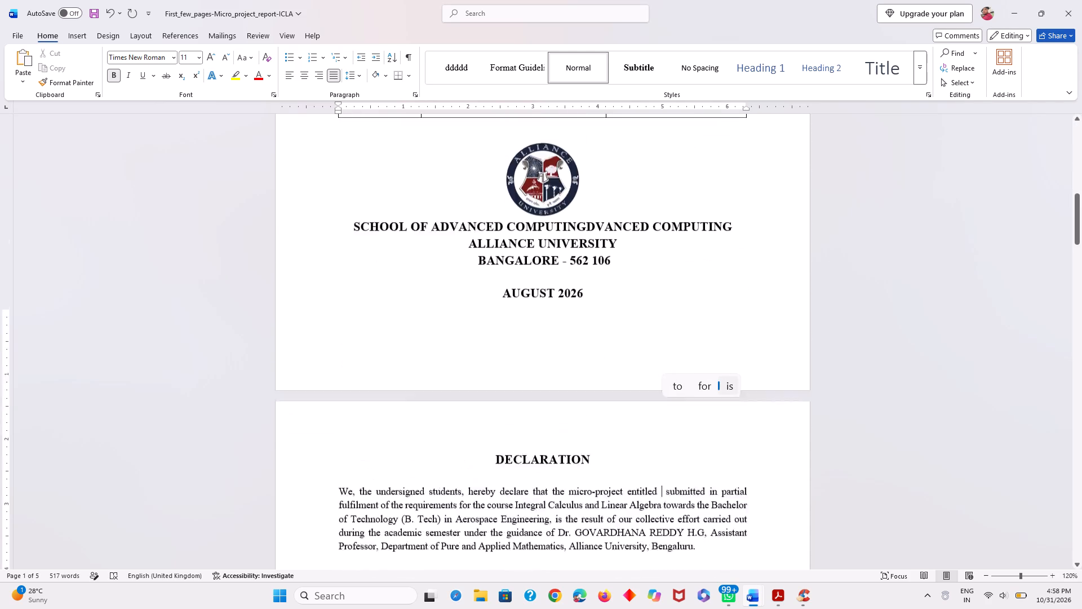
pyautogui.scroll(2, 768, 287)
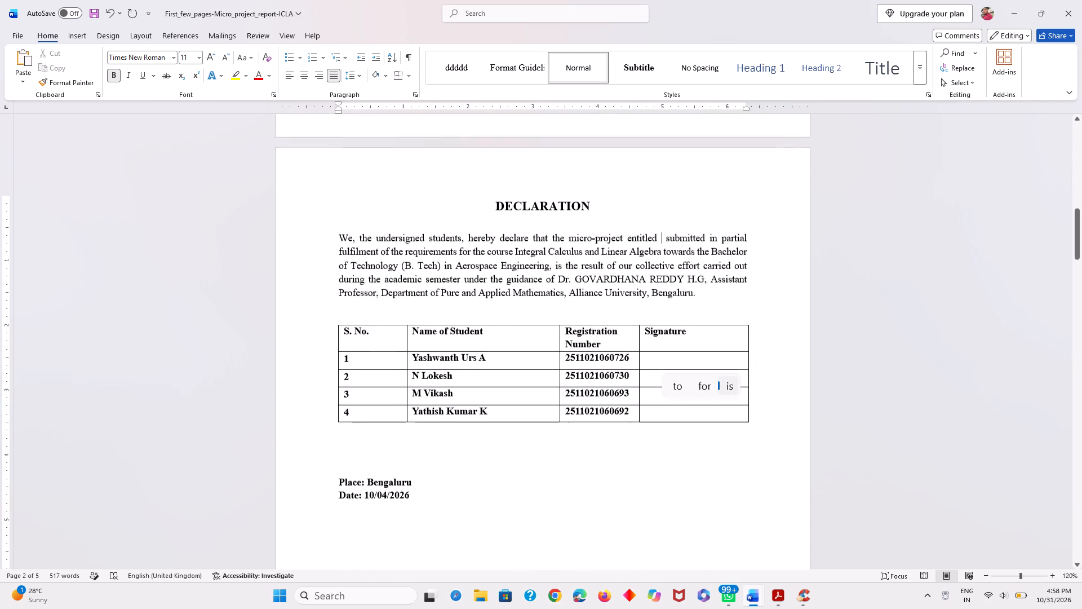
pyautogui.scroll(3, 768, 287)
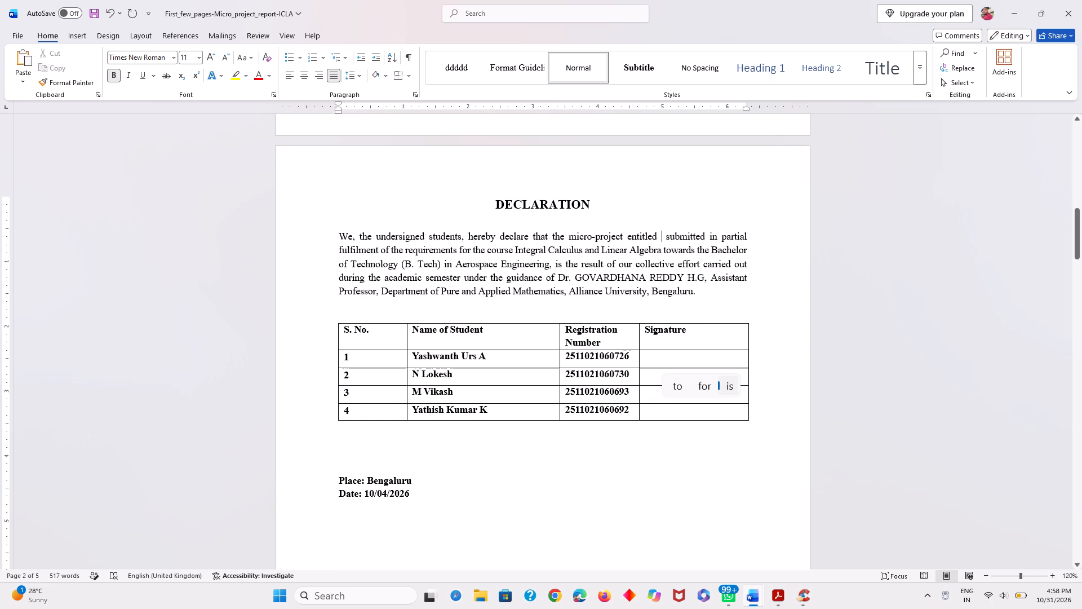
pyautogui.scroll(3, 768, 287)
pyautogui.moveTo(608, 226); pyautogui.dragTo(375, 183)
pyautogui.hotkey('ctrl', 'c')
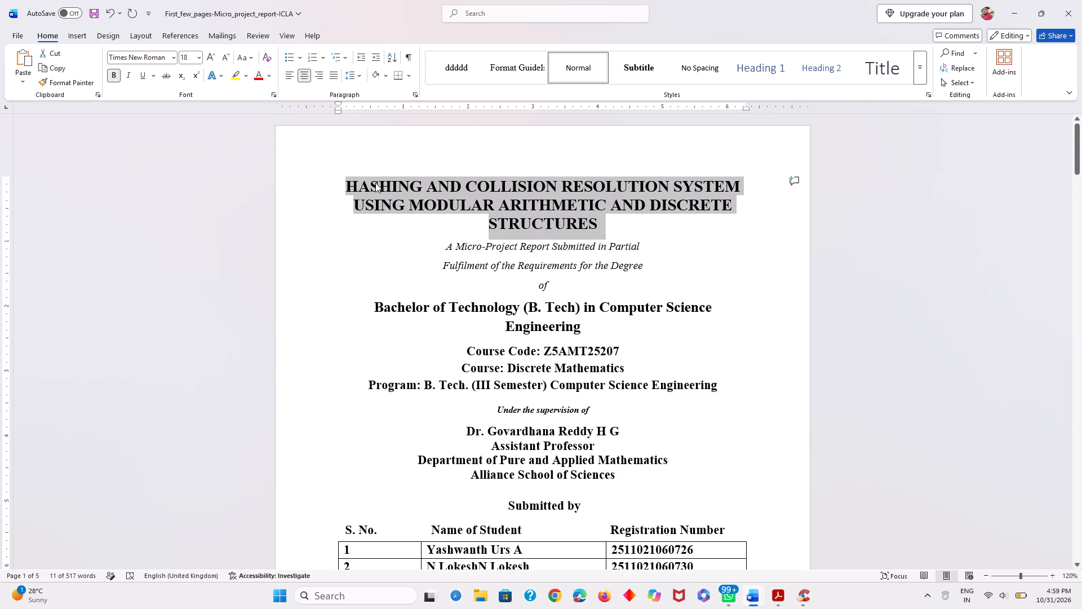
pyautogui.scroll(-3, 605, 151)
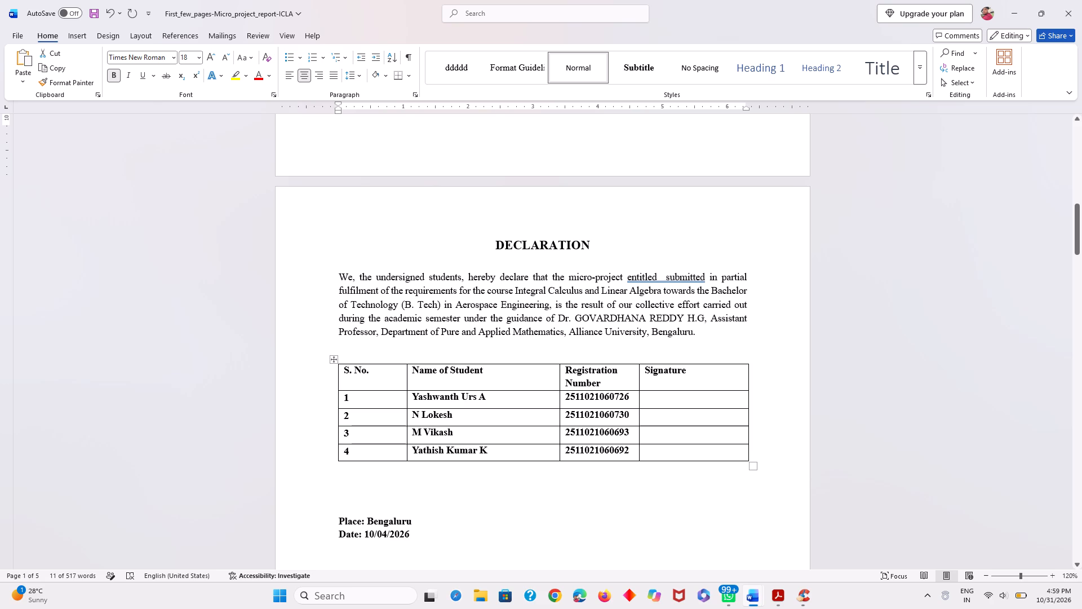
pyautogui.click(662, 280)
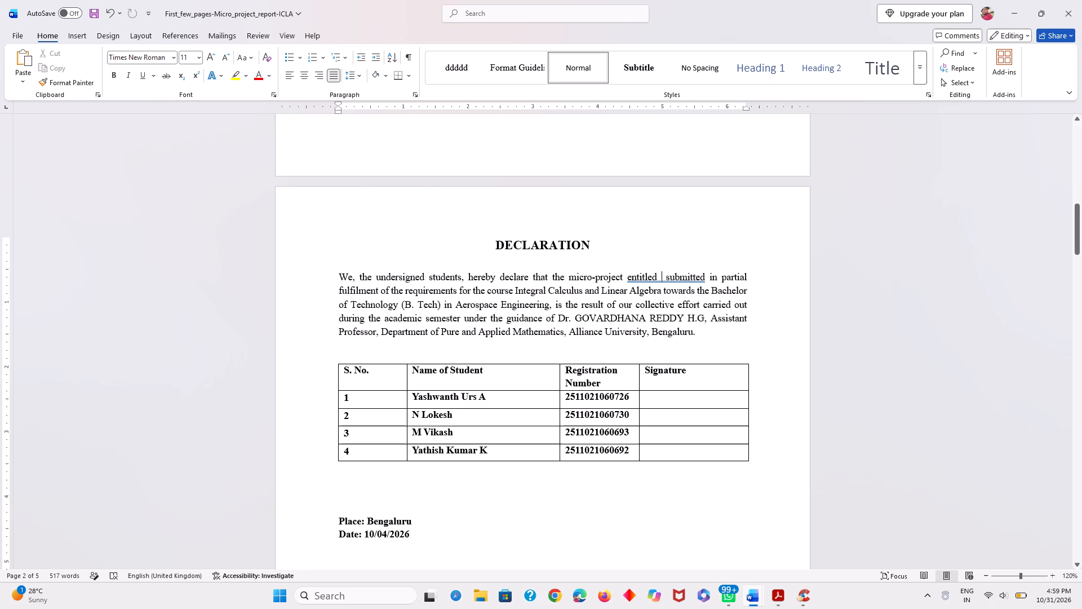
pyautogui.hotkey('ctrl', 'z')
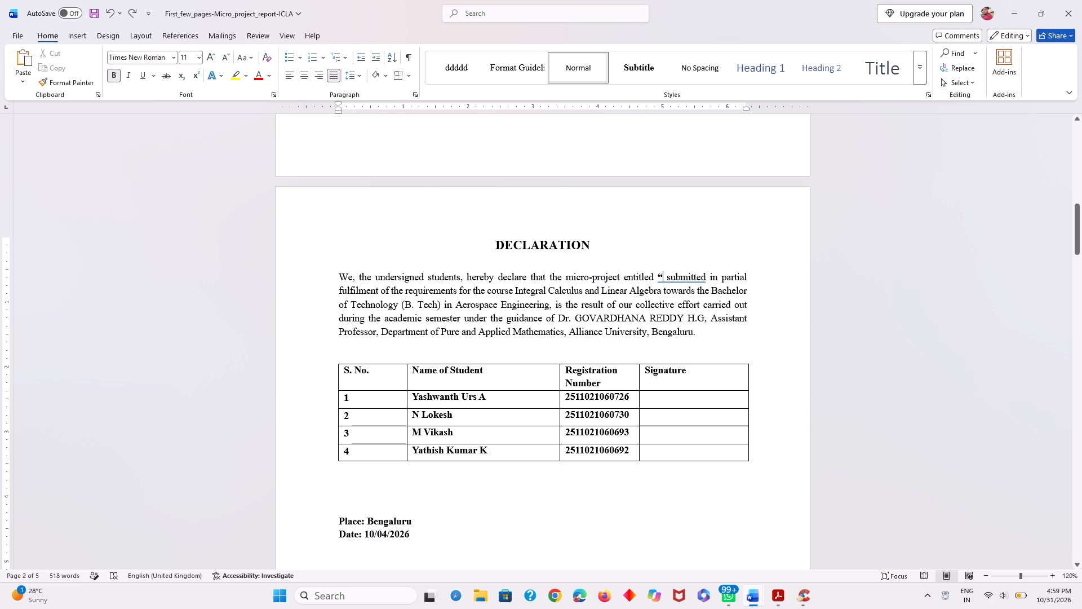
pyautogui.press('BackSpace')
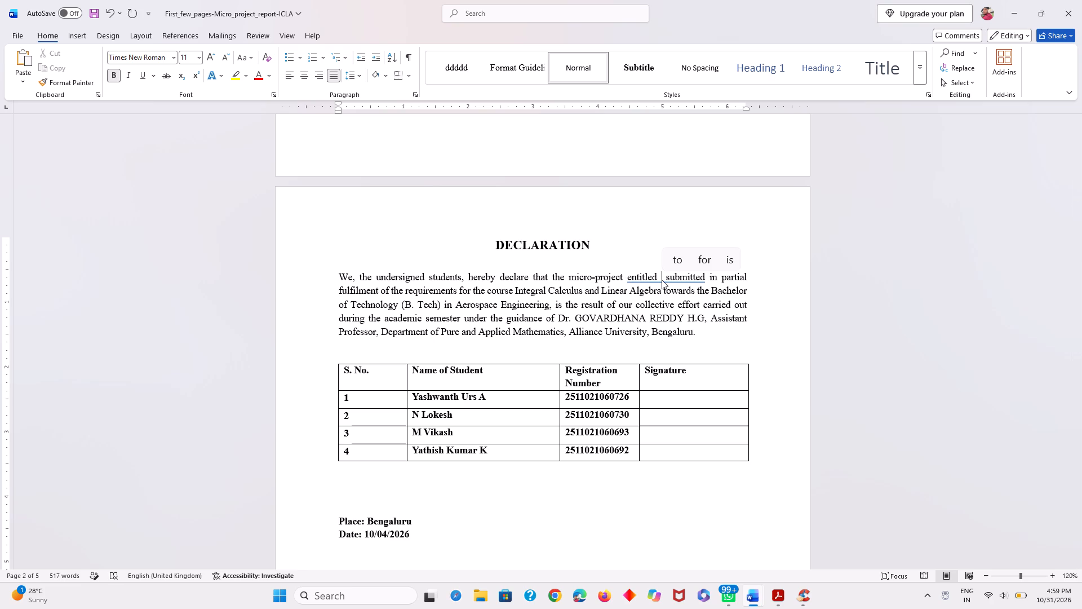
pyautogui.hotkey('ctrl', 'v')
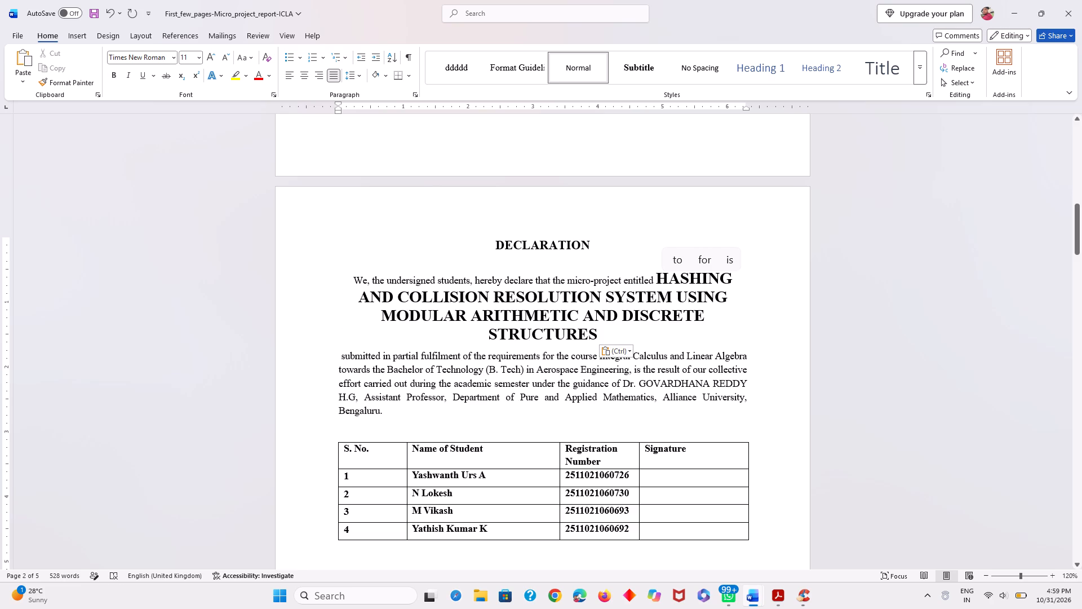
# Set the whole pasted hashing project title in the Declaration paragraph to font size 11.
pyautogui.moveTo(599, 336); pyautogui.dragTo(383, 301)
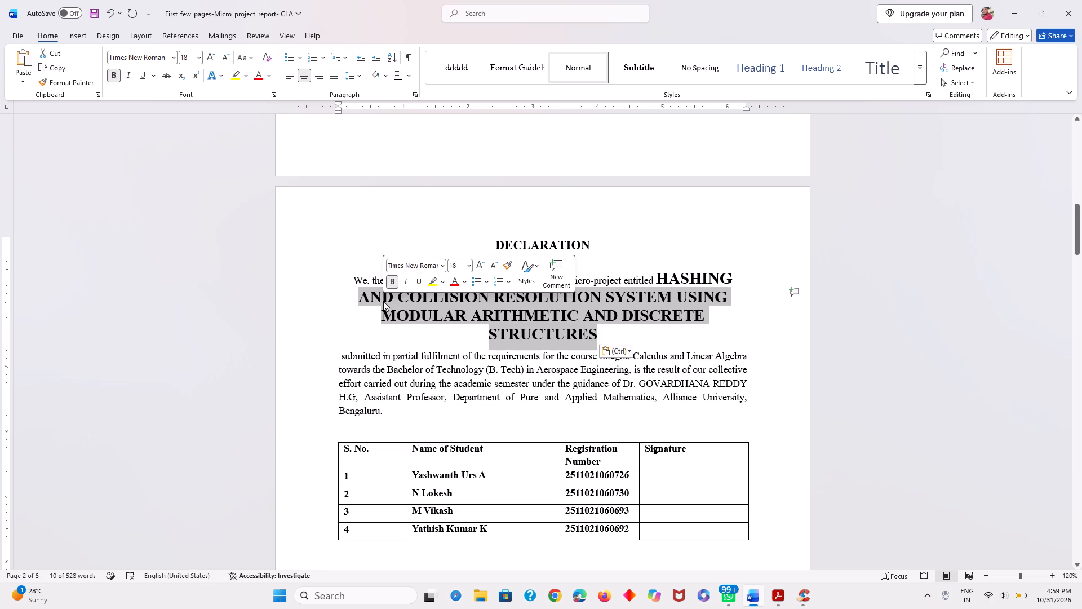
pyautogui.click(532, 364)
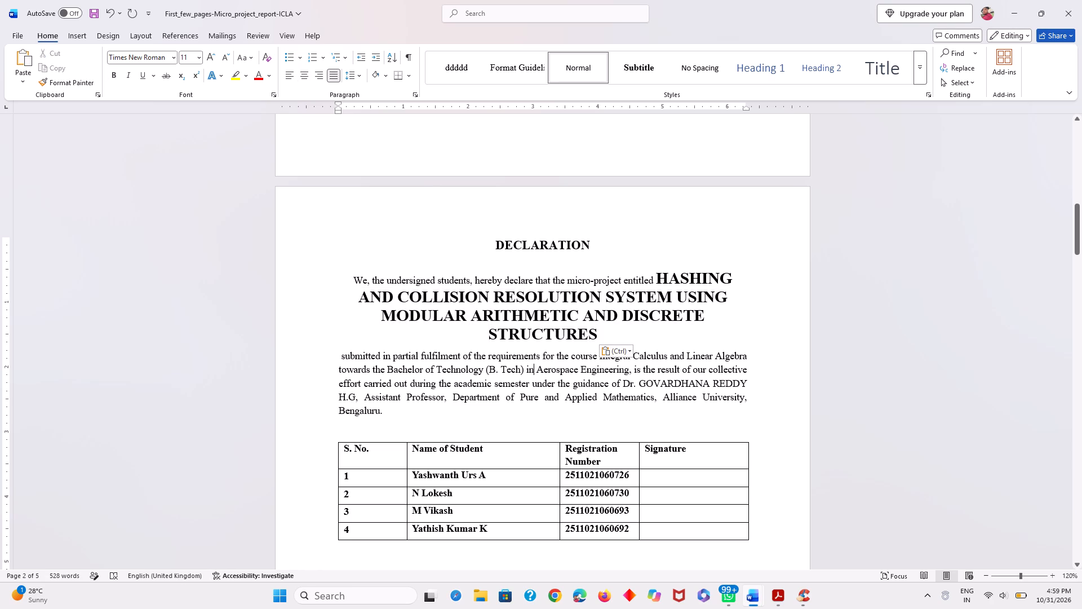
pyautogui.moveTo(654, 279); pyautogui.dragTo(674, 292)
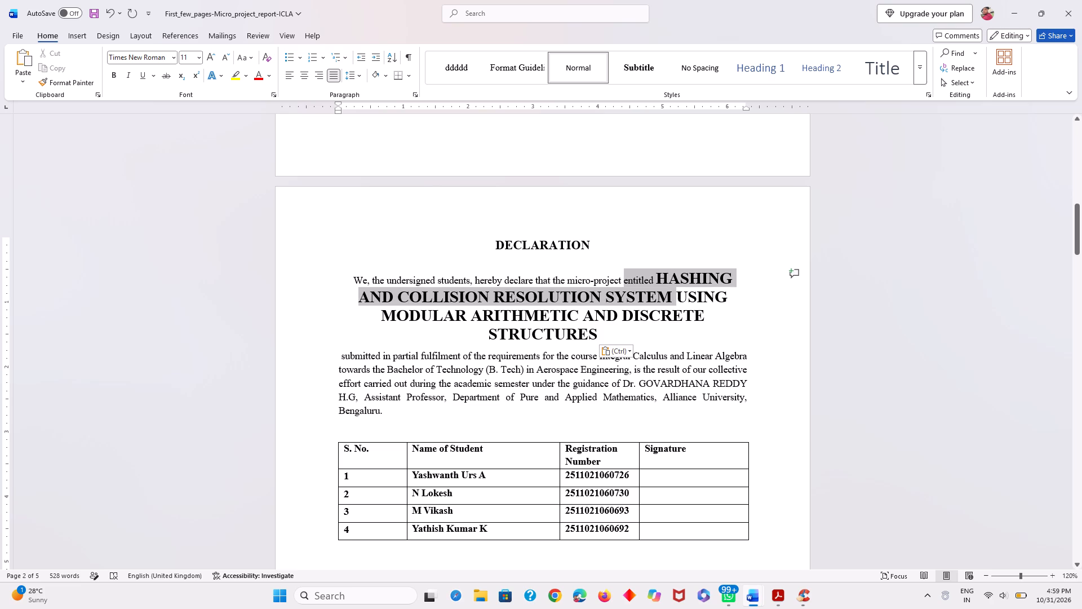
pyautogui.moveTo(674, 292); pyautogui.dragTo(739, 352)
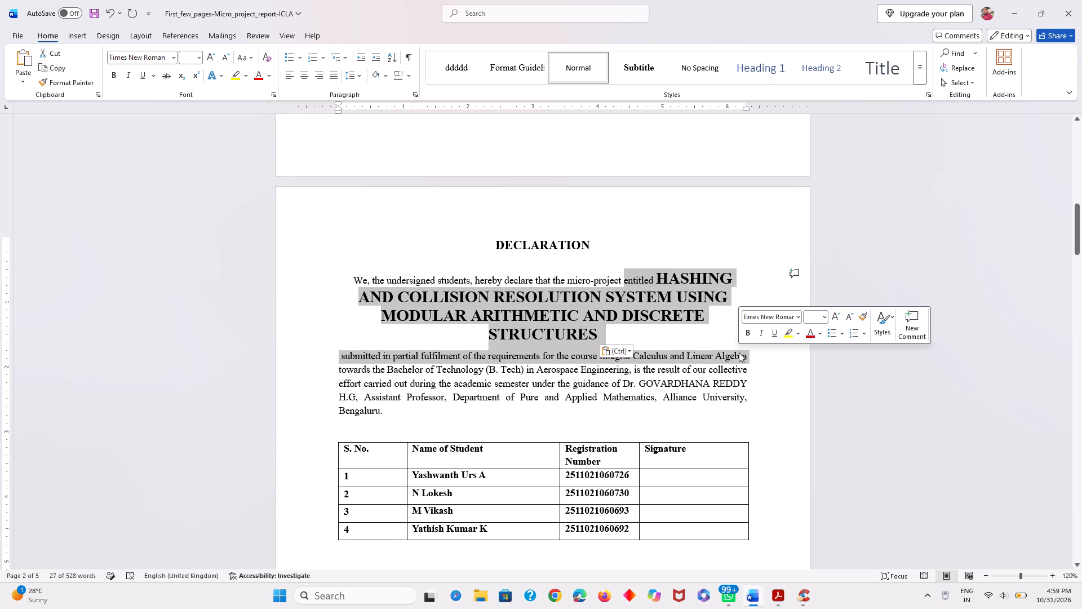
pyautogui.click(641, 319)
pyautogui.moveTo(611, 334); pyautogui.dragTo(602, 334)
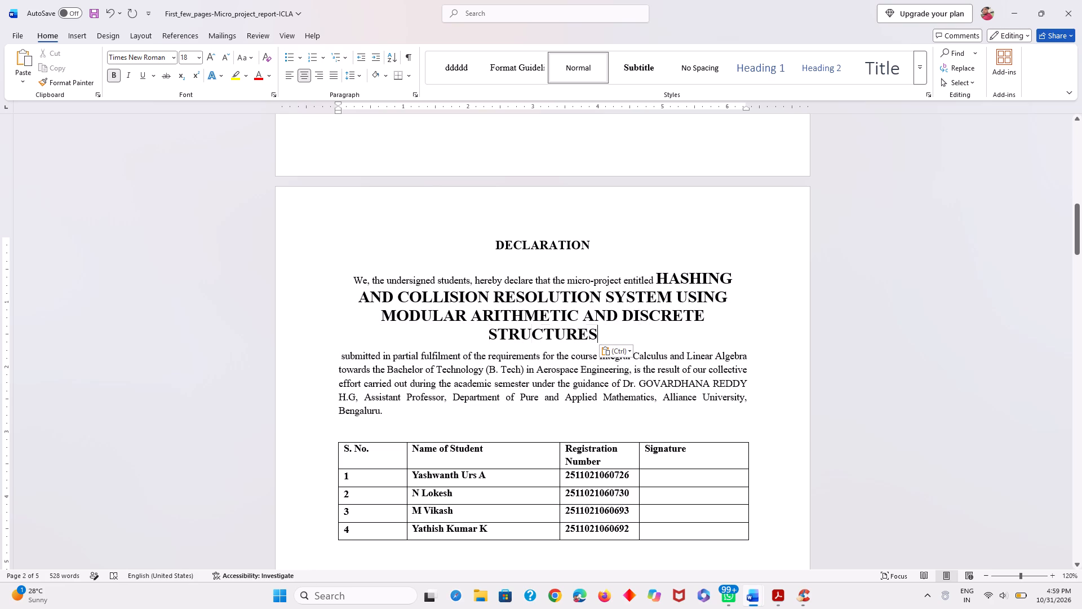
pyautogui.moveTo(602, 334); pyautogui.dragTo(371, 295)
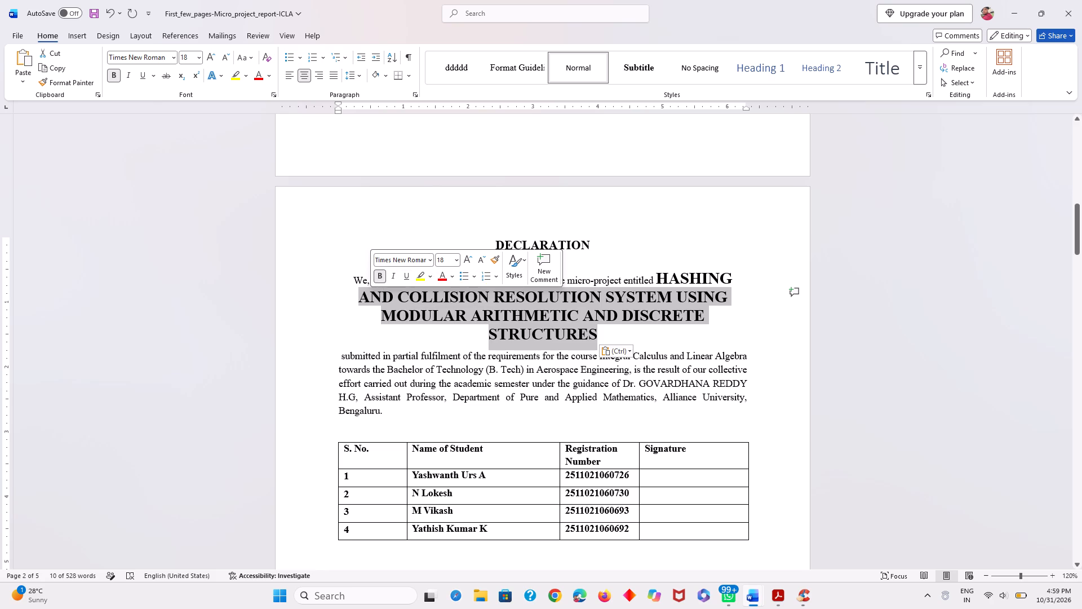
pyautogui.moveTo(355, 351); pyautogui.dragTo(379, 366)
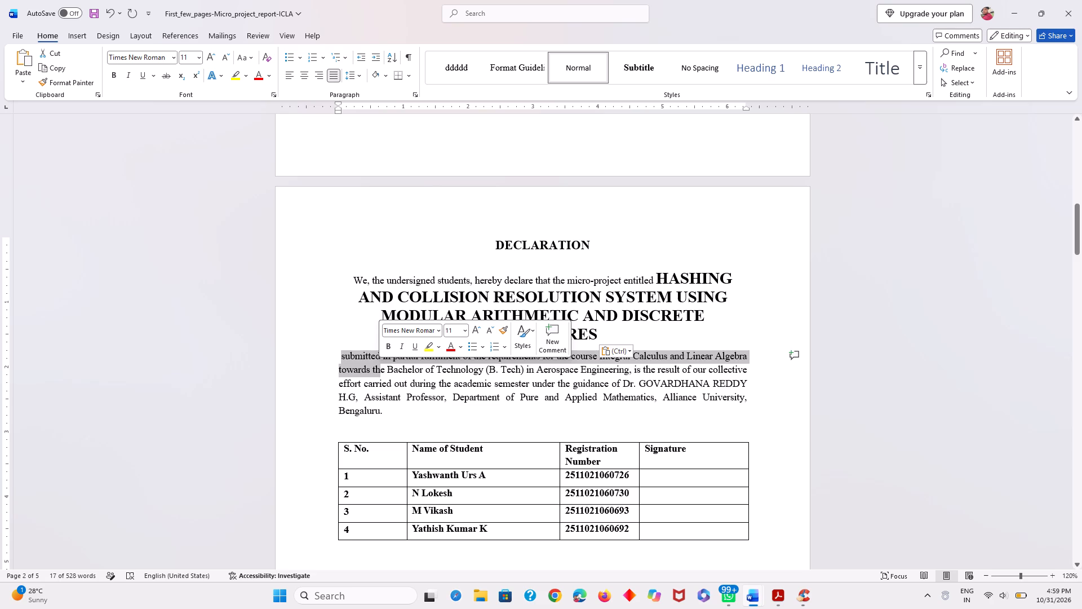
pyautogui.moveTo(355, 299); pyautogui.dragTo(636, 330)
pyautogui.click(726, 294)
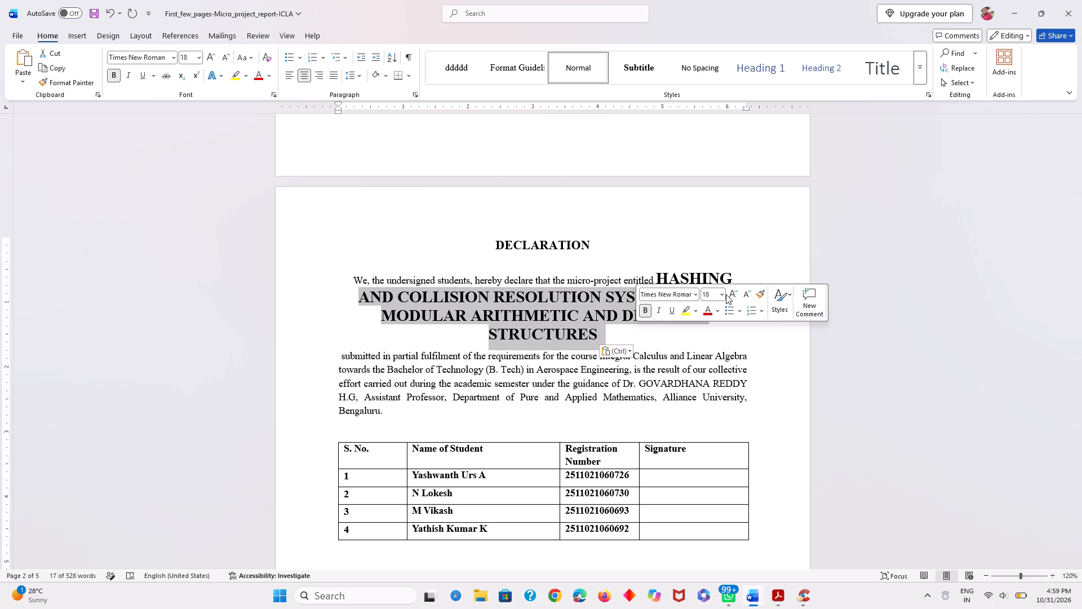
pyautogui.click(724, 294)
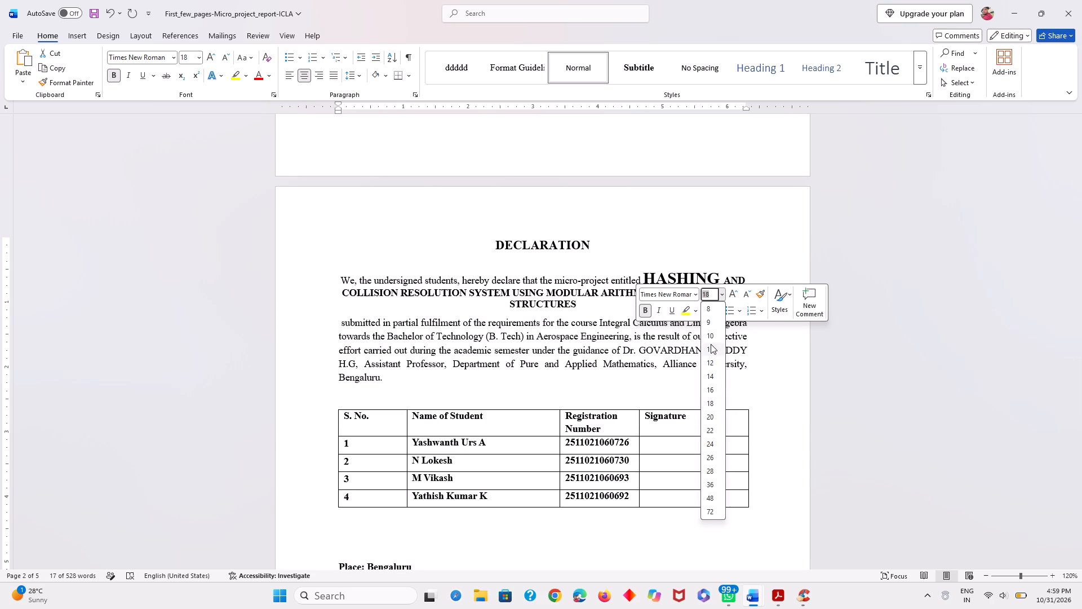
pyautogui.click(709, 346)
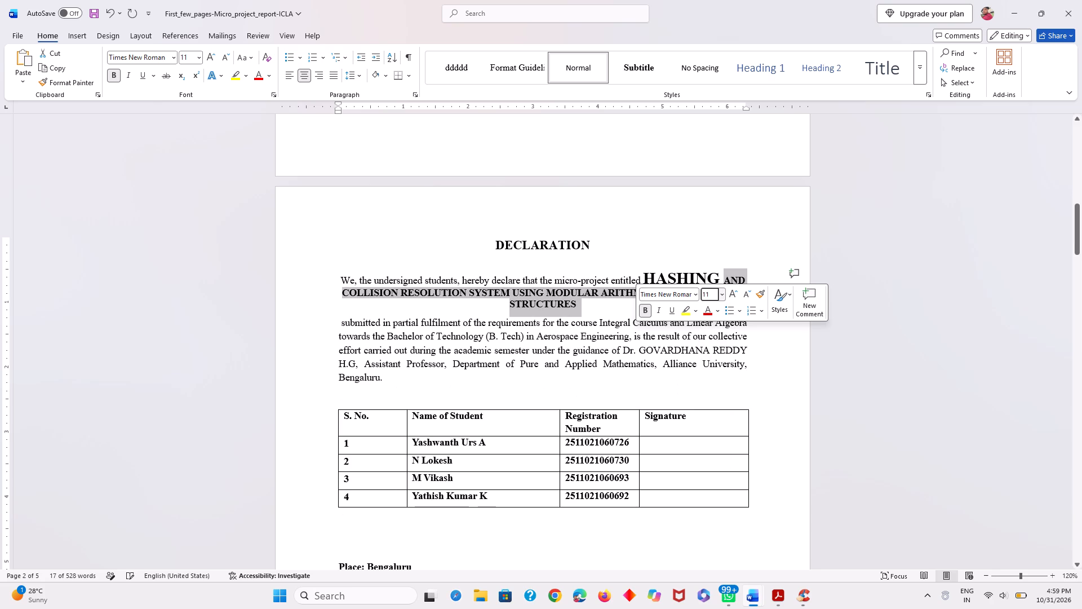
pyautogui.moveTo(719, 280); pyautogui.dragTo(648, 277)
pyautogui.click(734, 244)
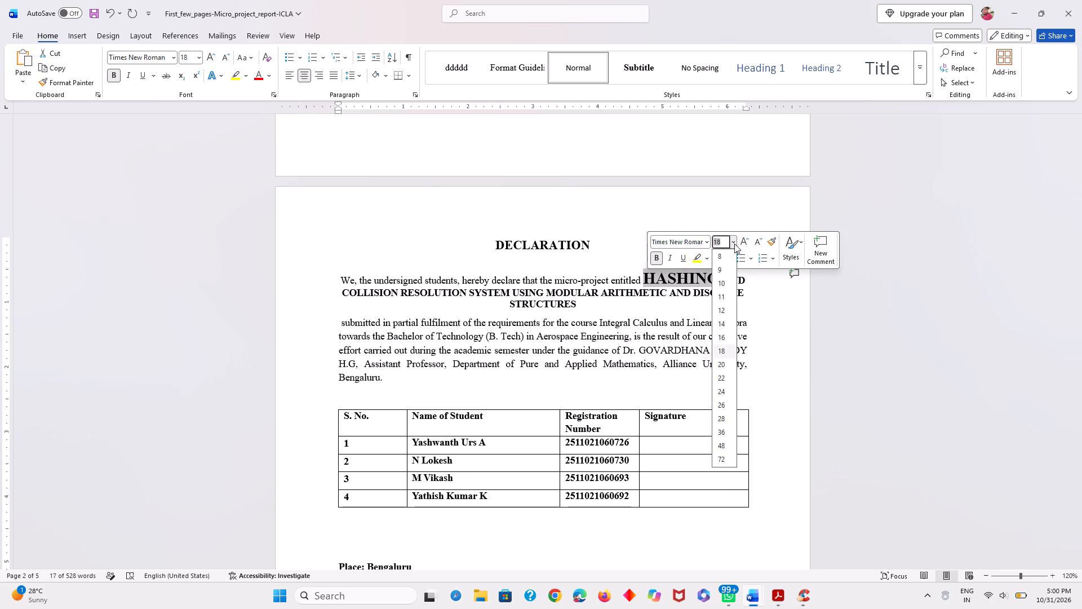
pyautogui.click(722, 295)
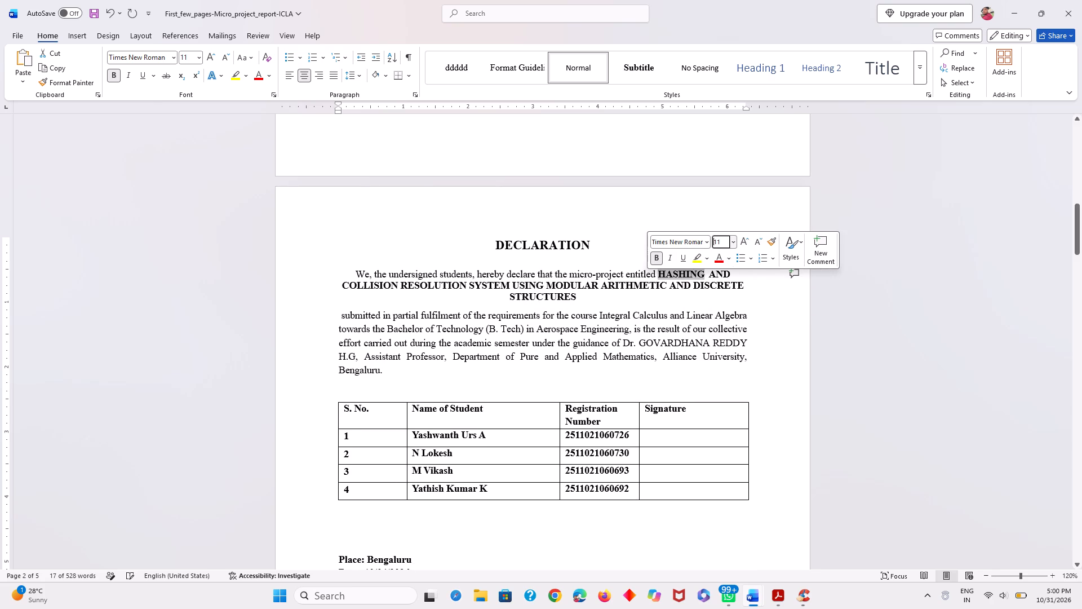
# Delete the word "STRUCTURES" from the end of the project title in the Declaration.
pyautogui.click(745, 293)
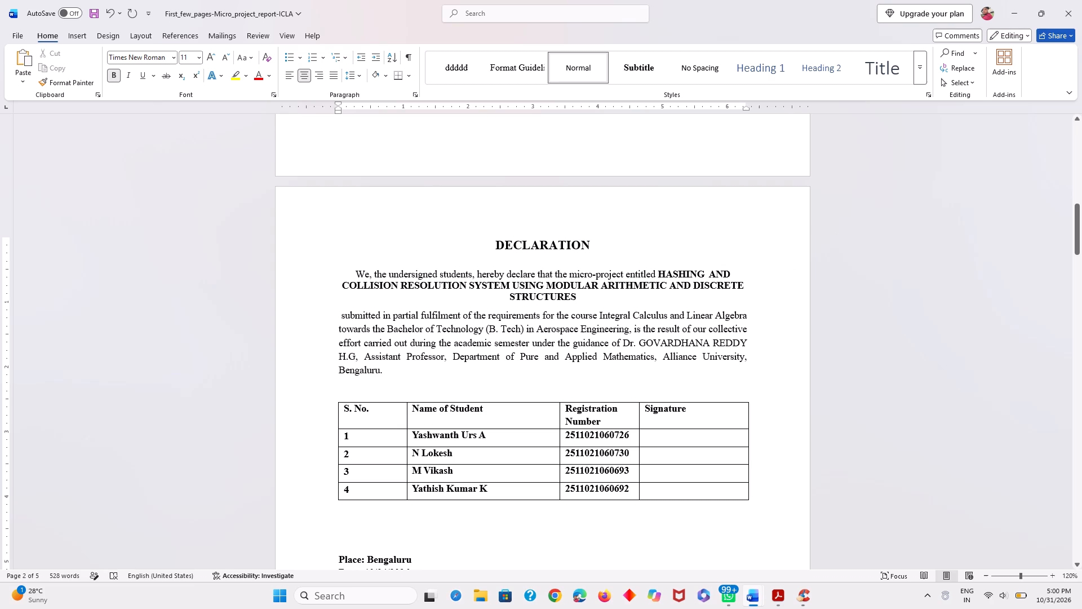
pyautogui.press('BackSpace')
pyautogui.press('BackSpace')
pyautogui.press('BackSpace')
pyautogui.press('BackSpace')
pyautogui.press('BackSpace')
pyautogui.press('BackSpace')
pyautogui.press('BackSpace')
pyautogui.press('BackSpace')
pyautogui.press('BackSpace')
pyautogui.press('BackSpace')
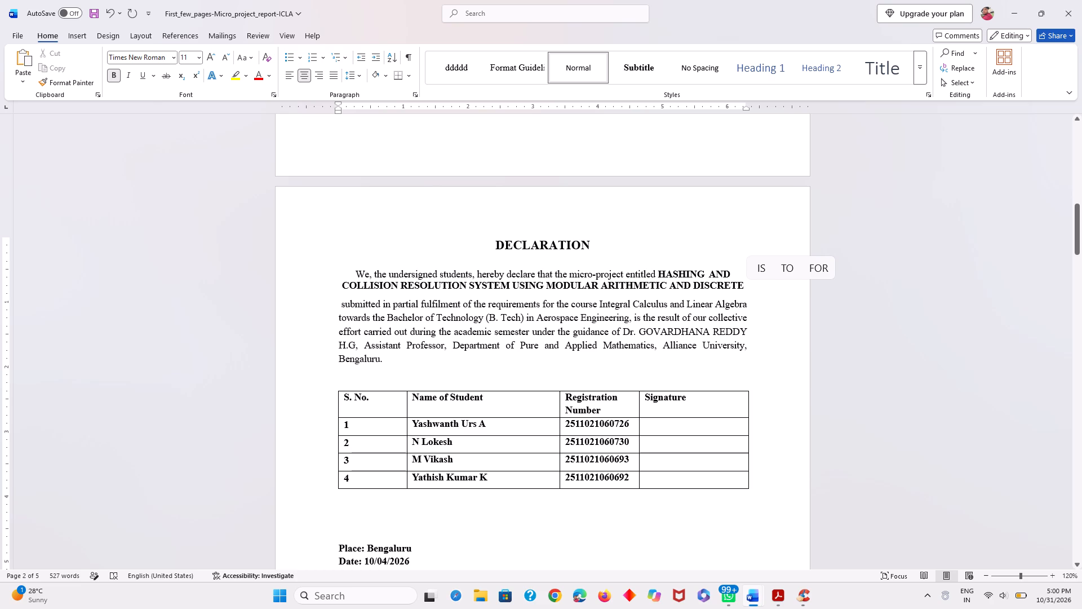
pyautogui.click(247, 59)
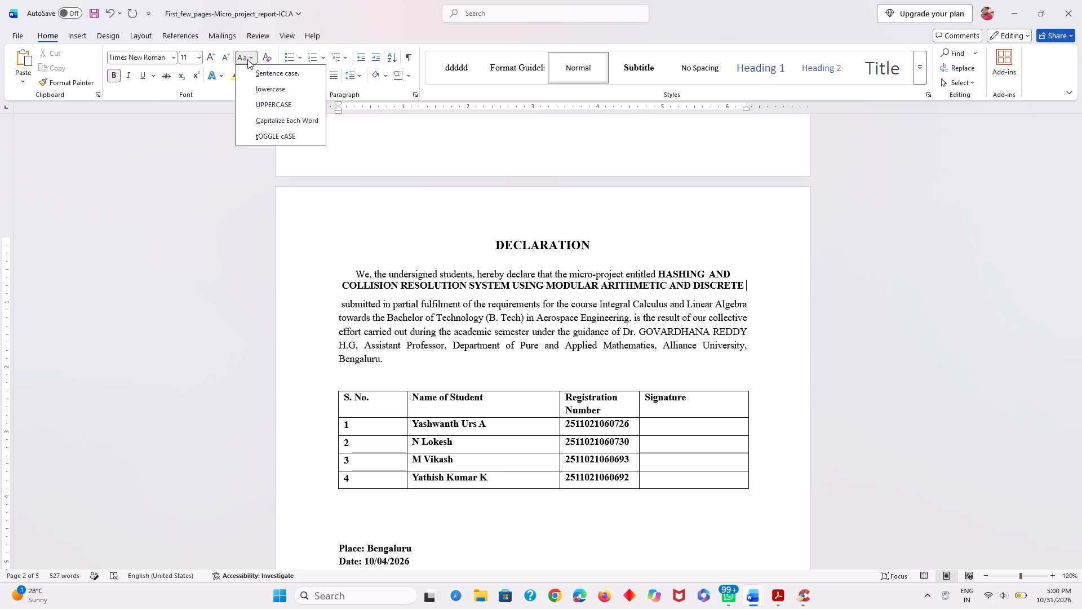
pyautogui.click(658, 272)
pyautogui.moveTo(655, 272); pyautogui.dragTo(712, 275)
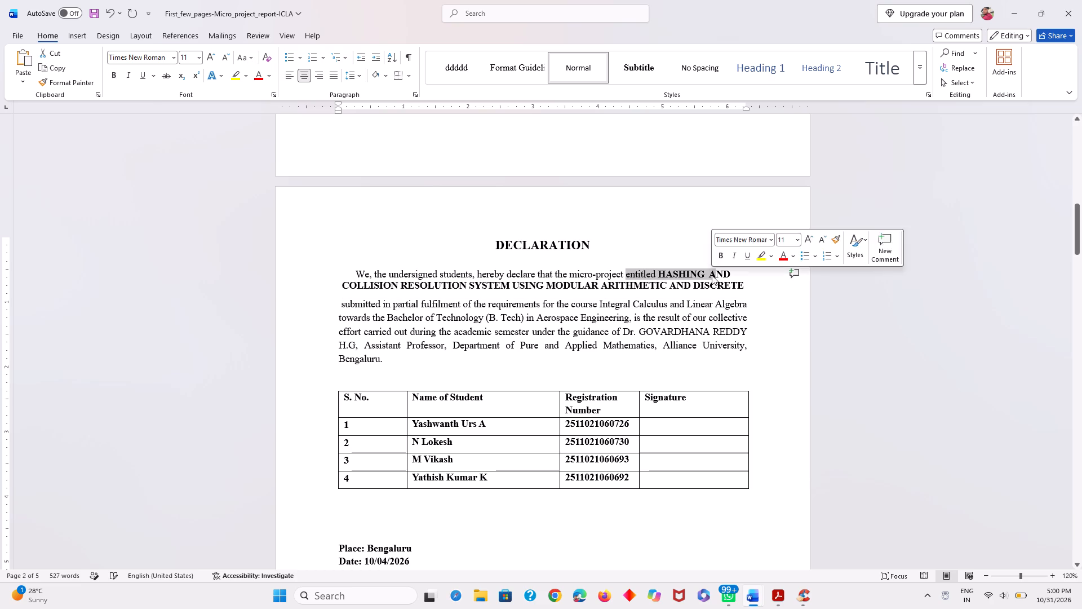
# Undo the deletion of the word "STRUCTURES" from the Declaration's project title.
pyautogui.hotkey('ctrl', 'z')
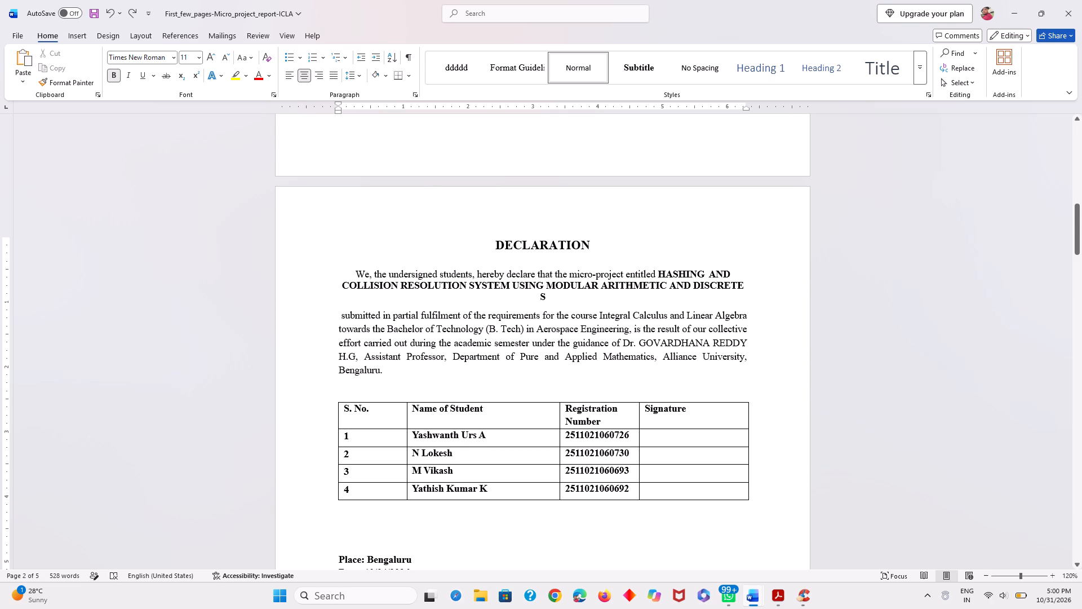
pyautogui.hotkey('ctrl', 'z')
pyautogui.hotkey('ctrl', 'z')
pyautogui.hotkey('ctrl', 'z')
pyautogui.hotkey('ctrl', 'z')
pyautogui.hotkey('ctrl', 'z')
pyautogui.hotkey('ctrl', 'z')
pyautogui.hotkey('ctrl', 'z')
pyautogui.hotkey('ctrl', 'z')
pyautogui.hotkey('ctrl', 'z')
# Apply Sentence case to the entire hashing project title in the Declaration paragraph.
pyautogui.moveTo(656, 275); pyautogui.dragTo(739, 275)
pyautogui.click(667, 267)
pyautogui.moveTo(658, 272); pyautogui.dragTo(662, 281)
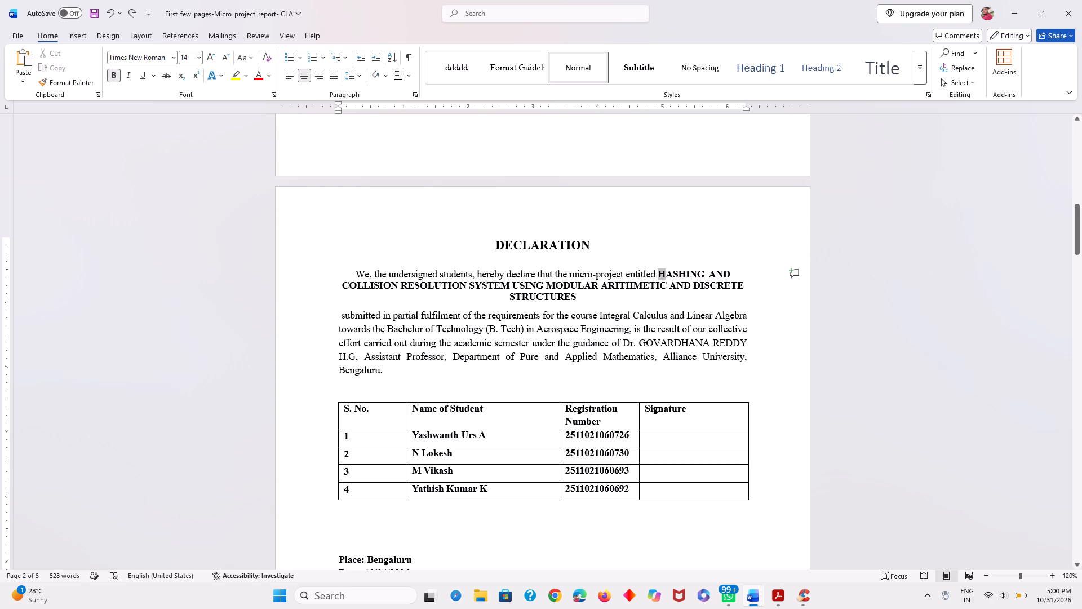
pyautogui.moveTo(662, 281); pyautogui.dragTo(664, 294)
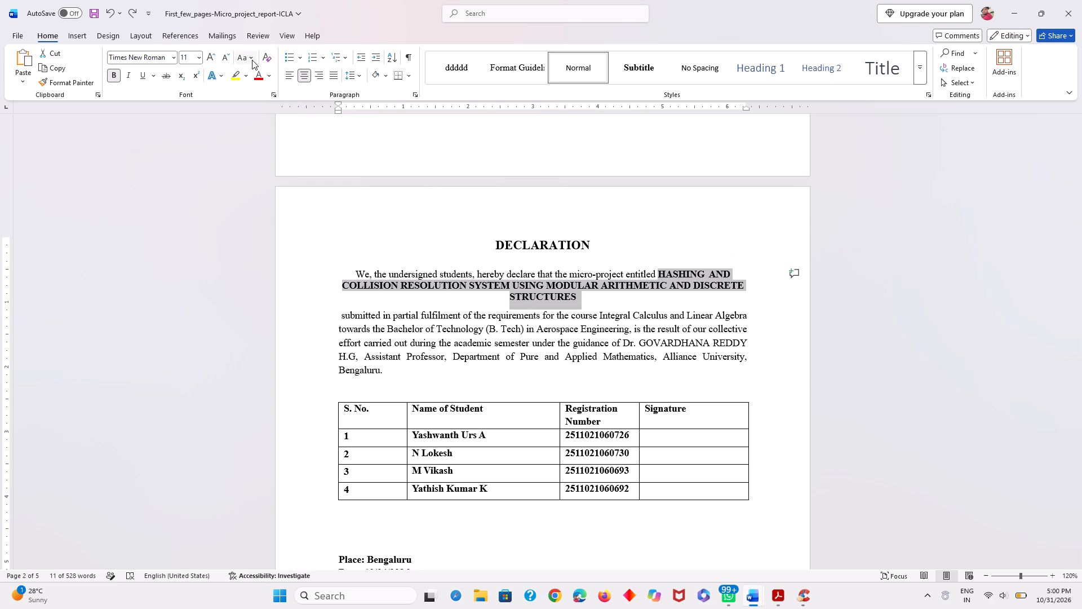
pyautogui.click(252, 60)
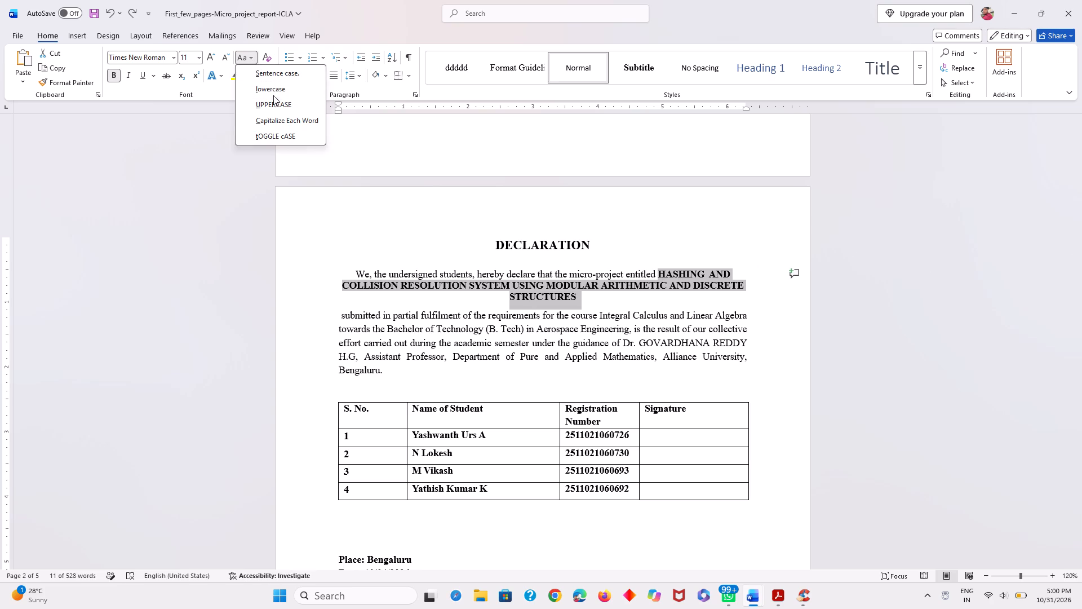
pyautogui.click(275, 75)
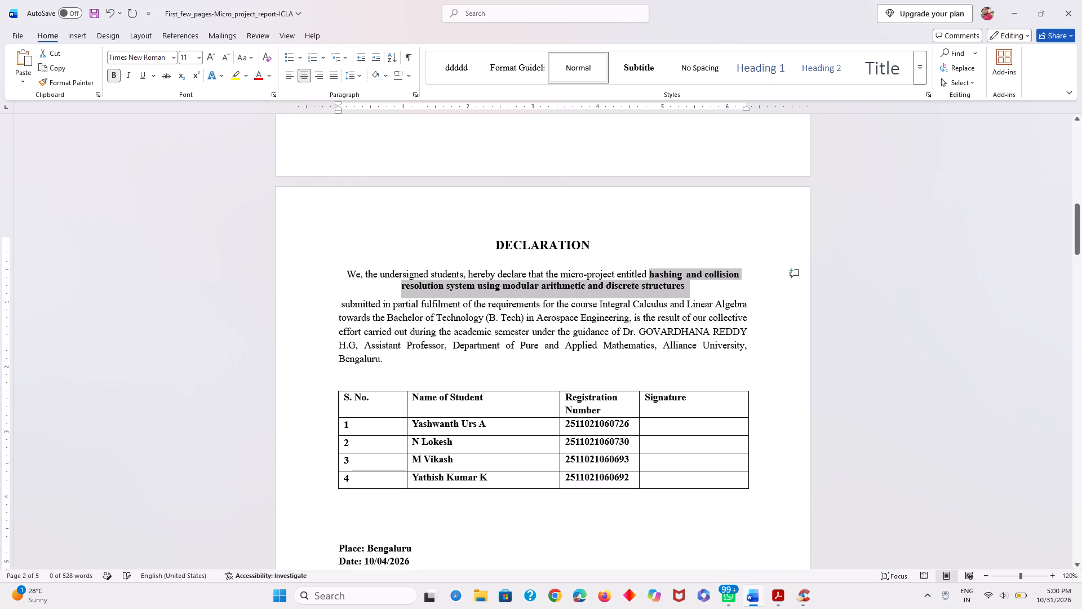
# Capitalize the first letters of "Hashing", "Collision", "Resolution" and "System" in the Declaration's project title.
pyautogui.click(656, 272)
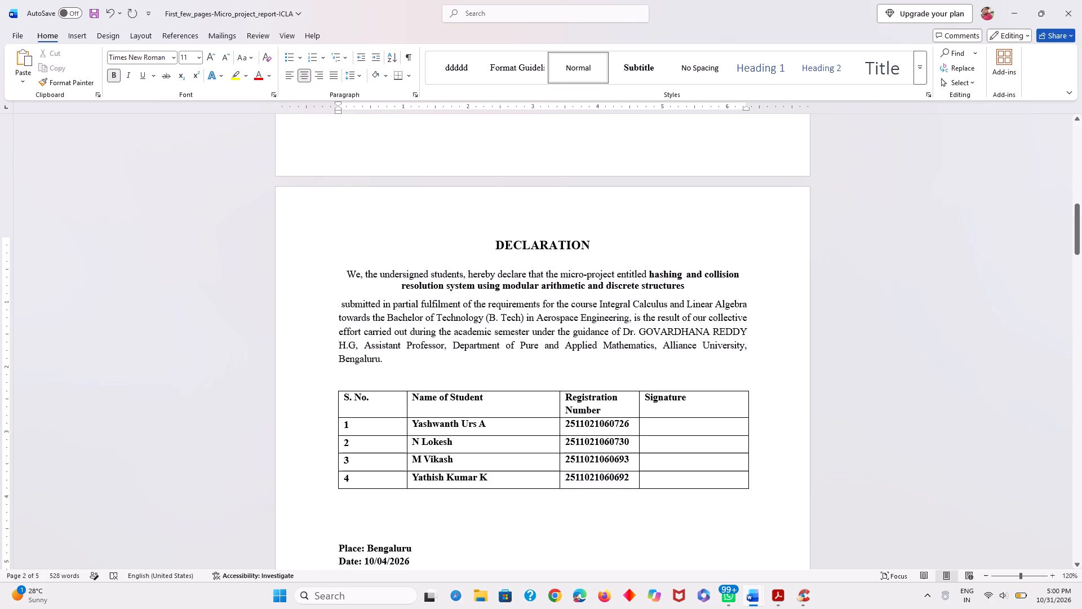
pyautogui.press('BackSpace')
pyautogui.hotkey('shift', 'h')
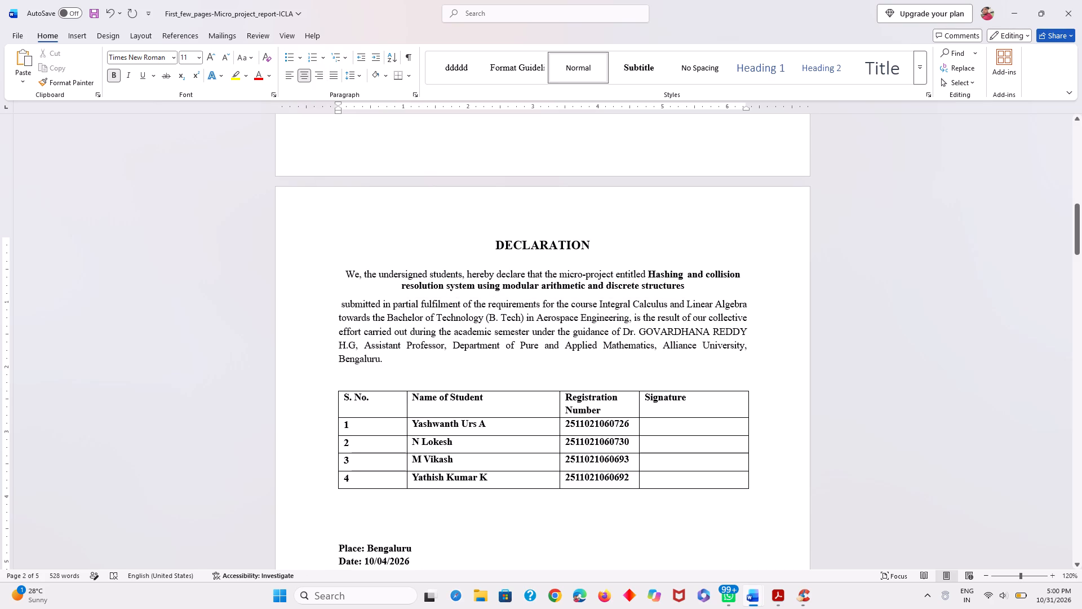
pyautogui.click(712, 276)
pyautogui.press('BackSpace')
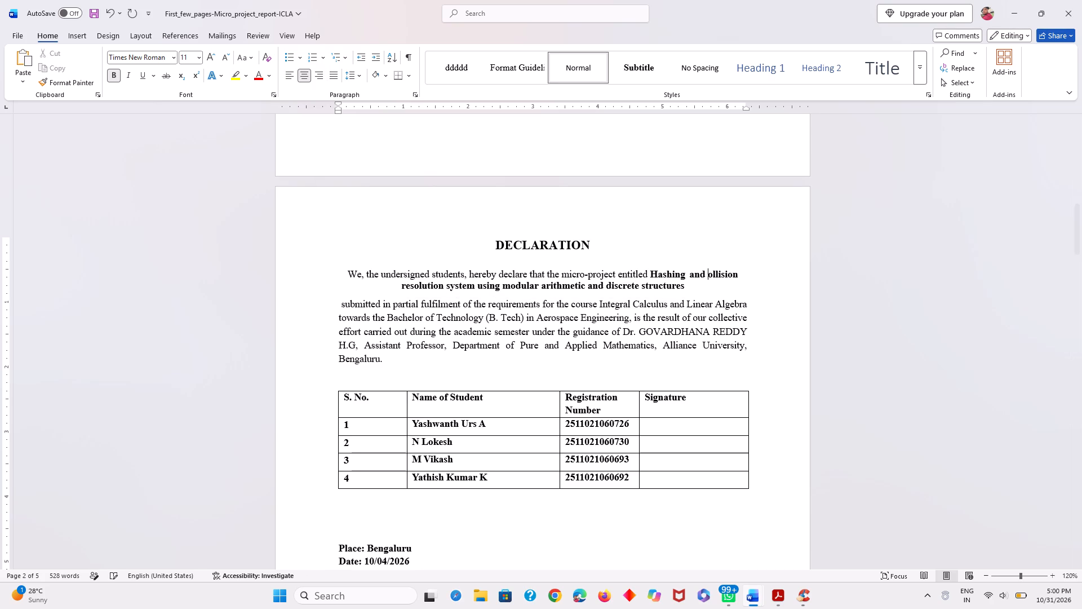
pyautogui.hotkey('shift', 'c')
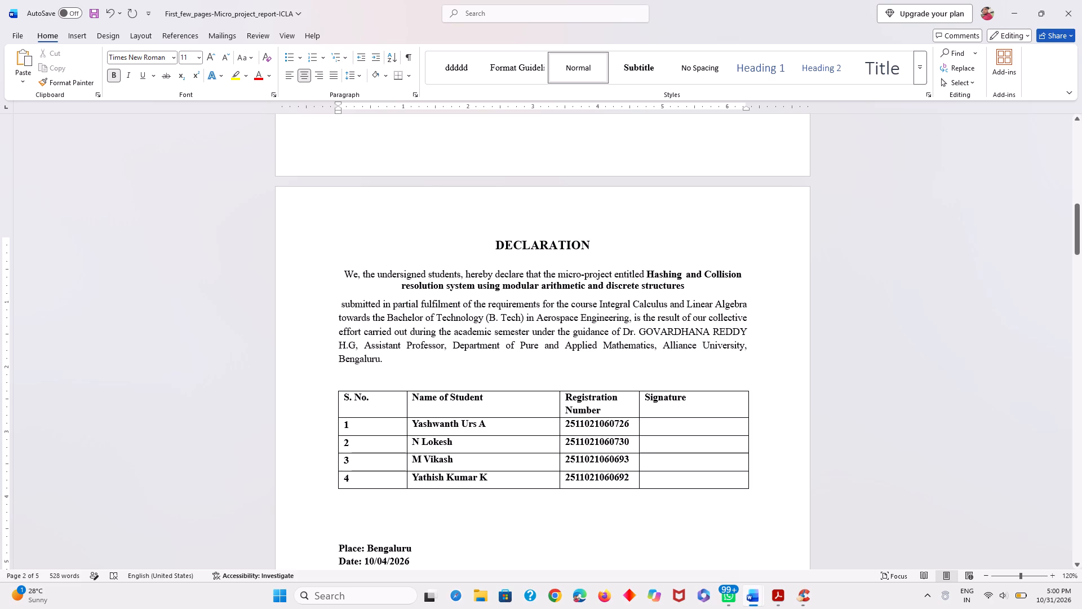
pyautogui.click(405, 283)
pyautogui.press('BackSpace')
pyautogui.hotkey('shift', 'r')
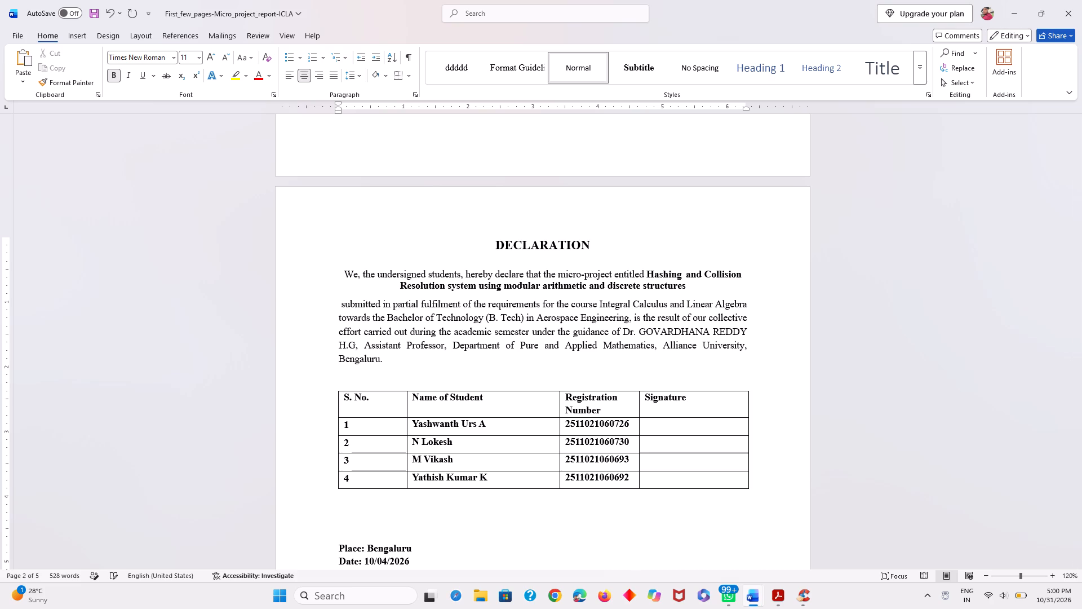
pyautogui.click(449, 286)
pyautogui.press('Right')
pyautogui.press('BackSpace')
pyautogui.hotkey('shift', 's')
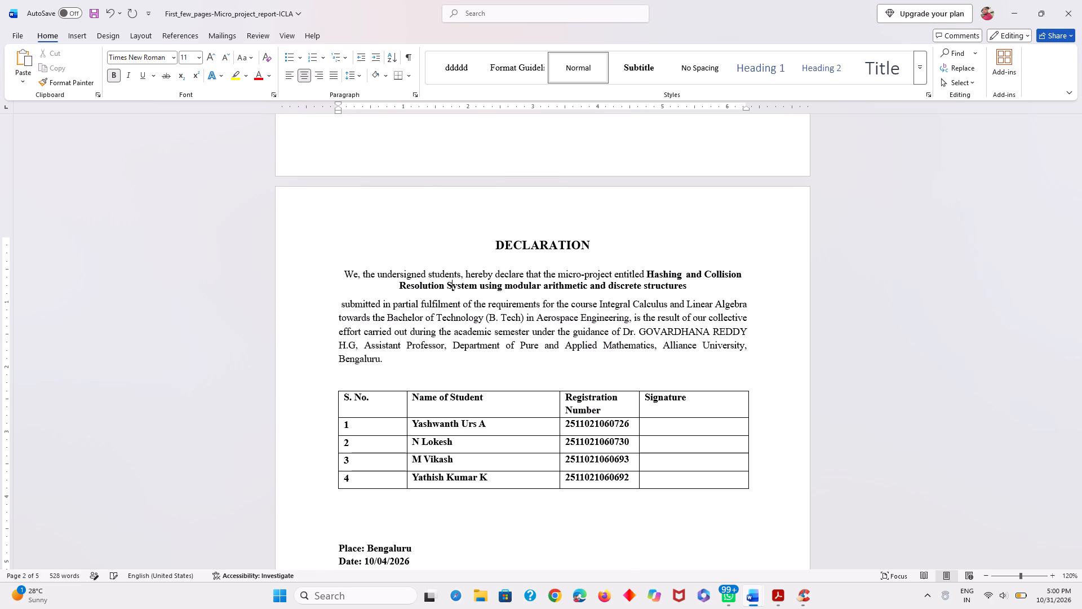
# Capitalize the first letters of "Using", "Modular", "Arithmetic", "Discrete" and "Structures" in the Declaration's project title.
pyautogui.click(482, 286)
pyautogui.press('BackSpace')
pyautogui.hotkey('shift', 'u')
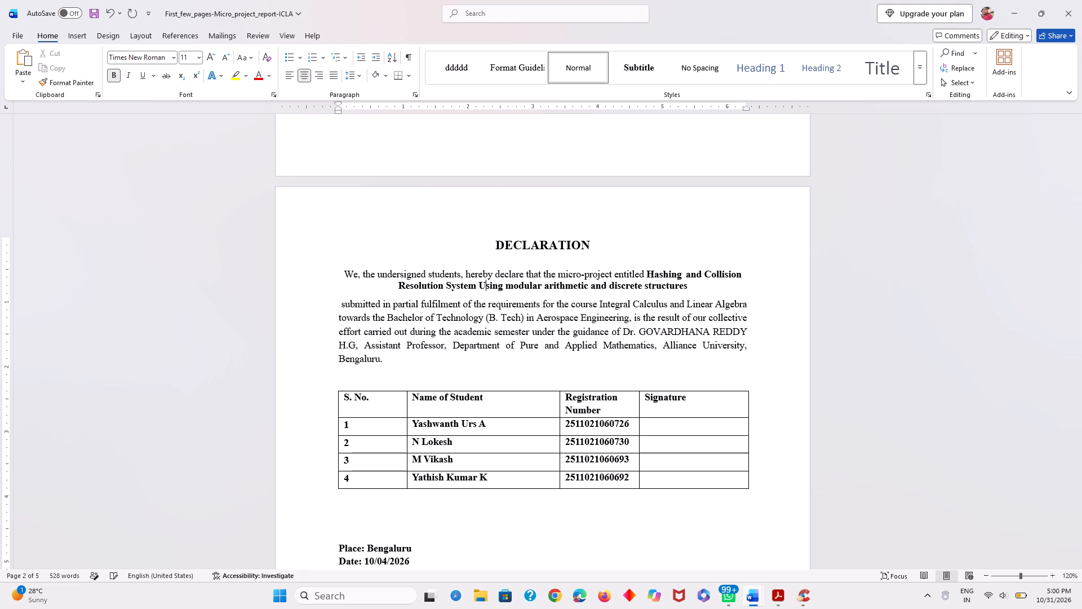
pyautogui.click(511, 288)
pyautogui.press('BackSpace')
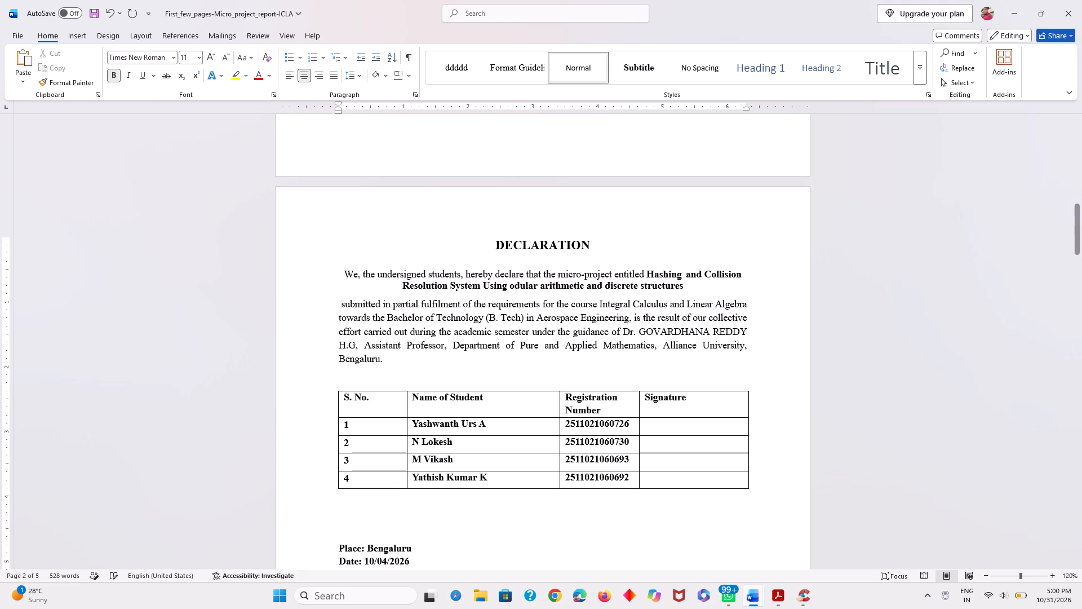
pyautogui.hotkey('shift', 'm')
pyautogui.click(548, 286)
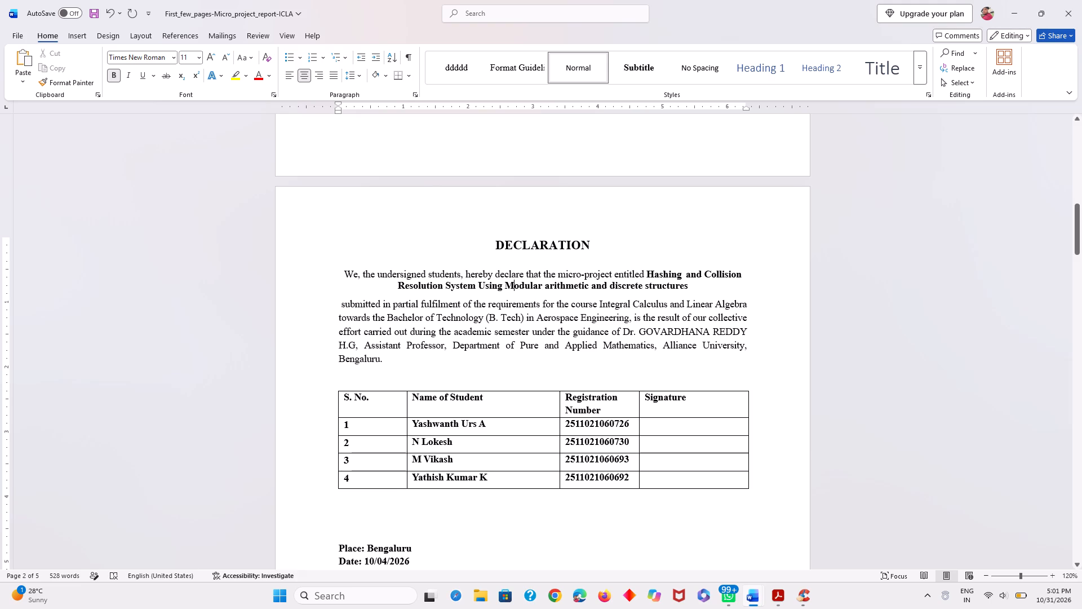
pyautogui.press('BackSpace')
pyautogui.hotkey('shift', 'a')
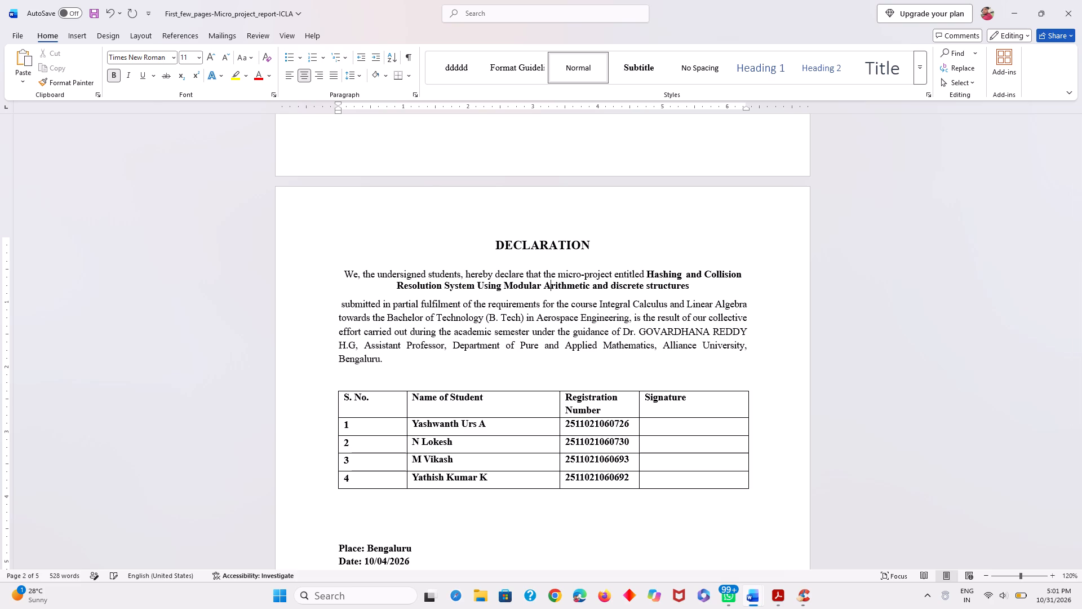
pyautogui.click(614, 288)
pyautogui.press('BackSpace')
pyautogui.hotkey('shift', 'd')
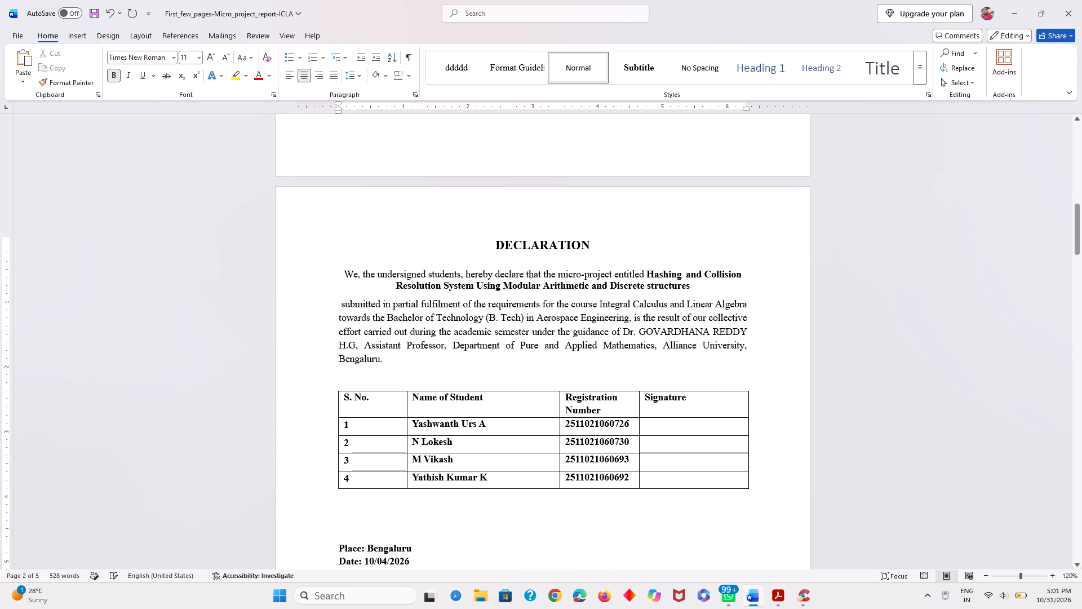
pyautogui.click(651, 287)
pyautogui.press('BackSpace')
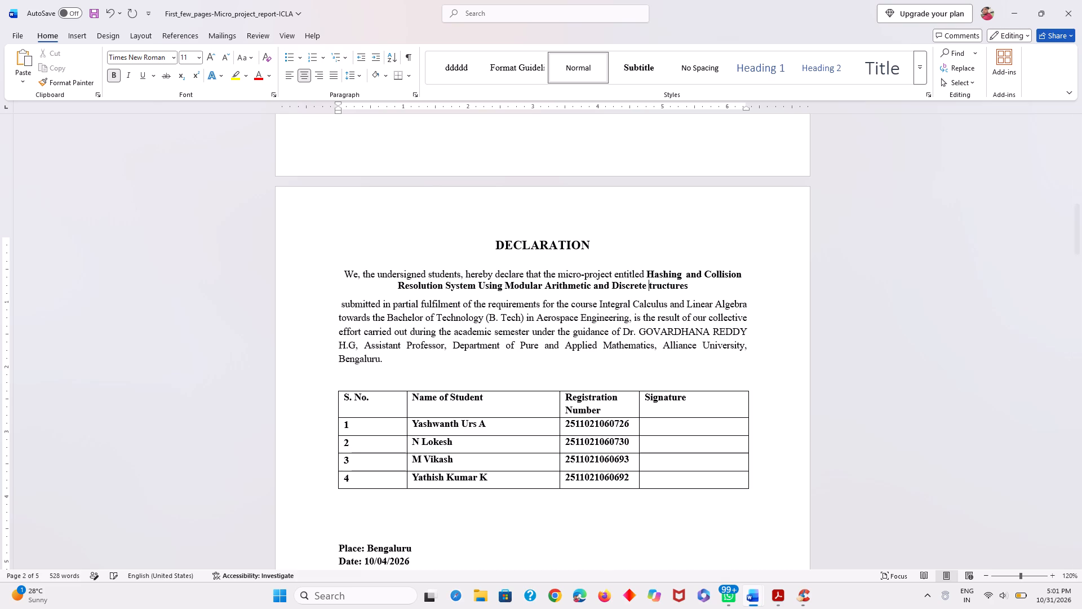
pyautogui.hotkey('shift', 's')
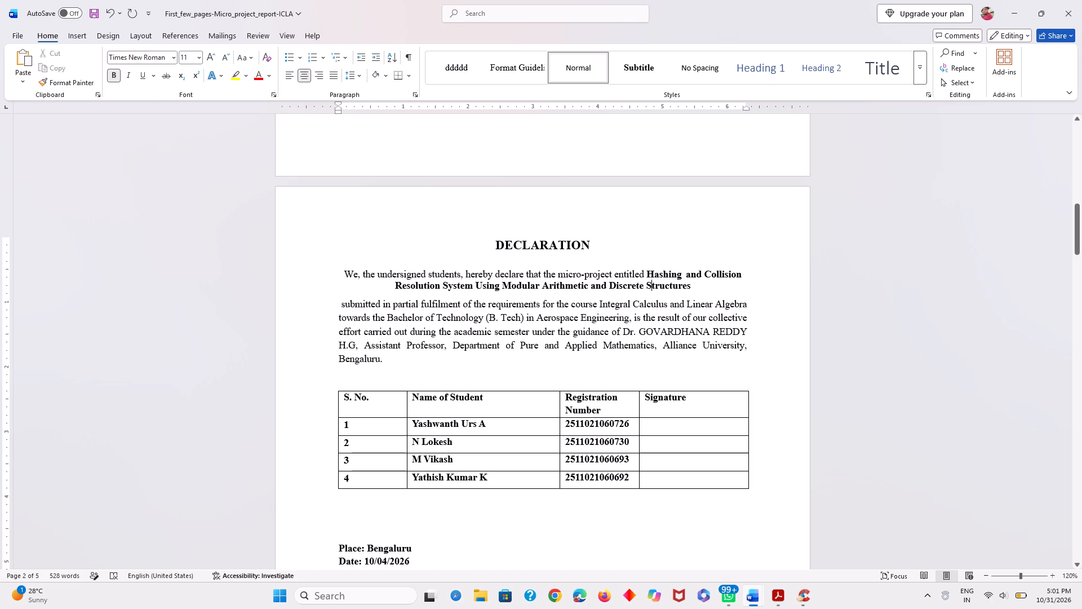
# Join the paragraph starting with "submitted in partial fulfilment" to the end of the Declaration's project title.
pyautogui.click(341, 303)
pyautogui.press('BackSpace')
pyautogui.press('BackSpace')
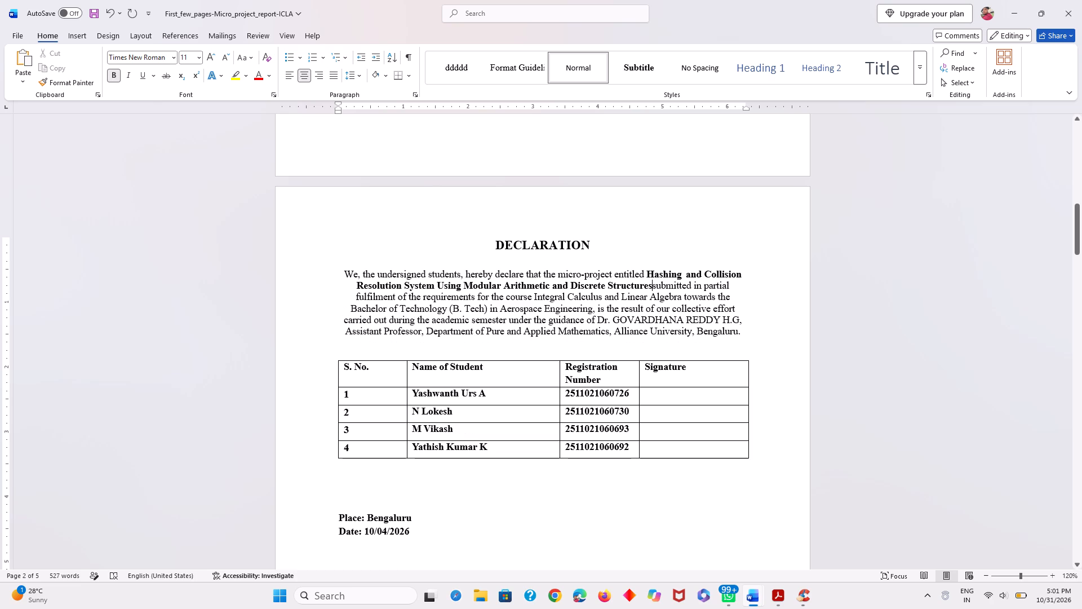
# Justify the whole merged Declaration paragraph.
pyautogui.moveTo(342, 273); pyautogui.dragTo(734, 335)
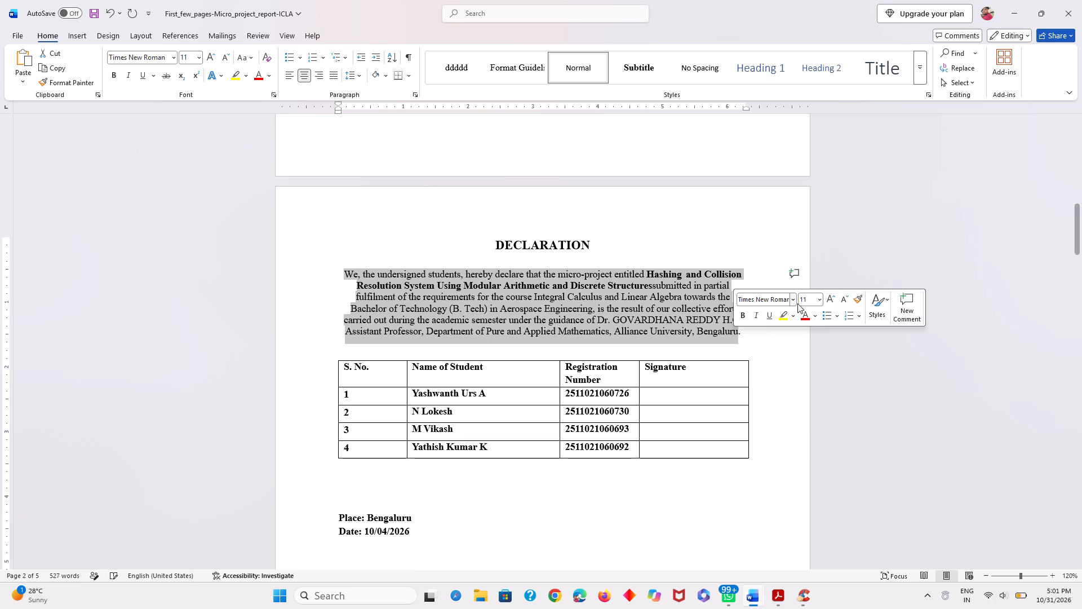
pyautogui.click(332, 73)
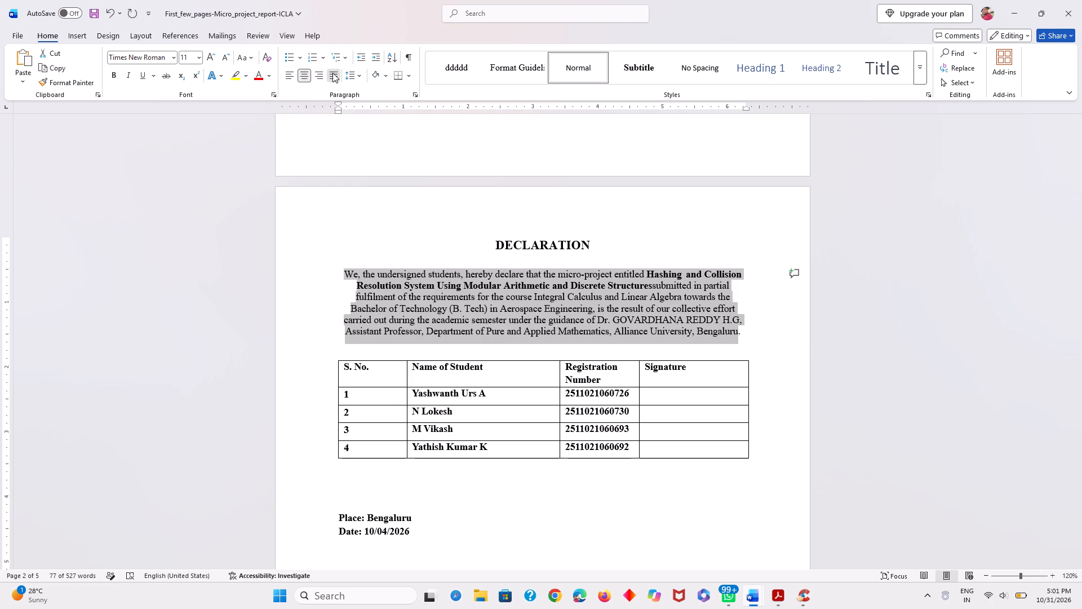
pyautogui.click(861, 269)
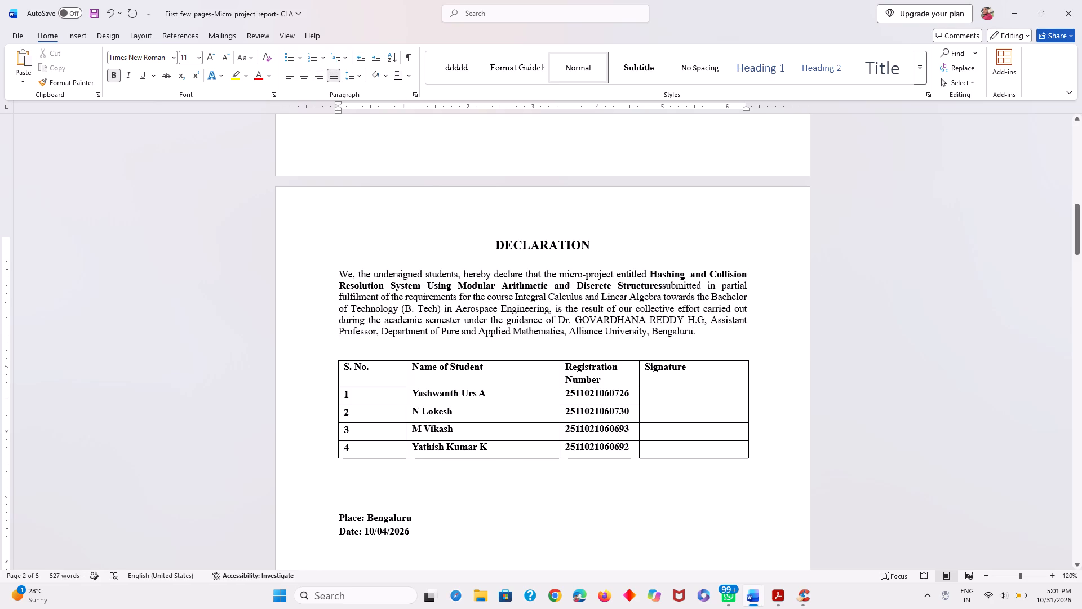
# Insert a space between "Structures" and "submitted" in the Declaration paragraph.
pyautogui.click(658, 286)
pyautogui.press('Right')
pyautogui.press('space')
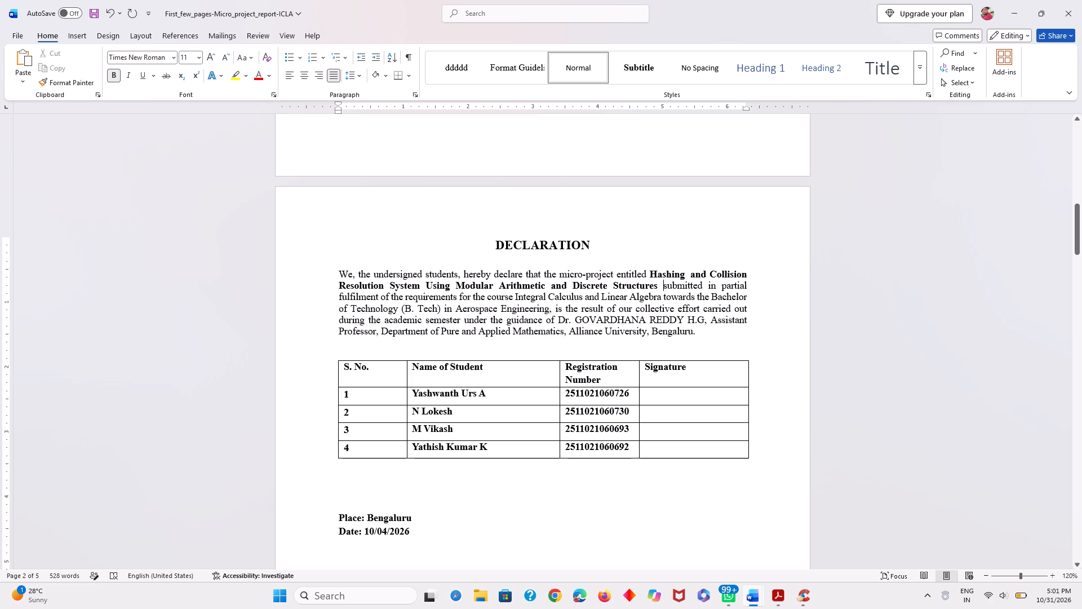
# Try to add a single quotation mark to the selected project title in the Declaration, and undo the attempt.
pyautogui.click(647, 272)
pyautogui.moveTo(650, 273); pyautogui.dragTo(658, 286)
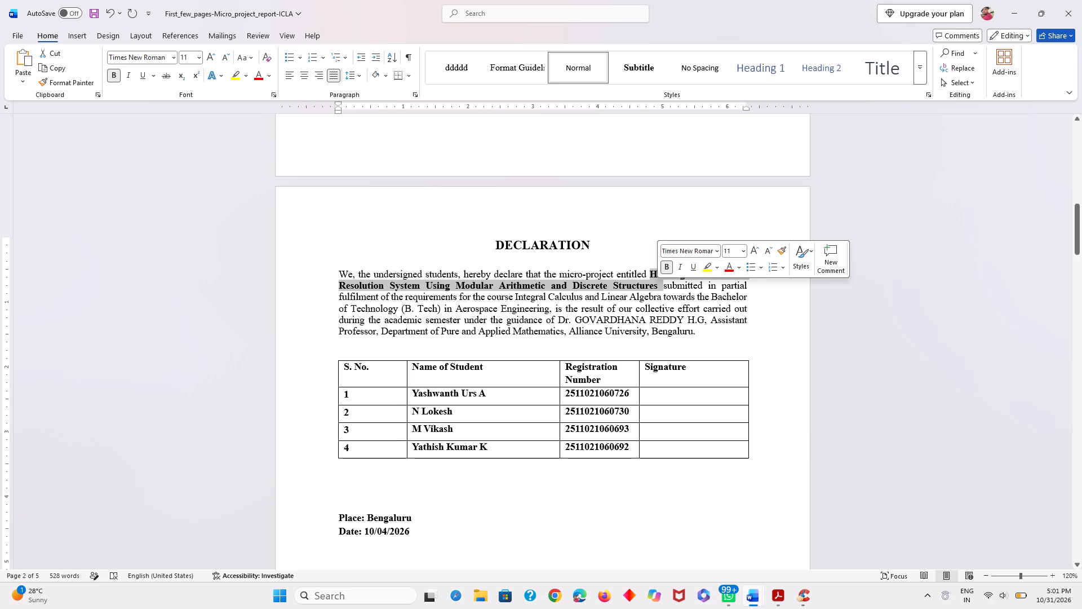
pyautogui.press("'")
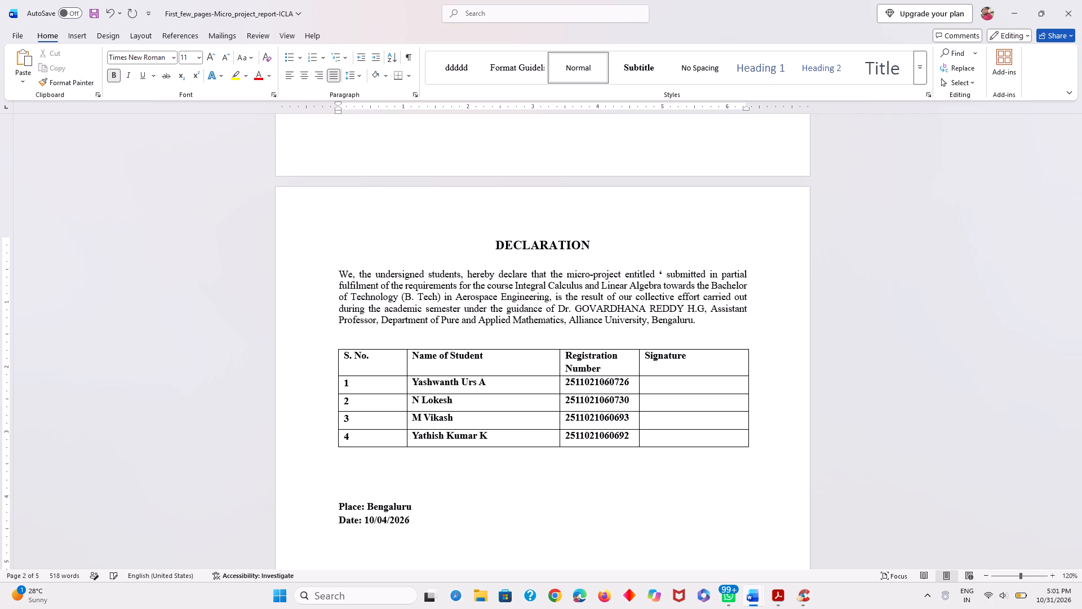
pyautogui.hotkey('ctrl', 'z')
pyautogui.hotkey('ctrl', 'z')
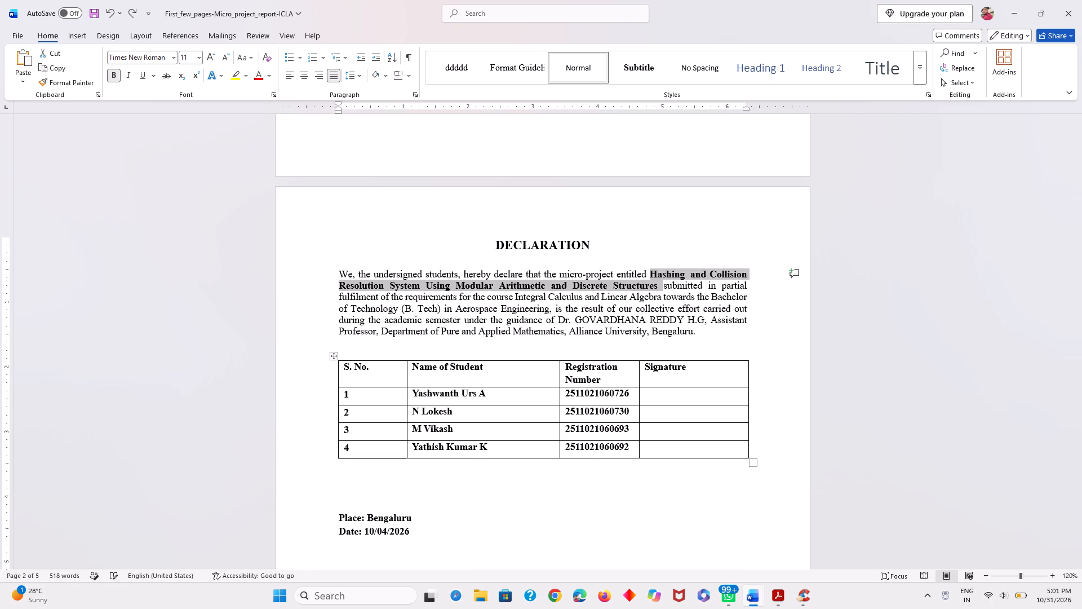
# Enclose the hashing project title in the Declaration paragraph in double quotation marks.
pyautogui.click(657, 276)
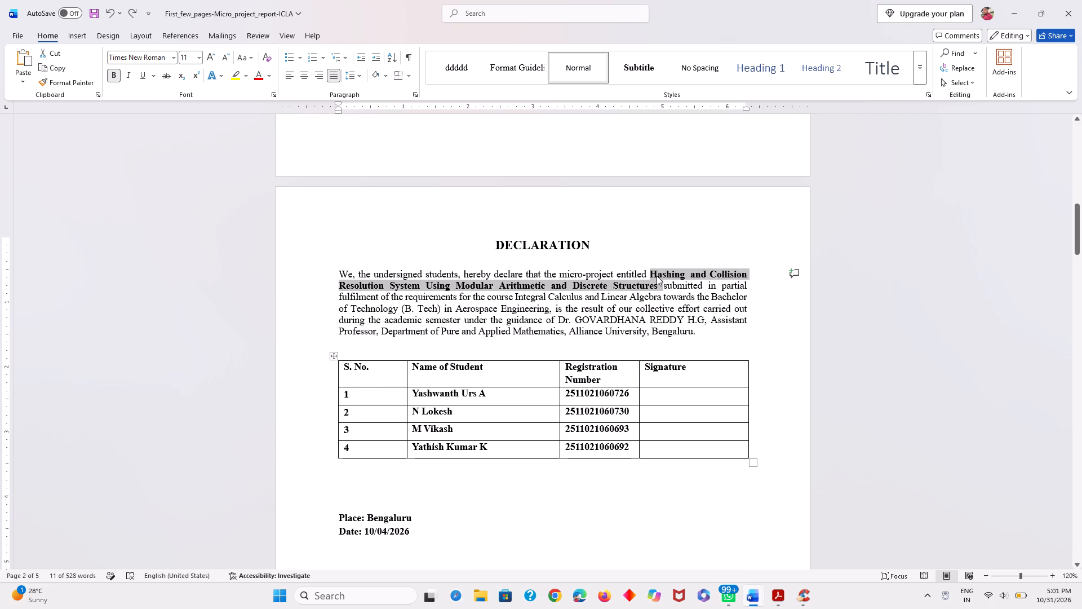
pyautogui.press('Left')
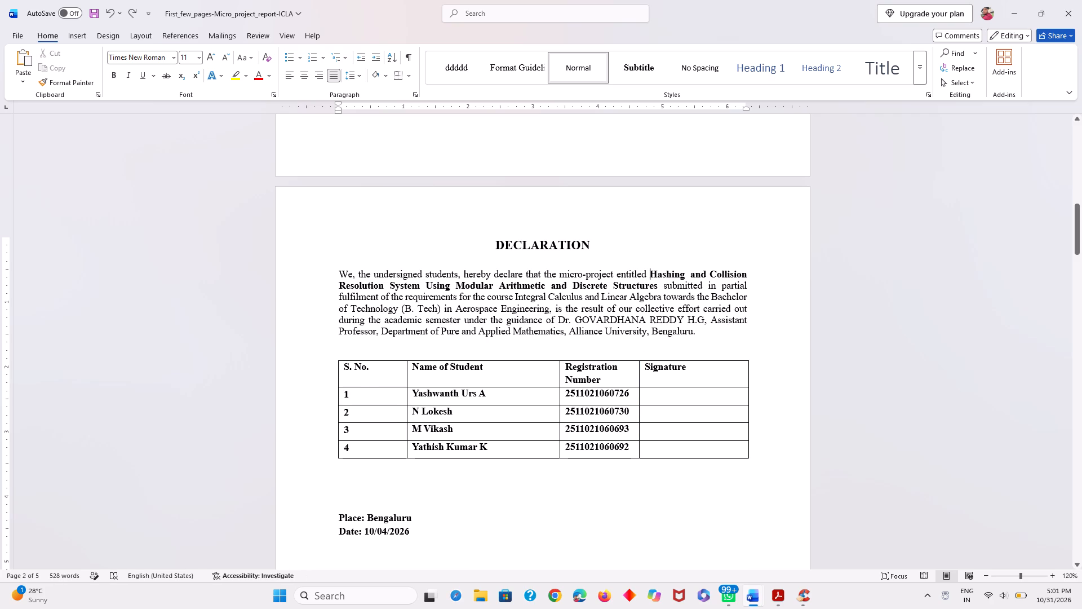
pyautogui.write('""')
pyautogui.press('BackSpace')
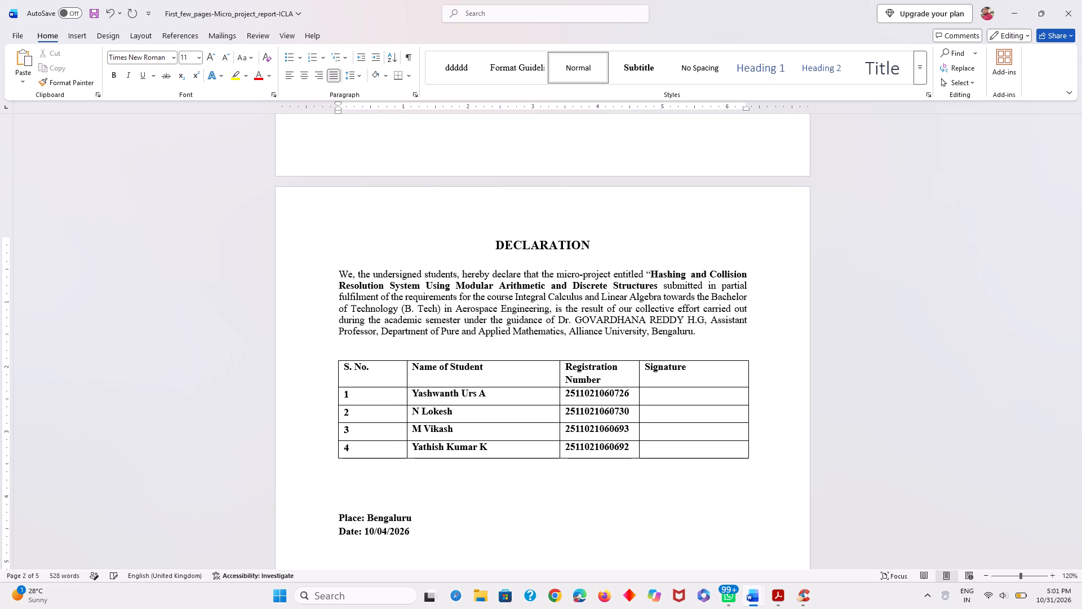
pyautogui.press('Down')
pyautogui.press('Right')
pyautogui.press('Right')
pyautogui.hotkey('shift', '"')
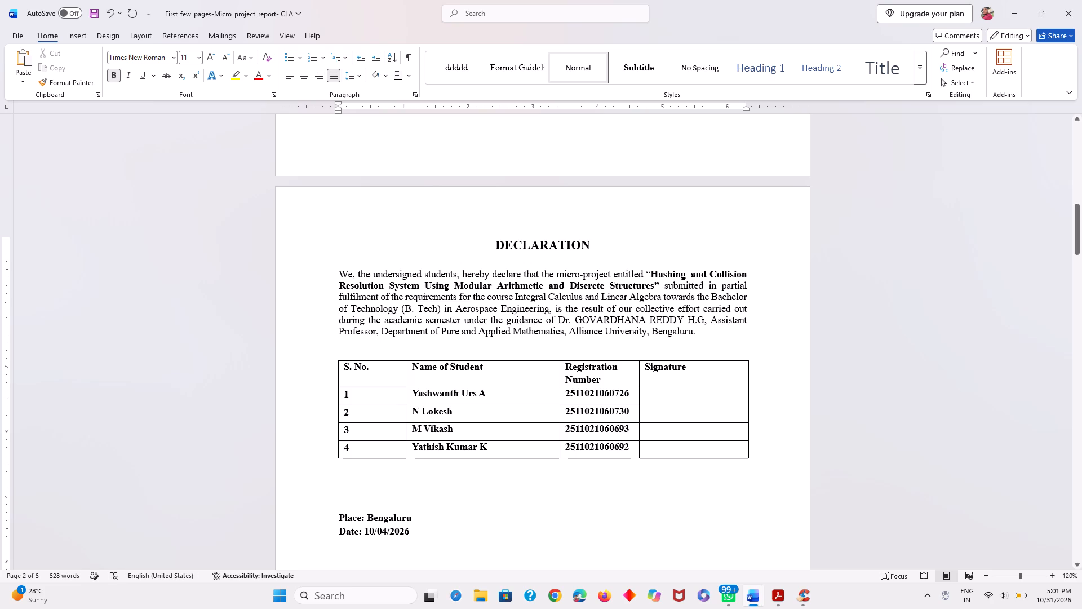
# Make the opening quotation mark before "Hashing" in the Declaration's project title bold.
pyautogui.click(649, 273)
pyautogui.click(653, 255)
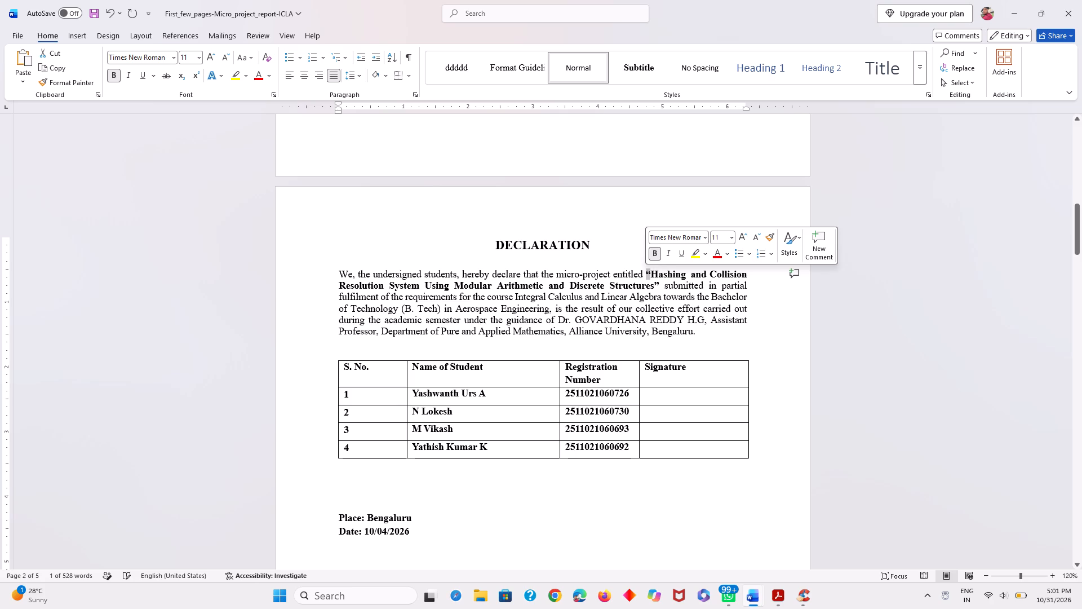
pyautogui.click(659, 288)
pyautogui.click(964, 215)
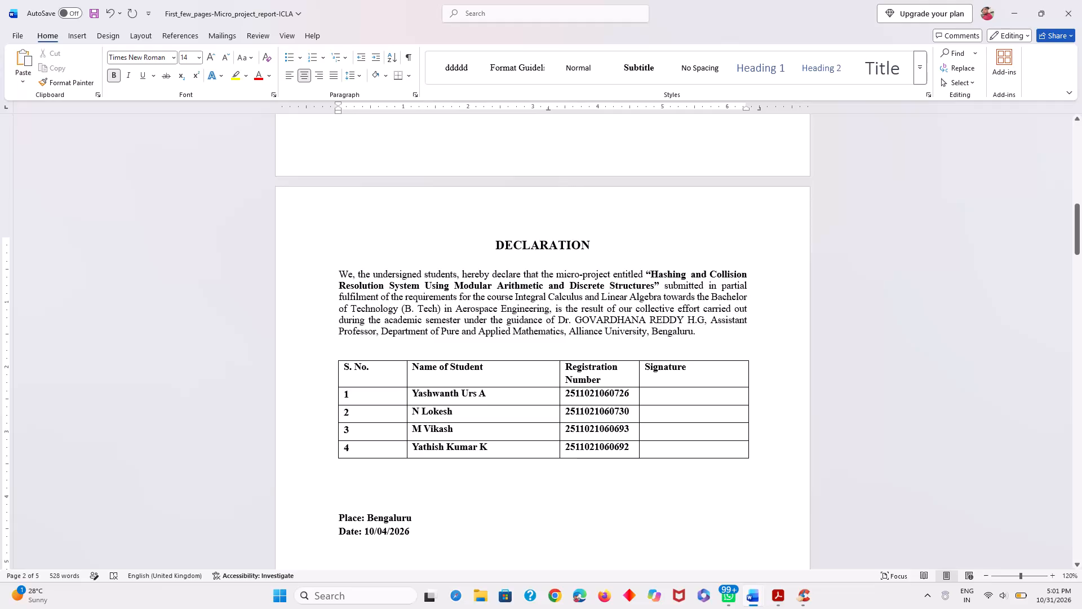
# Re-enter the single space between the title's closing quotation mark and "submitted" in the Declaration.
pyautogui.click(664, 285)
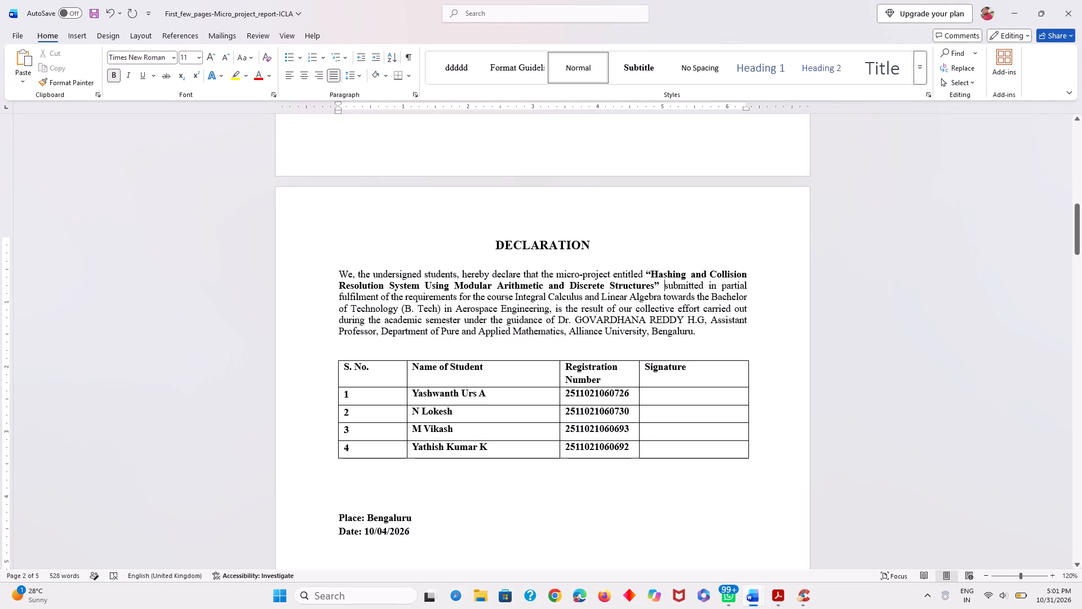
pyautogui.press('BackSpace')
pyautogui.press('space')
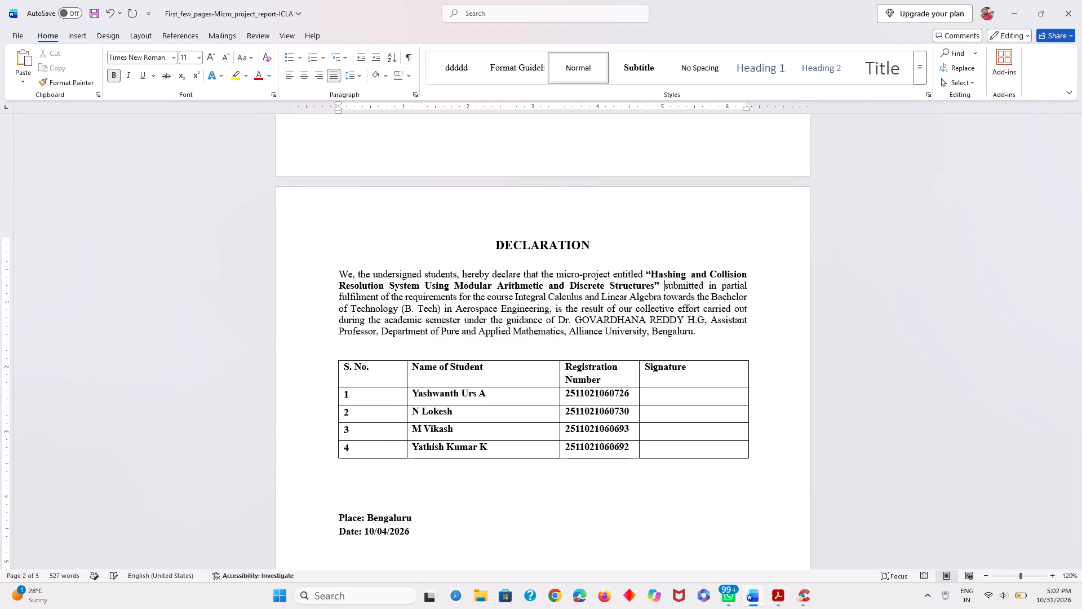
pyautogui.click(842, 276)
# Change the date below the Declaration's student table to 31/10/2026.
pyautogui.scroll(-1, 805, 288)
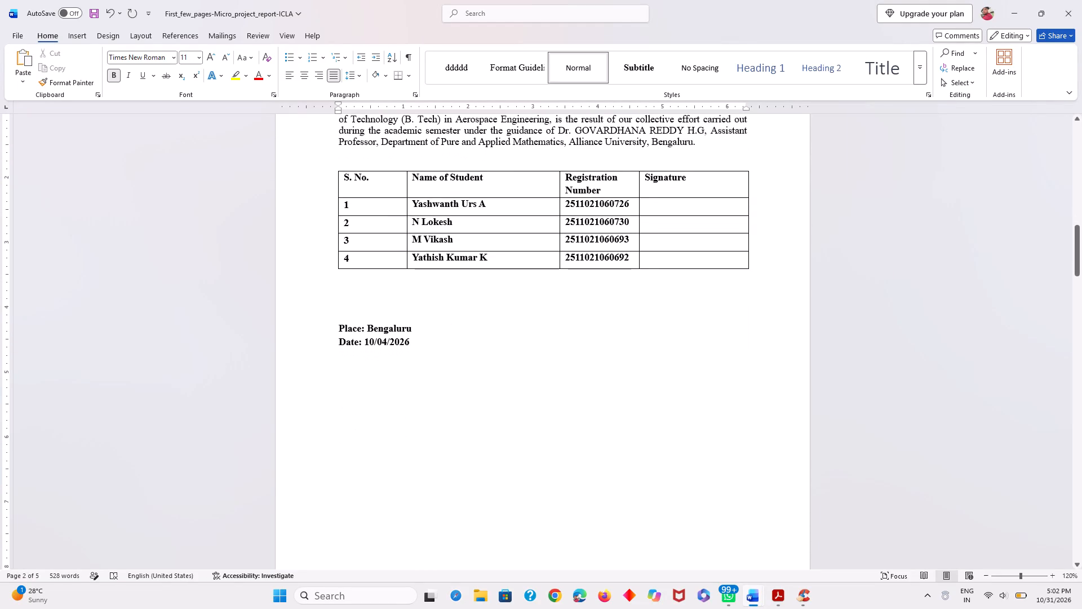
pyautogui.click(373, 342)
pyautogui.press('BackSpace')
pyautogui.press('BackSpace')
pyautogui.write('31')
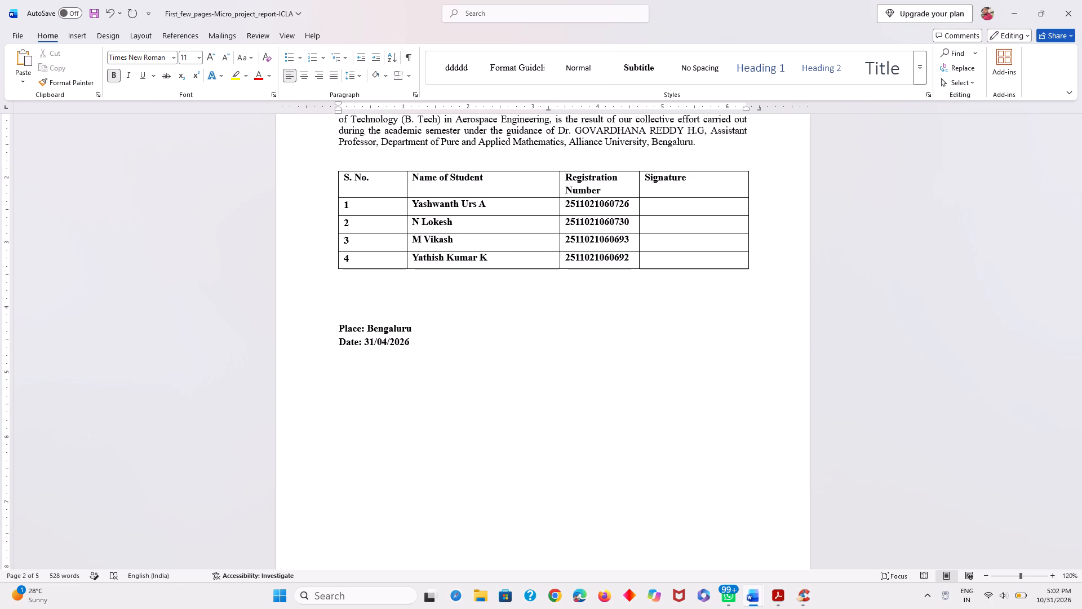
pyautogui.press('Right')
pyautogui.press('Right')
pyautogui.press('Right')
pyautogui.press('BackSpace')
pyautogui.write('10')
pyautogui.press('BackSpace')
pyautogui.press('BackSpace')
pyautogui.press('BackSpace')
pyautogui.write('10')
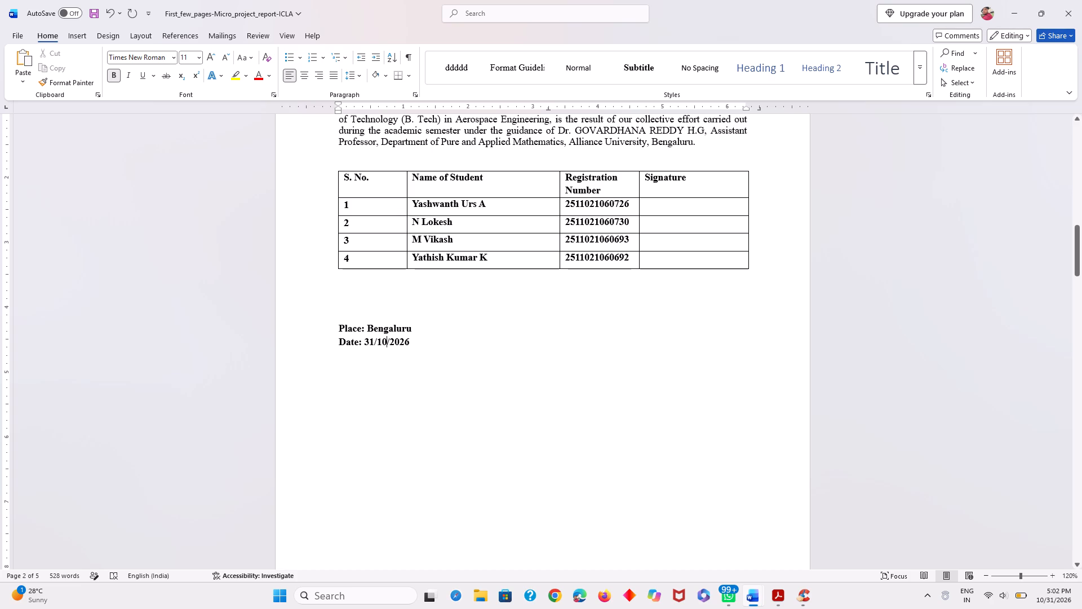
pyautogui.scroll(2, 503, 394)
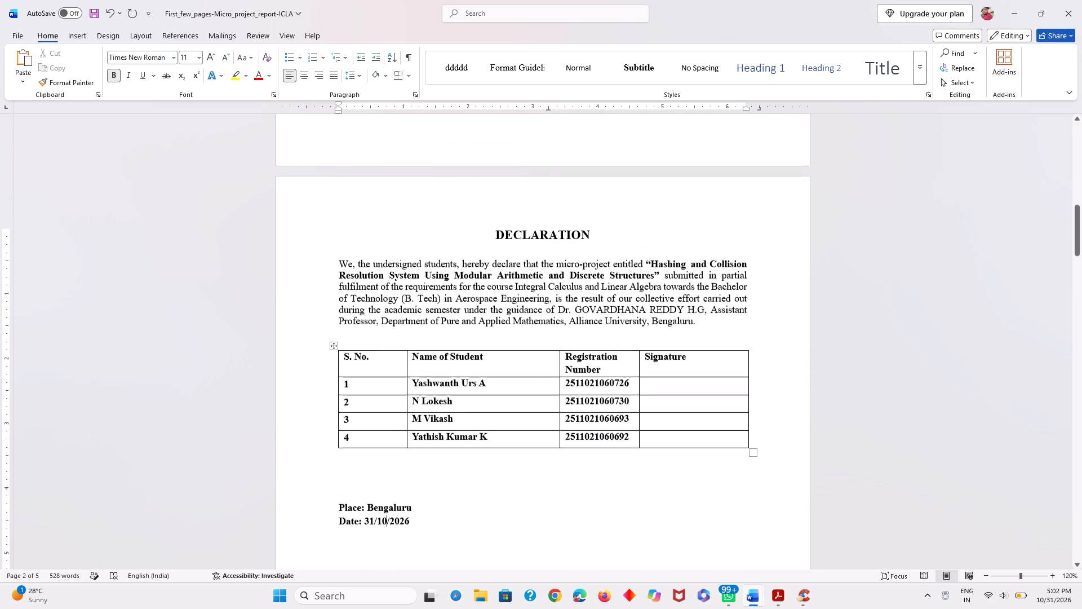
# Review the cover page and the Declaration for details that do not match the hashing project.
pyautogui.scroll(2, 503, 394)
pyautogui.scroll(2, 413, 461)
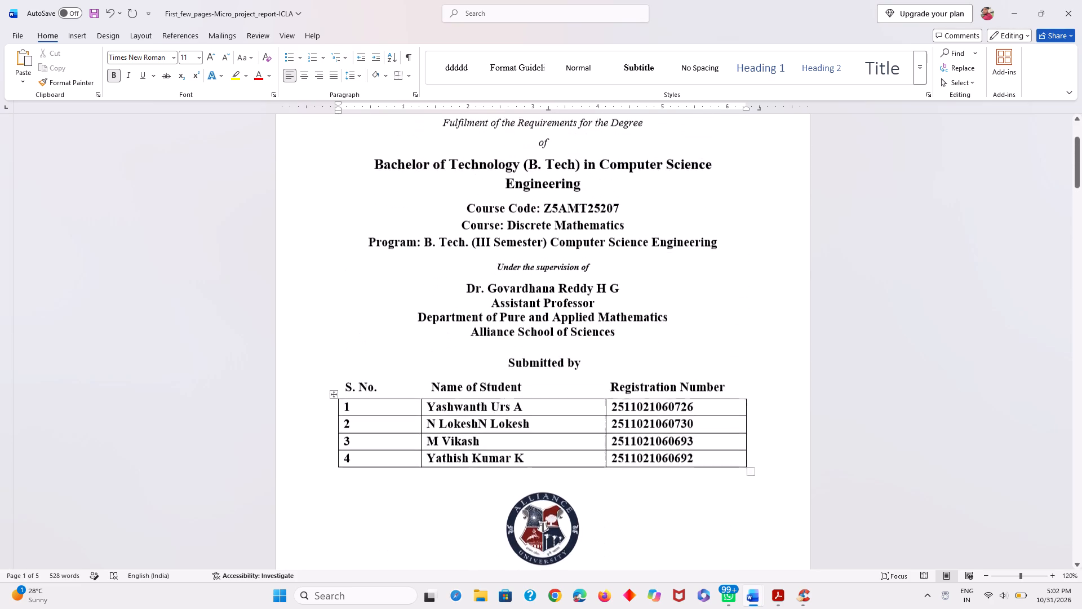
pyautogui.scroll(4, 413, 461)
pyautogui.scroll(-1, 413, 461)
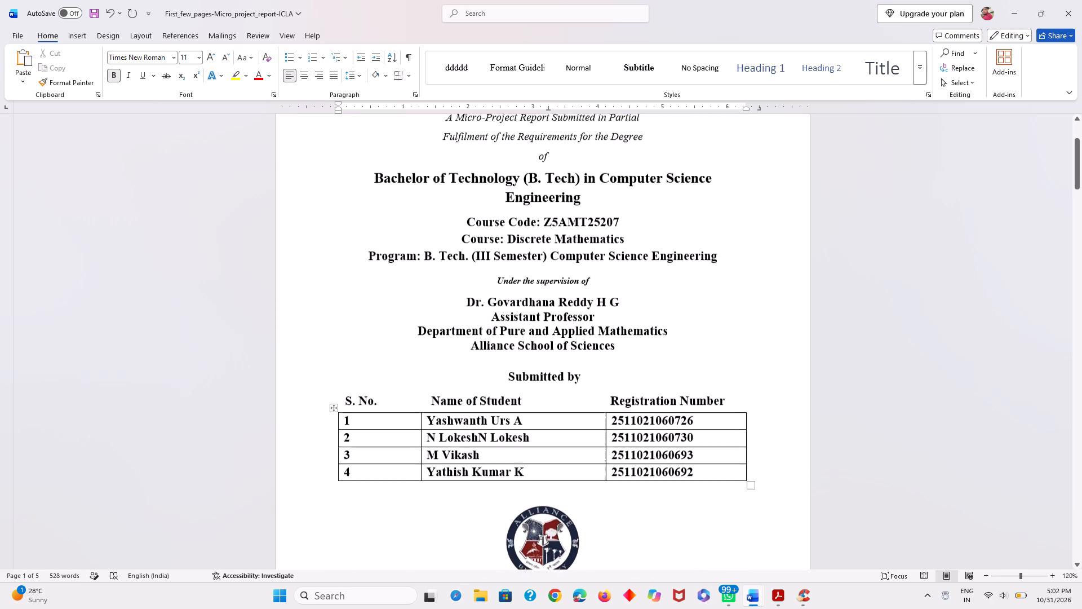
pyautogui.scroll(-4, 413, 461)
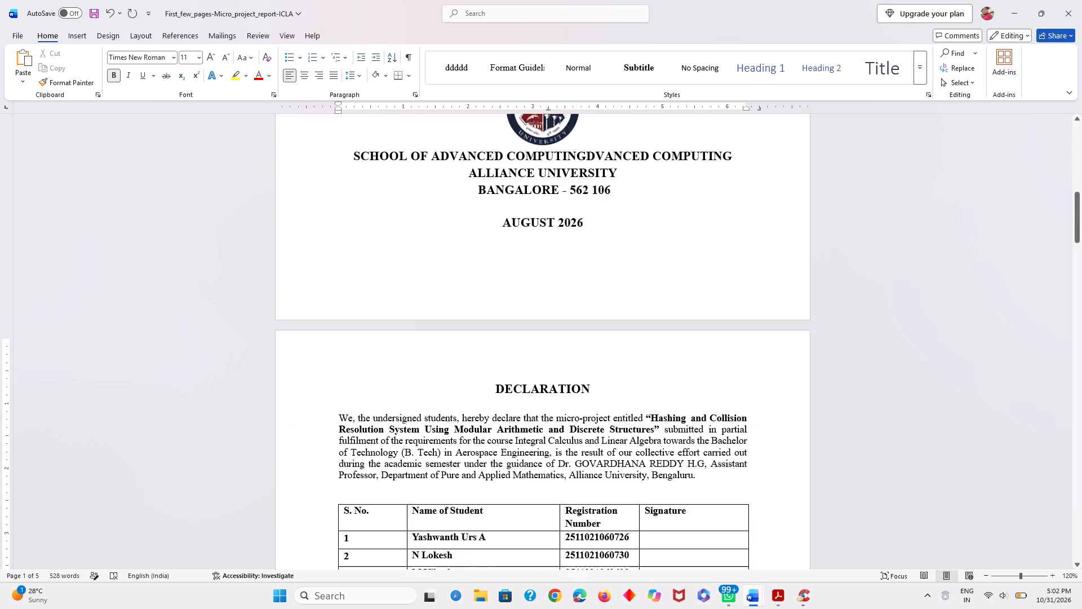
pyautogui.scroll(-4, 413, 461)
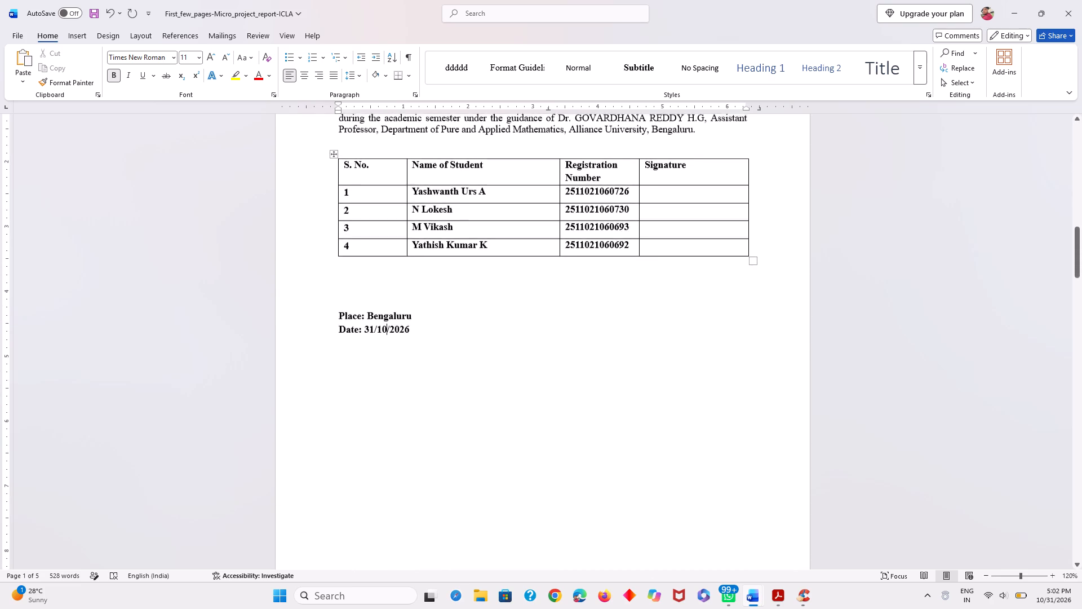
# Change the date below the Certificate paragraph to 31/10/2026.
pyautogui.scroll(-4, 413, 461)
pyautogui.scroll(4, 413, 461)
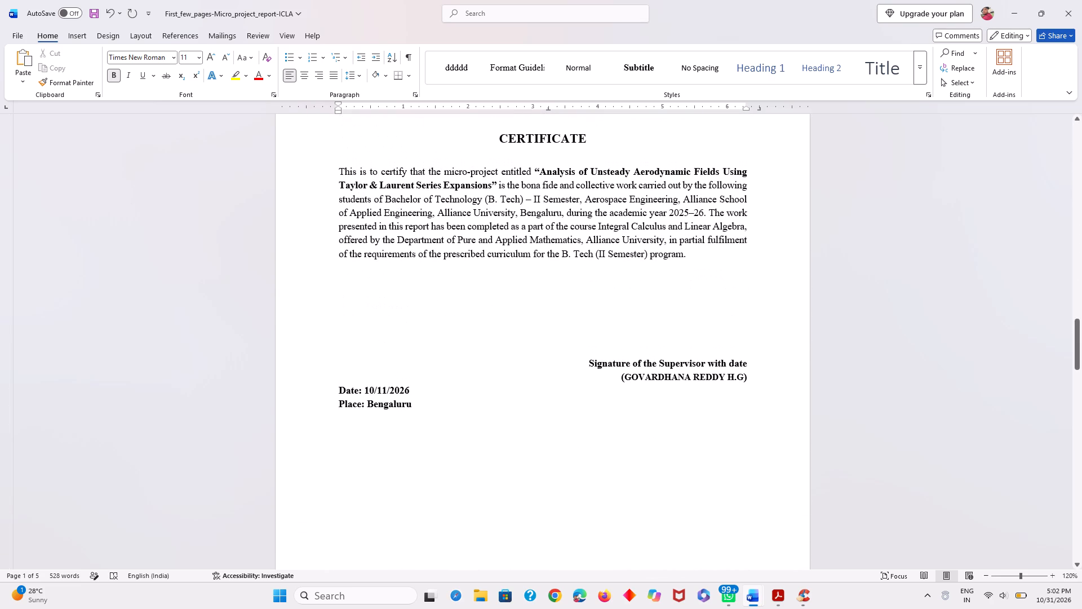
pyautogui.click(374, 390)
pyautogui.press('BackSpace')
pyautogui.press('BackSpace')
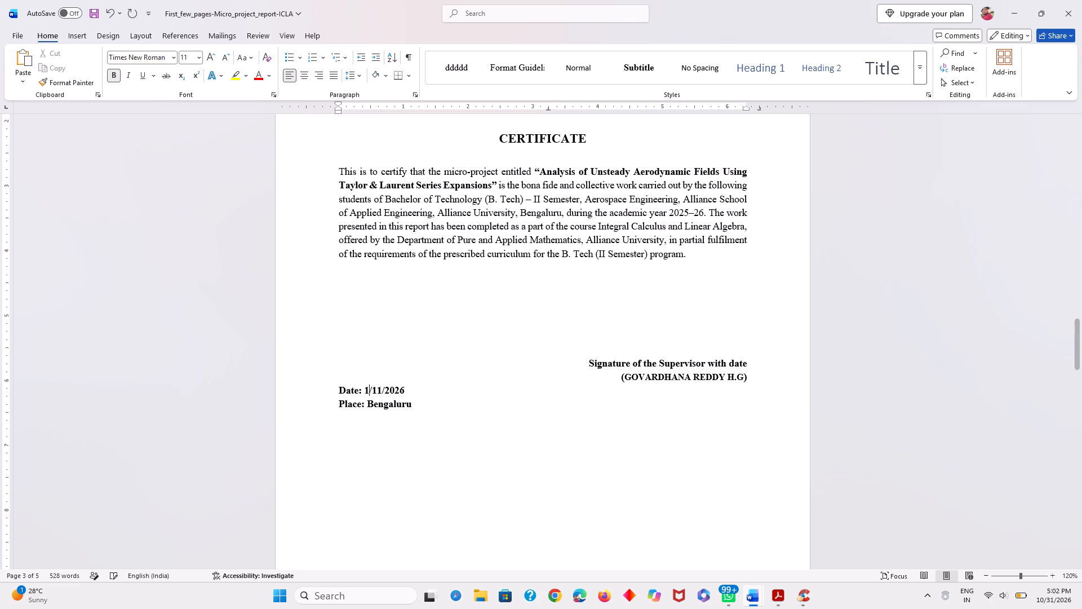
pyautogui.write('31')
pyautogui.press('Right')
pyautogui.press('Right')
pyautogui.press('Right')
pyautogui.press('BackSpace')
pyautogui.press('BackSpace')
pyautogui.write('10')
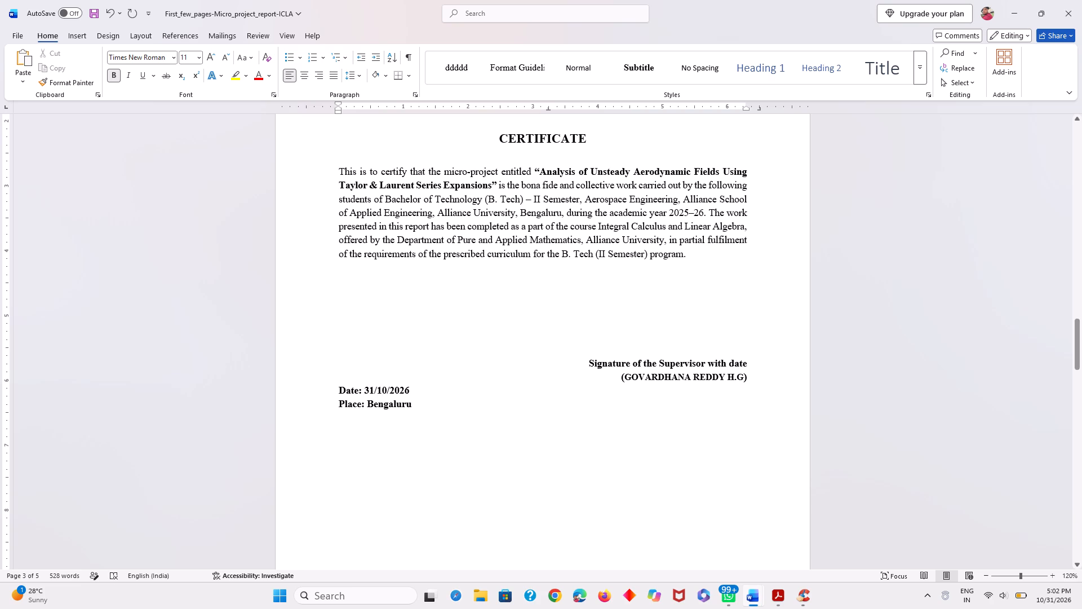
# Replace the Certificate's project title with the quoted hashing title copied from the Declaration, leaving a single space before "is".
pyautogui.scroll(6, 422, 409)
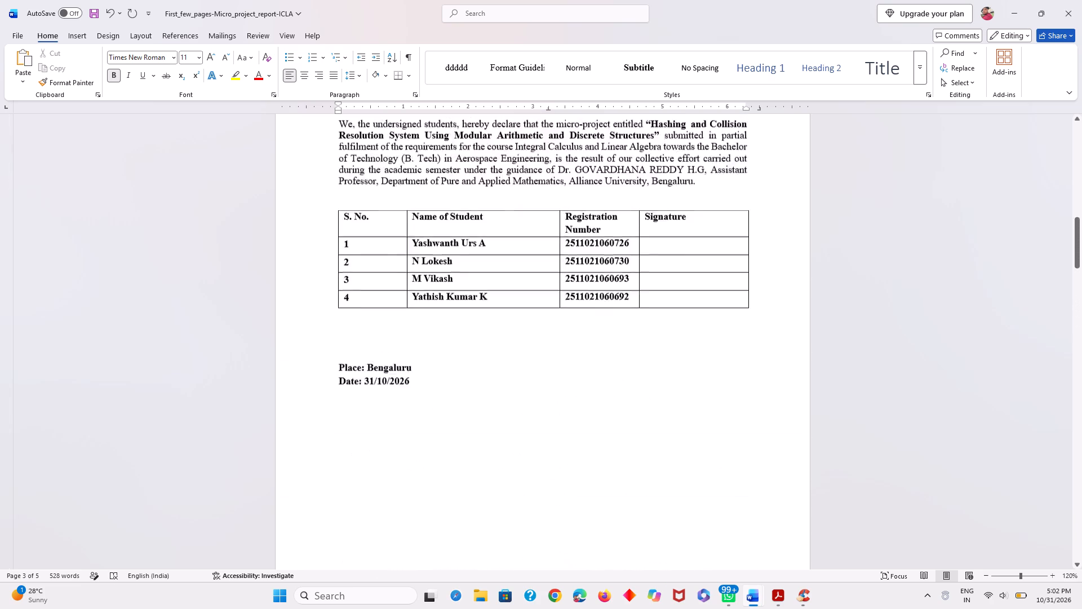
pyautogui.scroll(3, 422, 409)
pyautogui.moveTo(644, 222); pyautogui.dragTo(656, 236)
pyautogui.click(643, 209)
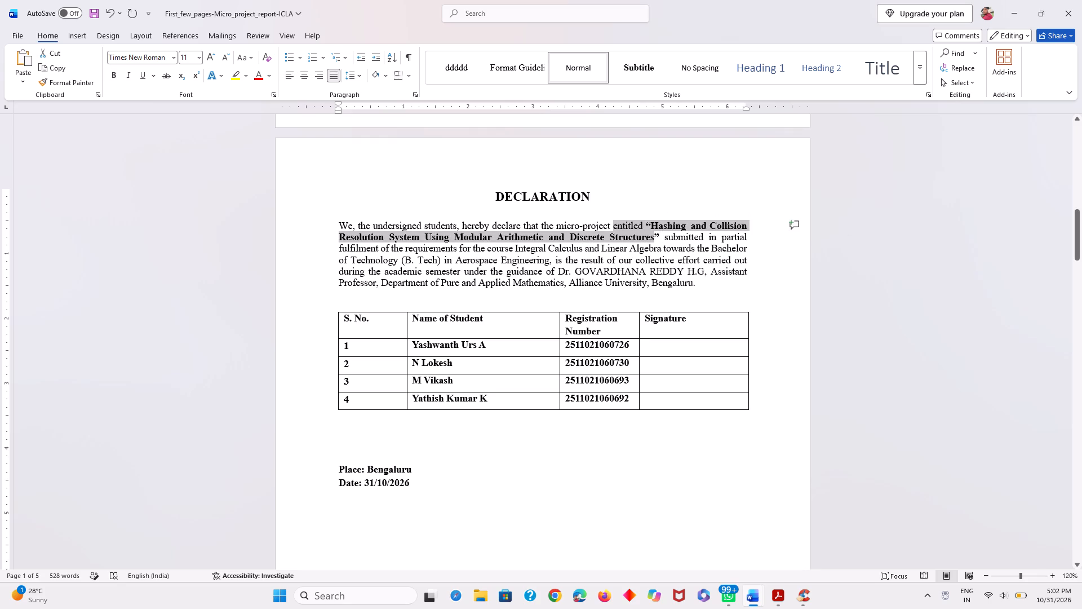
pyautogui.moveTo(646, 223); pyautogui.dragTo(658, 239)
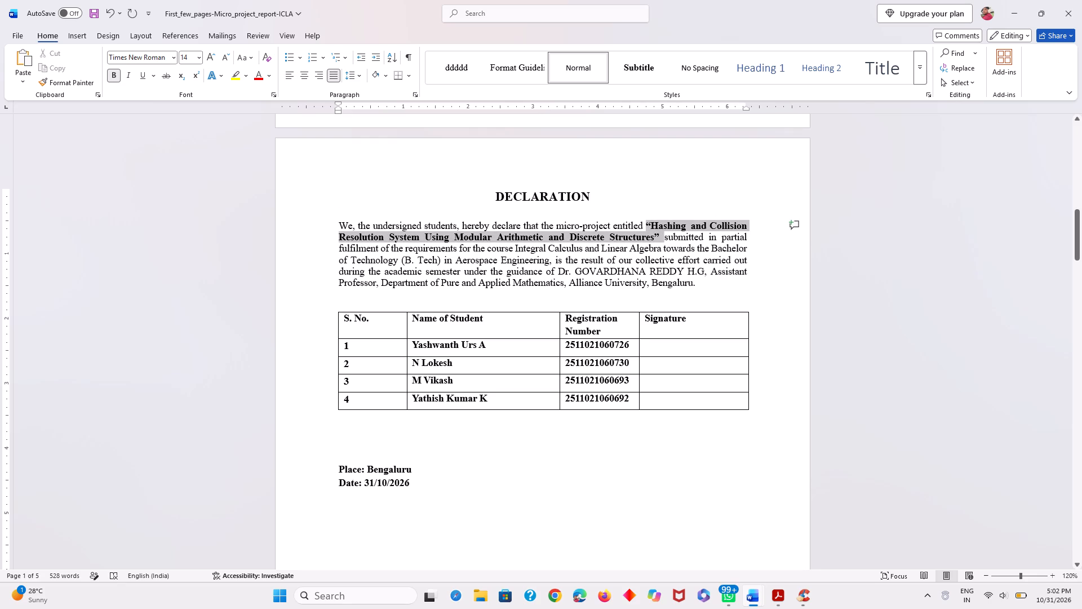
pyautogui.moveTo(658, 239); pyautogui.dragTo(658, 239)
pyautogui.hotkey('ctrl', 'c')
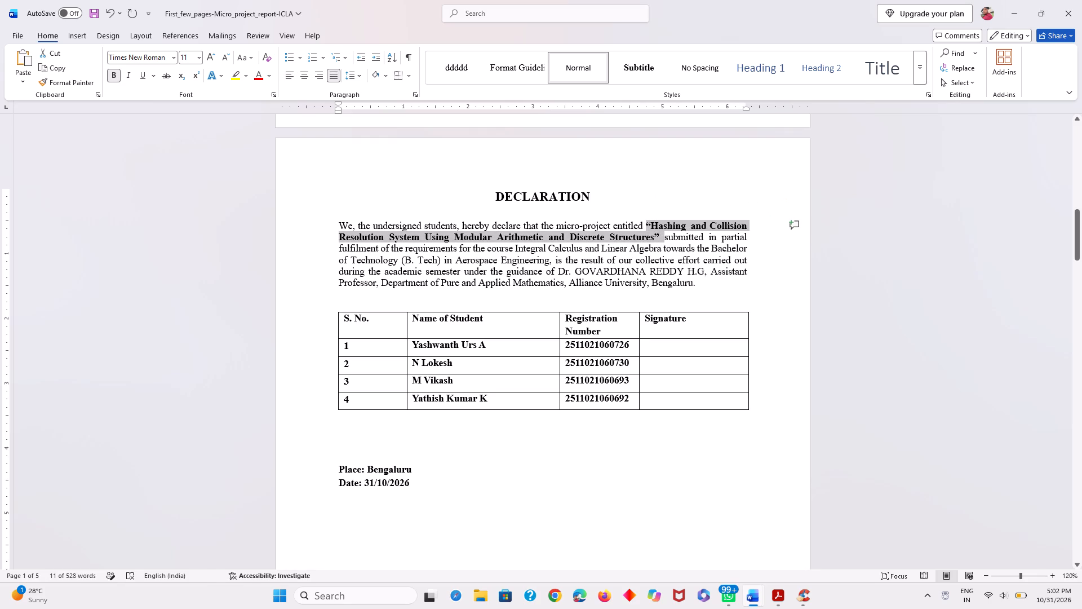
pyautogui.scroll(-5, 761, 385)
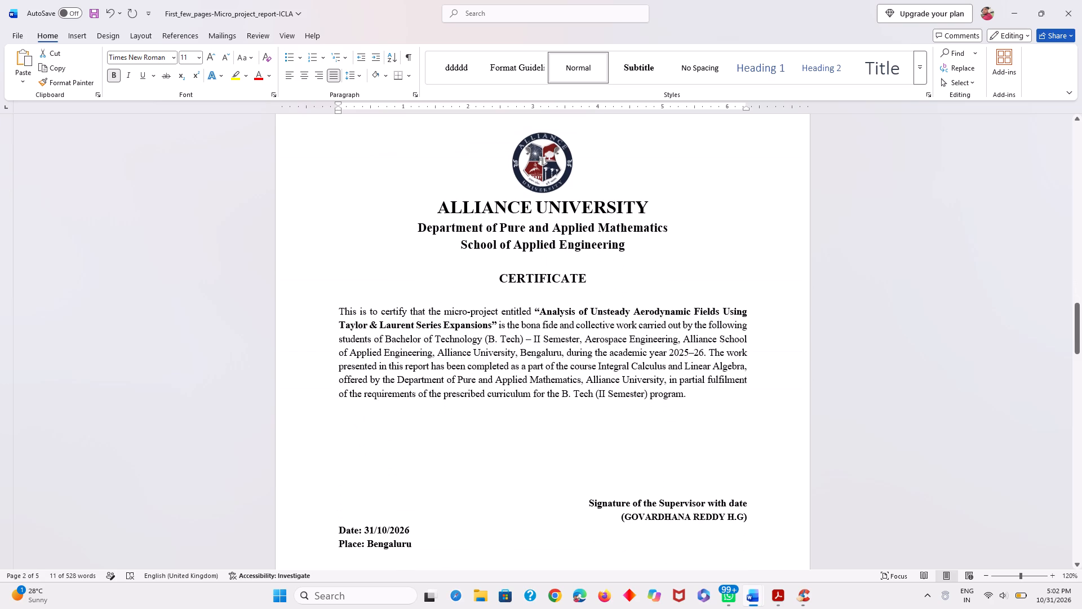
pyautogui.click(496, 322)
pyautogui.press('BackSpace')
pyautogui.press('BackSpace')
pyautogui.press('BackSpace')
pyautogui.press('BackSpace')
pyautogui.press('BackSpace')
pyautogui.press('BackSpace')
pyautogui.press('BackSpace')
pyautogui.press('BackSpace')
pyautogui.press('BackSpace')
pyautogui.press('BackSpace')
pyautogui.press('BackSpace')
pyautogui.press('BackSpace')
pyautogui.press('BackSpace')
pyautogui.press('BackSpace')
pyautogui.press('BackSpace')
pyautogui.press('BackSpace')
pyautogui.press('BackSpace')
pyautogui.press('BackSpace')
pyautogui.press('BackSpace')
pyautogui.press('BackSpace')
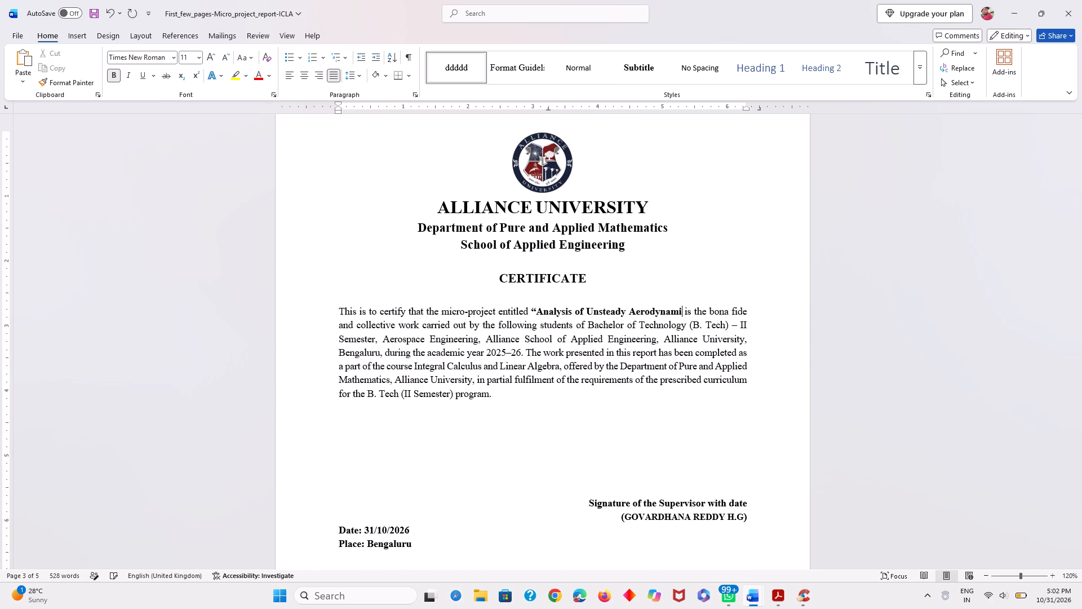
pyautogui.press('BackSpace')
pyautogui.press('BackSpace')
pyautogui.press('BackSpace')
pyautogui.press('BackSpace')
pyautogui.press('BackSpace')
pyautogui.press('BackSpace')
pyautogui.press('BackSpace')
pyautogui.press('BackSpace')
pyautogui.press('BackSpace')
pyautogui.press('BackSpace')
pyautogui.press('BackSpace')
pyautogui.press('BackSpace')
pyautogui.press('BackSpace')
pyautogui.press('BackSpace')
pyautogui.press('BackSpace')
pyautogui.press('BackSpace')
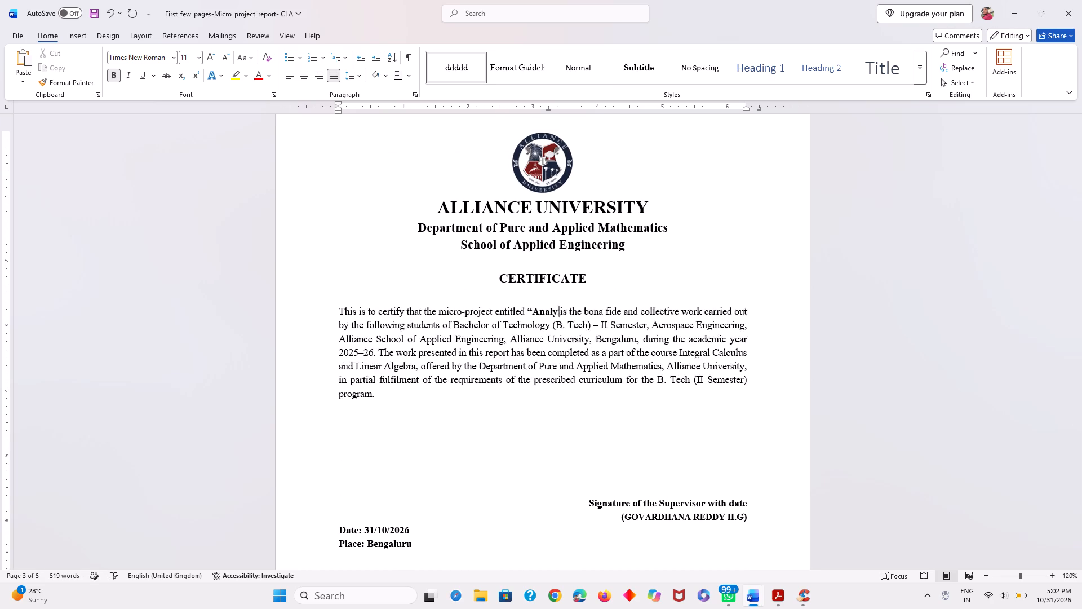
pyautogui.press('BackSpace')
pyautogui.press('space')
pyautogui.hotkey('ctrl', 'v')
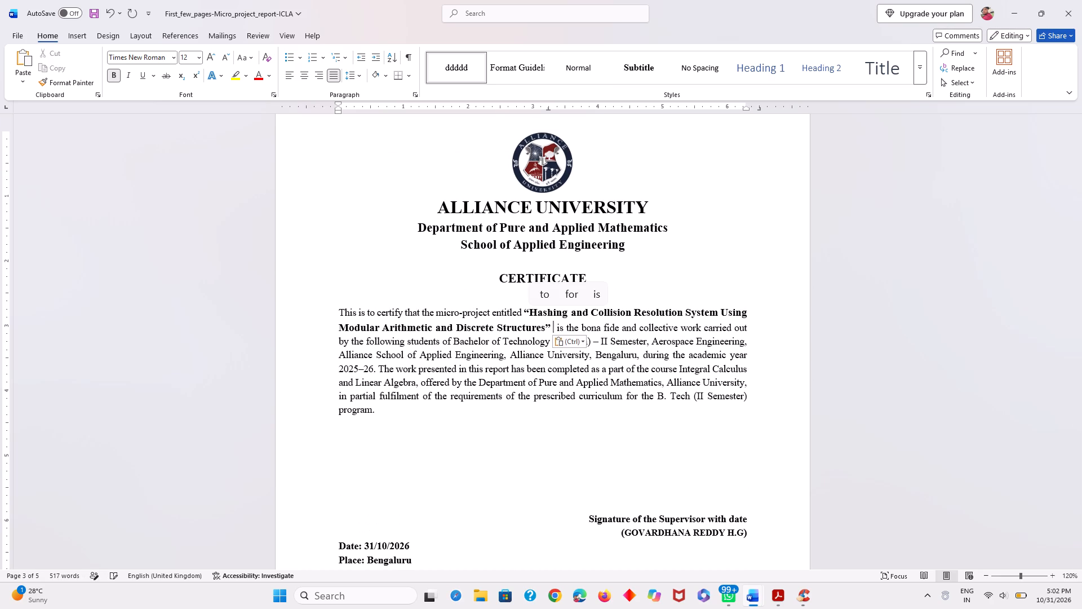
pyautogui.press('Right')
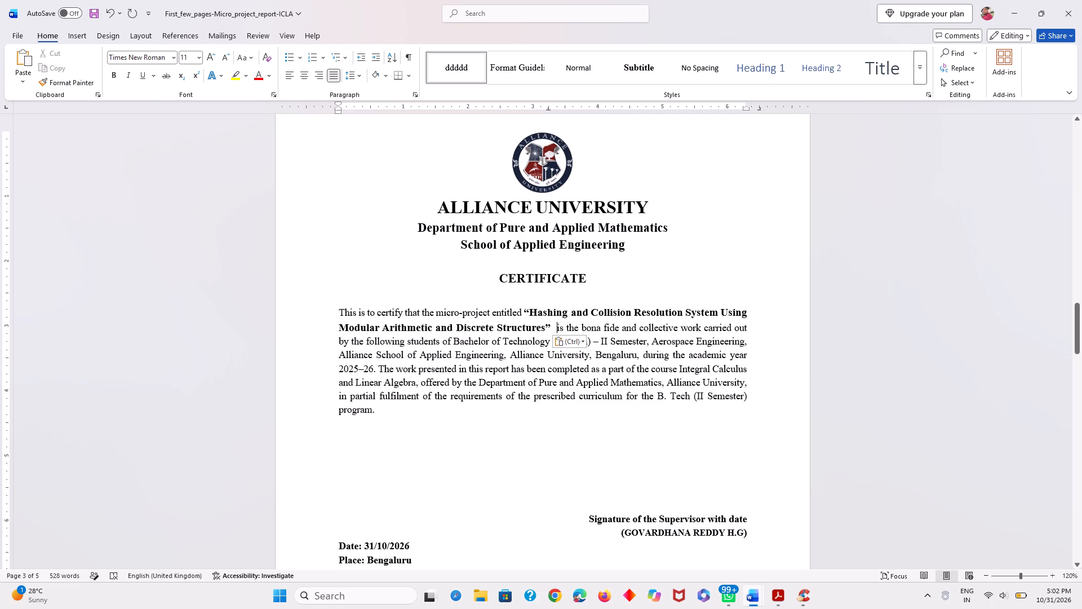
pyautogui.press('BackSpace')
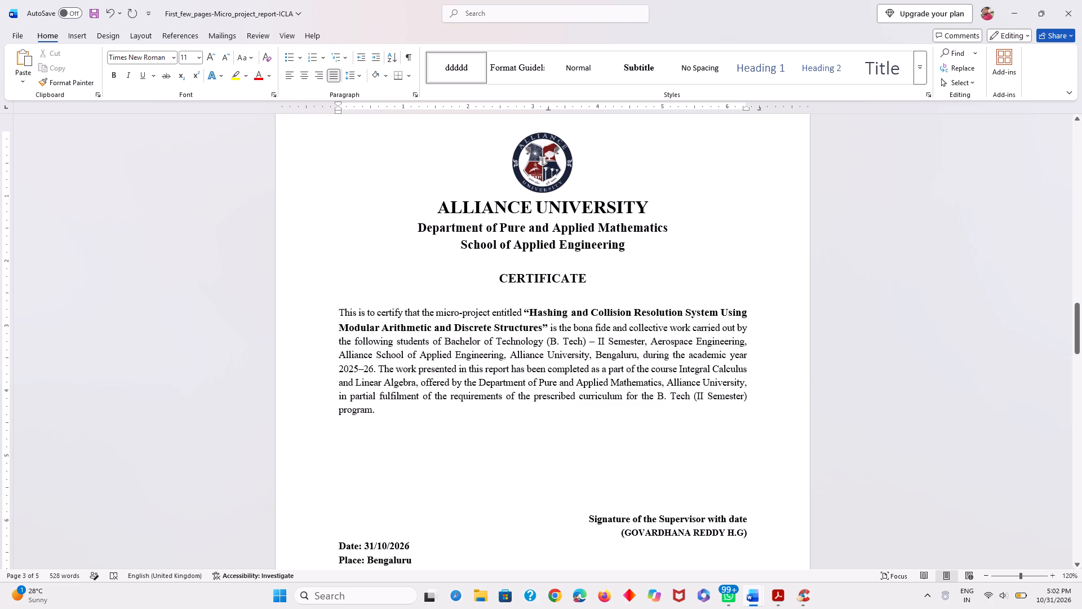
# Change the school in the supervisor's details on the cover page to "Alliance School of Advanced Computing".
pyautogui.scroll(14, 741, 242)
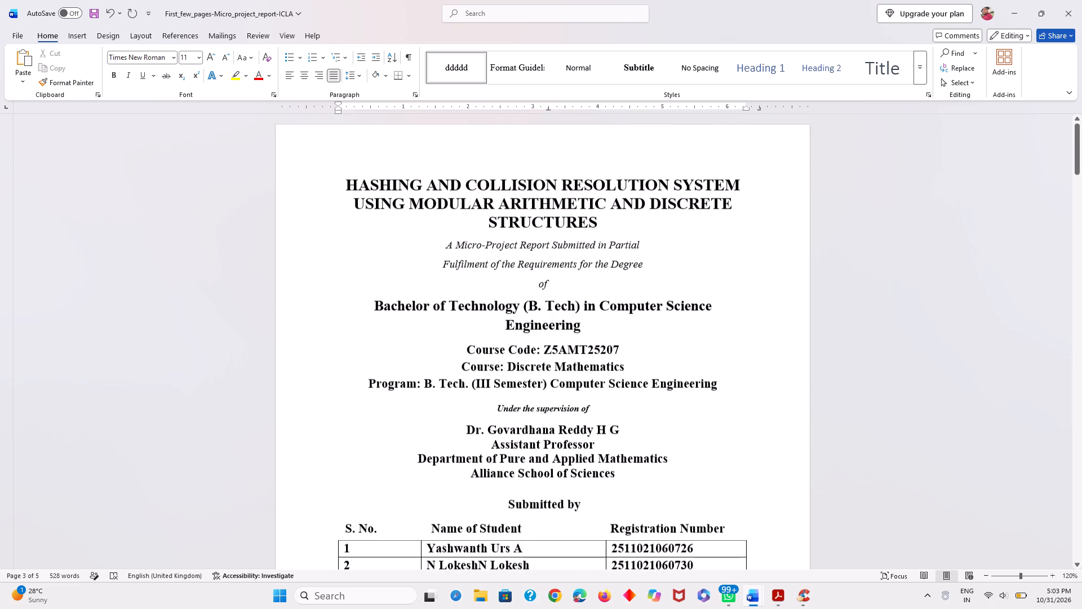
pyautogui.scroll(-3, 766, 293)
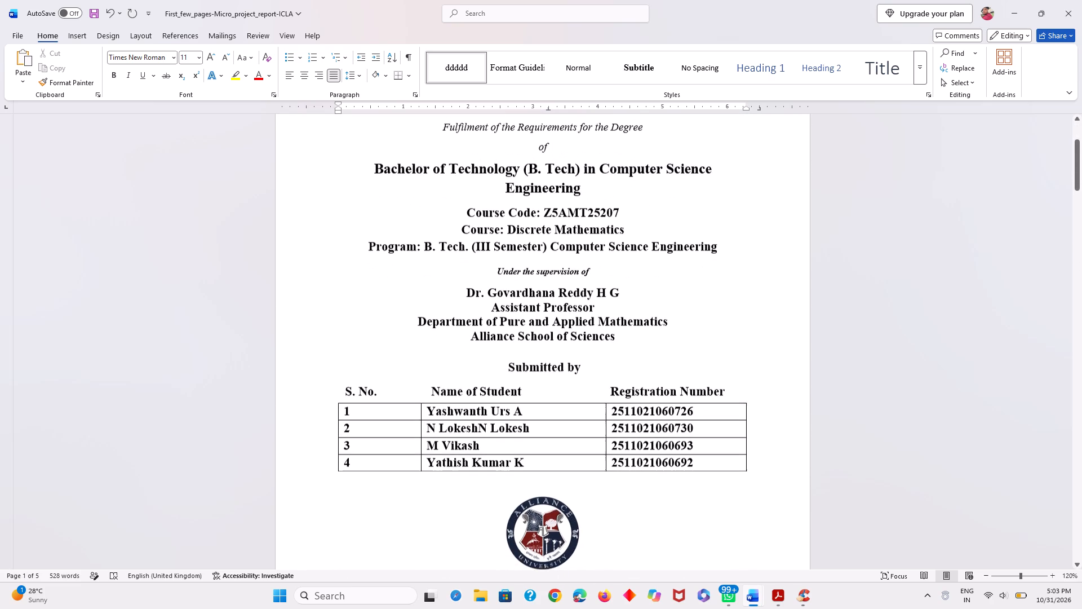
pyautogui.scroll(-1, 766, 293)
pyautogui.scroll(1, 583, 213)
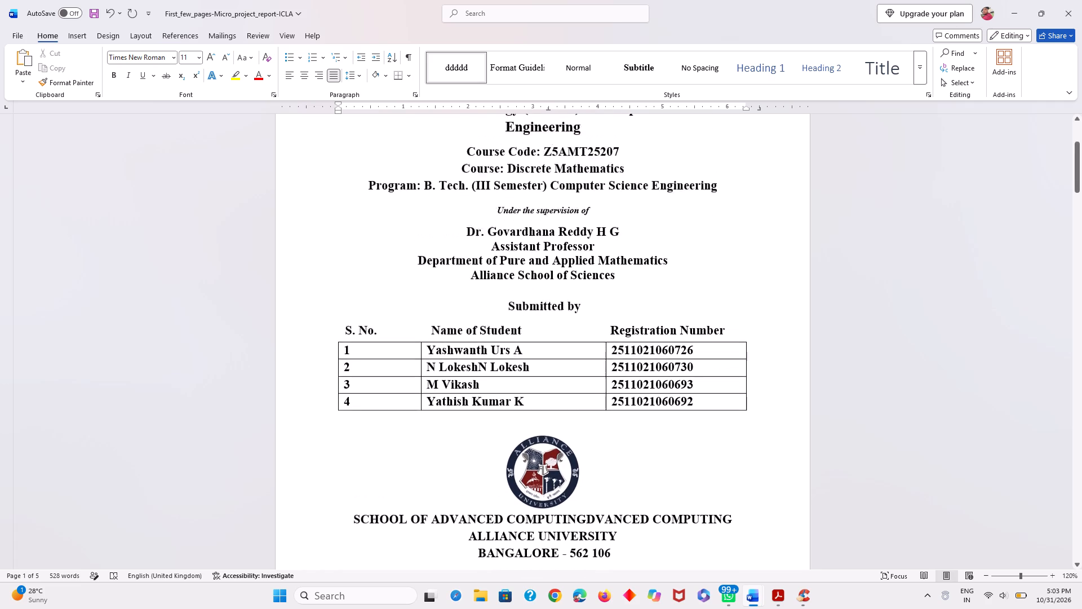
pyautogui.scroll(1, 583, 213)
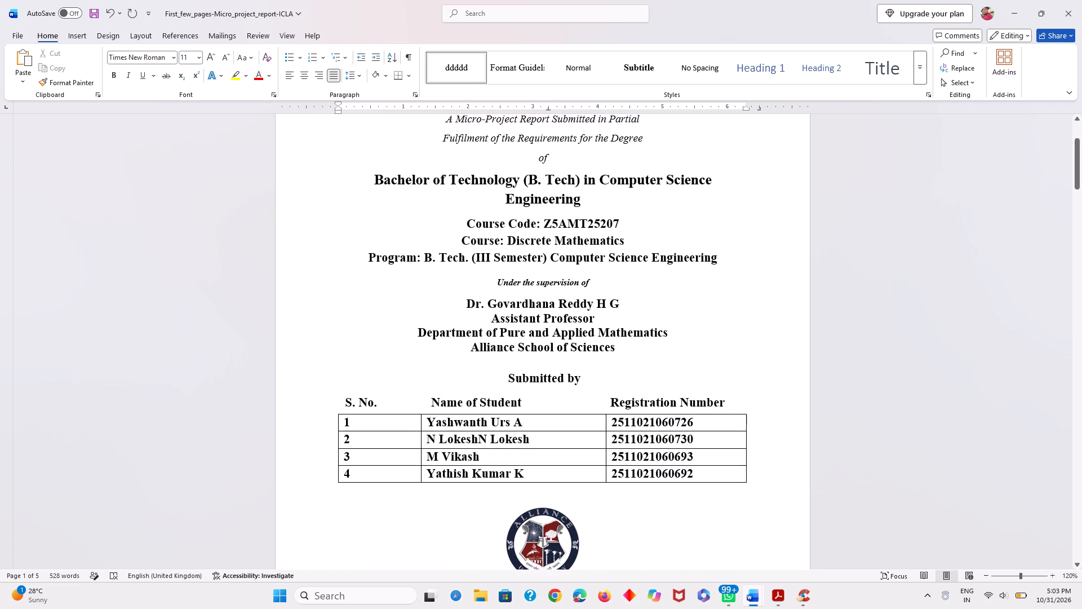
pyautogui.scroll(1, 707, 275)
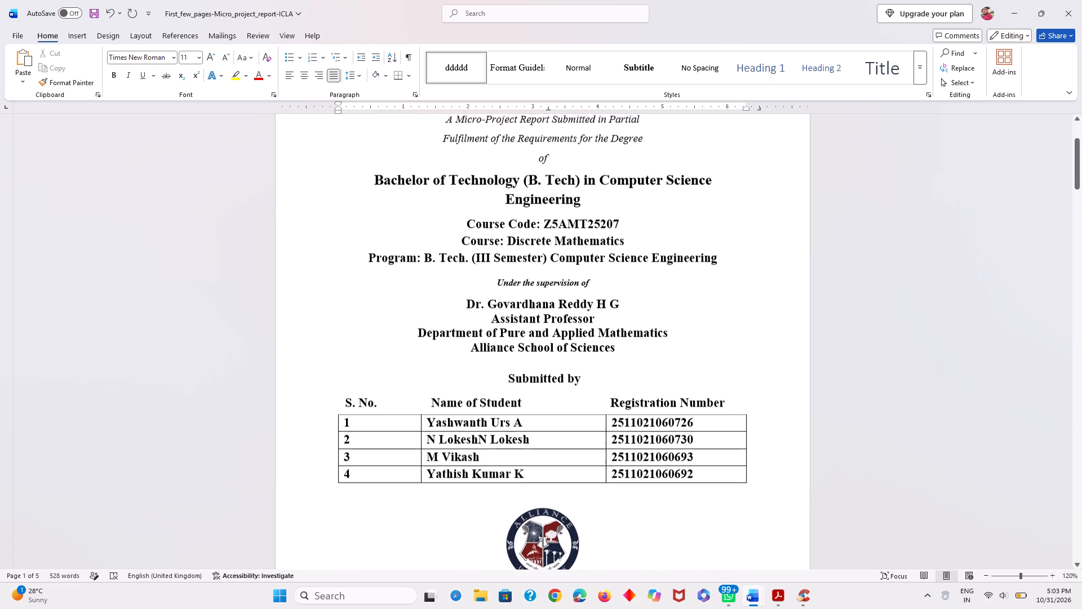
pyautogui.scroll(1, 707, 275)
pyautogui.click(626, 369)
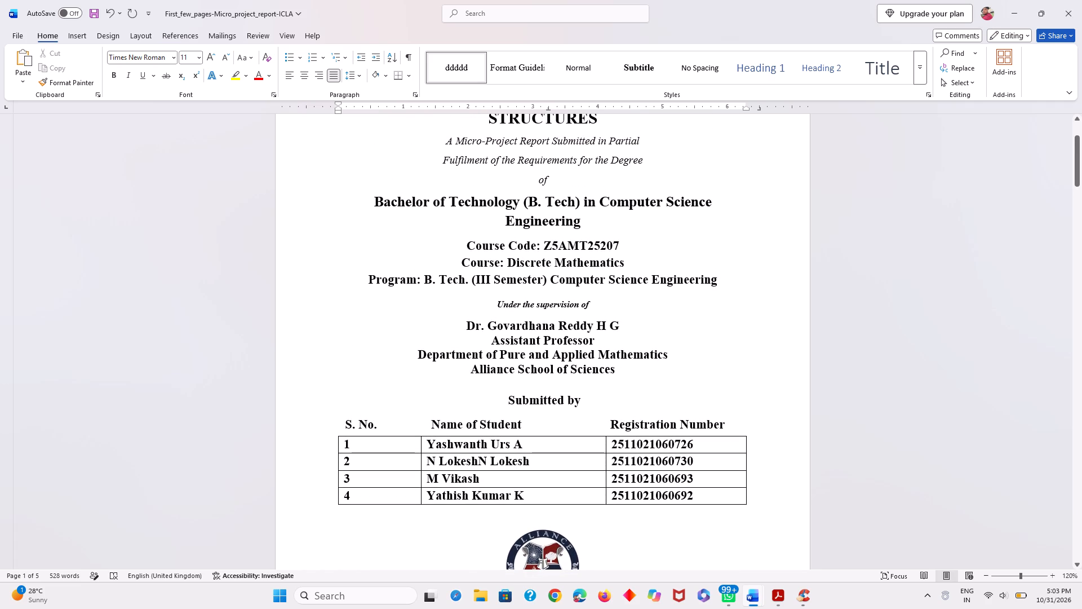
pyautogui.press('BackSpace')
pyautogui.press('BackSpace')
pyautogui.press('BackSpace')
pyautogui.press('BackSpace')
pyautogui.press('BackSpace')
pyautogui.press('BackSpace')
pyautogui.press('BackSpace')
pyautogui.press('BackSpace')
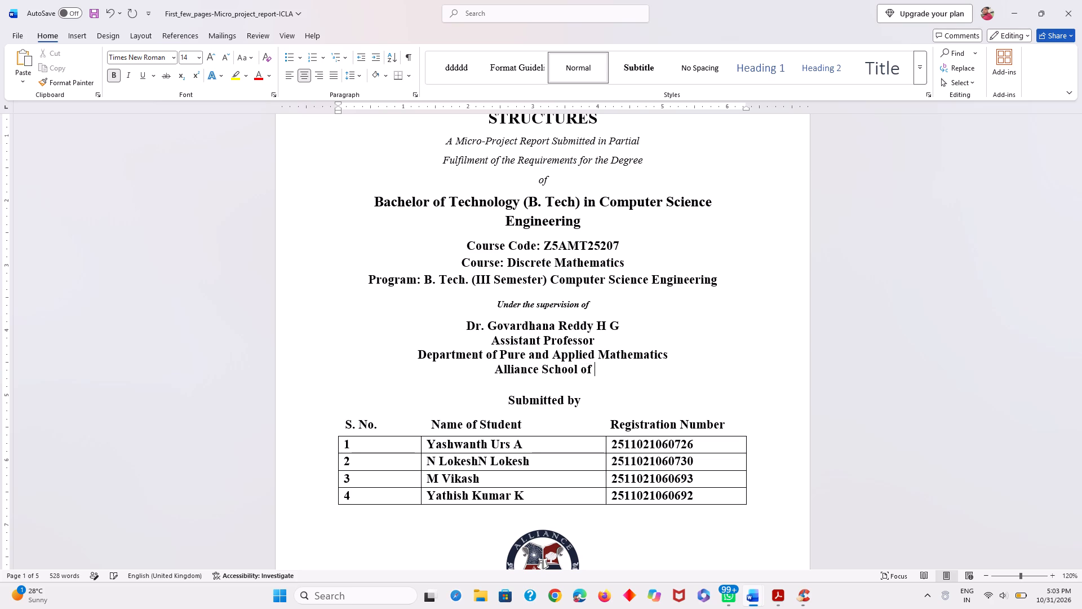
pyautogui.write('Advanced')
pyautogui.press('space')
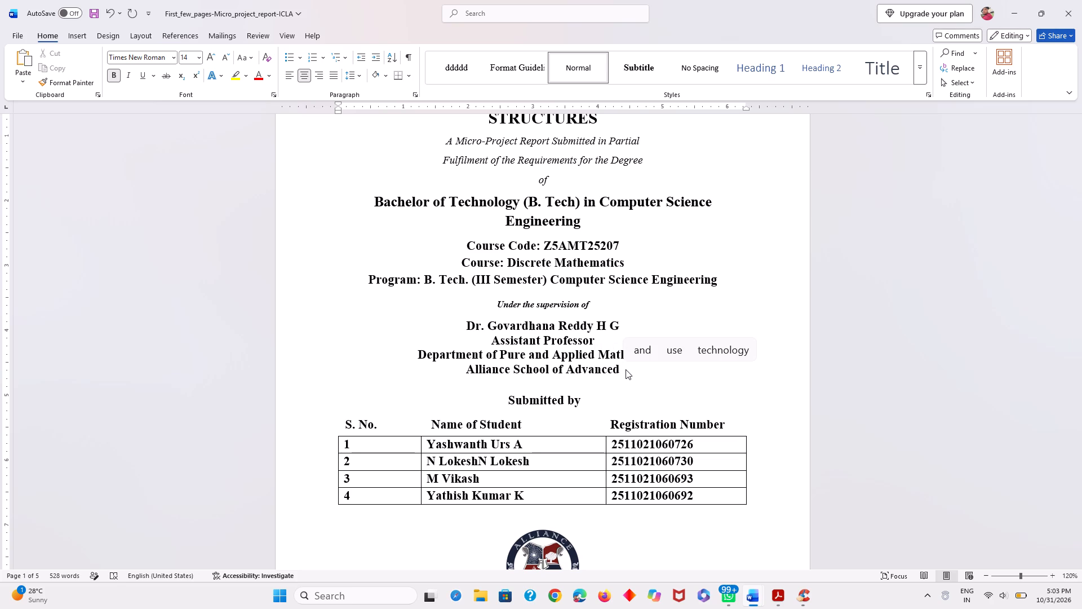
pyautogui.write('CX')
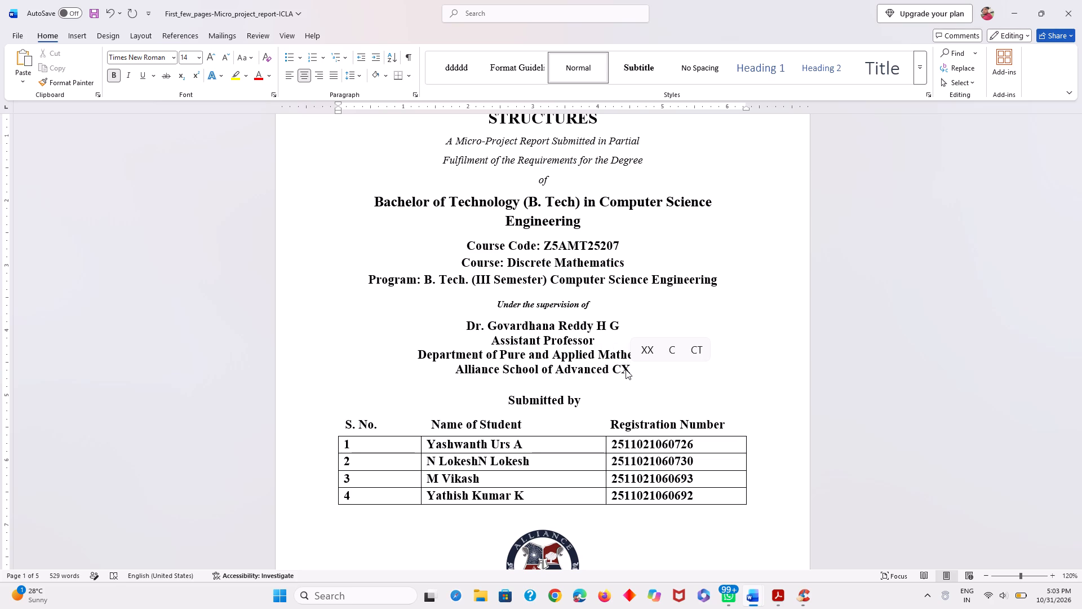
pyautogui.press('BackSpace')
pyautogui.write('omputing')
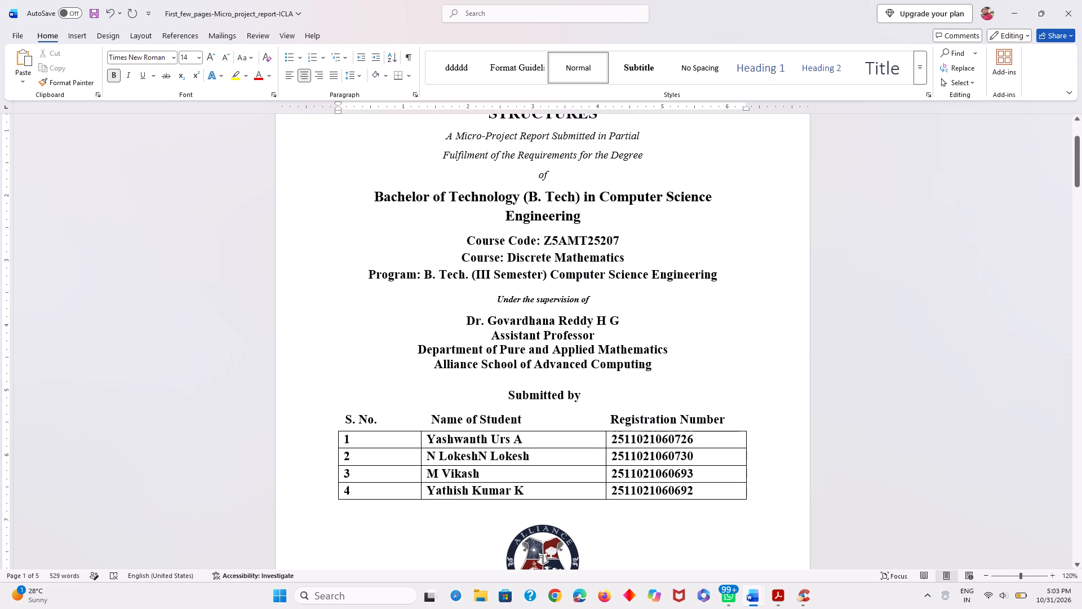
# Remove the duplicated text from the school line below the cover logo, leaving "SCHOOL OF ADVANCED COMPUTING".
pyautogui.scroll(-3, 679, 352)
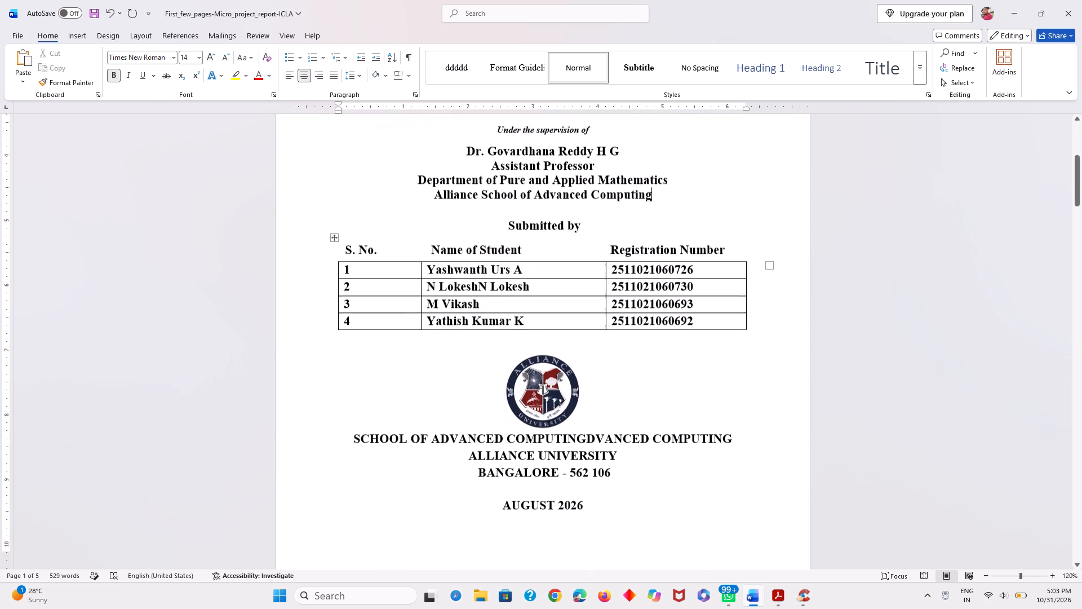
pyautogui.scroll(-2, 645, 342)
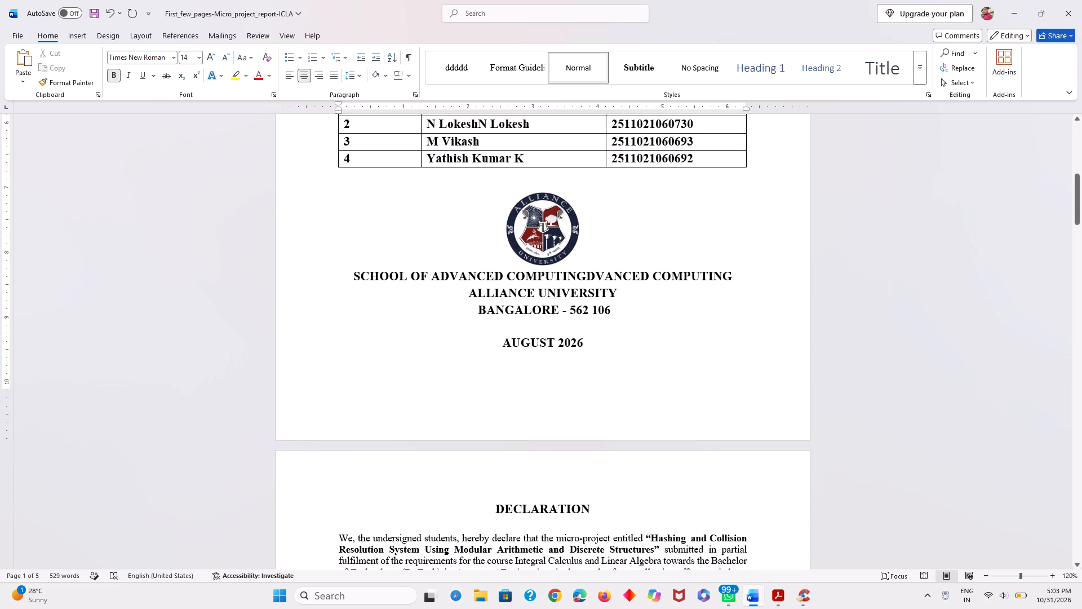
pyautogui.click(648, 279)
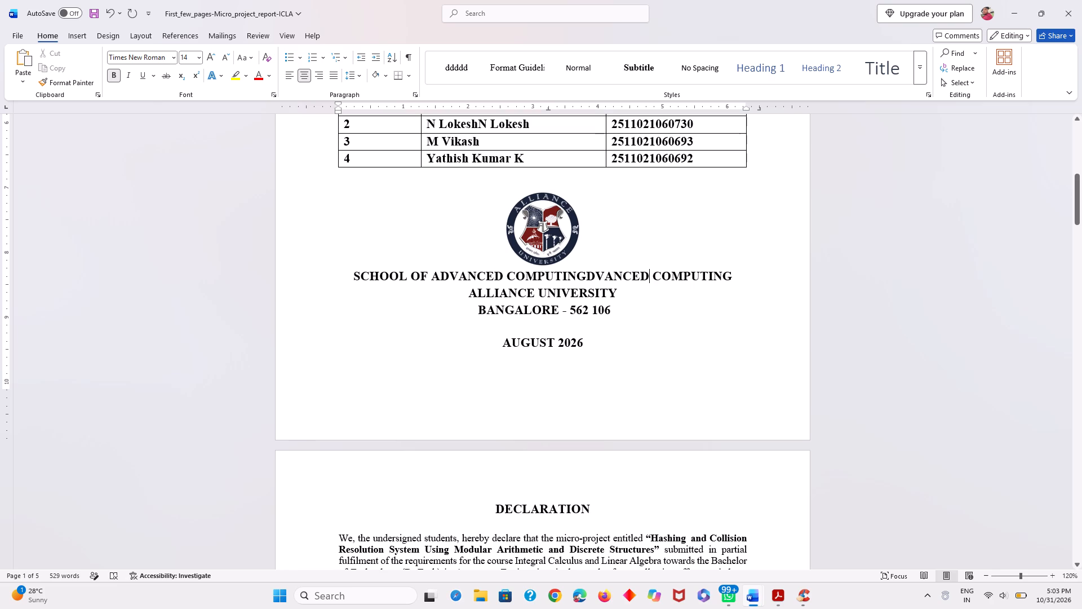
pyautogui.press('BackSpace')
pyautogui.press('BackSpace')
pyautogui.press('BackSpace')
pyautogui.press('BackSpace')
pyautogui.press('BackSpace')
pyautogui.press('BackSpace')
pyautogui.press('BackSpace')
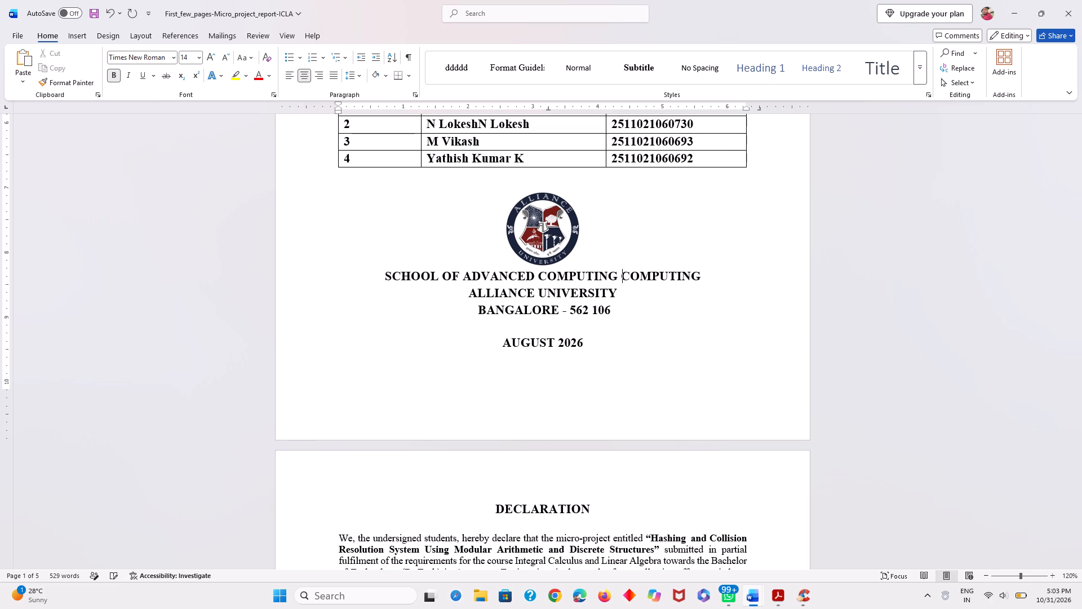
pyautogui.click(717, 278)
pyautogui.press('BackSpace')
pyautogui.press('BackSpace')
pyautogui.press('BackSpace')
pyautogui.press('BackSpace')
pyautogui.press('BackSpace')
pyautogui.press('BackSpace')
pyautogui.press('BackSpace')
pyautogui.press('BackSpace')
pyautogui.press('BackSpace')
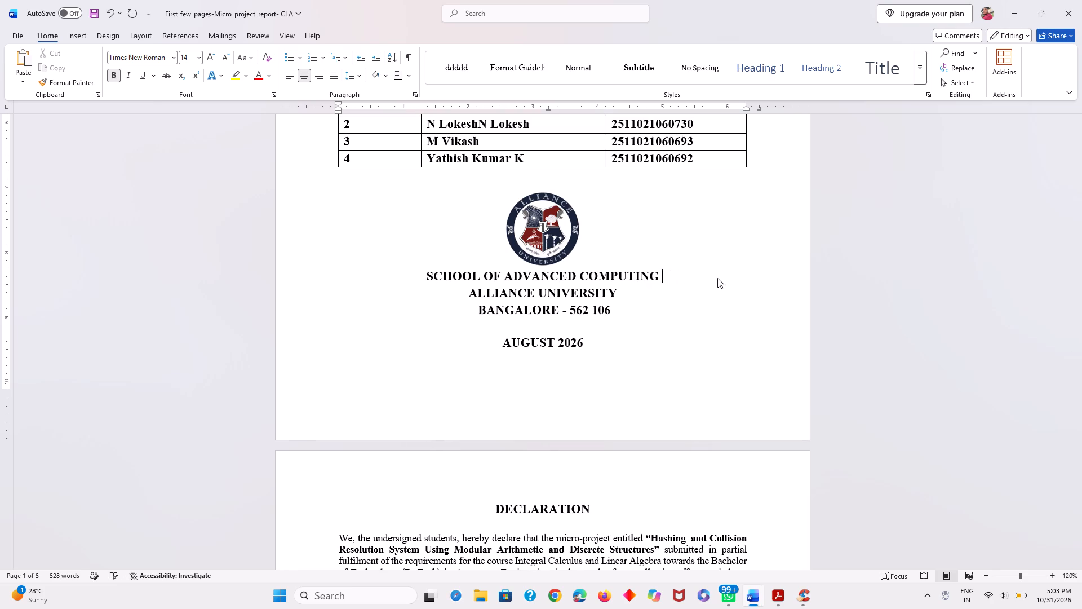
pyautogui.scroll(-1, 673, 296)
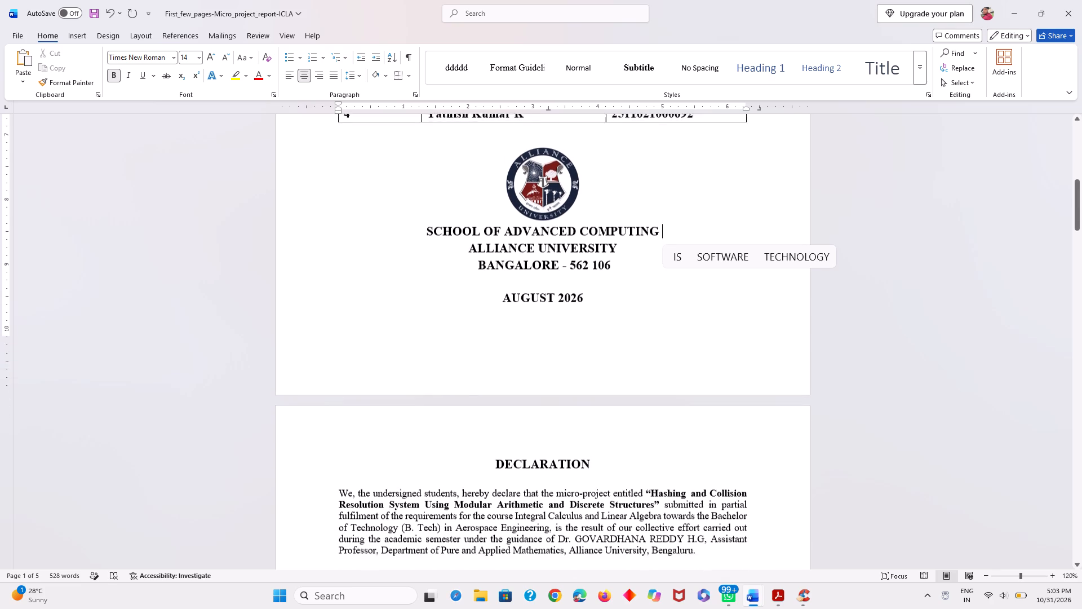
# Change the B. Tech branch named in the Declaration paragraph to "Computer Science".
pyautogui.scroll(-2, 673, 296)
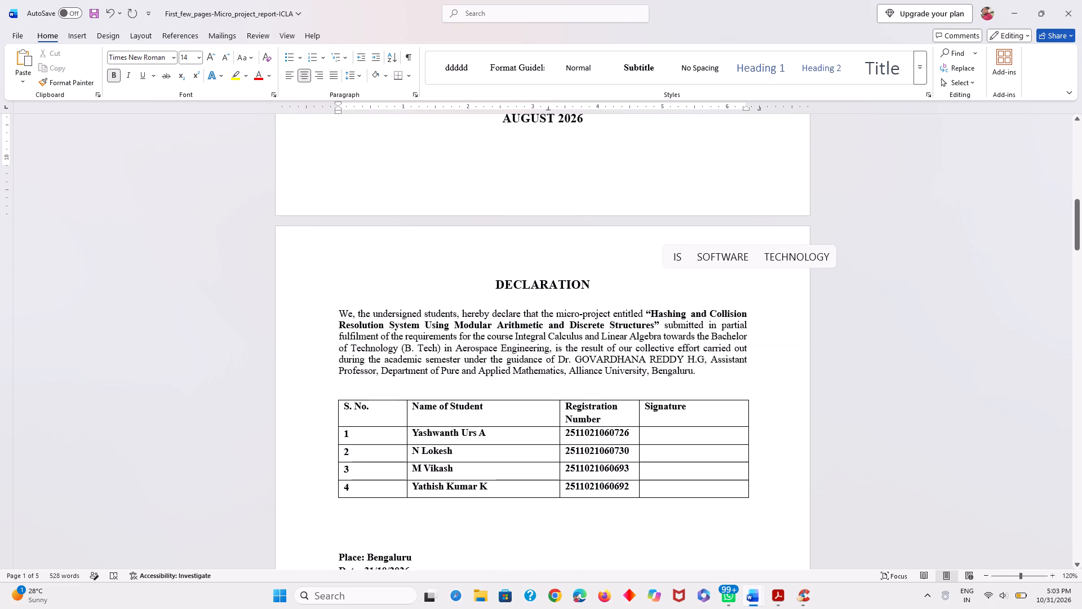
pyautogui.click(549, 262)
pyautogui.scroll(-1, 549, 262)
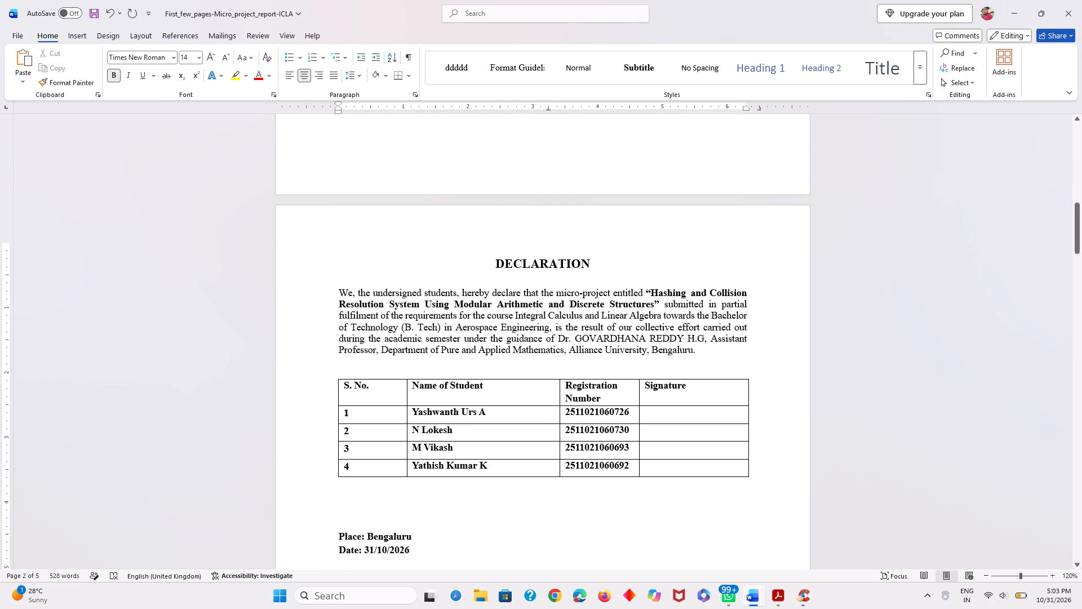
pyautogui.scroll(-1, 549, 262)
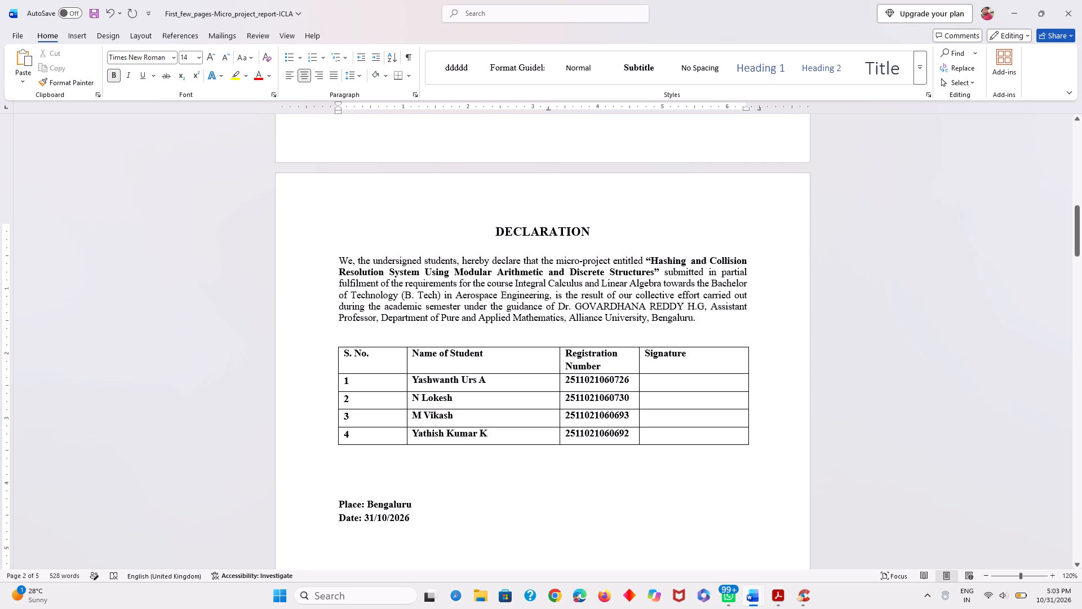
pyautogui.scroll(-1, 654, 295)
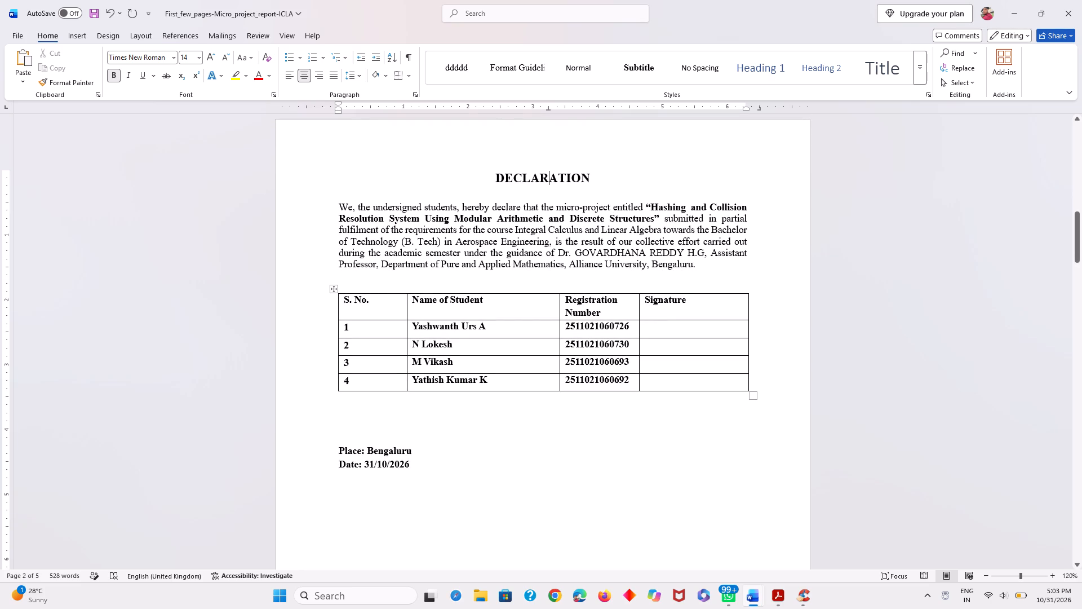
pyautogui.click(550, 241)
pyautogui.press('BackSpace')
pyautogui.press('BackSpace')
pyautogui.press('BackSpace')
pyautogui.press('BackSpace')
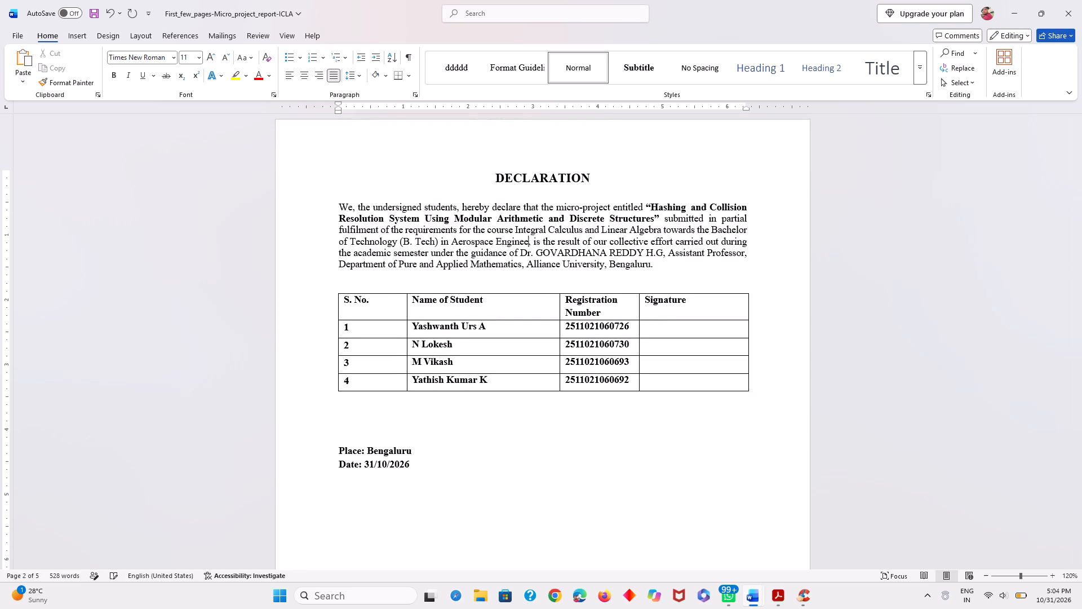
pyautogui.press('BackSpace')
pyautogui.press('BackSpace')
pyautogui.press('BackSpace')
pyautogui.press('BackSpace')
pyautogui.press('BackSpace')
pyautogui.press('BackSpace')
pyautogui.press('BackSpace')
pyautogui.press('BackSpace')
pyautogui.press('BackSpace')
pyautogui.press('BackSpace')
pyautogui.press('BackSpace')
pyautogui.press('BackSpace')
pyautogui.press('BackSpace')
pyautogui.press('BackSpace')
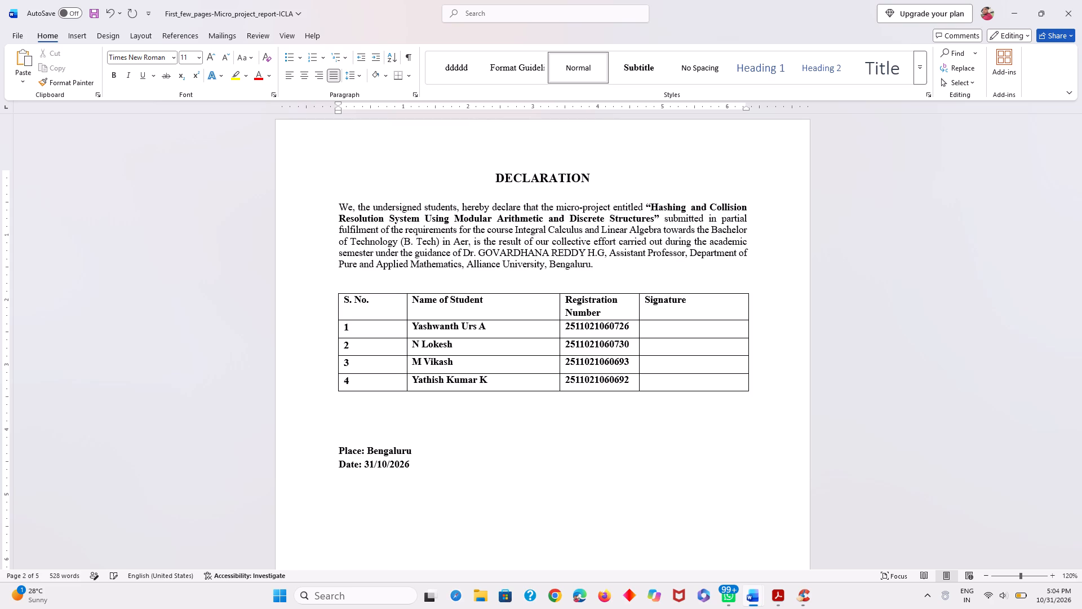
pyautogui.press('BackSpace')
pyautogui.press('BackSpace')
pyautogui.press('BackSpace')
pyautogui.write('Computer Sci')
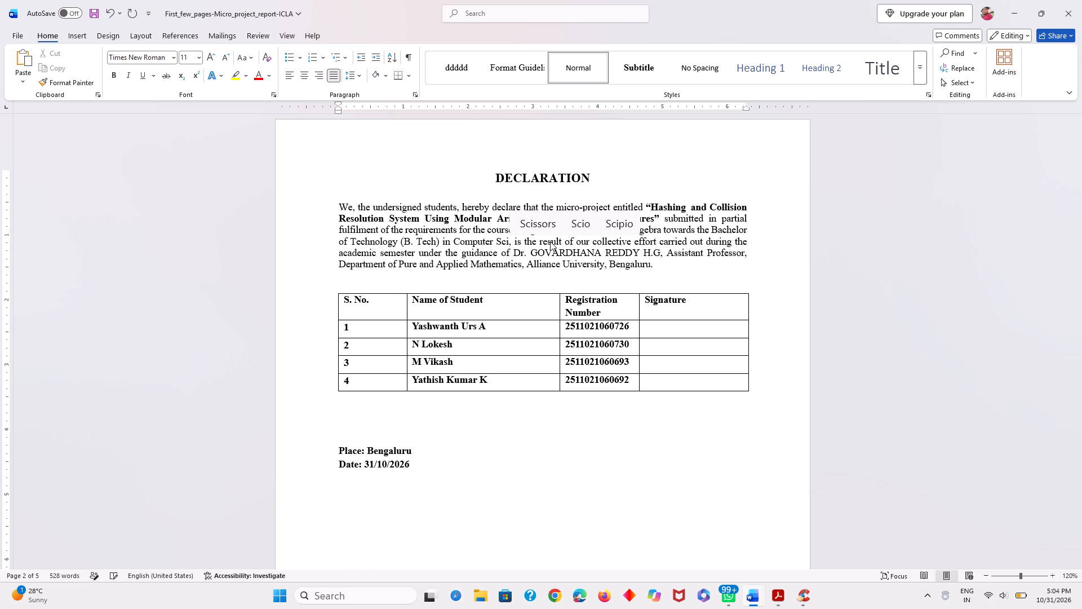
pyautogui.press('BackSpace')
pyautogui.press('e')
pyautogui.press('BackSpace')
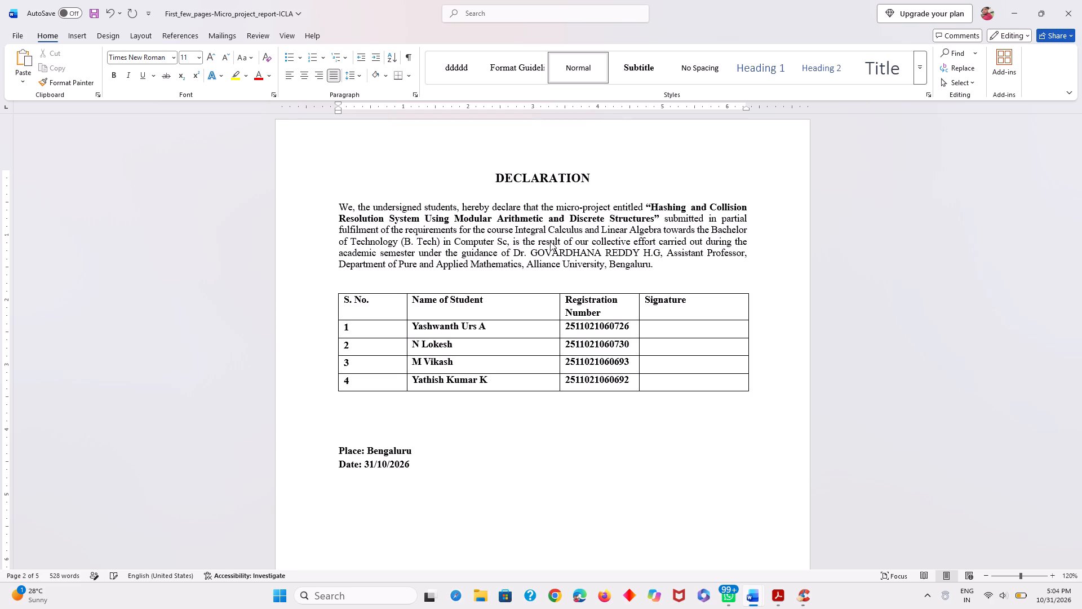
pyautogui.write('ience')
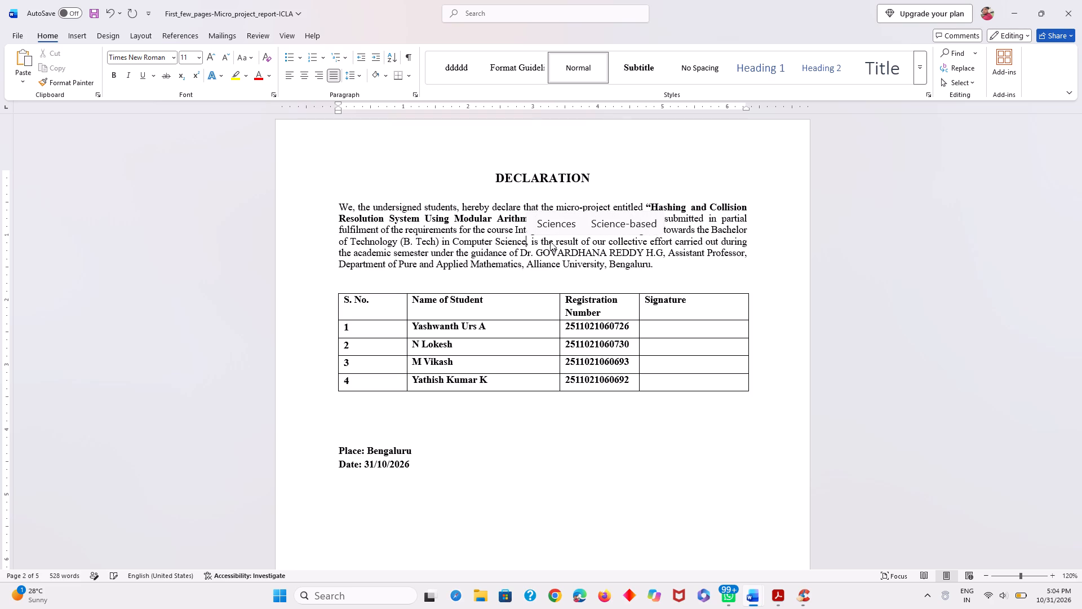
pyautogui.click(819, 271)
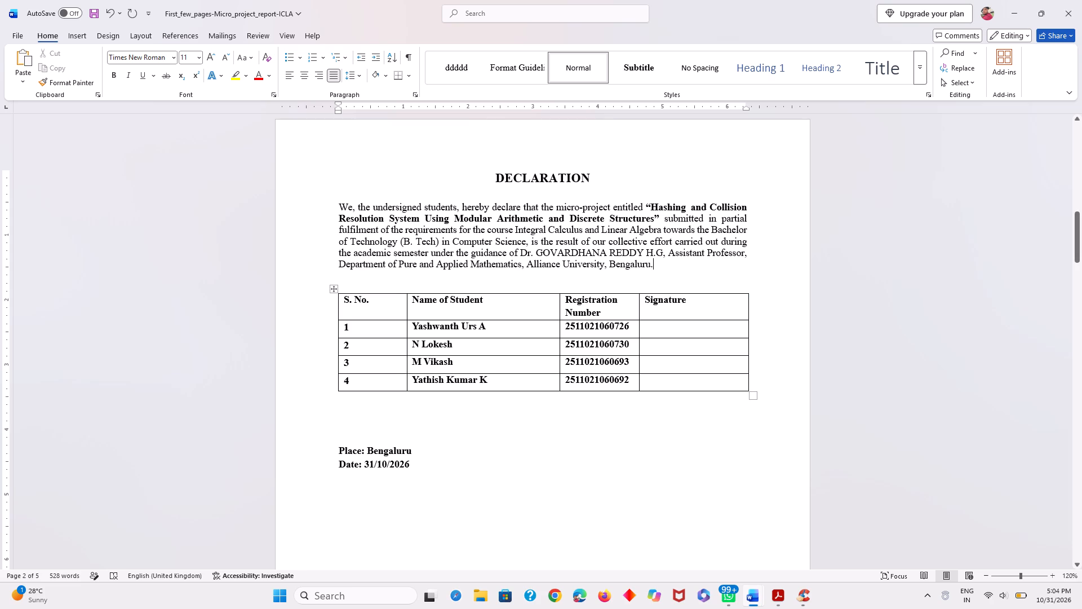
# Change the course name in the Declaration paragraph to "Discrete Mathematics".
pyautogui.click(662, 231)
pyautogui.press('Left')
pyautogui.press('BackSpace')
pyautogui.press('BackSpace')
pyautogui.press('BackSpace')
pyautogui.press('BackSpace')
pyautogui.press('BackSpace')
pyautogui.press('BackSpace')
pyautogui.press('BackSpace')
pyautogui.press('BackSpace')
pyautogui.press('BackSpace')
pyautogui.press('BackSpace')
pyautogui.press('BackSpace')
pyautogui.press('BackSpace')
pyautogui.press('BackSpace')
pyautogui.press('BackSpace')
pyautogui.press('BackSpace')
pyautogui.press('BackSpace')
pyautogui.press('BackSpace')
pyautogui.press('BackSpace')
pyautogui.press('BackSpace')
pyautogui.press('BackSpace')
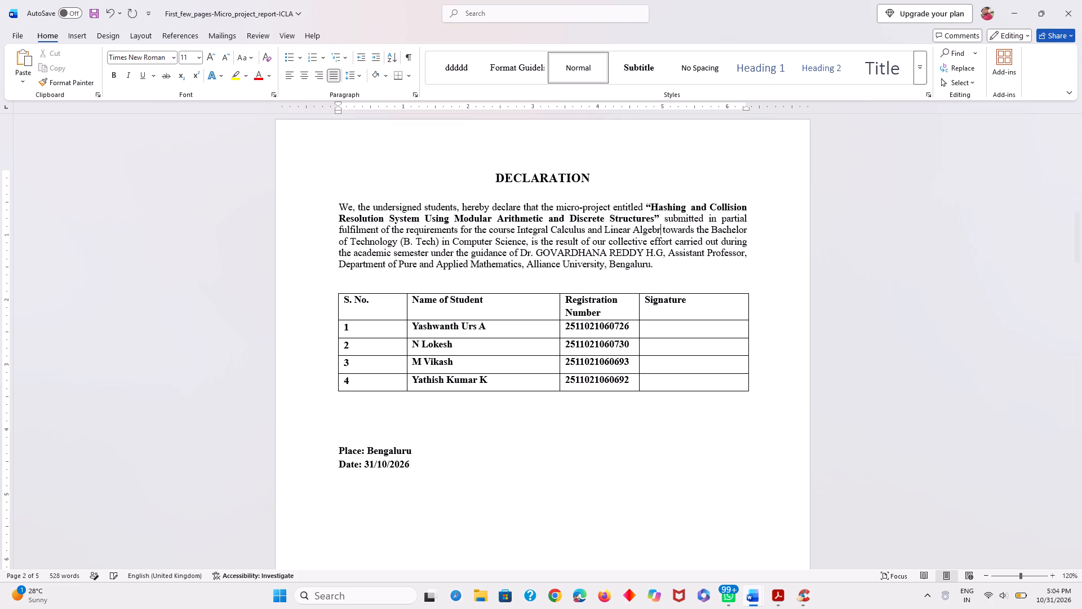
pyautogui.press('BackSpace')
pyautogui.press('BackSpace')
pyautogui.press('BackSpace')
pyautogui.press('BackSpace')
pyautogui.press('BackSpace')
pyautogui.press('BackSpace')
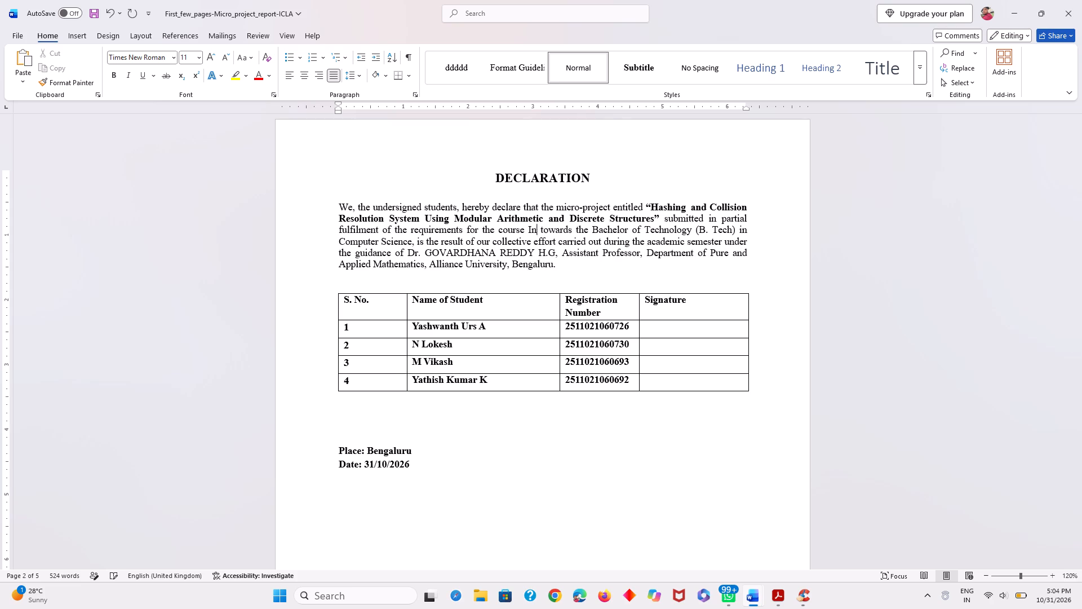
pyautogui.press('BackSpace')
pyautogui.press('BackSpace')
pyautogui.write('Discrete Mathe')
pyautogui.press('m')
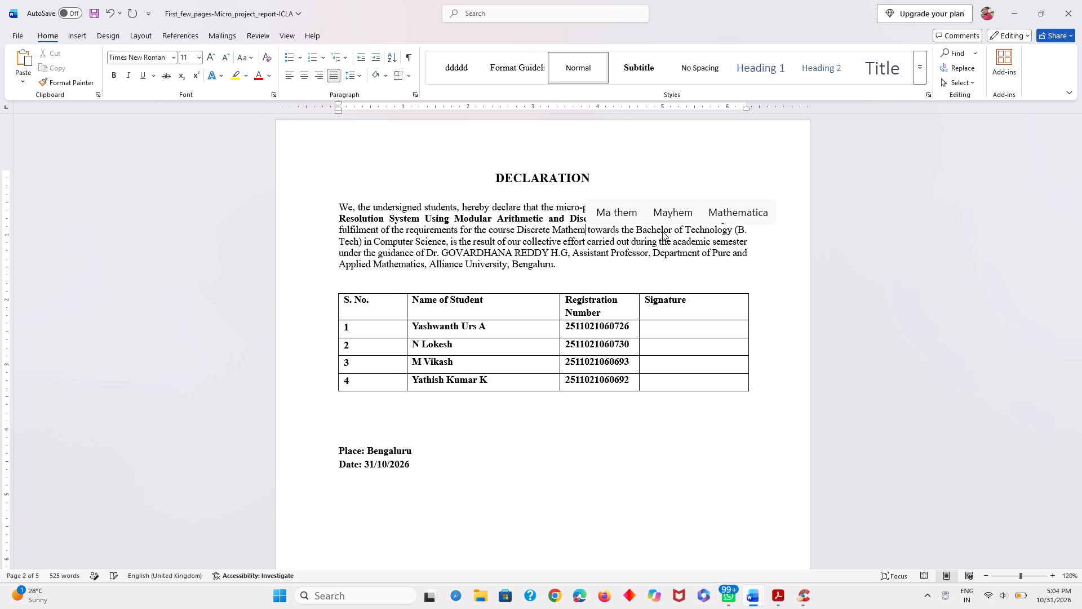
pyautogui.write('ato')
pyautogui.press('BackSpace')
pyautogui.write('ics')
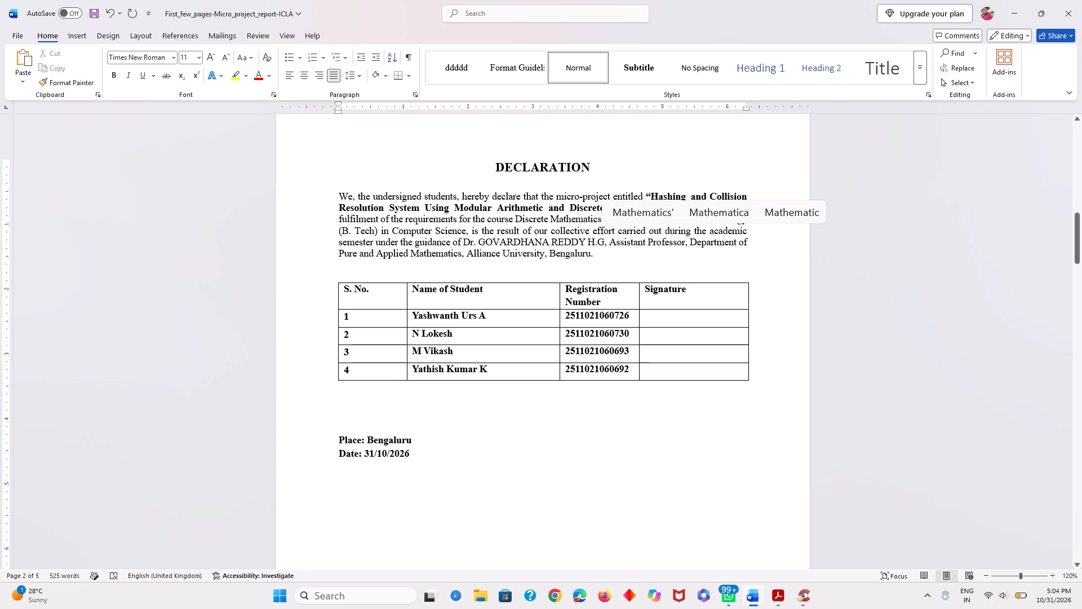
# Add "Engineering" after "Computer Science" in the Declaration paragraph.
pyautogui.click(463, 232)
pyautogui.press('Right')
pyautogui.press('space')
pyautogui.write('Eng')
pyautogui.write('en')
pyautogui.press('BackSpace')
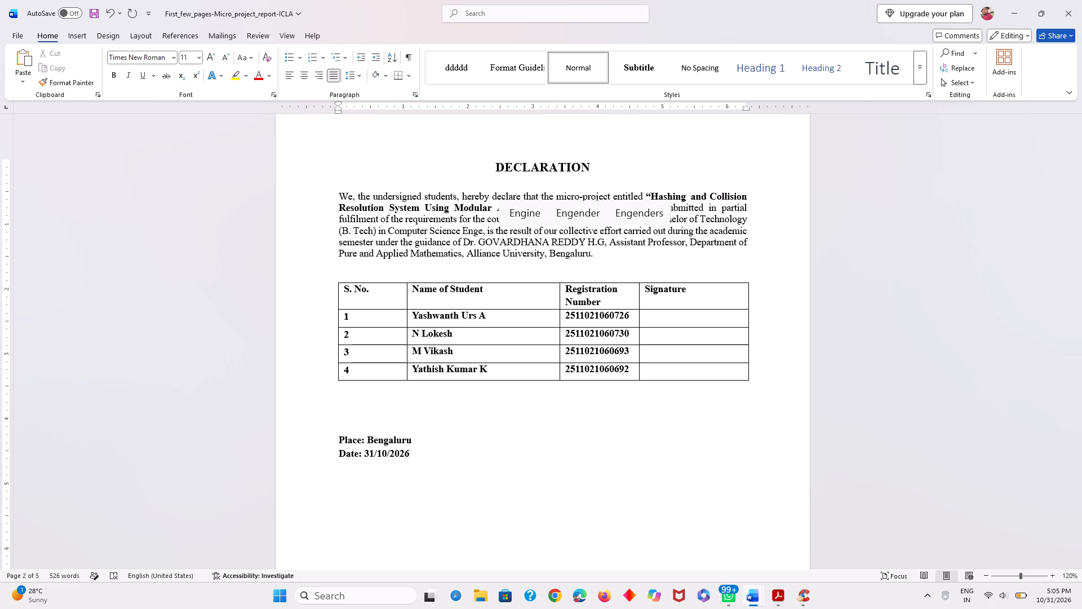
pyautogui.press('BackSpace')
pyautogui.write('ineering')
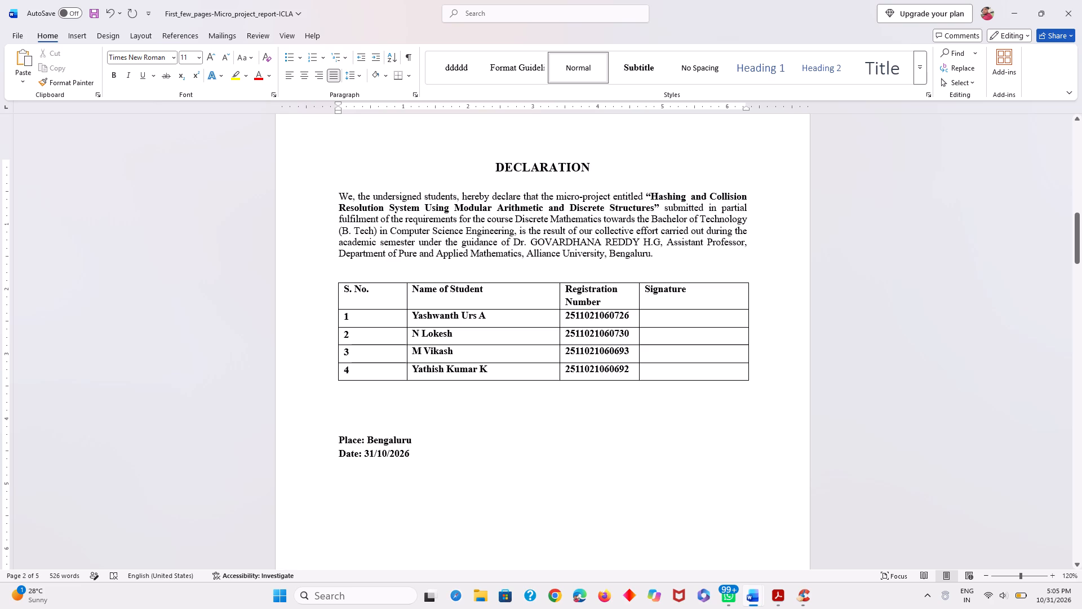
# Change the school line in the Certificate page's heading to "School of Advanced Computing".
pyautogui.scroll(-1, 679, 261)
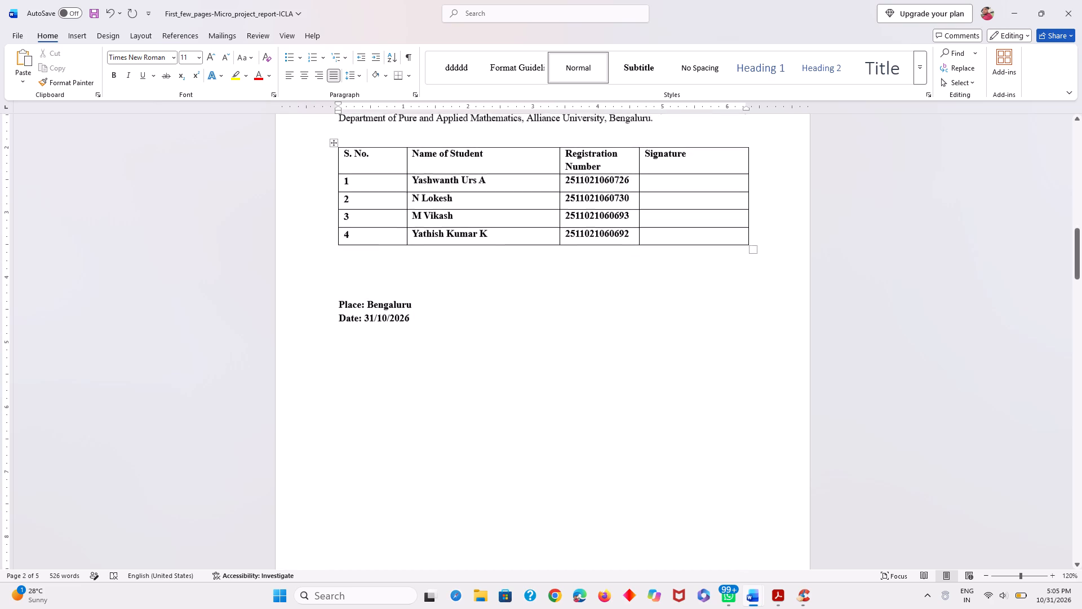
pyautogui.scroll(-2, 592, 362)
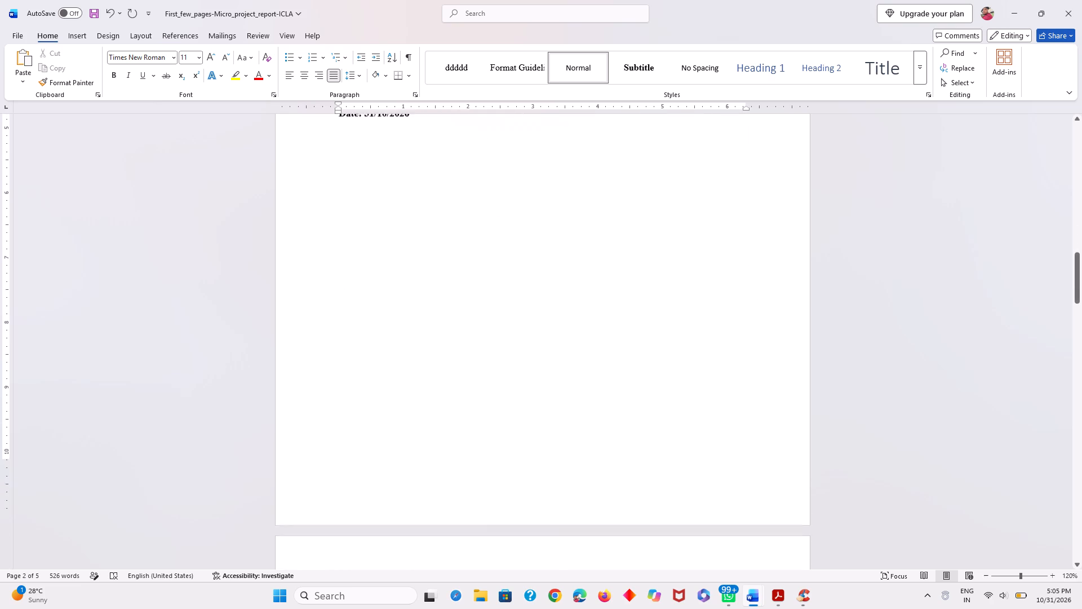
pyautogui.scroll(-2, 592, 362)
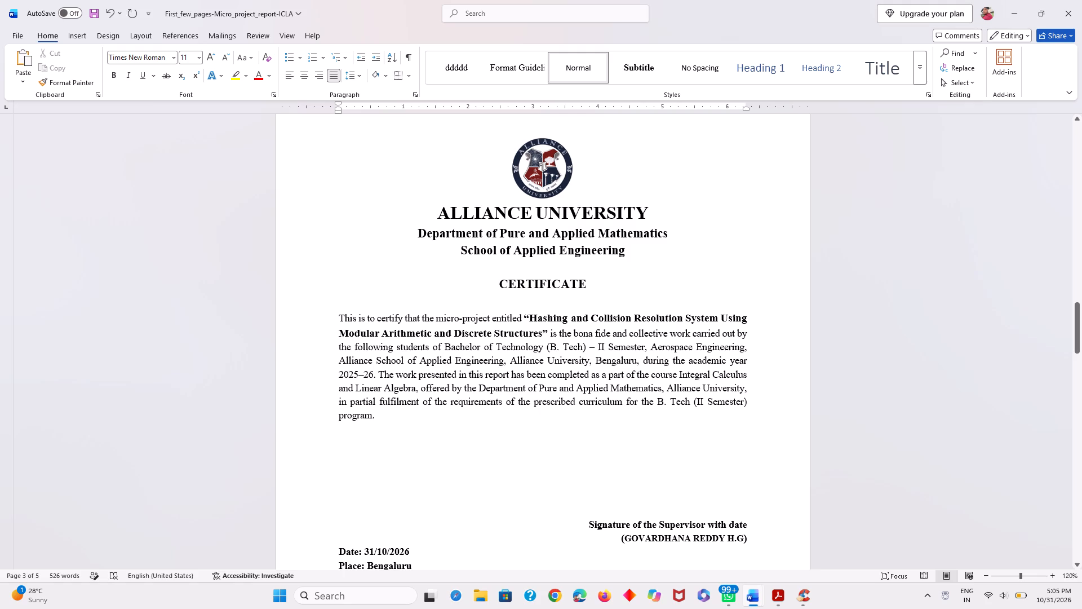
pyautogui.click(633, 251)
pyautogui.press('BackSpace')
pyautogui.press('BackSpace')
pyautogui.press('BackSpace')
pyautogui.press('BackSpace')
pyautogui.press('BackSpace')
pyautogui.press('BackSpace')
pyautogui.press('BackSpace')
pyautogui.press('BackSpace')
pyautogui.press('BackSpace')
pyautogui.press('BackSpace')
pyautogui.press('BackSpace')
pyautogui.press('BackSpace')
pyautogui.press('BackSpace')
pyautogui.press('BackSpace')
pyautogui.press('BackSpace')
pyautogui.press('BackSpace')
pyautogui.press('BackSpace')
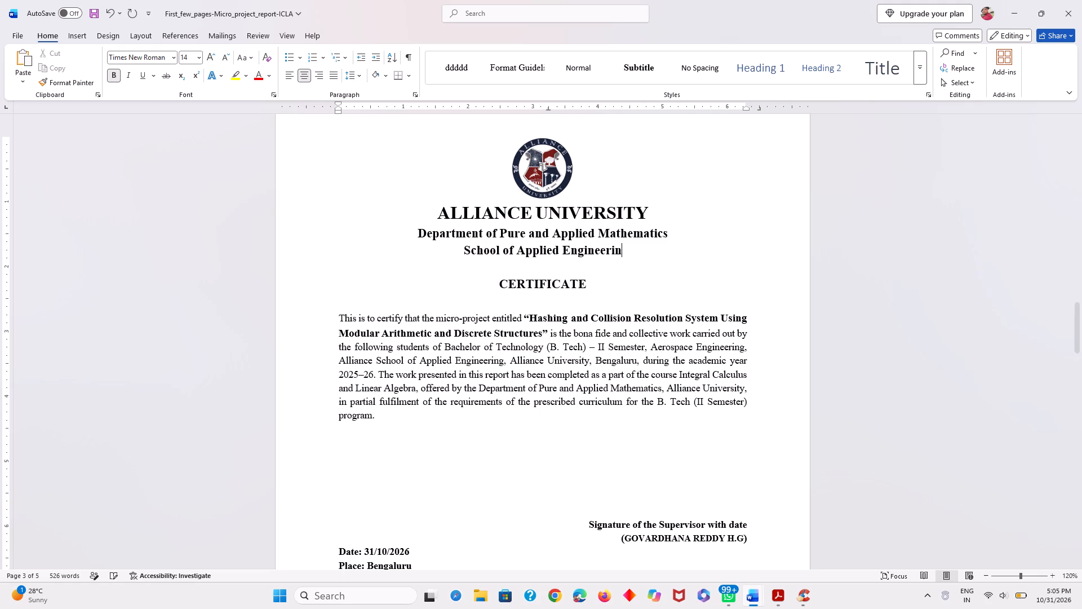
pyautogui.press('BackSpace')
pyautogui.press('BackSpace')
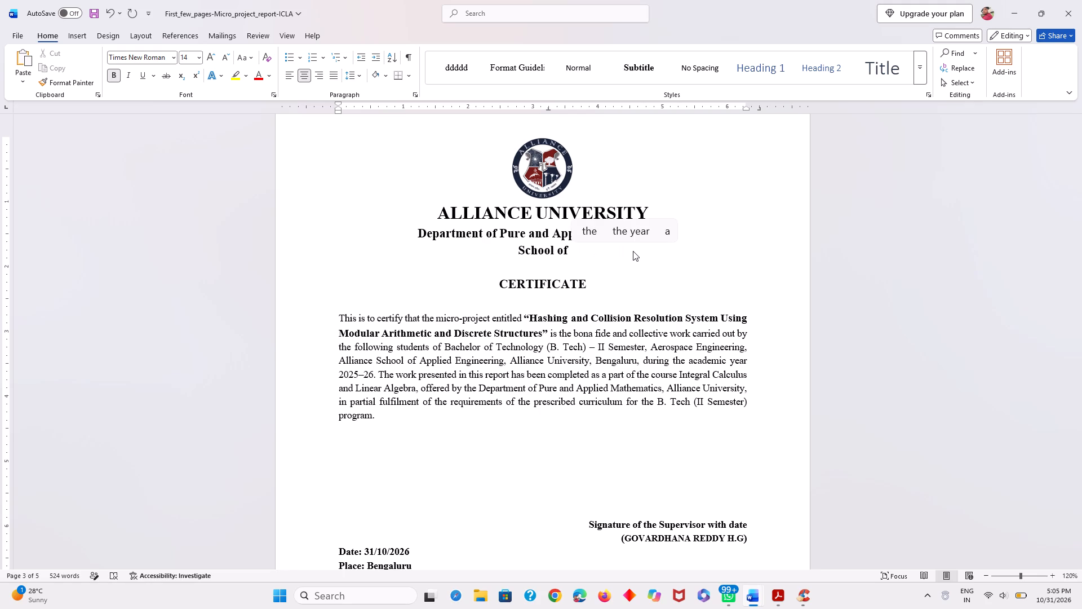
pyautogui.write('Advanced')
pyautogui.press('space')
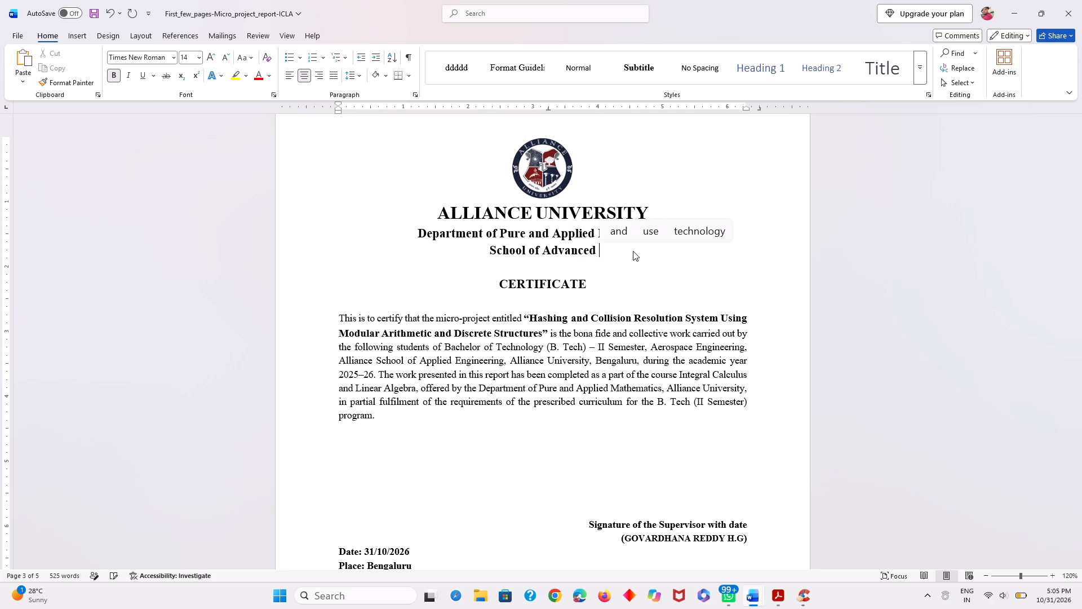
pyautogui.write('Computinh')
pyautogui.press('BackSpace')
pyautogui.press('g')
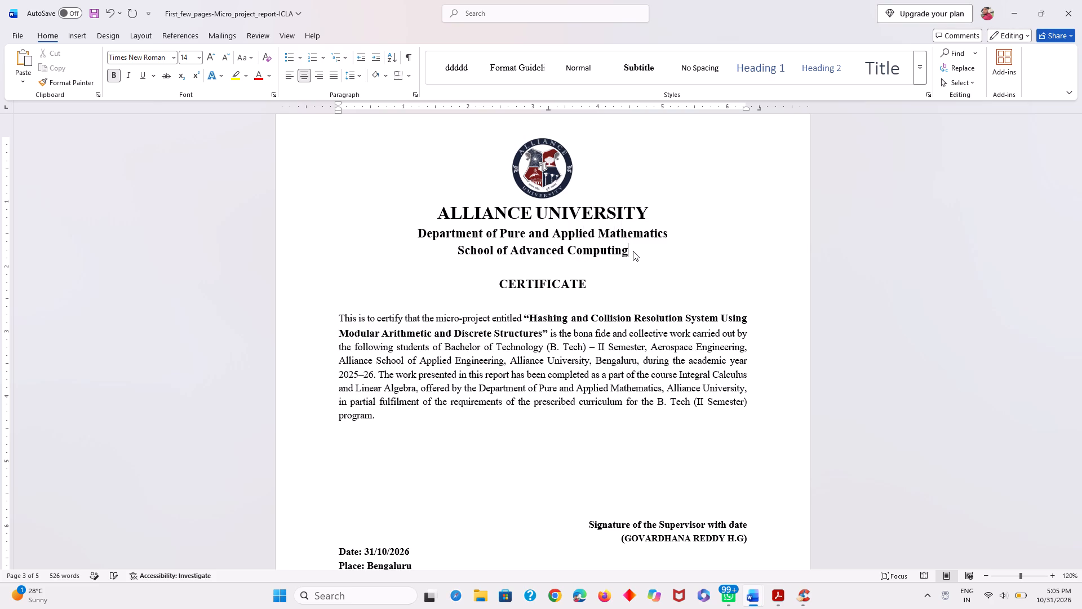
# Change the semester after "Bachelor of Technology (B. Tech)" in the Certificate paragraph to "III Semester".
pyautogui.scroll(-1, 672, 259)
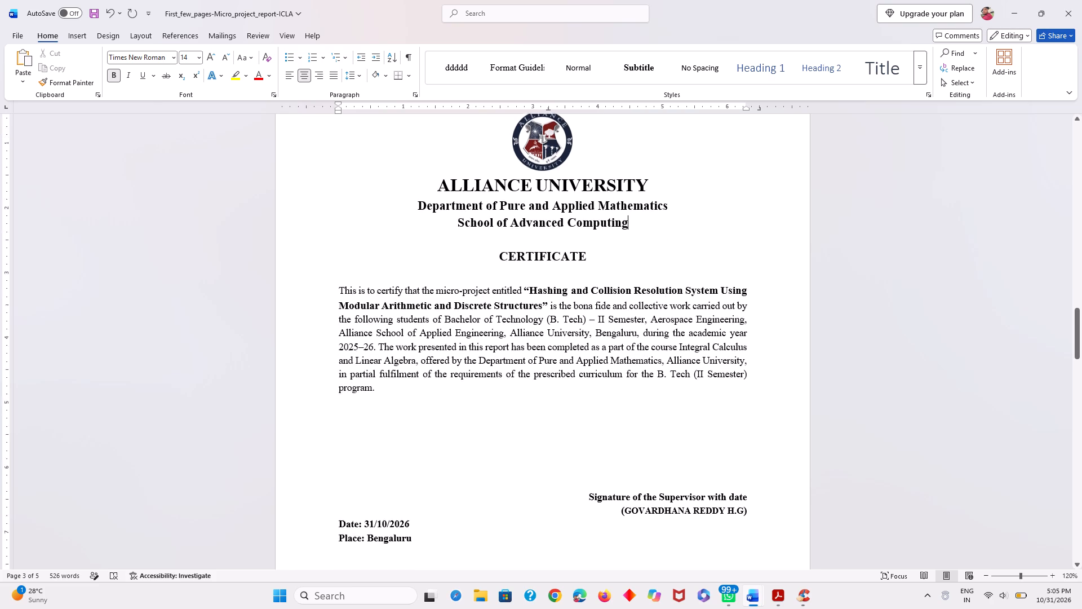
pyautogui.scroll(-1, 672, 259)
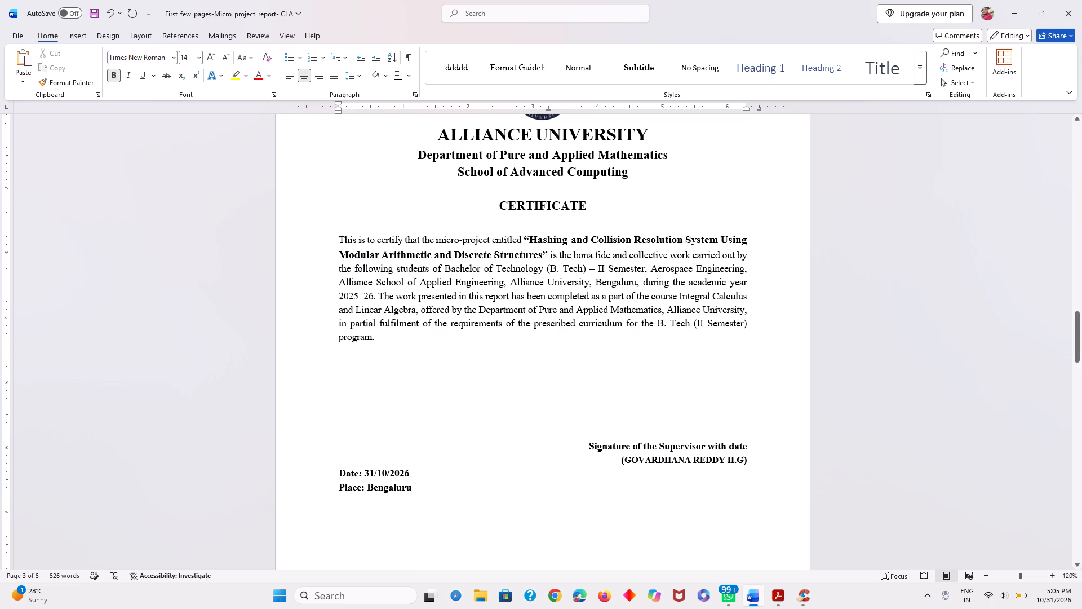
pyautogui.click(602, 270)
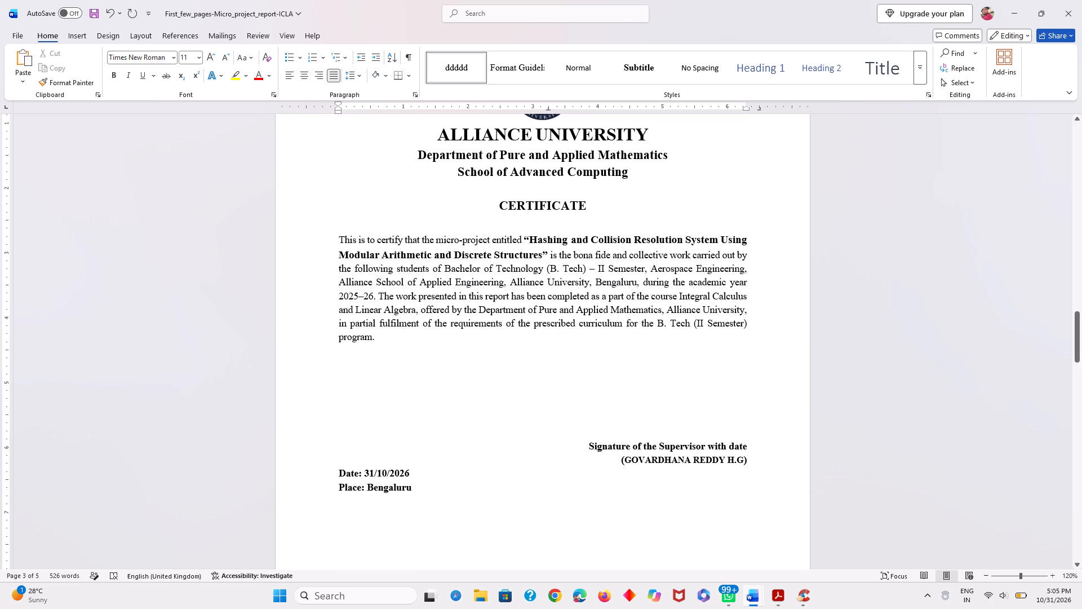
pyautogui.hotkey('shift', 'i')
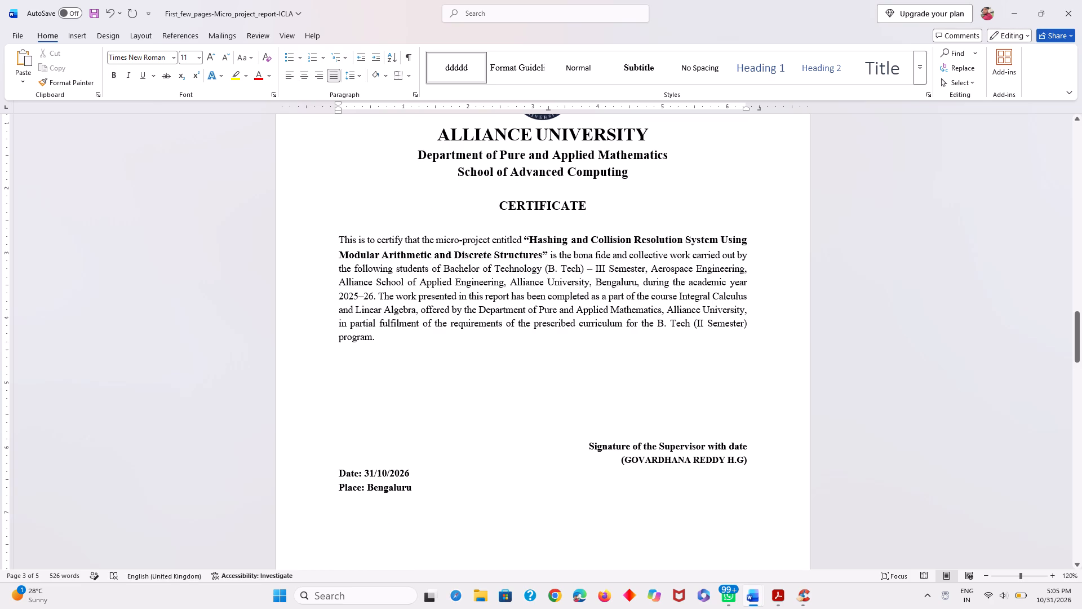
# Change the branch in the Certificate paragraph to "Computer Science Engineering".
pyautogui.click(690, 268)
pyautogui.press('BackSpace')
pyautogui.press('BackSpace')
pyautogui.press('BackSpace')
pyautogui.press('BackSpace')
pyautogui.press('BackSpace')
pyautogui.press('BackSpace')
pyautogui.press('BackSpace')
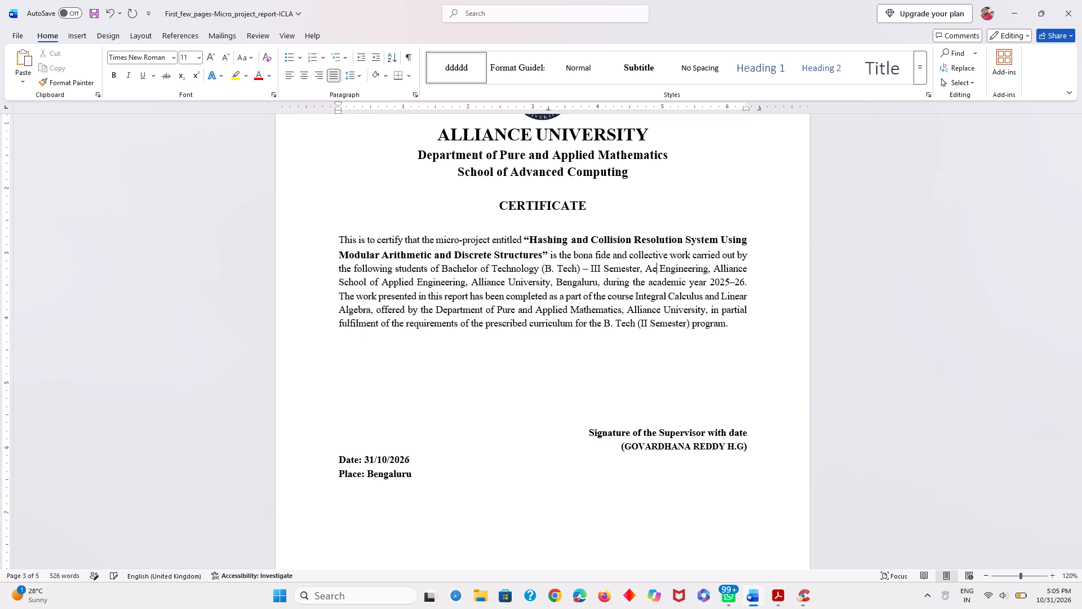
pyautogui.press('BackSpace')
pyautogui.press('BackSpace')
pyautogui.write('Com')
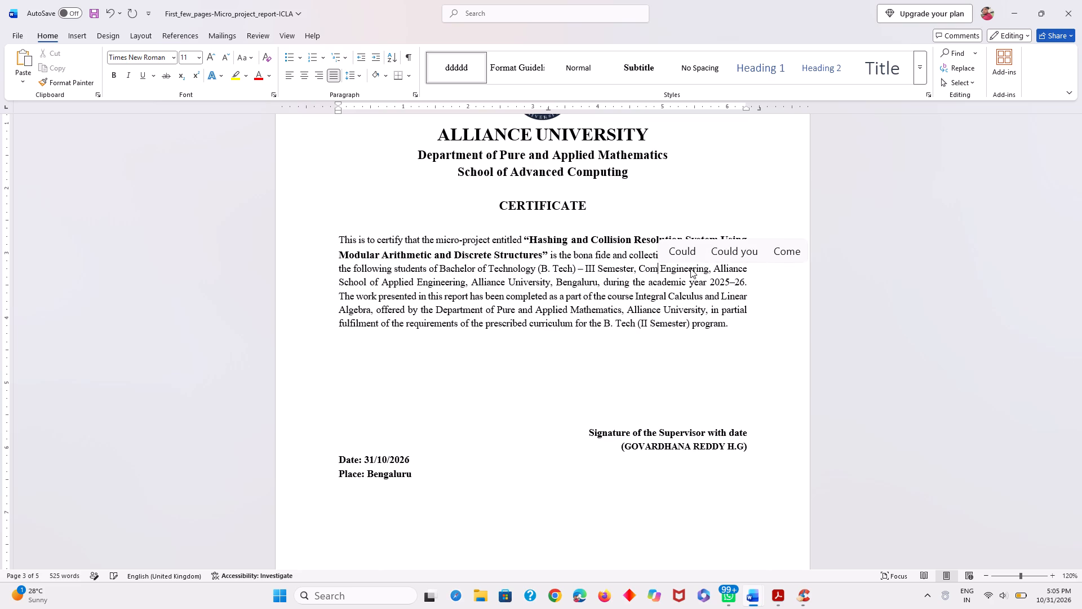
pyautogui.write('puter Sc ience')
pyautogui.press('BackSpace')
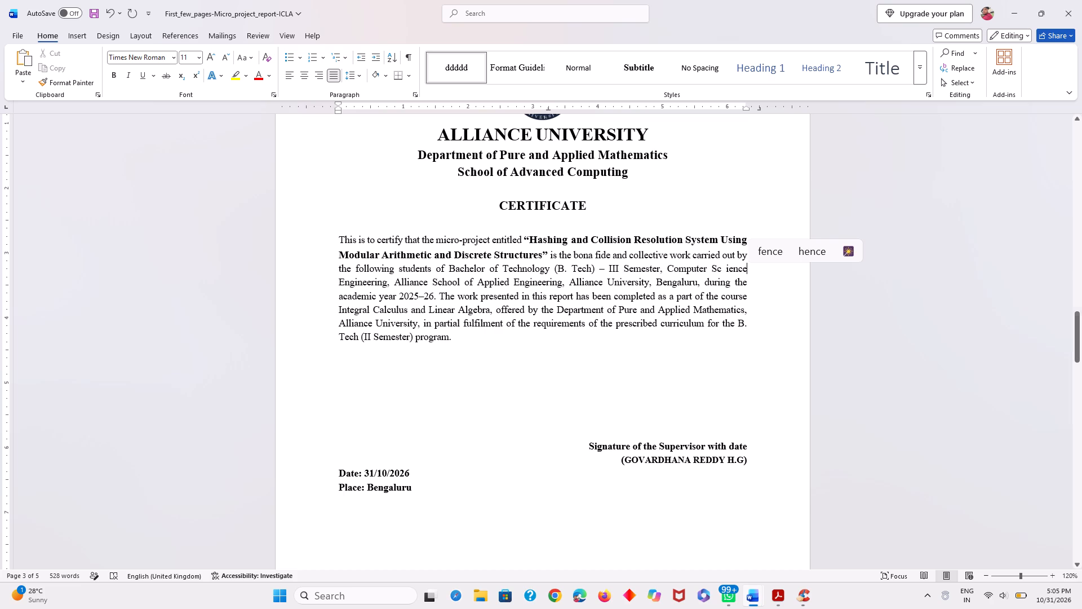
pyautogui.press('BackSpace')
pyautogui.press('BackSpace')
pyautogui.press('BackSpace')
pyautogui.press('BackSpace')
pyautogui.press('BackSpace')
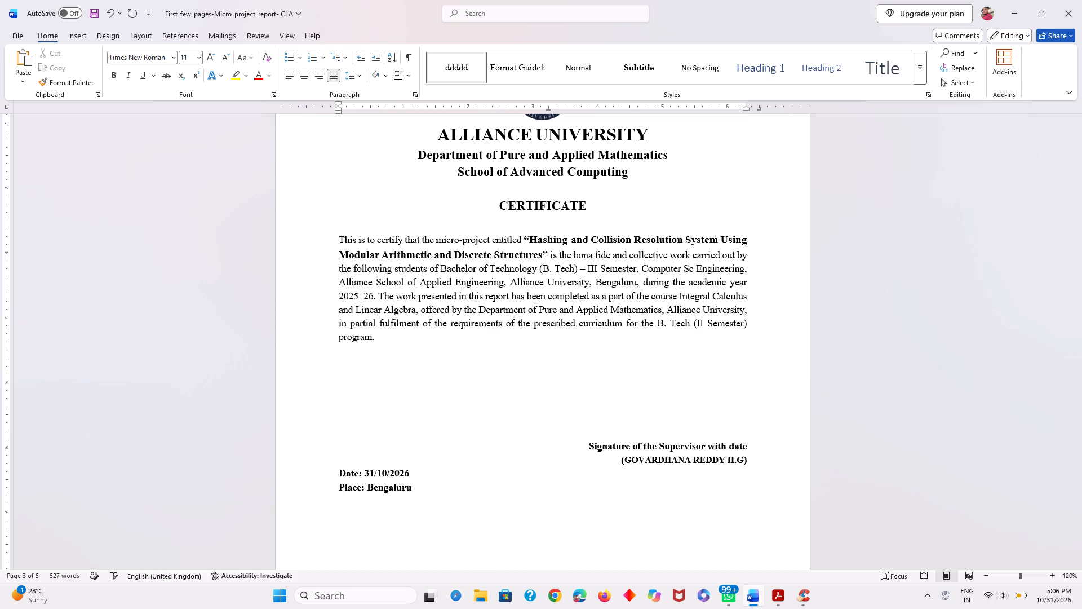
pyautogui.press('i')
pyautogui.write('ence')
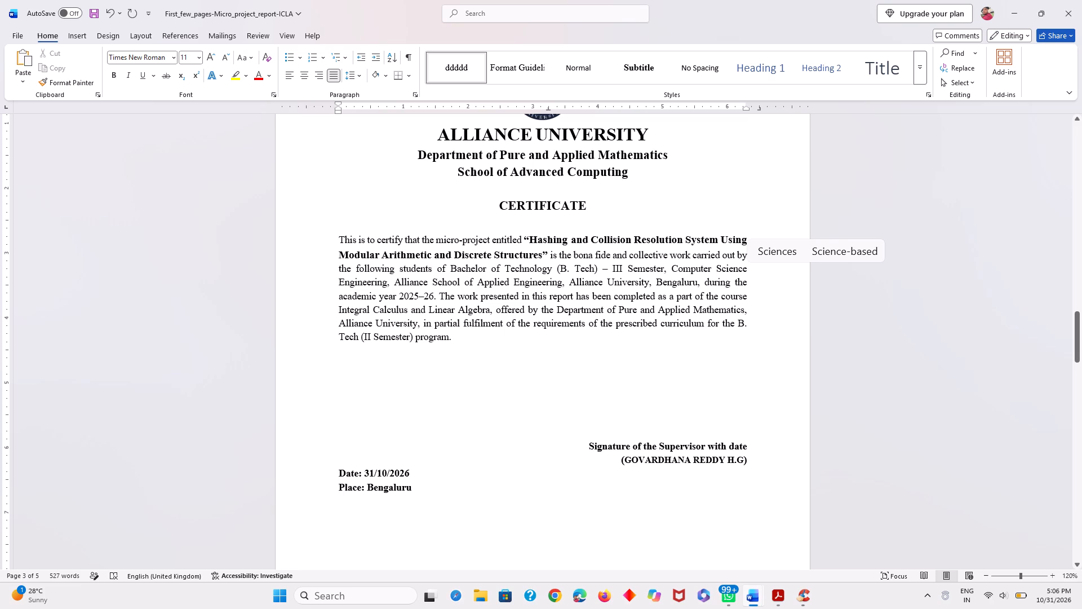
# Change the school name in the Certificate paragraph to "Alliance School of Advanced Computing".
pyautogui.click(561, 283)
pyautogui.press('BackSpace')
pyautogui.press('BackSpace')
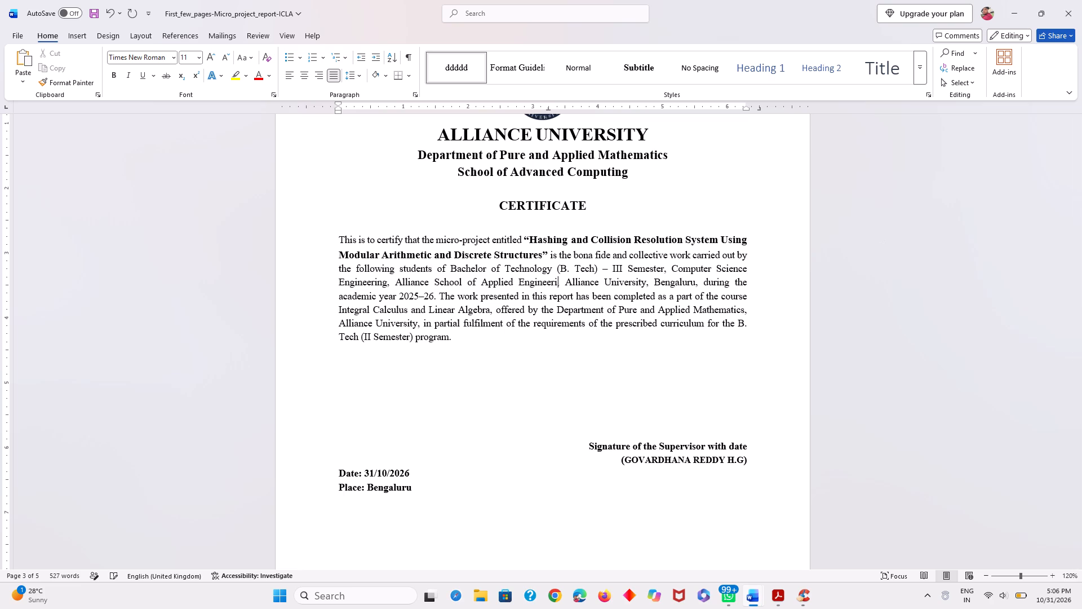
pyautogui.press('BackSpace')
pyautogui.press('BackSpace')
pyautogui.press('BackSpace')
pyautogui.press('BackSpace')
pyautogui.press('BackSpace')
pyautogui.press('BackSpace')
pyautogui.press('BackSpace')
pyautogui.press('BackSpace')
pyautogui.press('BackSpace')
pyautogui.press('BackSpace')
pyautogui.press('BackSpace')
pyautogui.press('BackSpace')
pyautogui.press('BackSpace')
pyautogui.press('BackSpace')
pyautogui.press('BackSpace')
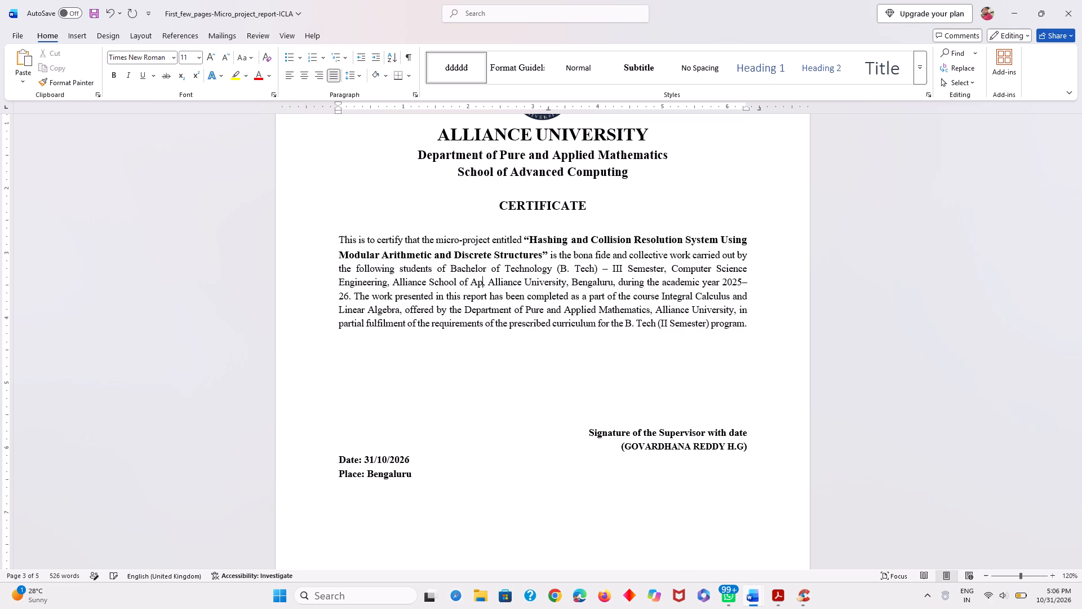
pyautogui.press('BackSpace')
pyautogui.press('d')
pyautogui.write('vanced')
pyautogui.press('space')
pyautogui.write('Computing')
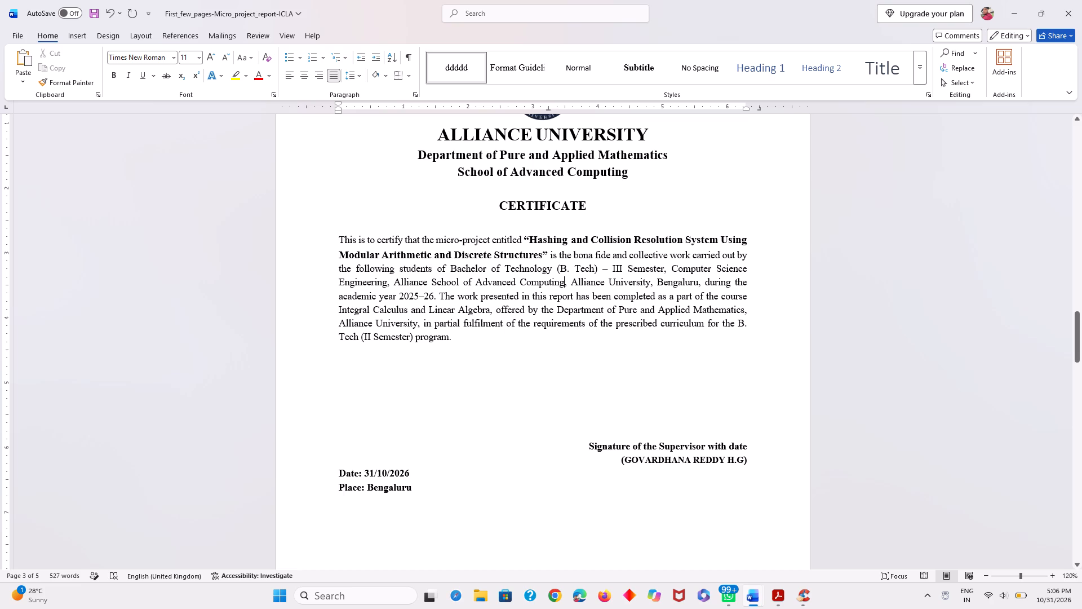
# Change the course name in the Certificate paragraph to "Discrete Mathematics".
pyautogui.click(490, 311)
pyautogui.press('BackSpace')
pyautogui.press('BackSpace')
pyautogui.press('BackSpace')
pyautogui.press('BackSpace')
pyautogui.press('BackSpace')
pyautogui.press('BackSpace')
pyautogui.press('BackSpace')
pyautogui.press('BackSpace')
pyautogui.press('BackSpace')
pyautogui.press('BackSpace')
pyautogui.press('BackSpace')
pyautogui.press('BackSpace')
pyautogui.press('BackSpace')
pyautogui.press('BackSpace')
pyautogui.press('BackSpace')
pyautogui.press('BackSpace')
pyautogui.press('BackSpace')
pyautogui.press('BackSpace')
pyautogui.press('BackSpace')
pyautogui.press('BackSpace')
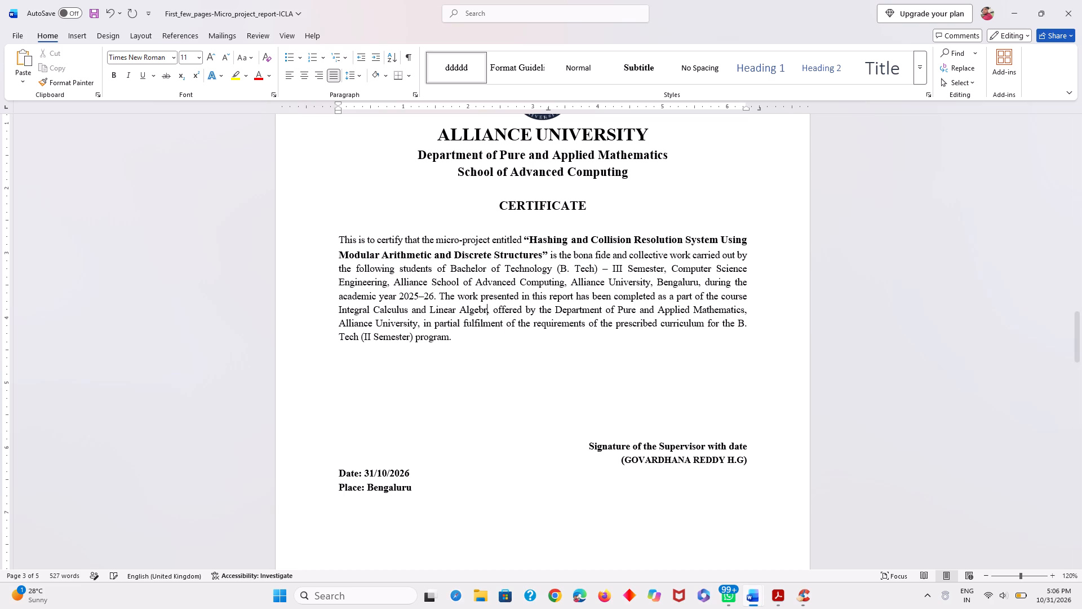
pyautogui.press('BackSpace')
pyautogui.press('BackSpace')
pyautogui.press('BackSpace')
pyautogui.press('BackSpace')
pyautogui.press('BackSpace')
pyautogui.press('BackSpace')
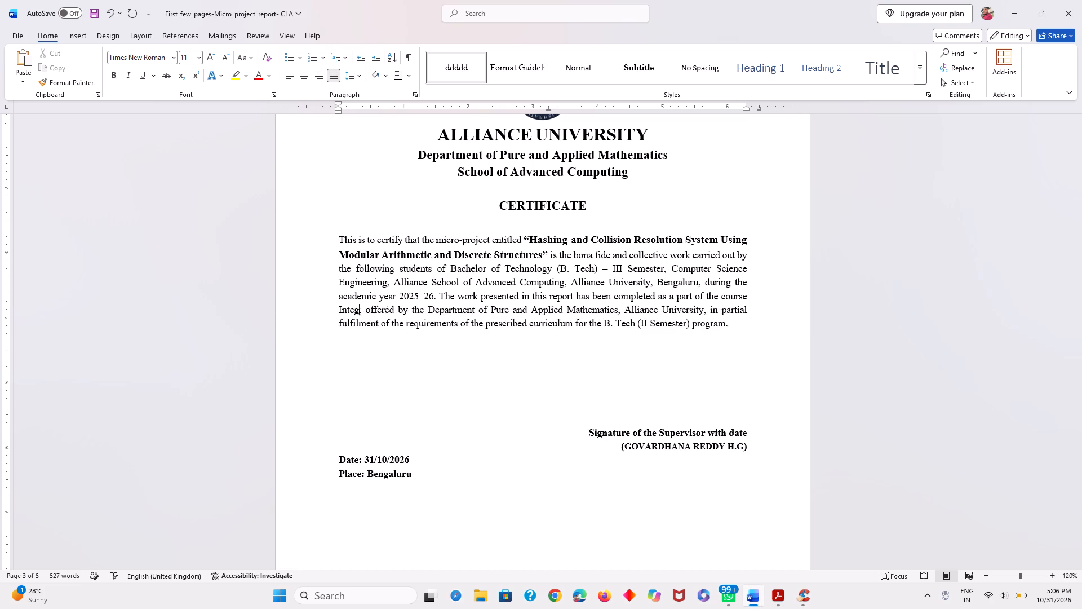
pyautogui.press('BackSpace')
pyautogui.press('BackSpace')
pyautogui.press('BackSpace')
pyautogui.press('BackSpace')
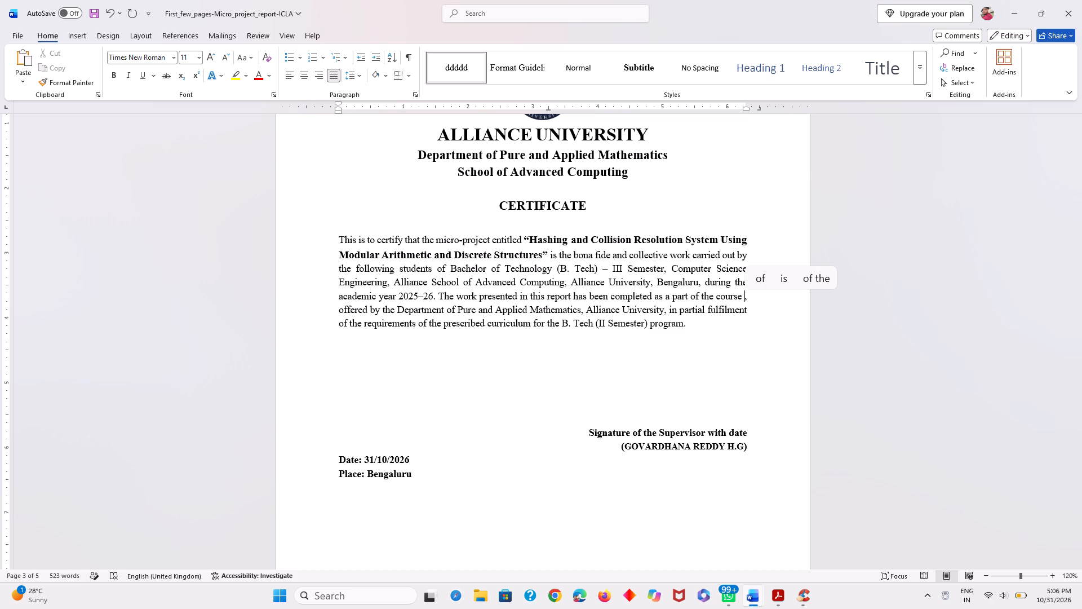
pyautogui.write('Discrete')
pyautogui.press('space')
pyautogui.write('Ma')
pyautogui.write('thematics')
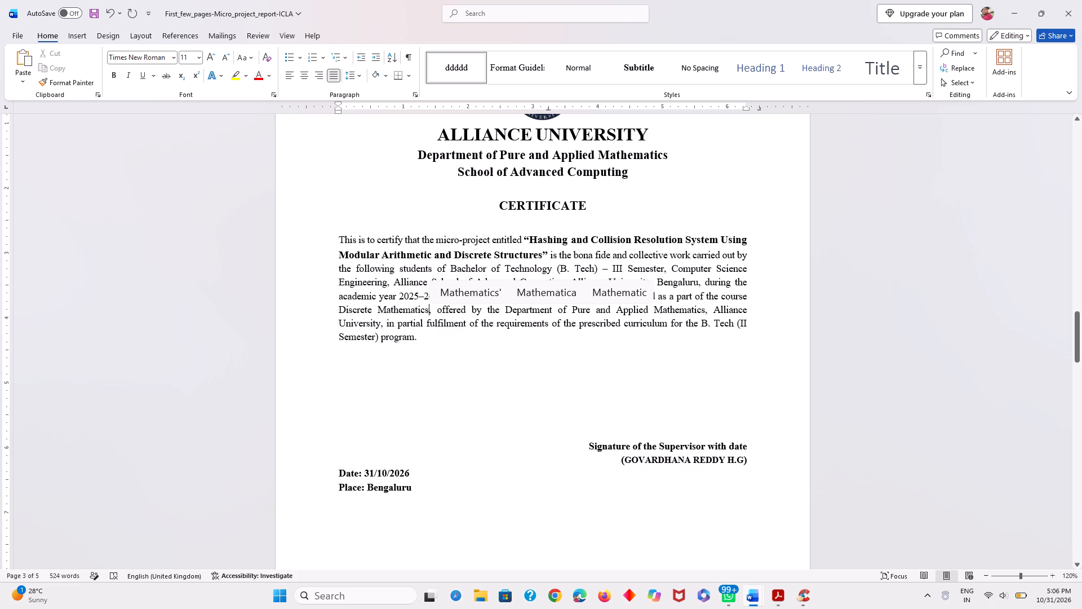
# Change the semester in the brackets after "B. Tech" at the end of the Certificate paragraph to "III Semester".
pyautogui.click(751, 325)
pyautogui.press('BackSpace')
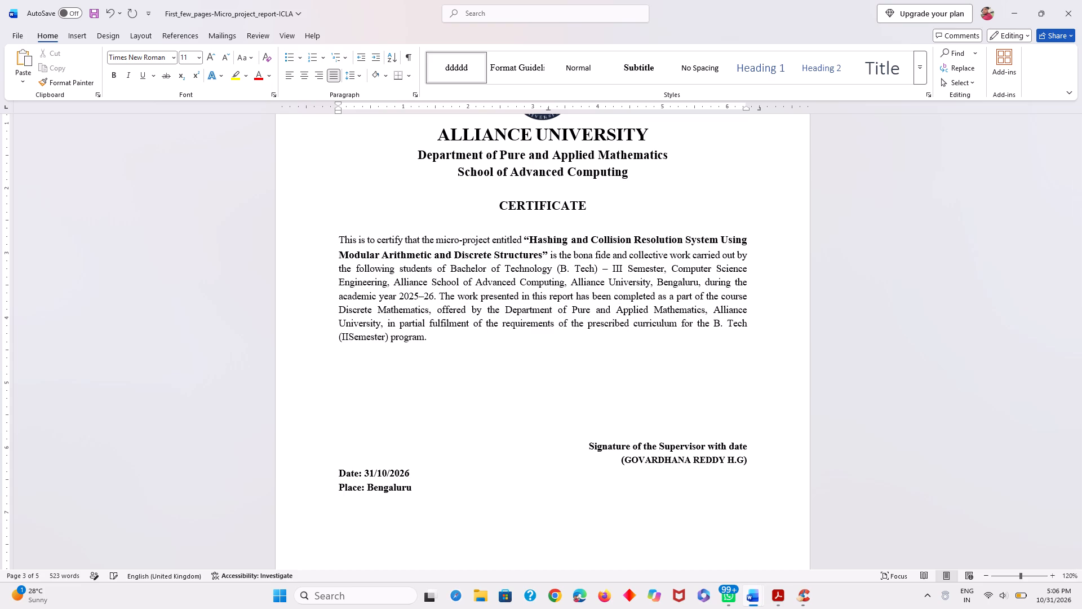
pyautogui.hotkey('shift', 'i')
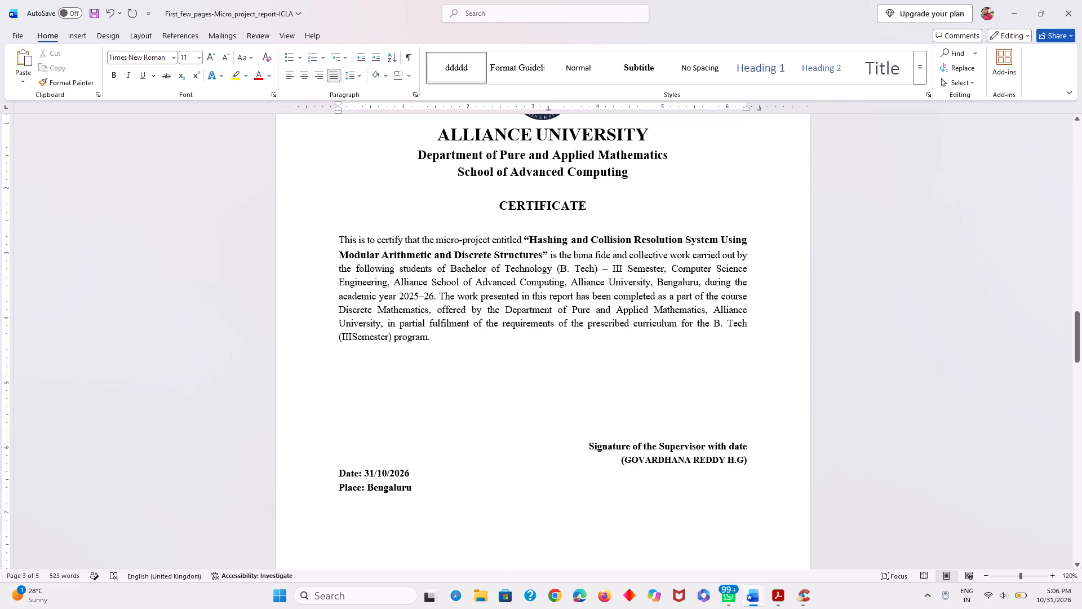
pyautogui.press('space')
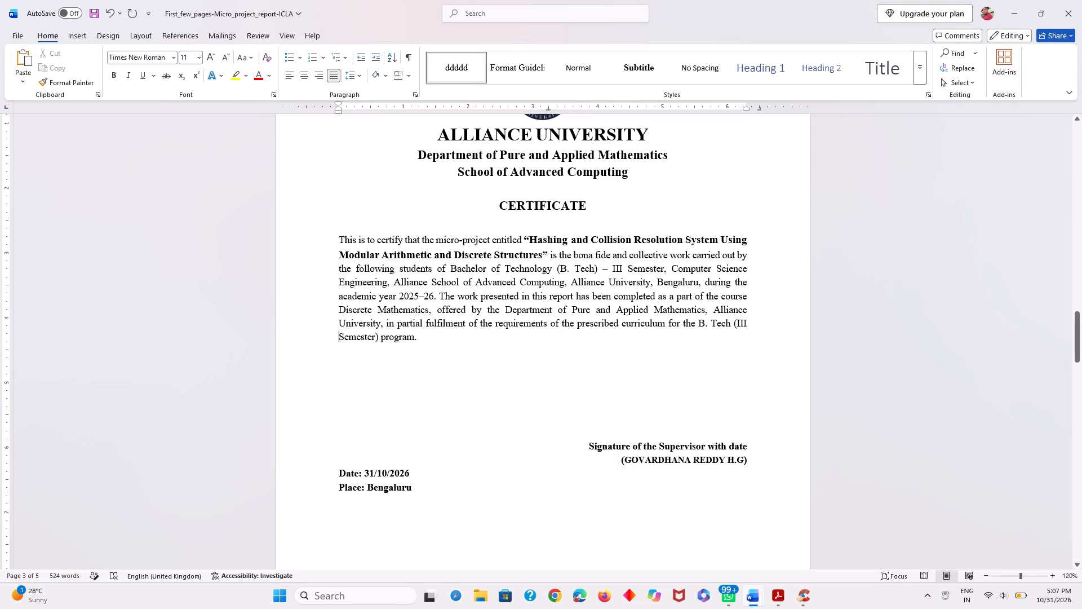
# Delete the month from the date line below the Acknowledgements text, keeping the slashes around it.
pyautogui.scroll(-1, 668, 344)
pyautogui.scroll(1, 484, 299)
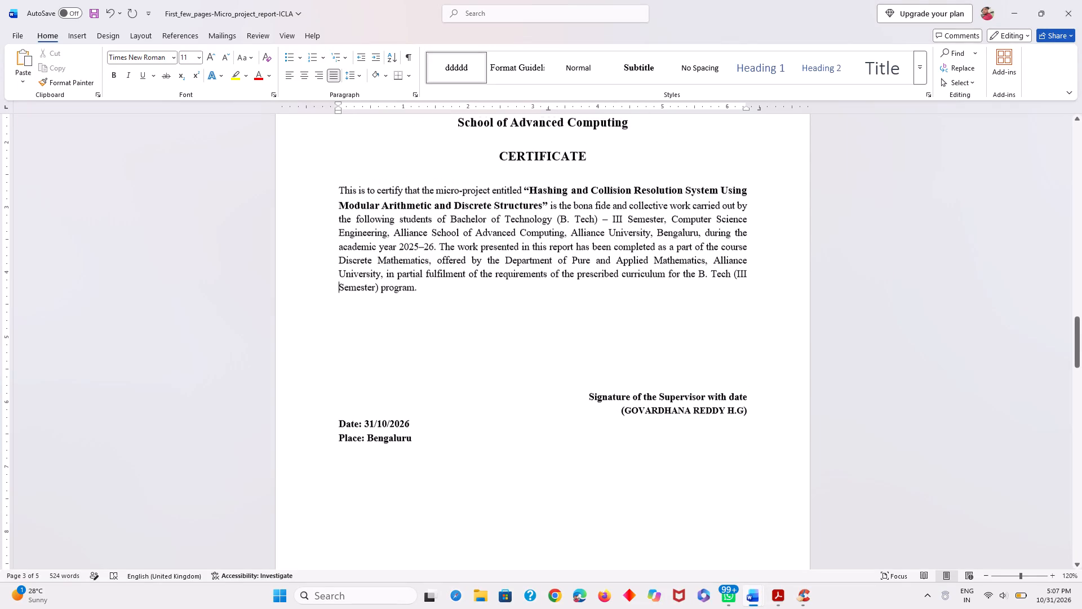
pyautogui.scroll(1, 484, 299)
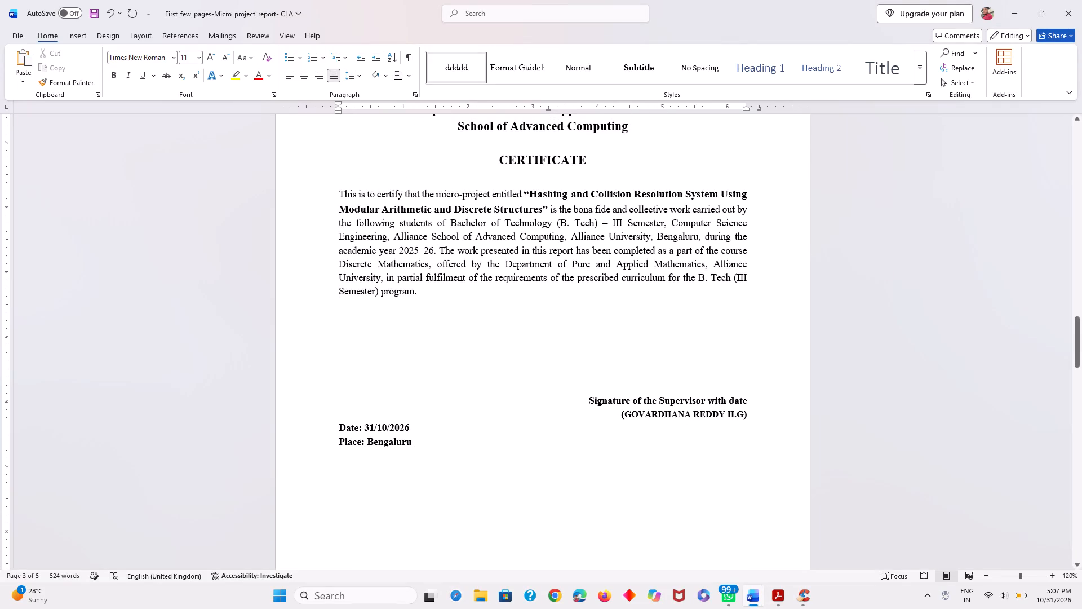
pyautogui.scroll(-4, 604, 323)
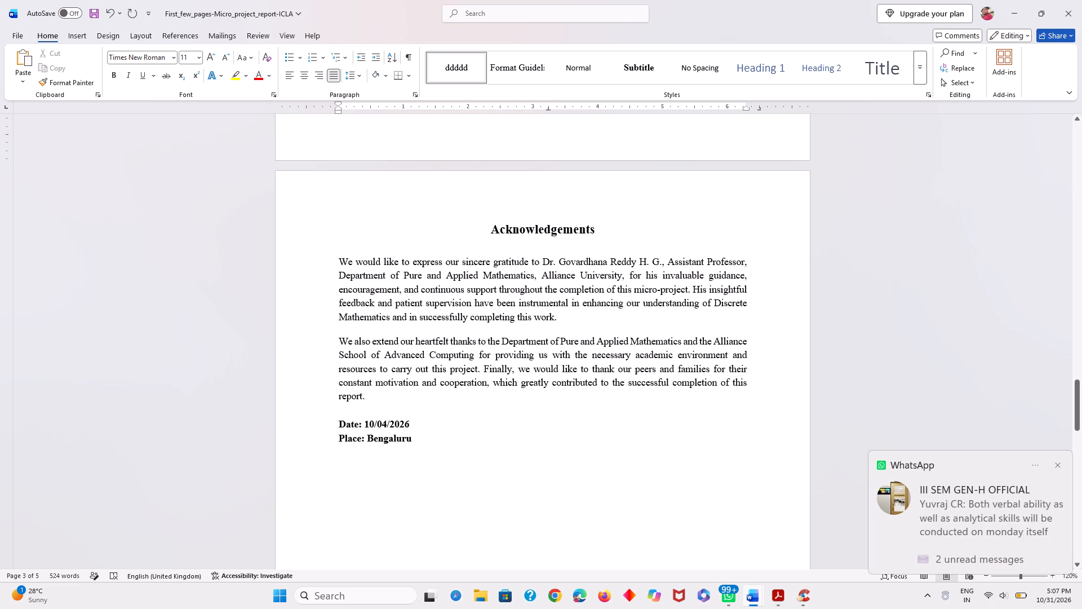
pyautogui.scroll(-1, 663, 359)
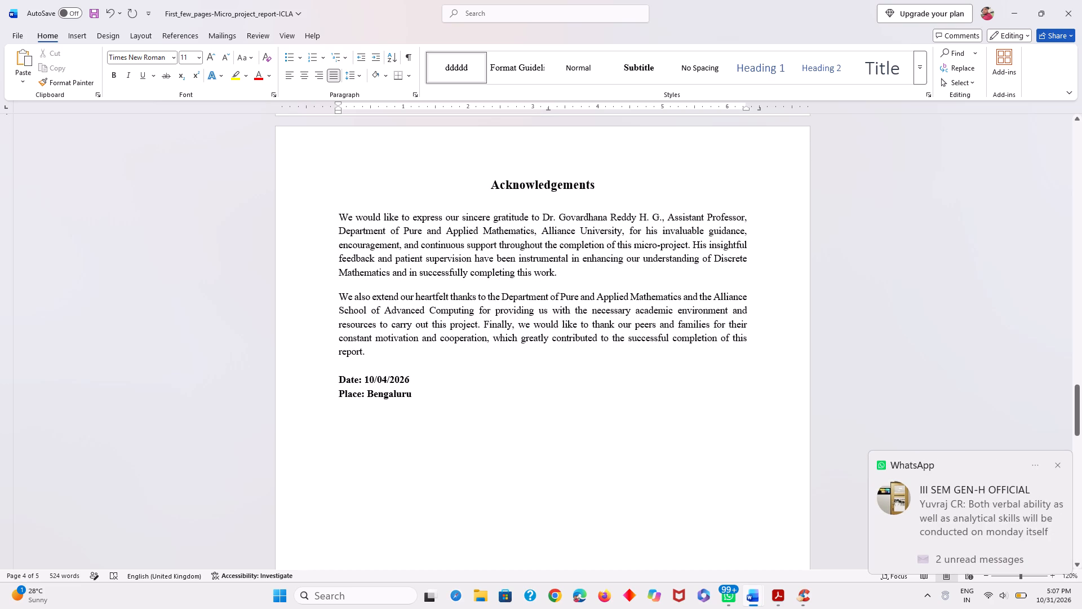
pyautogui.scroll(-1, 465, 396)
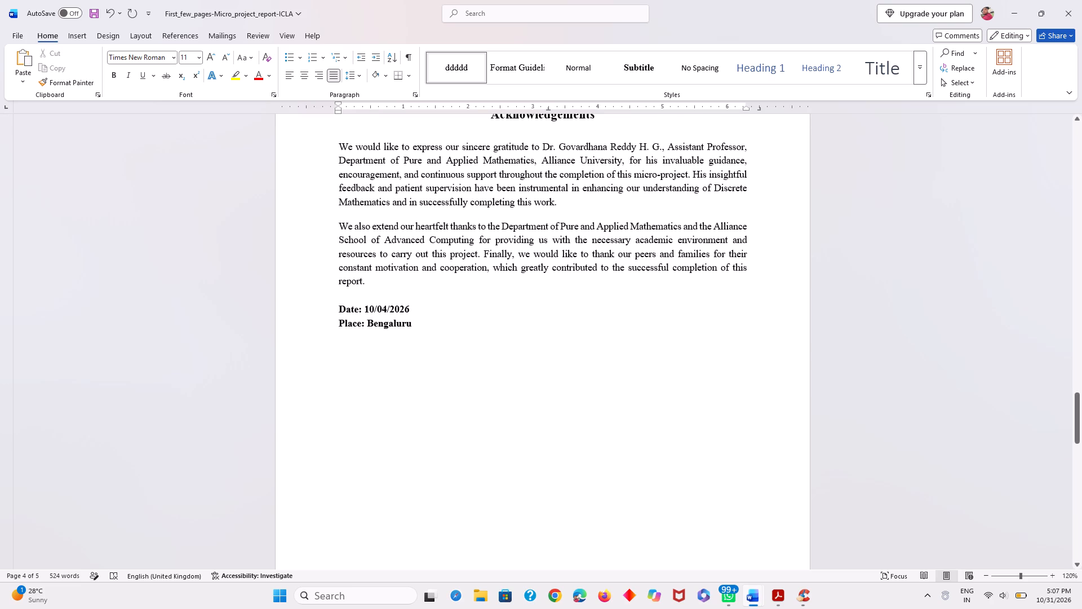
pyautogui.scroll(-1, 658, 242)
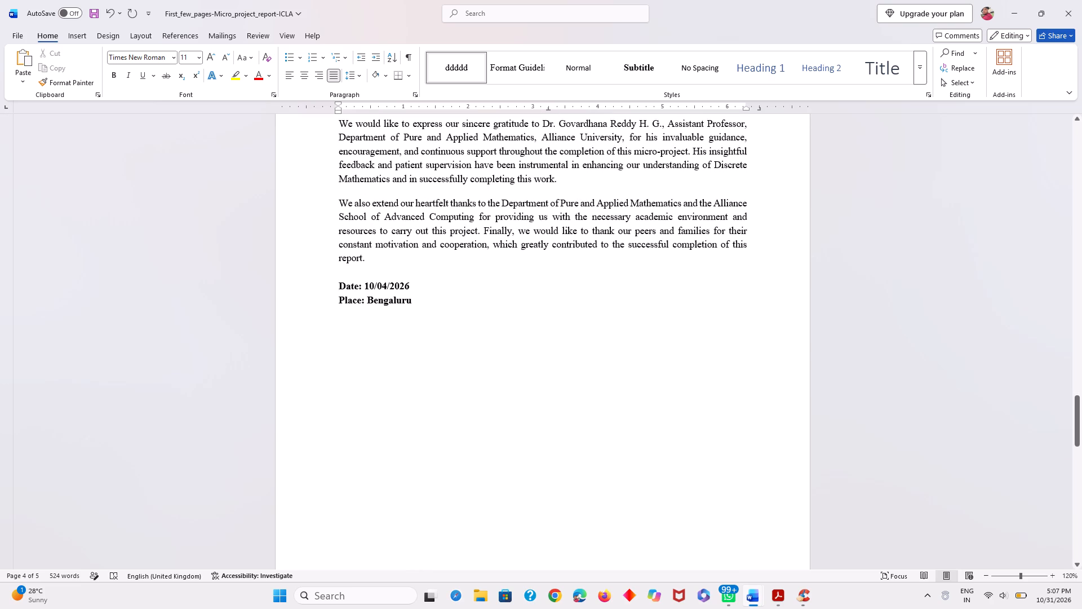
pyautogui.scroll(-1, 593, 311)
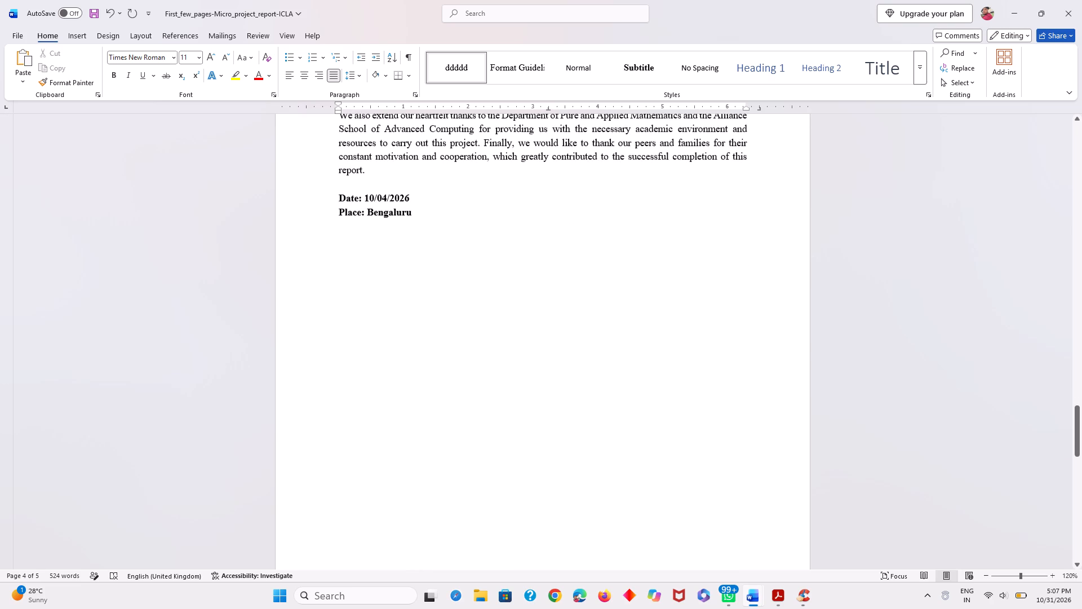
pyautogui.click(385, 198)
pyautogui.press('BackSpace')
pyautogui.press('BackSpace')
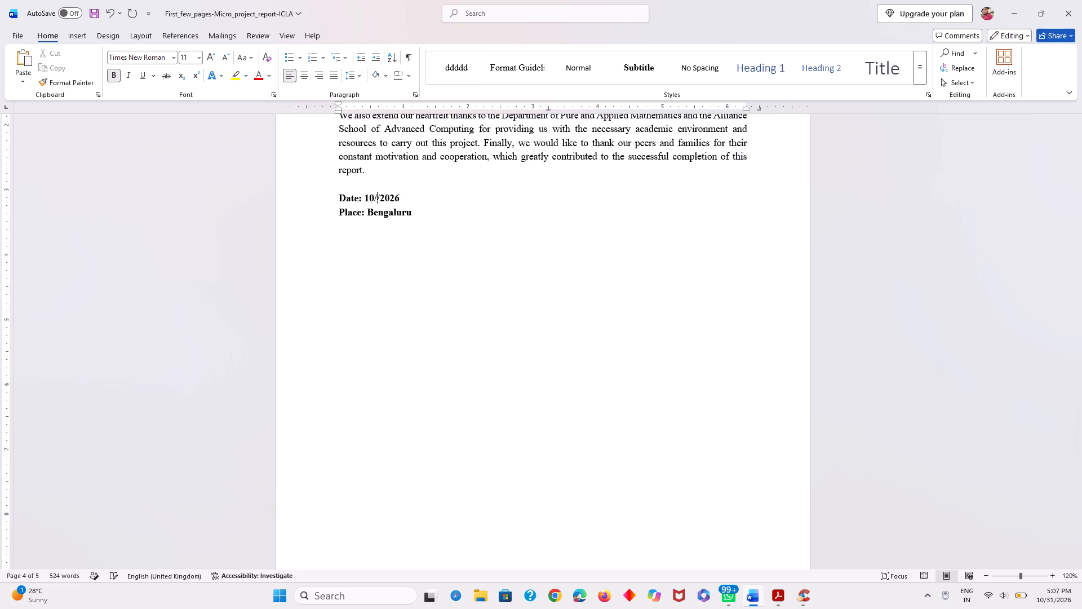
# Set the date under the Acknowledgements text to 31/10/2026.
pyautogui.write('10')
pyautogui.press('Left')
pyautogui.press('Left')
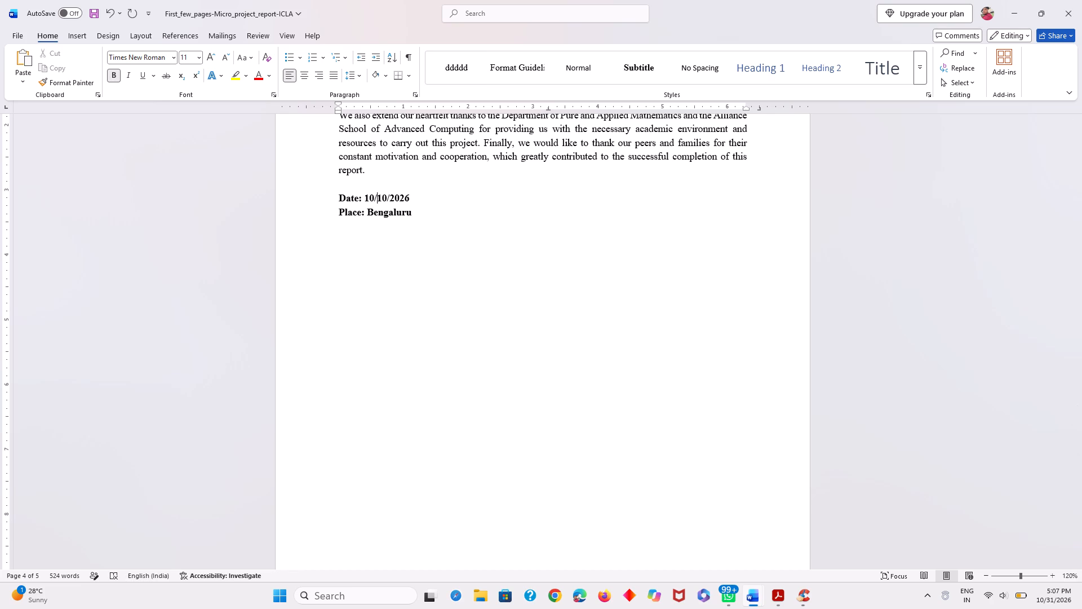
pyautogui.press('Left')
pyautogui.press('BackSpace')
pyautogui.press('BackSpace')
pyautogui.write('31')
# Clear the proofing mark on the "S.No" header in the Table of Contents, keeping its wording.
pyautogui.scroll(-3, 484, 220)
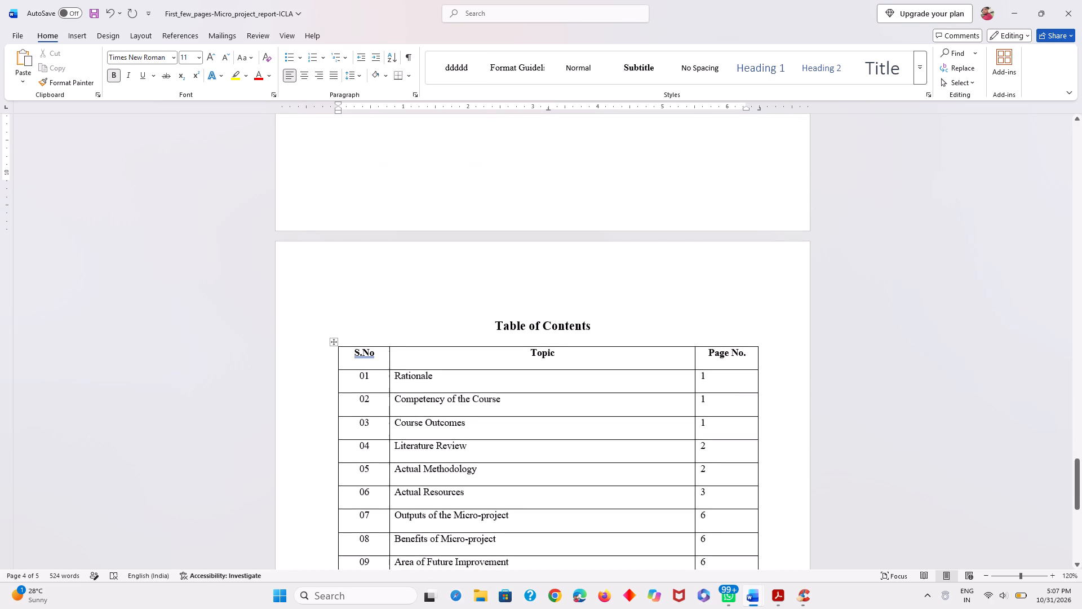
pyautogui.scroll(-1, 486, 182)
pyautogui.scroll(-1, 495, 286)
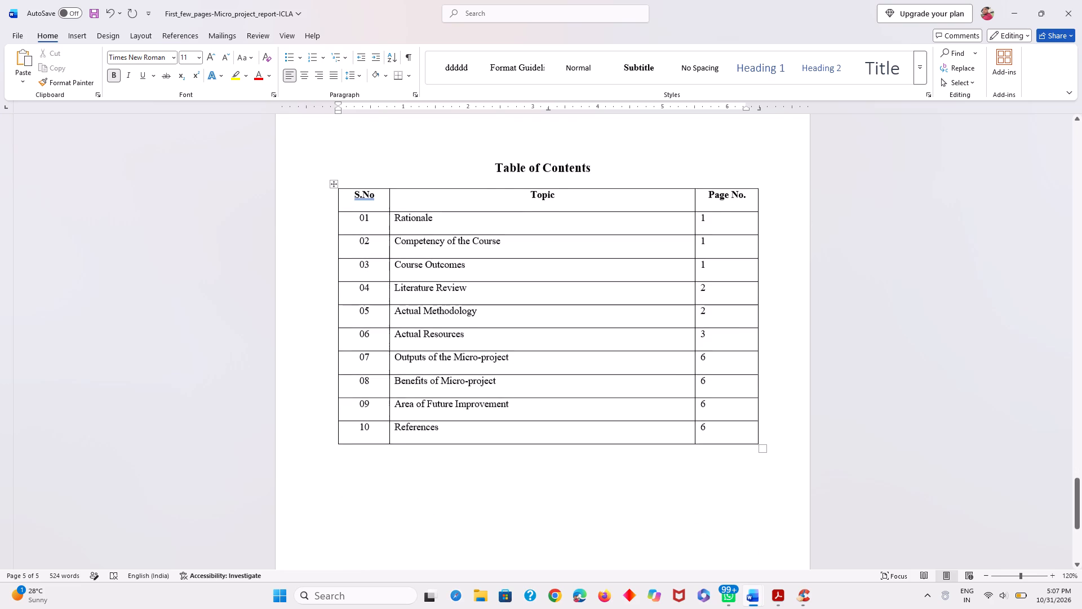
pyautogui.scroll(-1, 495, 286)
pyautogui.click(358, 179)
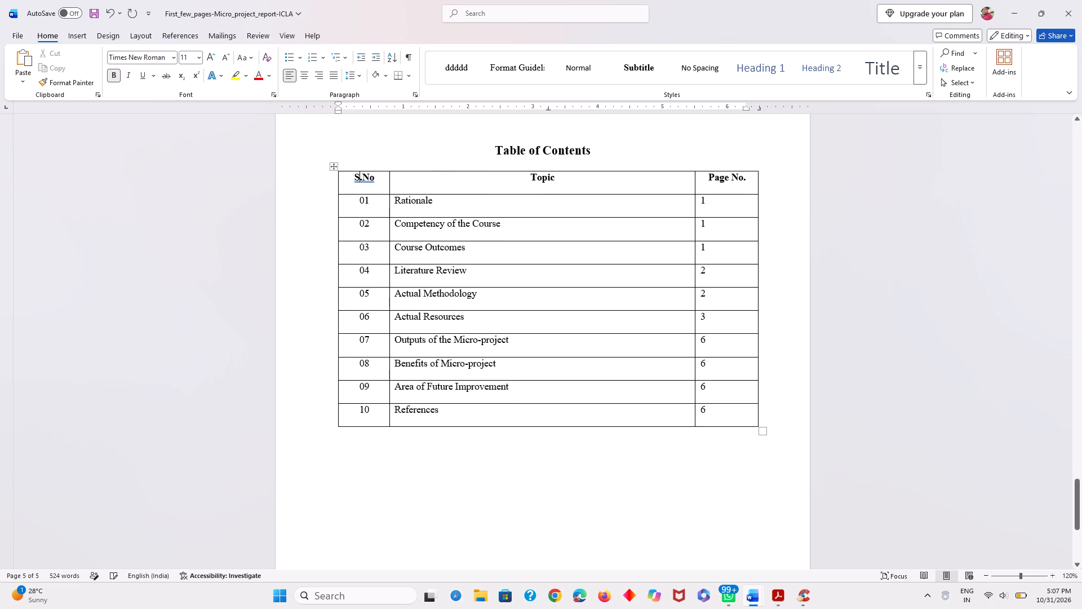
pyautogui.press('l')
pyautogui.press('BackSpace')
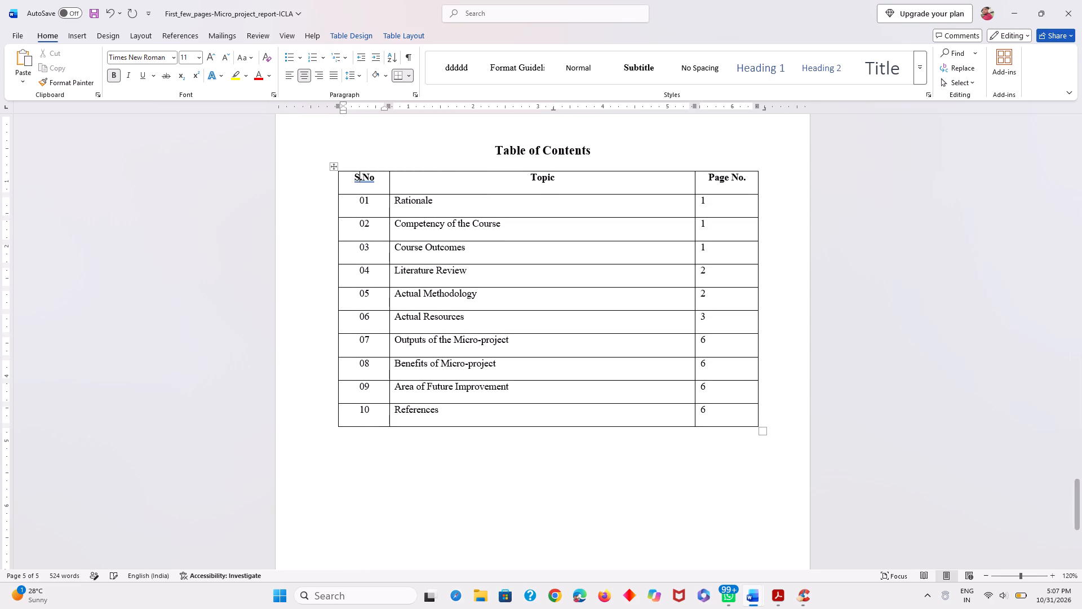
pyautogui.rightClick(370, 180)
pyautogui.click(339, 207)
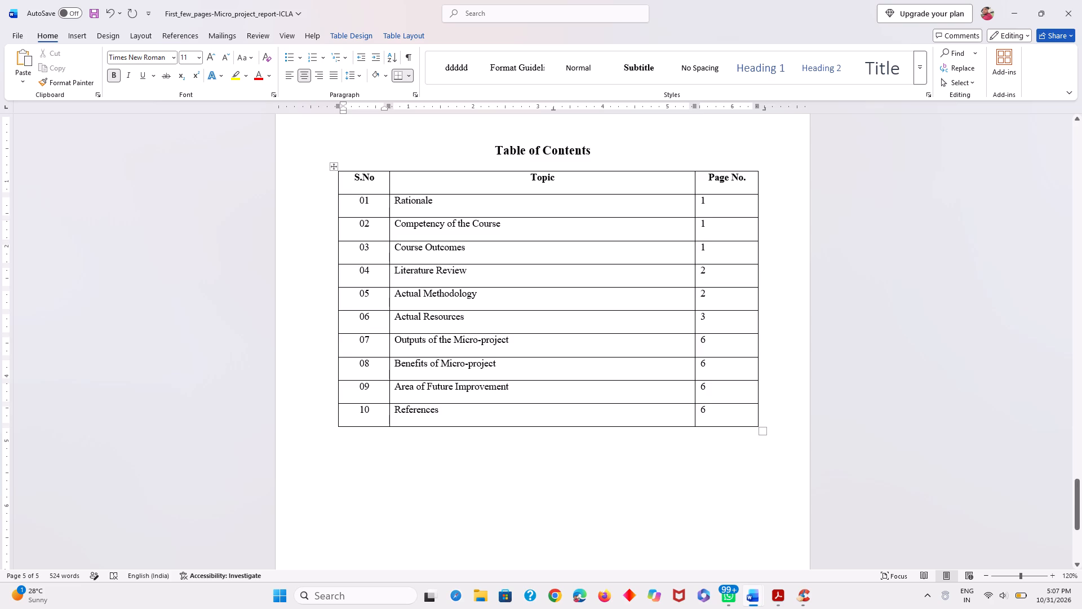
# Review all pages of the report, from the cover through to the Table of Contents.
pyautogui.scroll(-7, 850, 368)
pyautogui.scroll(5, 850, 368)
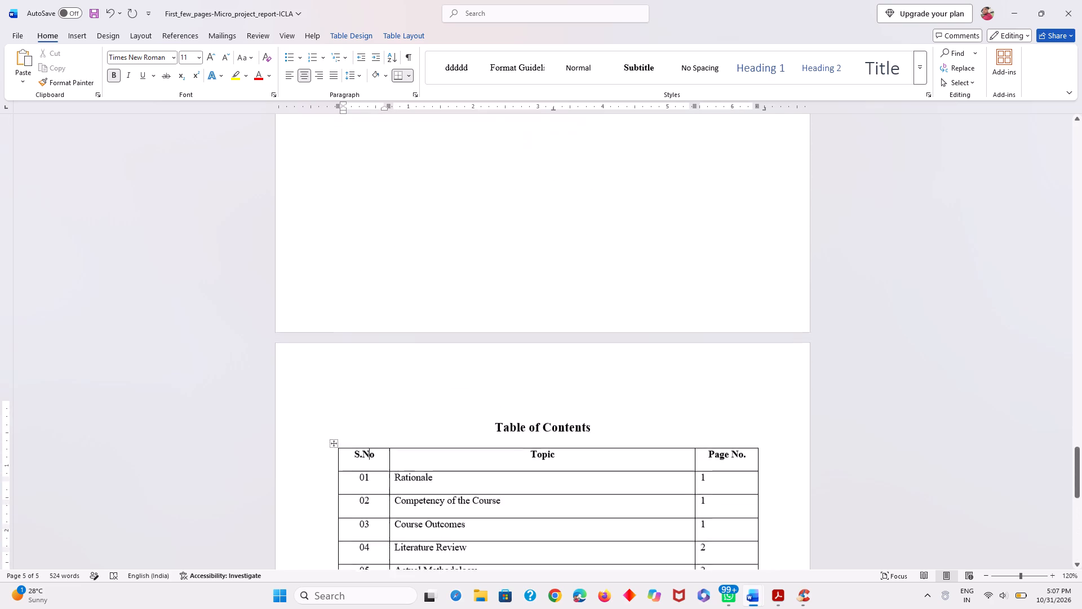
pyautogui.scroll(9, 850, 368)
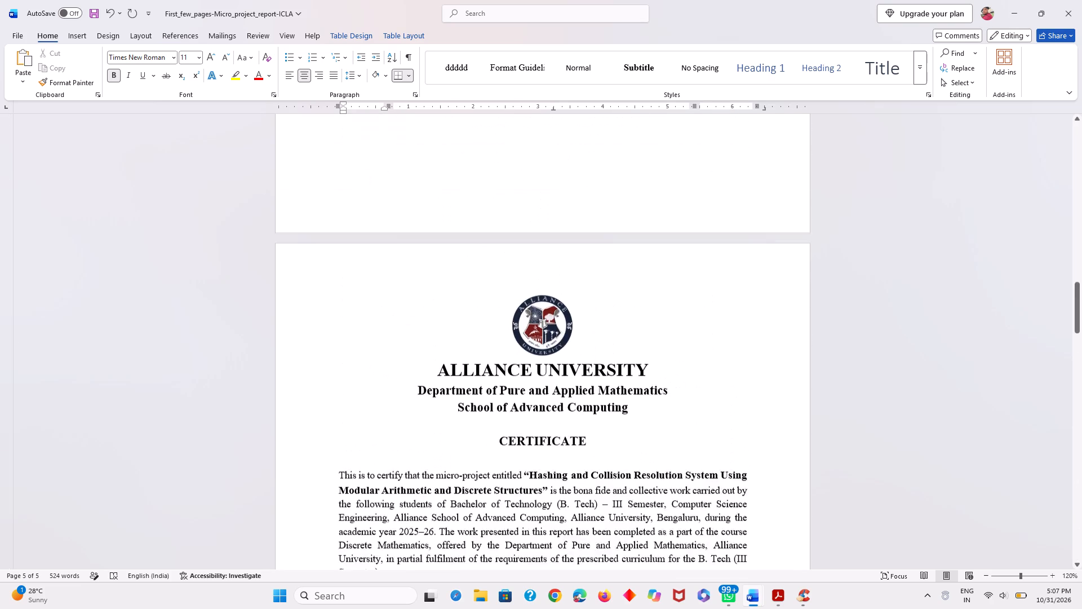
pyautogui.scroll(9, 850, 368)
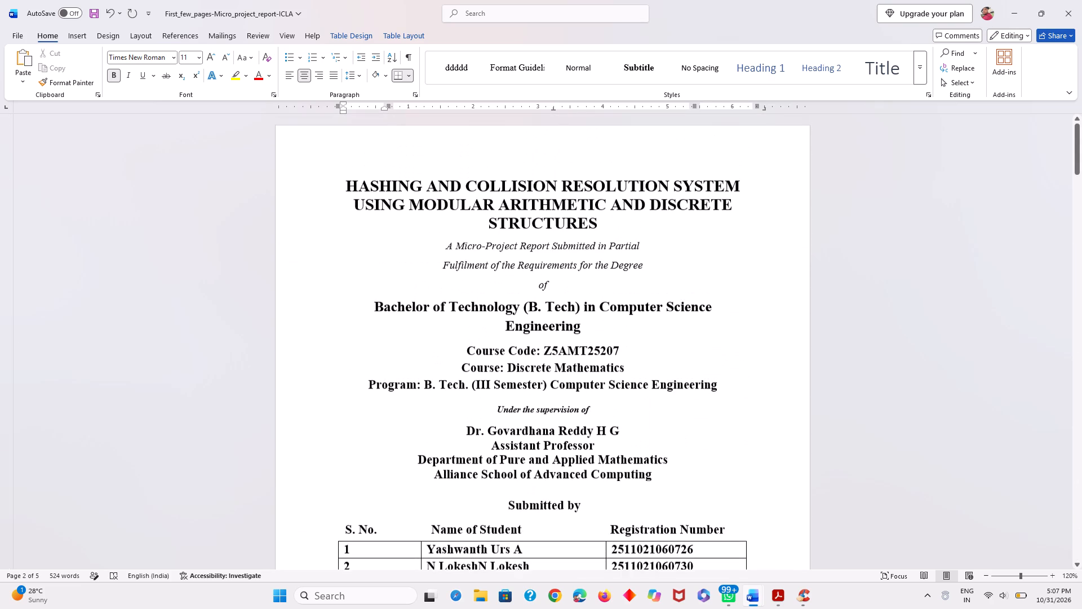
pyautogui.scroll(-1, 802, 485)
pyautogui.scroll(4, 802, 485)
pyautogui.scroll(-4, 802, 485)
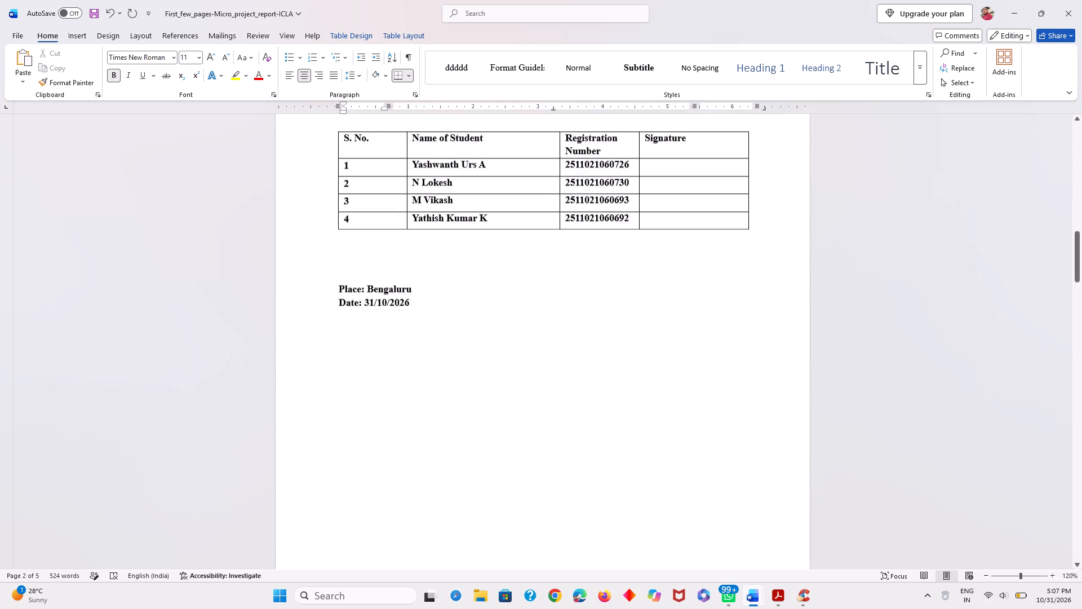
pyautogui.scroll(-6, 802, 485)
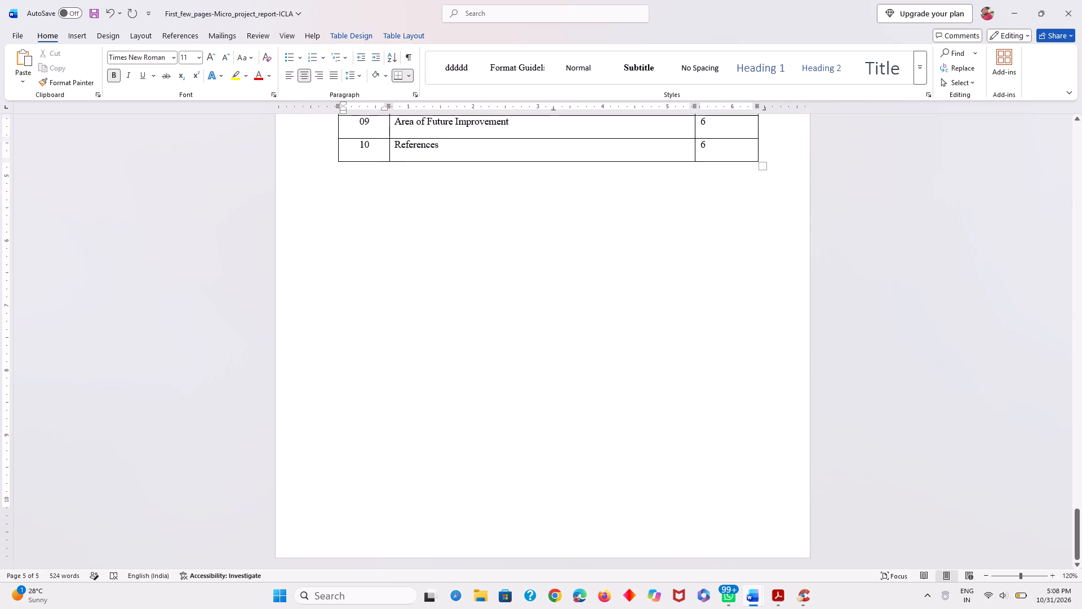
pyautogui.scroll(5, 821, 441)
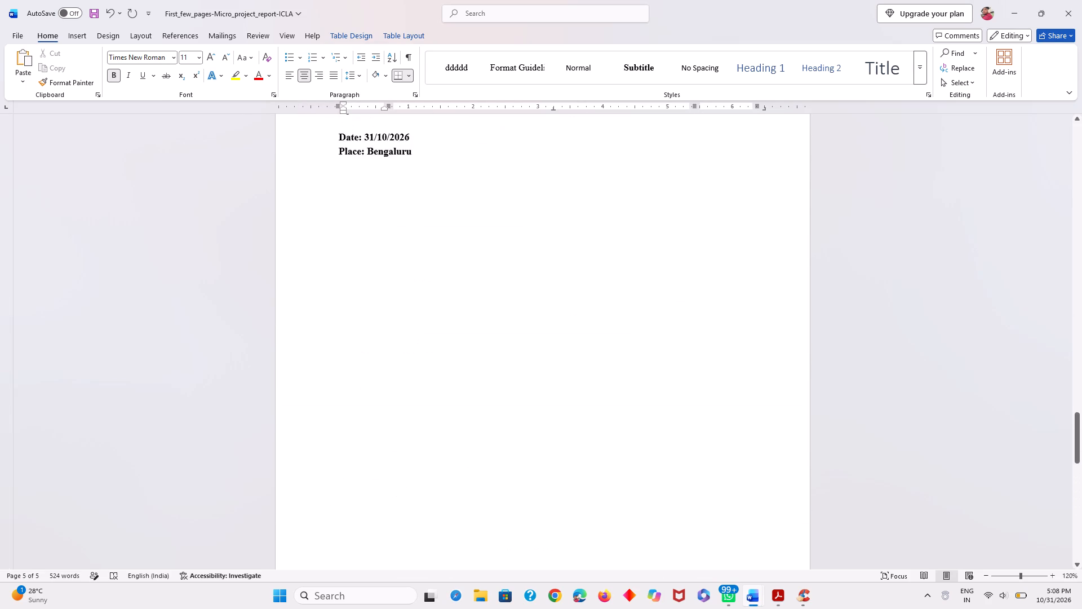
pyautogui.scroll(9, 821, 441)
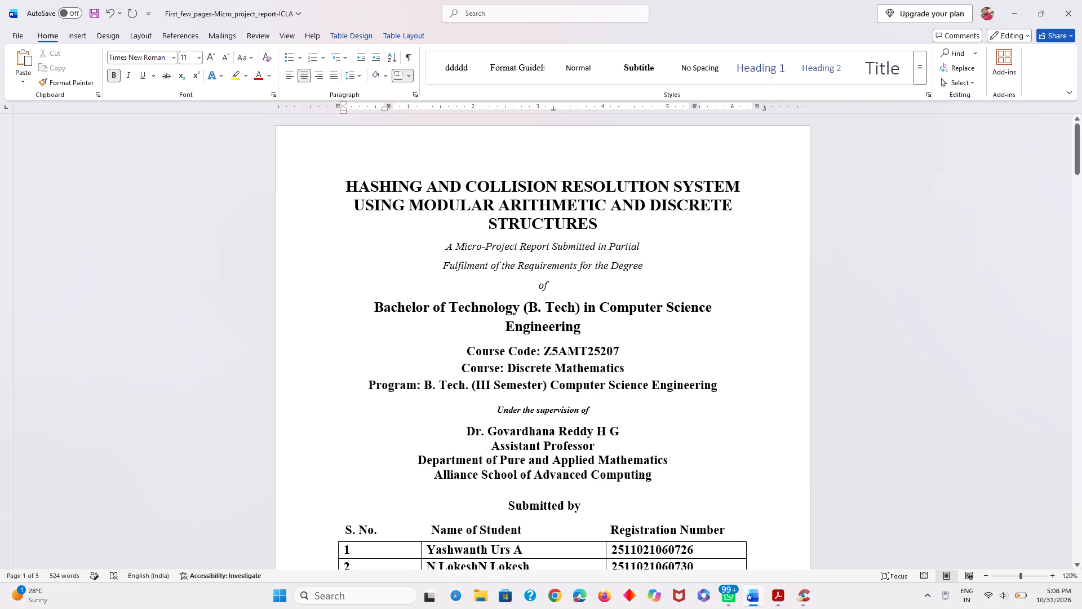
pyautogui.scroll(-2, 816, 439)
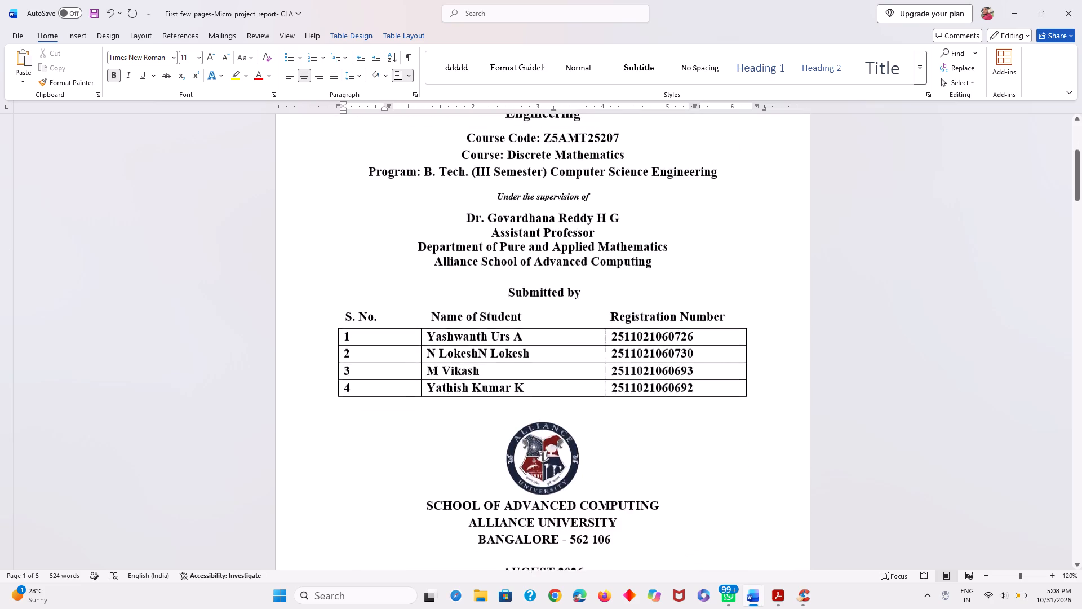
pyautogui.scroll(-11, 816, 439)
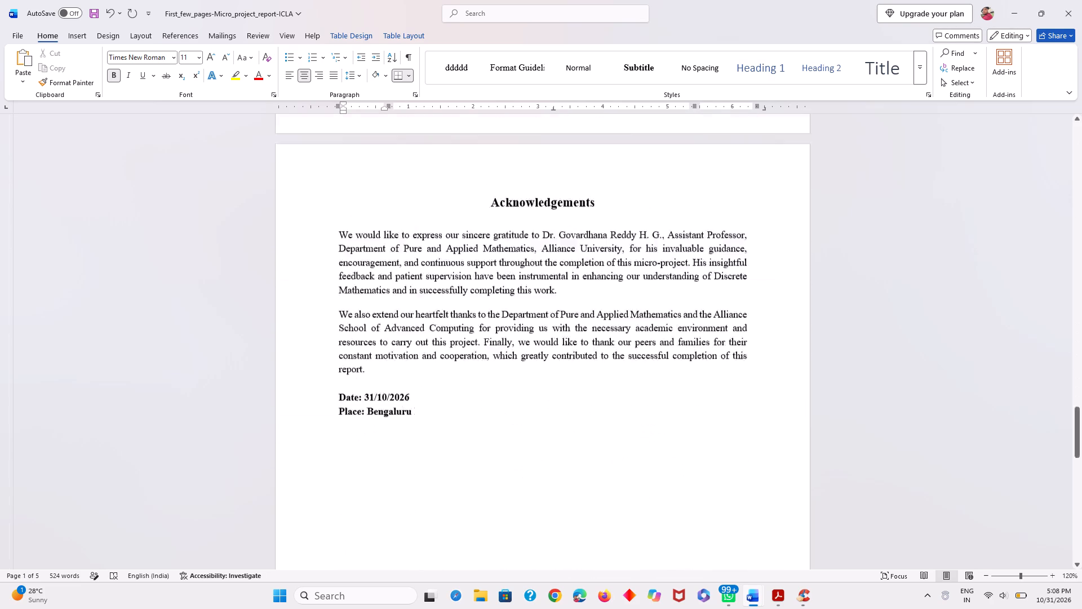
pyautogui.scroll(-3, 816, 439)
pyautogui.scroll(10, 816, 439)
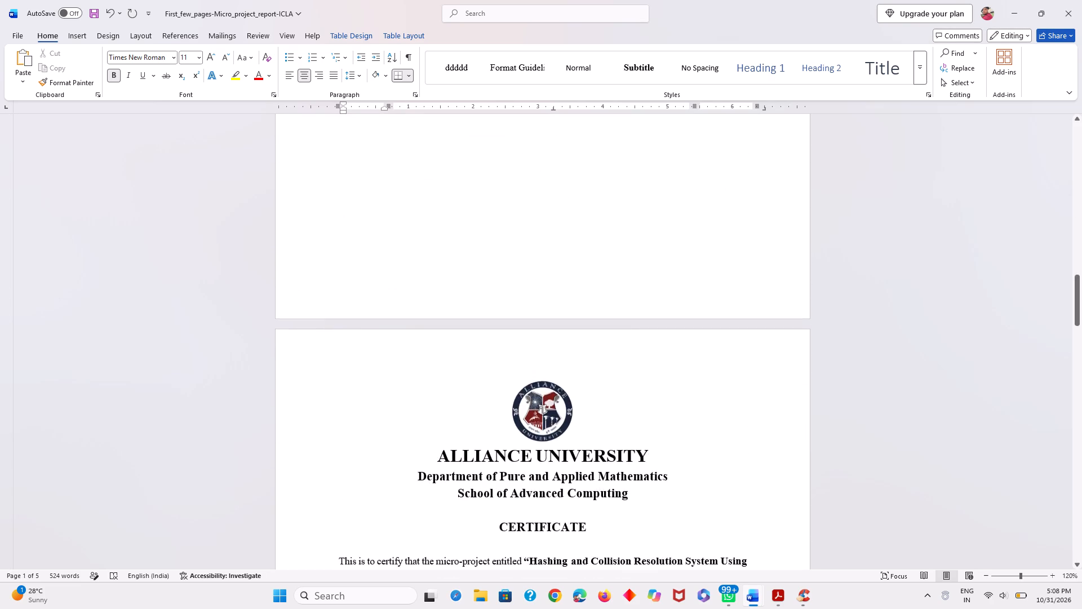
pyautogui.scroll(6, 784, 498)
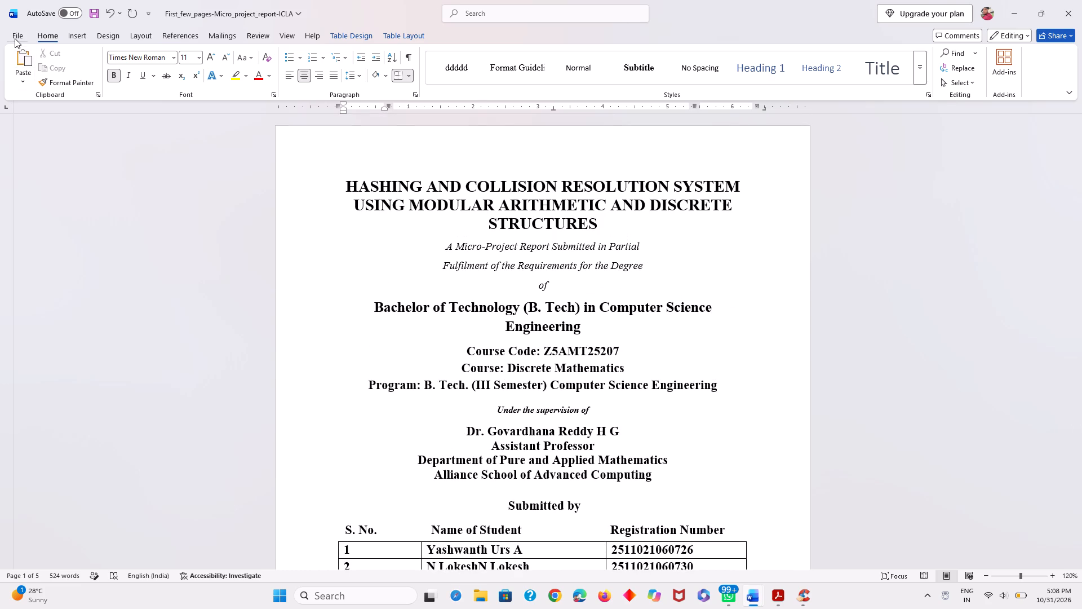
# Export the report as a PDF to the Desktop, adding " yash" to the end of the file name "First_few_pages-Micro_project_report-ICLA".
pyautogui.click(15, 38)
pyautogui.click(53, 244)
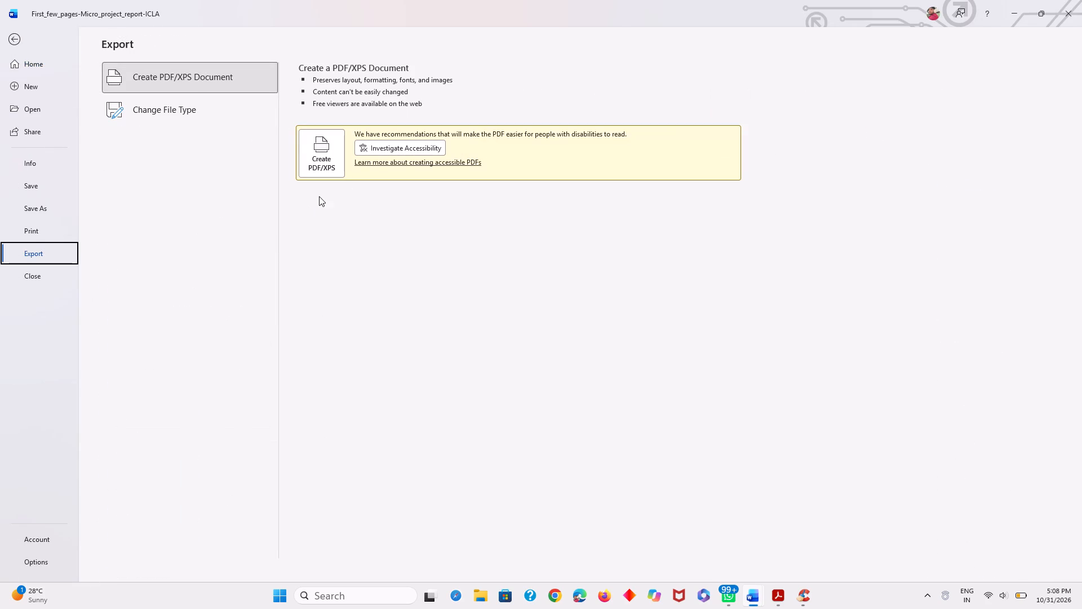
pyautogui.click(317, 144)
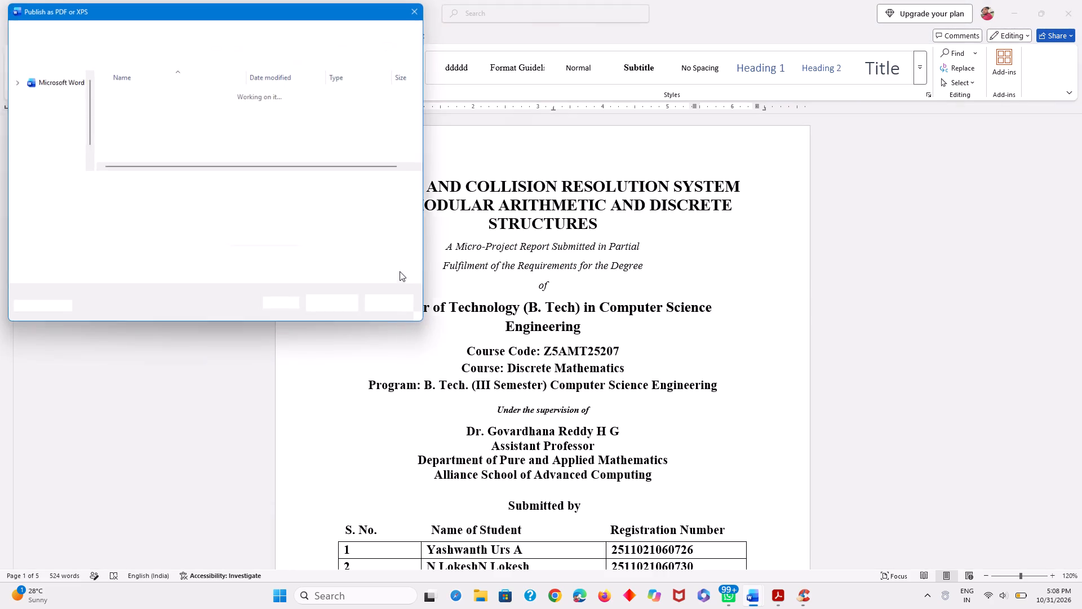
pyautogui.scroll(-1, 47, 140)
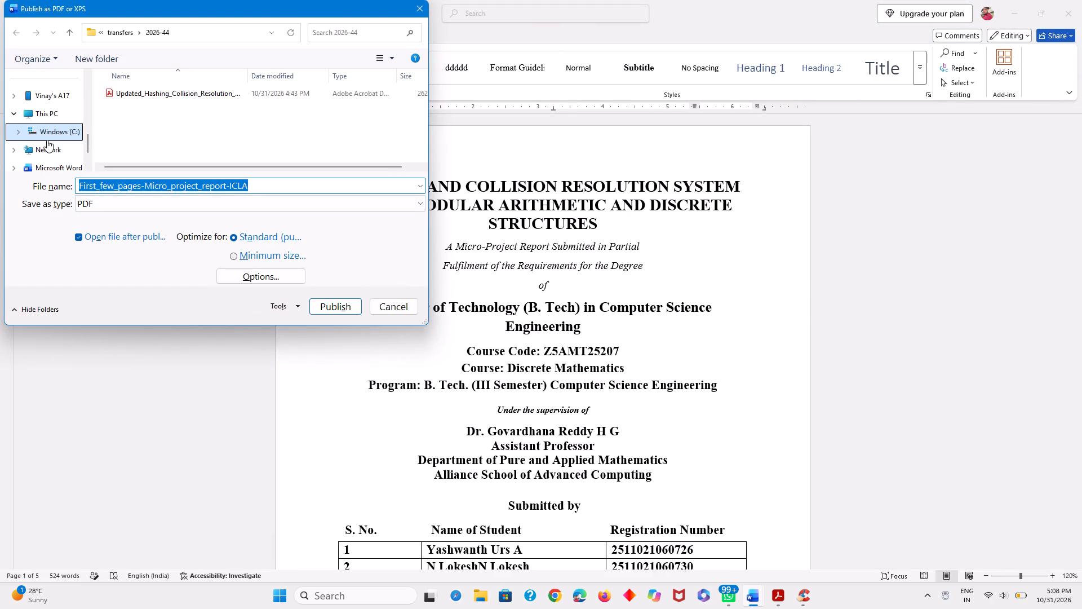
pyautogui.scroll(-1, 47, 140)
pyautogui.scroll(2, 47, 140)
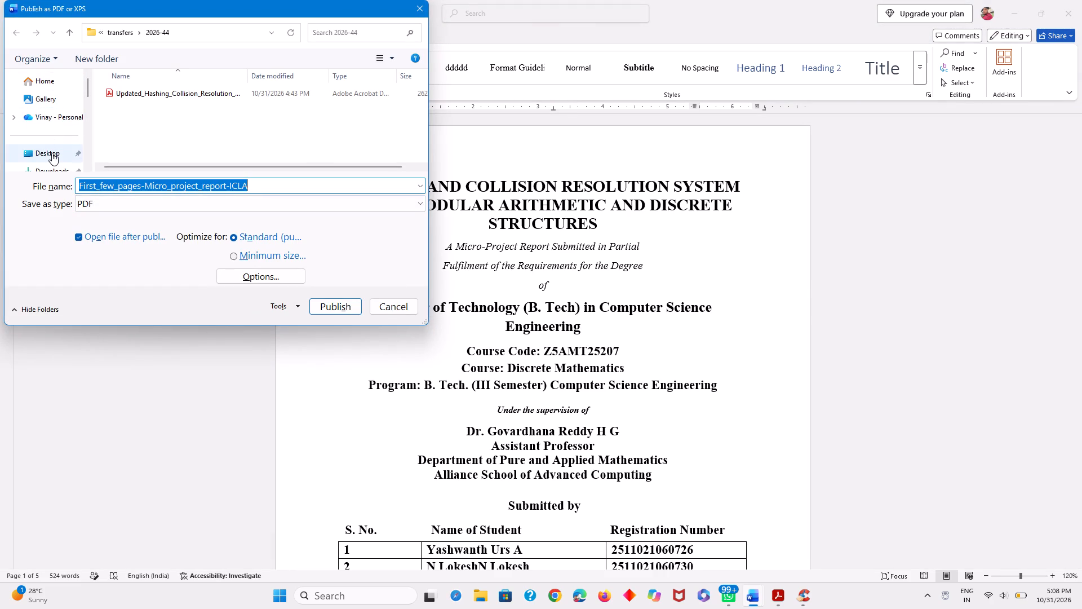
pyautogui.click(52, 153)
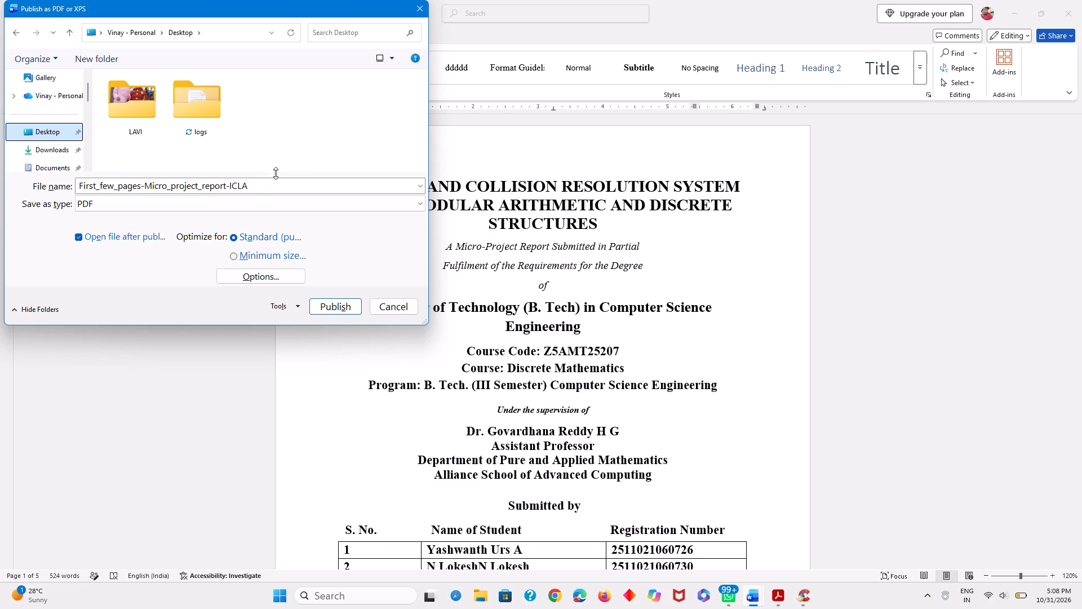
pyautogui.click(274, 187)
pyautogui.click(274, 187)
pyautogui.press('space')
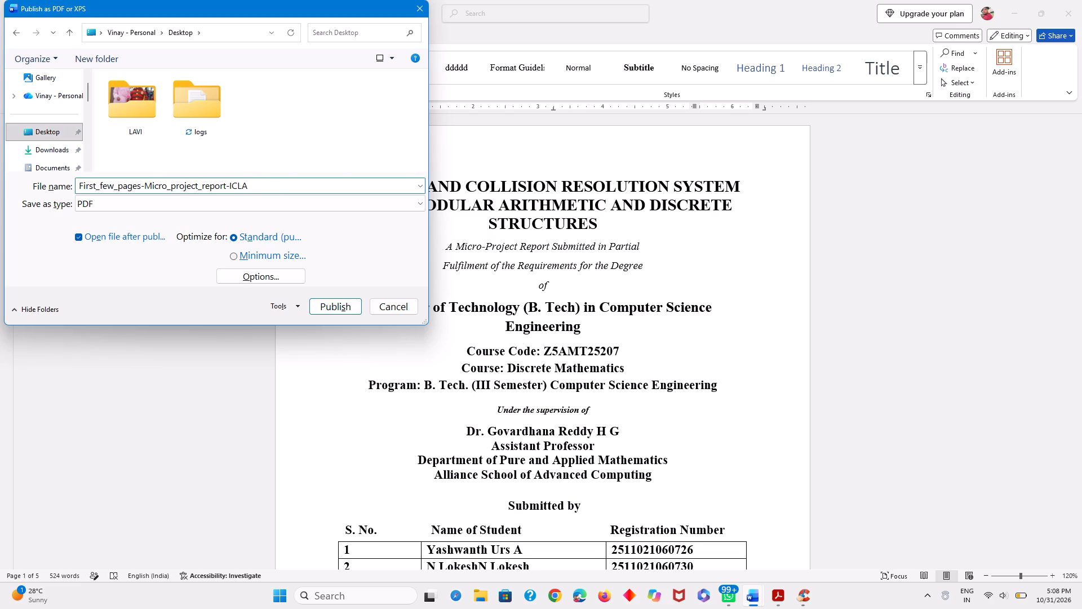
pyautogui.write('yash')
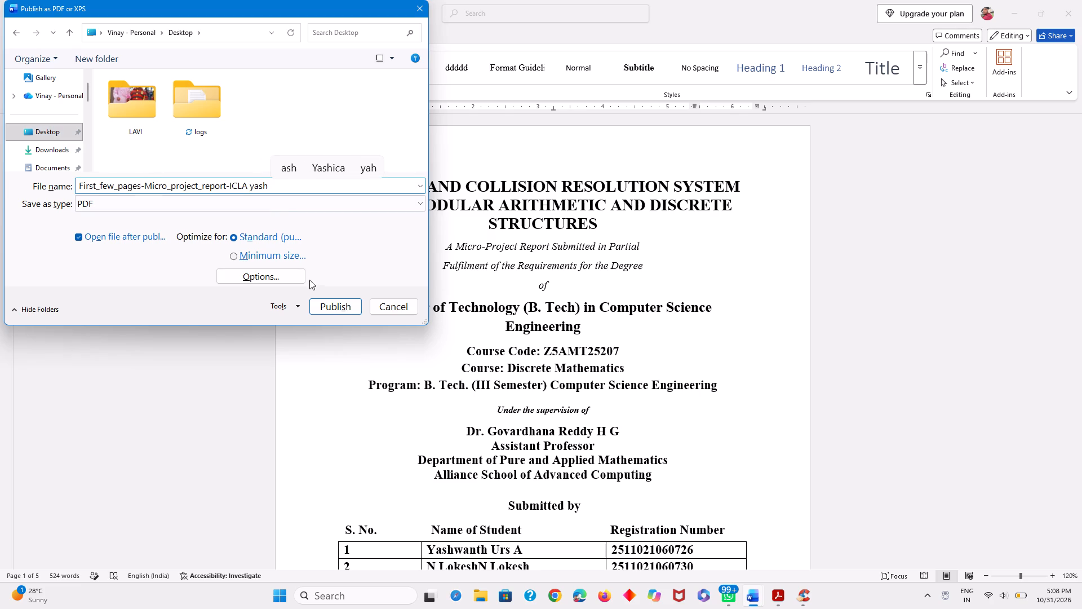
# Publish the report as the PDF "First_few_pages-Micro_project_report-ICLA yash" on the Desktop and view its cover page.
pyautogui.click(323, 303)
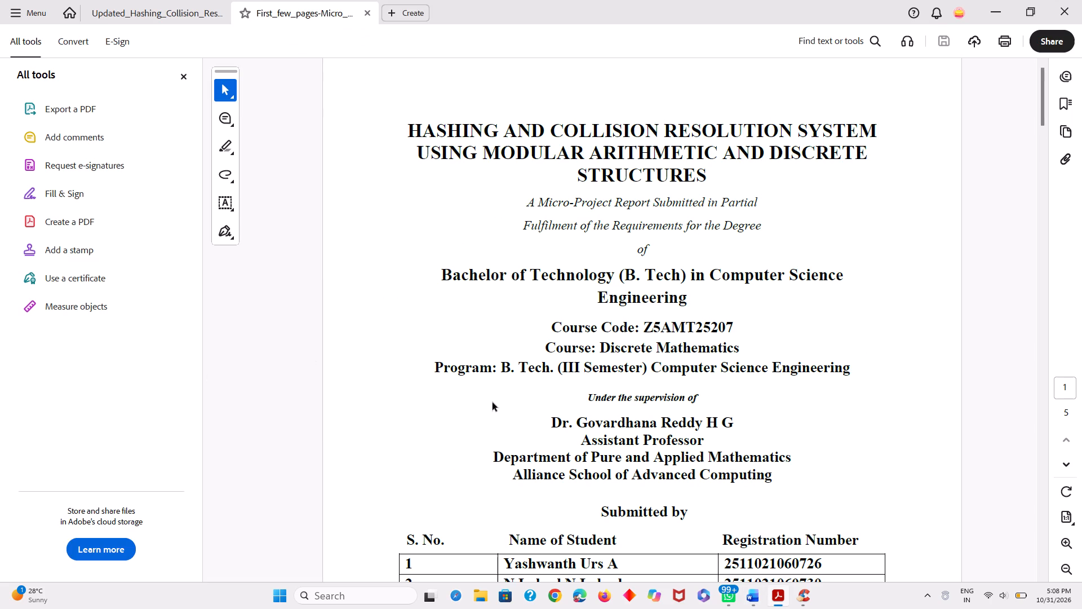
pyautogui.scroll(3, 686, 368)
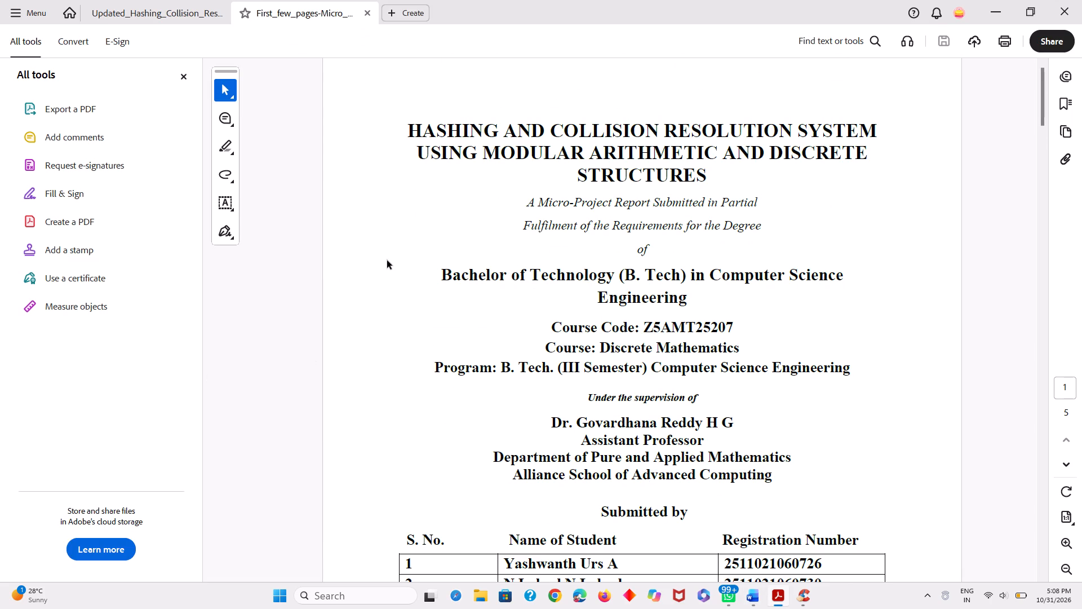
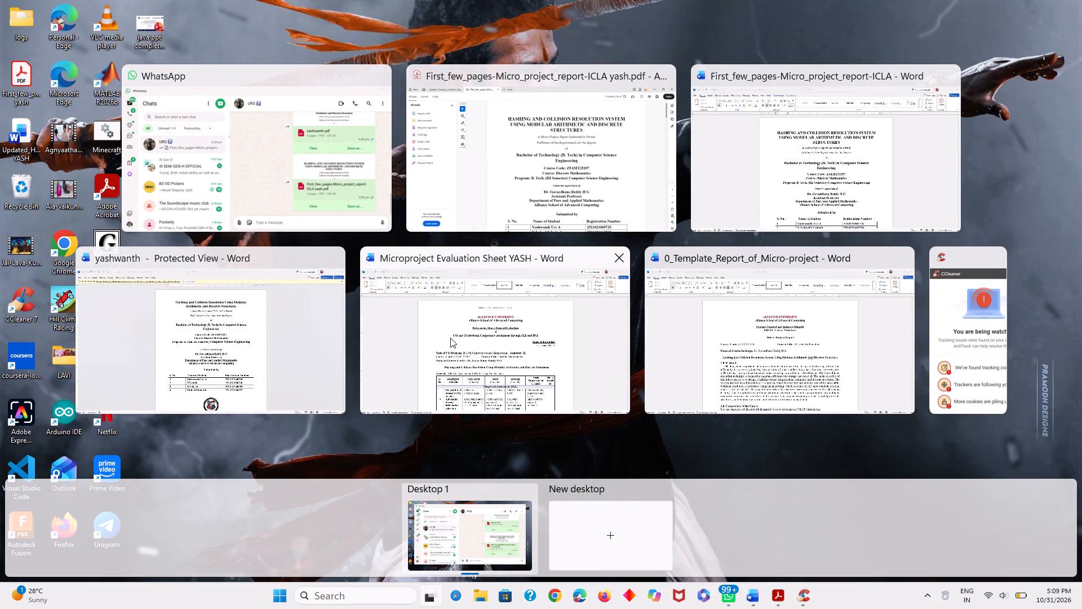
# Switch to the 0_Template_Report_of_Micro-project document and review its first page, from the course details through the Literature Review.
pyautogui.click(702, 333)
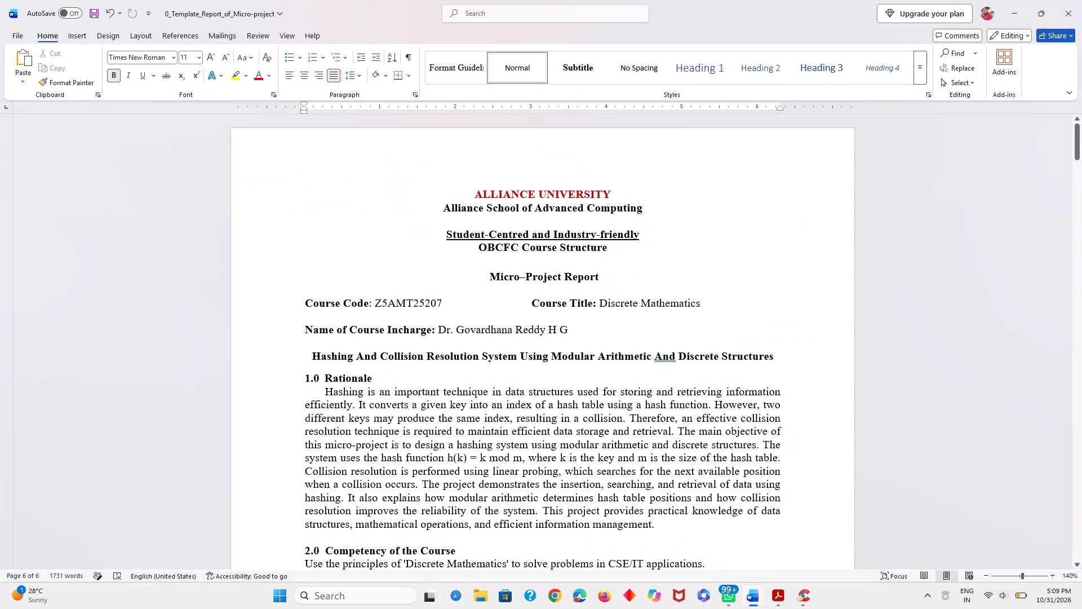
pyautogui.scroll(-2, 693, 267)
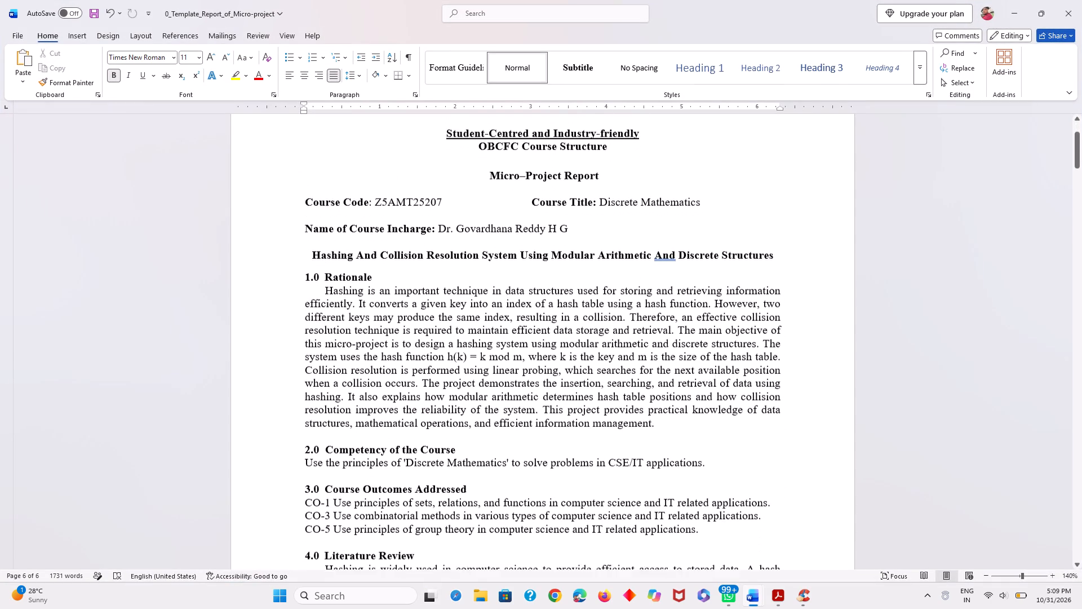
pyautogui.scroll(-3, 693, 267)
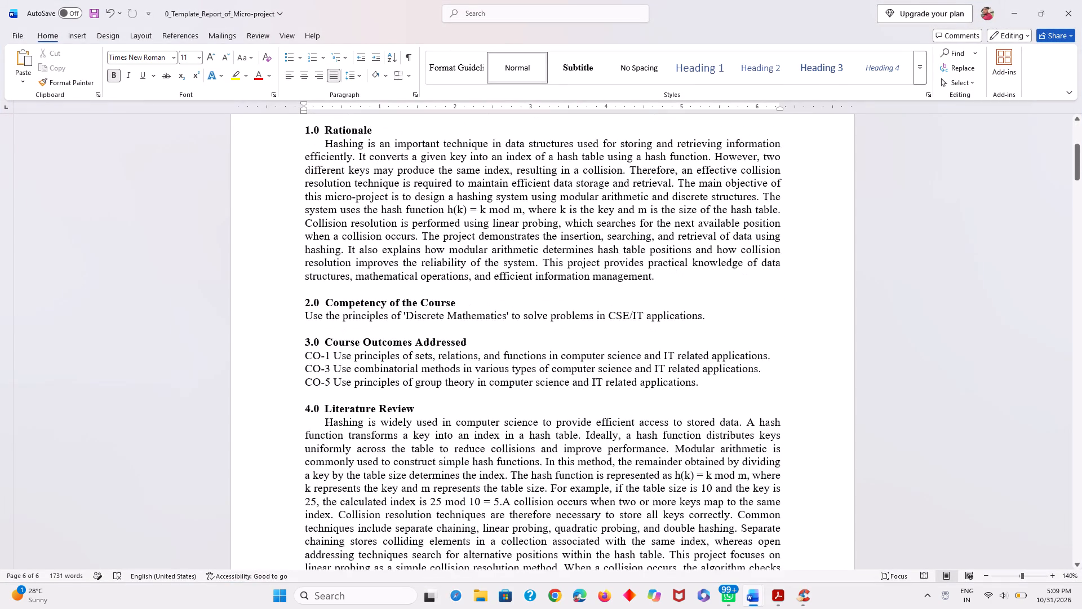
pyautogui.scroll(-2, 693, 267)
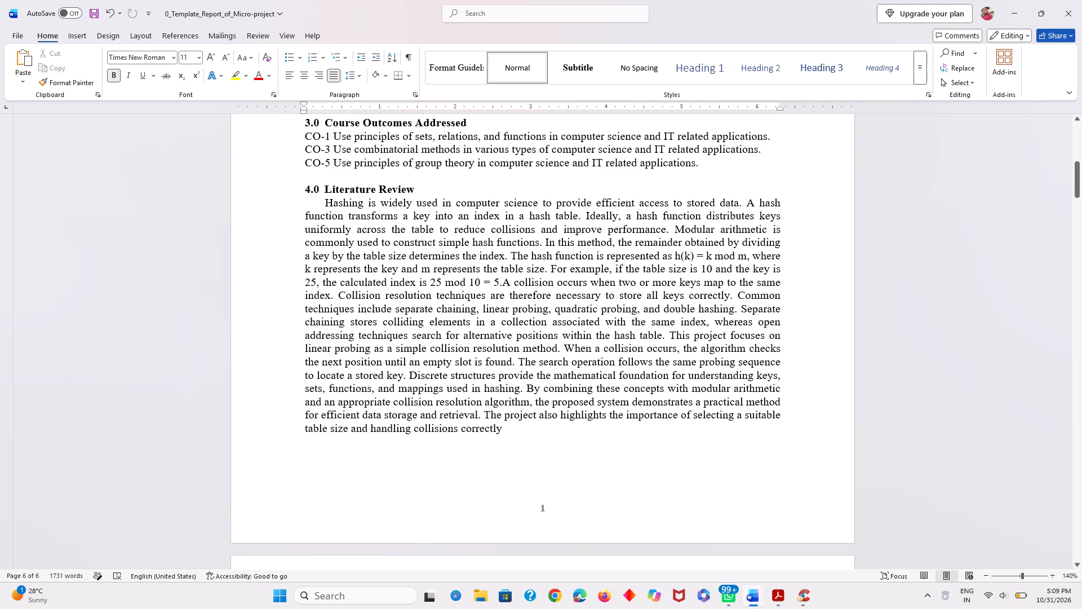
# Insert the citation [2] followed by a space before "The hash function is represented as" in the Literature Review.
pyautogui.click(509, 254)
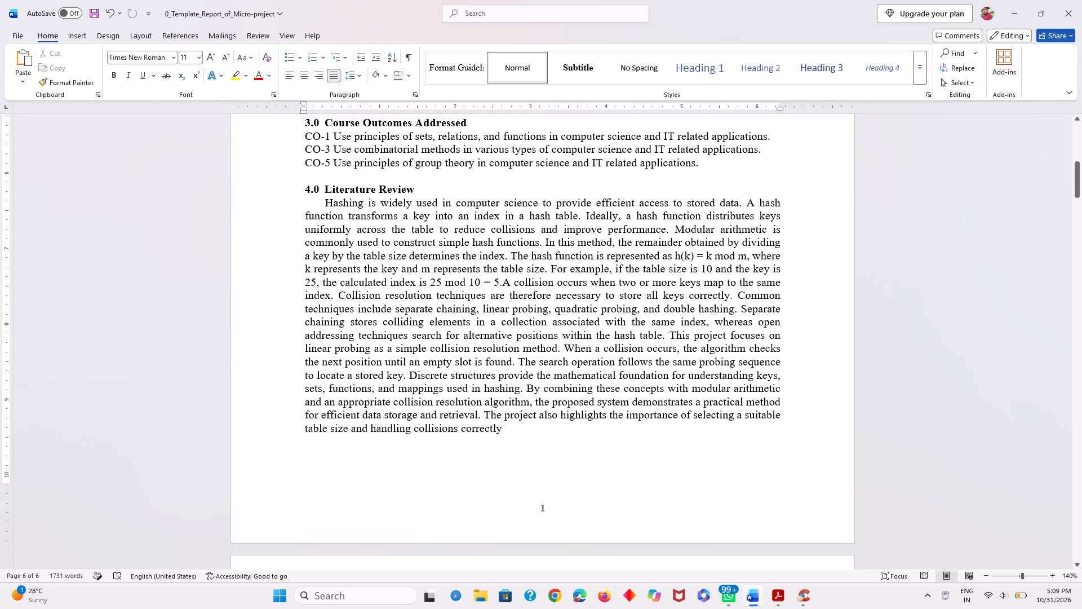
pyautogui.write('[2]')
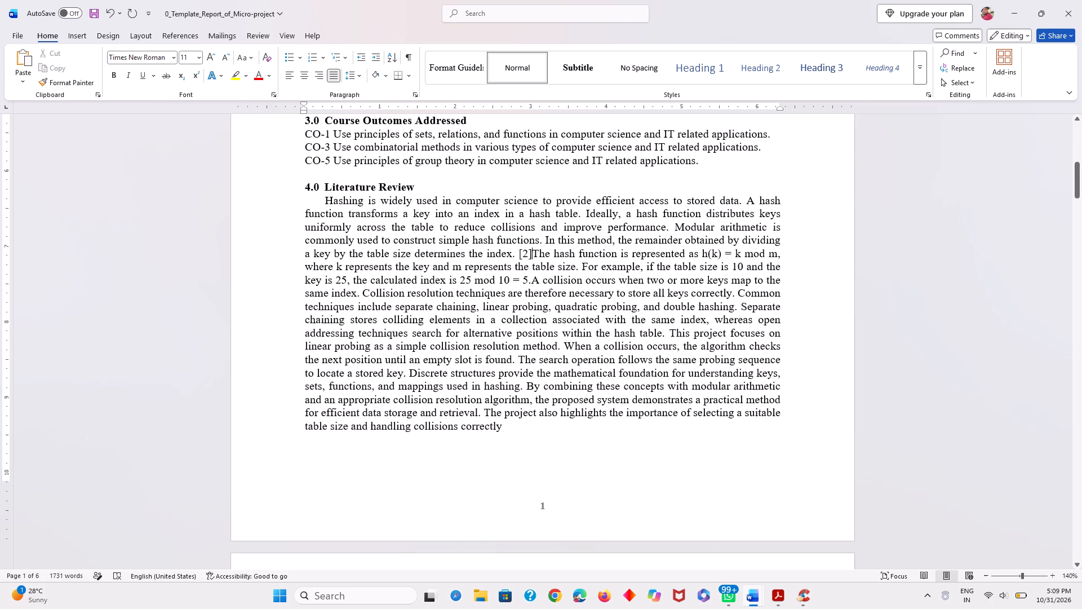
pyautogui.scroll(-1, 464, 347)
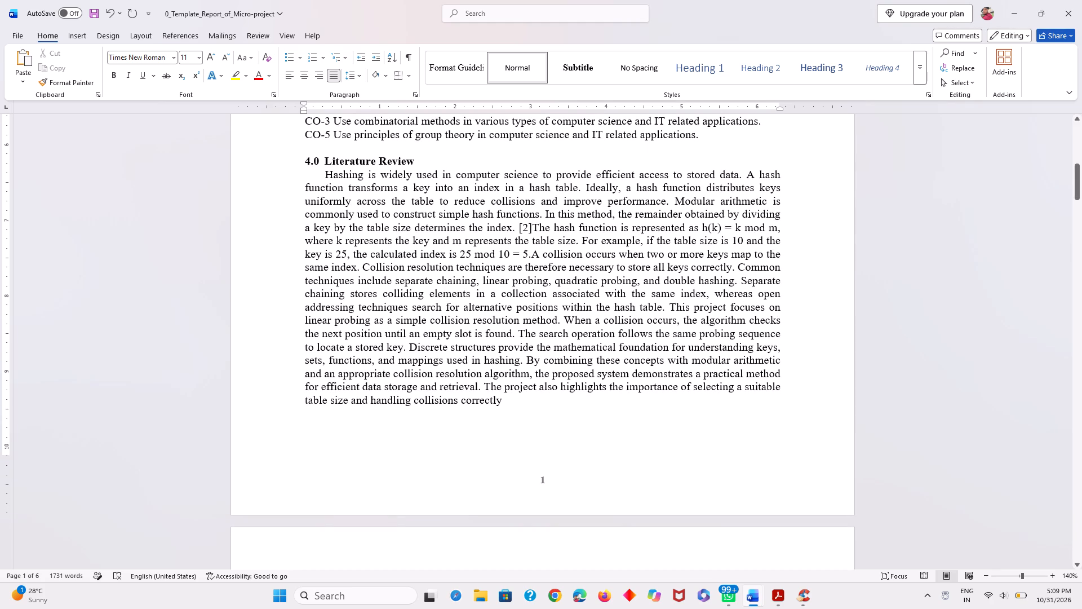
pyautogui.click(524, 359)
pyautogui.click(534, 234)
pyautogui.press('space')
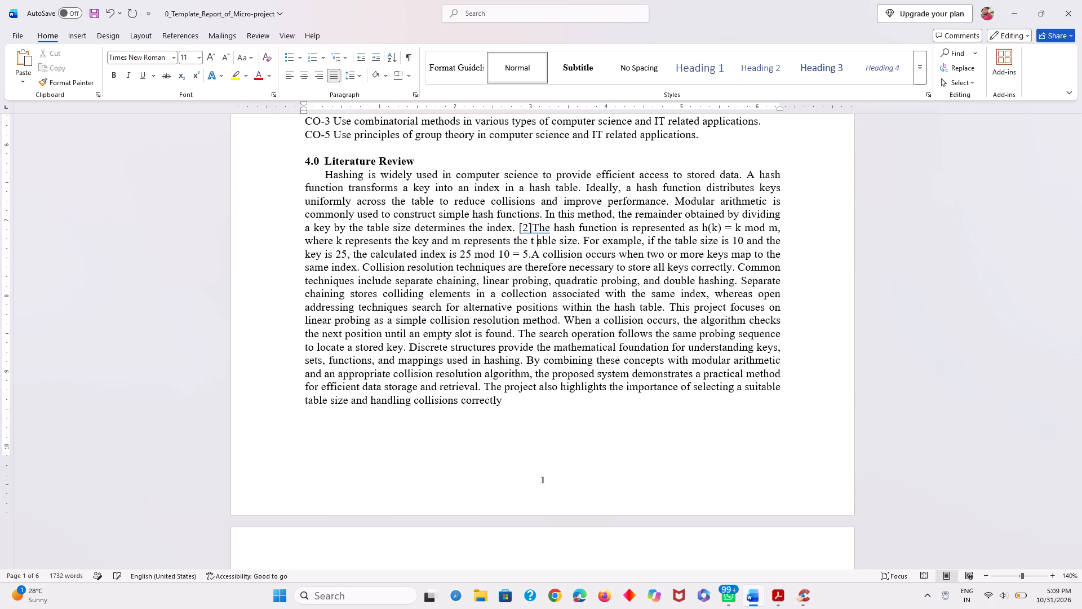
pyautogui.press('BackSpace')
pyautogui.press('Up')
pyautogui.press('space')
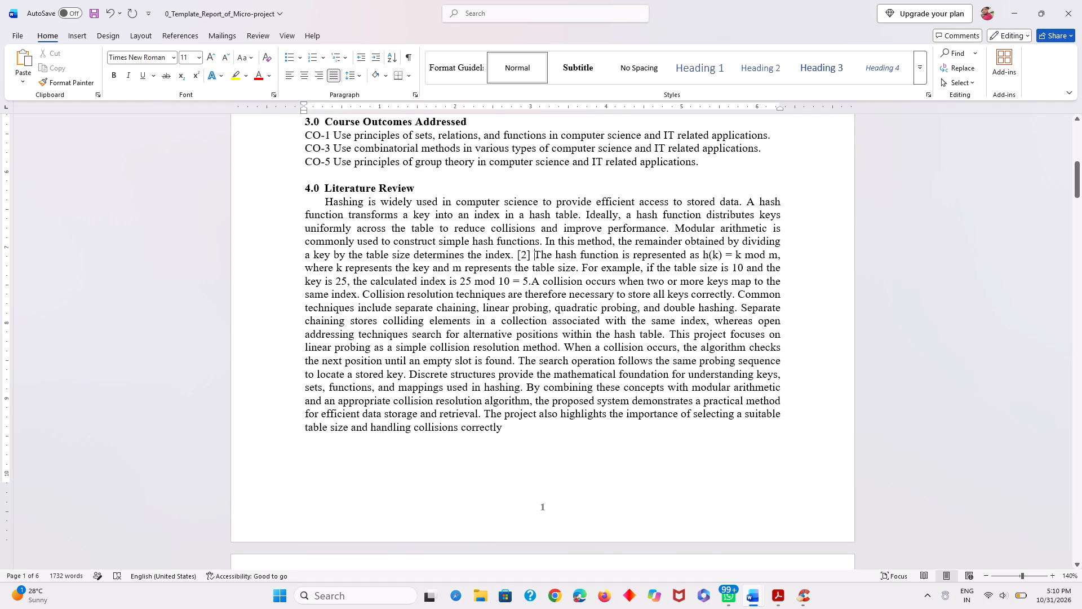
# Insert the citation [3] followed by a space before "The search operation follows" in the Literature Review, after consulting the references list.
pyautogui.scroll(-15, 575, 178)
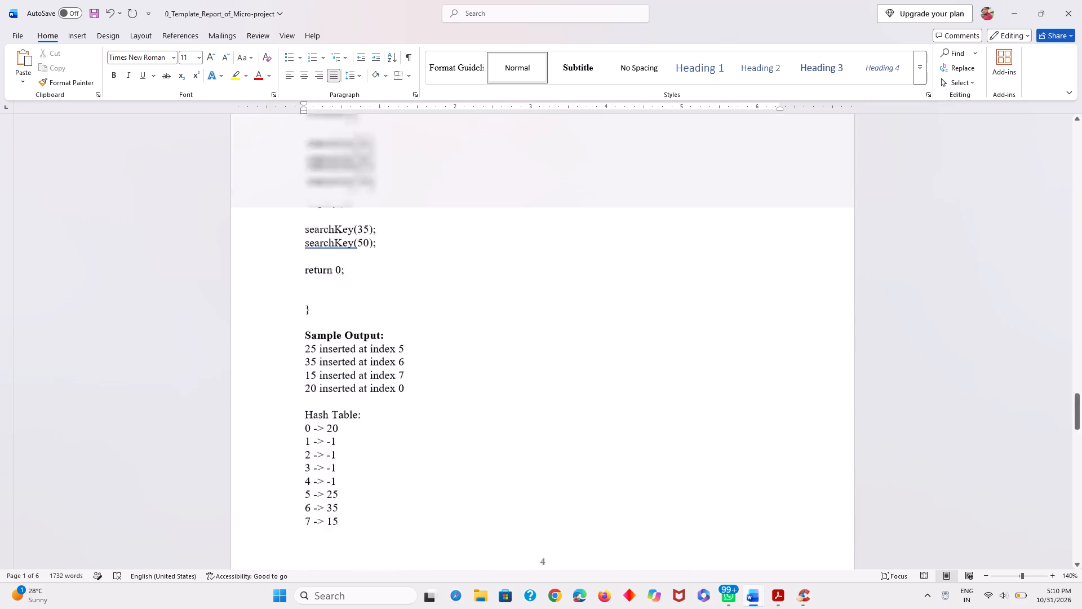
pyautogui.scroll(4, 575, 178)
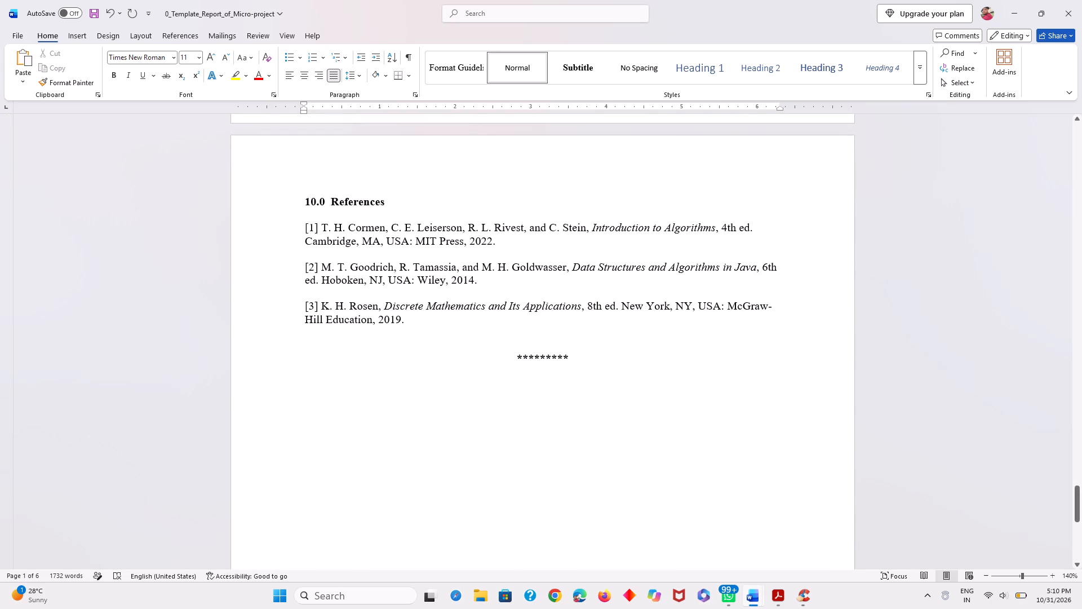
pyautogui.scroll(4, 575, 178)
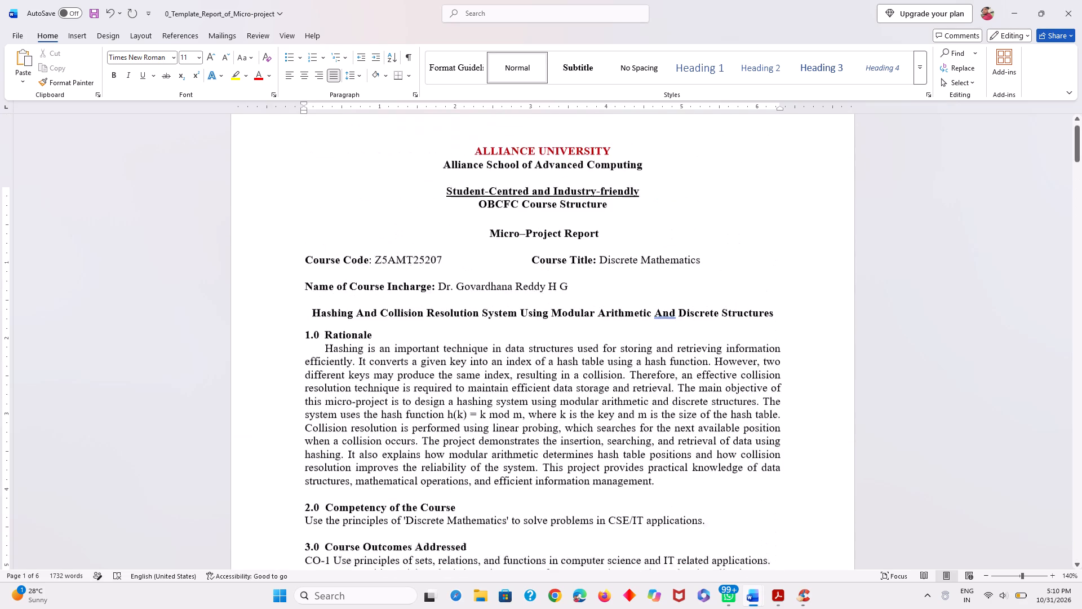
pyautogui.scroll(4, 575, 178)
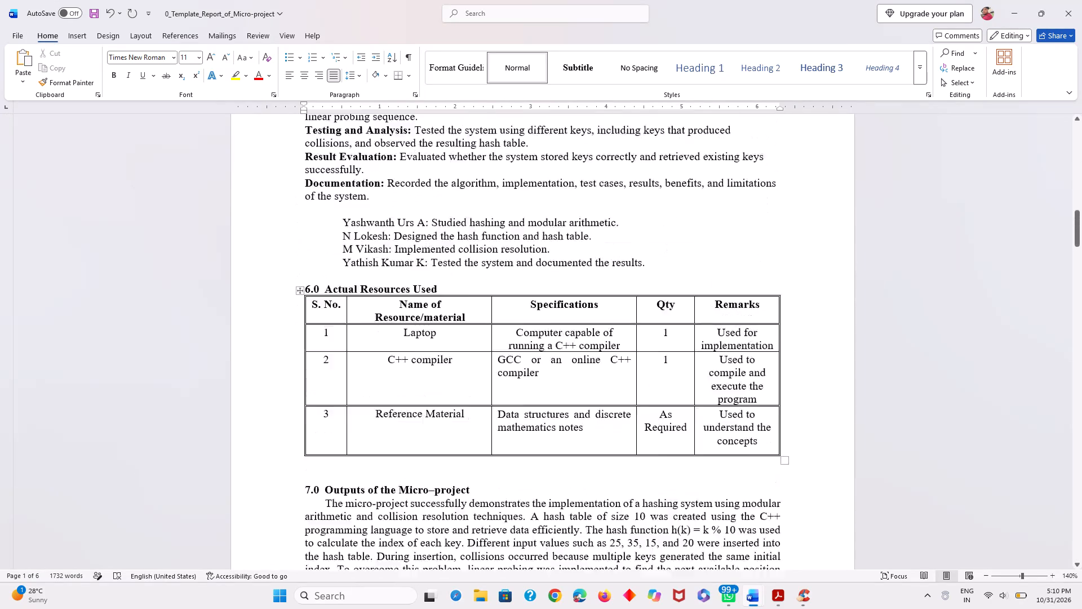
pyautogui.scroll(4, 575, 178)
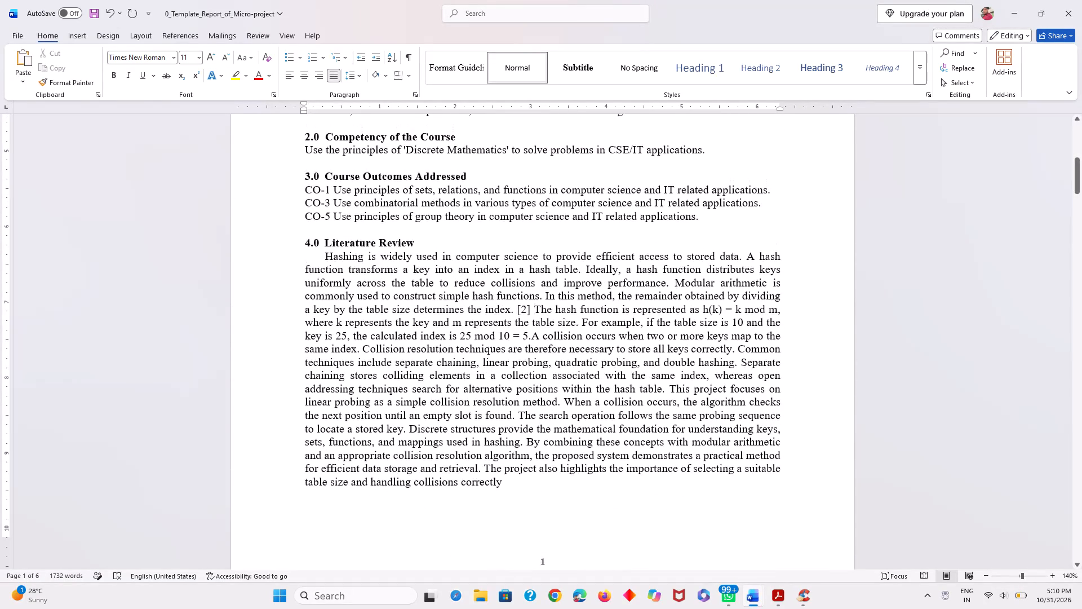
pyautogui.click(518, 413)
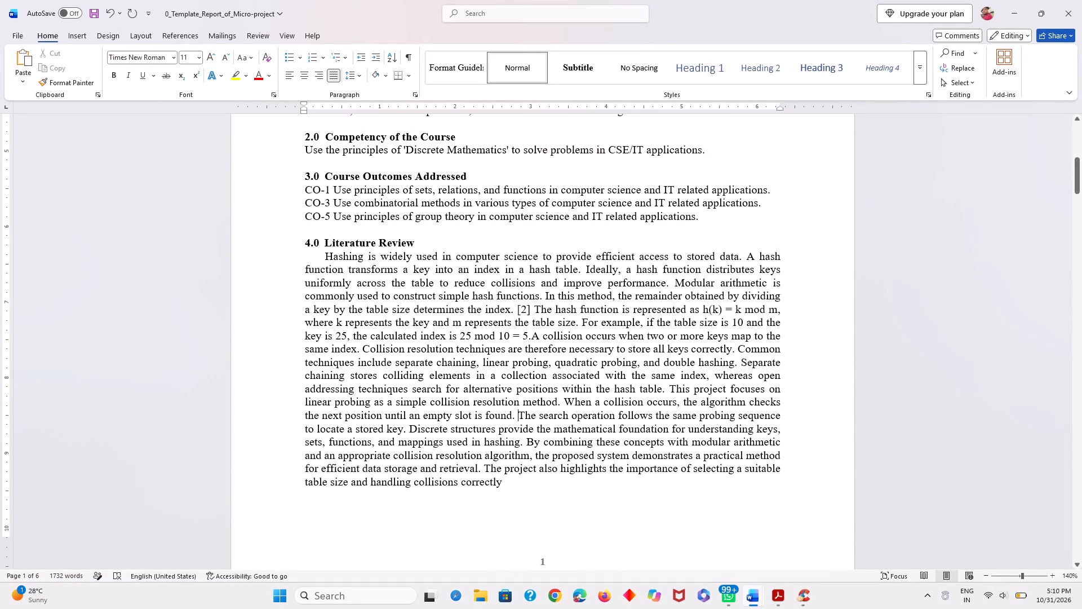
pyautogui.write('[3]')
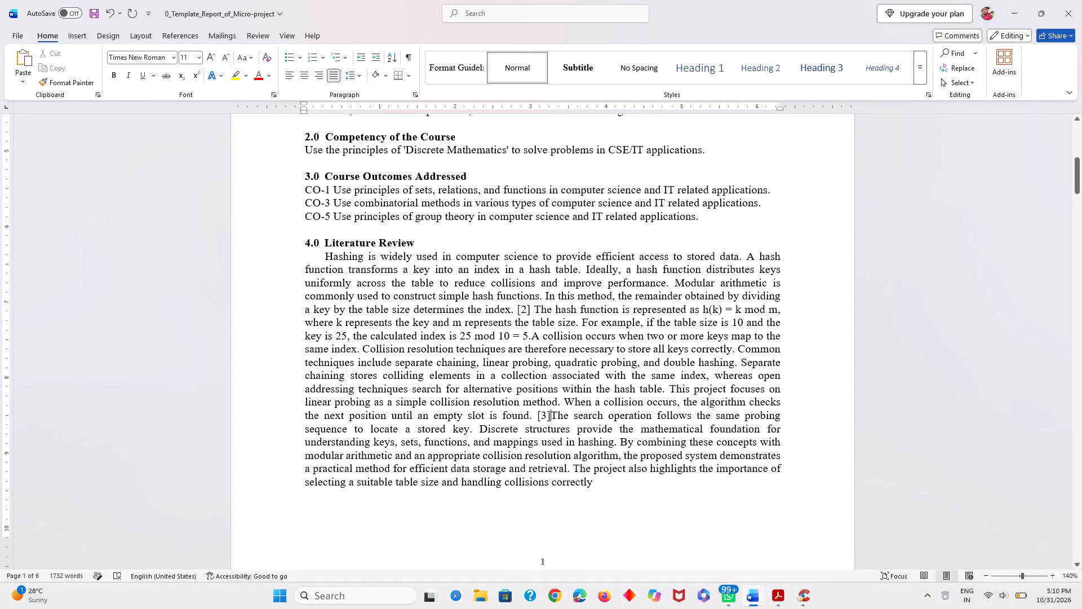
pyautogui.press('space')
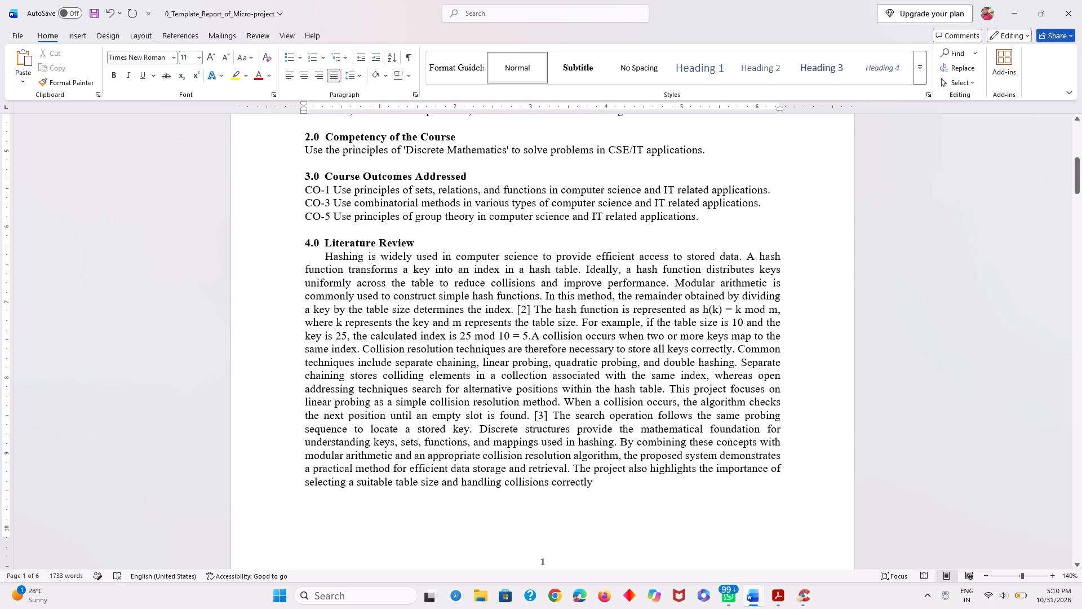
# Review the whole report from the title page to the references, checking its content and layout.
pyautogui.scroll(-5, 464, 336)
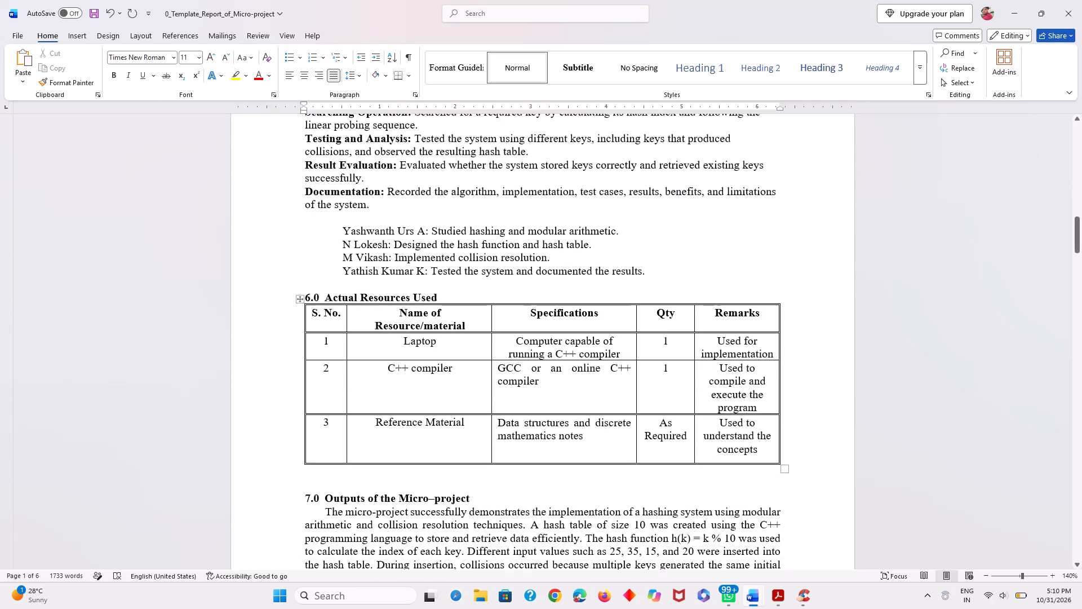
pyautogui.scroll(-4, 464, 336)
pyautogui.scroll(4, 464, 336)
pyautogui.scroll(-1, 464, 336)
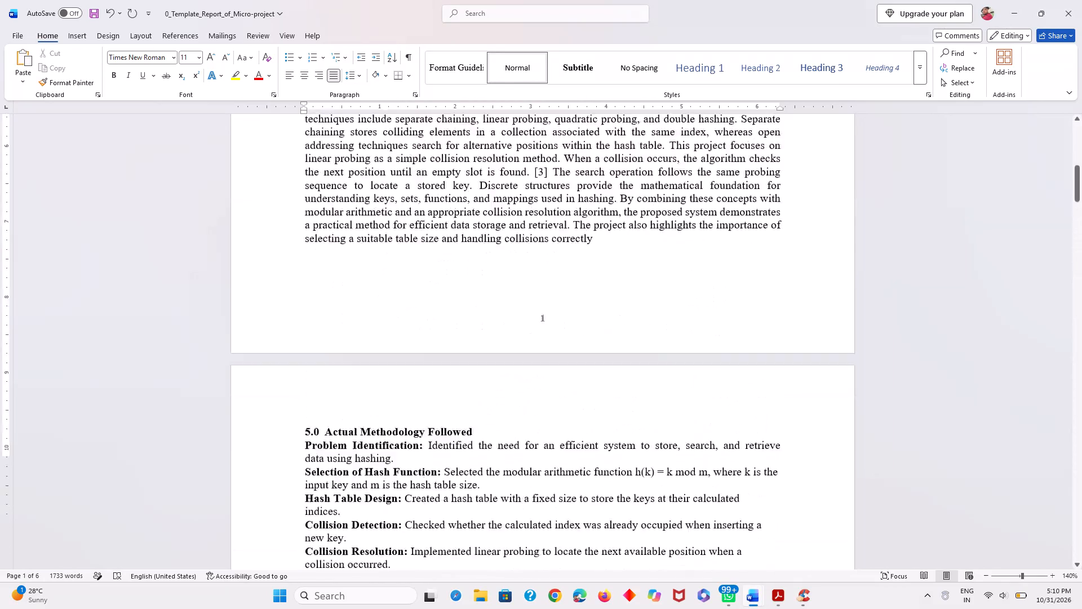
pyautogui.scroll(-1, 464, 336)
pyautogui.scroll(9, 464, 336)
pyautogui.scroll(-1, 464, 336)
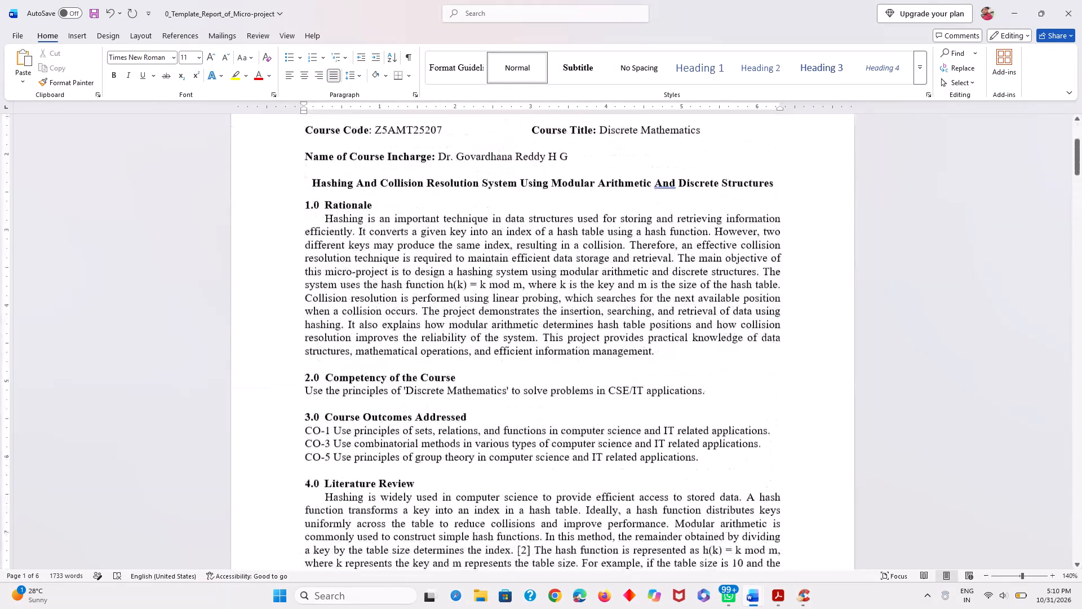
pyautogui.scroll(-4, 464, 336)
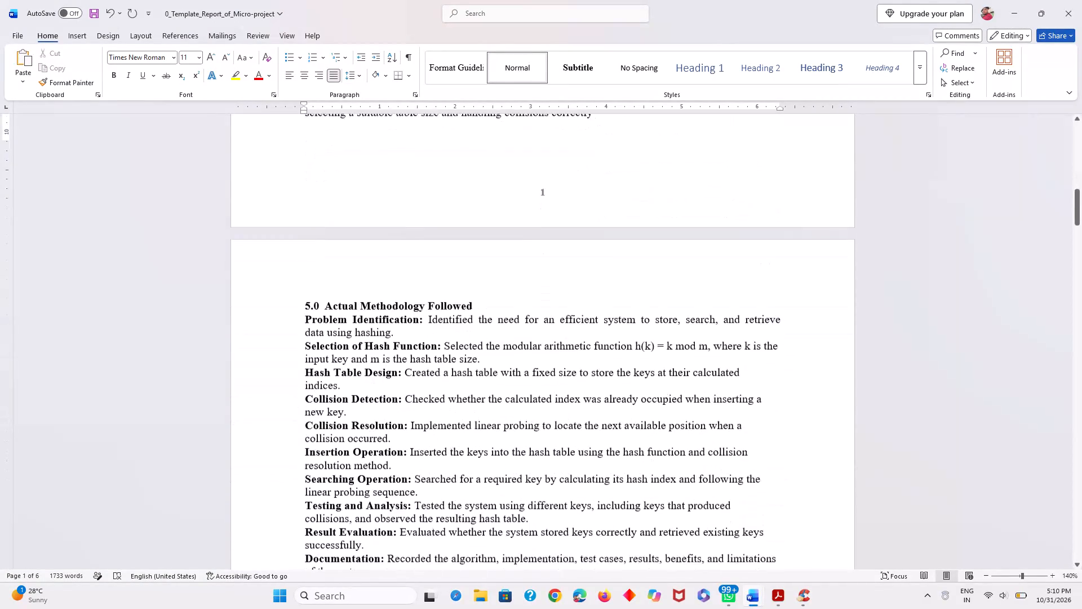
pyautogui.scroll(-3, 464, 336)
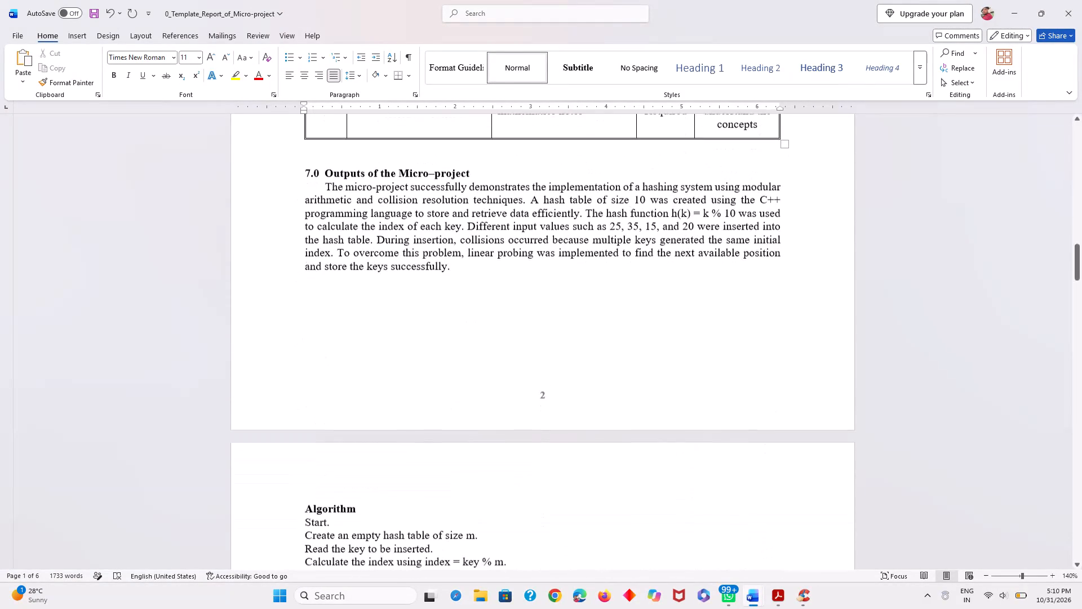
pyautogui.scroll(-7, 464, 336)
pyautogui.scroll(2, 451, 332)
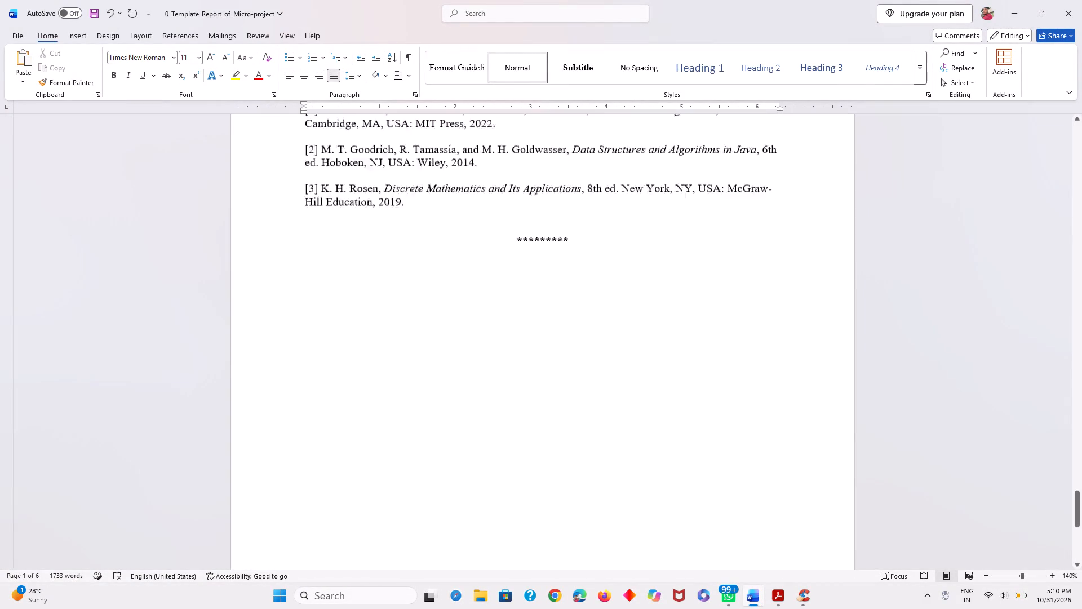
pyautogui.scroll(11, 451, 332)
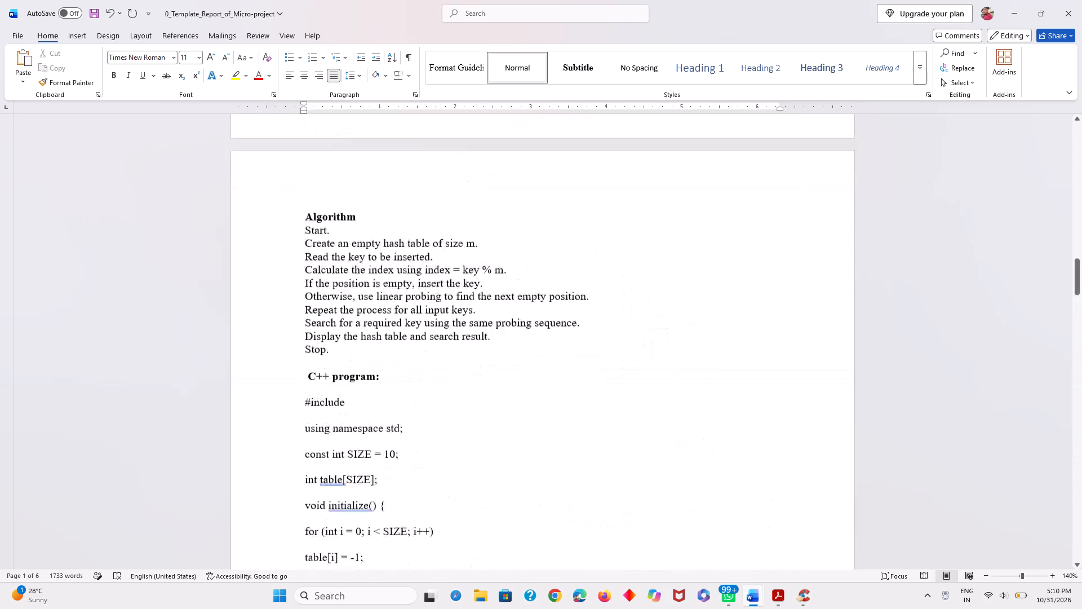
# Export the report as a PDF named "0_Template_Report_of_Micro-project yash".
pyautogui.click(12, 39)
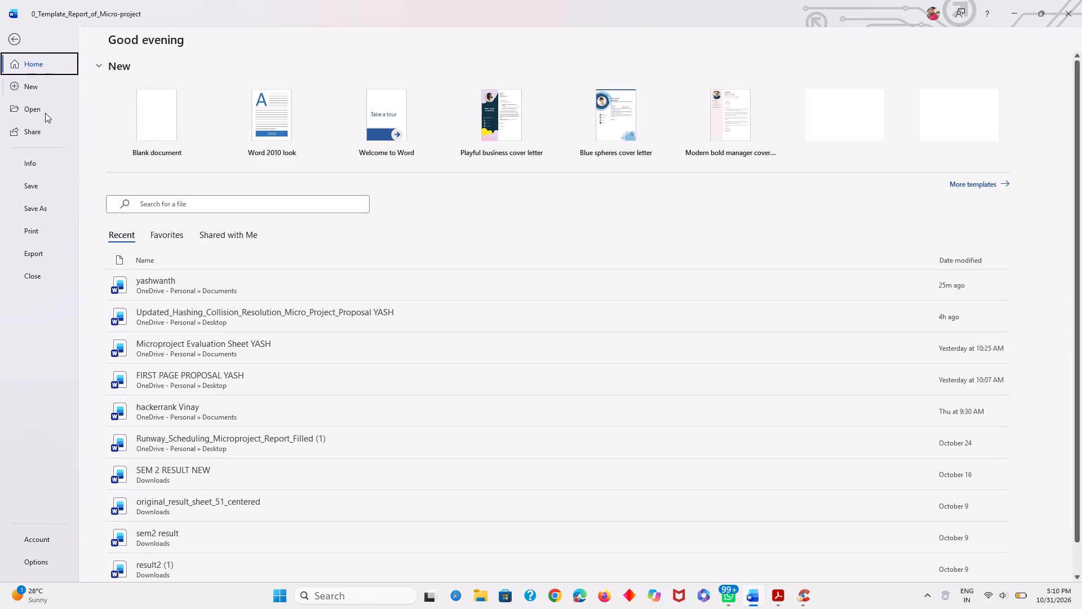
pyautogui.click(38, 251)
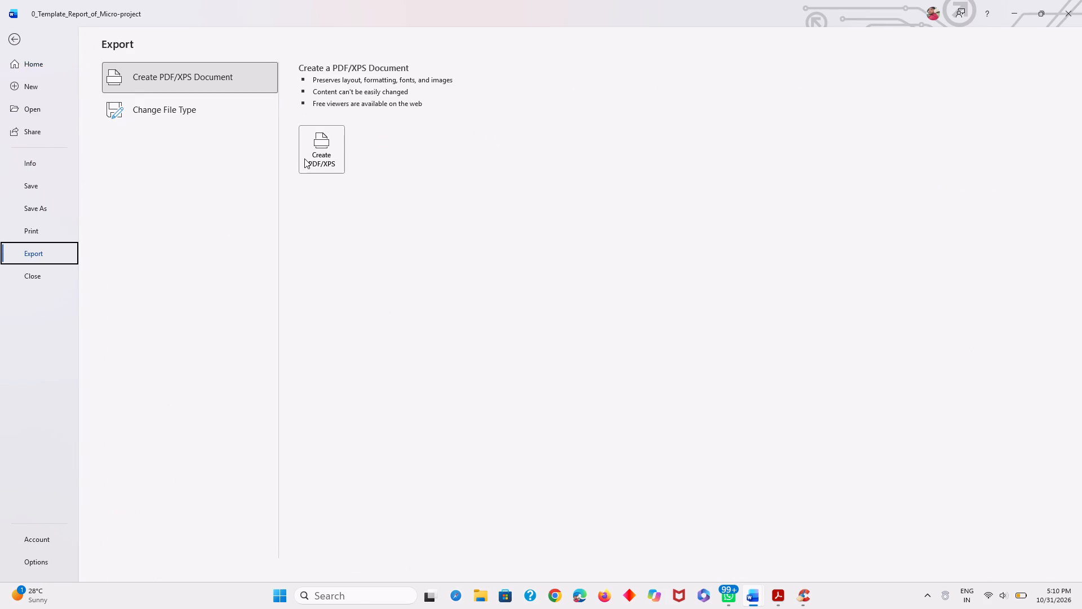
pyautogui.click(304, 158)
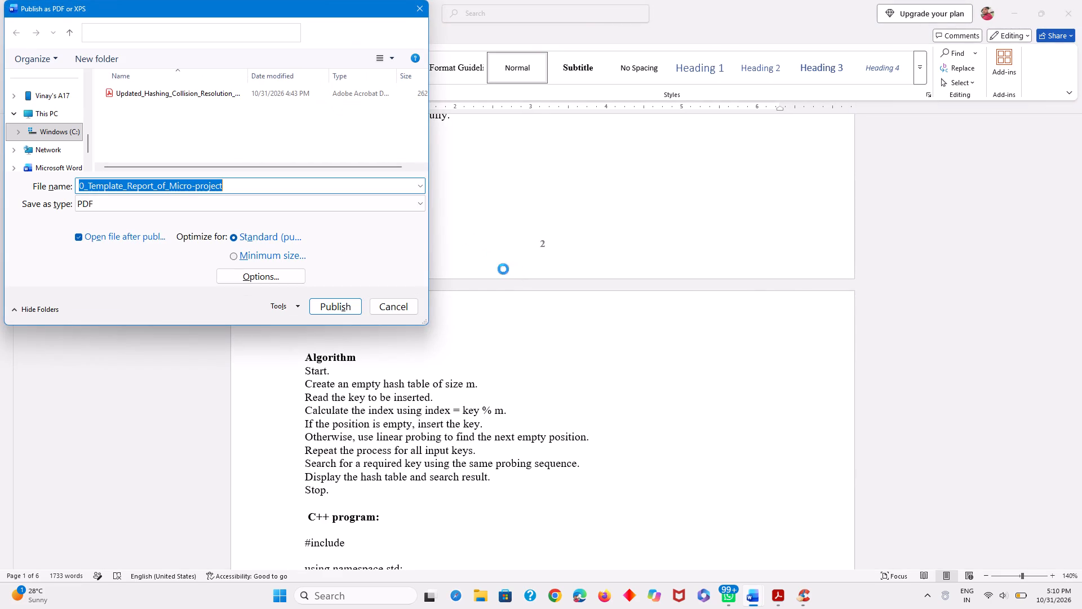
pyautogui.click(247, 183)
pyautogui.press('space')
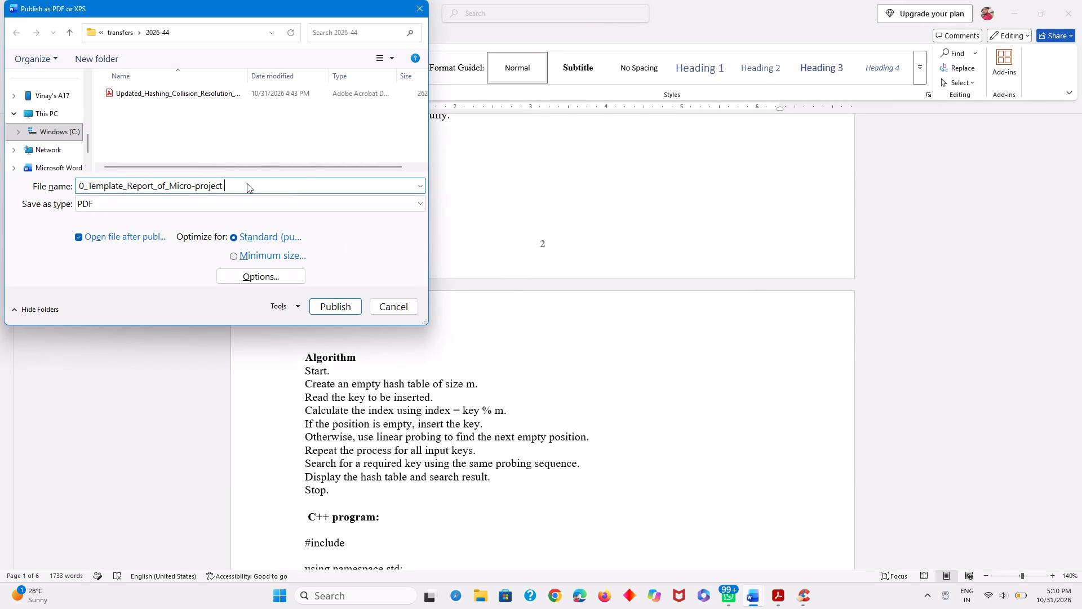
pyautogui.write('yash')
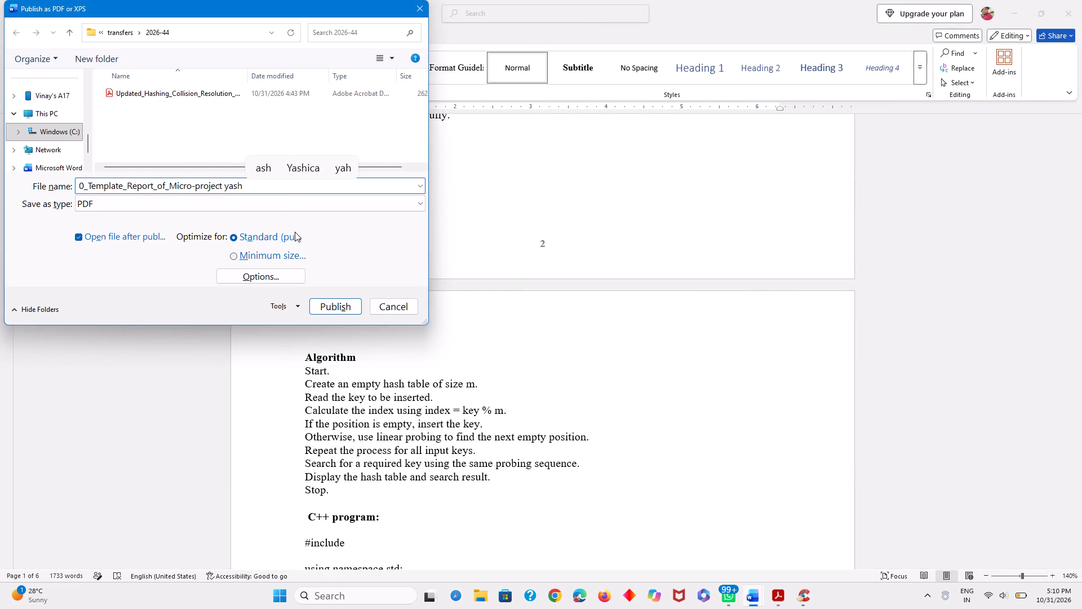
# Publish the report as a PDF named "0_Template_Report_of_Micro-project yash".
pyautogui.click(346, 307)
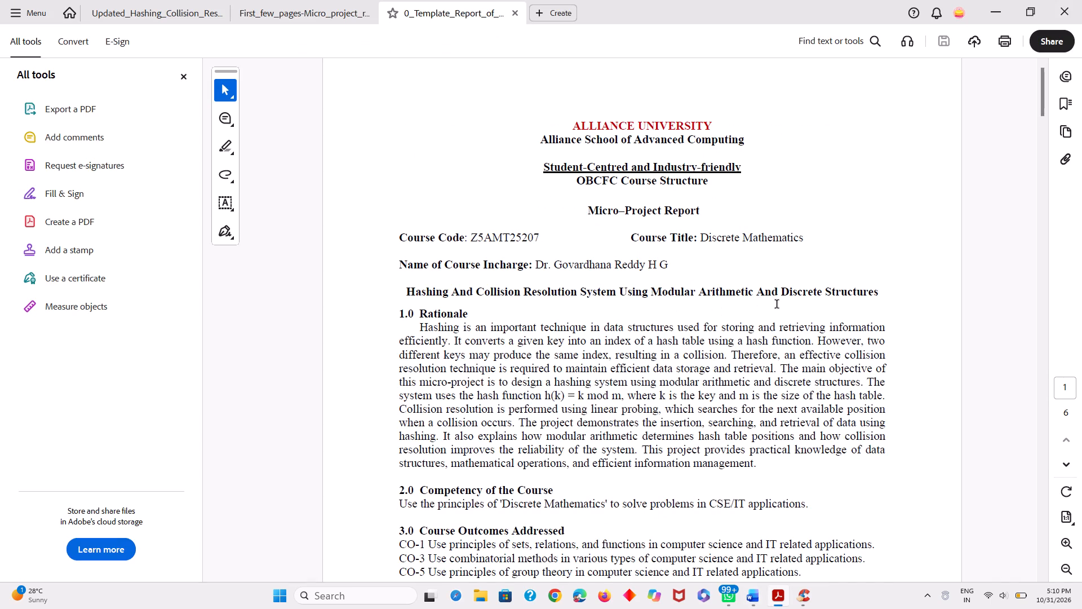
# Review the exported report PDF from the first page to the references, checking its content, page breaks and layout.
pyautogui.scroll(-3, 760, 304)
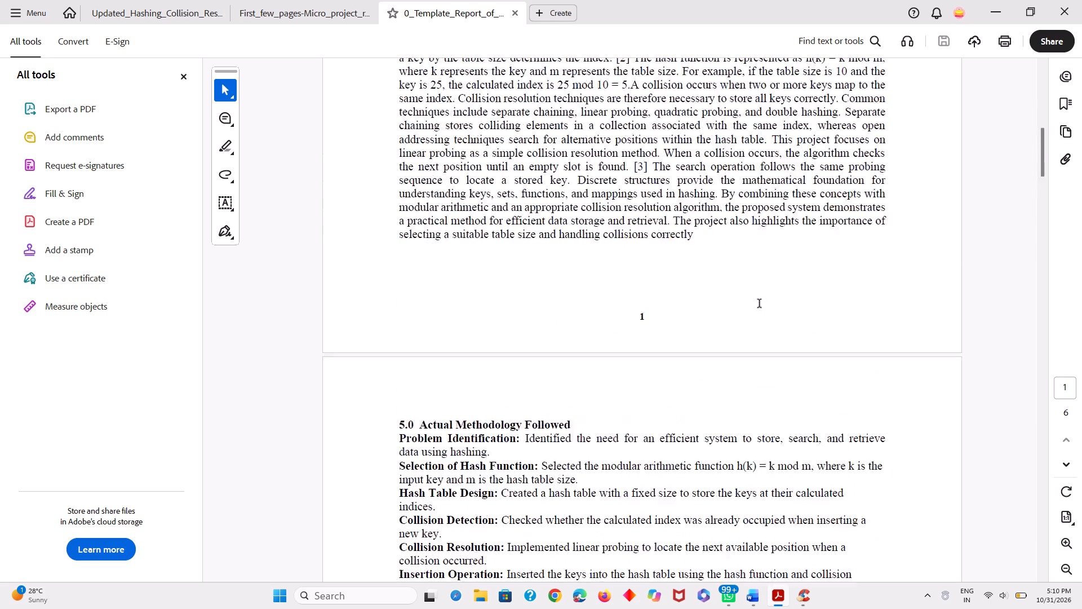
pyautogui.scroll(-2, 760, 304)
pyautogui.scroll(3, 760, 304)
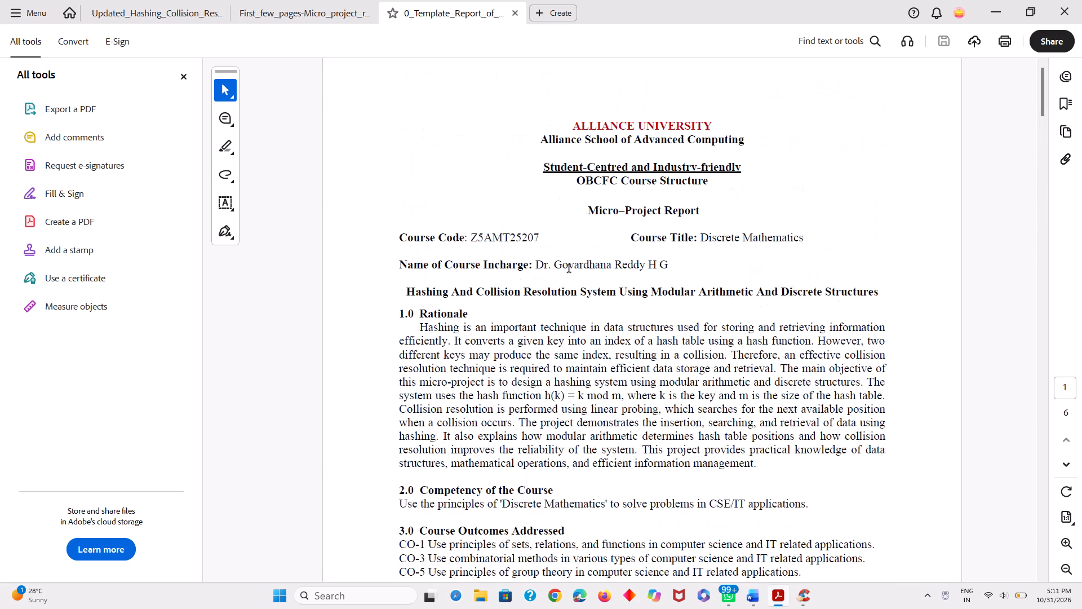
pyautogui.scroll(-10, 496, 245)
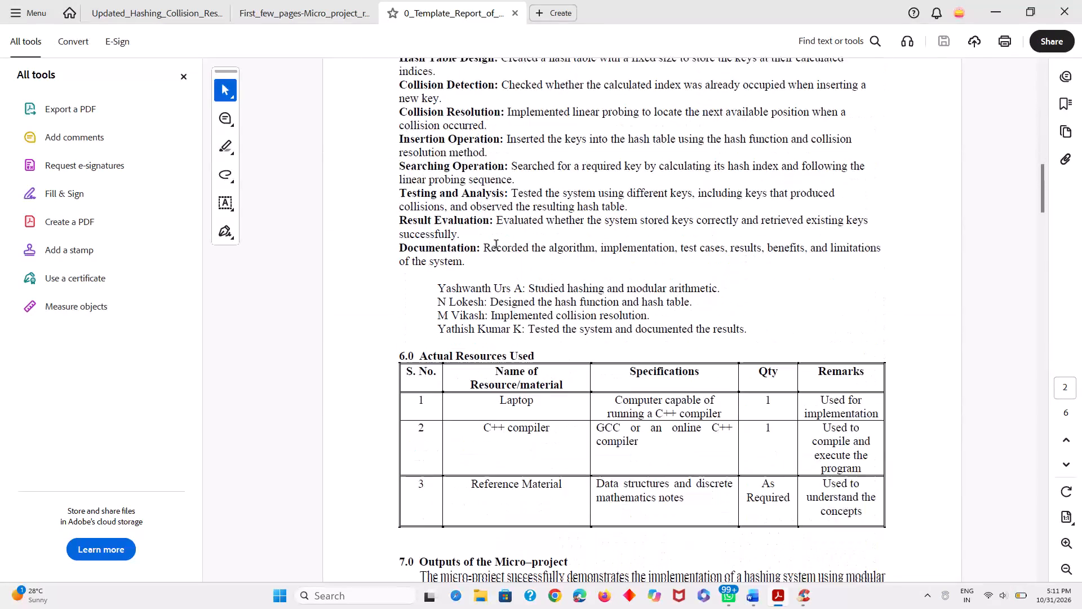
pyautogui.scroll(-20, 496, 245)
pyautogui.scroll(-6, 496, 245)
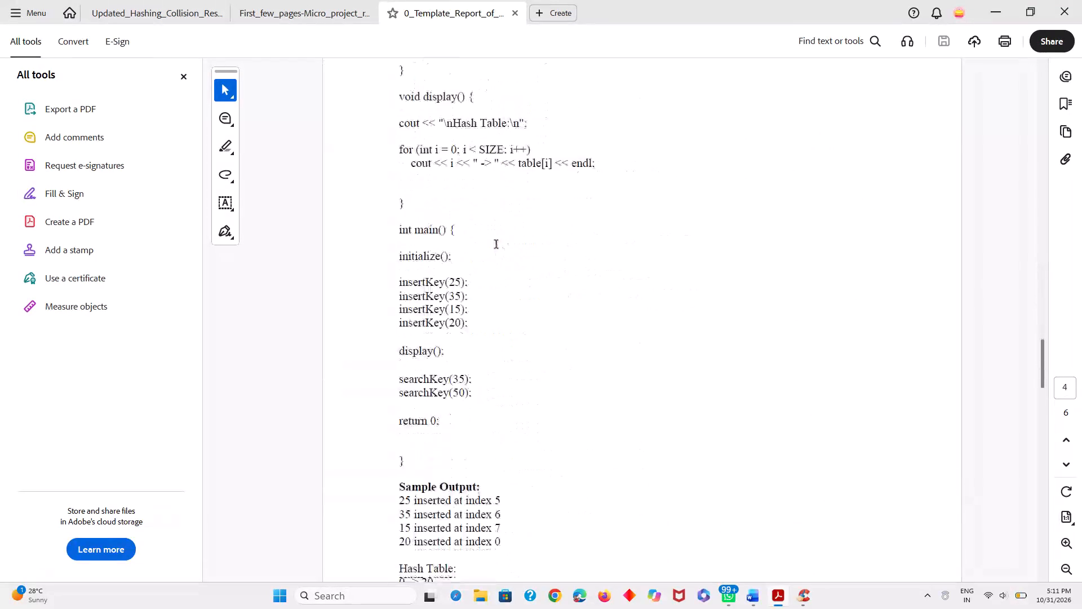
pyautogui.scroll(-6, 496, 245)
pyautogui.scroll(1, 491, 276)
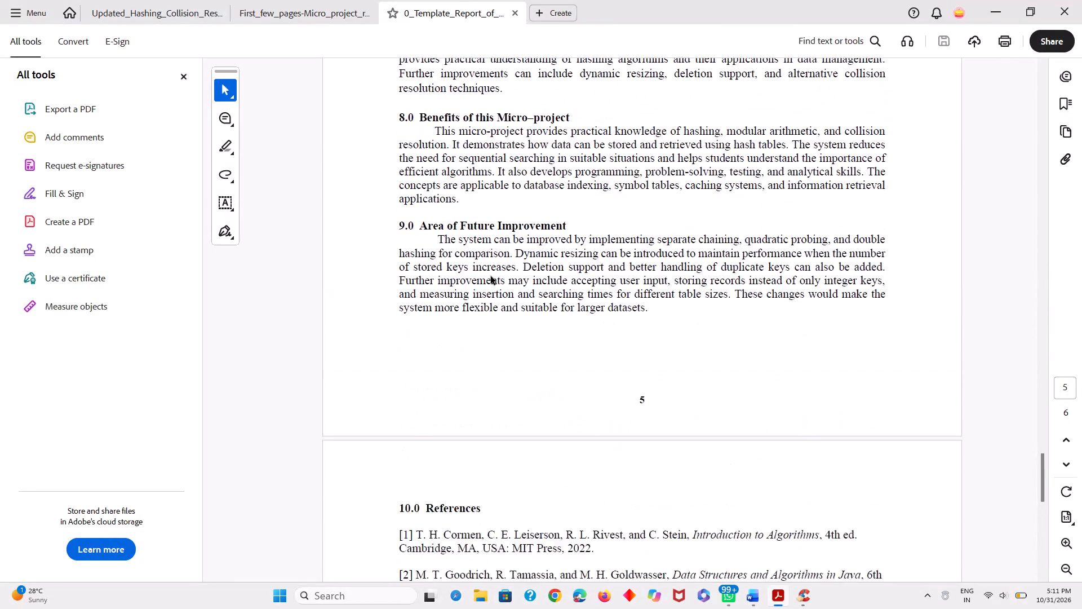
pyautogui.scroll(1, 491, 276)
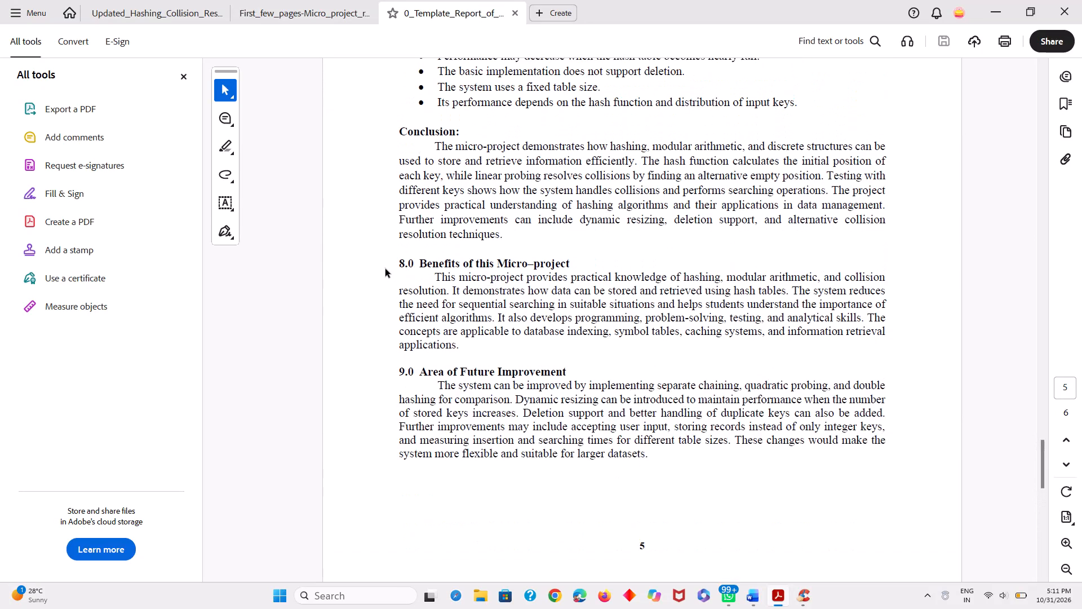
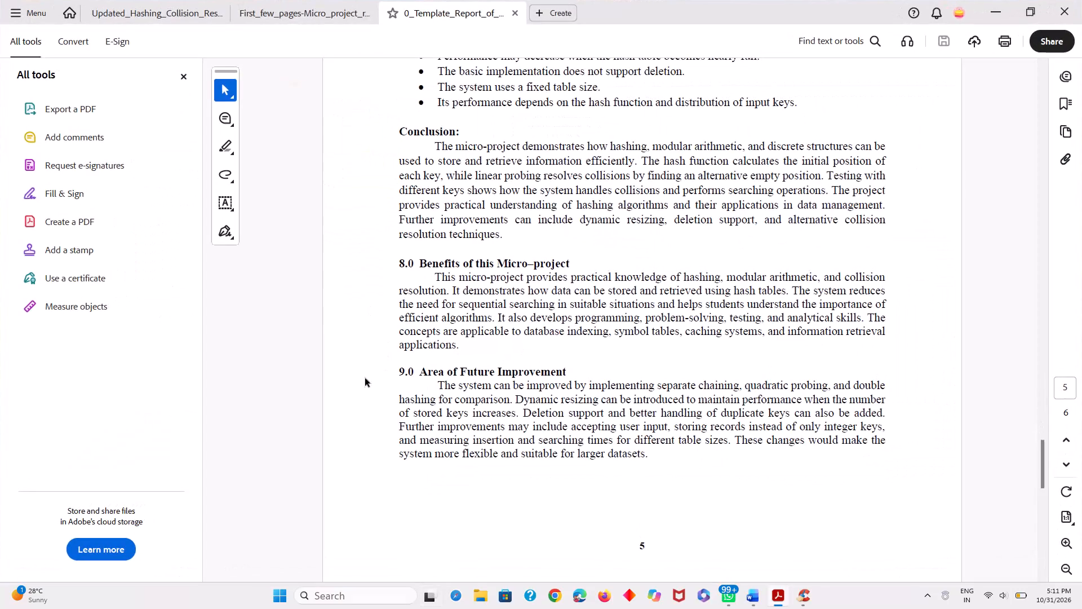
# Check the exported report PDF from the conclusion back to its first page, with the All tools pane closed.
pyautogui.scroll(1, 306, 281)
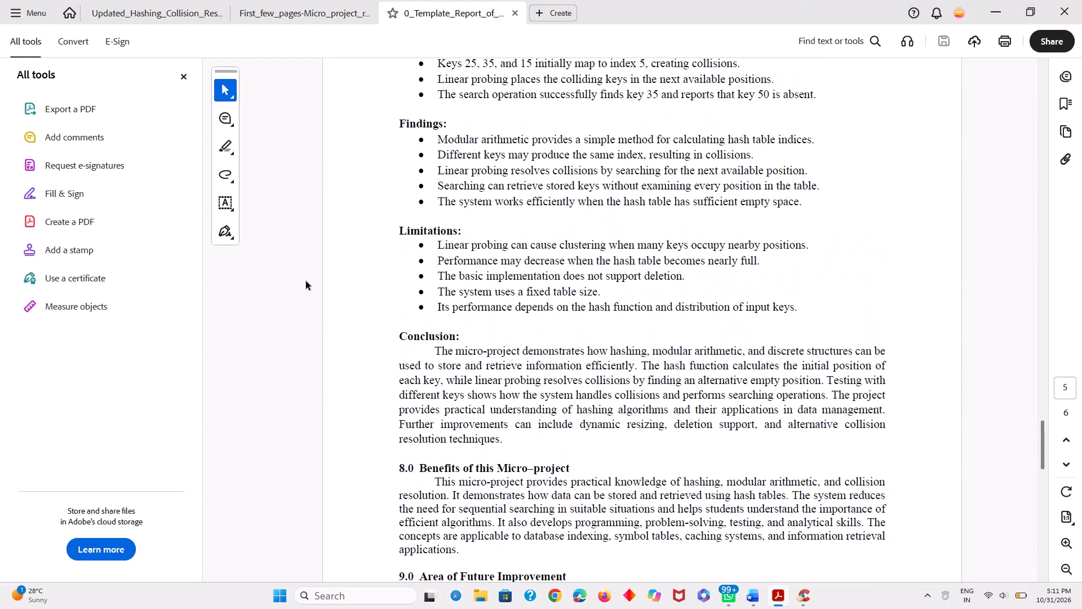
pyautogui.click(46, 117)
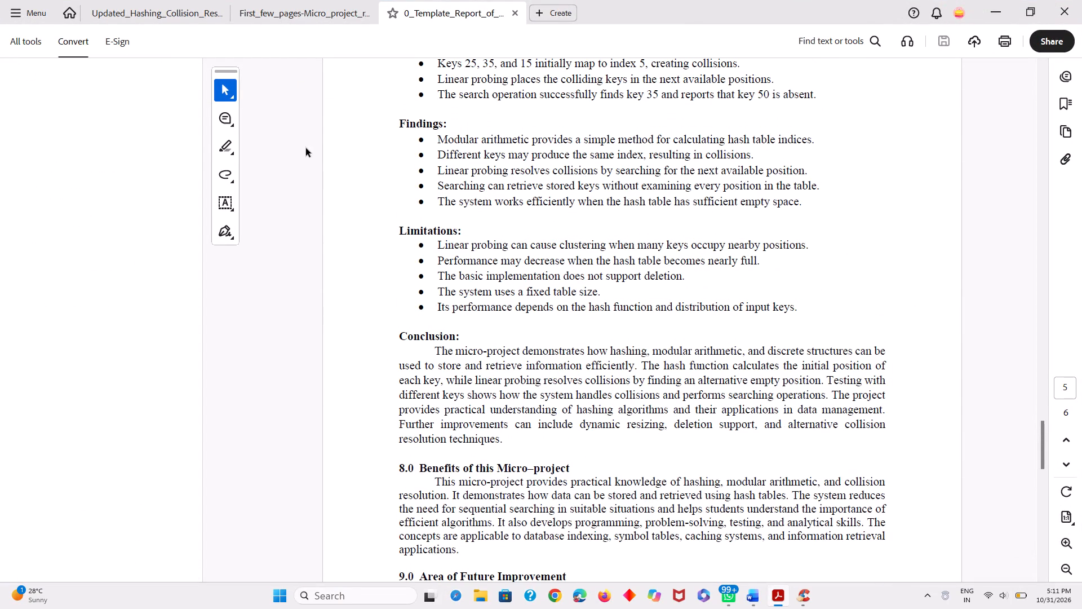
pyautogui.click(176, 77)
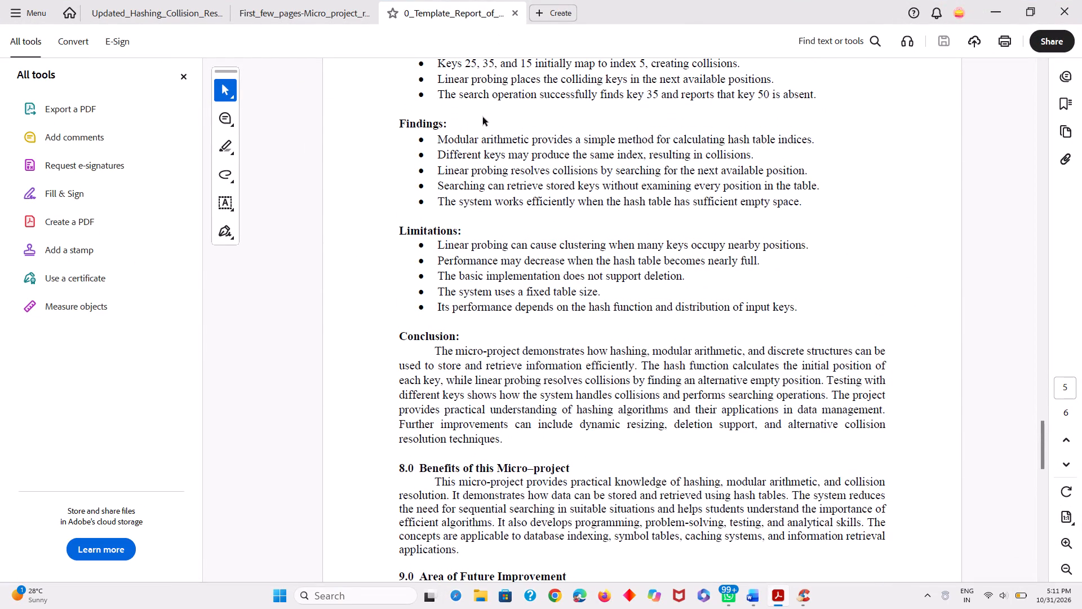
pyautogui.scroll(5, 484, 142)
pyautogui.click(183, 78)
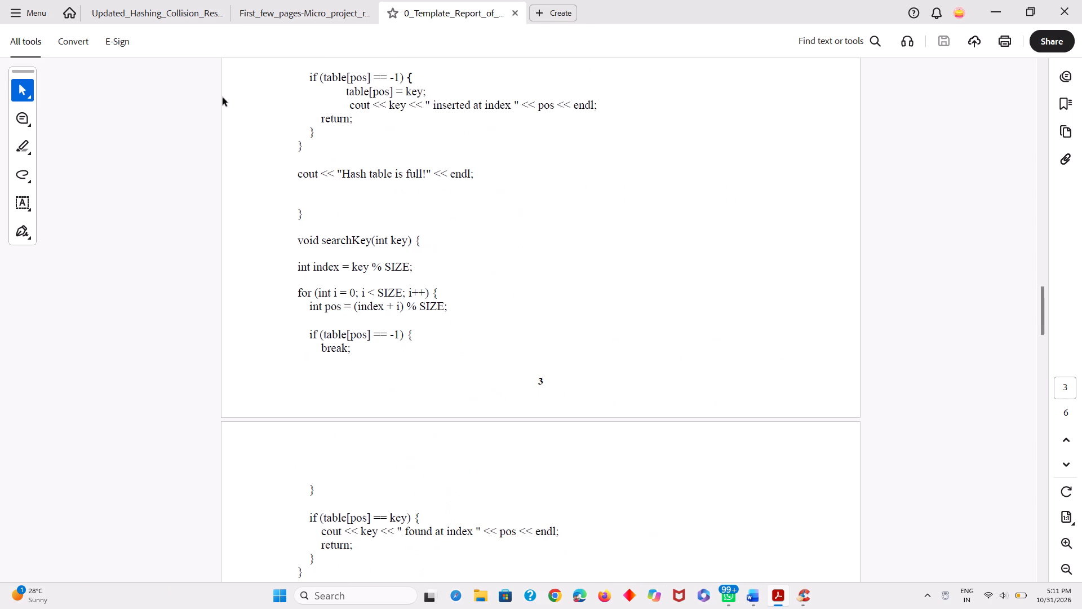
pyautogui.scroll(16, 499, 237)
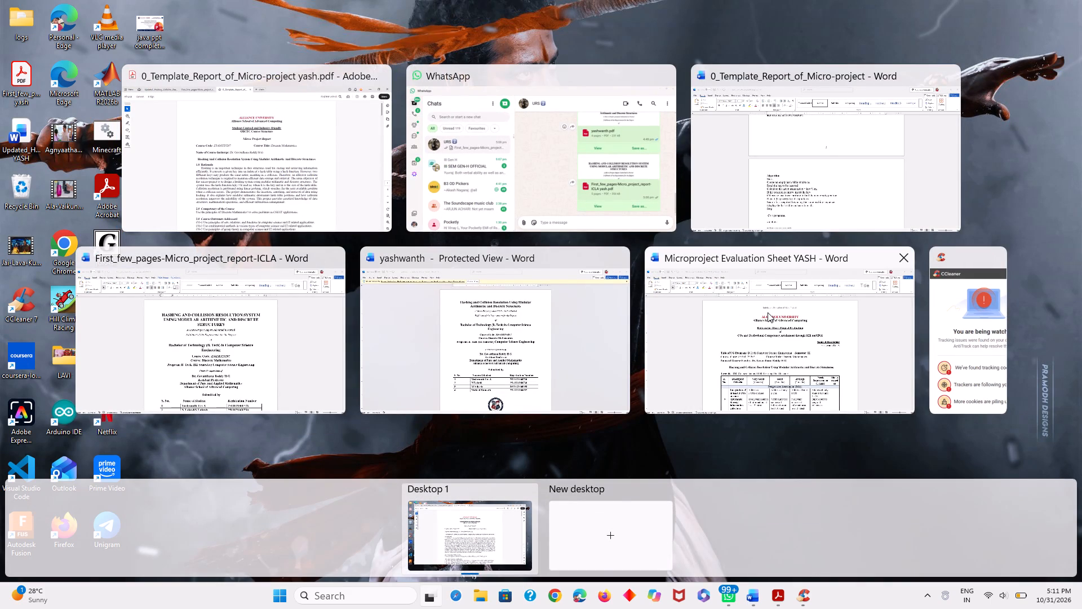
# Switch to the 0_Template_Report_of_Micro-project document in Word and look over its opening sections around the Literature Review.
pyautogui.click(827, 155)
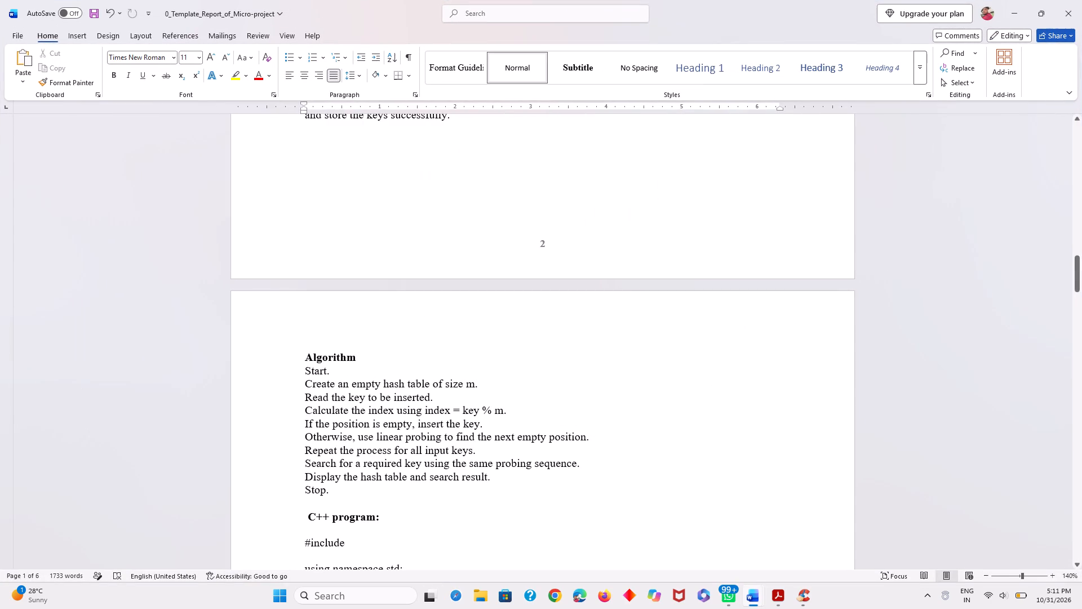
pyautogui.click(20, 39)
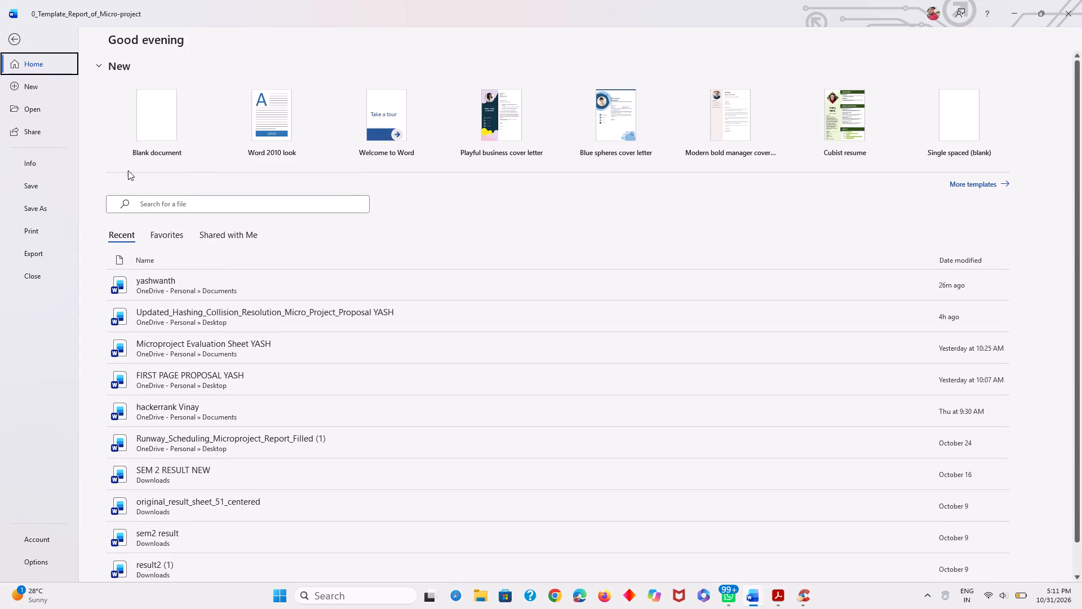
pyautogui.click(19, 39)
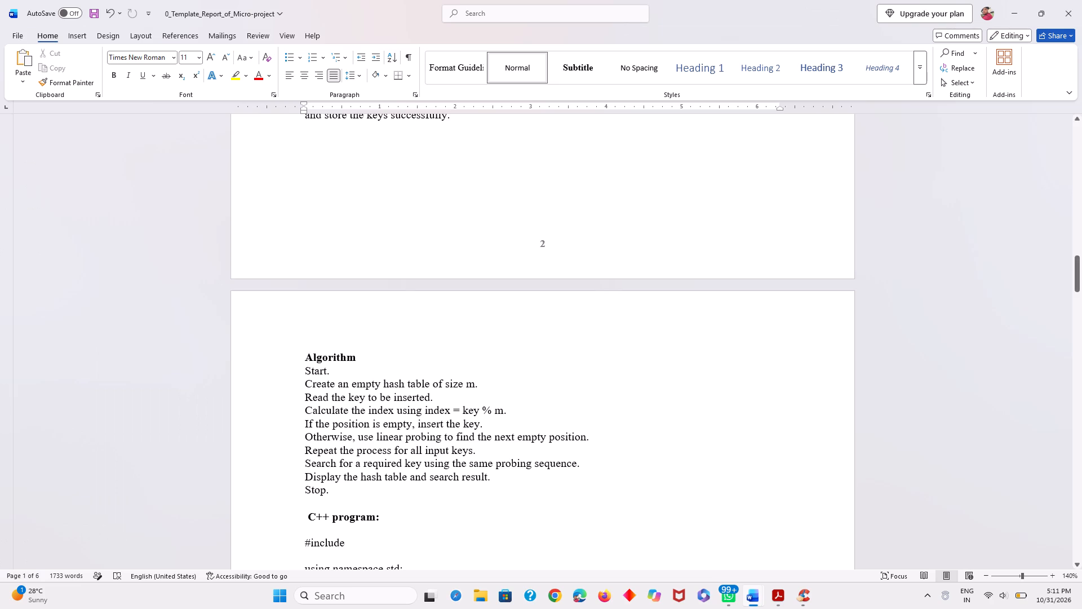
pyautogui.scroll(8, 351, 243)
pyautogui.scroll(-1, 351, 243)
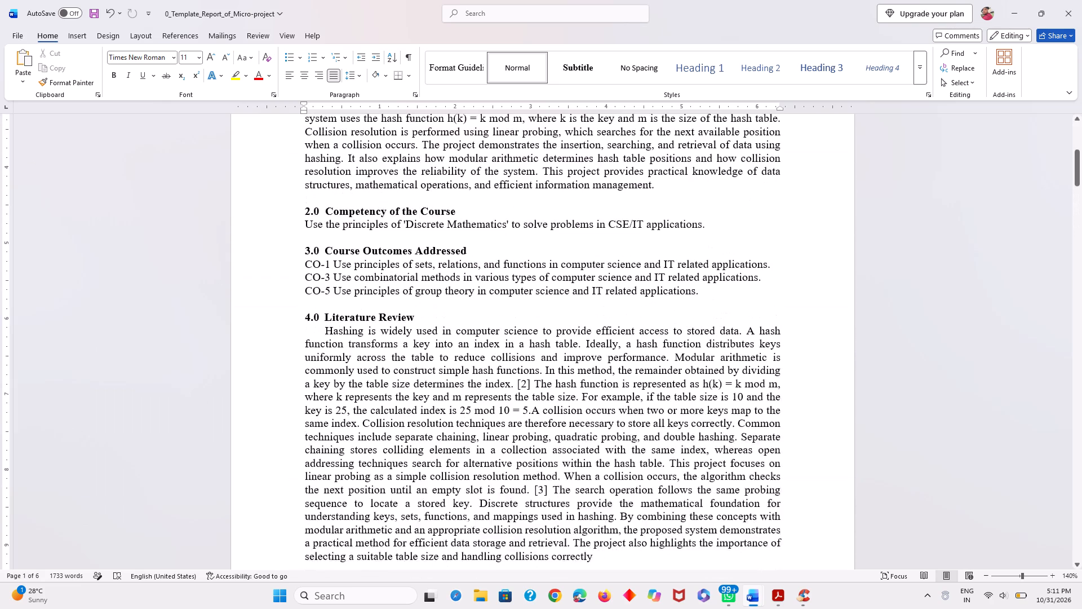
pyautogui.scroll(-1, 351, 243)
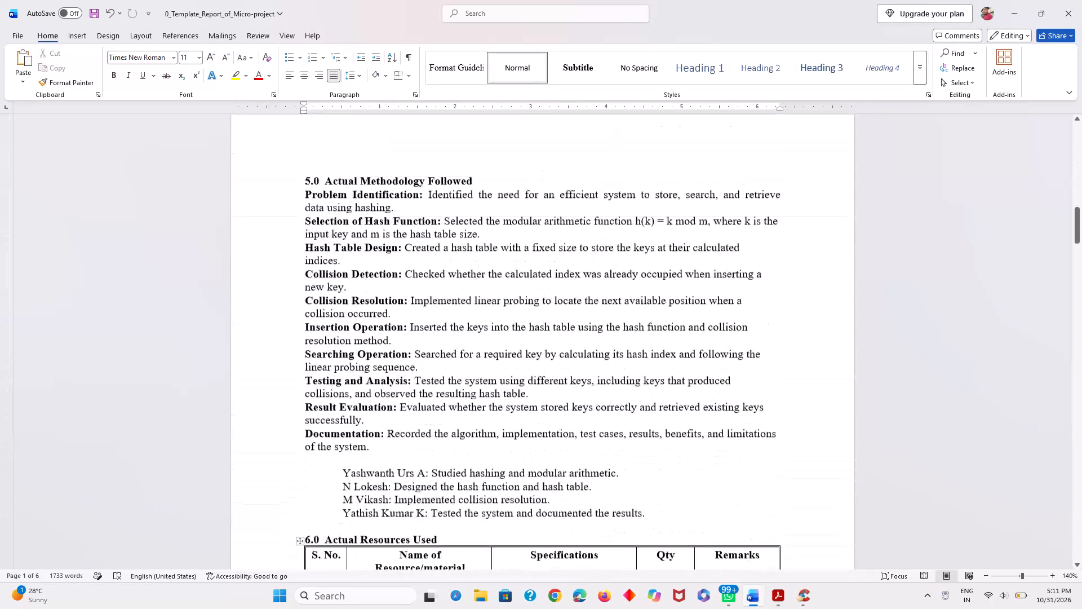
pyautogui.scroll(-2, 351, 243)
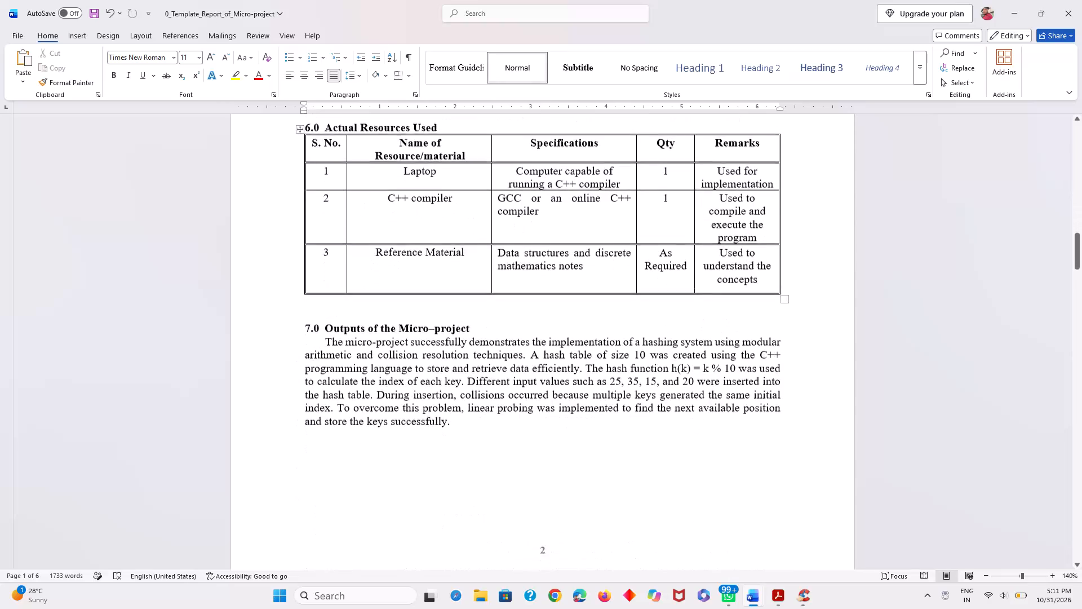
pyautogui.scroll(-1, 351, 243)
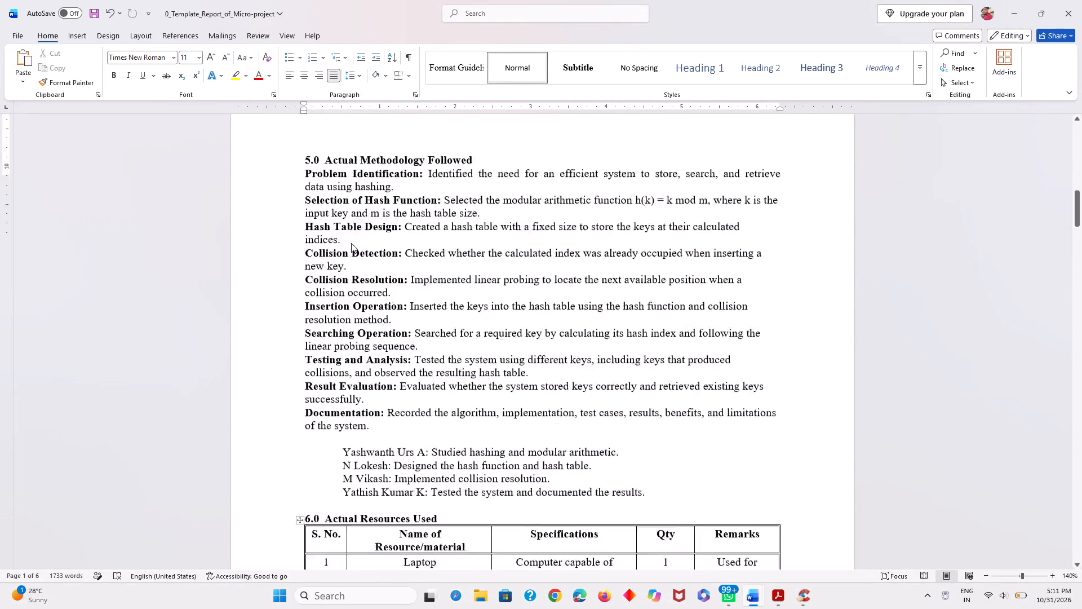
# Export the report as a PDF to the Desktop folder under the name "0_Template_Report_of_Micro-project Yash".
pyautogui.click(15, 40)
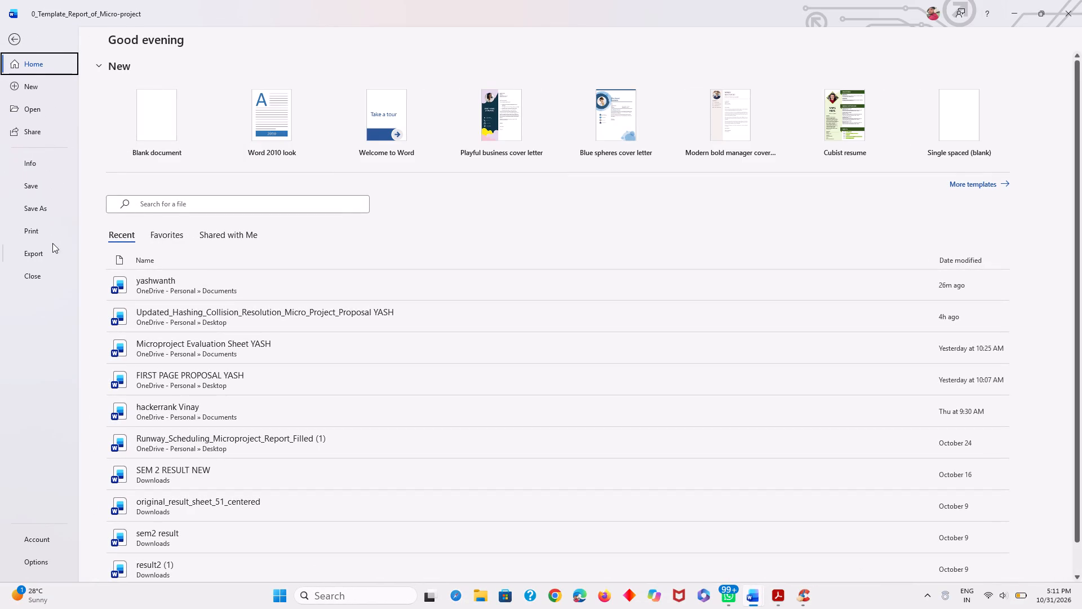
pyautogui.click(52, 252)
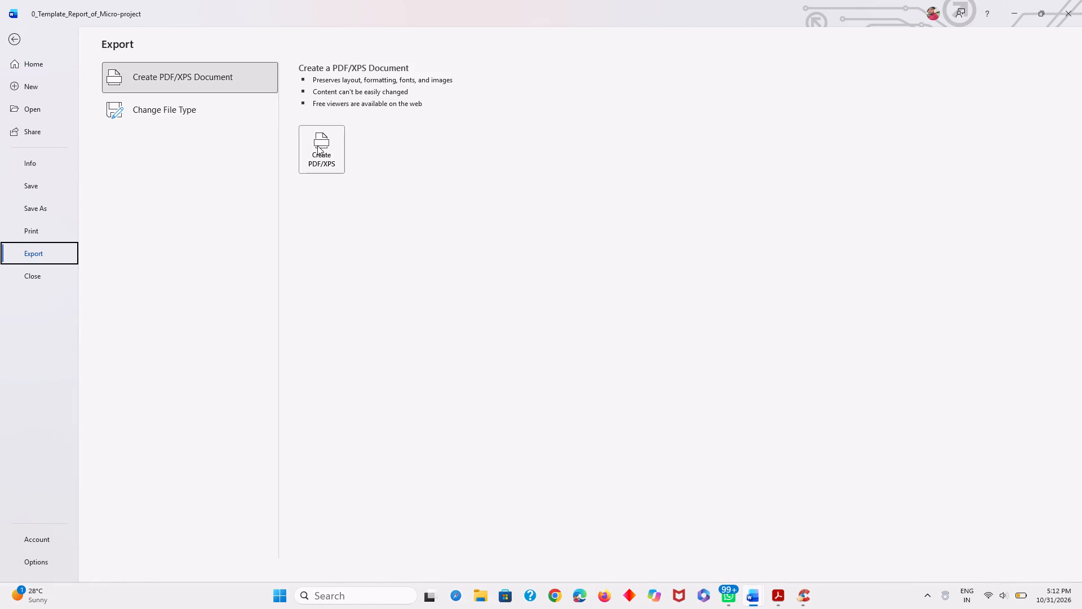
pyautogui.click(317, 145)
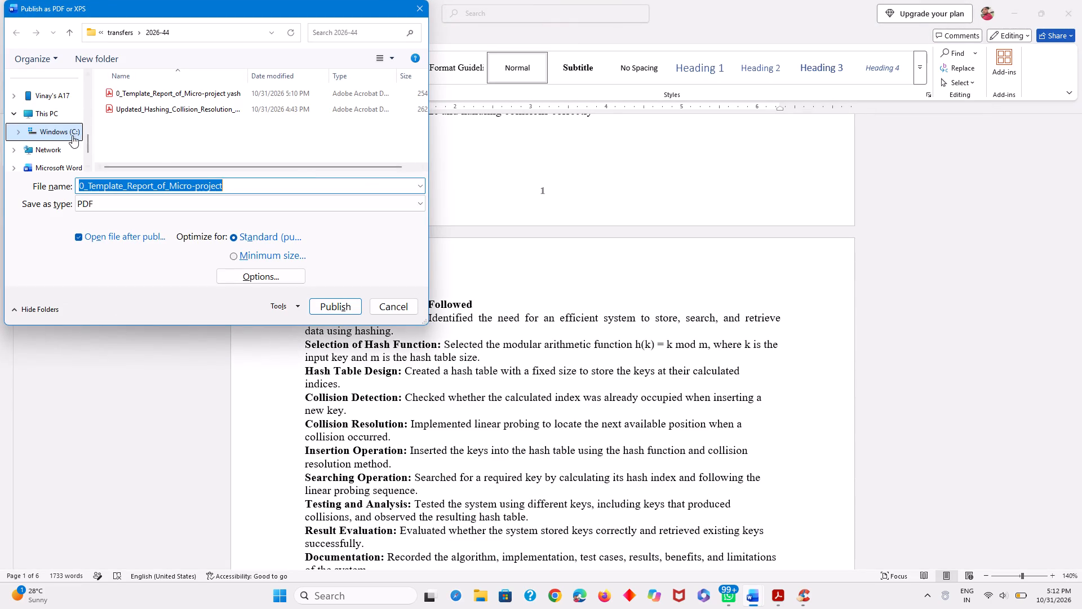
pyautogui.scroll(2, 52, 155)
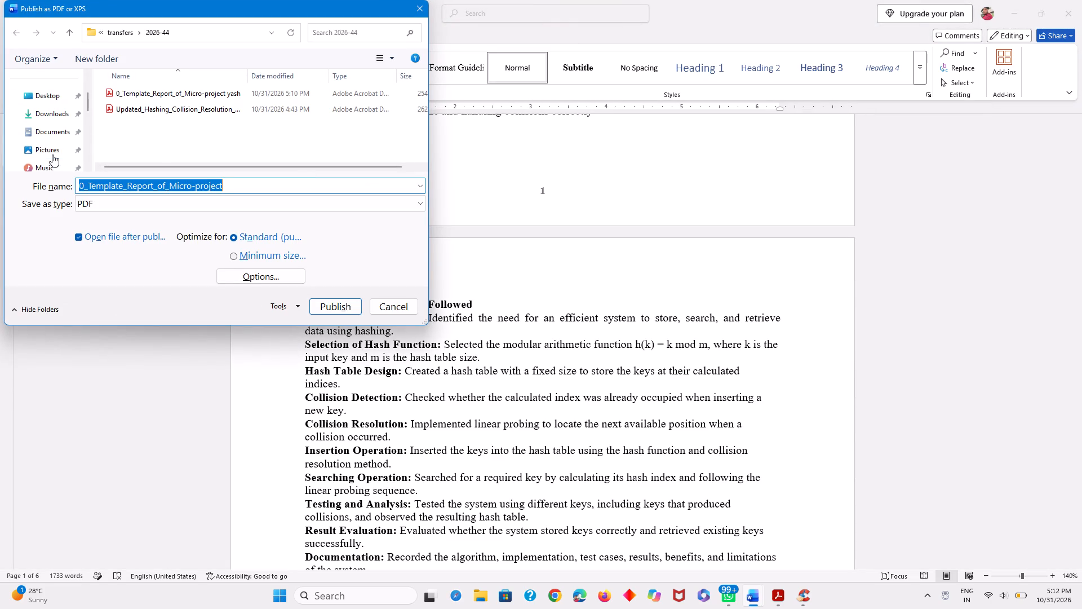
pyautogui.click(48, 127)
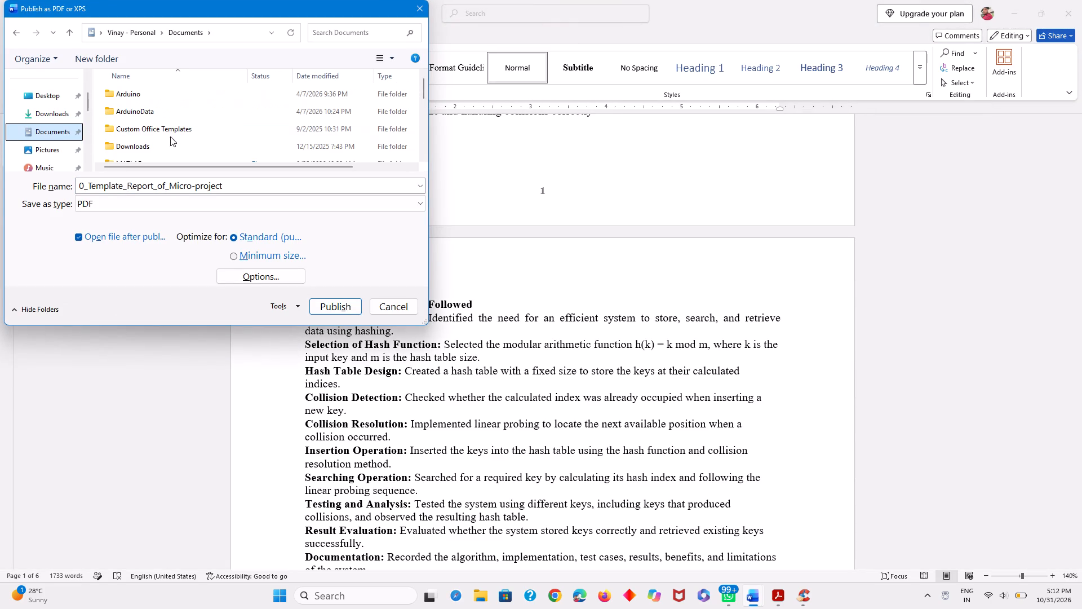
pyautogui.click(42, 95)
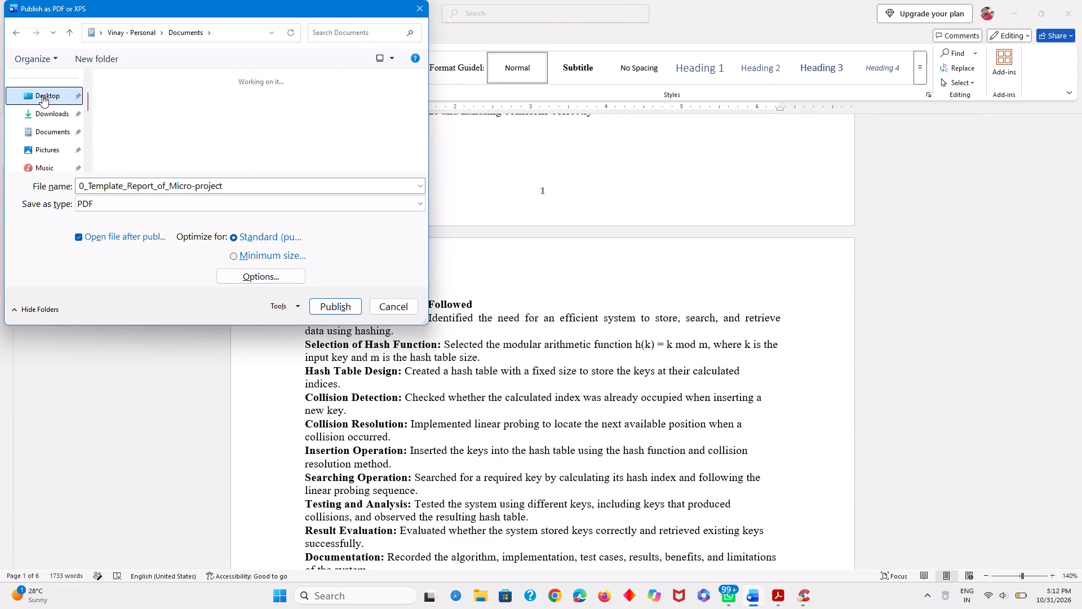
pyautogui.click(281, 185)
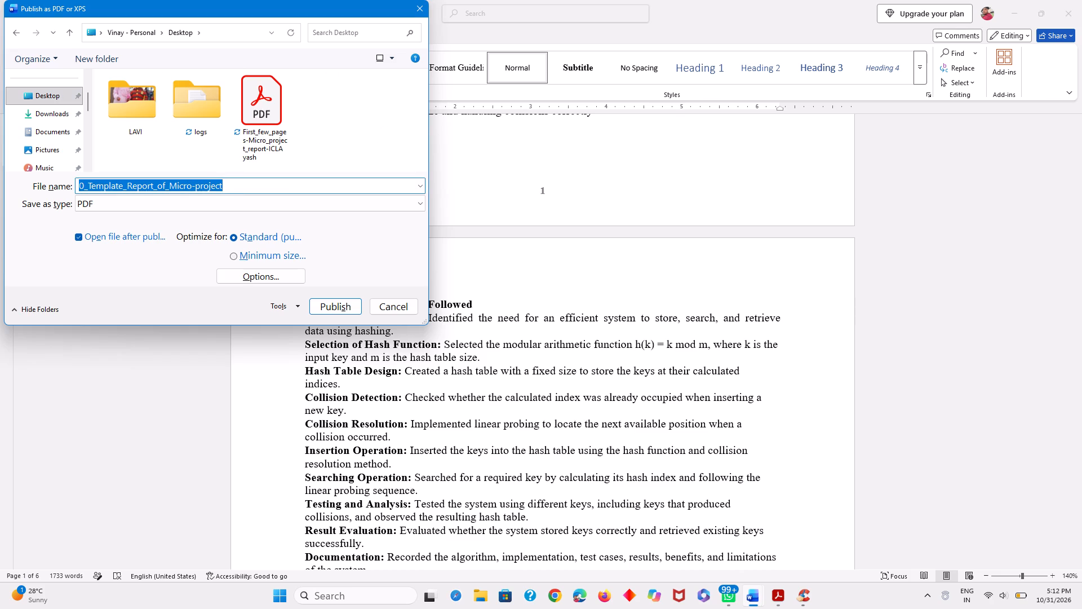
pyautogui.click(281, 185)
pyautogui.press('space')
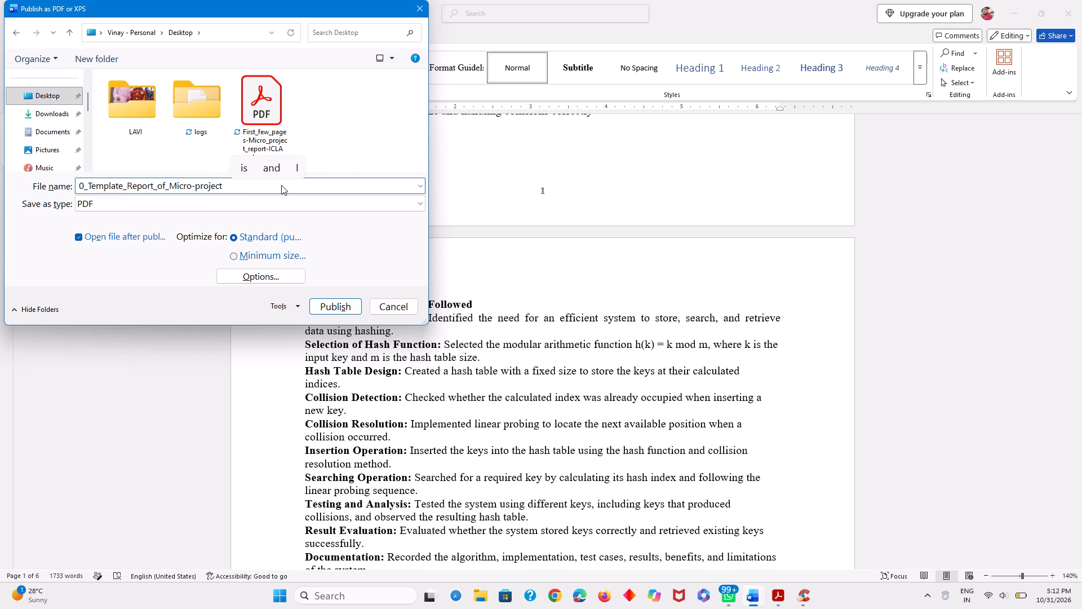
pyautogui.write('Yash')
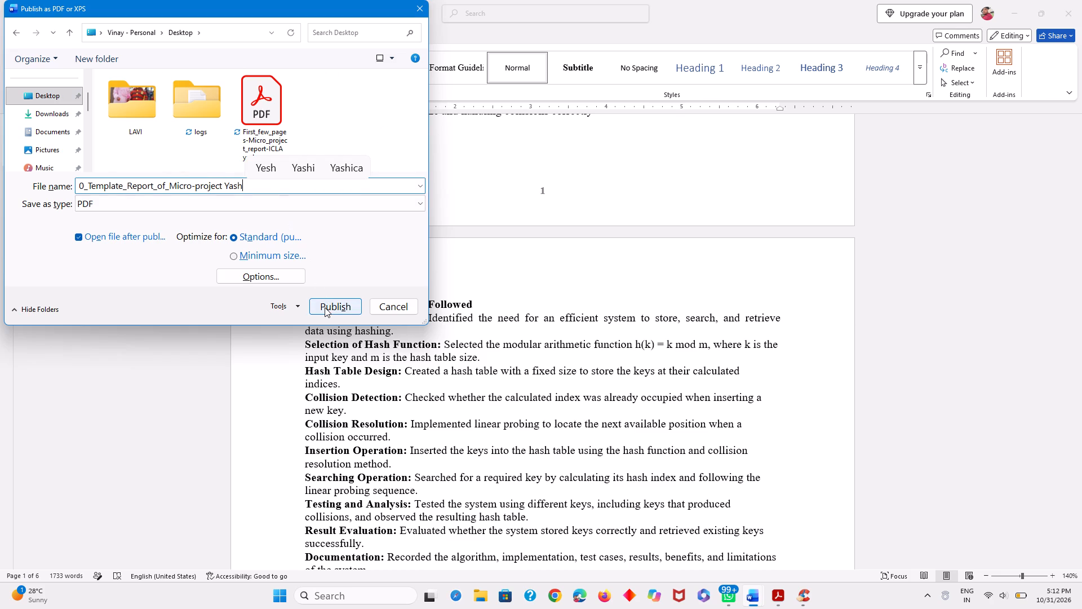
# Publish the report as the PDF "0_Template_Report_of_Micro-project Yash" in the Desktop folder.
pyautogui.click(325, 307)
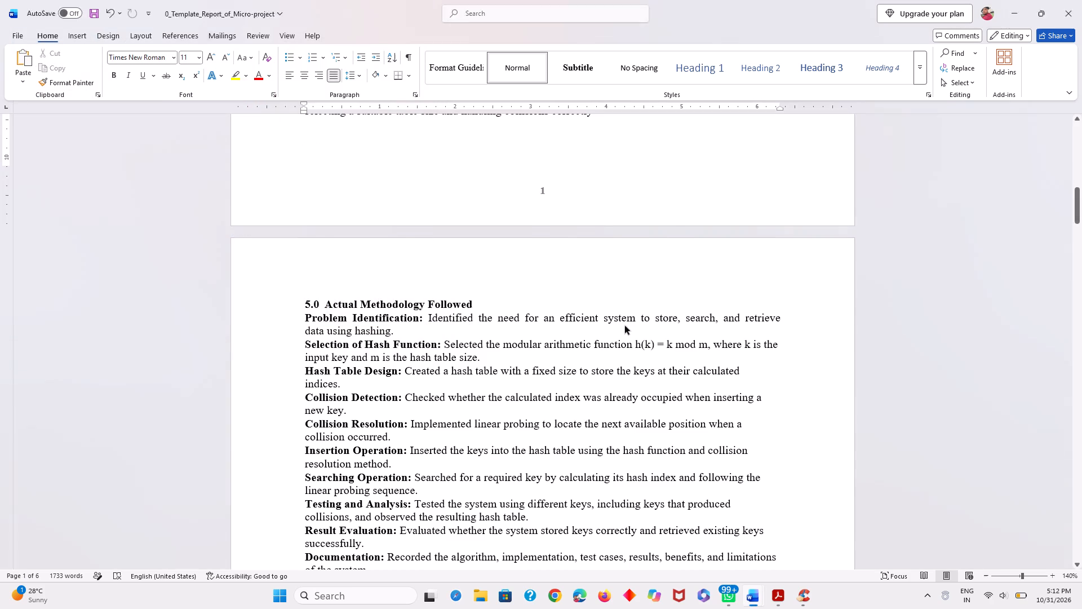
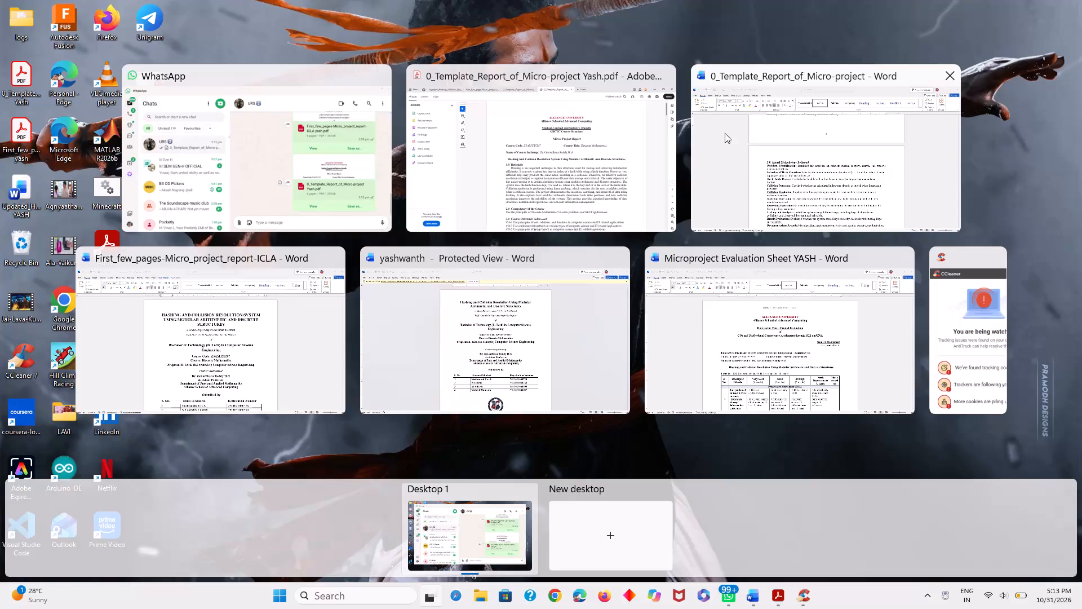
# Switch to the "Microproject Evaluation Sheet YASH" document in Word and place the cursor at the end of the student's name.
pyautogui.click(664, 82)
pyautogui.click(666, 73)
pyautogui.click(747, 311)
pyautogui.click(784, 313)
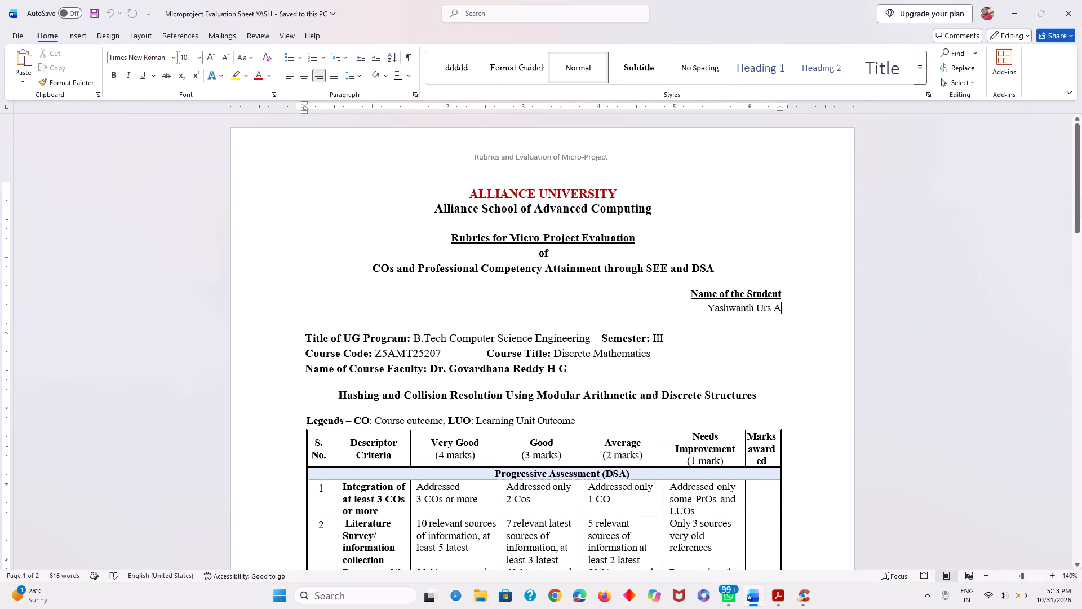
# Append the student's registration number after the student name on the evaluation sheet, separated by a spaced hyphen.
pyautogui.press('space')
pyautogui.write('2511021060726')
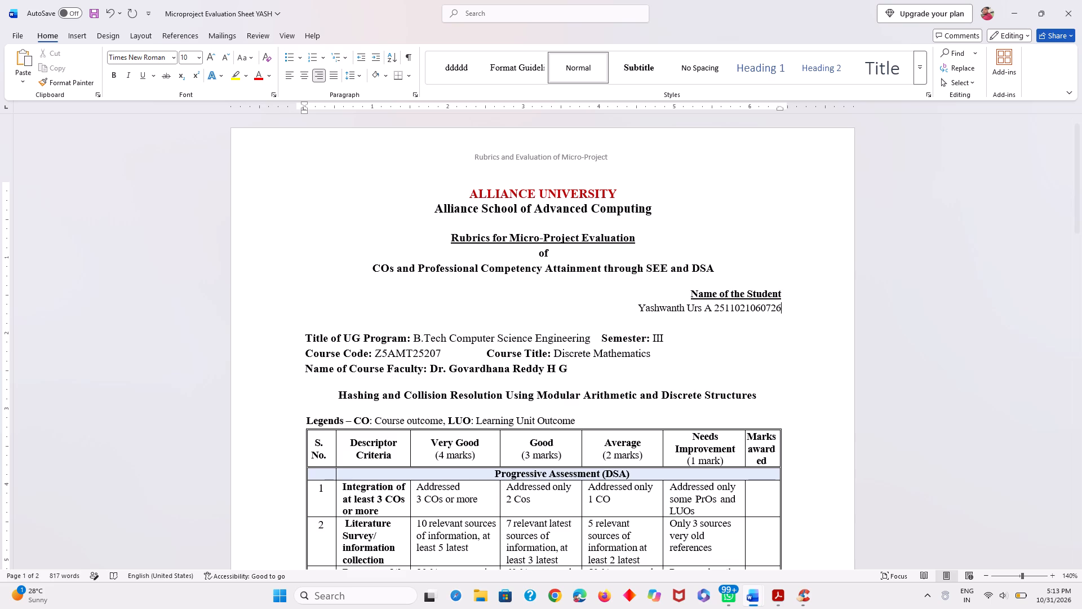
pyautogui.click(713, 307)
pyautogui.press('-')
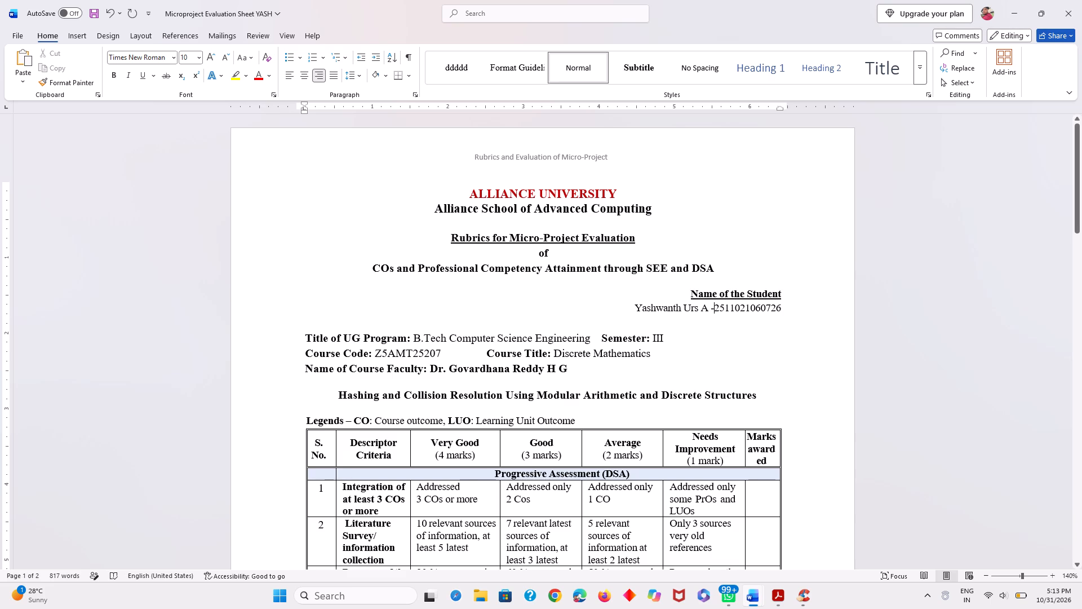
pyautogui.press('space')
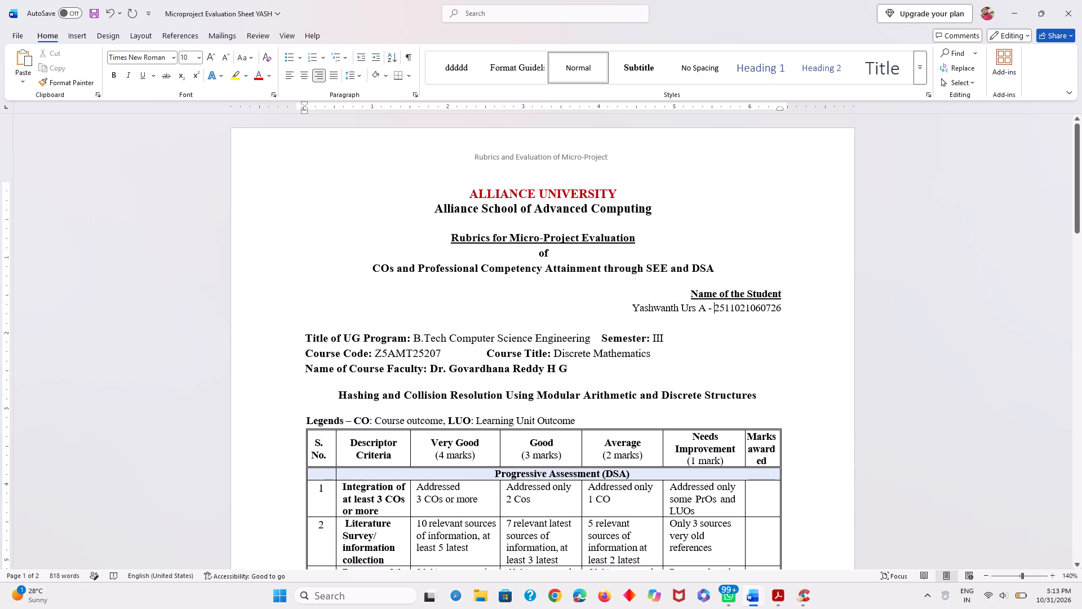
# Export the evaluation sheet as a PDF to the Desktop folder under the name "Microproject Evaluation Sheet YASH".
pyautogui.scroll(-2, 781, 356)
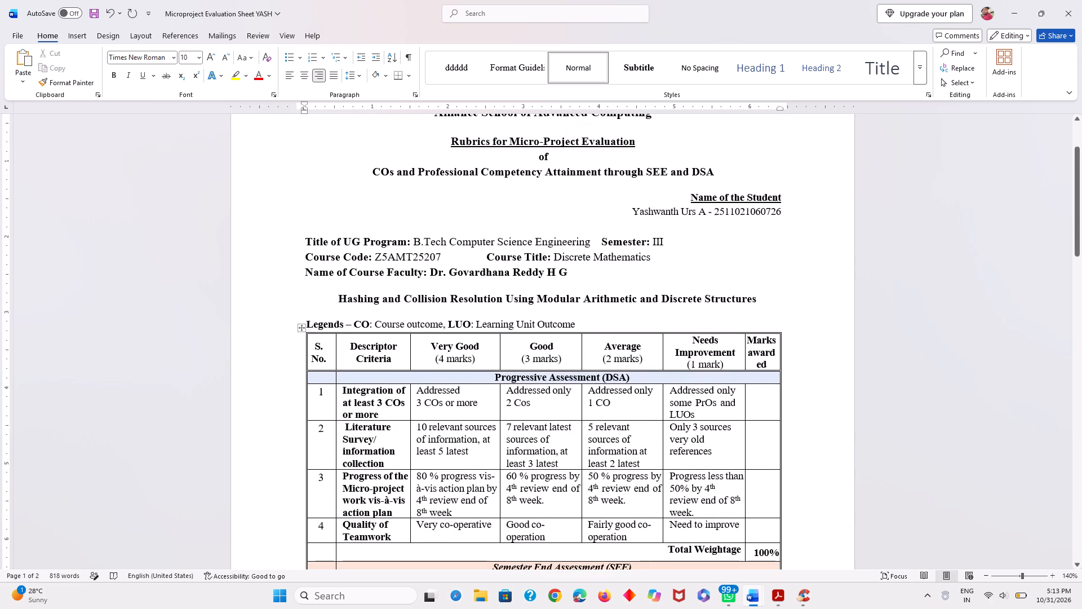
pyautogui.scroll(-3, 781, 356)
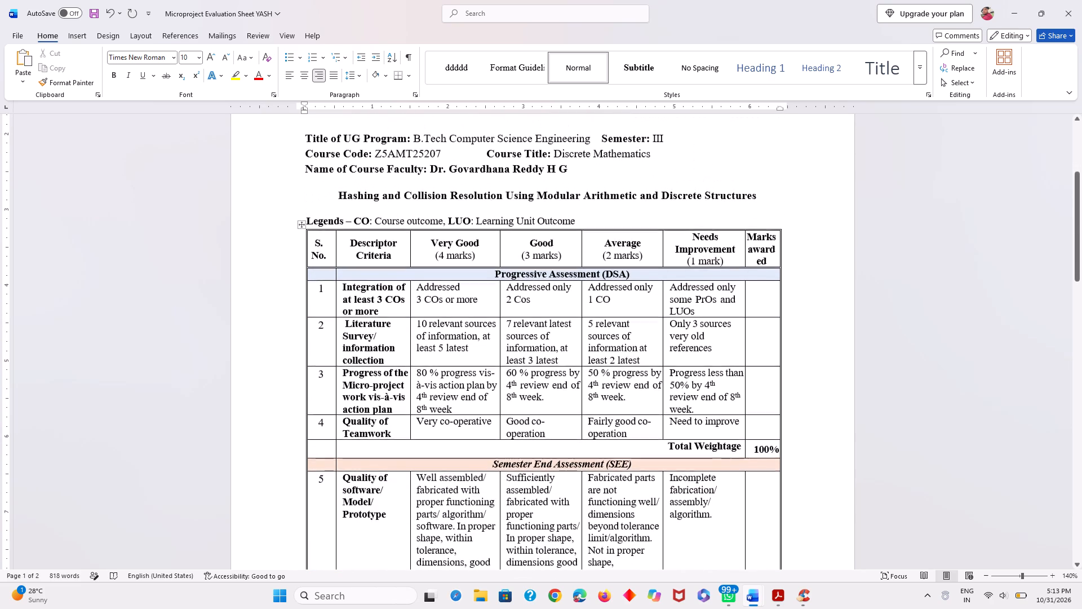
pyautogui.scroll(-5, 781, 356)
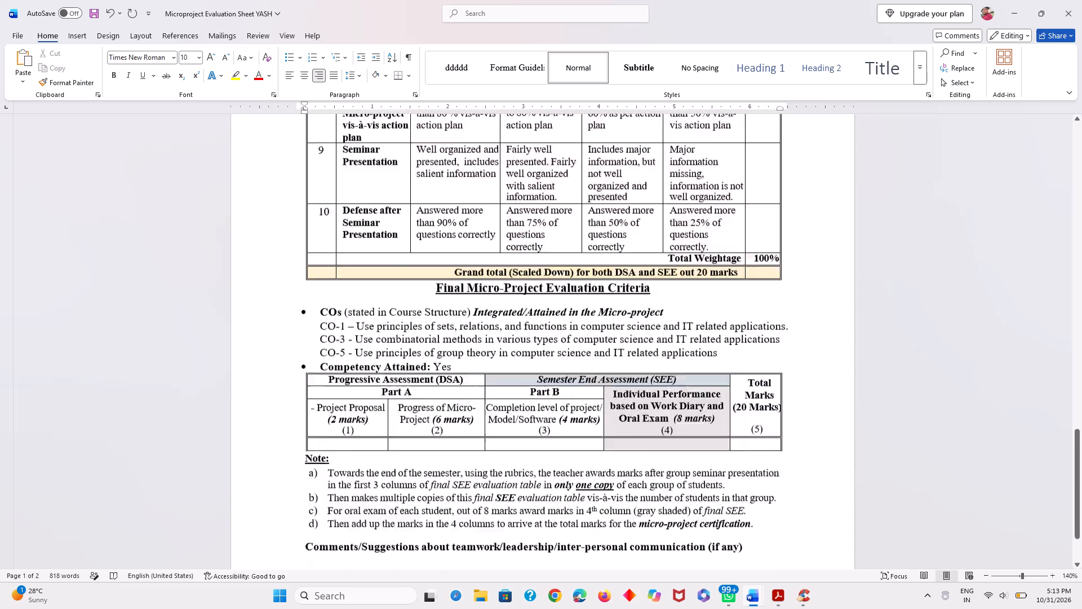
pyautogui.scroll(-6, 781, 356)
pyautogui.scroll(12, 781, 356)
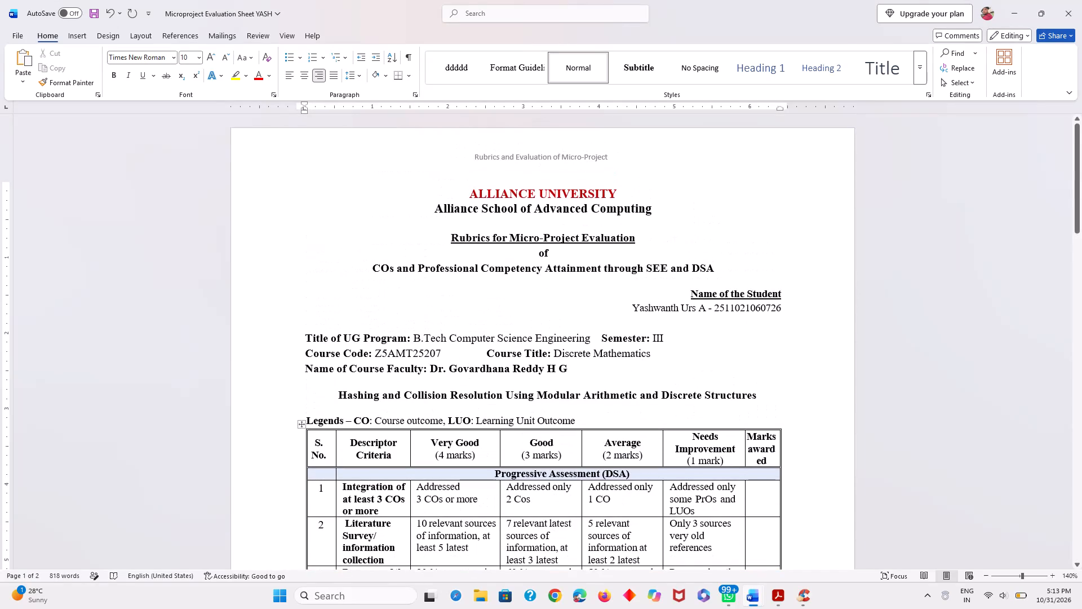
pyautogui.click(19, 37)
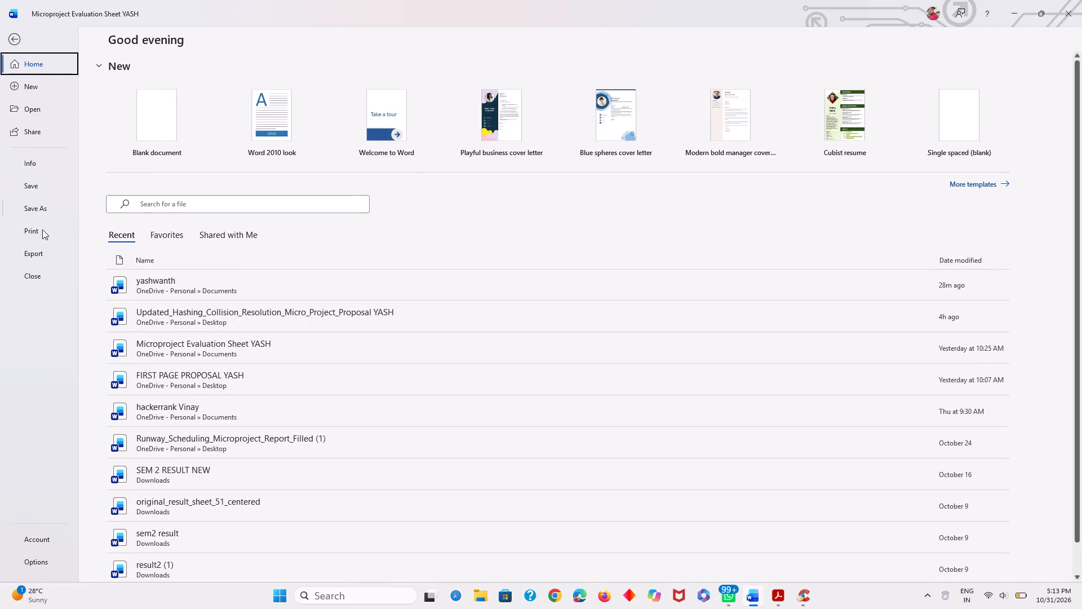
pyautogui.click(41, 255)
pyautogui.click(328, 147)
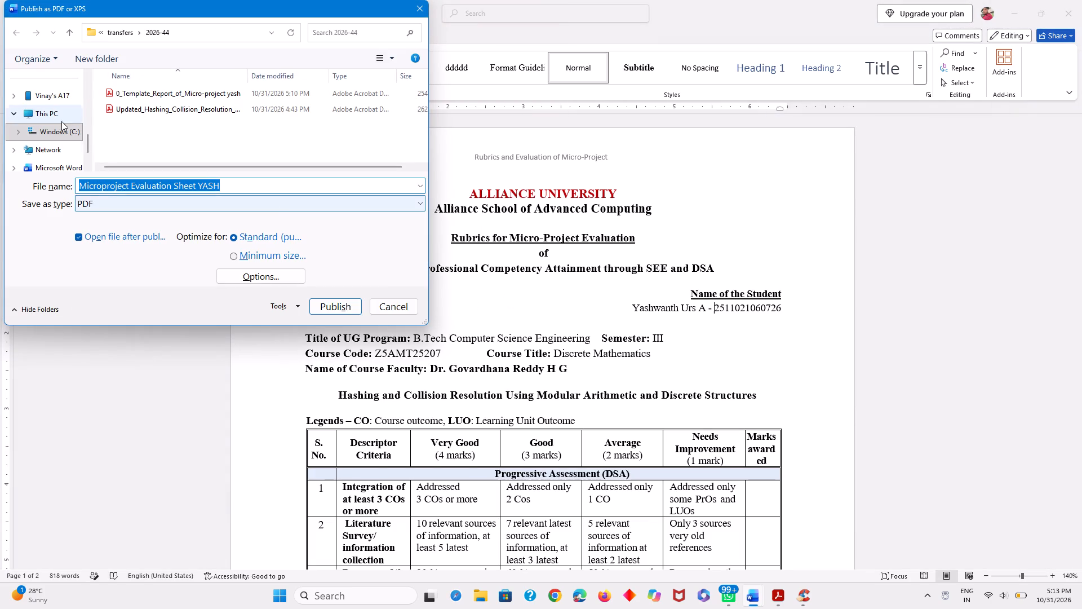
pyautogui.scroll(1, 51, 100)
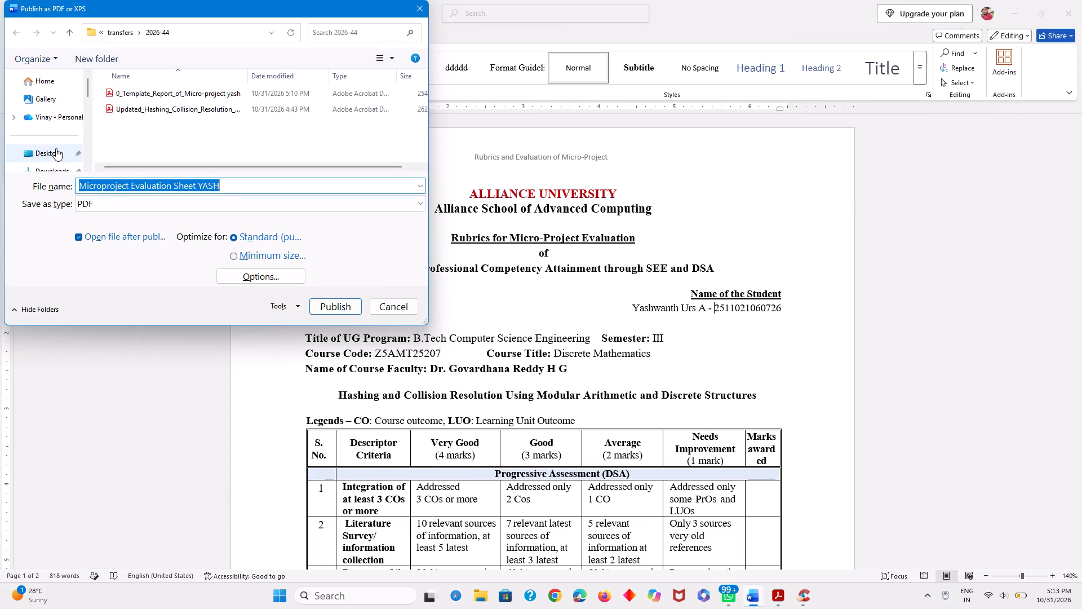
pyautogui.click(56, 151)
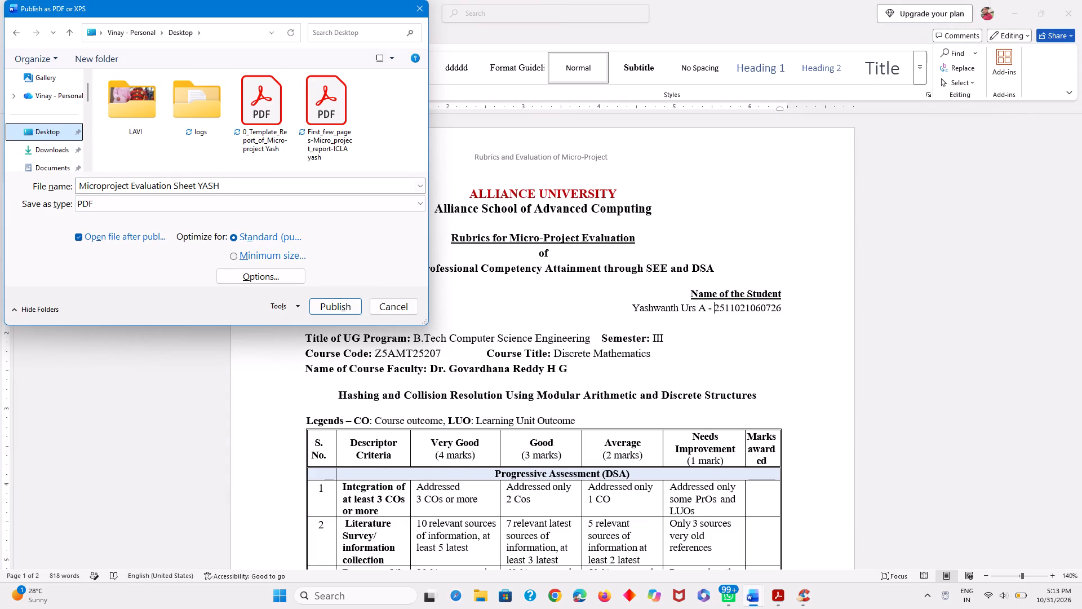
# Publish the evaluation sheet as a PDF in the Desktop folder under the name "Microproject Evaluation Sheet YASH".
pyautogui.click(340, 303)
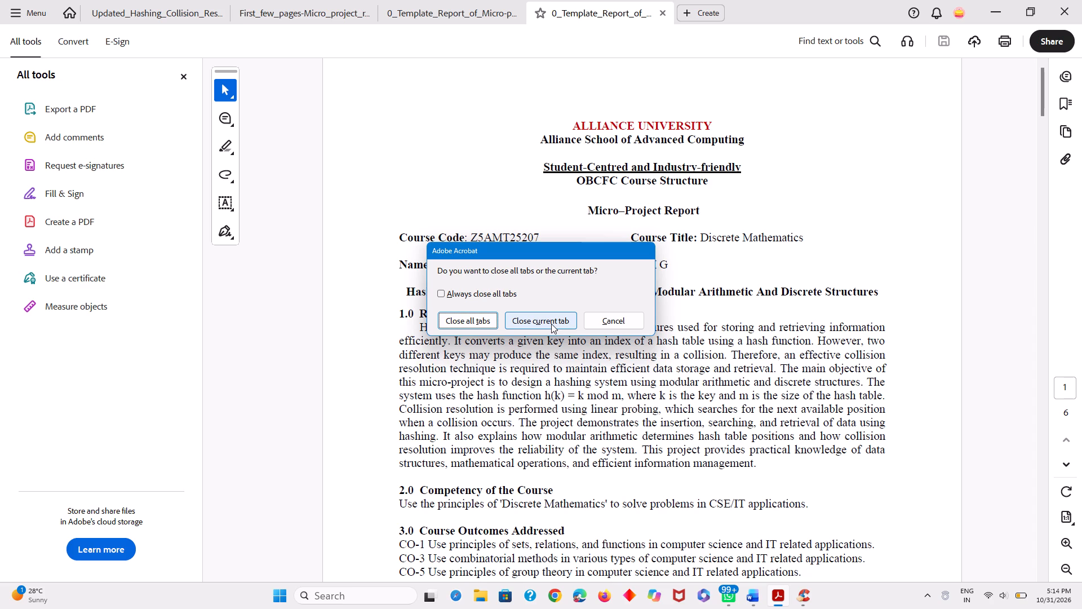
# Close only the current report PDF in Acrobat, keeping the other PDFs open.
pyautogui.click(551, 324)
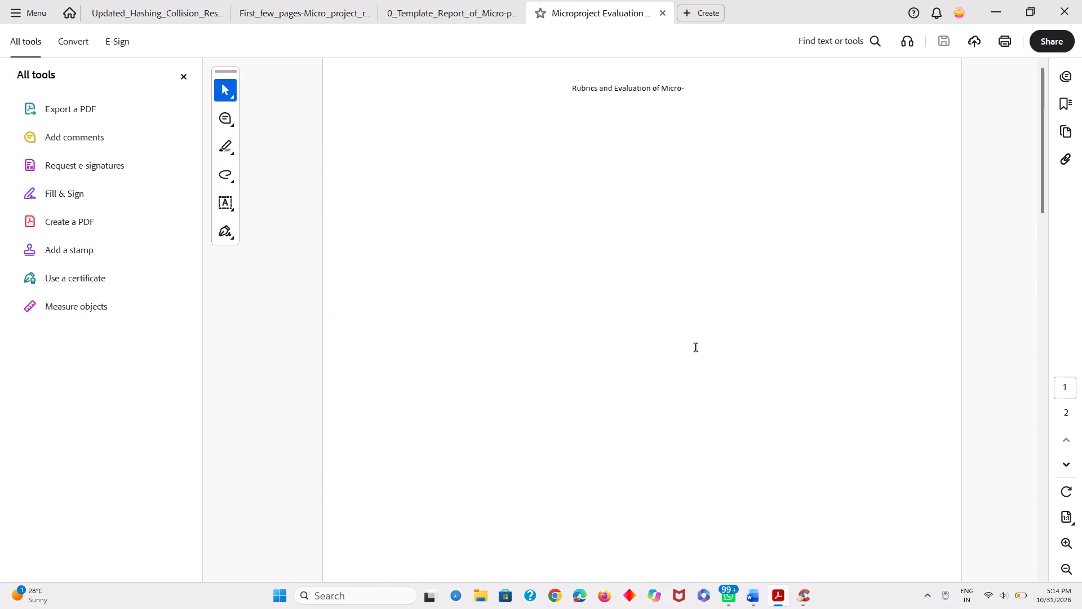
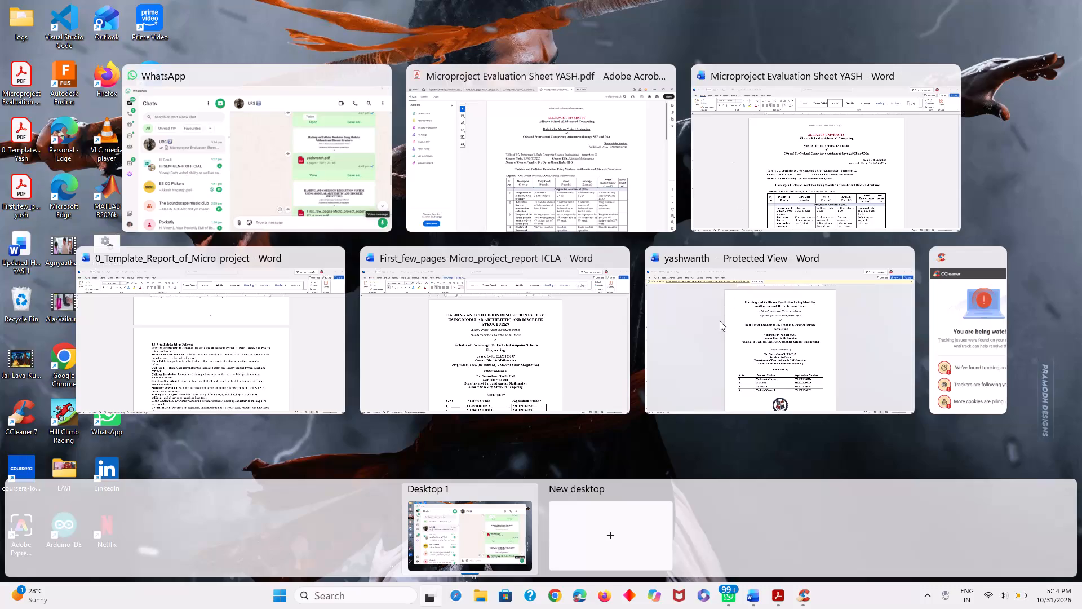
# Switch to the protected micro-project proposal document, skim its pages, and enable it for editing.
pyautogui.click(719, 318)
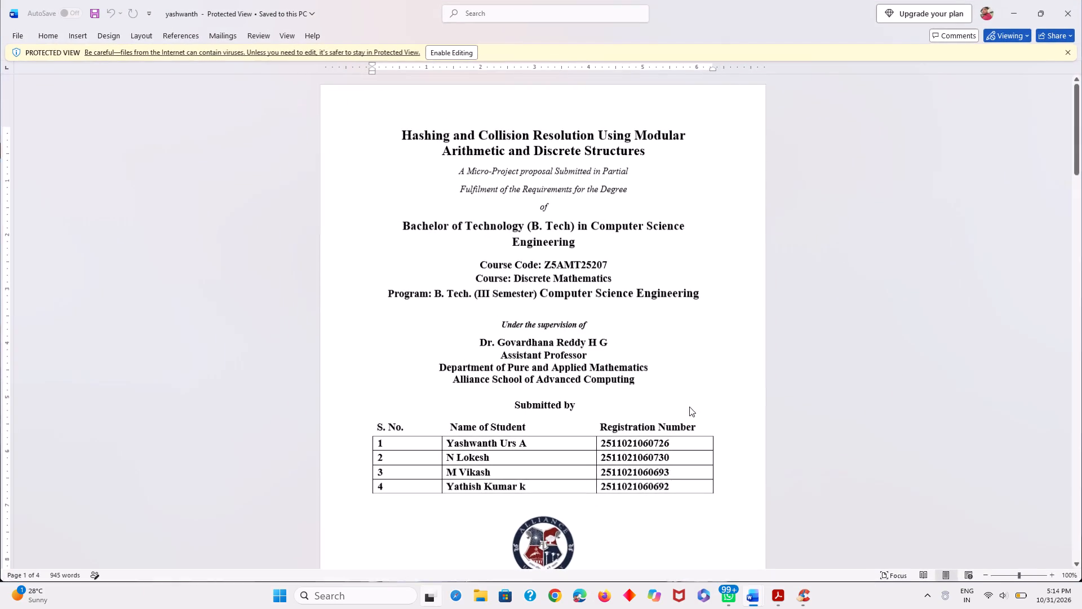
pyautogui.scroll(-9, 598, 369)
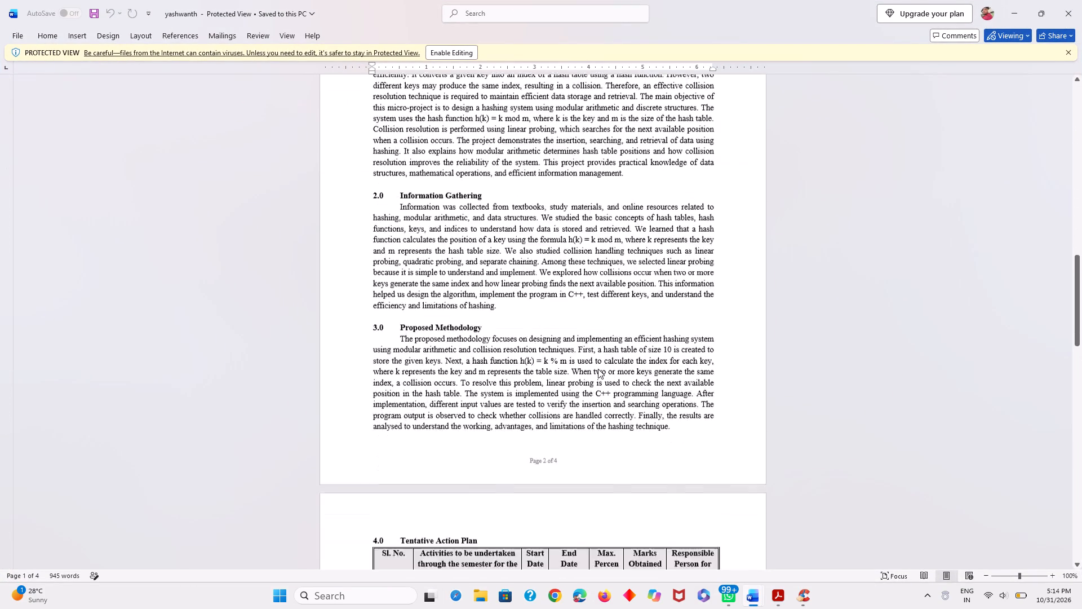
pyautogui.scroll(-6, 598, 369)
pyautogui.scroll(3, 598, 369)
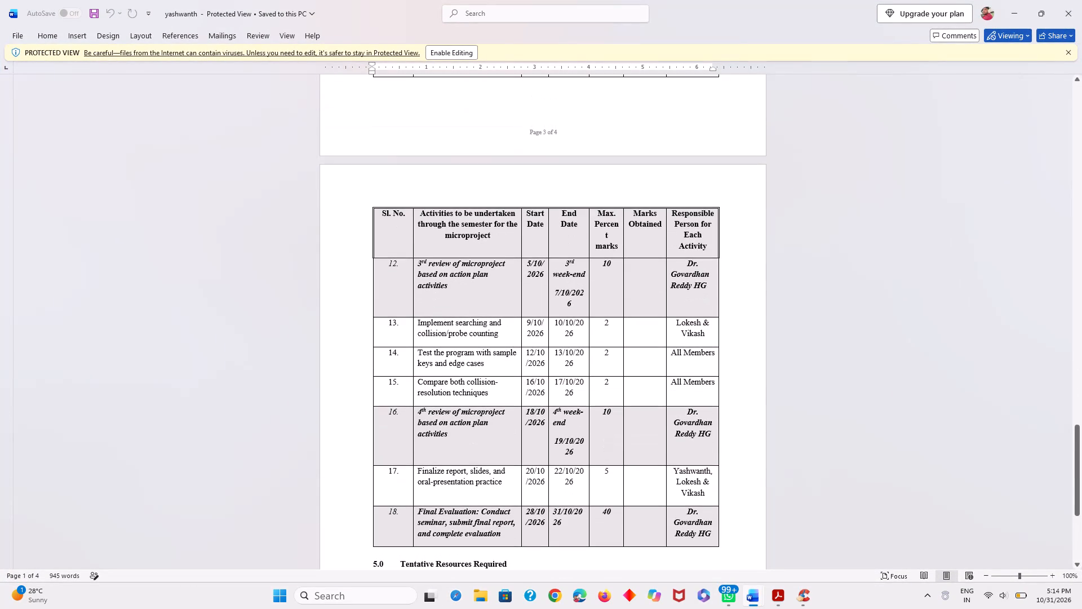
pyautogui.scroll(10, 598, 369)
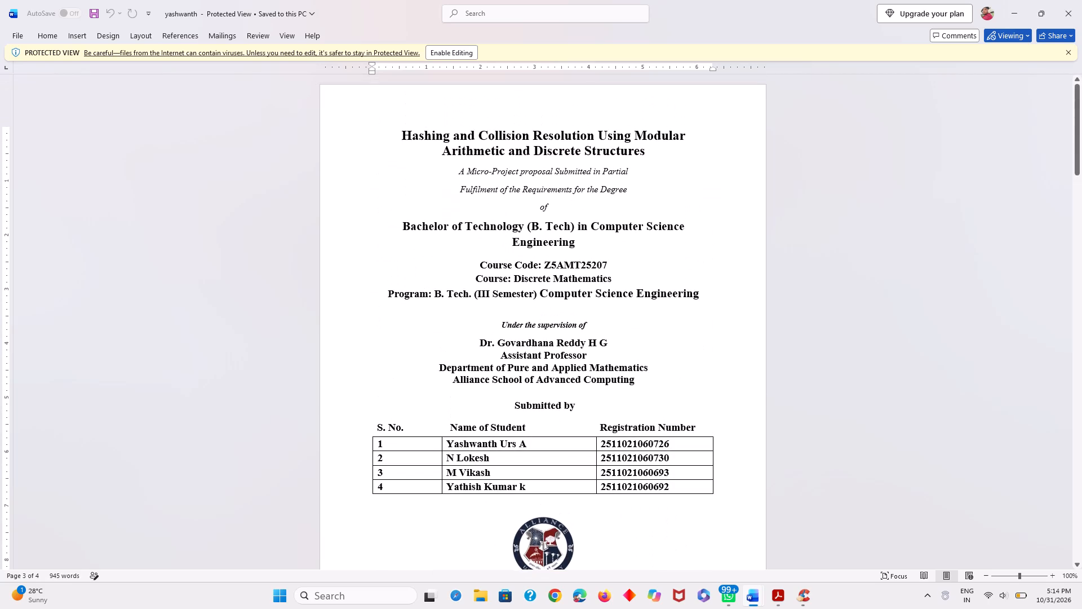
pyautogui.click(472, 48)
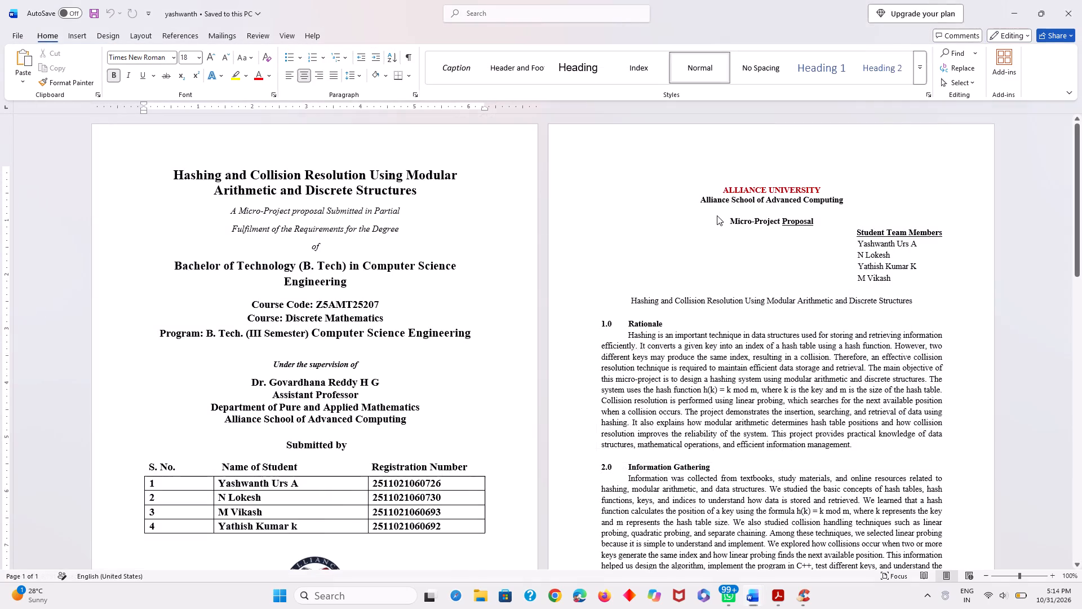
# Review the micro-project proposal from its title page through the action plan and the resources table.
pyautogui.scroll(1, 717, 215)
pyautogui.keyDown('ctrl'); pyautogui.scroll(2, 521, 215); pyautogui.keyUp('ctrl')
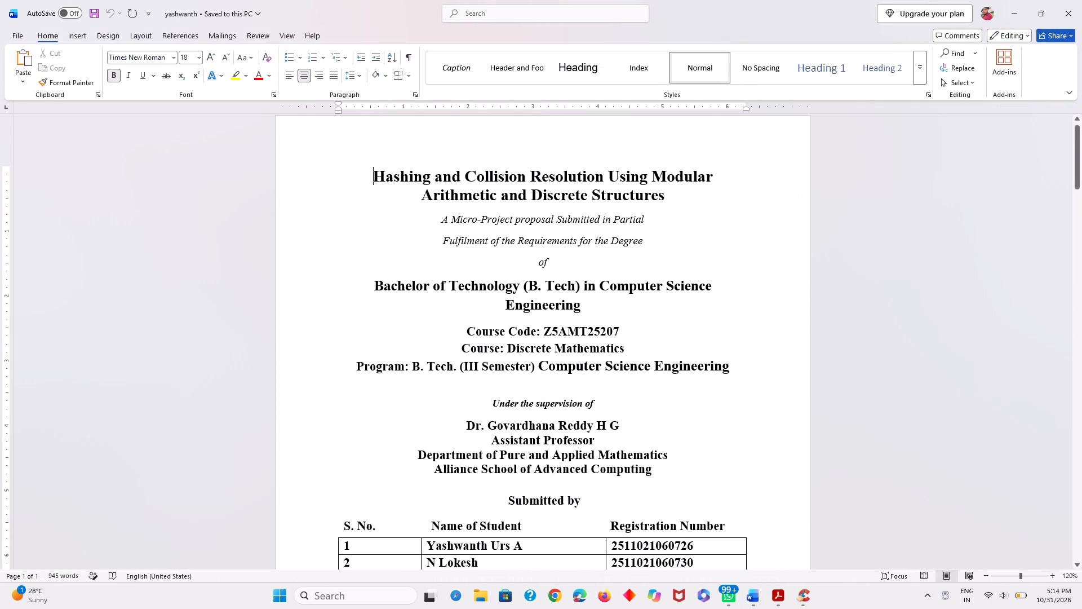
pyautogui.scroll(-2, 573, 240)
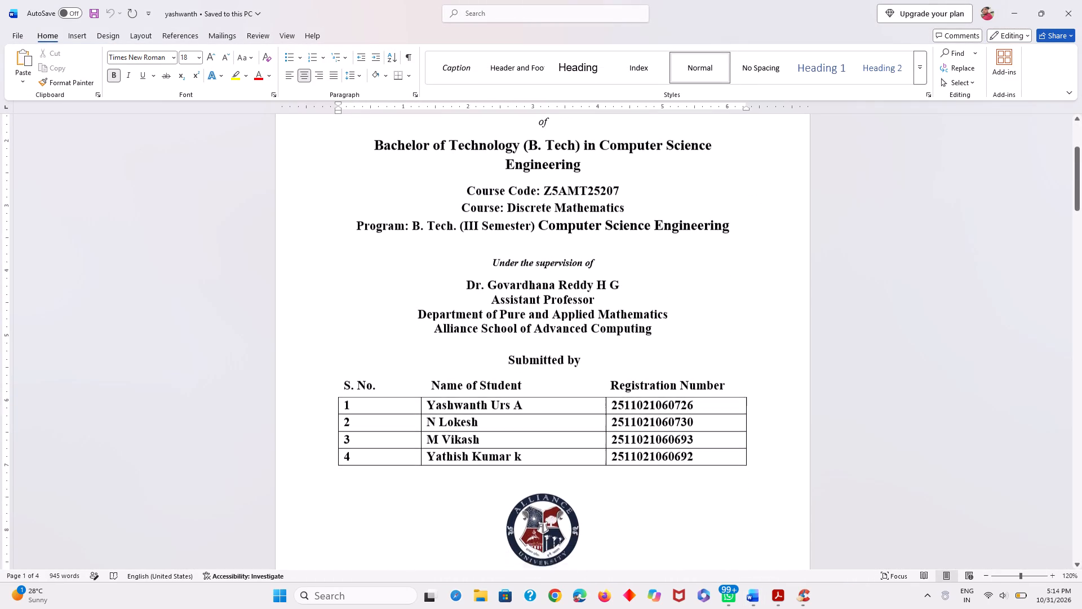
pyautogui.scroll(-3, 573, 240)
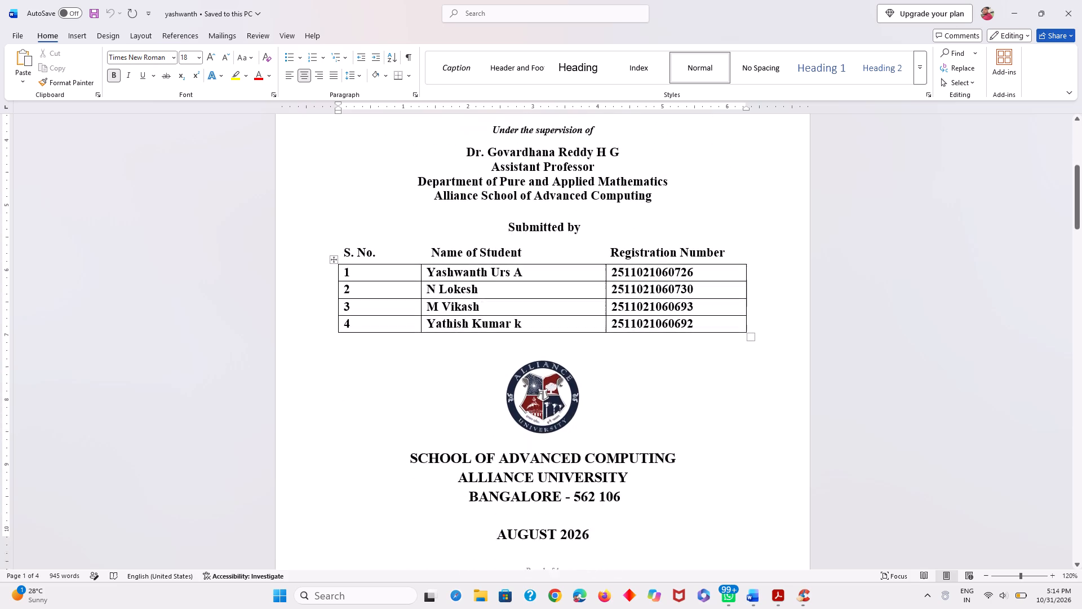
pyautogui.scroll(-10, 573, 240)
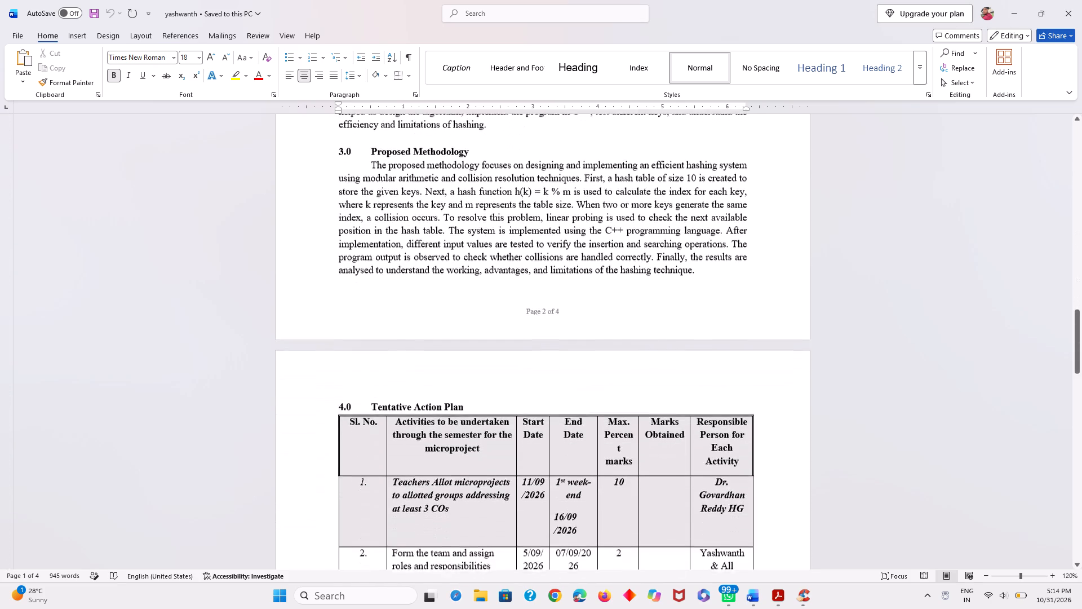
pyautogui.scroll(-4, 573, 240)
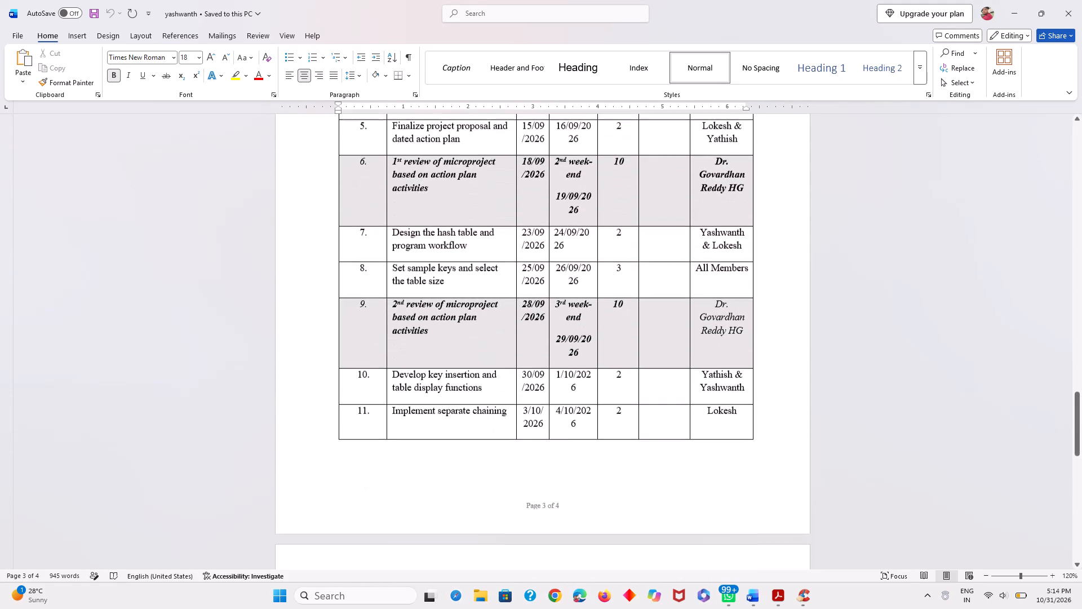
pyautogui.scroll(-5, 573, 240)
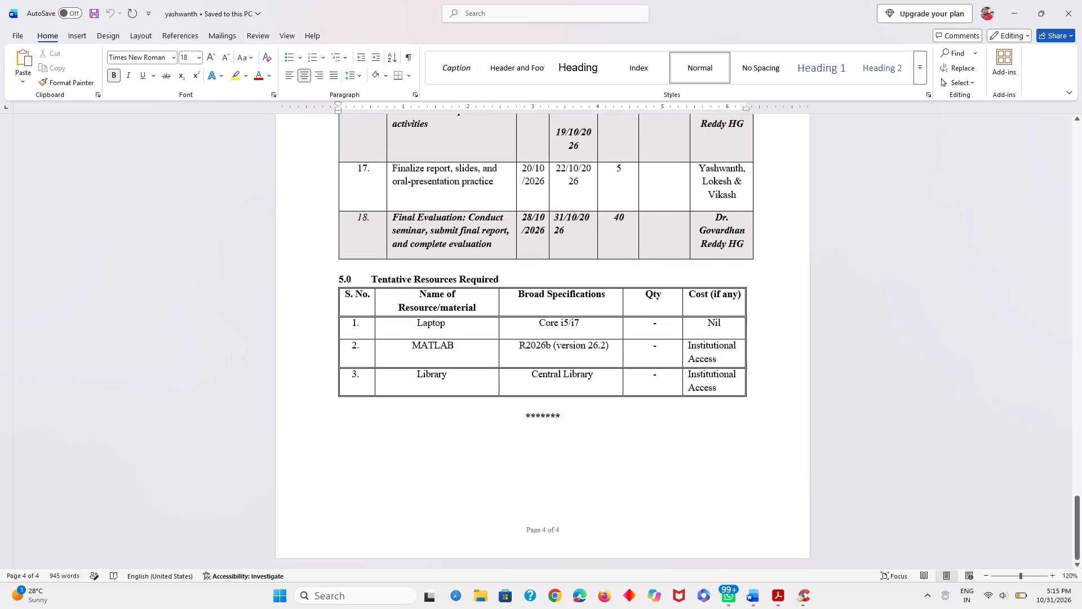
pyautogui.scroll(-1, 573, 240)
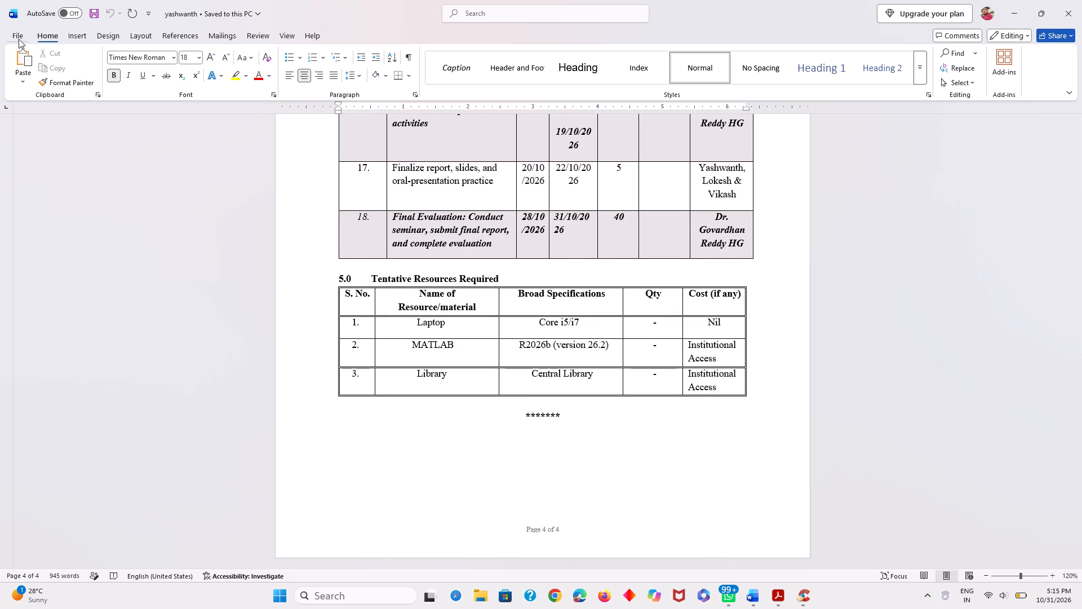
# Export the micro-project proposal as a PDF to the Desktop folder under the name "proposal yash".
pyautogui.click(14, 34)
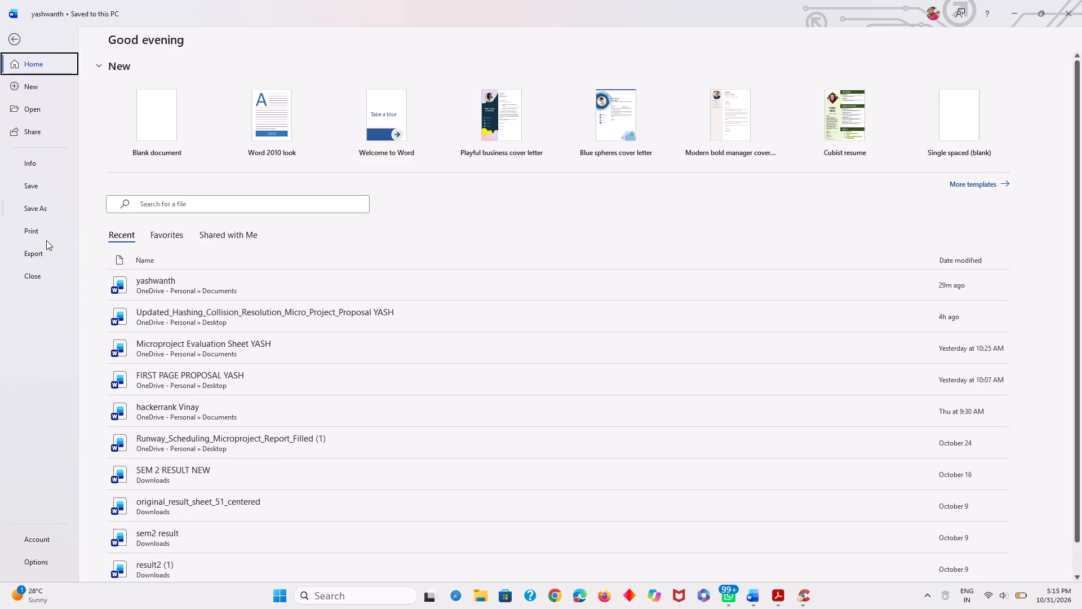
pyautogui.click(45, 251)
pyautogui.click(303, 130)
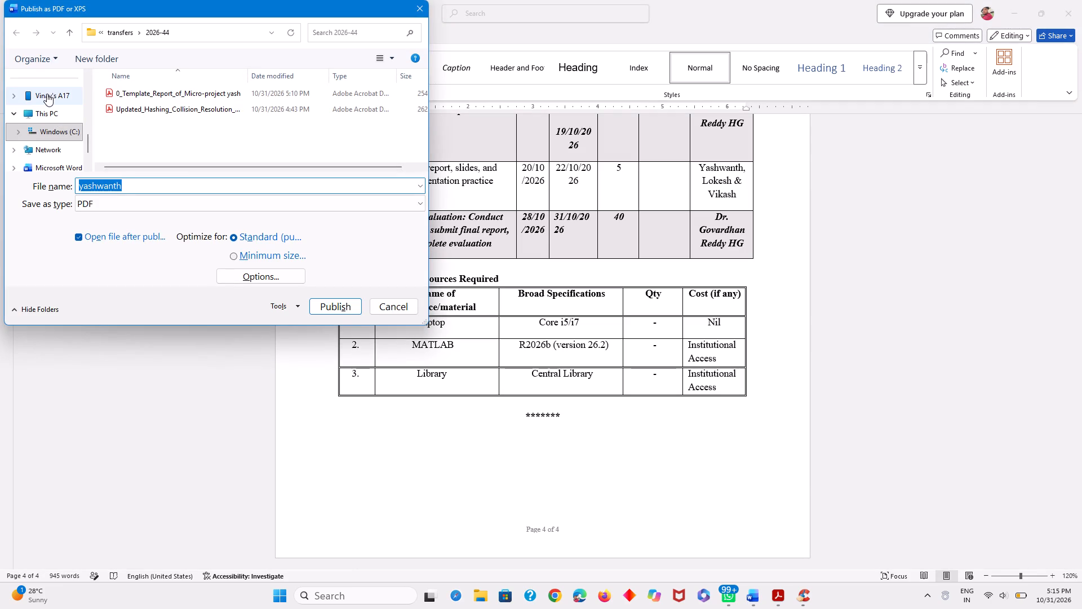
pyautogui.scroll(1, 47, 94)
pyautogui.click(55, 159)
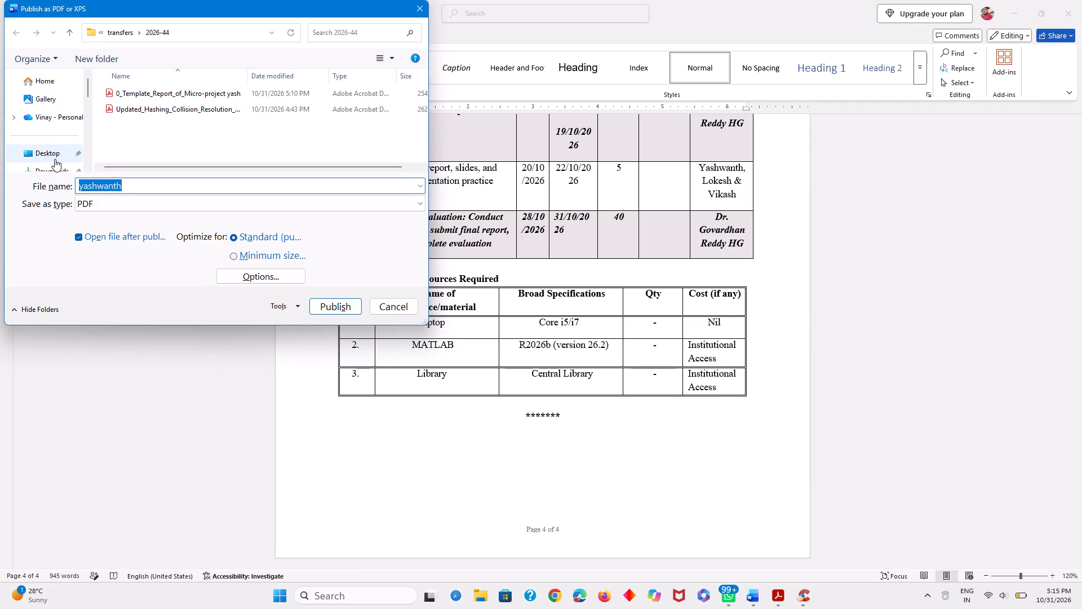
pyautogui.click(173, 185)
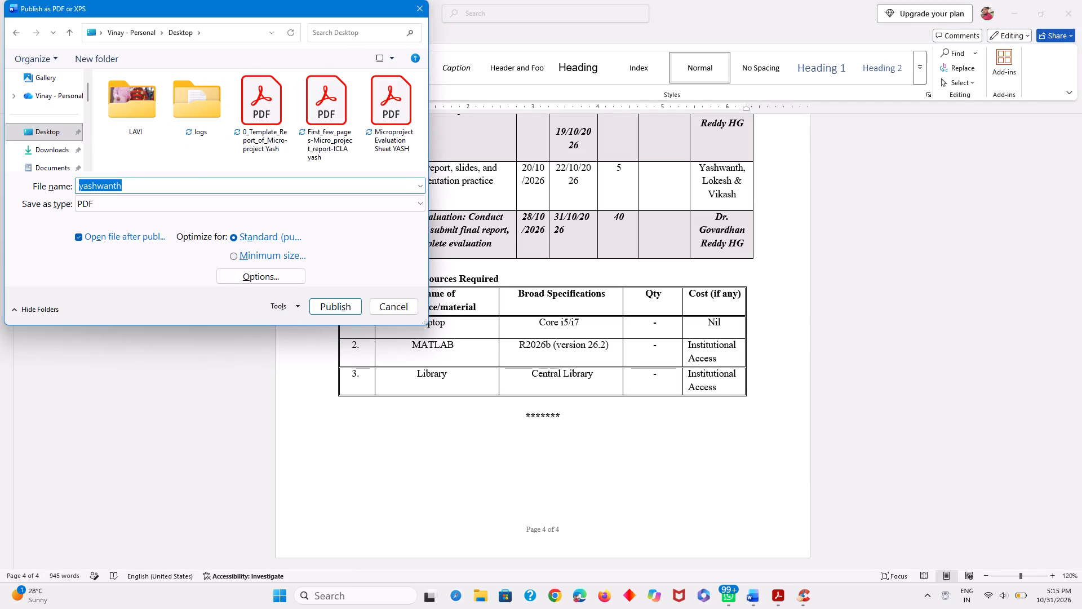
pyautogui.press('BackSpace')
pyautogui.write('proposal yash')
pyautogui.click(325, 308)
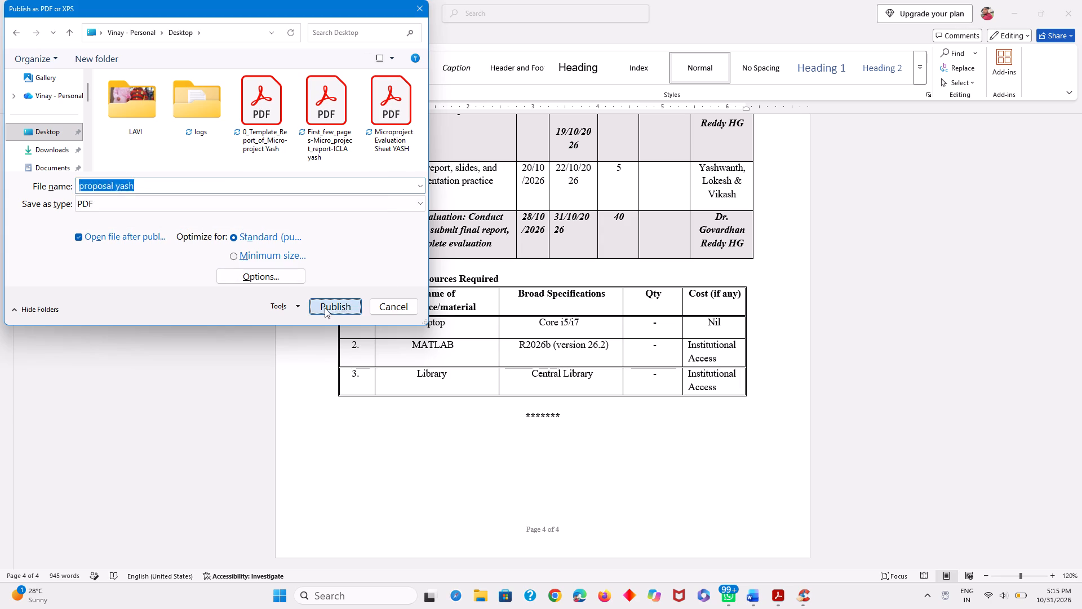
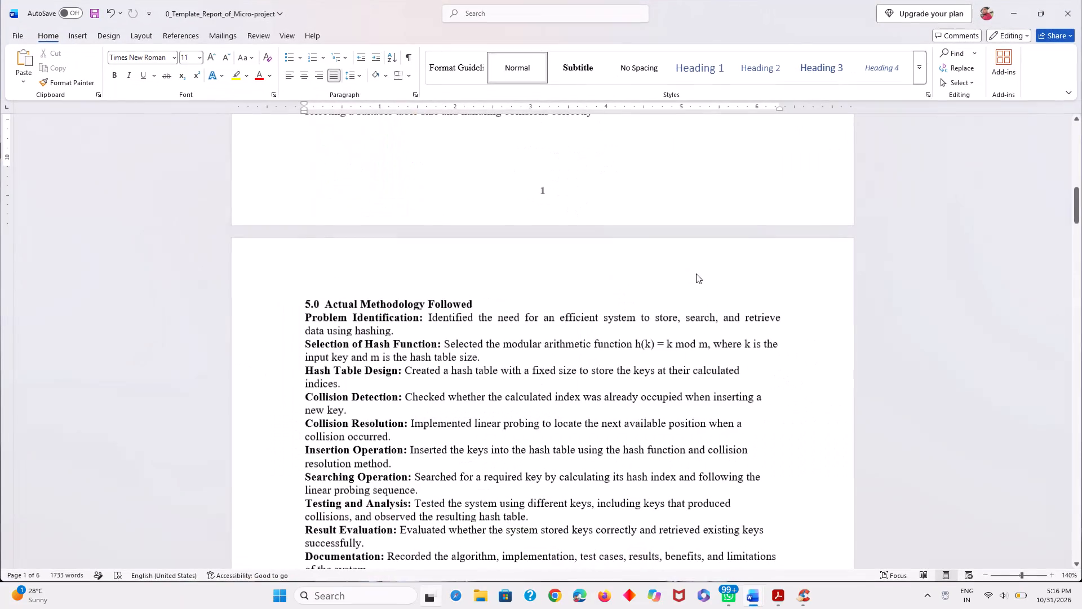
# In the First_few_pages-Micro_project_report-ICLA document, delete the duplicated name text from the second student's entry in the cover page table.
pyautogui.scroll(20, 696, 273)
pyautogui.scroll(20, 696, 273)
pyautogui.scroll(20, 696, 273)
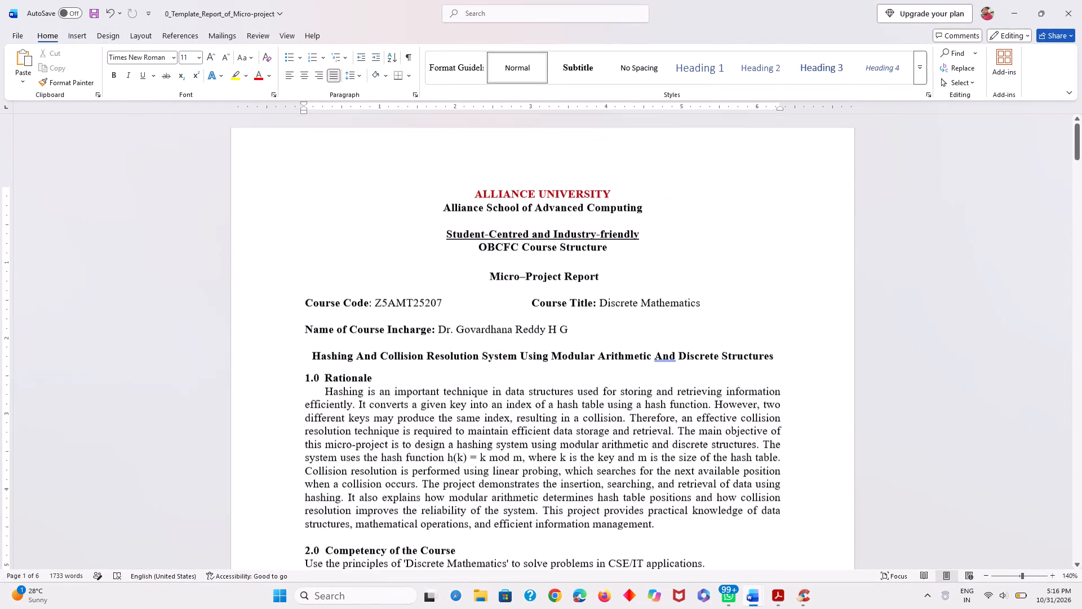
pyautogui.click(694, 309)
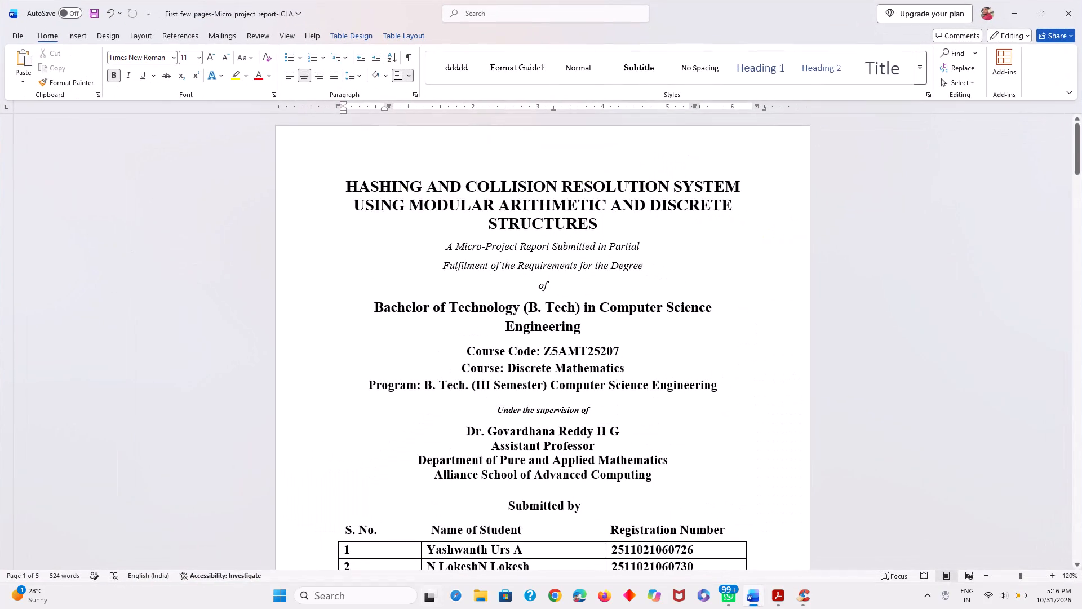
pyautogui.scroll(-1, 737, 414)
pyautogui.scroll(1, 737, 414)
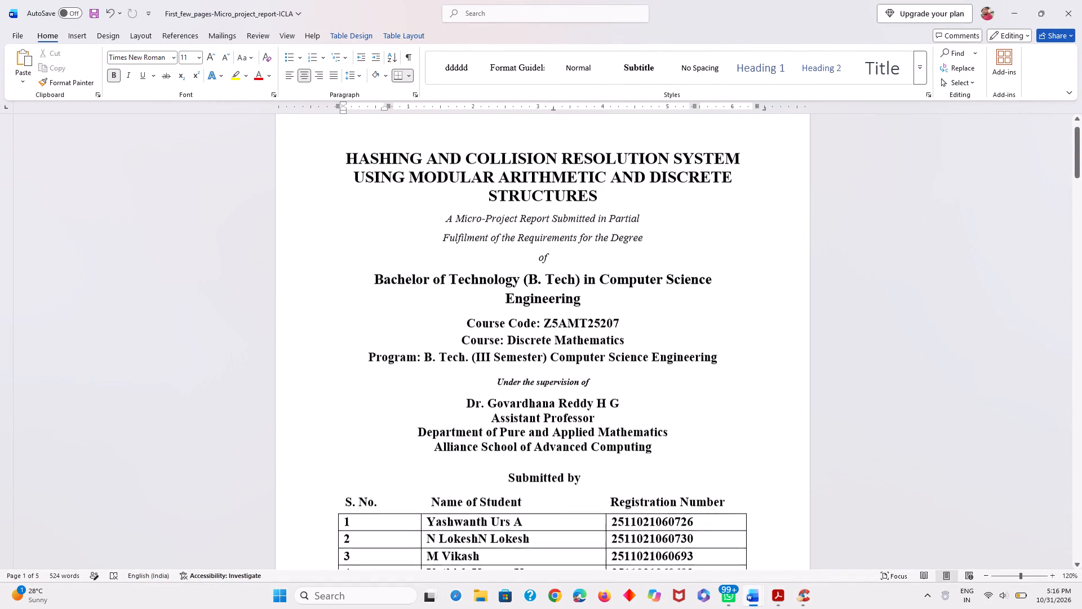
pyautogui.scroll(2, 737, 414)
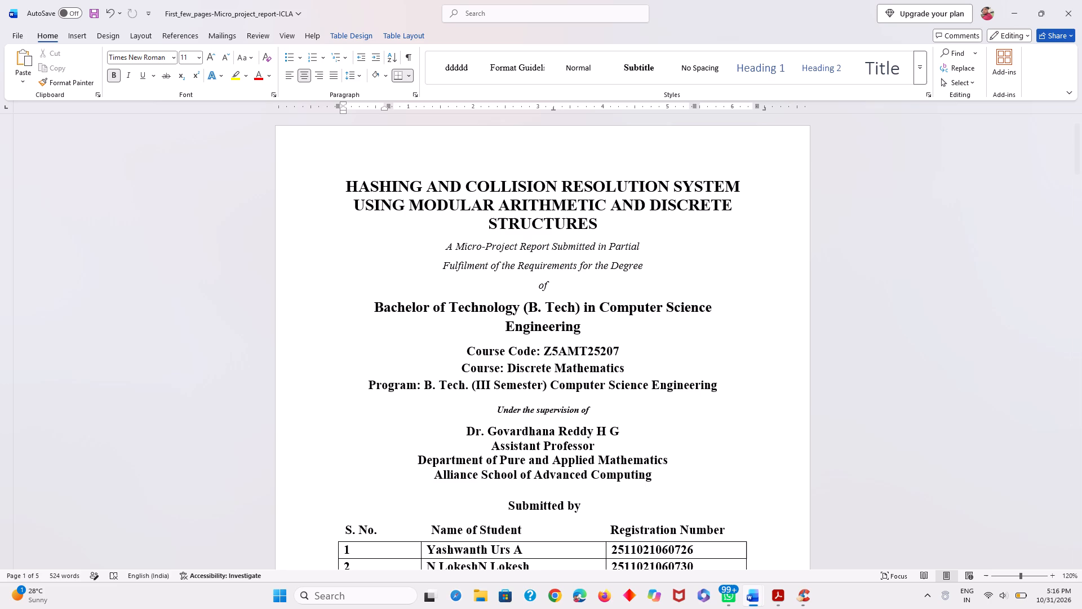
pyautogui.scroll(-1, 737, 414)
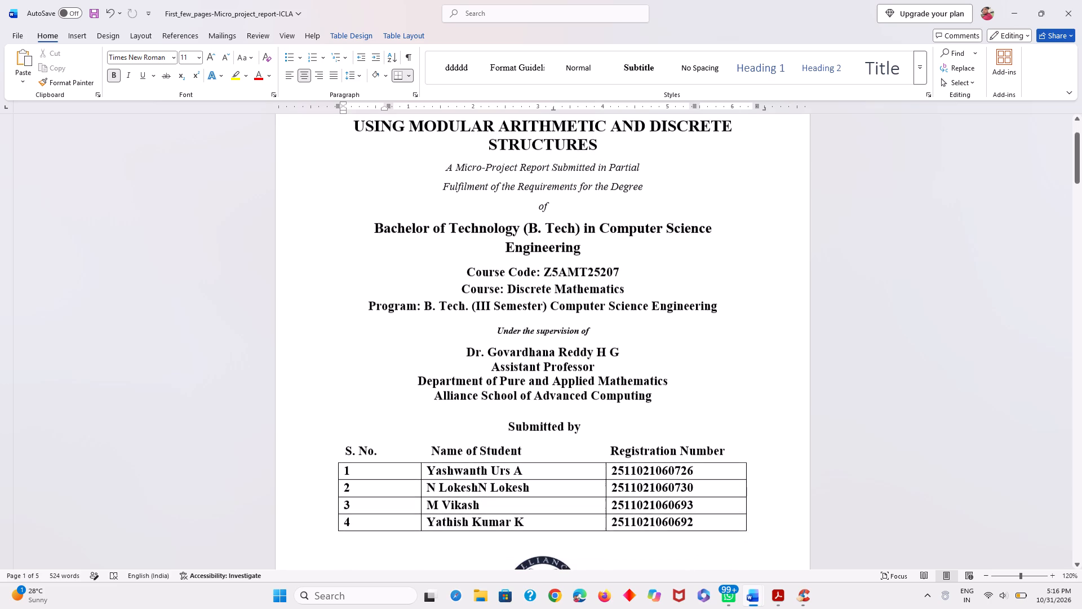
pyautogui.scroll(-1, 737, 414)
pyautogui.click(539, 471)
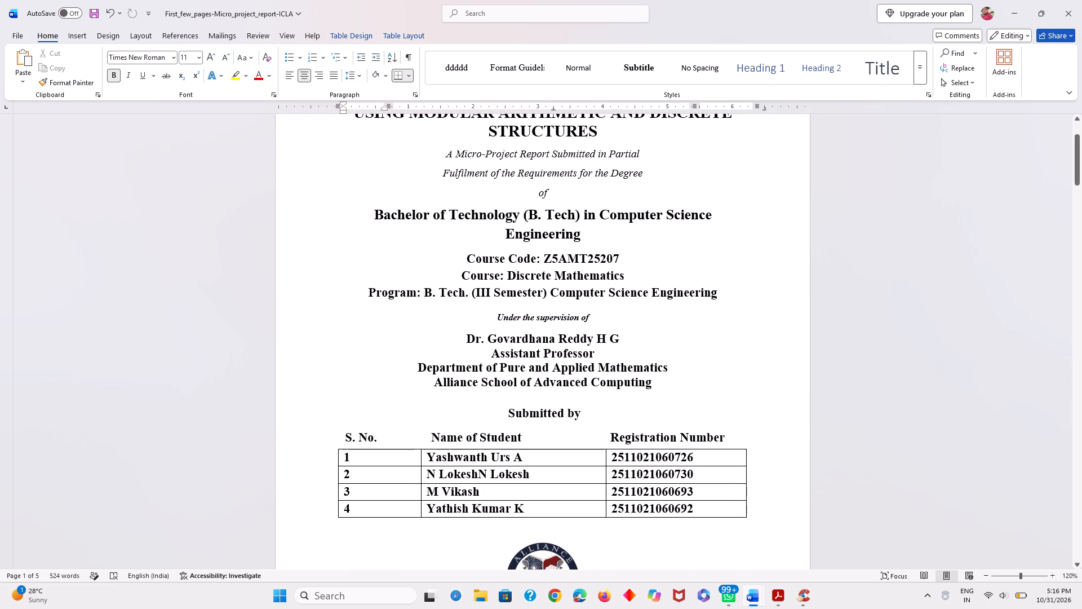
pyautogui.press('BackSpace')
pyautogui.press('BackSpace')
pyautogui.press('BackSpace')
pyautogui.press('BackSpace')
pyautogui.press('BackSpace')
pyautogui.press('BackSpace')
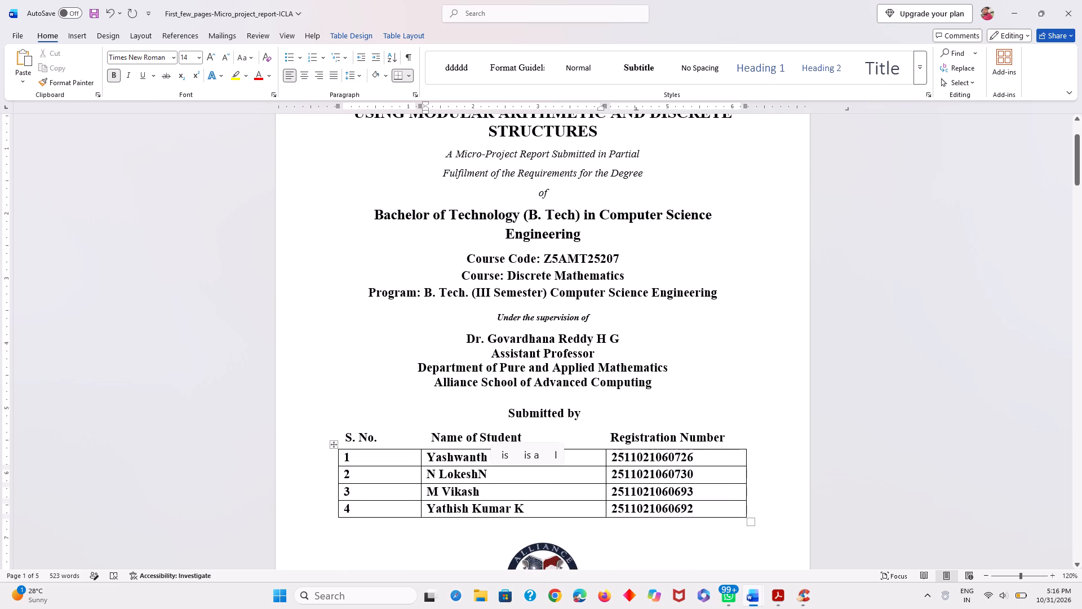
pyautogui.press('\\')
pyautogui.press('BackSpace')
pyautogui.press('BackSpace')
pyautogui.press('BackSpace')
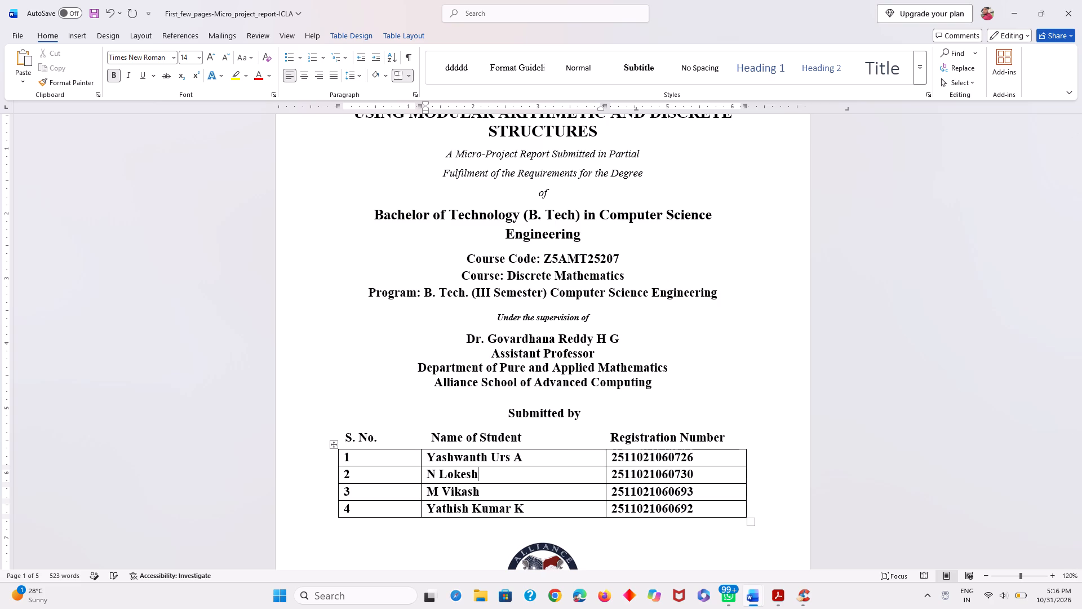
pyautogui.press('space')
# Review the remaining front pages of the report, from the bottom of the cover through the declaration, certificate, acknowledgements and table of contents.
pyautogui.scroll(-2, 782, 416)
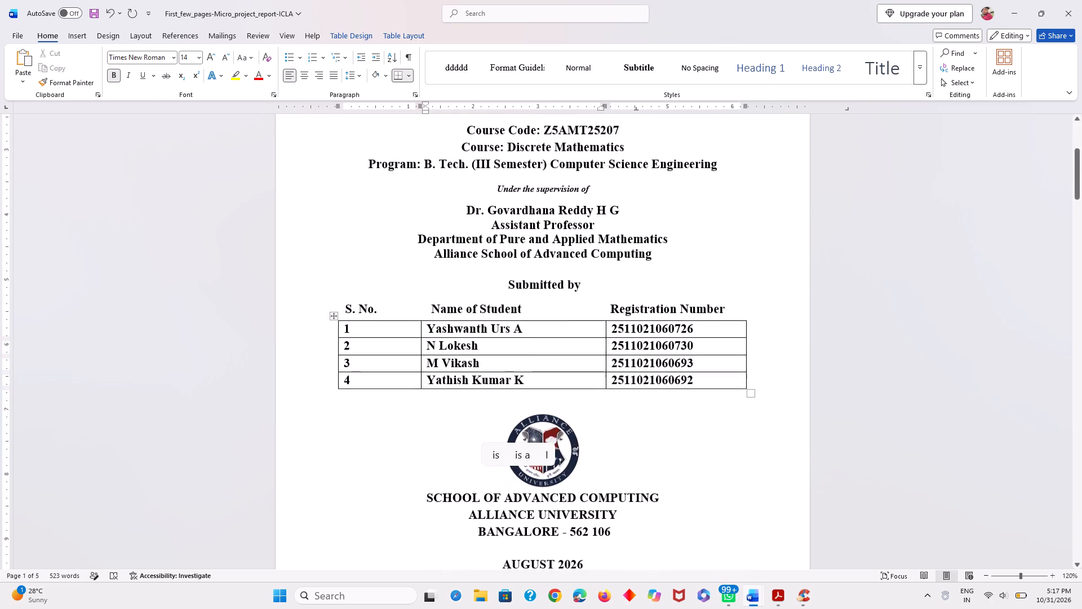
pyautogui.scroll(-2, 782, 416)
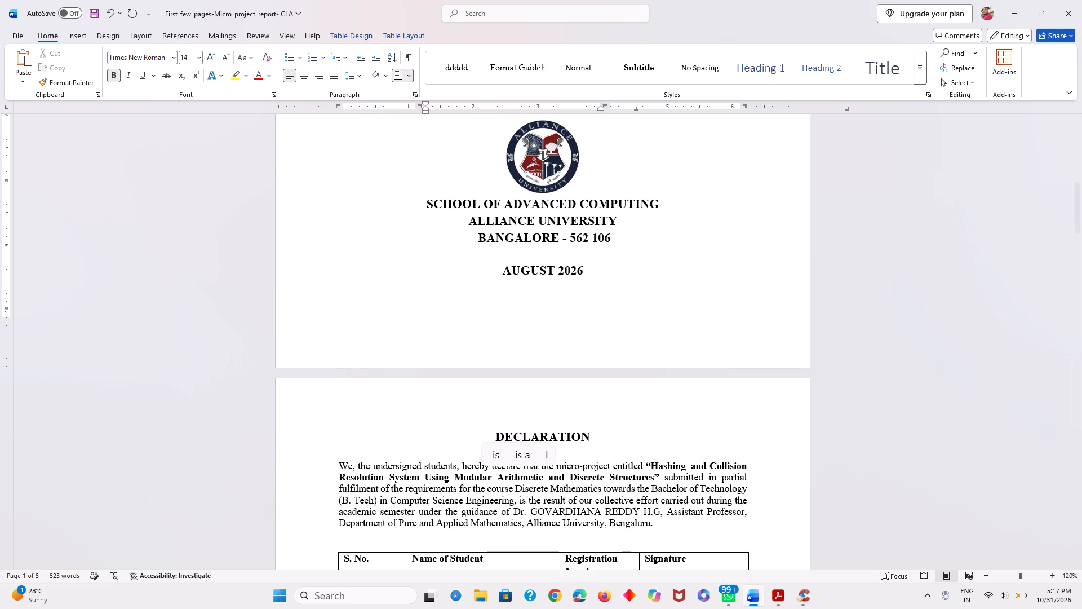
pyautogui.scroll(-2, 782, 416)
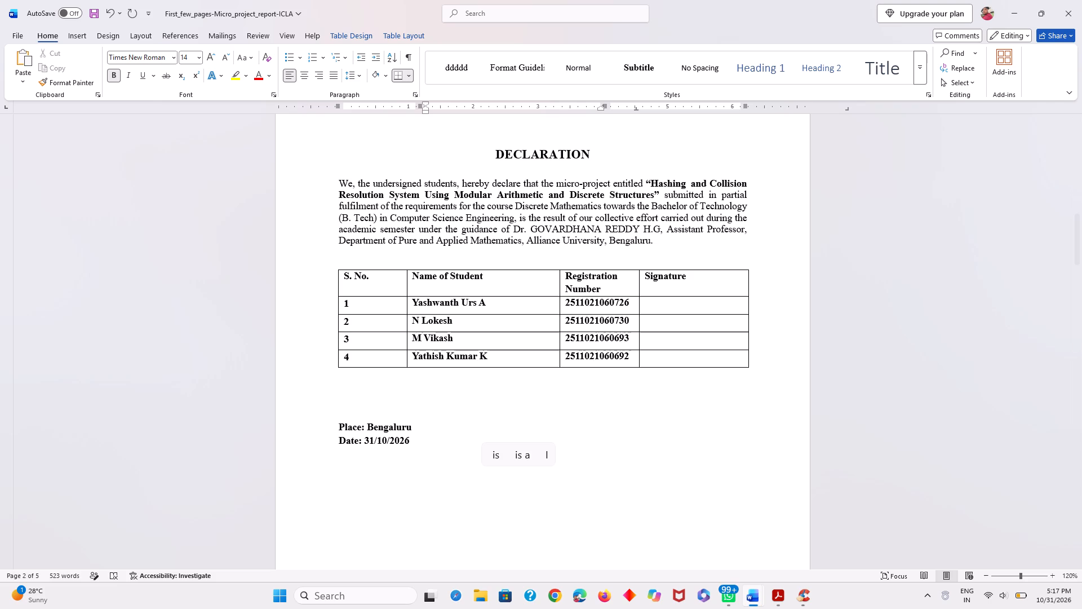
pyautogui.scroll(-6, 782, 416)
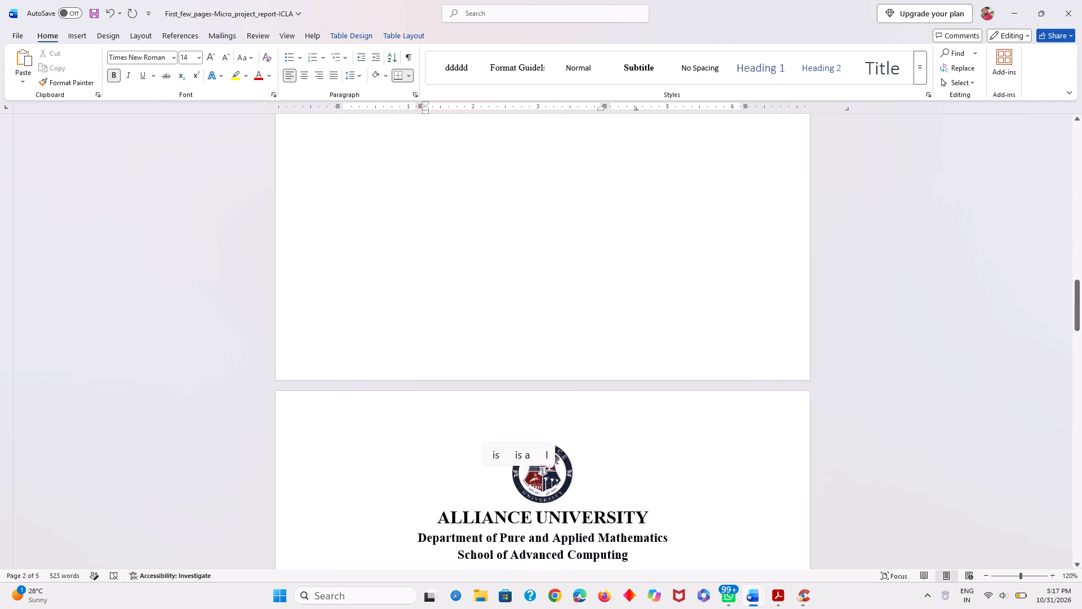
pyautogui.scroll(-1, 782, 416)
pyautogui.scroll(4, 782, 416)
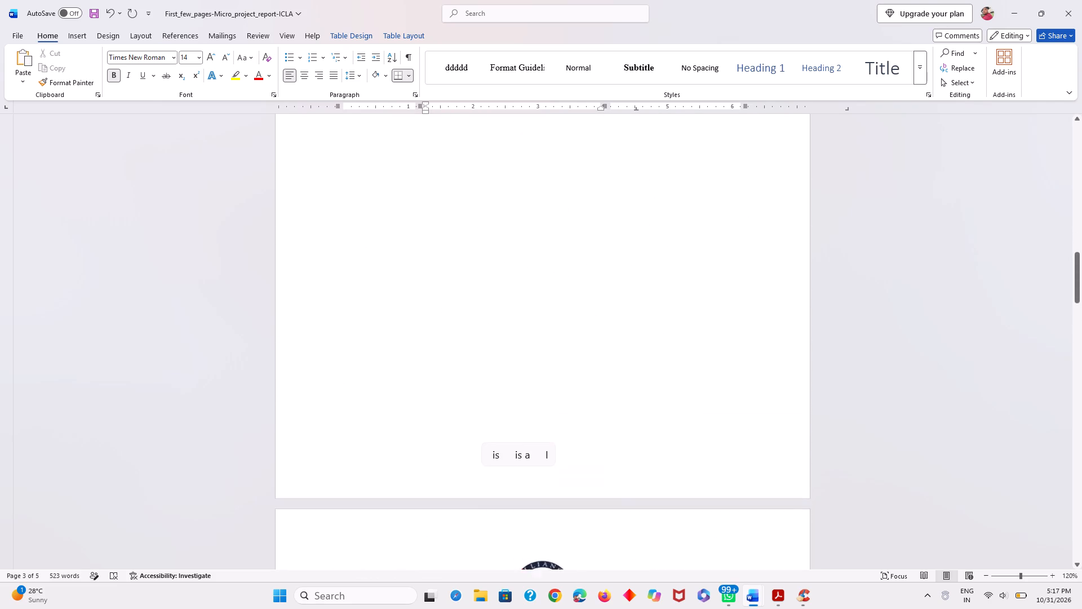
pyautogui.scroll(1, 782, 416)
pyautogui.scroll(-7, 782, 416)
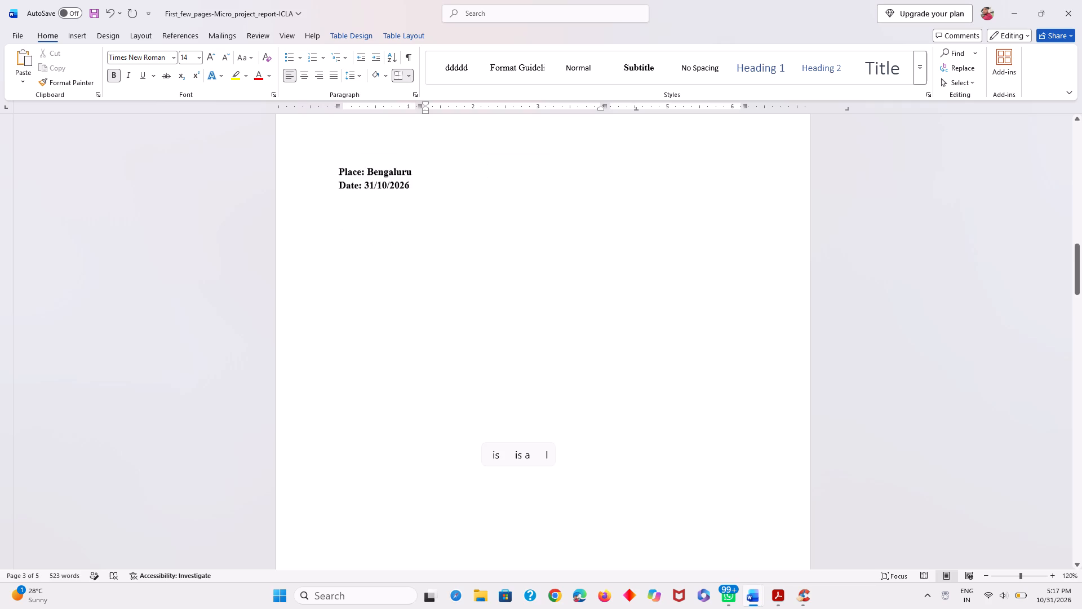
pyautogui.scroll(-3, 782, 416)
pyautogui.scroll(1, 782, 416)
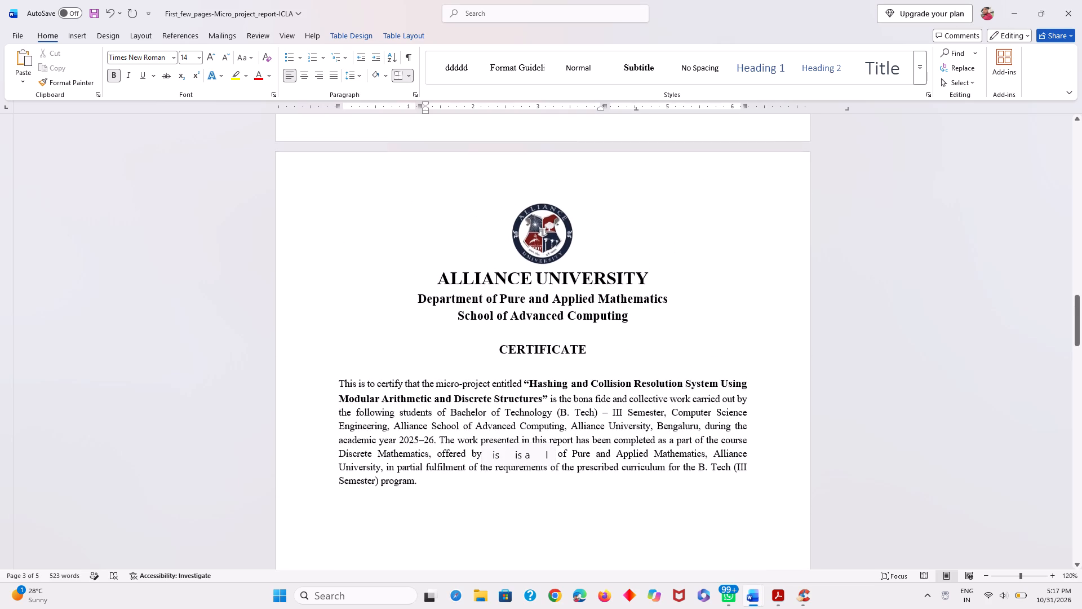
pyautogui.scroll(1, 782, 416)
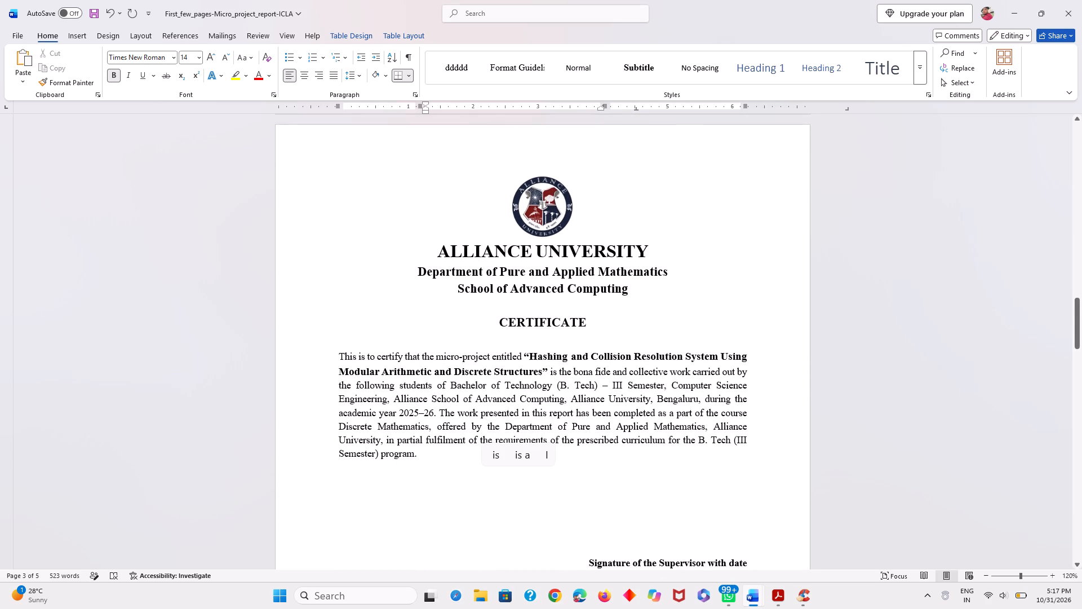
pyautogui.scroll(7, 782, 416)
pyautogui.scroll(-1, 782, 416)
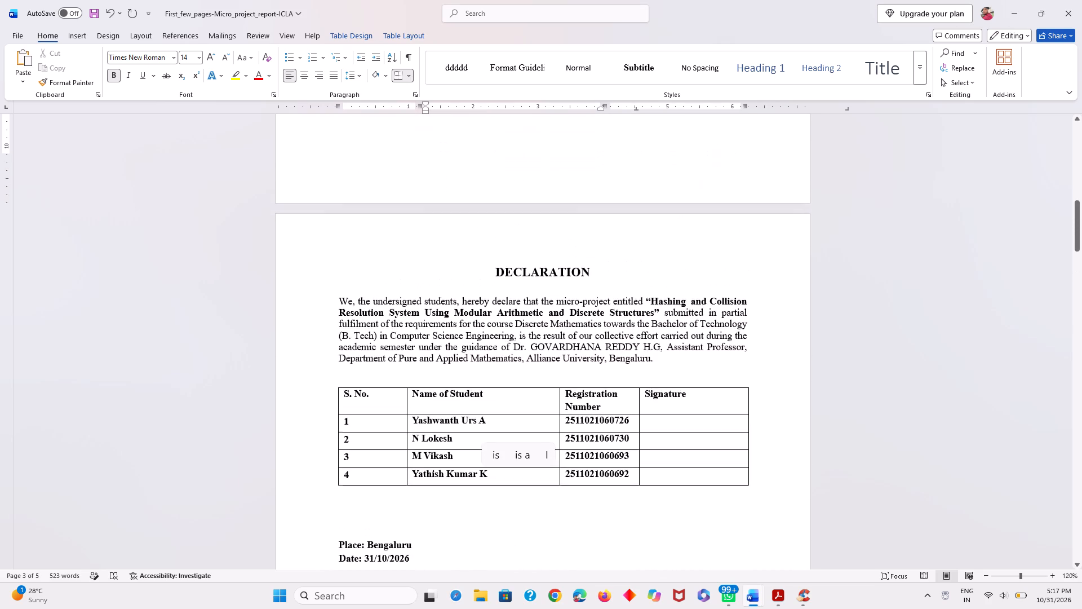
pyautogui.scroll(-4, 782, 416)
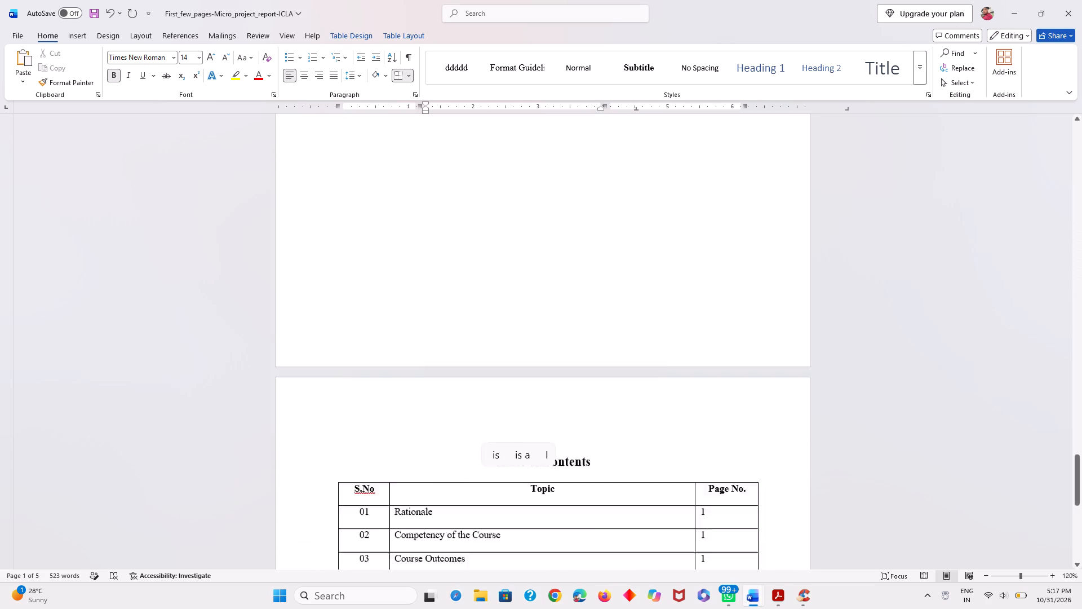
pyautogui.scroll(8, 782, 416)
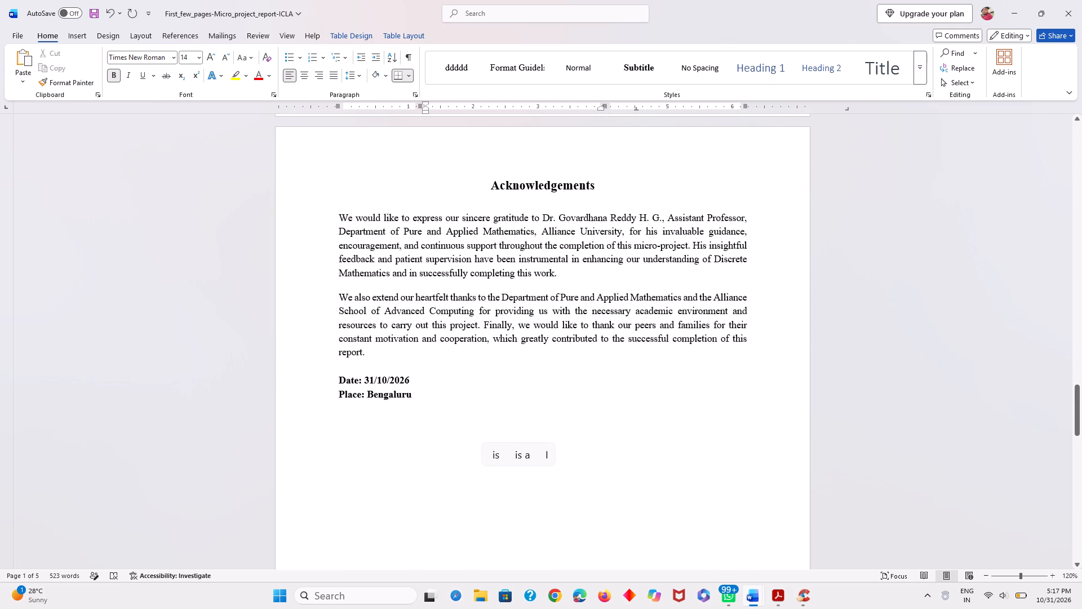
pyautogui.scroll(1, 782, 416)
pyautogui.scroll(-1, 782, 416)
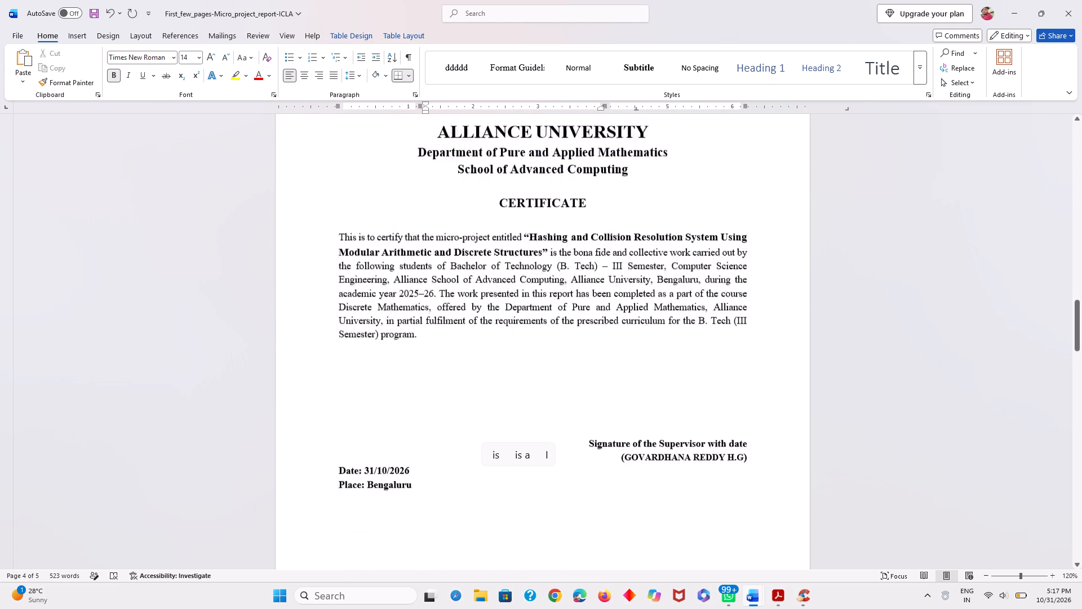
pyautogui.scroll(-2, 782, 416)
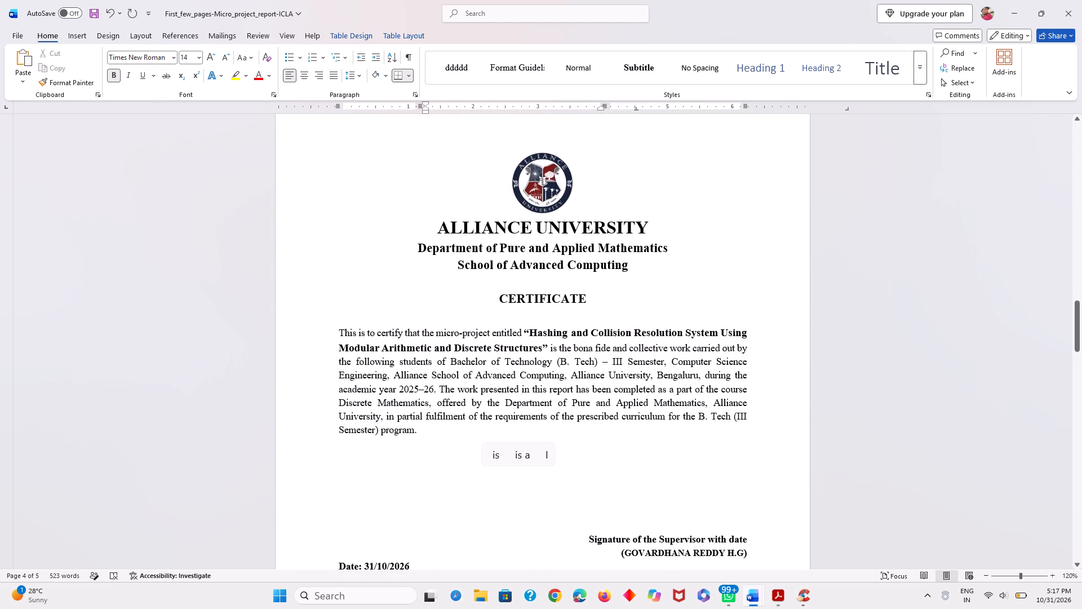
pyautogui.scroll(-3, 782, 416)
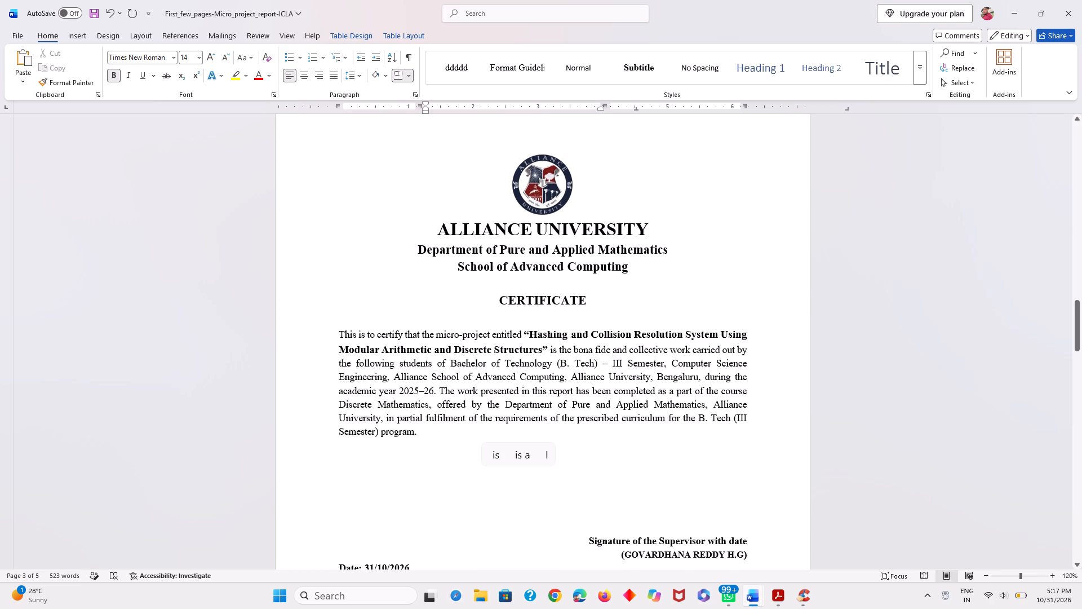
pyautogui.scroll(-4, 782, 416)
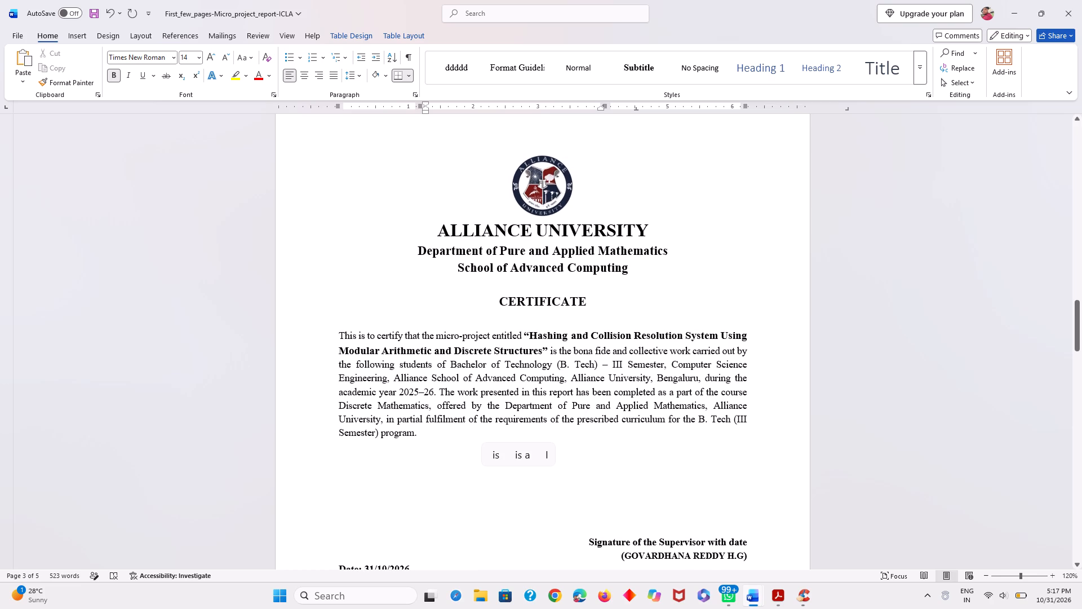
pyautogui.scroll(-2, 782, 416)
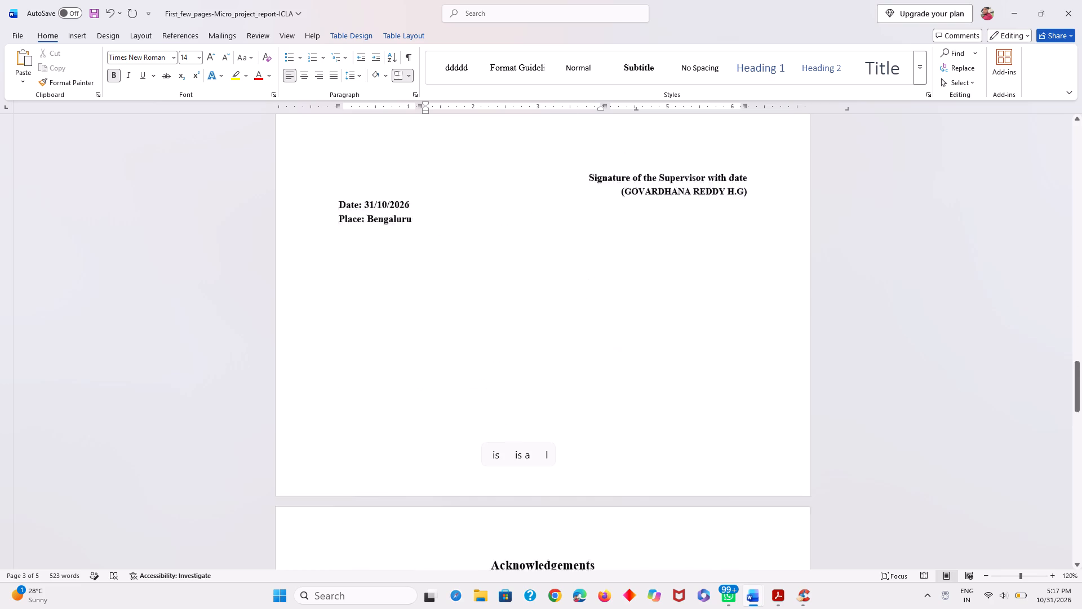
pyautogui.scroll(-1, 782, 416)
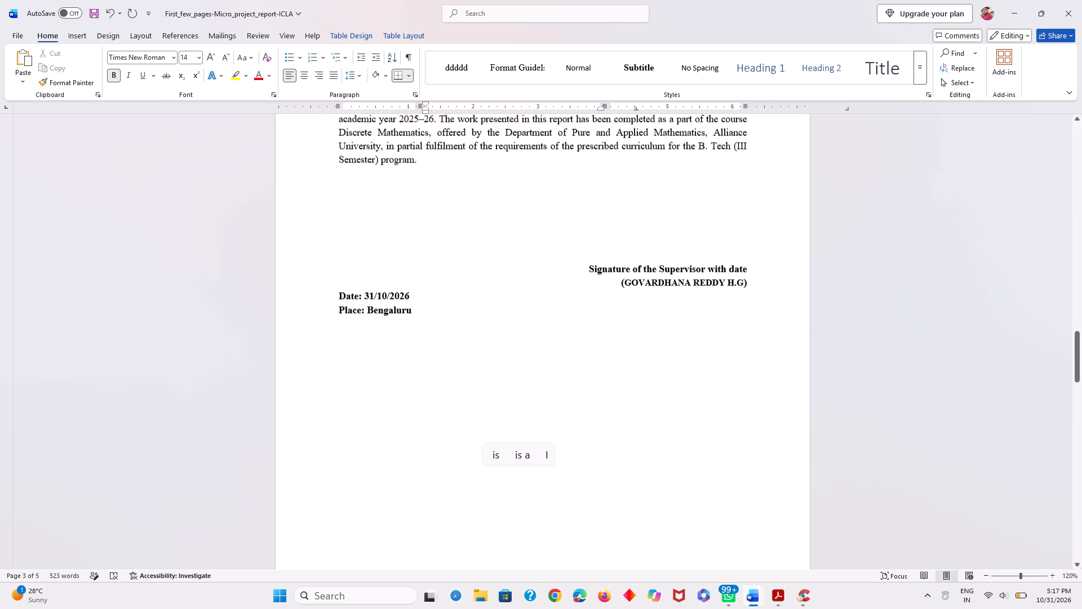
pyautogui.scroll(-1, 782, 416)
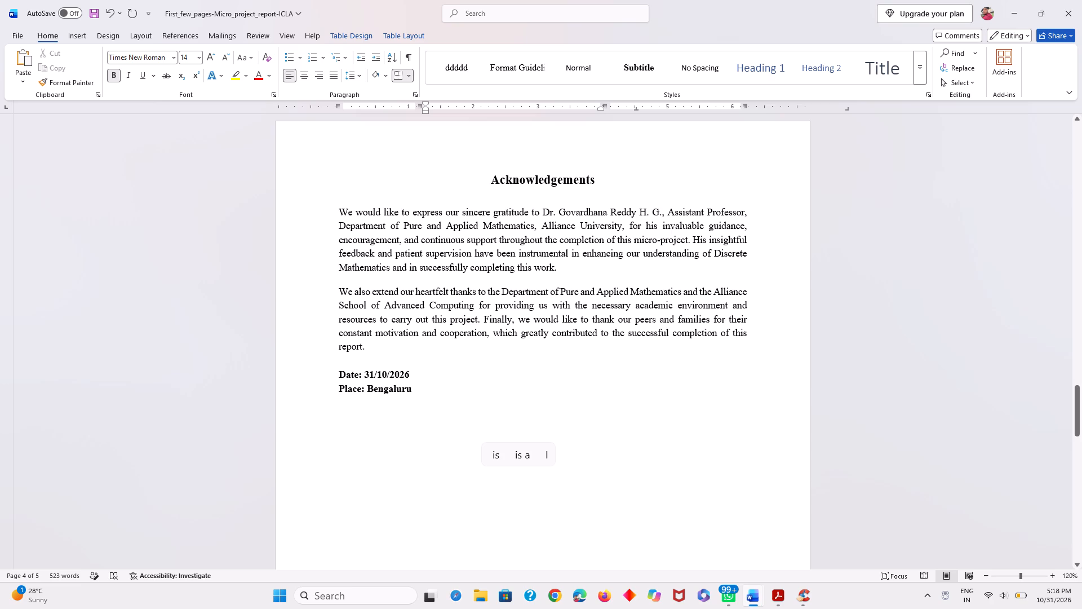
pyautogui.scroll(-1, 433, 251)
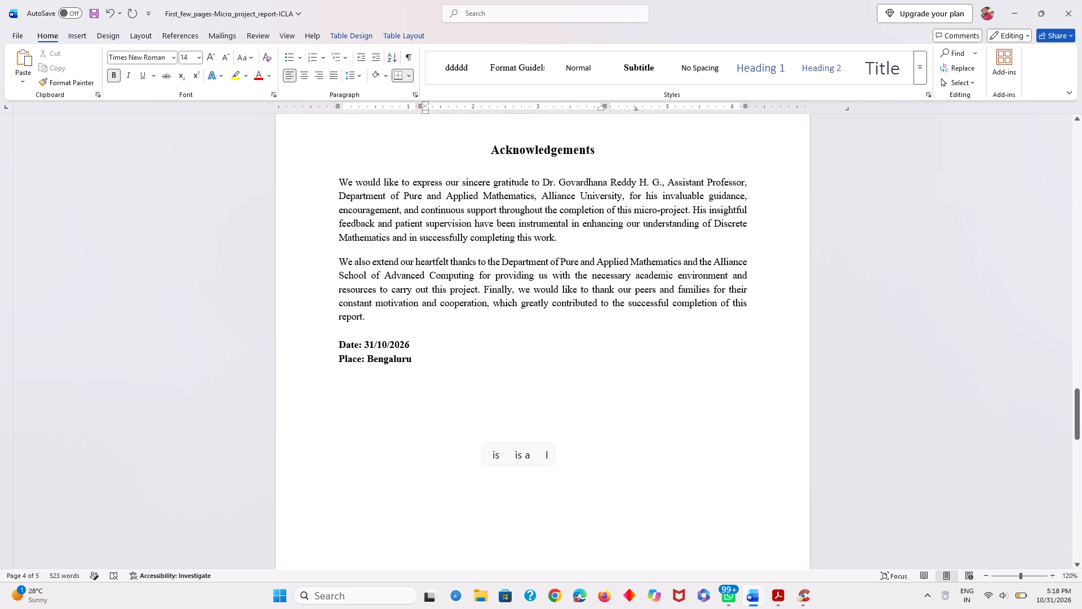
pyautogui.scroll(-1, 578, 374)
pyautogui.scroll(-6, 553, 285)
pyautogui.scroll(2, 553, 285)
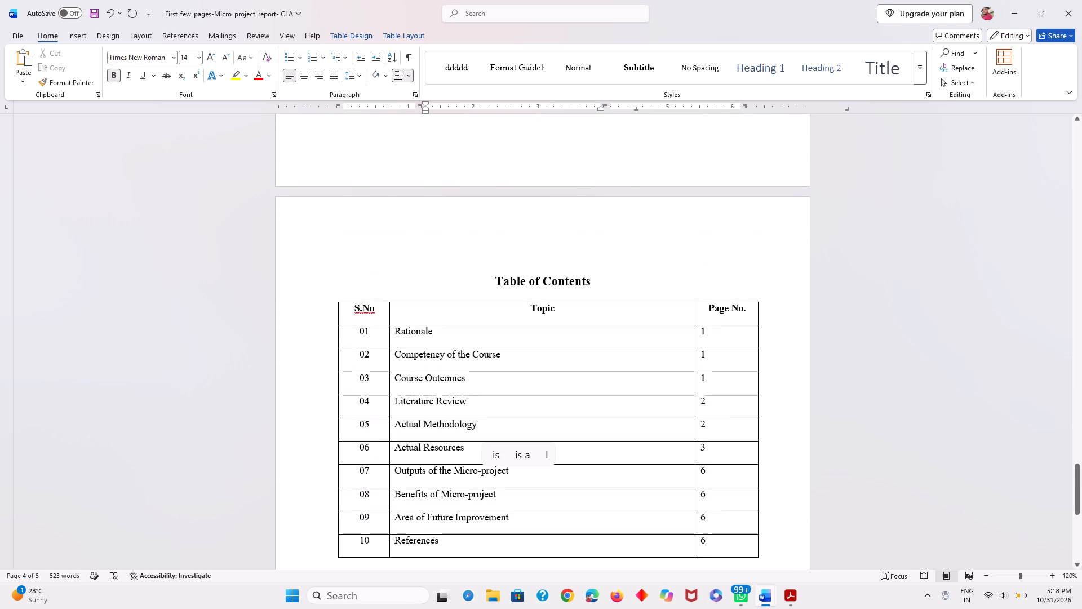
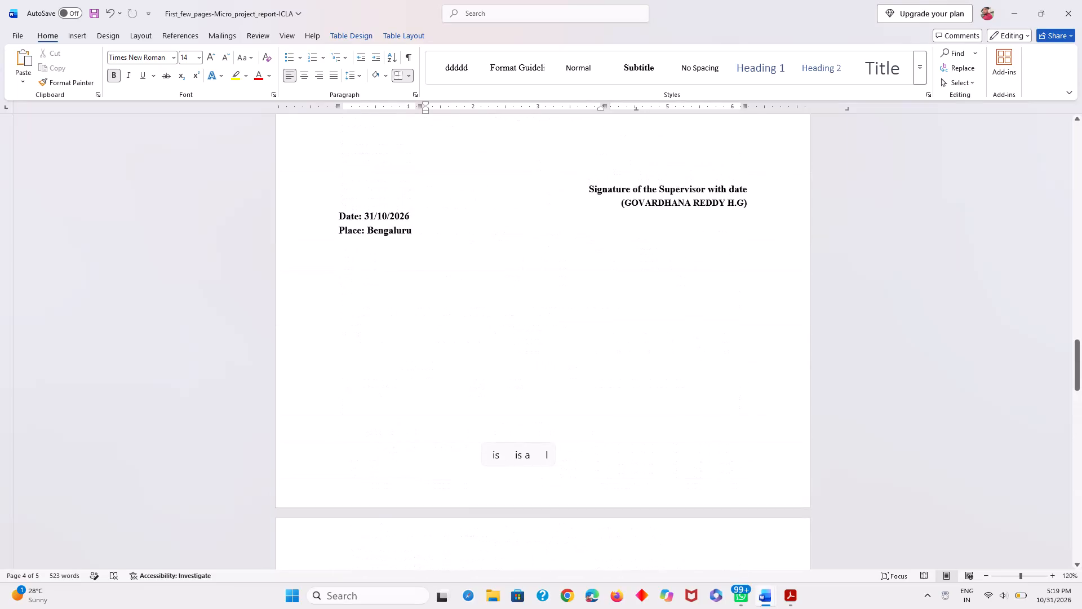
# Recheck all the front pages from the cover page through the declaration, certificate and acknowledgements to the end of the table of contents.
pyautogui.scroll(6, 553, 285)
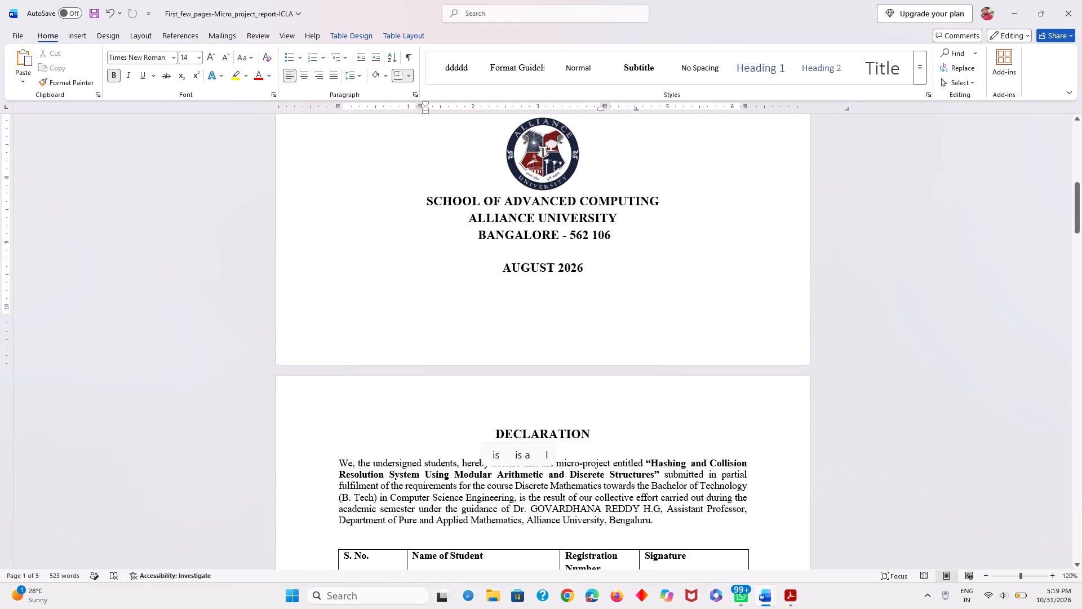
pyautogui.scroll(4, 553, 285)
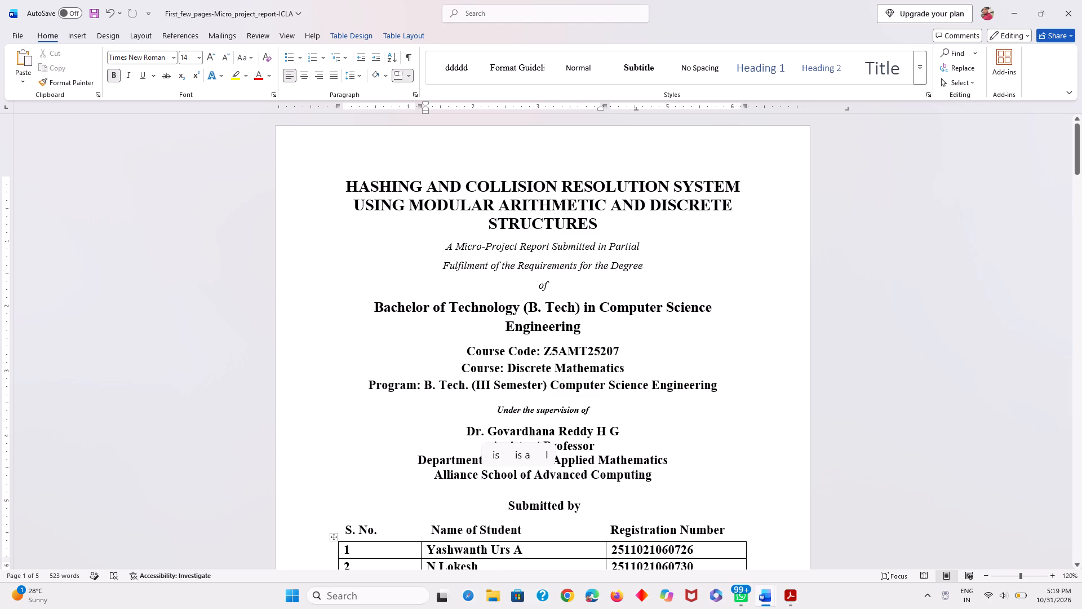
pyautogui.click(802, 413)
pyautogui.scroll(-1, 802, 413)
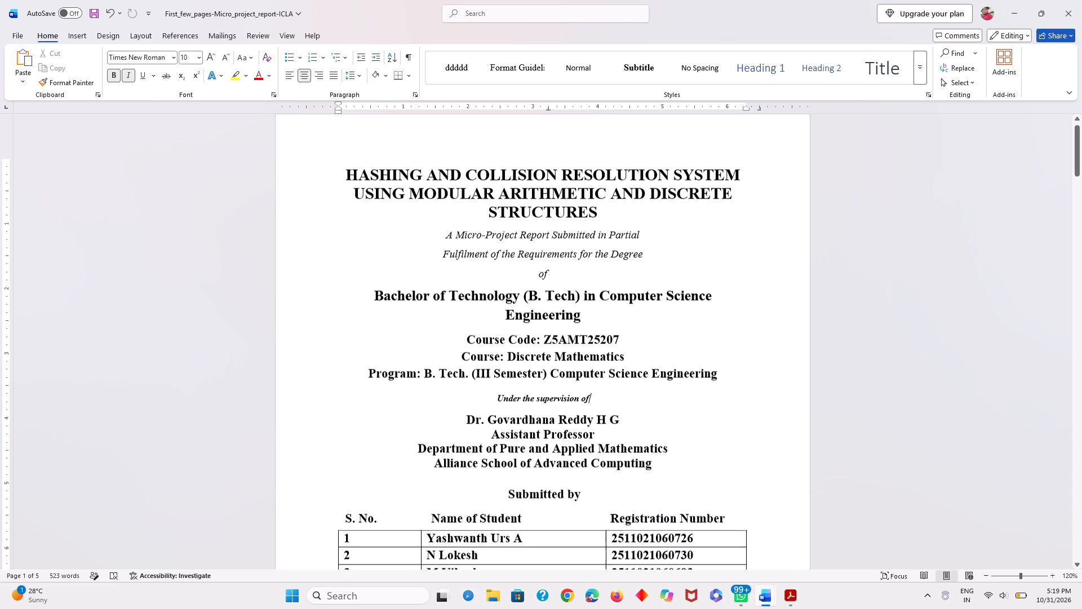
pyautogui.scroll(-4, 802, 413)
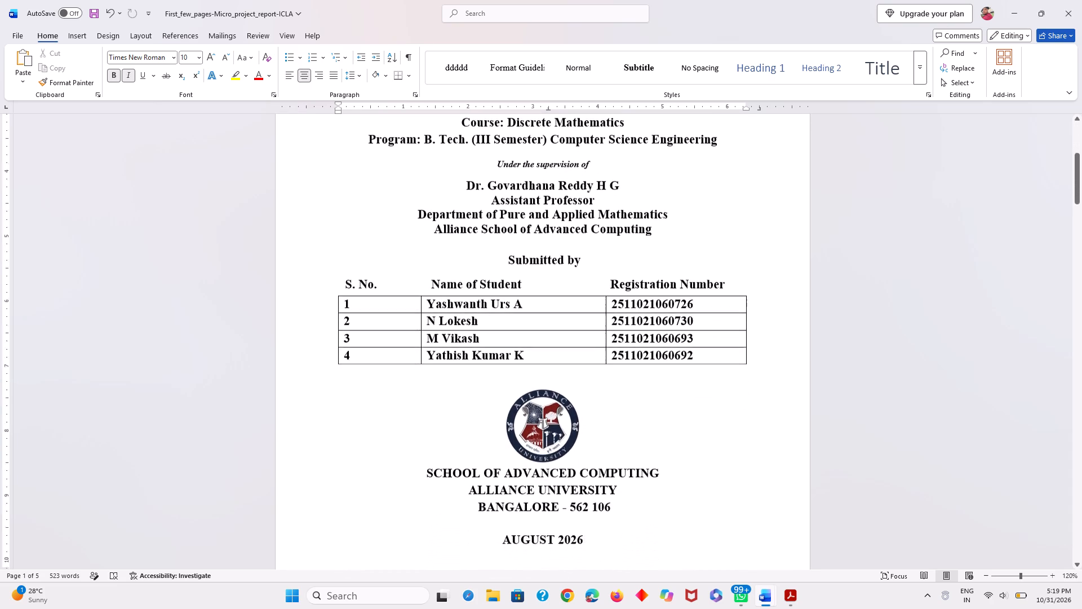
pyautogui.scroll(-4, 802, 413)
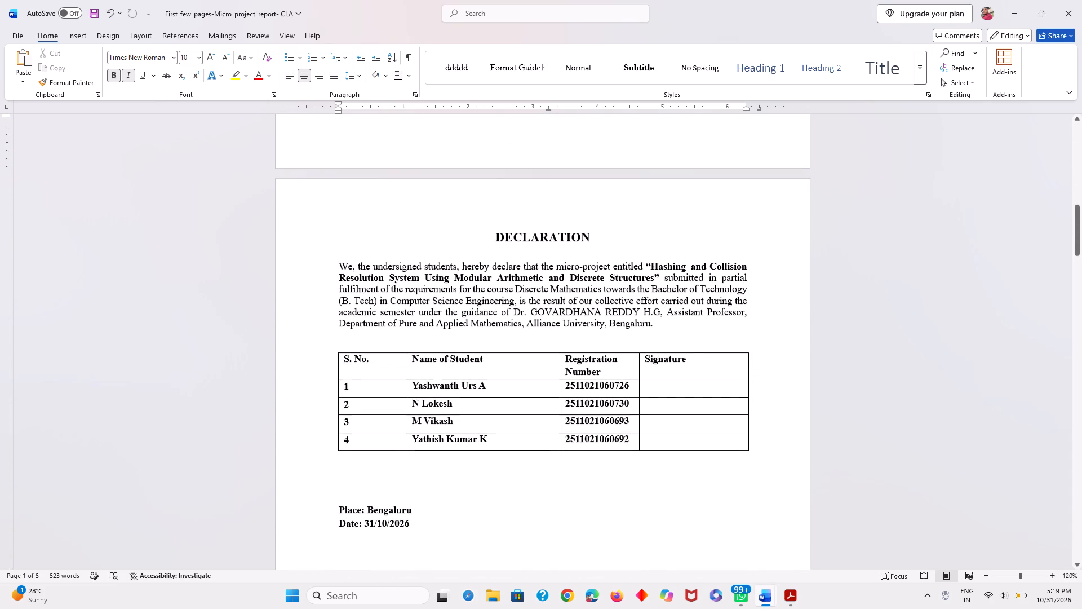
pyautogui.scroll(-4, 802, 413)
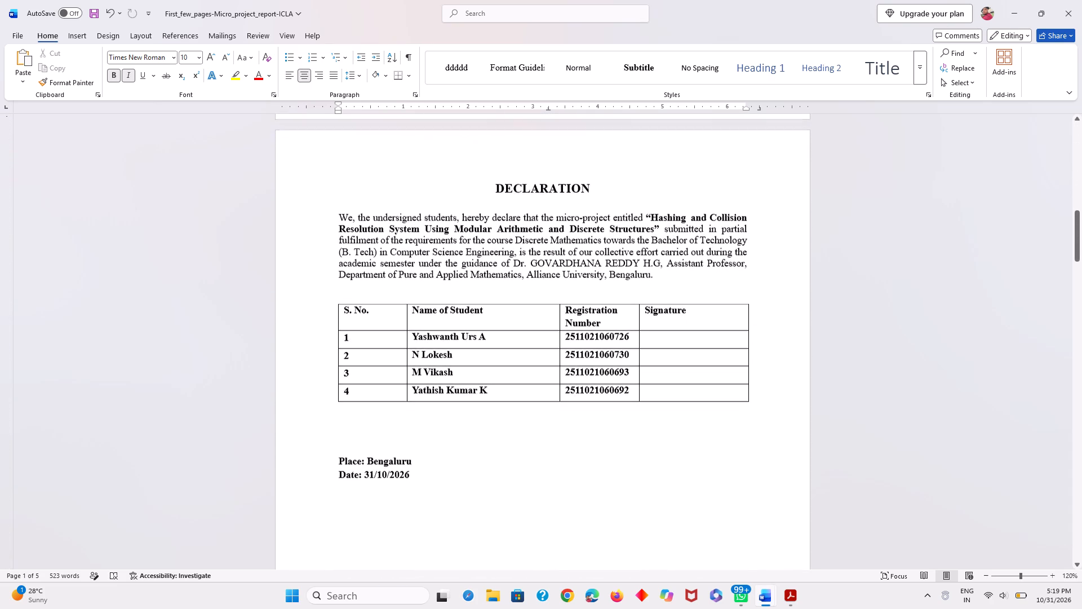
pyautogui.scroll(-2, 802, 413)
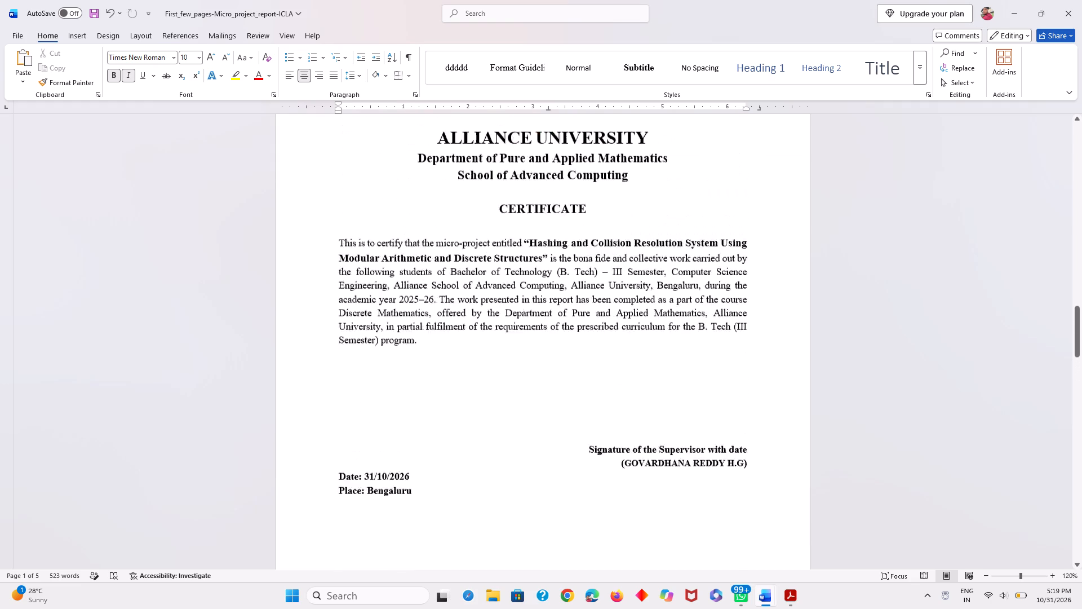
pyautogui.scroll(-3, 802, 413)
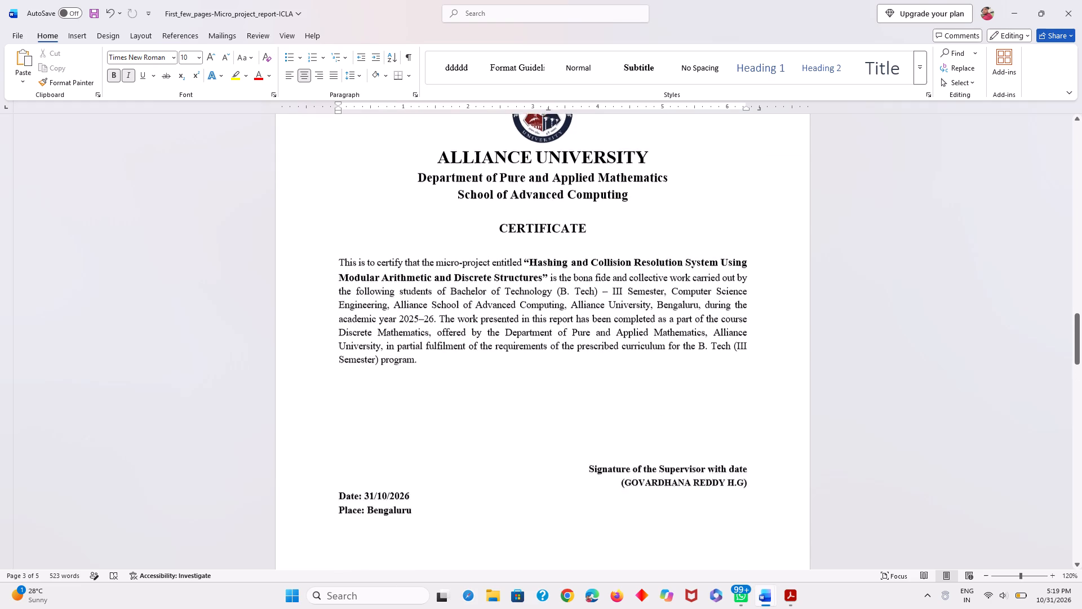
pyautogui.scroll(-3, 802, 413)
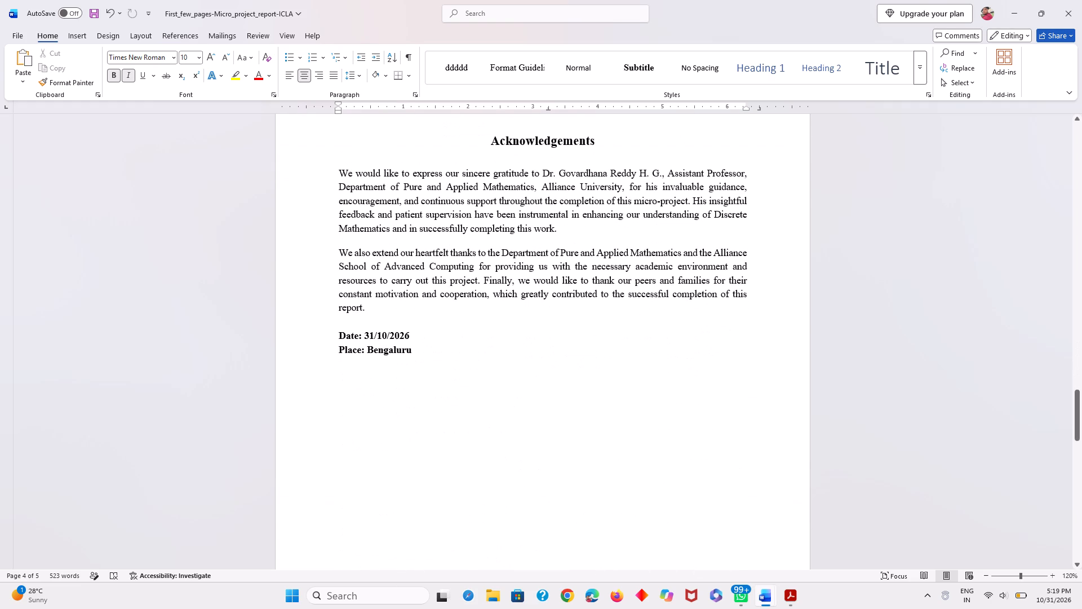
pyautogui.hscroll(-1, 802, 413)
pyautogui.scroll(-5, 802, 413)
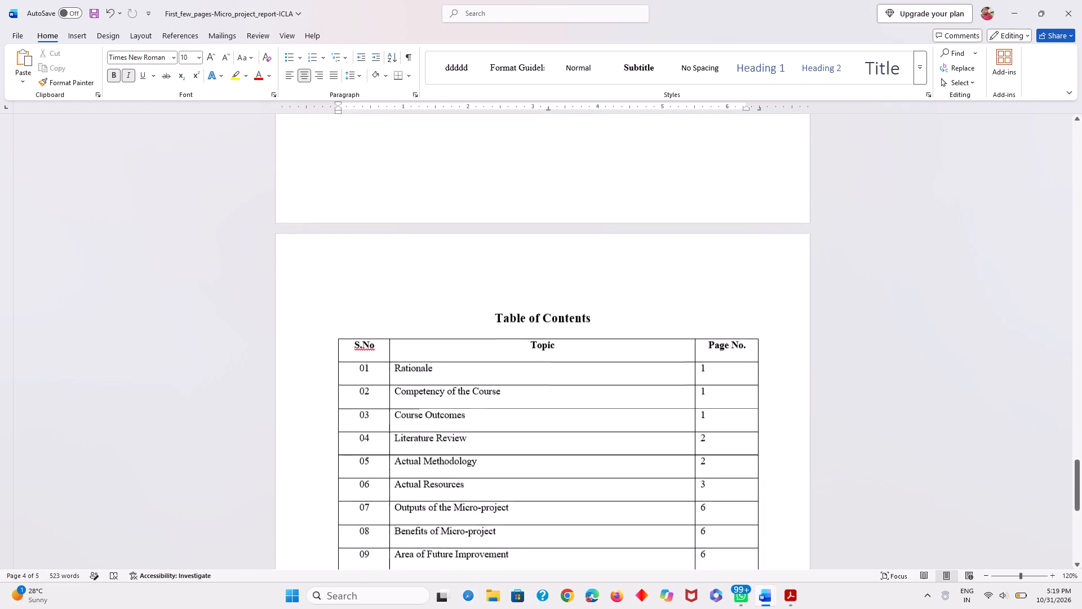
pyautogui.scroll(-6, 802, 413)
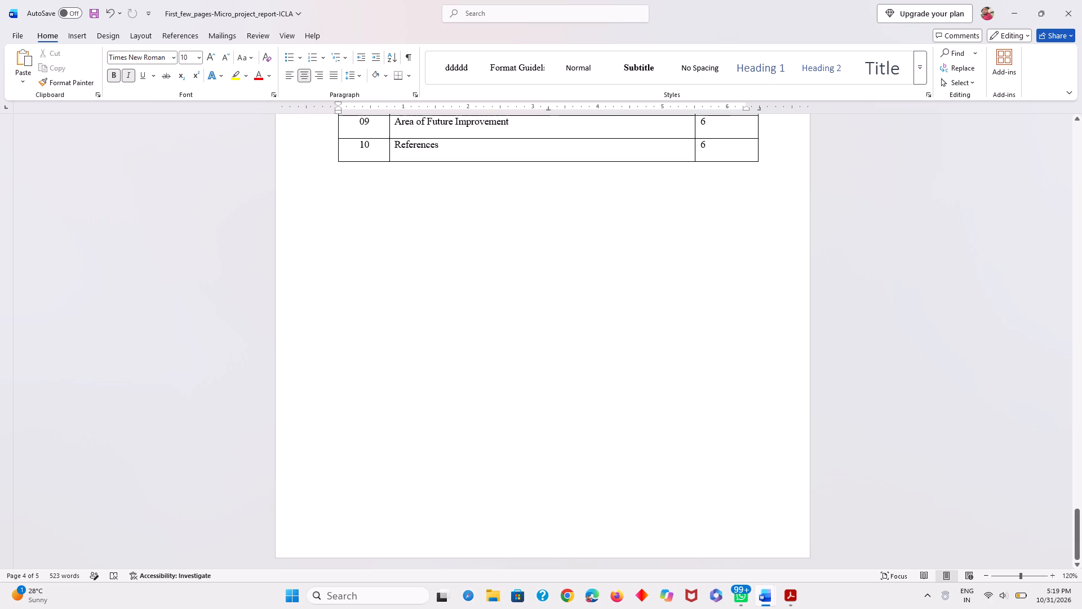
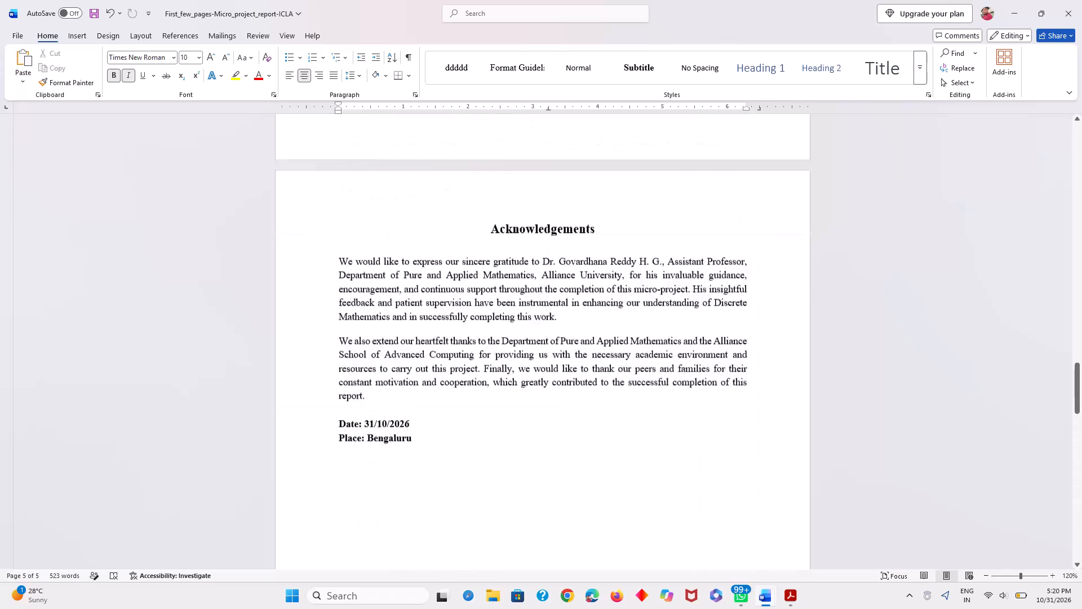
# Look back over the front pages from the acknowledgements through the declaration to the report's cover page.
pyautogui.scroll(16, 708, 403)
pyautogui.scroll(-3, 671, 377)
pyautogui.scroll(3, 671, 377)
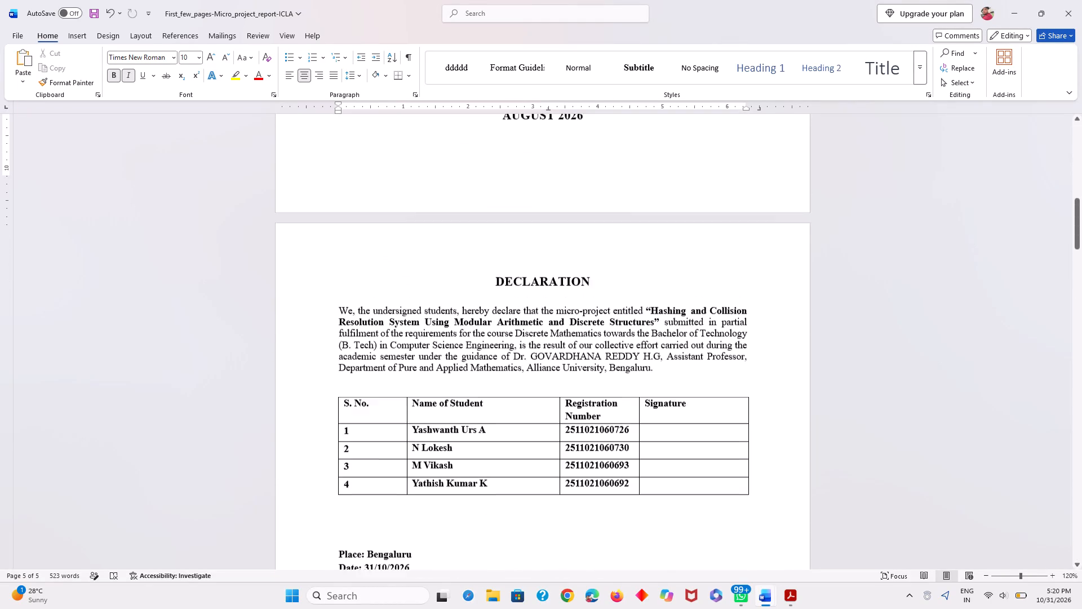
pyautogui.scroll(-7, 671, 377)
pyautogui.scroll(9, 671, 377)
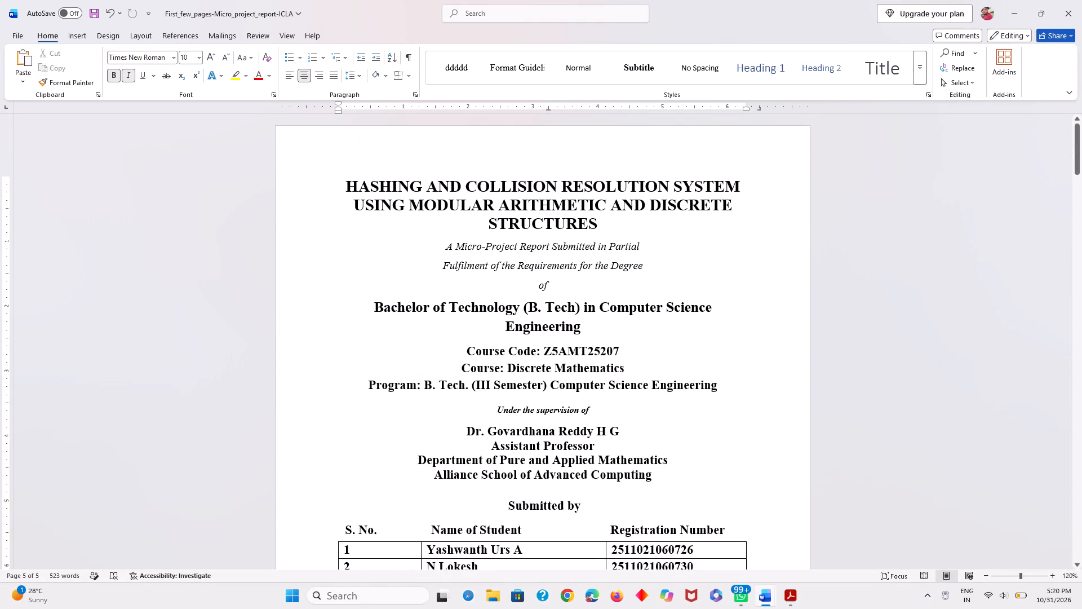
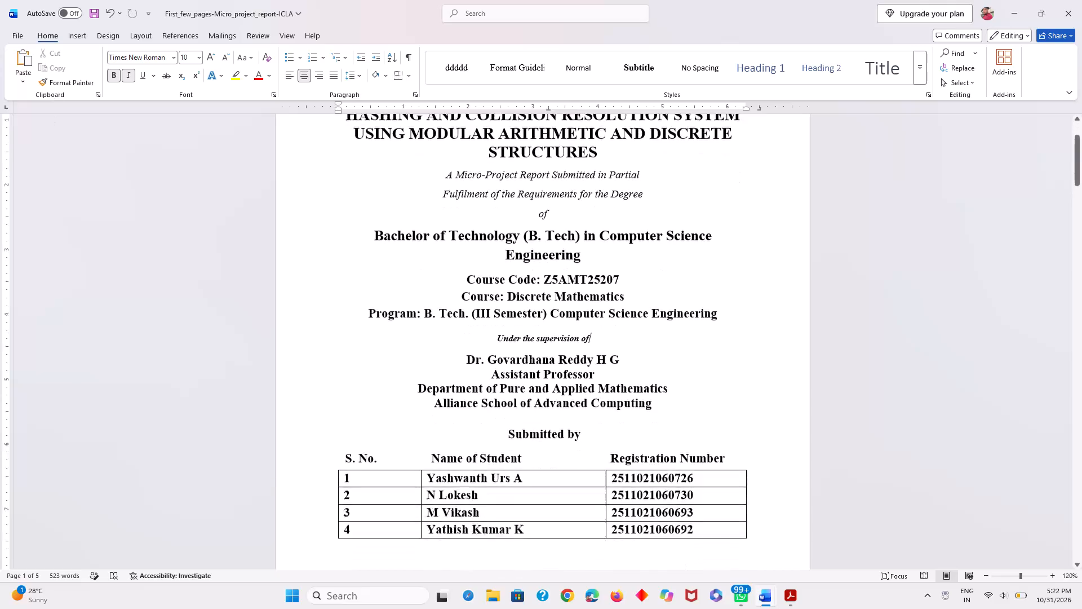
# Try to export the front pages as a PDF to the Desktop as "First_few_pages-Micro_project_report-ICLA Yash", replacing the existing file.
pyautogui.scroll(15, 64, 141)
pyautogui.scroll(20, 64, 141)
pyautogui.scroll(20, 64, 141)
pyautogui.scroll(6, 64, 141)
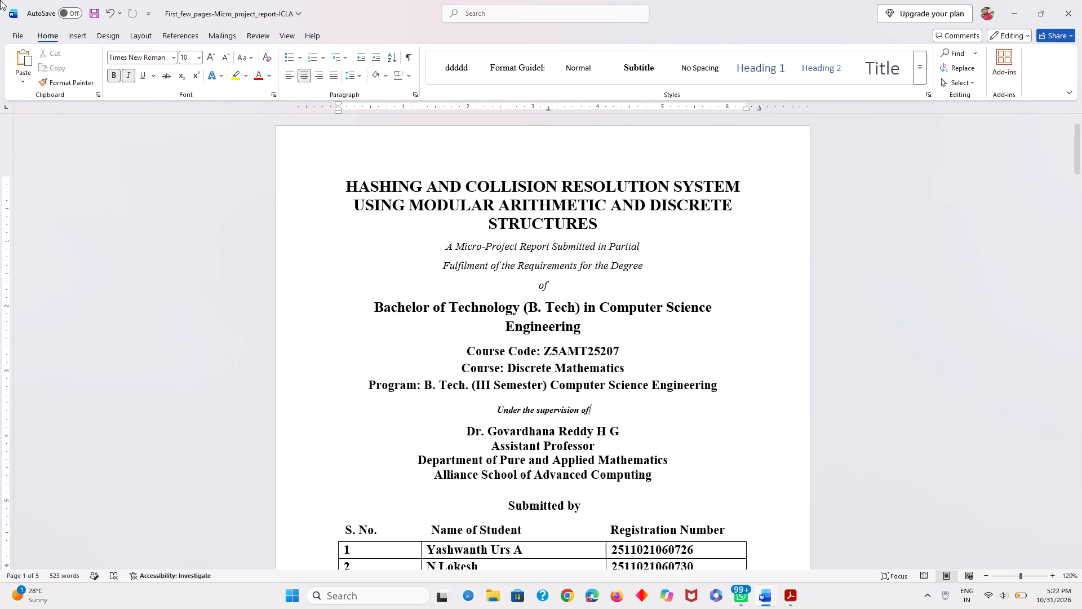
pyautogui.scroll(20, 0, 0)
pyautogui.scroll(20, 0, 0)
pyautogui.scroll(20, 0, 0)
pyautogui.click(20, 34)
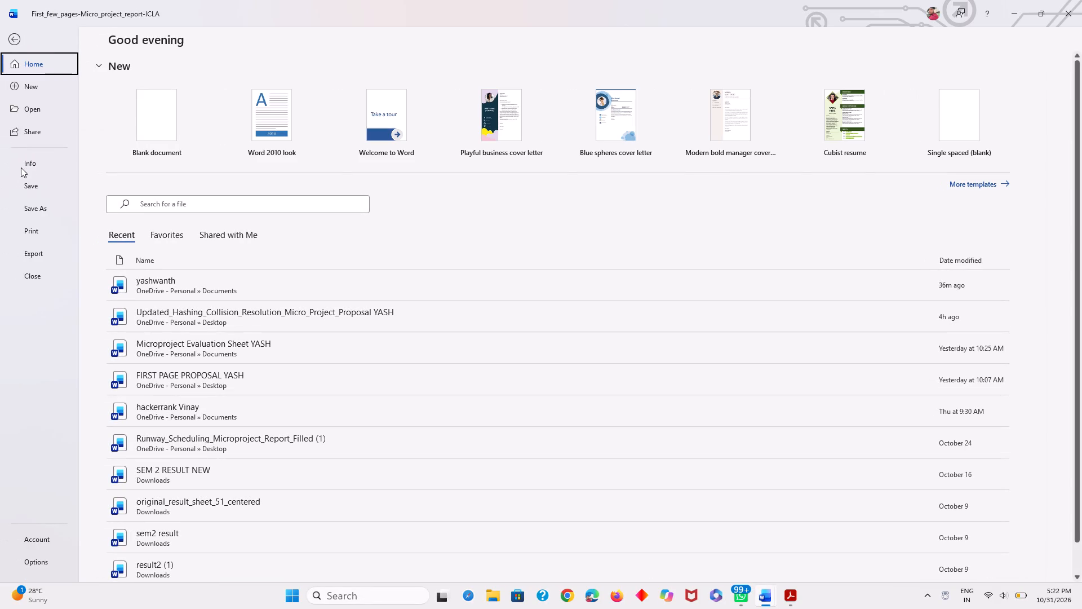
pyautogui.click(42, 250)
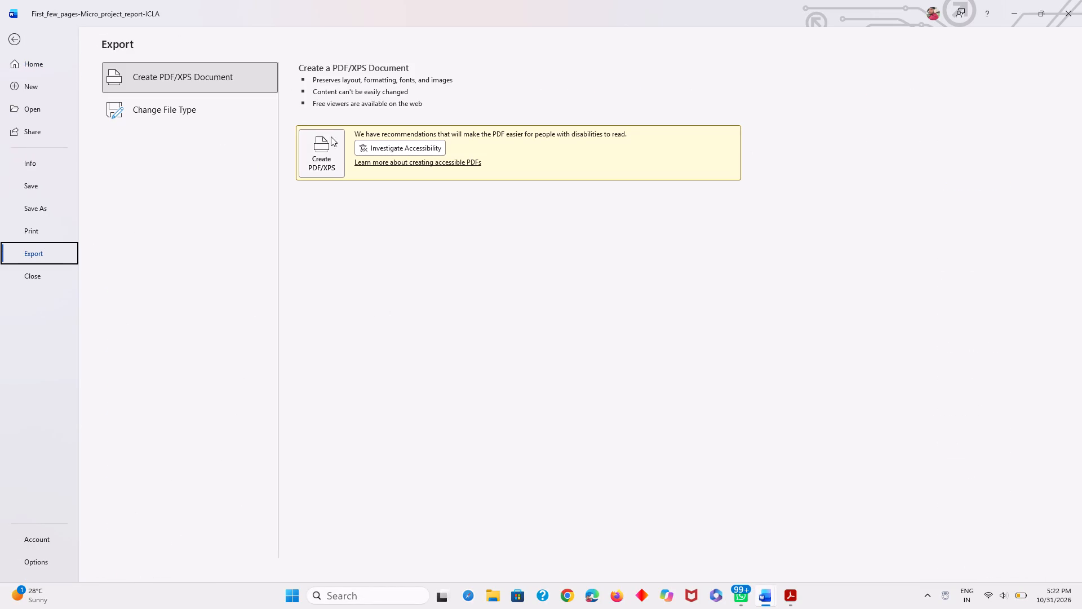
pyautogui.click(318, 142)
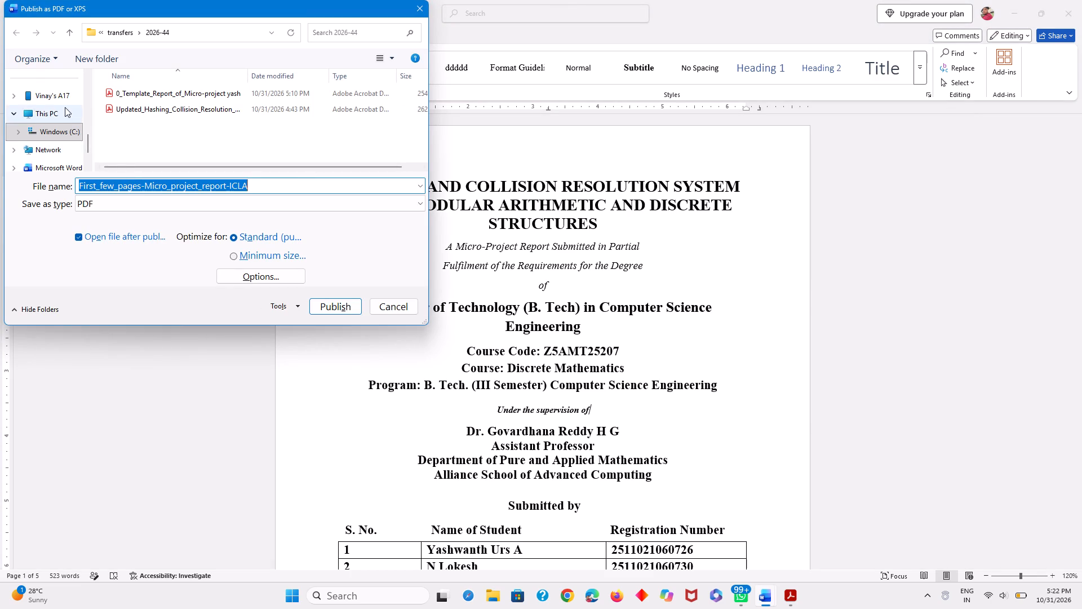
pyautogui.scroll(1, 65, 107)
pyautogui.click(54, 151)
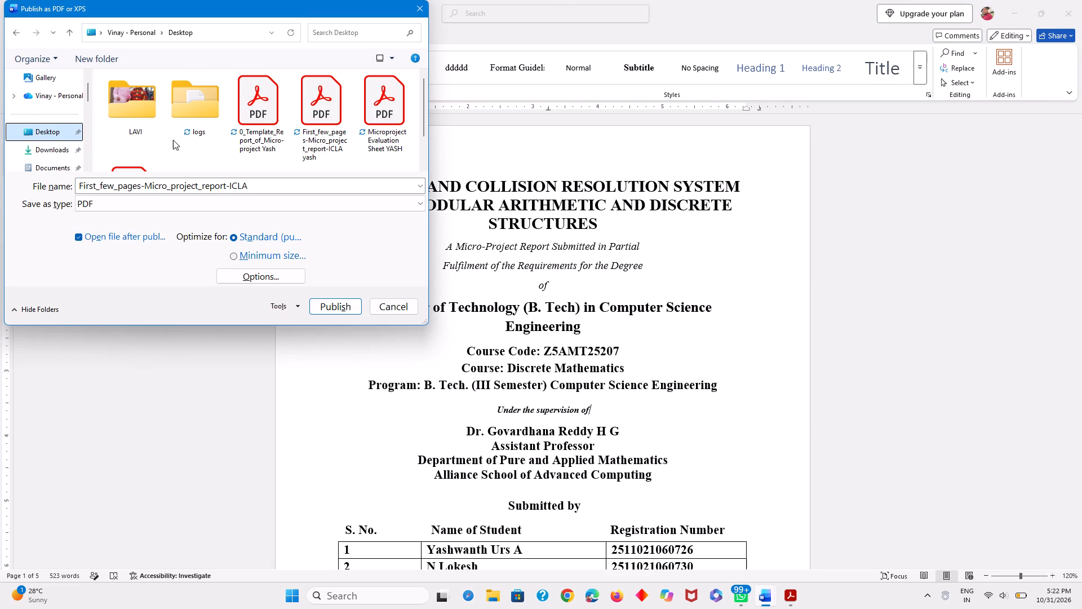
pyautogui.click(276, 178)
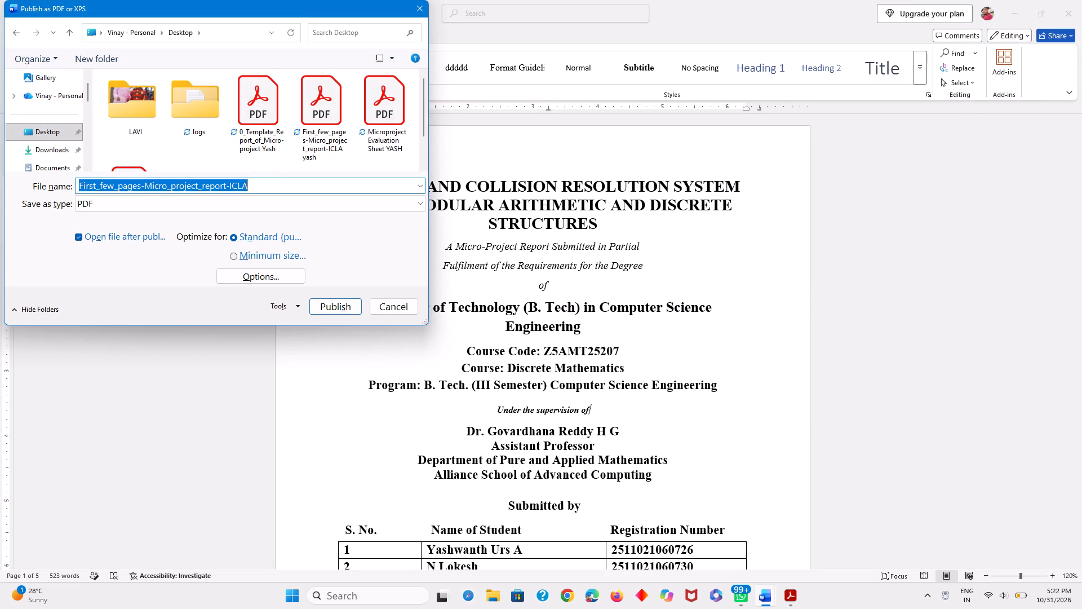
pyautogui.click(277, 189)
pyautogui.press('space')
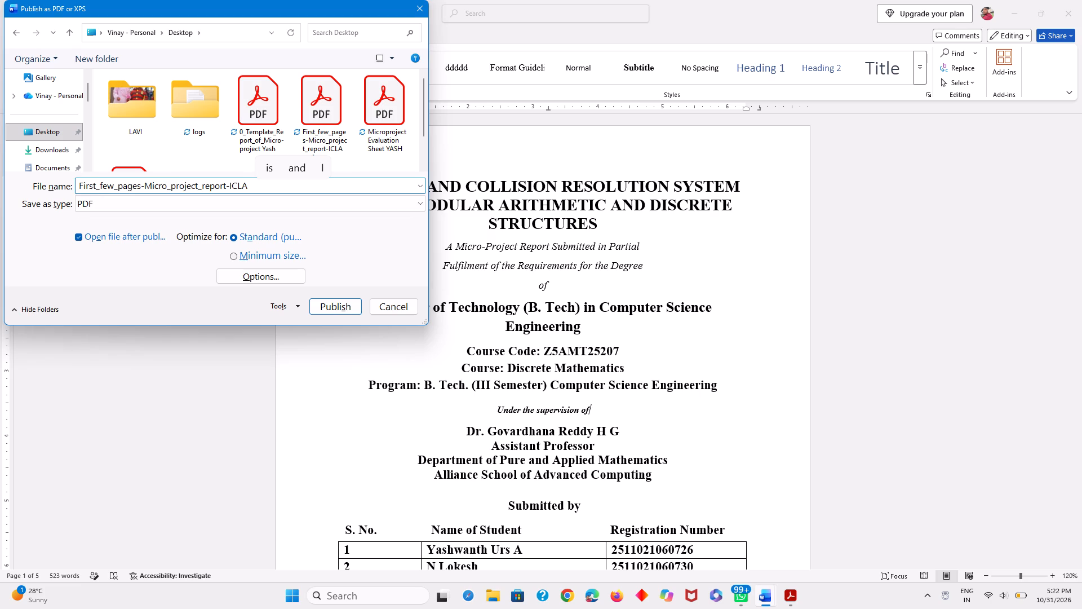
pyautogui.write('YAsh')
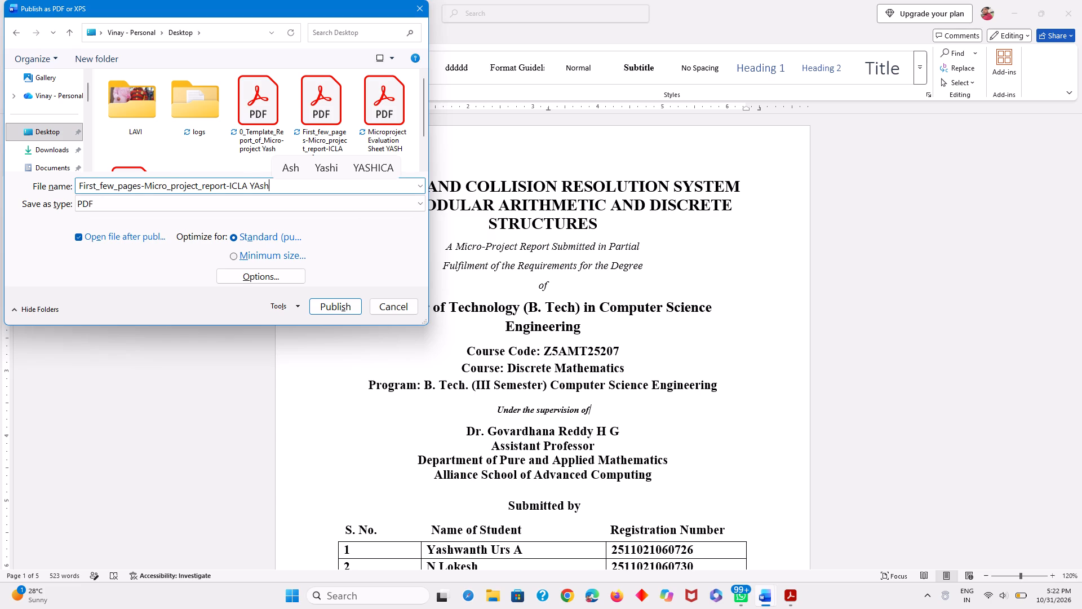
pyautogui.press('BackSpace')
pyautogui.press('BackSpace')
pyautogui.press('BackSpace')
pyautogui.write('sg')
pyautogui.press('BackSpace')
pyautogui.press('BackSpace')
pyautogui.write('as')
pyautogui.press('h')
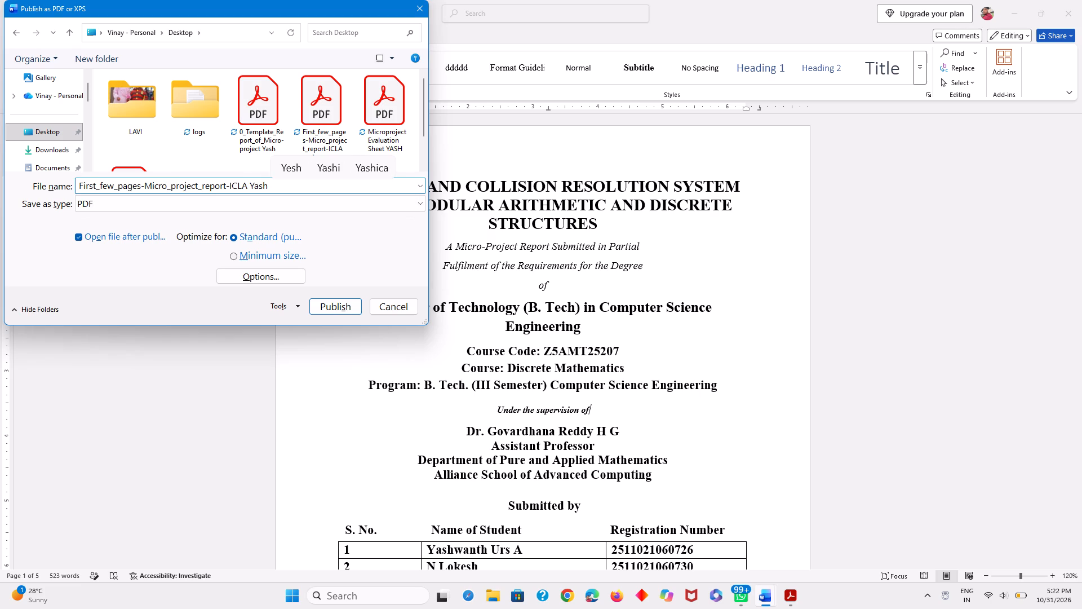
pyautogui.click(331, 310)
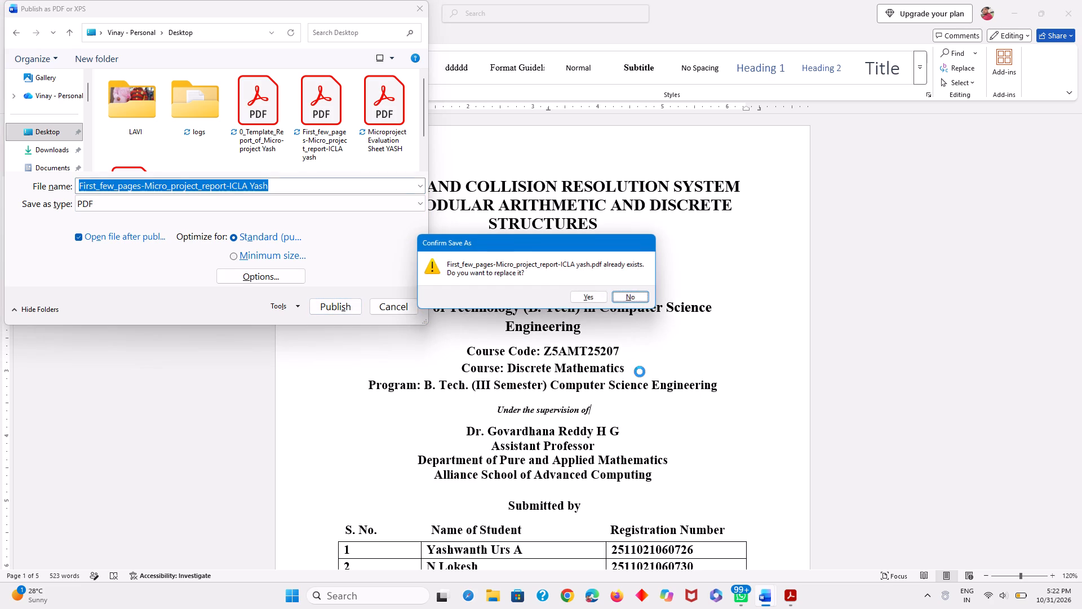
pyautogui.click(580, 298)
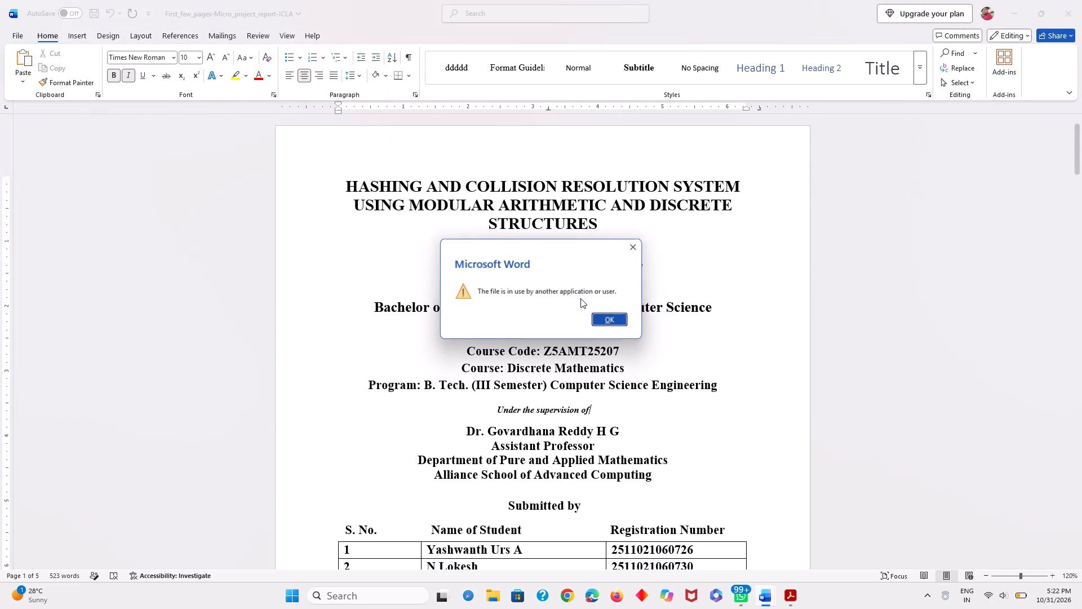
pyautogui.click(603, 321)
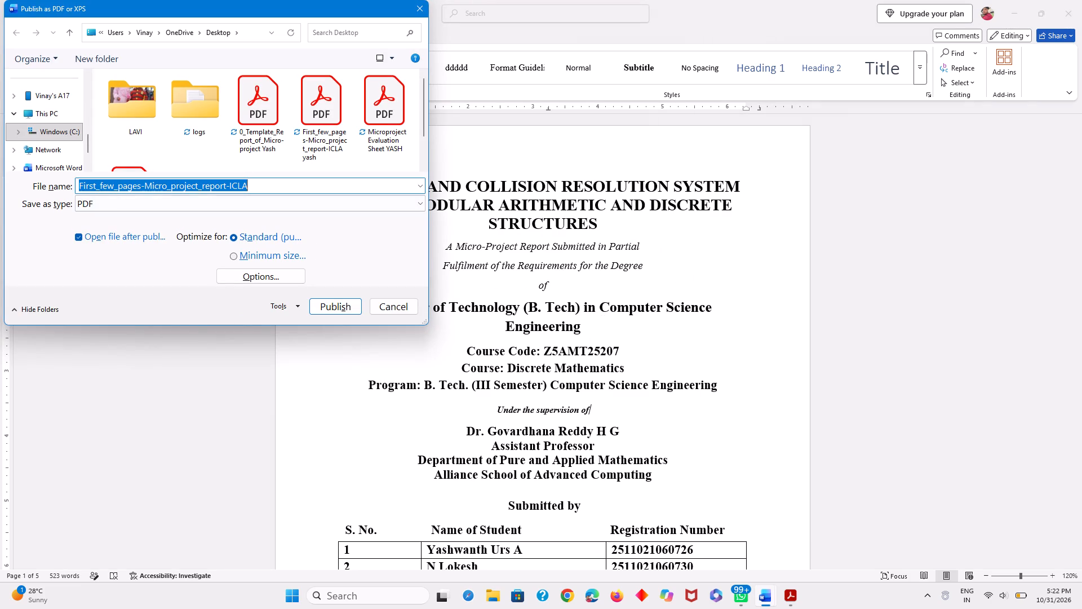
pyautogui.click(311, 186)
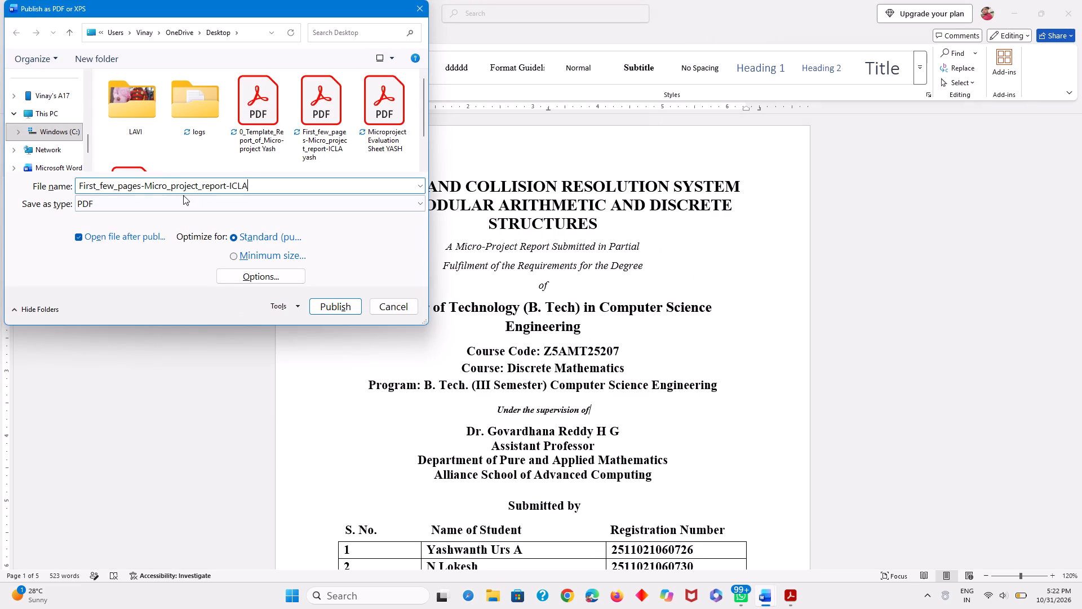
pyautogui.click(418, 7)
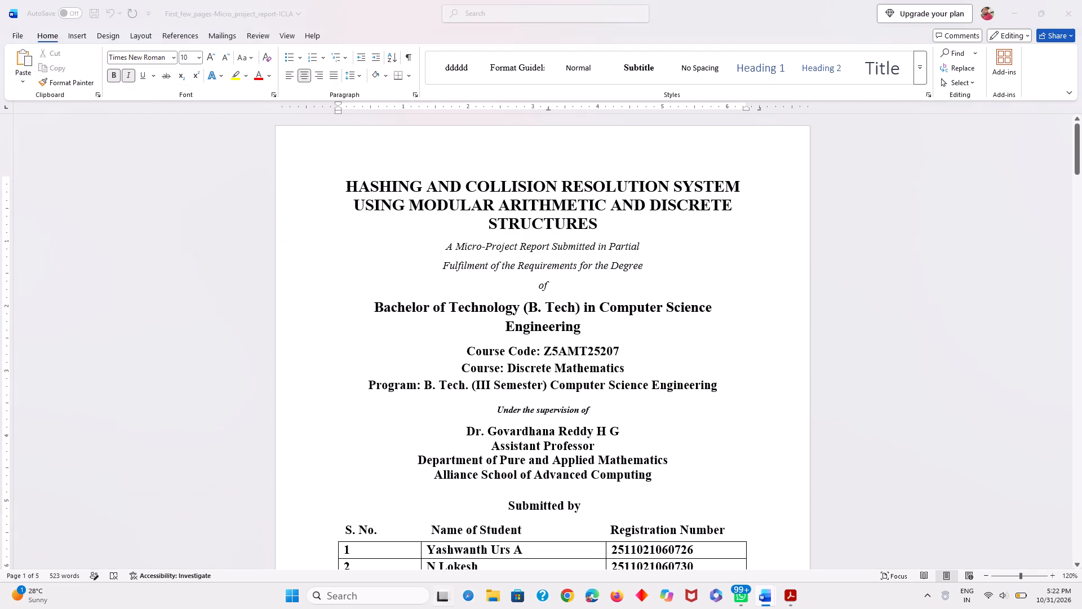
# Export the front pages document as a PDF to the Desktop under the name "First_few_pages-Micro_project_report-ICLA Yashwanth".
pyautogui.click(219, 180)
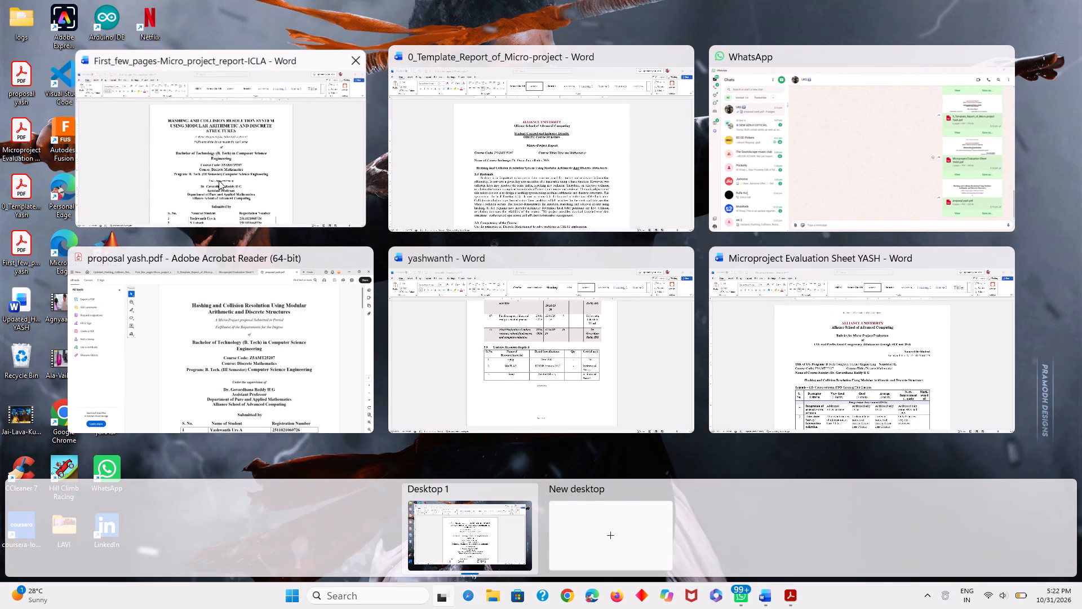
pyautogui.scroll(2, 486, 237)
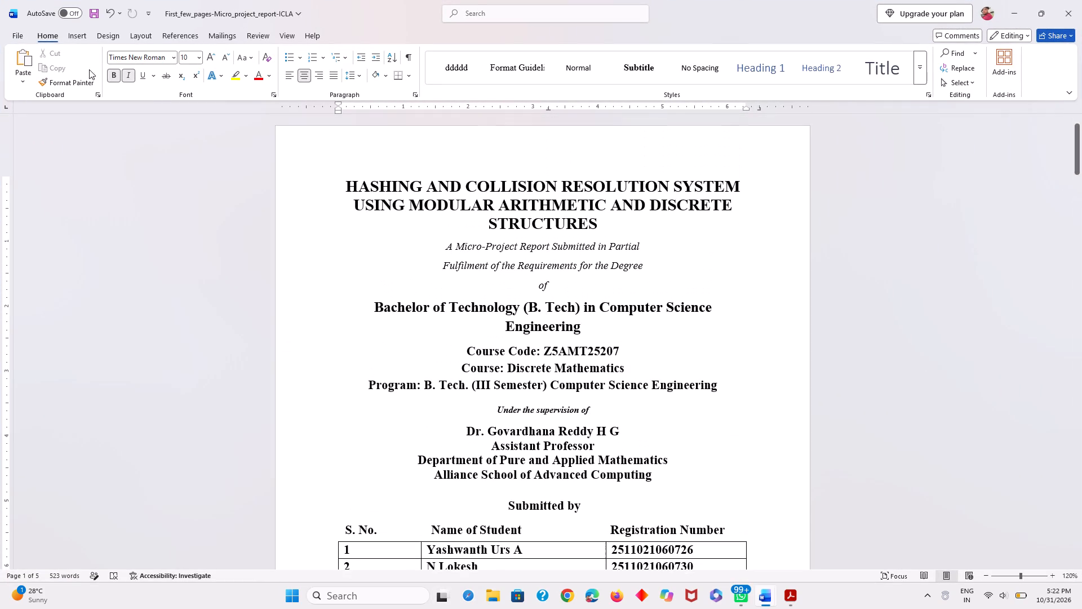
pyautogui.click(7, 34)
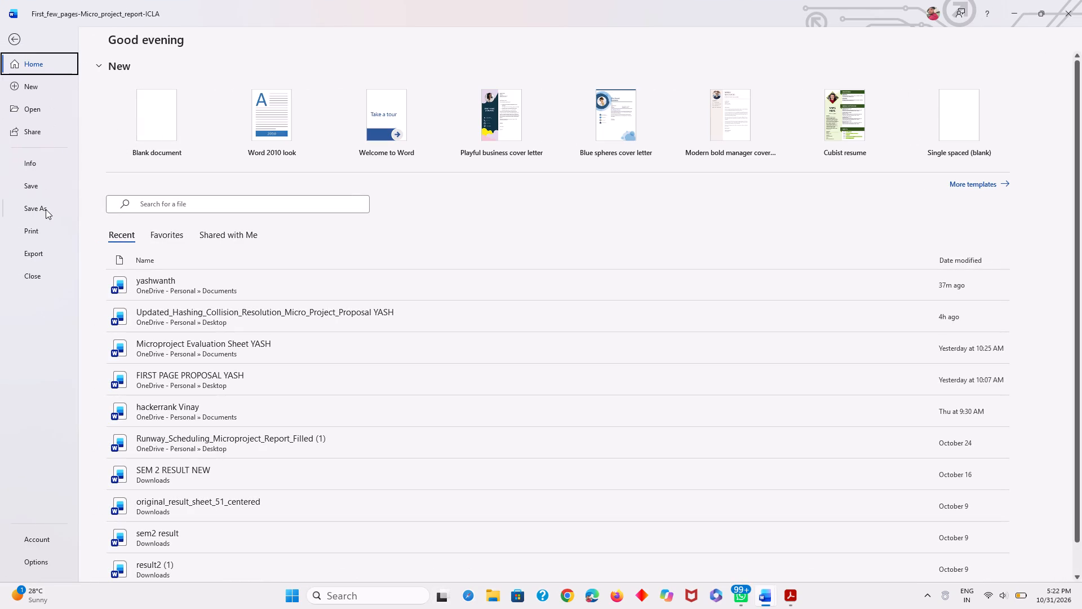
pyautogui.click(43, 254)
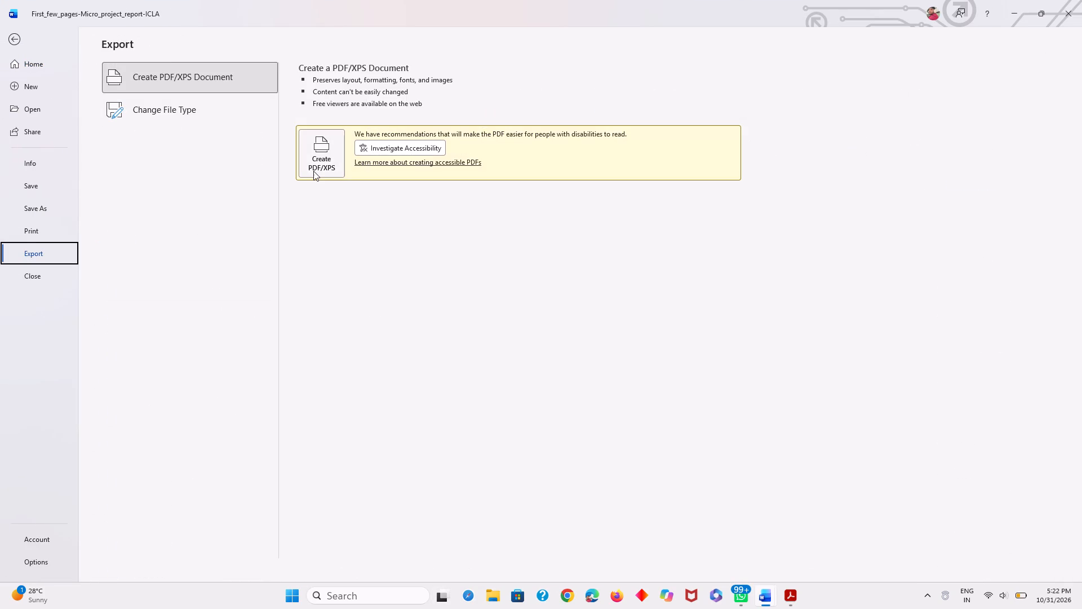
pyautogui.click(313, 171)
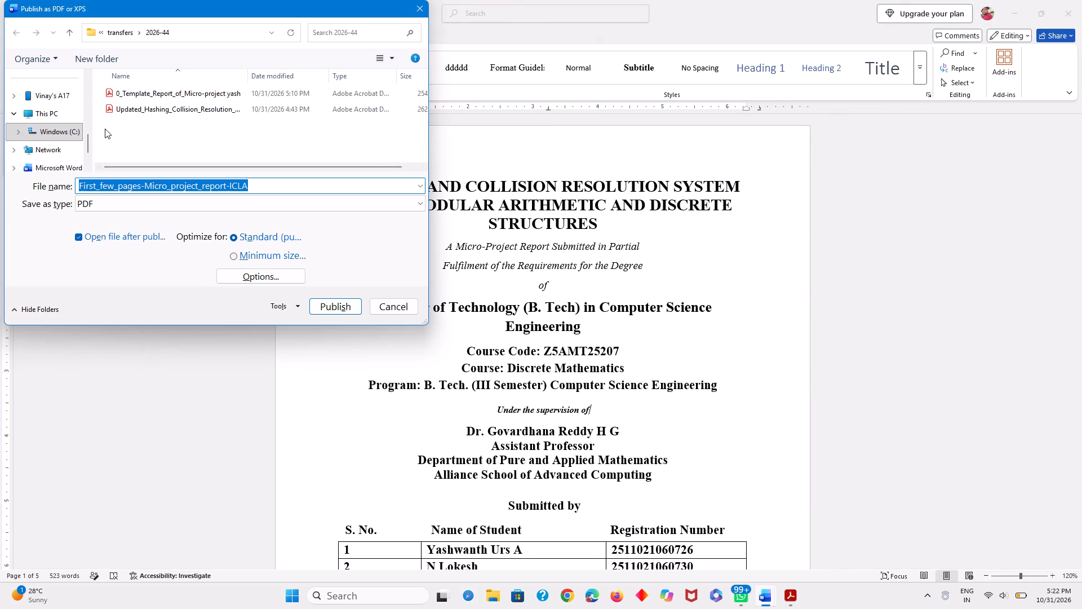
pyautogui.scroll(2, 63, 109)
pyautogui.click(42, 99)
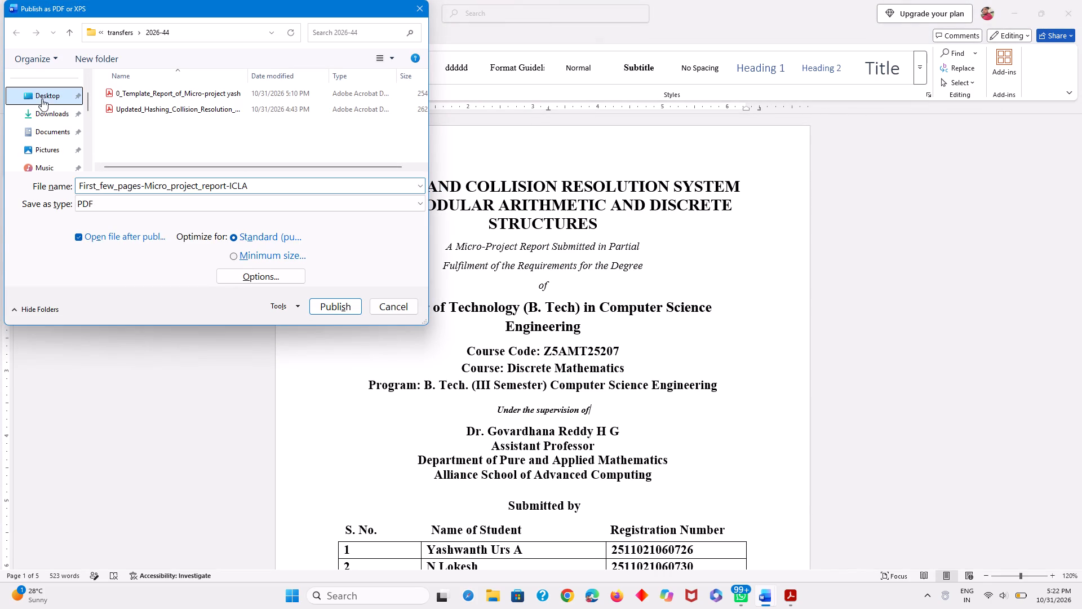
pyautogui.click(278, 188)
pyautogui.click(278, 188)
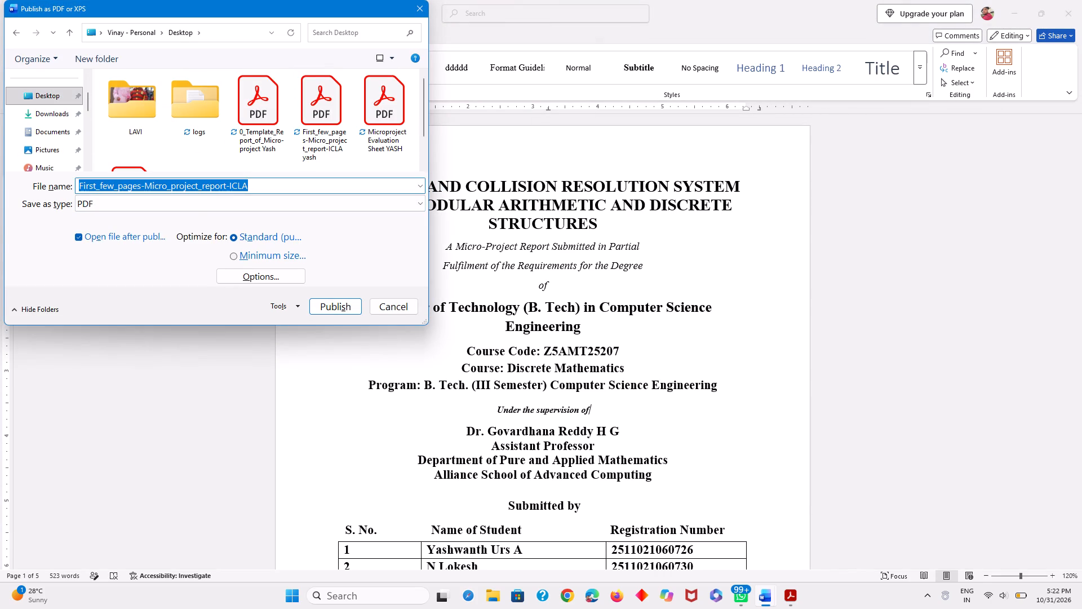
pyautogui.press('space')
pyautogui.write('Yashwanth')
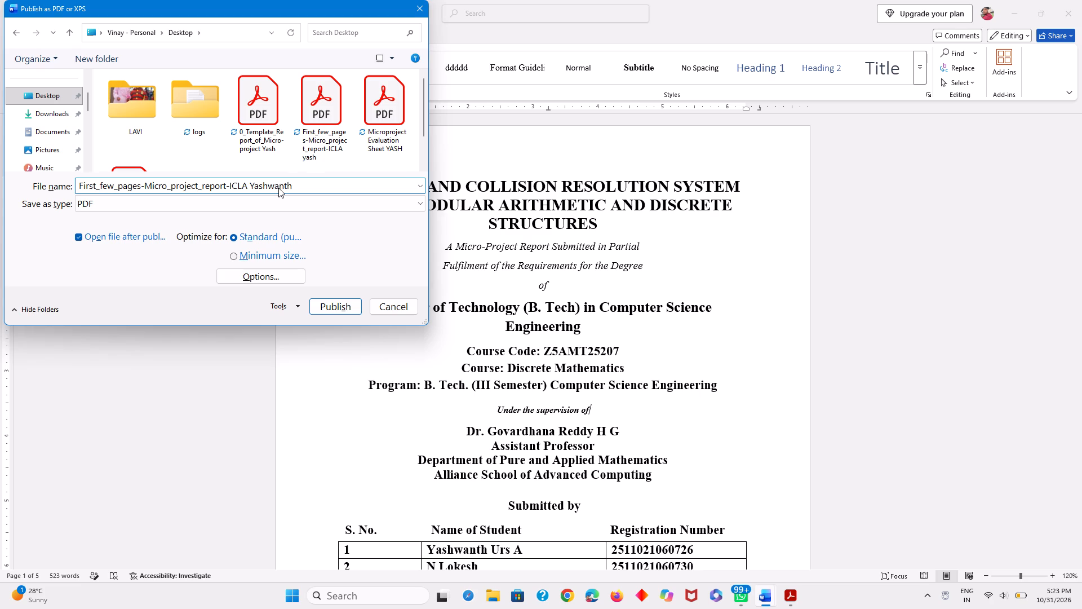
pyautogui.click(338, 305)
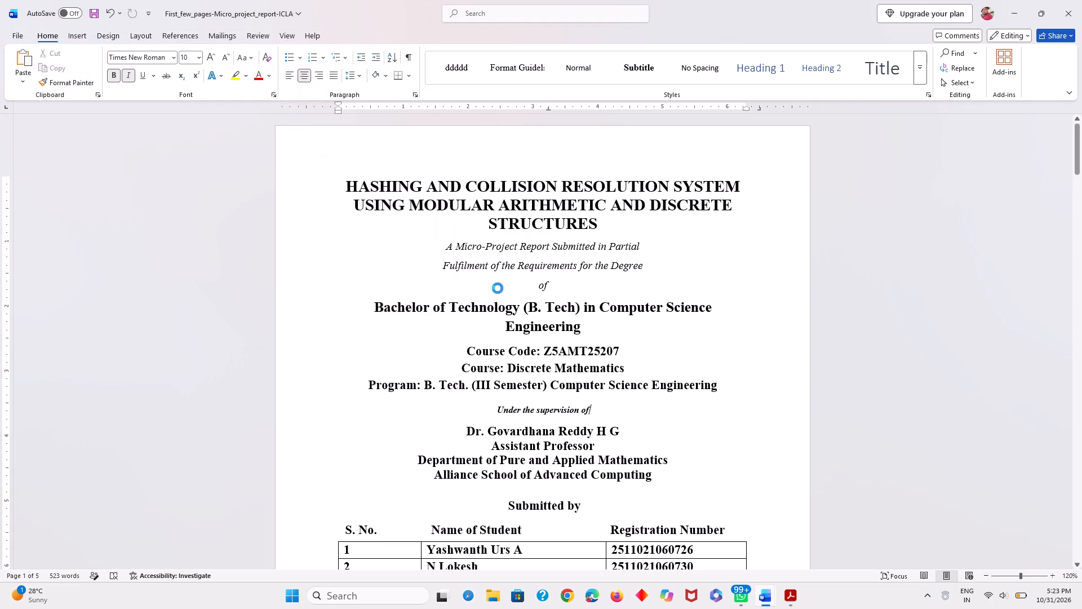
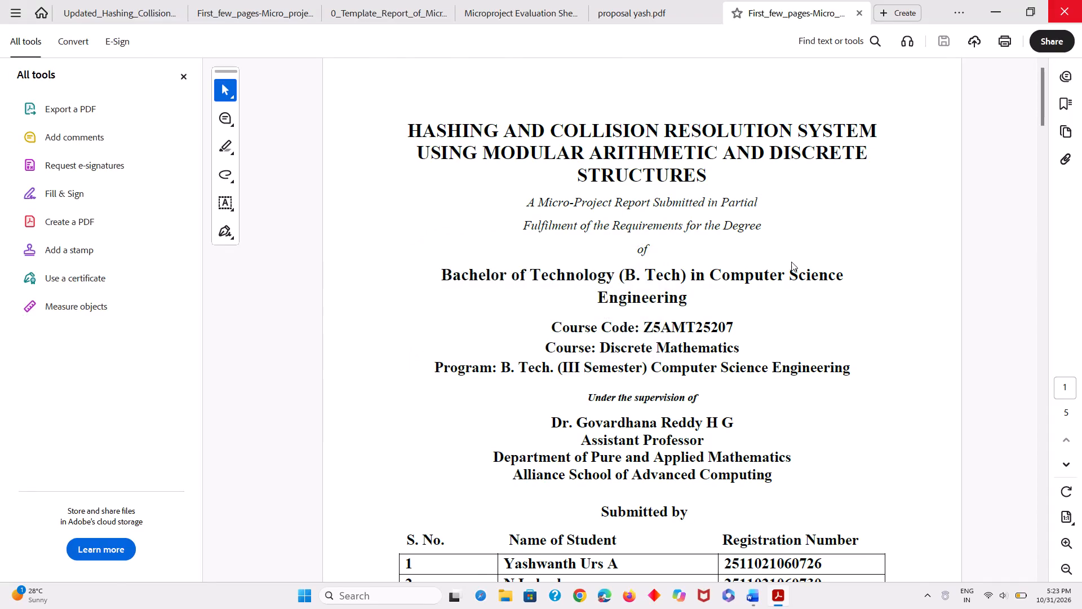
# Close the PDF viewer and all open Word documents, discarding changes to the front pages, micro-project report and evaluation sheet.
pyautogui.tripleClick(1081, 0)
pyautogui.tripleClick(1081, 0)
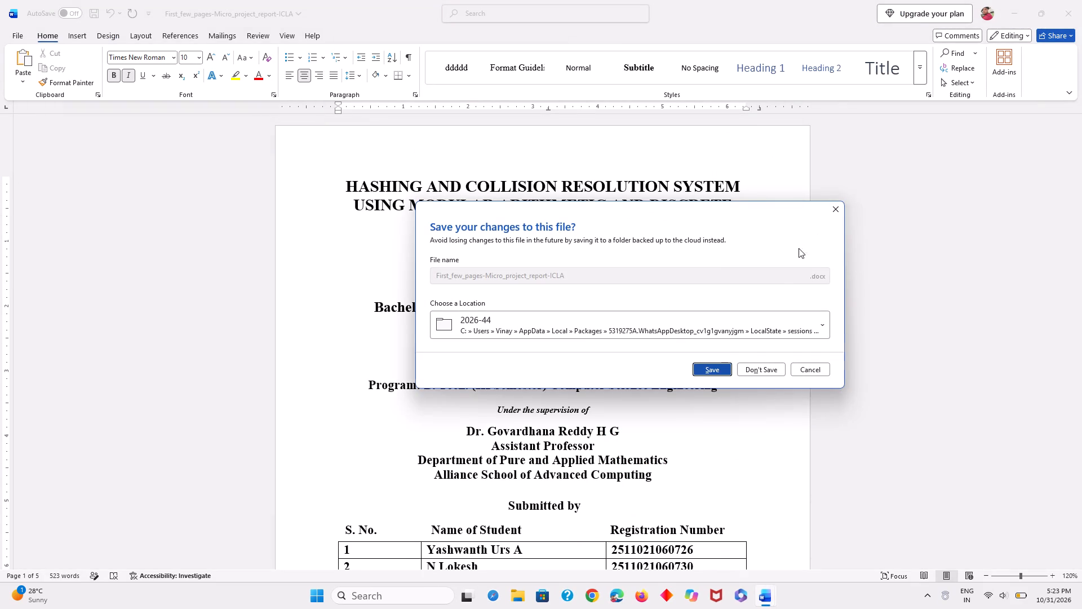
pyautogui.click(751, 372)
pyautogui.tripleClick(1081, 0)
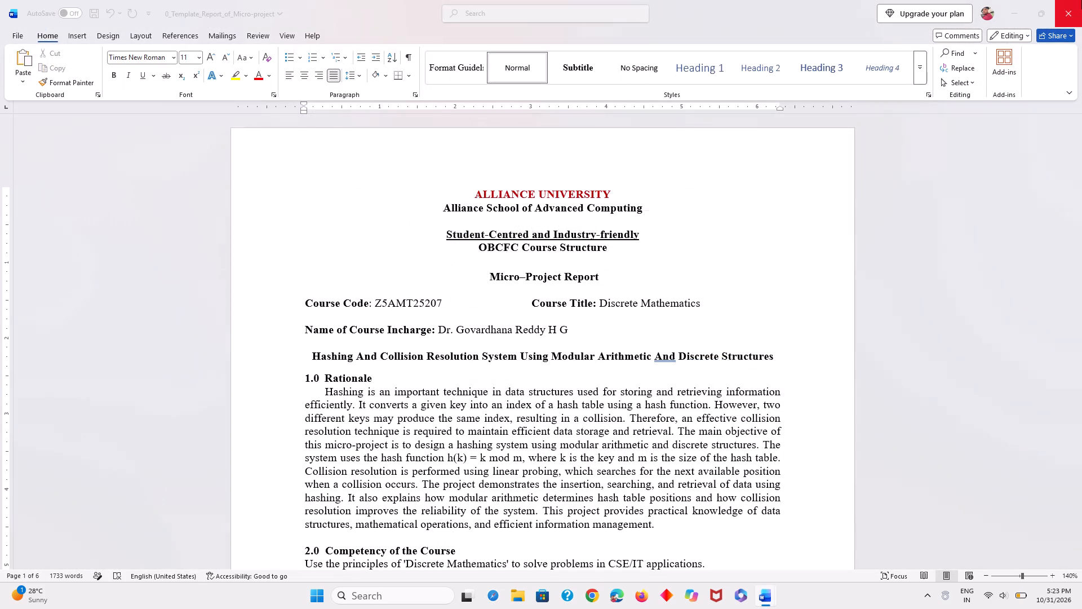
pyautogui.click(1081, 0)
pyautogui.click(769, 369)
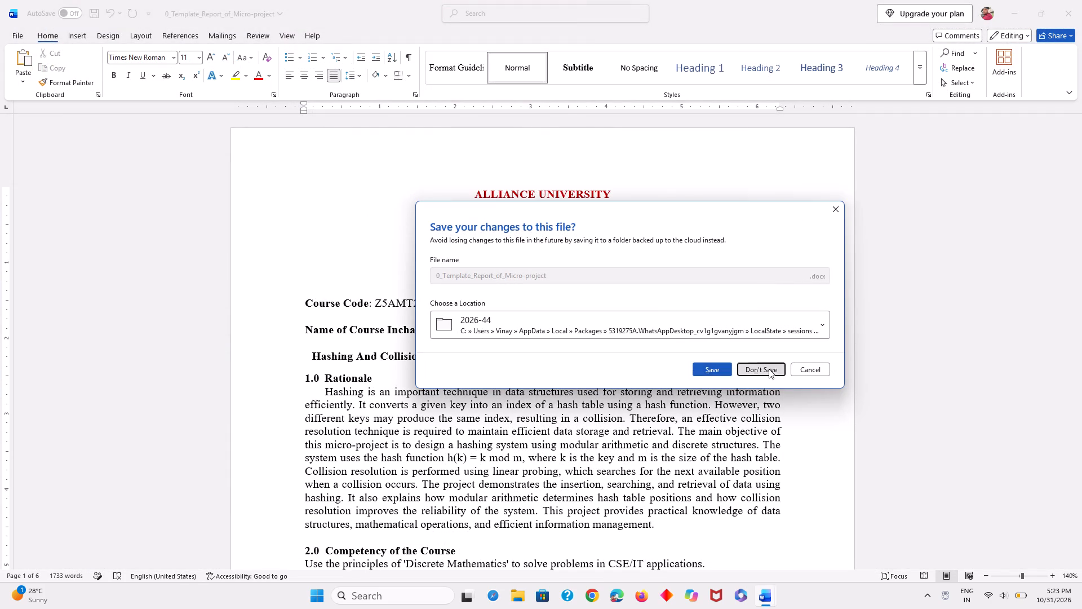
pyautogui.tripleClick(1081, 0)
pyautogui.doubleClick(1081, 0)
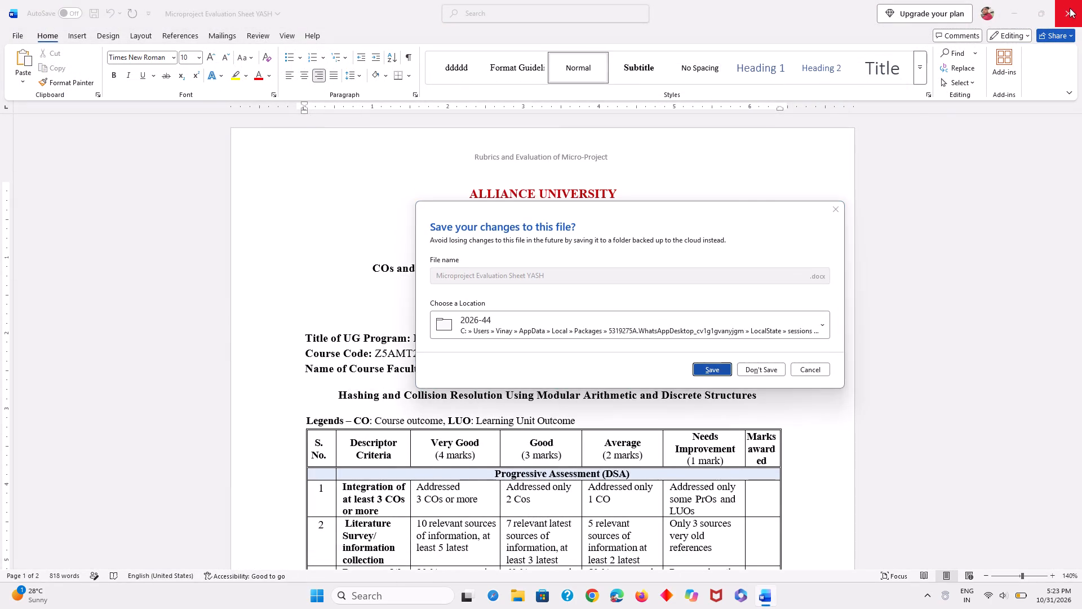
pyautogui.click(760, 365)
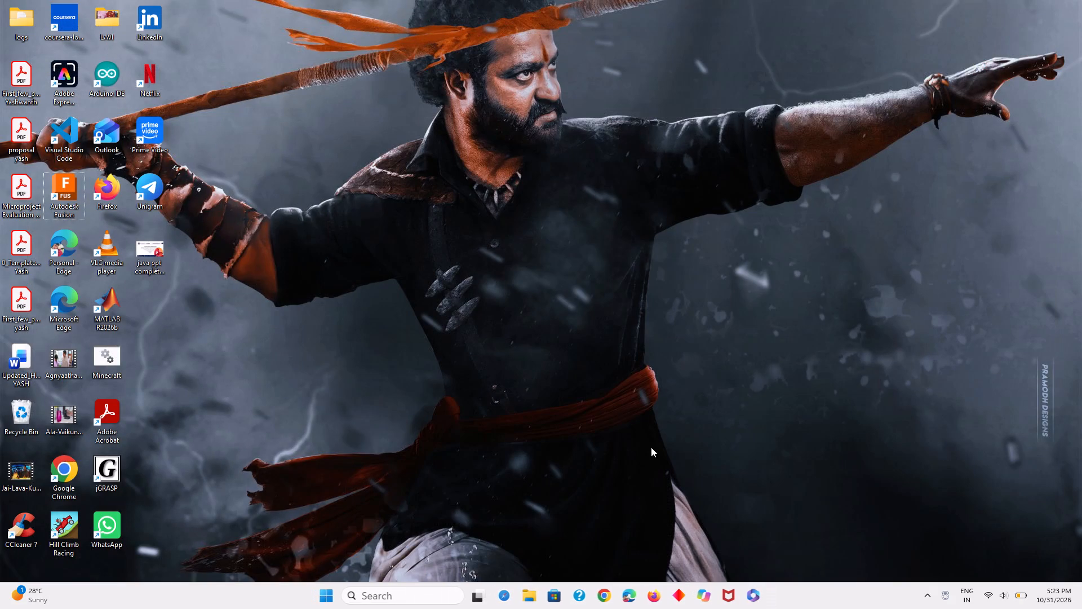
# Open the computer's power options and choose a power action to end the session.
pyautogui.click(334, 600)
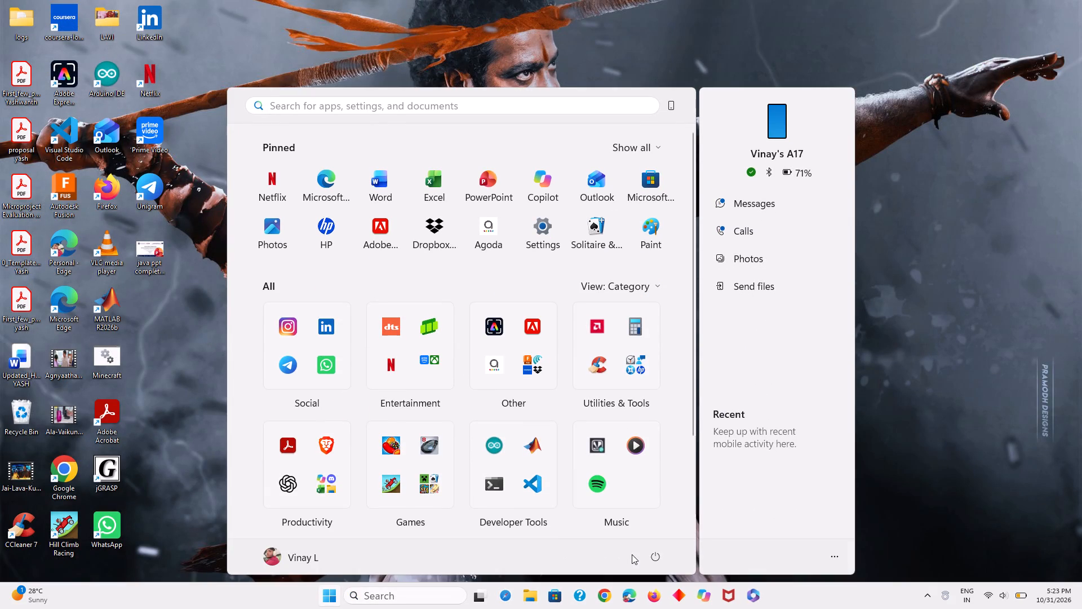
pyautogui.click(632, 554)
pyautogui.click(666, 557)
pyautogui.click(667, 513)
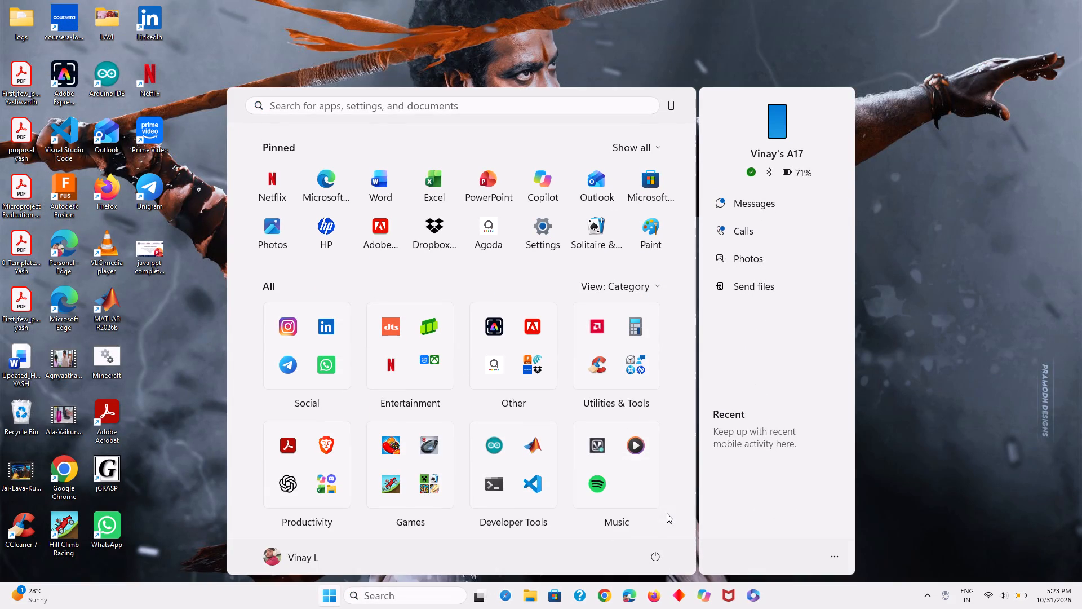